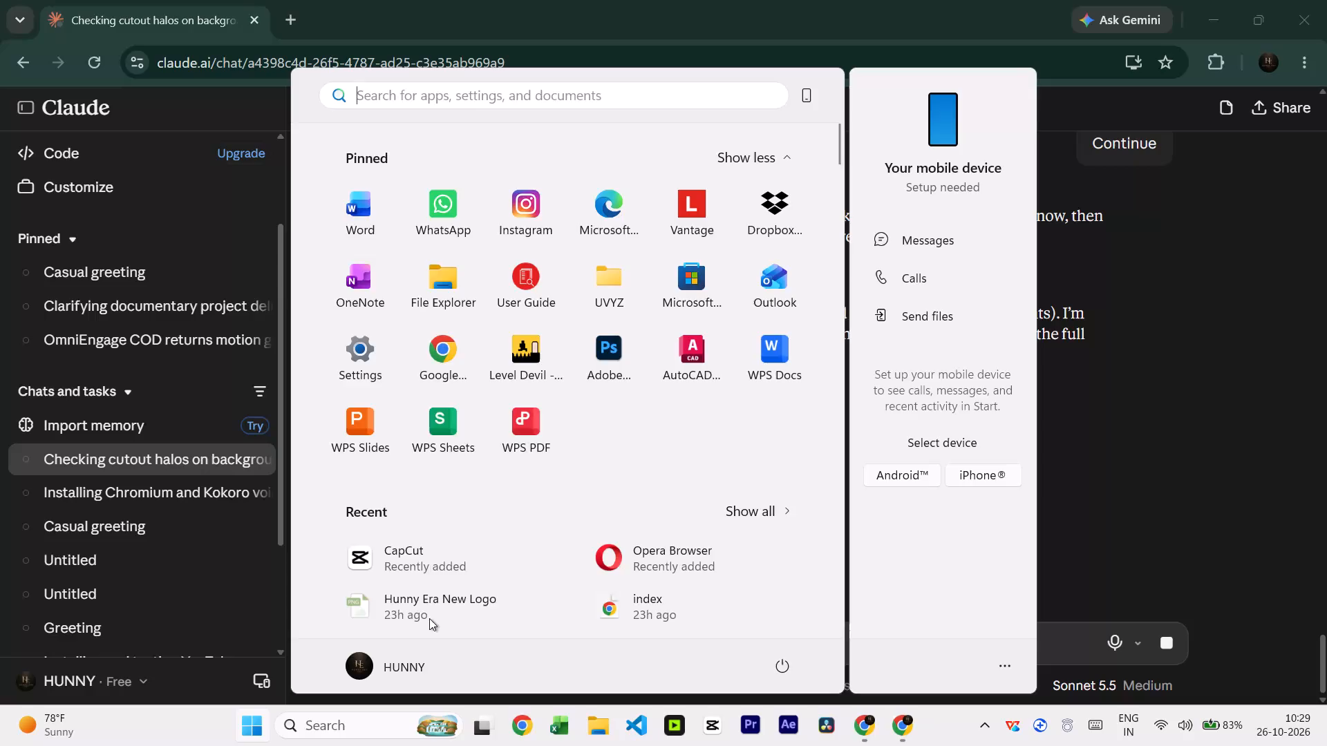
type("win")
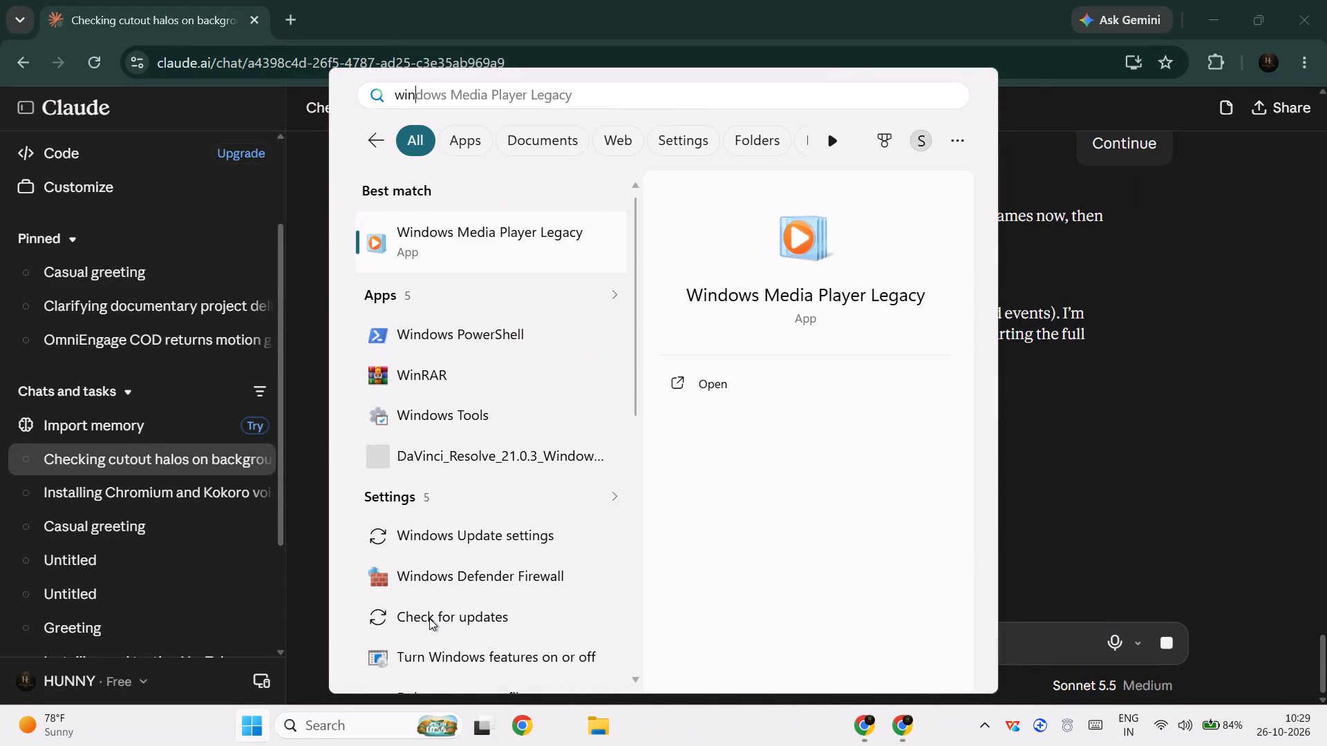
key("BackSpace")
key("BackSpace")
key("BackSpace")
key("BackSpace")
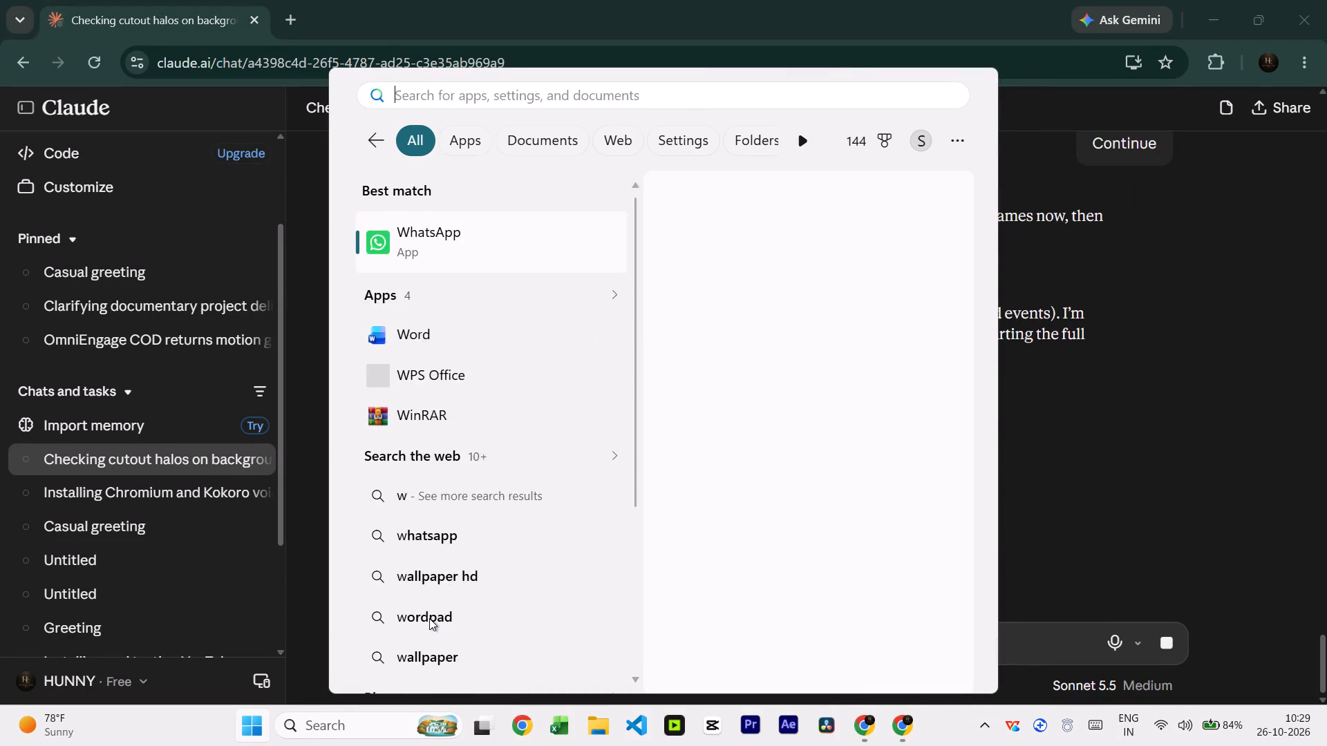
type("word")
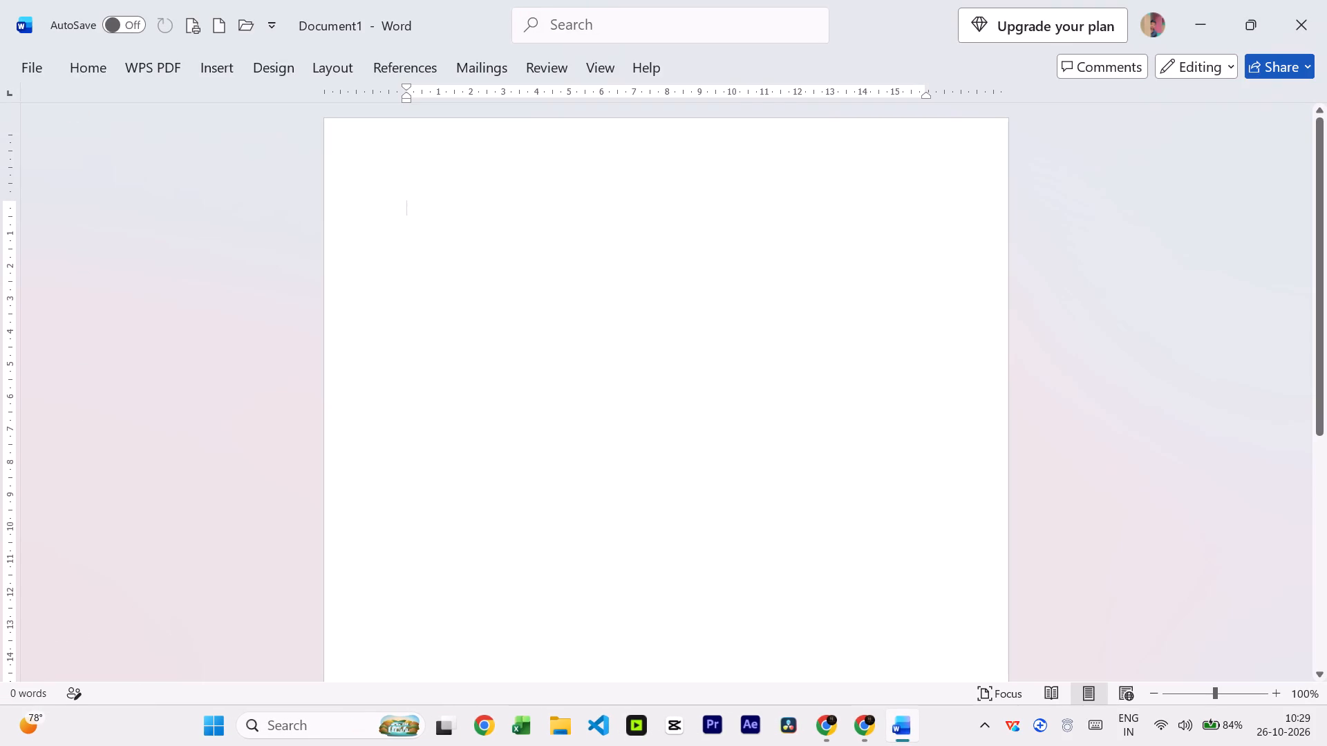
Reduce the page's top margin to about 0.75 cm.
left_click_drag(11, 200, 15, 146)
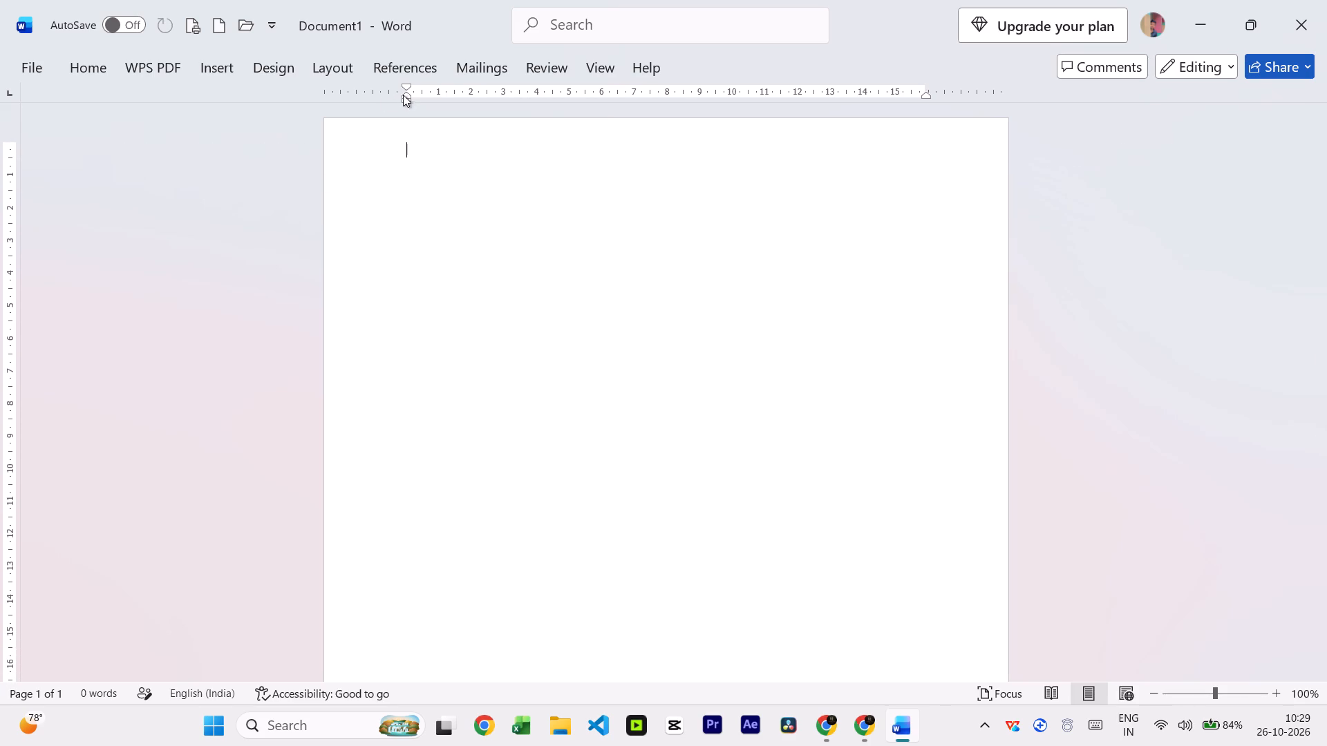
Widen the text line by moving both left indents about 1.75 cm outside the margin and the right indent to about 17.5 cm.
left_click_drag(407, 93, 391, 93)
left_click_drag(391, 93, 349, 91)
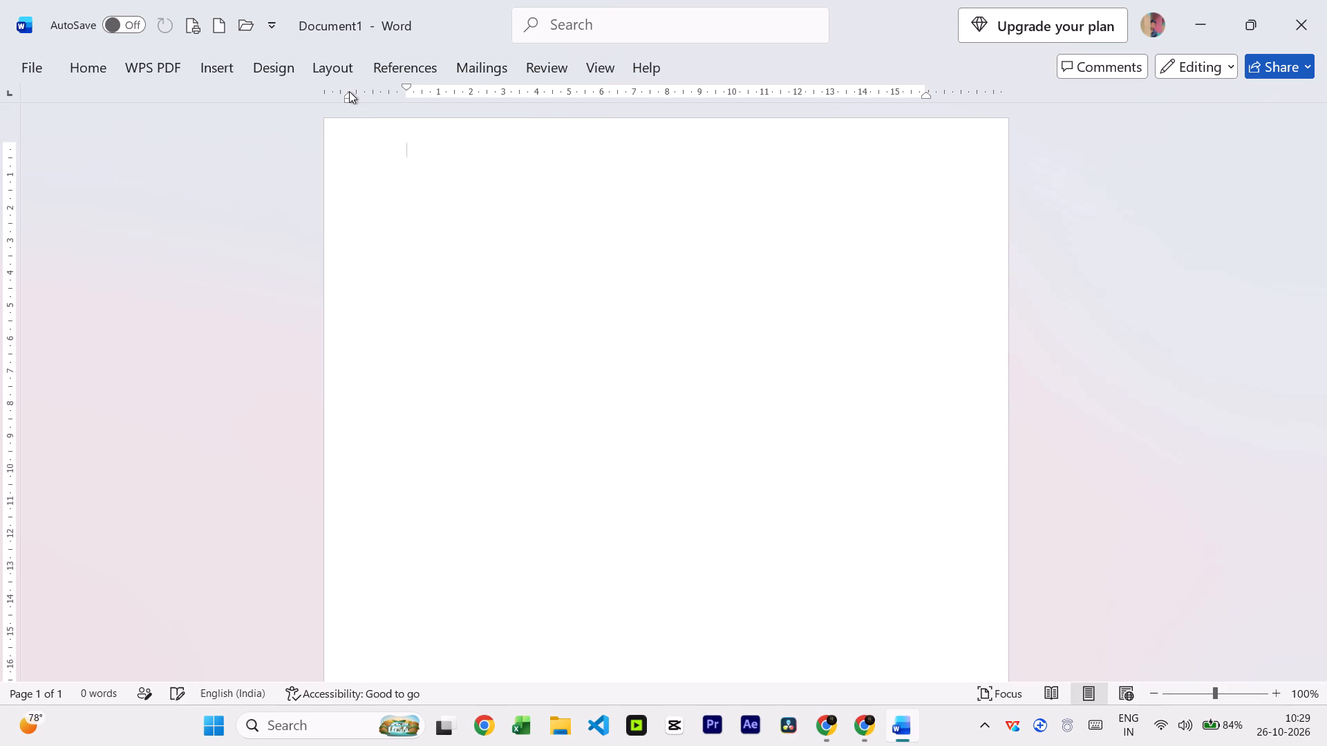
left_click_drag(404, 86, 346, 85)
left_click_drag(925, 91, 978, 94)
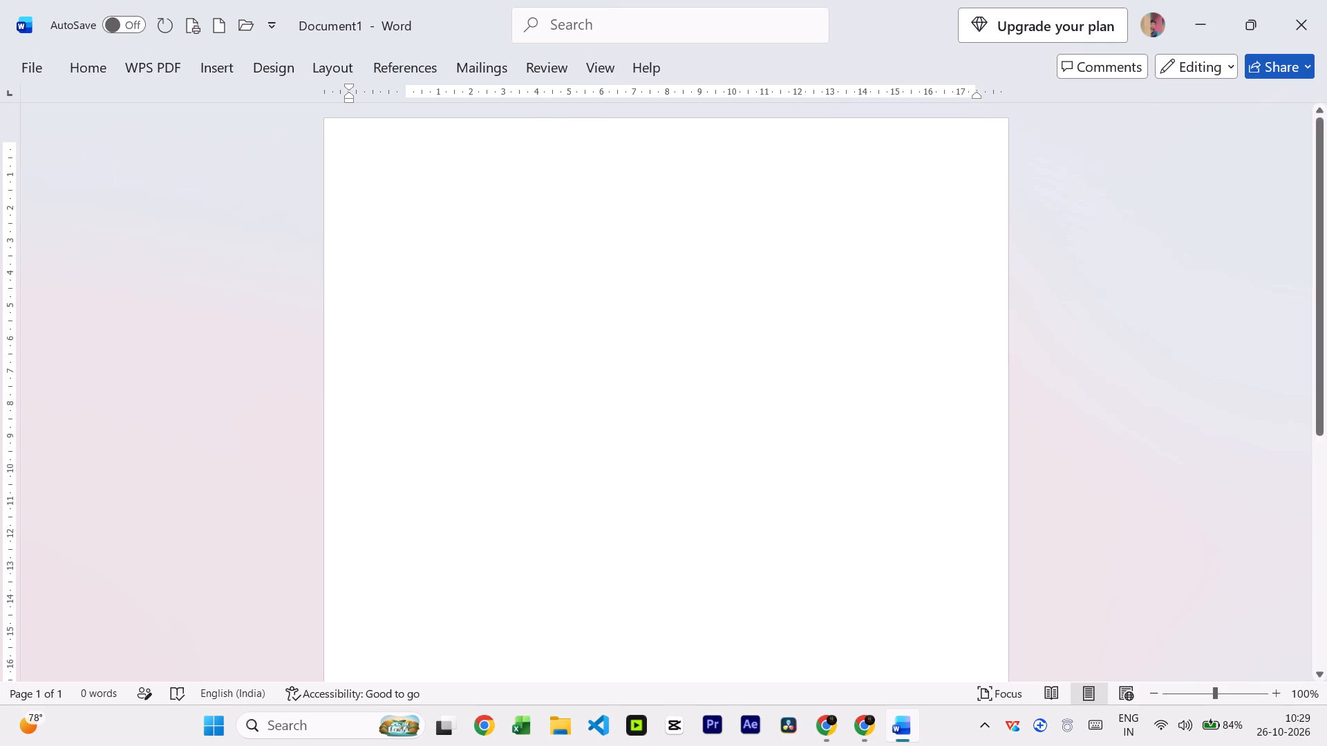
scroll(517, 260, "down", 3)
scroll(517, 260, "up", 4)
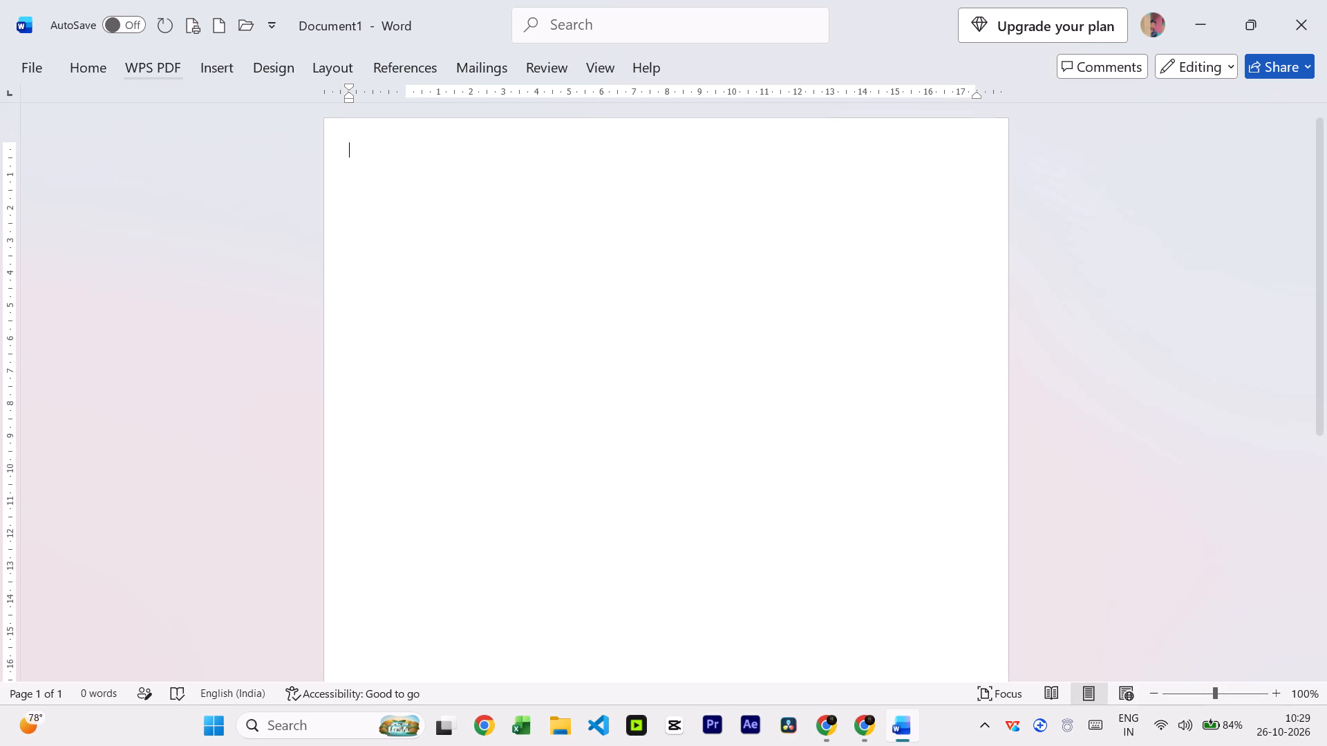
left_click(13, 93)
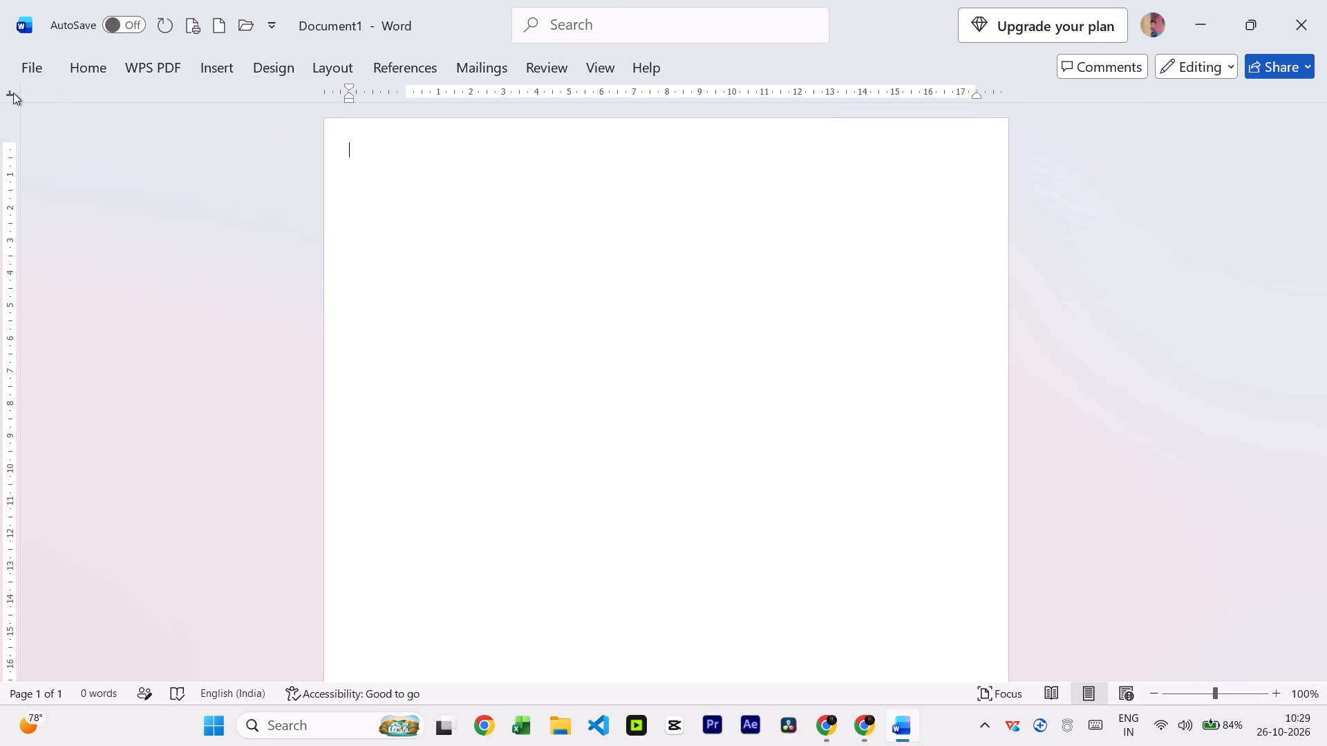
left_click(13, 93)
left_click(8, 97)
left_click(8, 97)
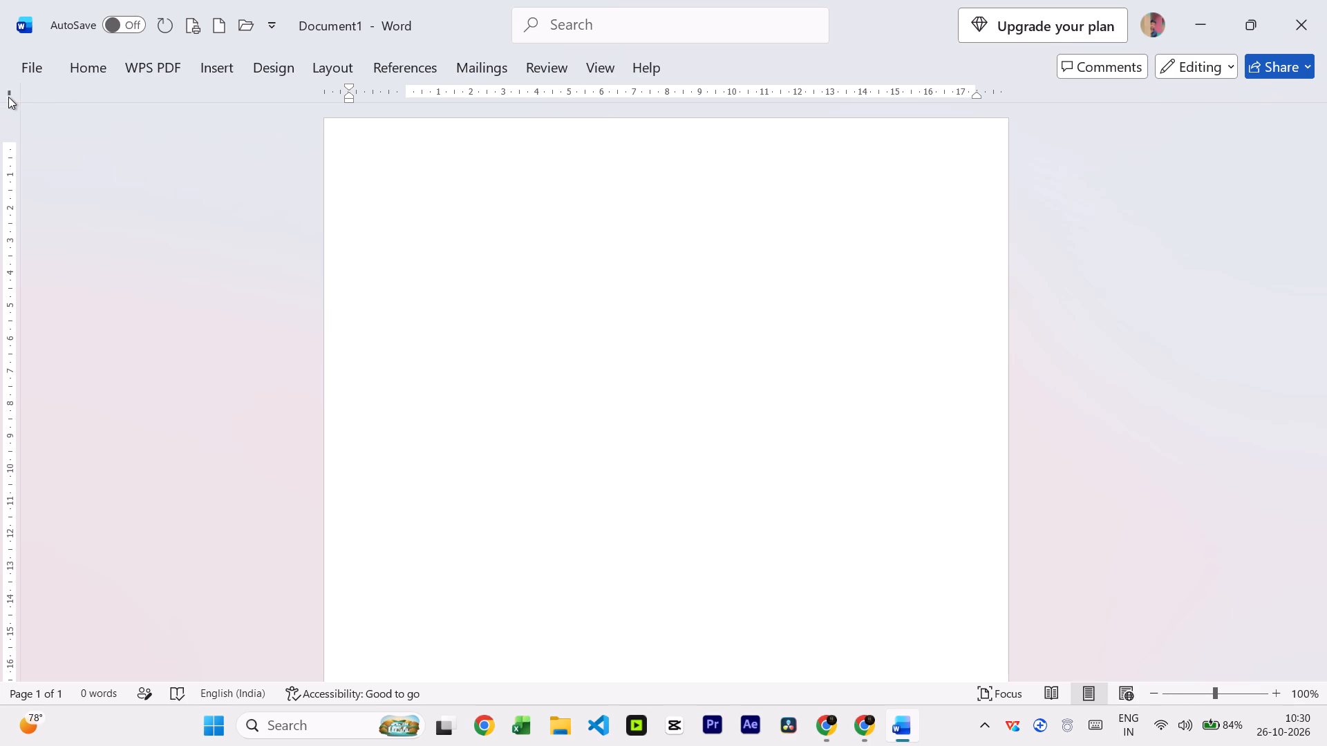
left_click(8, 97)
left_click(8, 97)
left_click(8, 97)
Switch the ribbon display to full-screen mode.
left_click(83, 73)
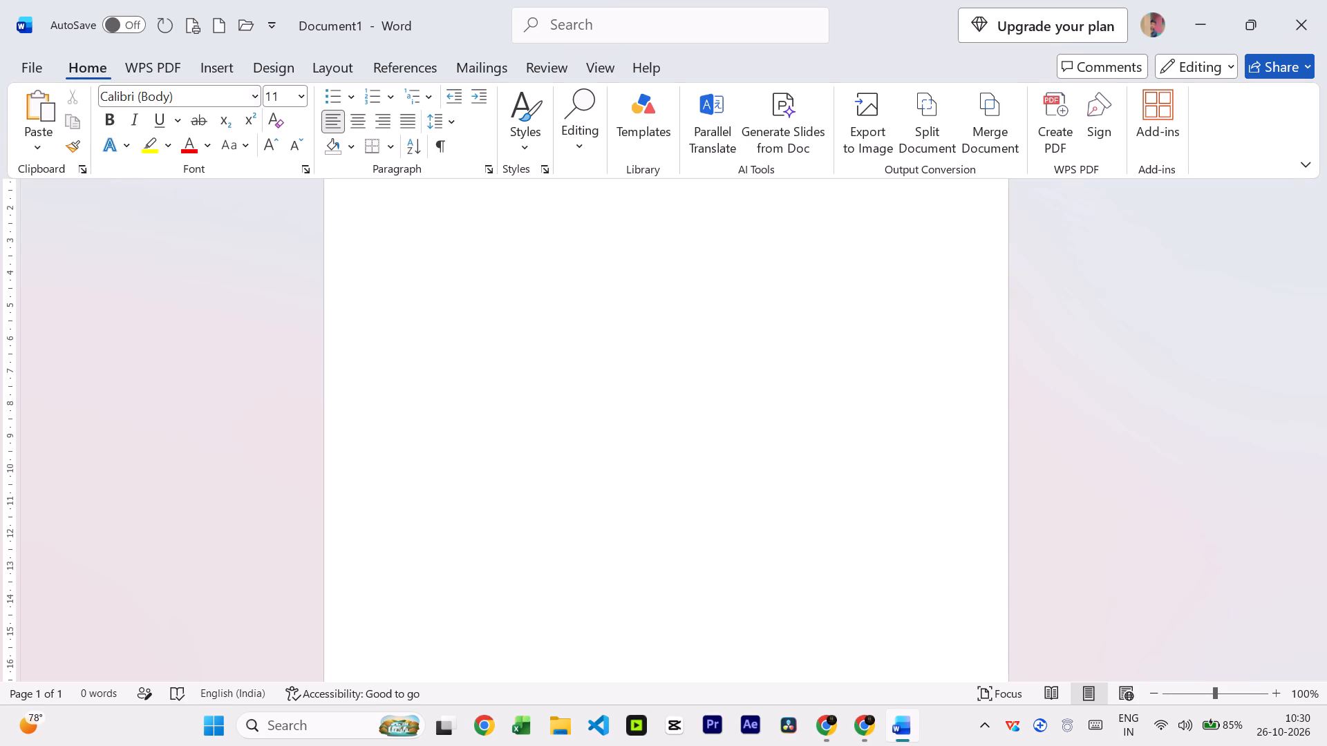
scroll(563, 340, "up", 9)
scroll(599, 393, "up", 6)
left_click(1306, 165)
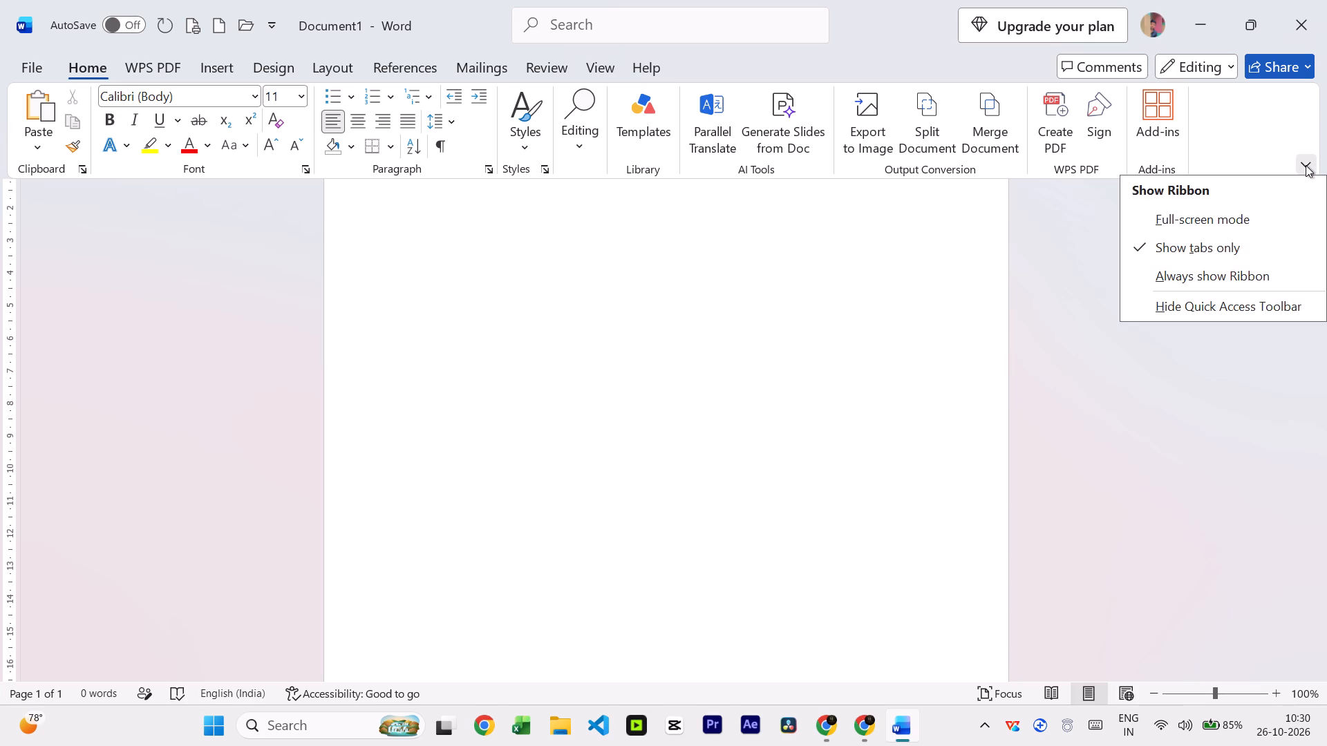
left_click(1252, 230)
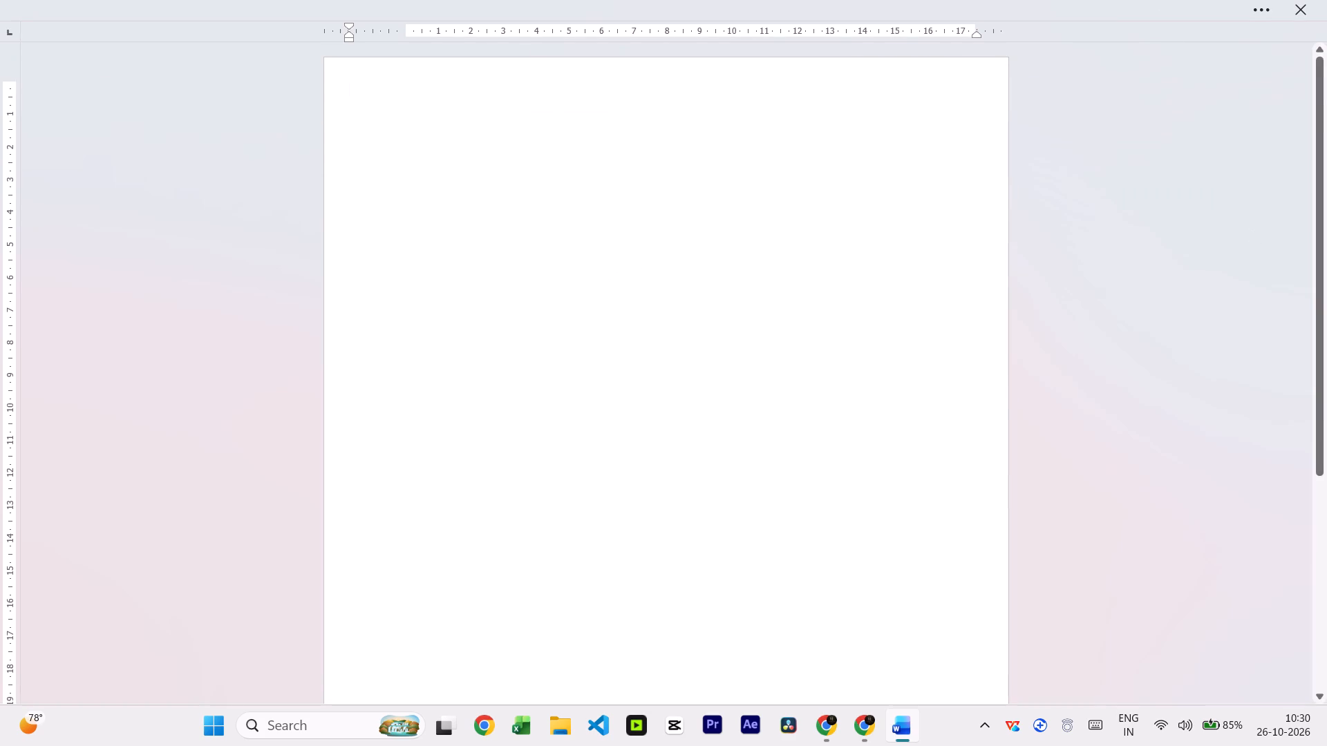
Set the ribbon display to Always show Ribbon.
left_click(1259, 10)
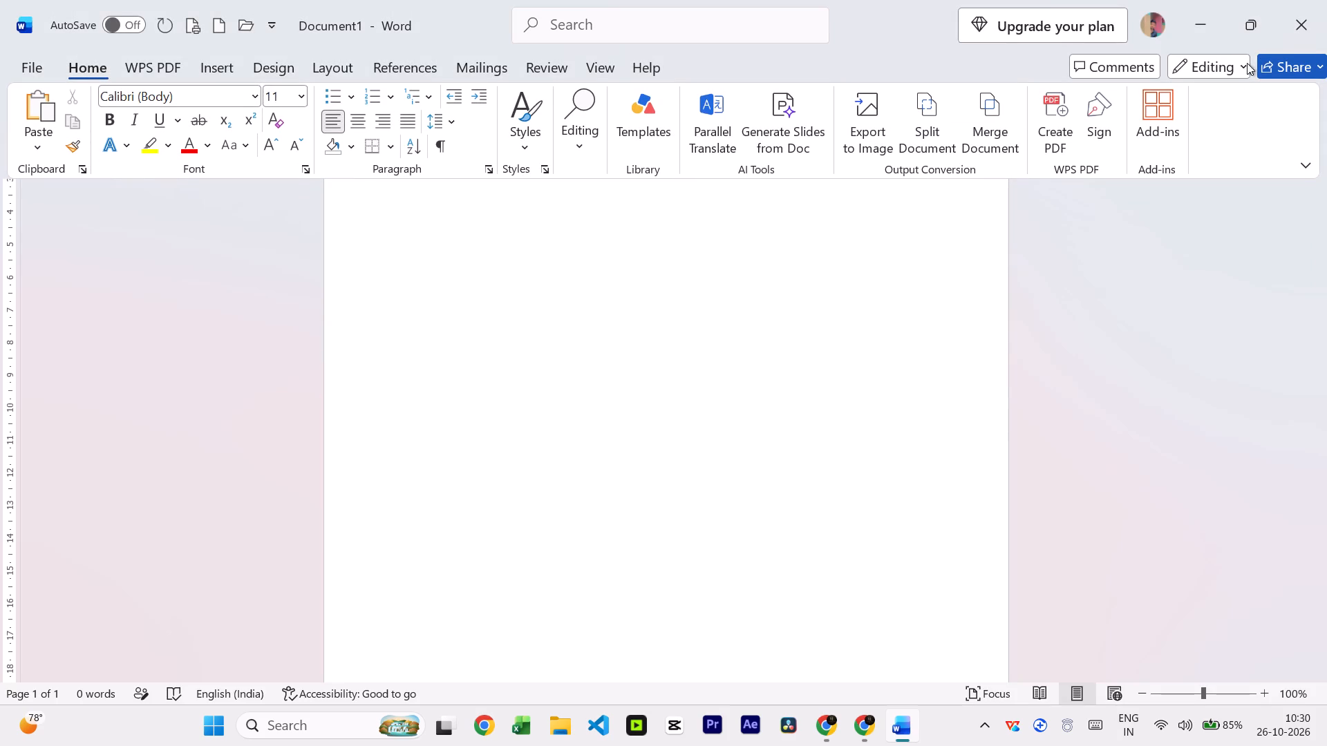
left_click(1295, 163)
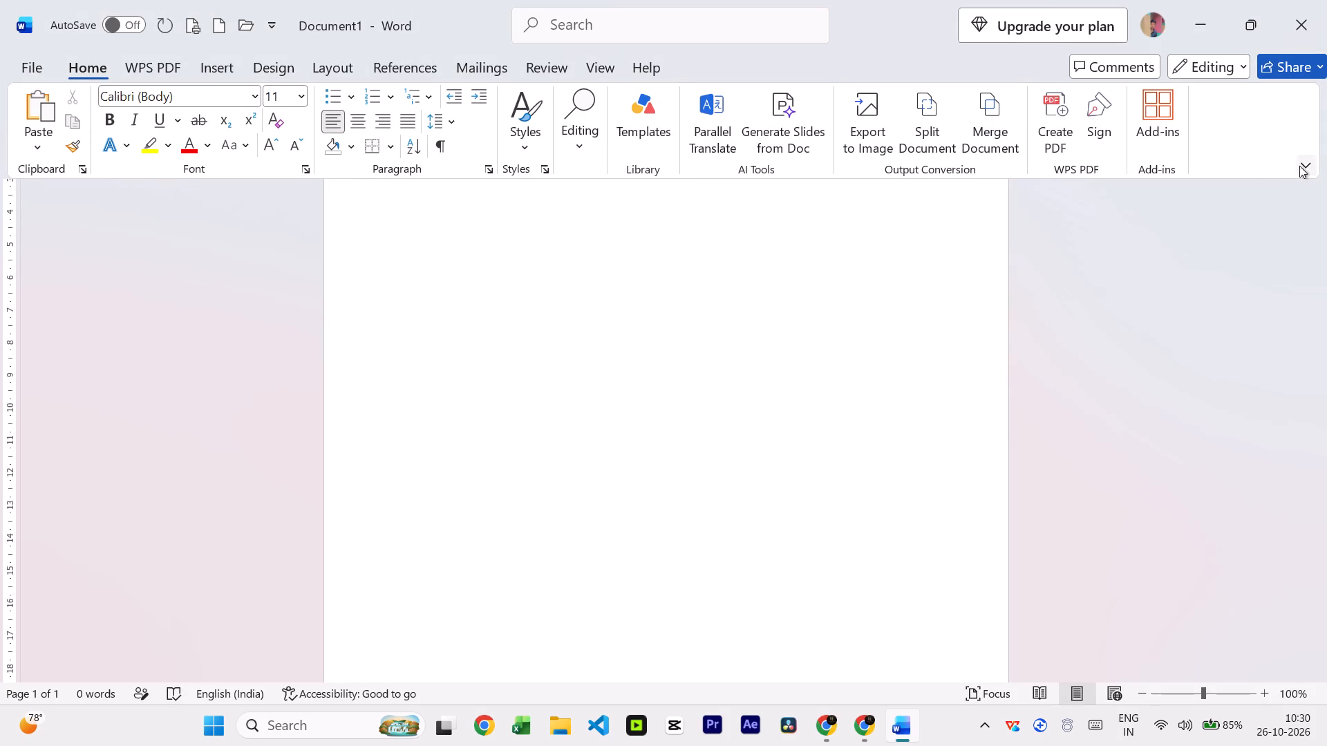
left_click(1301, 166)
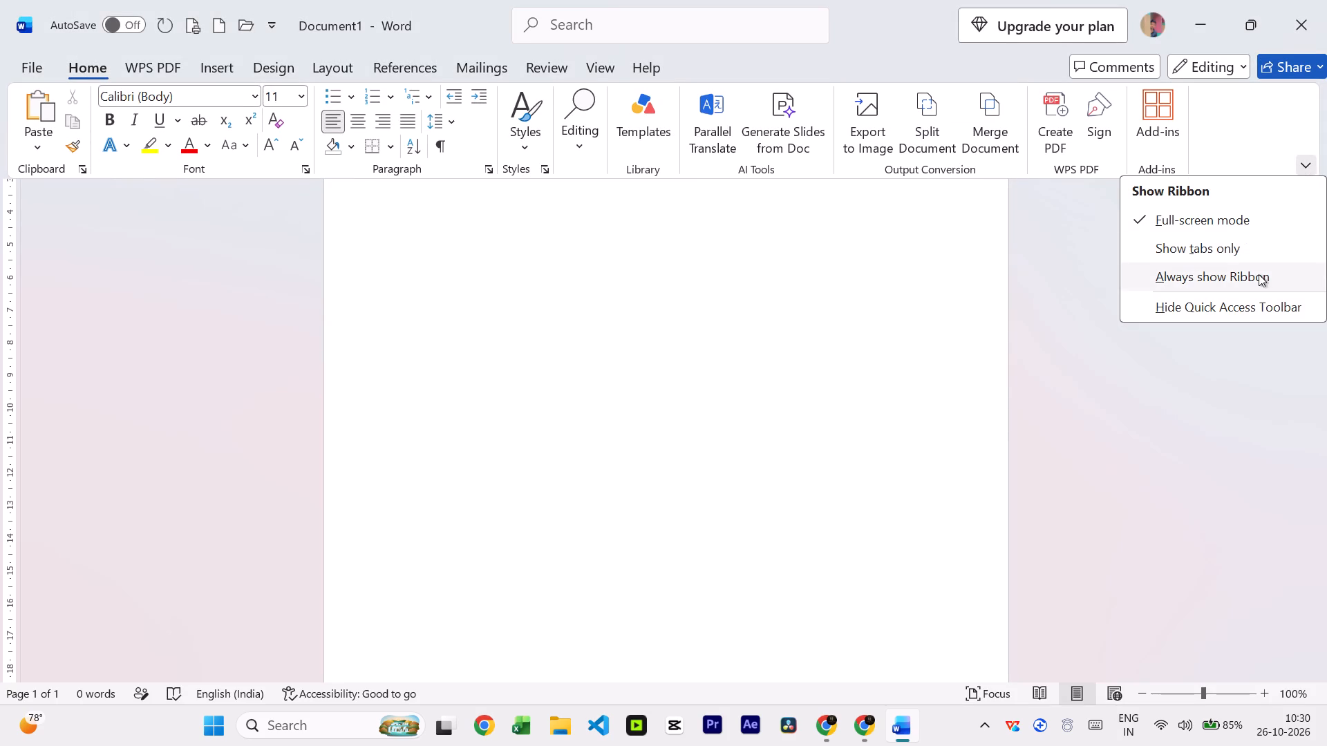
left_click(1259, 274)
scroll(837, 383, "up", 4)
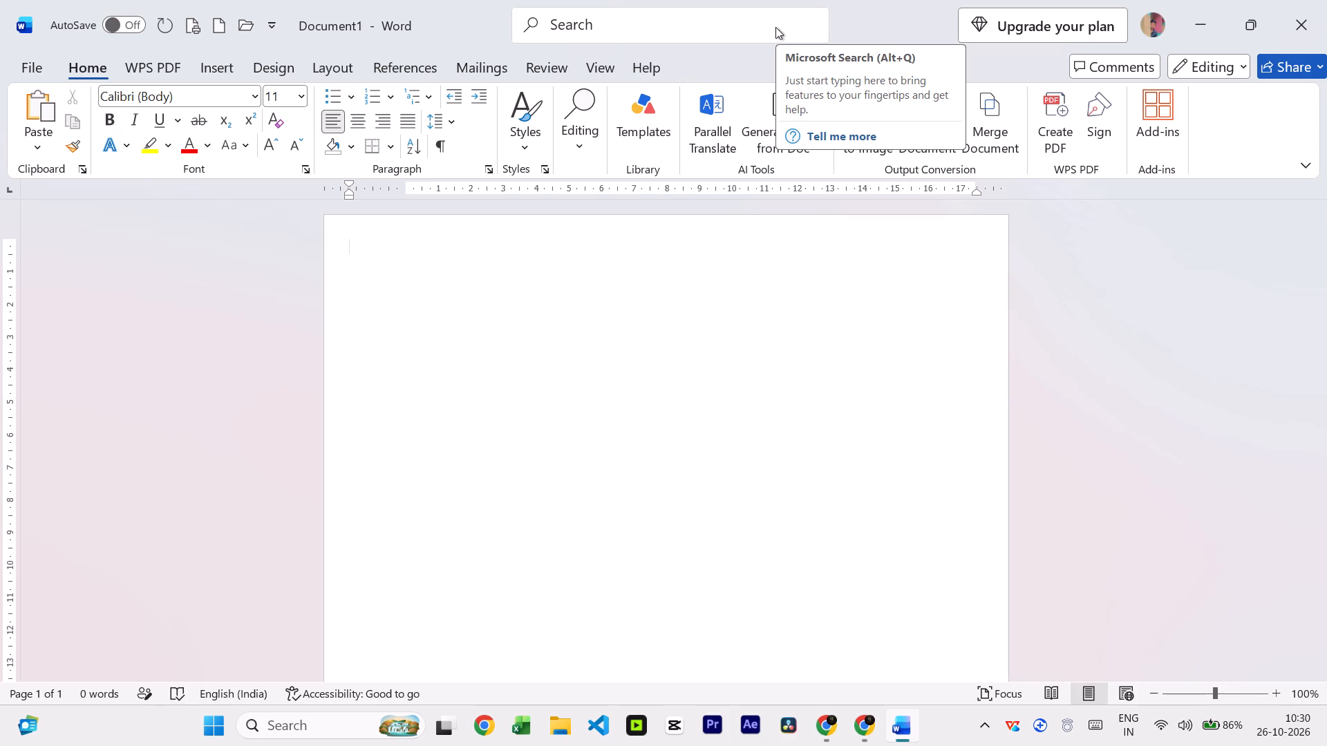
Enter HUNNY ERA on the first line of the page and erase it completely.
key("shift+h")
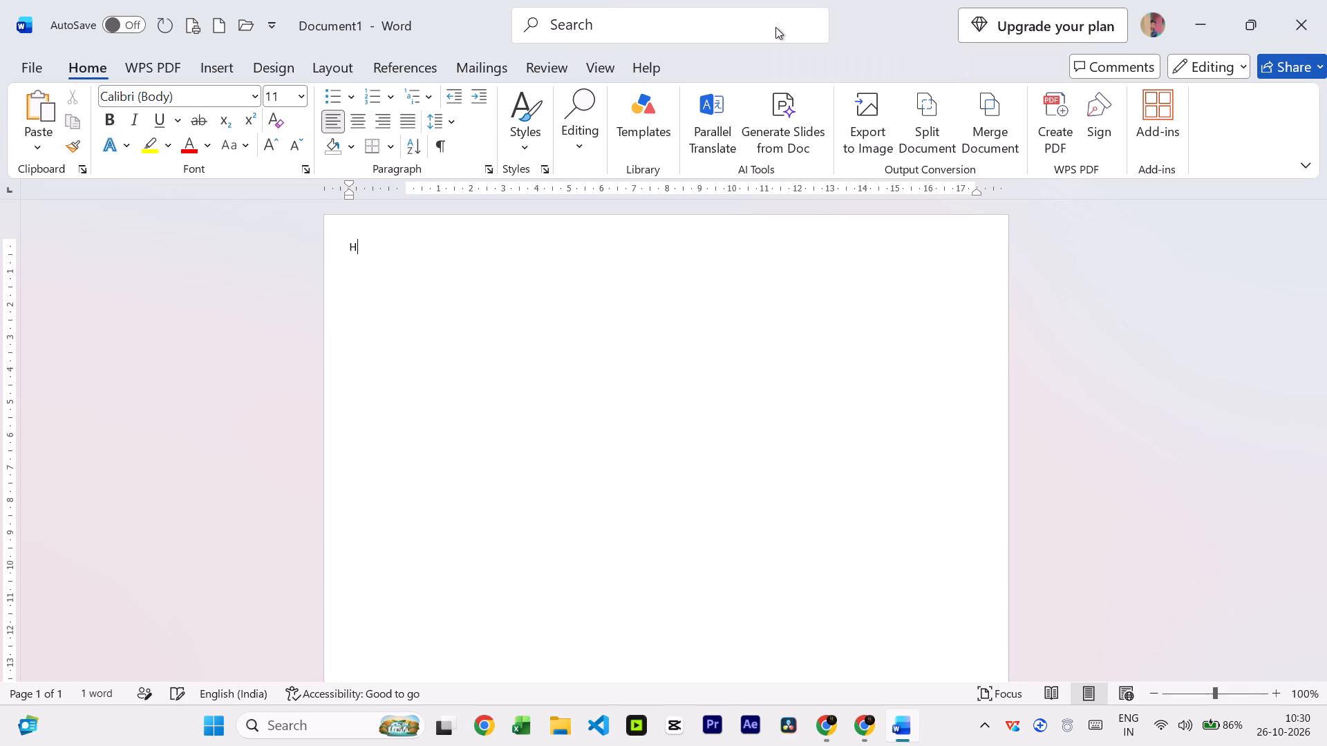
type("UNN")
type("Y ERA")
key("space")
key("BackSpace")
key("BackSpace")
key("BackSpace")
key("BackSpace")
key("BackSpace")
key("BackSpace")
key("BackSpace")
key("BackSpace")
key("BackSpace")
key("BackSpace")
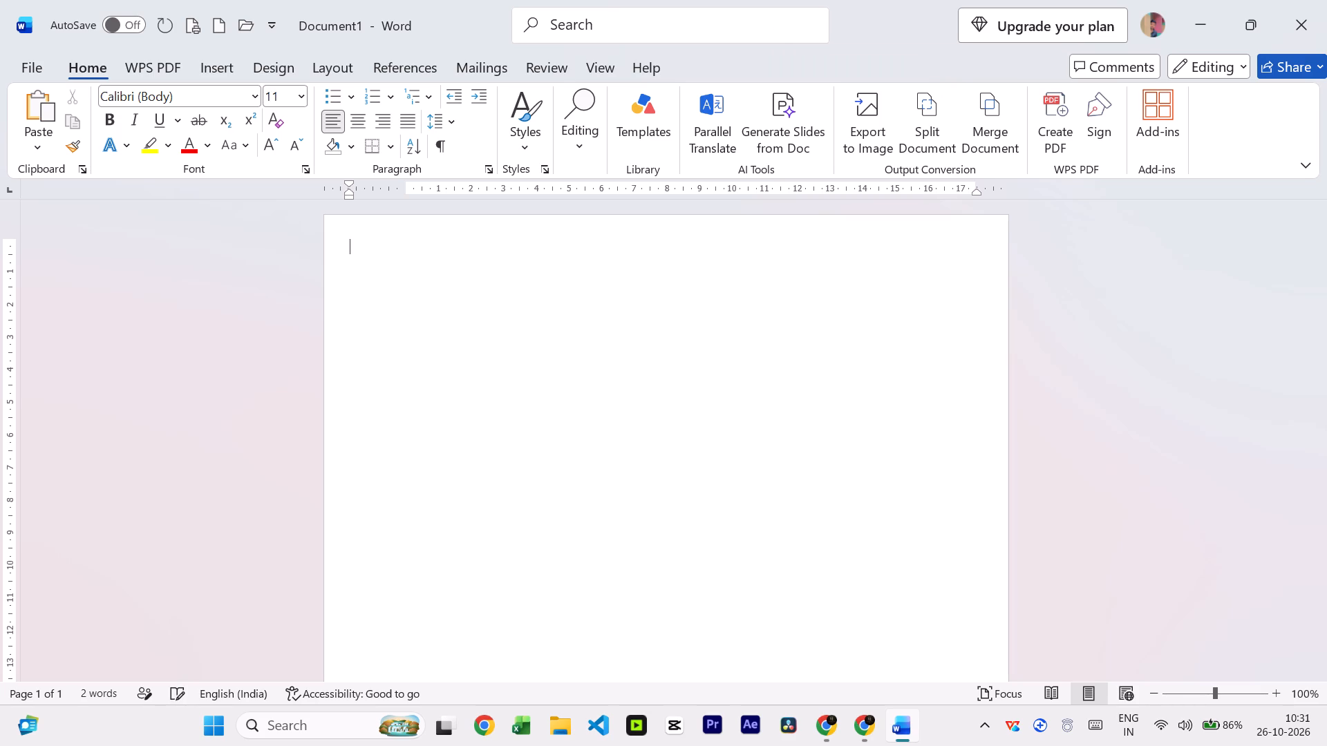
Write HUNNY ERA followed by a space on the first line of the page.
type("HUNNY ERA")
key("space")
Insert THE before HUNNY ERA so the line reads THE HUNNY ERA, and return to the end of the line.
key("Left")
key("Left")
key("Left")
key("Left")
key("Left")
key("Left")
key("Left")
key("Left")
key("Left")
key("Left")
type("THE")
key("space")
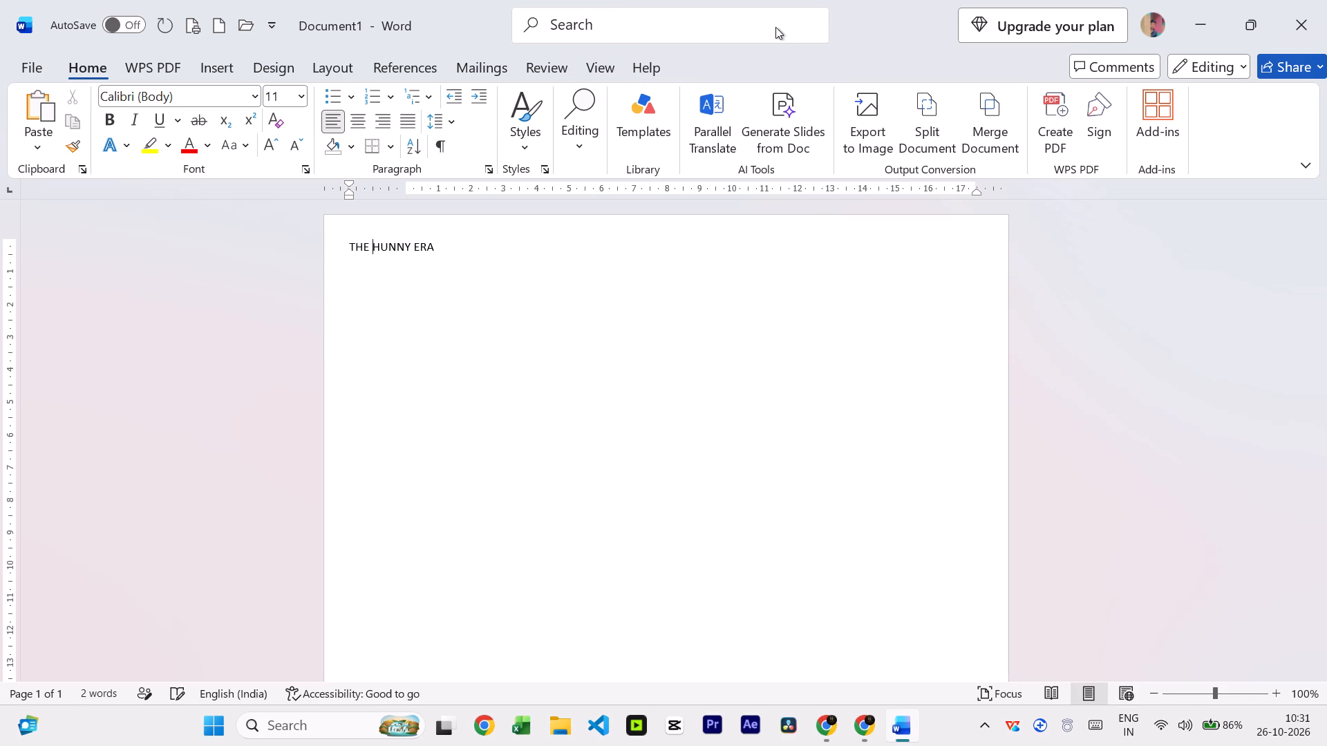
key("Right")
key("Right")
key("Right")
key("Right")
key("Right")
key("Right")
key("Right")
key("Right")
key("Right")
key("Right")
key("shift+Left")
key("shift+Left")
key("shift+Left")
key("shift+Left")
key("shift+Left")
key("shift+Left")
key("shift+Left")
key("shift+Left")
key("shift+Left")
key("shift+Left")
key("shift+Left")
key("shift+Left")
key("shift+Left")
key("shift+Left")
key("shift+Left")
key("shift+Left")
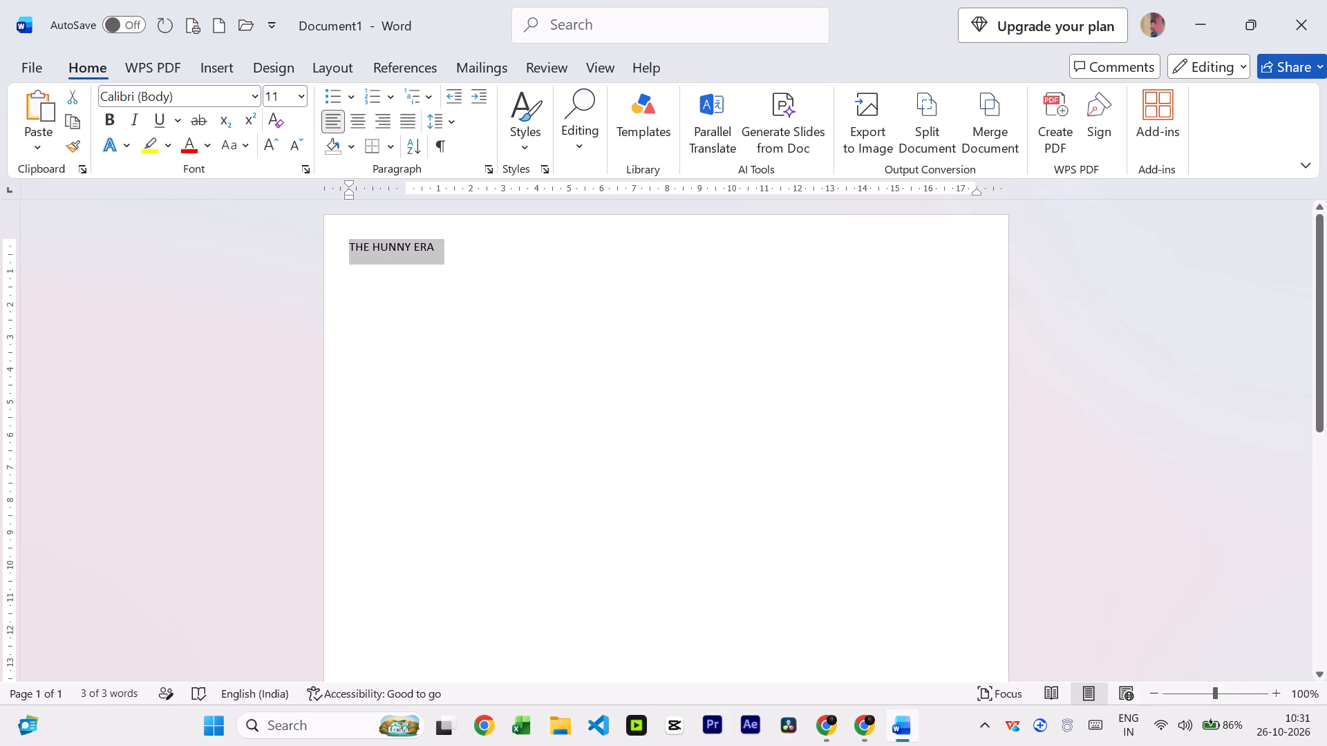
Delete the trailing space after THE HUNNY ERA.
left_click(489, 252)
left_click(489, 255)
left_click(489, 255)
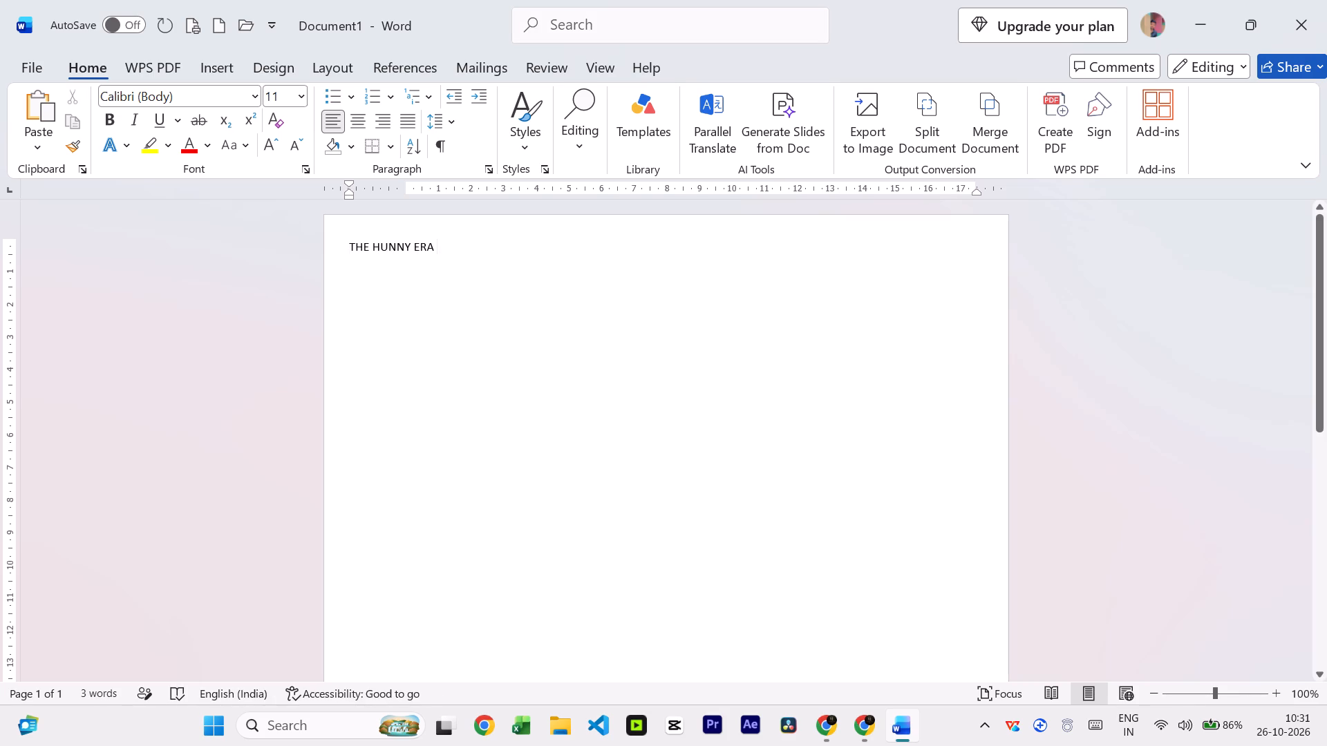
left_click(489, 255)
key("BackSpace")
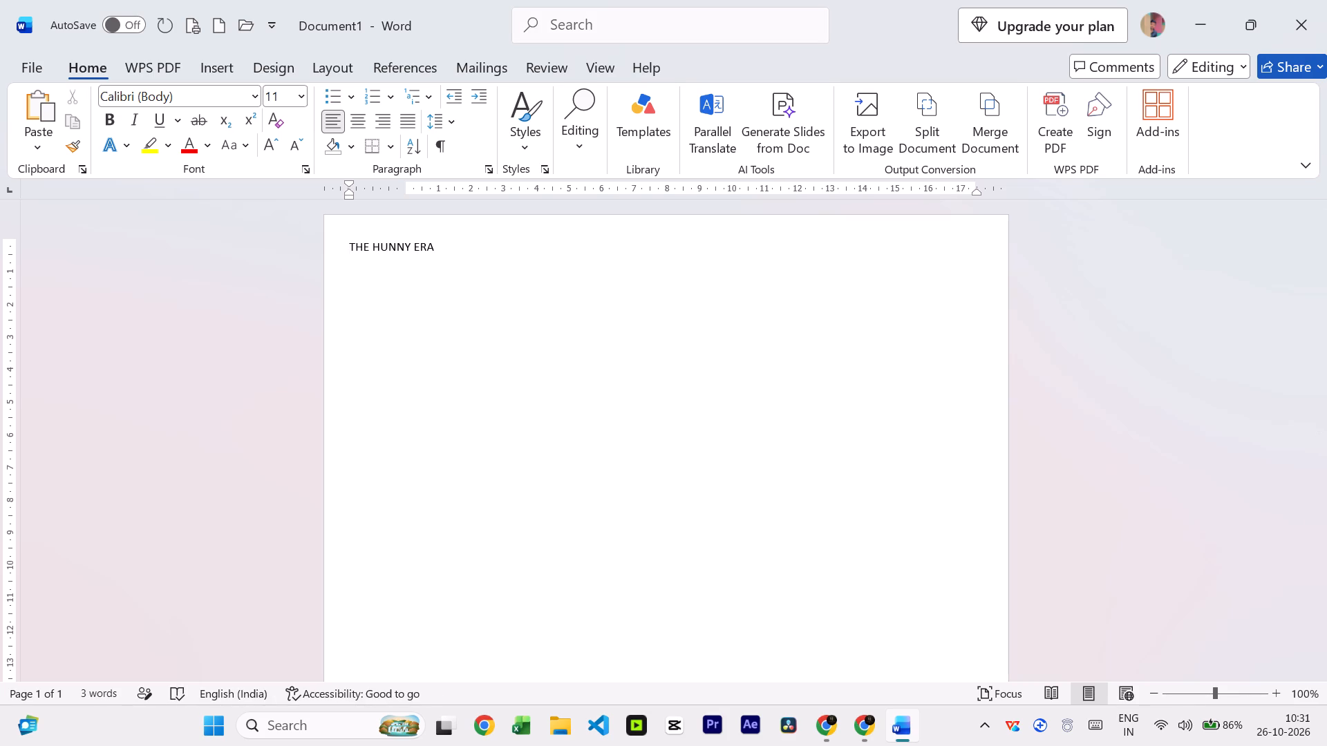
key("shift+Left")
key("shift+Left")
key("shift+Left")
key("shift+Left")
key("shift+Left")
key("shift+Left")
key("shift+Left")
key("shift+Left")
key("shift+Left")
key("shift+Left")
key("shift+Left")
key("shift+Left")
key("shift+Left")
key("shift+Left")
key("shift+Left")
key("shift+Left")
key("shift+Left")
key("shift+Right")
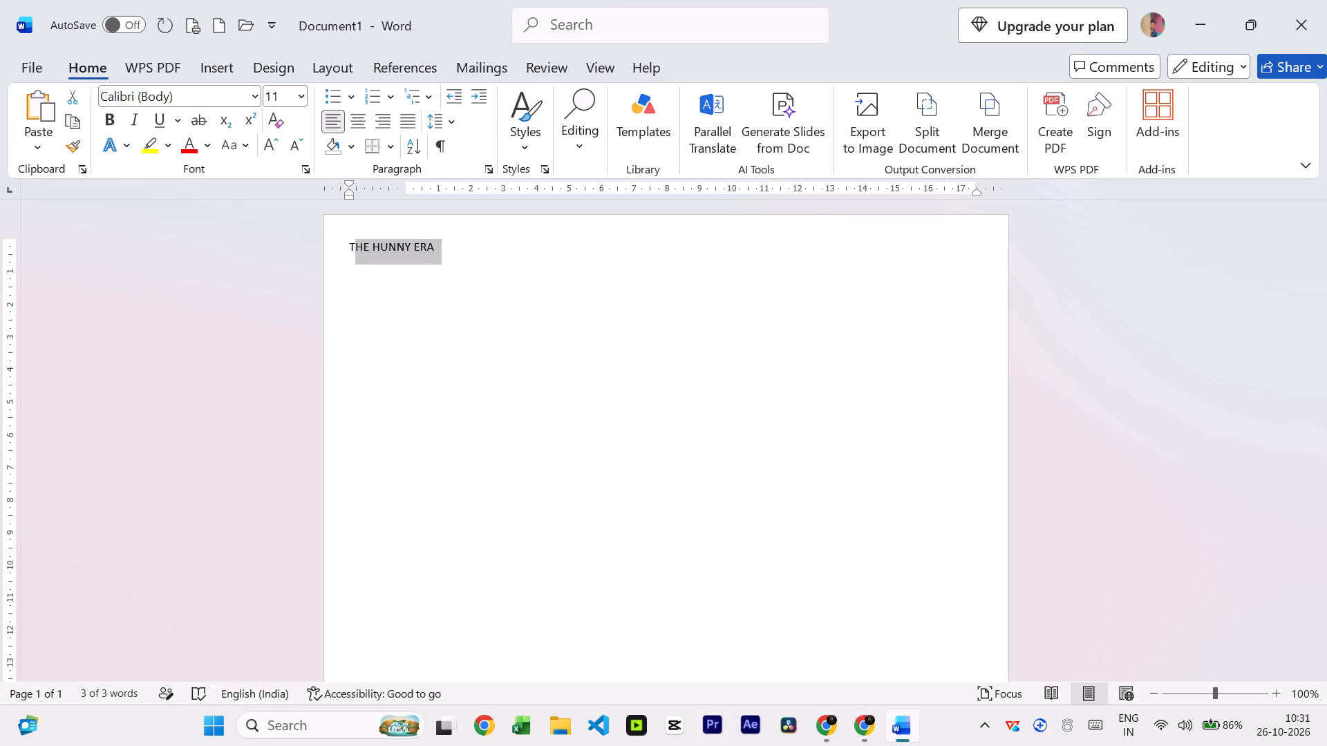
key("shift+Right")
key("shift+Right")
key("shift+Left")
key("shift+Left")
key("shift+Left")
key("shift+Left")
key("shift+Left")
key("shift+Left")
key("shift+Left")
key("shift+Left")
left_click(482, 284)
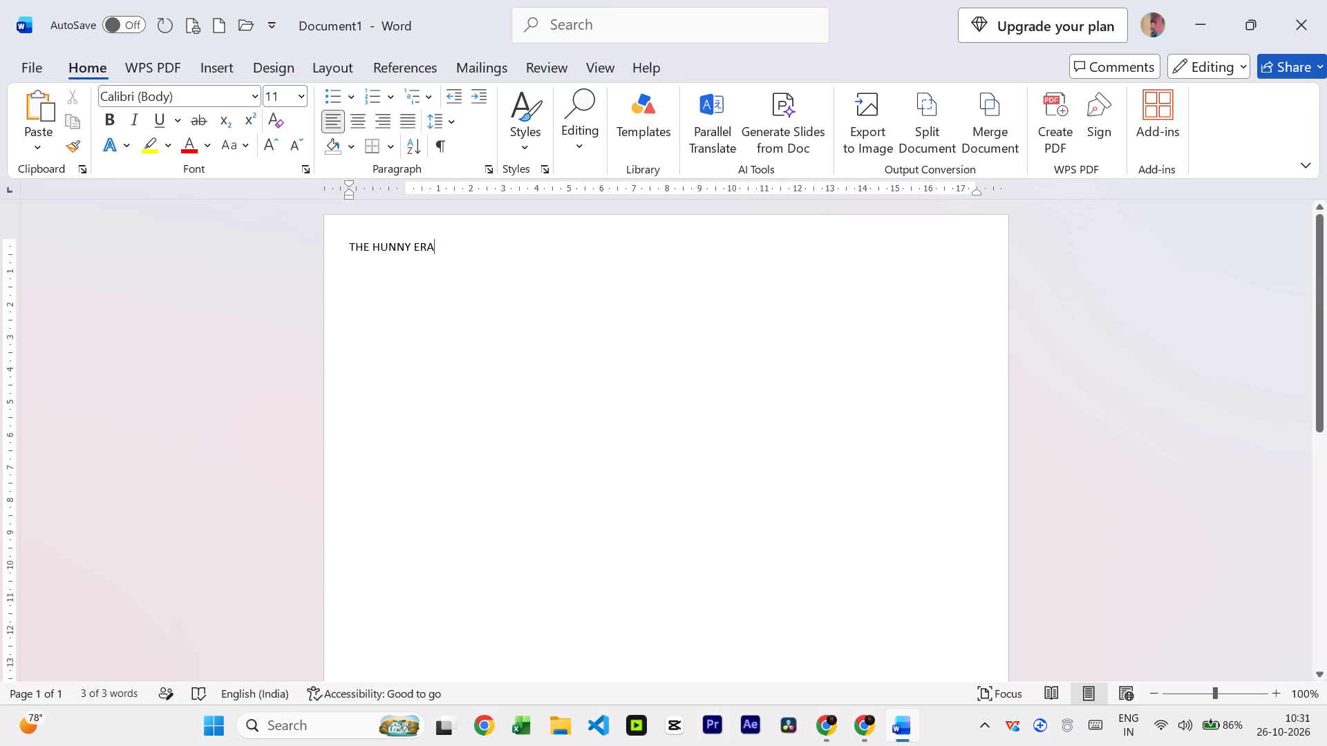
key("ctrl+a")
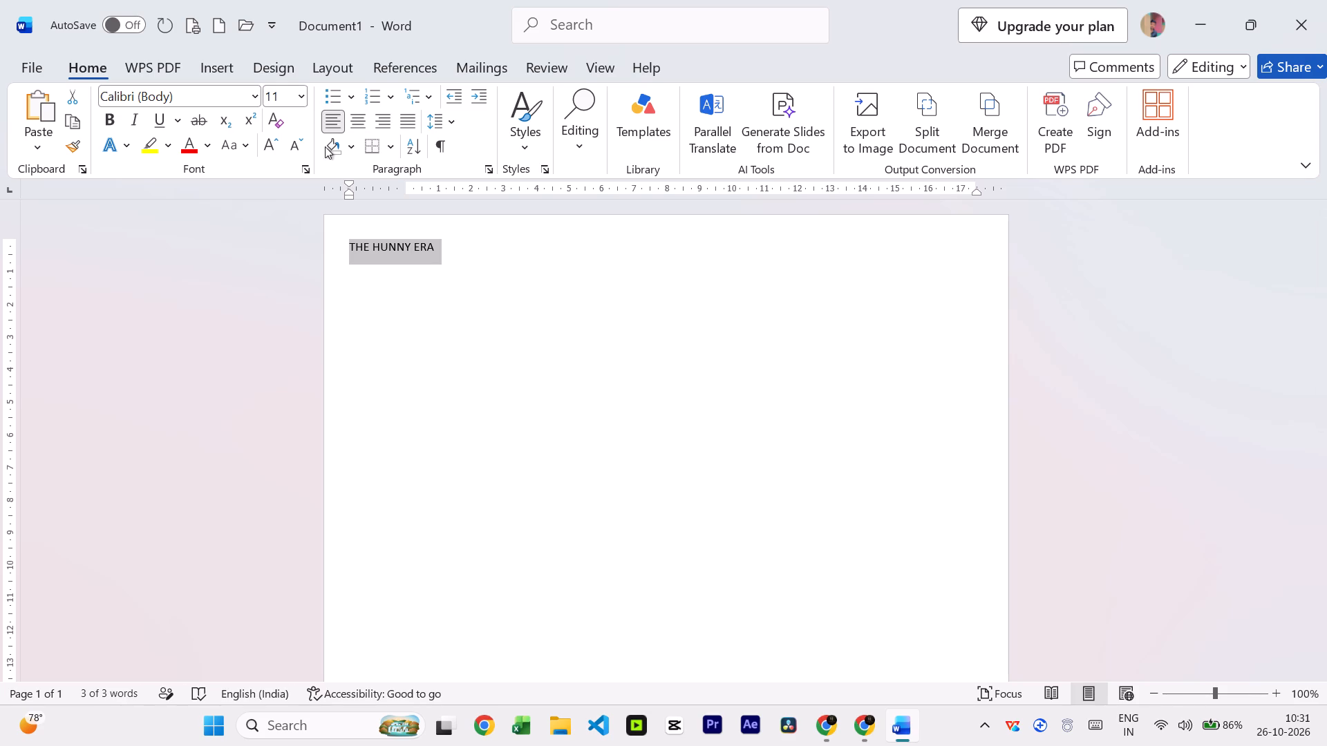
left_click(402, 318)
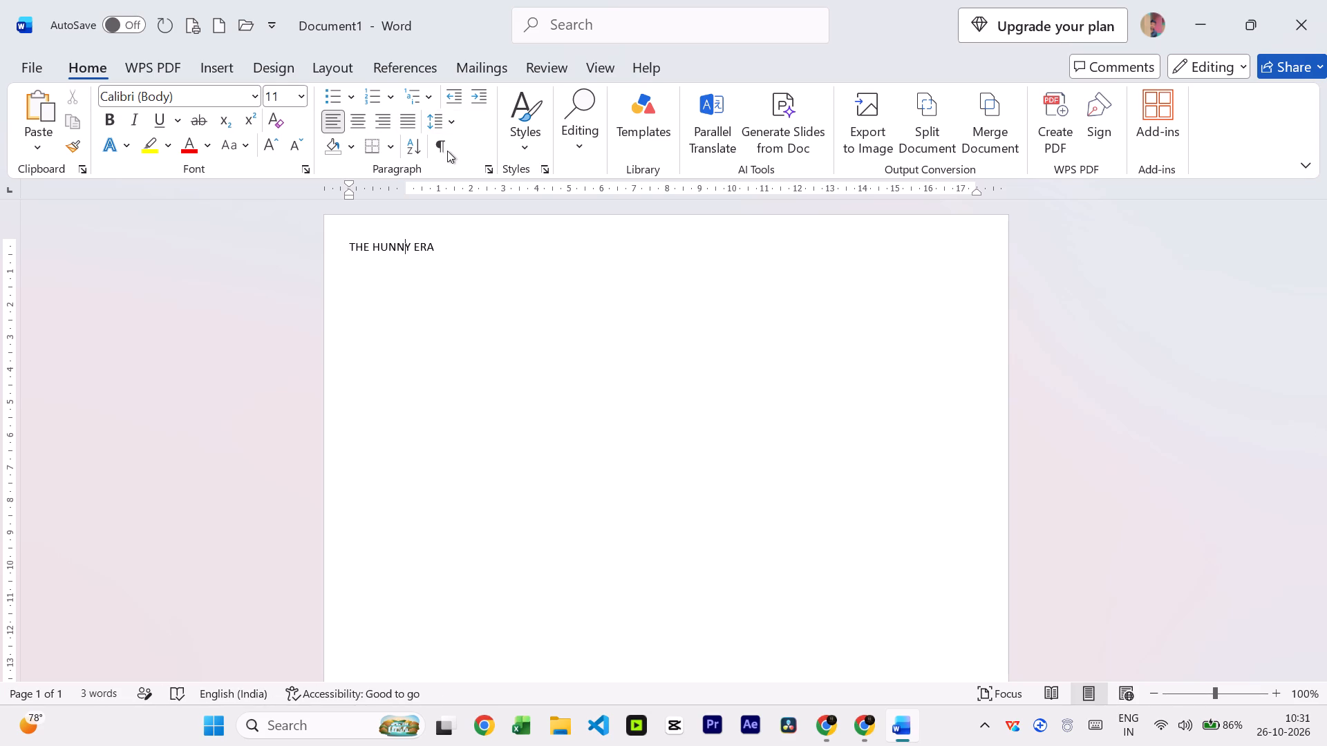
Set the line spacing of the THE HUNNY ERA paragraph to 1.0.
left_click(446, 123)
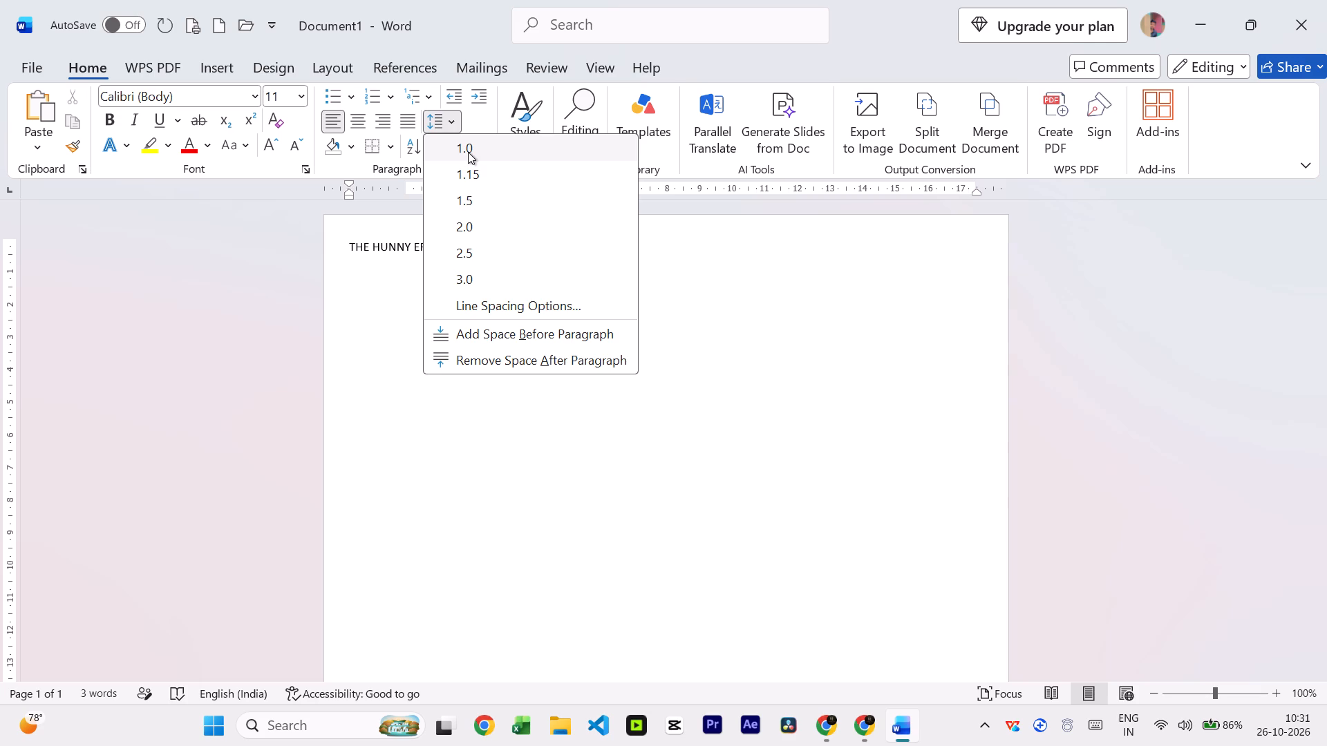
left_click(468, 152)
Set the font size of the whole THE HUNNY ERA heading to 18.
left_click_drag(483, 280, 479, 269)
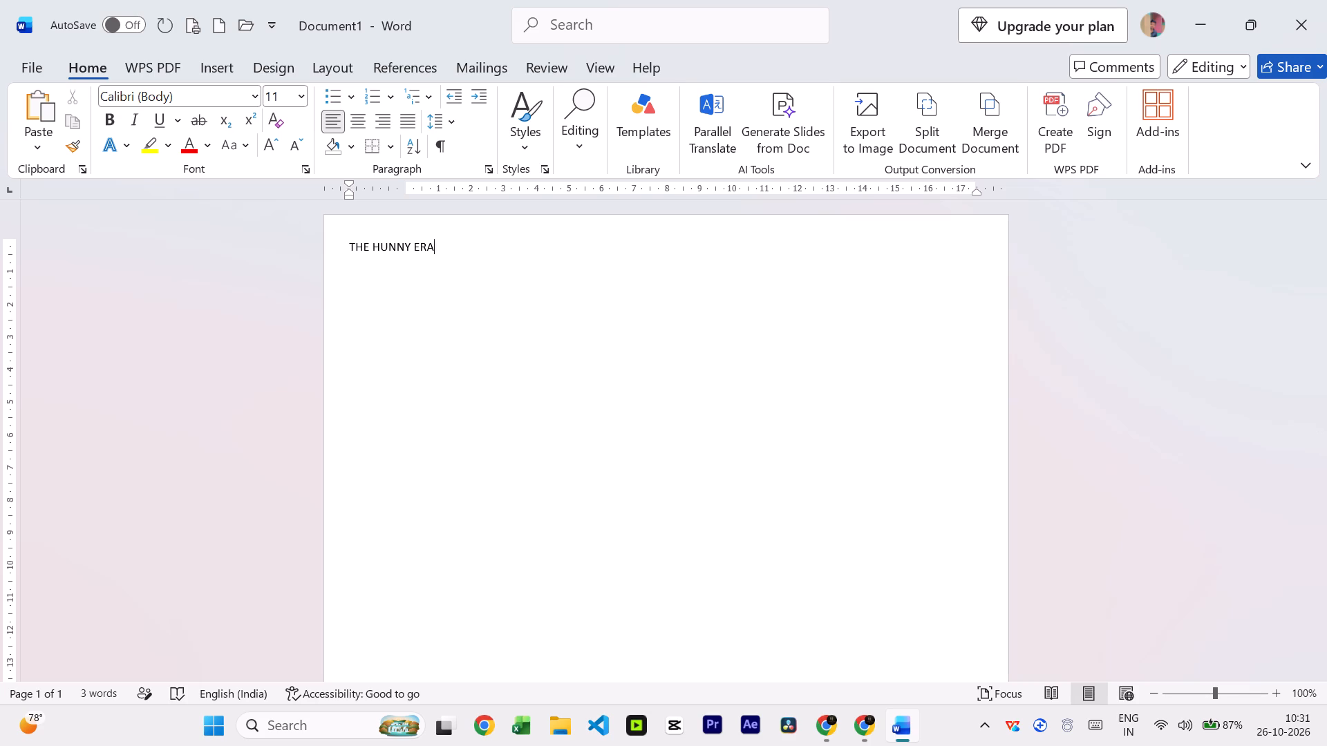
key("shift+Left")
key("shift+Left")
key("shift+Left")
key("shift+Left")
key("shift+Left")
key("shift+Left")
key("shift+Left")
key("shift+Left")
key("shift+Left")
key("shift+Left")
key("shift+Left")
key("shift+Left")
key("shift+Left")
key("shift+Left")
key("shift+Left")
key("shift+Left")
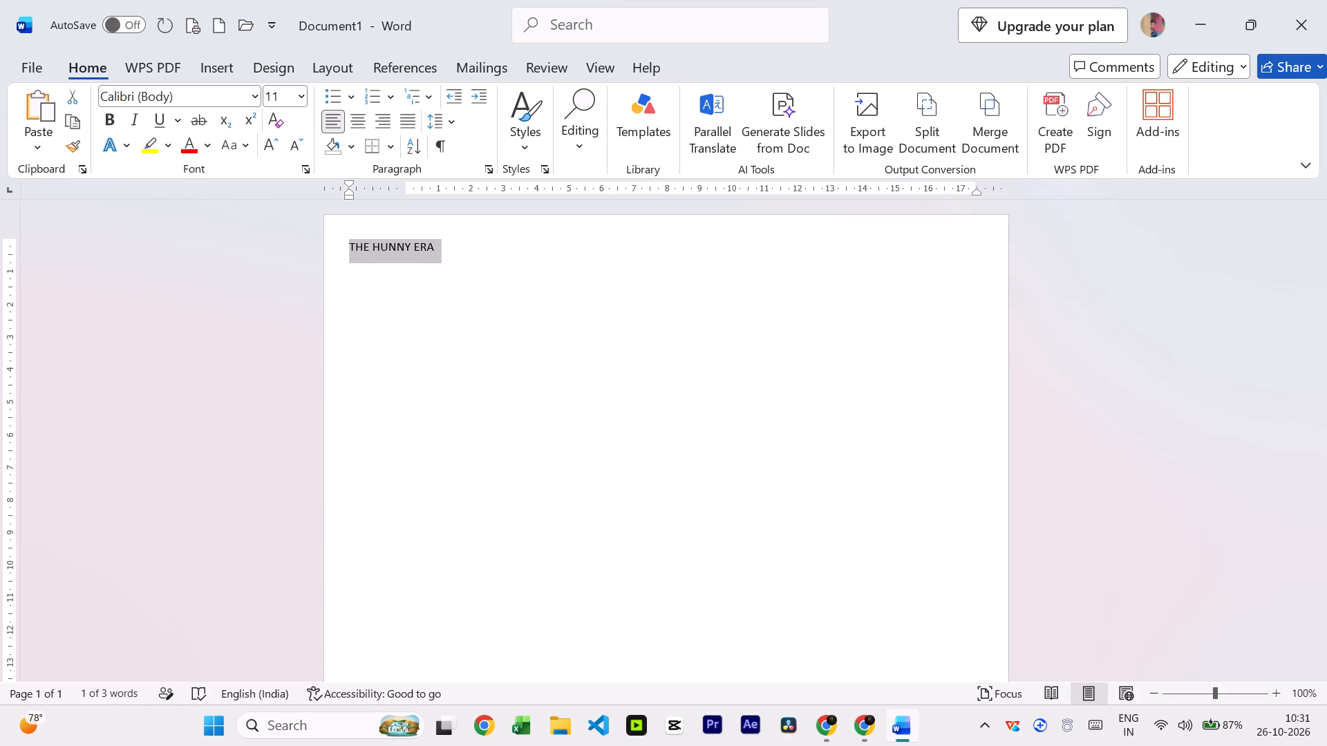
left_click(303, 95)
left_click(283, 287)
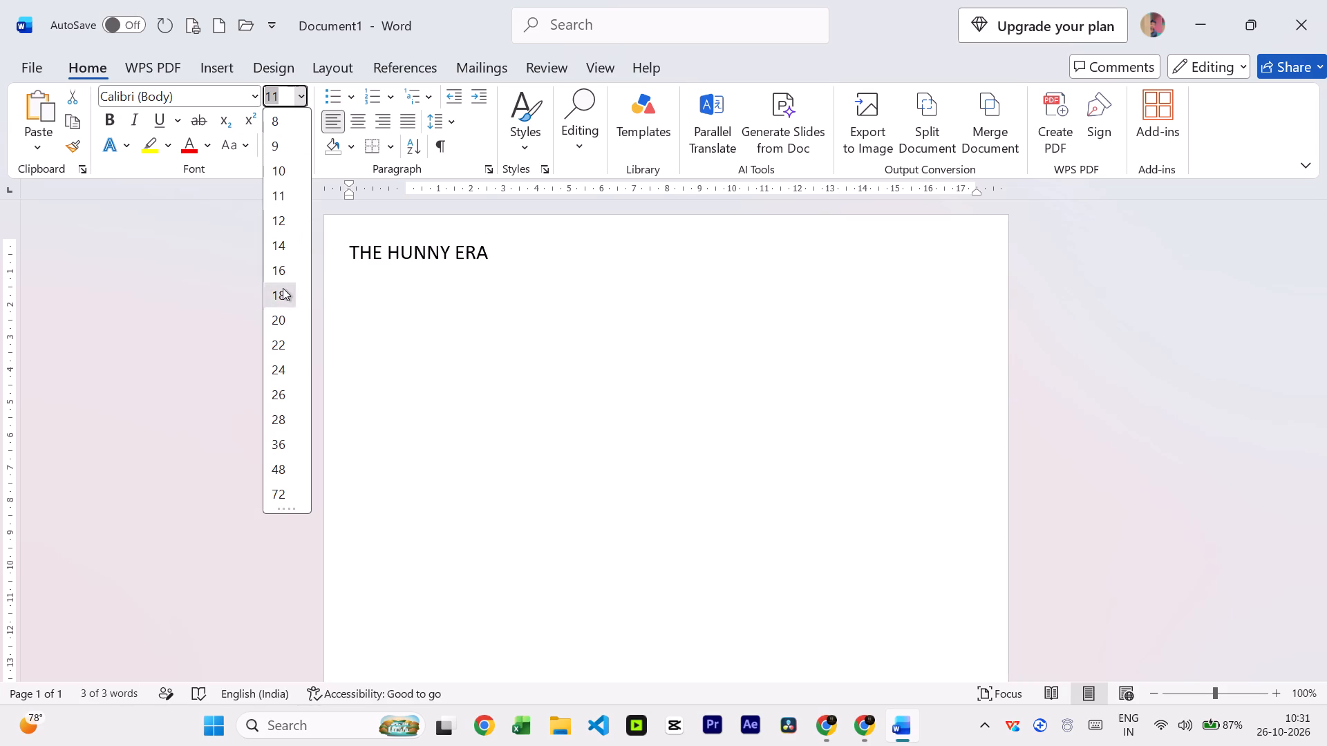
Browse the available fonts from the recently used ones through the Franklin Gothic family, previewing them on the THE HUNNY ERA heading.
left_click(254, 101)
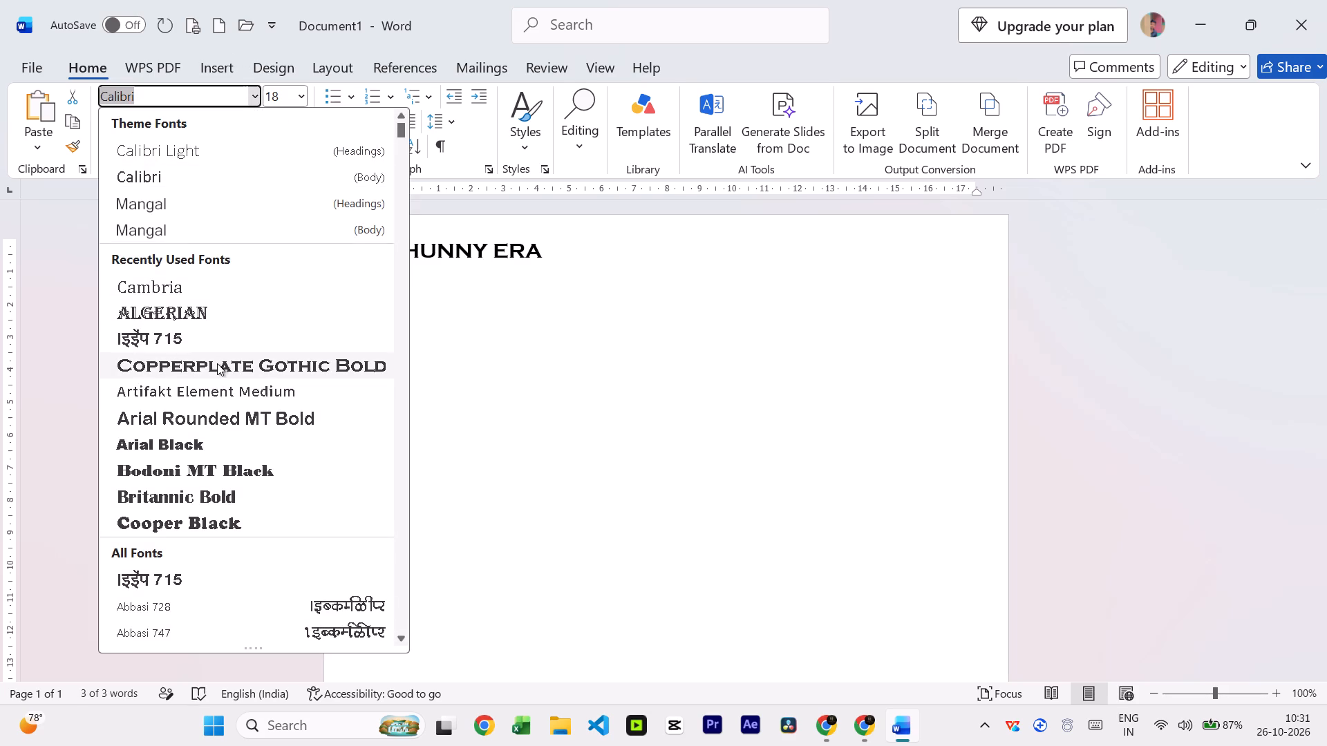
scroll(200, 504, "down", 2)
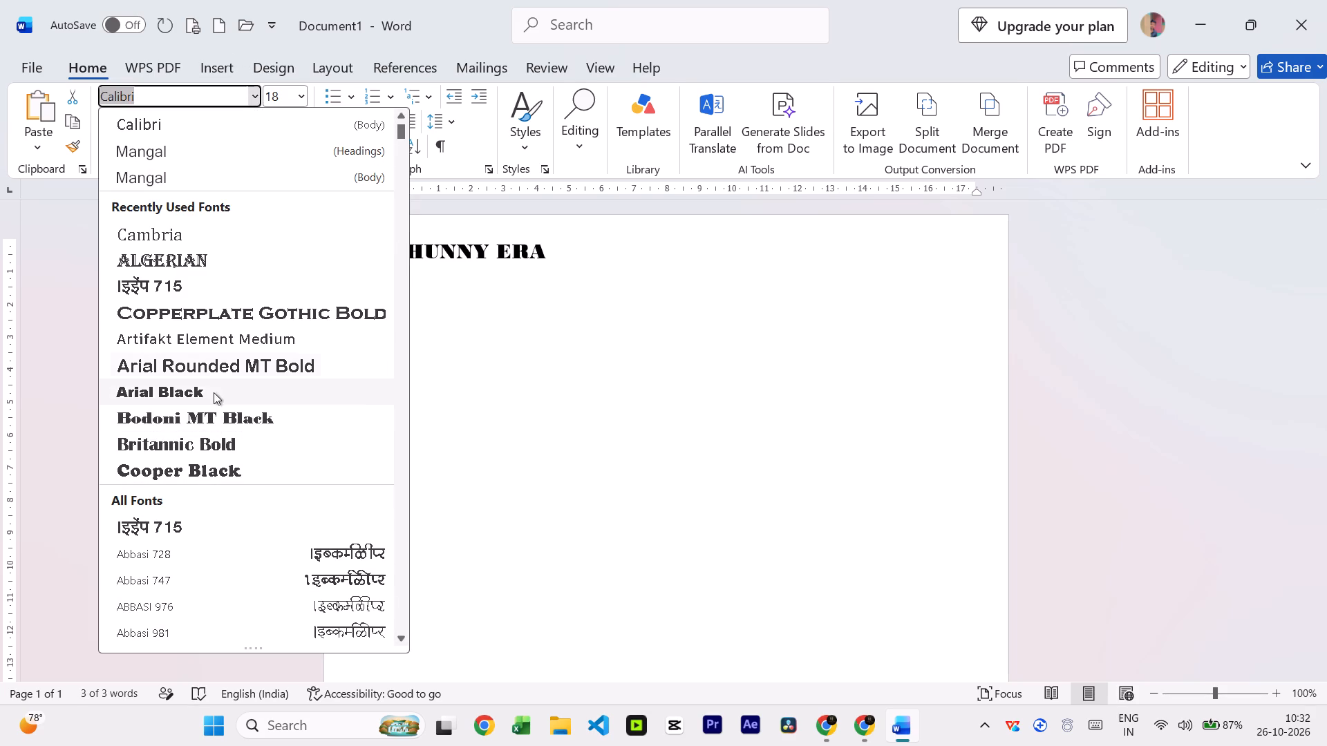
scroll(219, 336, "down", 14)
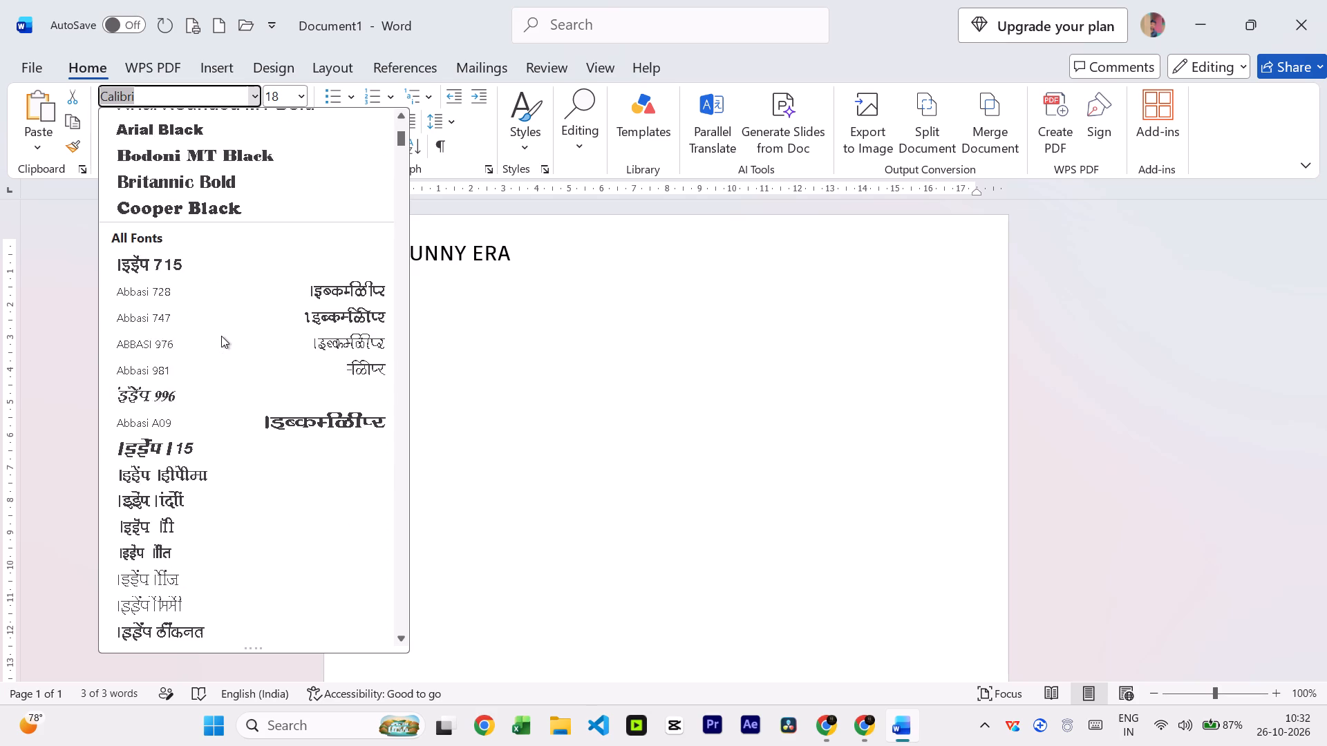
scroll(221, 336, "down", 20)
scroll(221, 336, "down", 19)
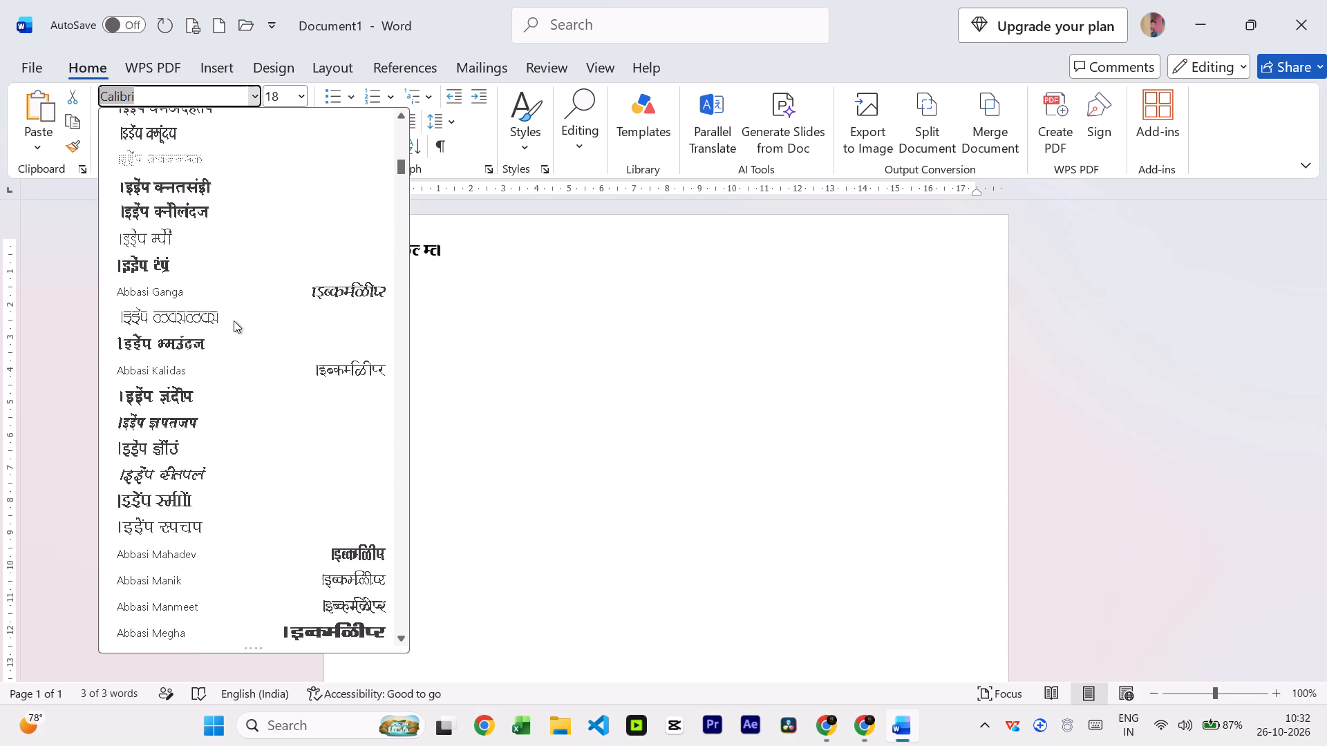
scroll(234, 321, "down", 20)
scroll(234, 321, "down", 16)
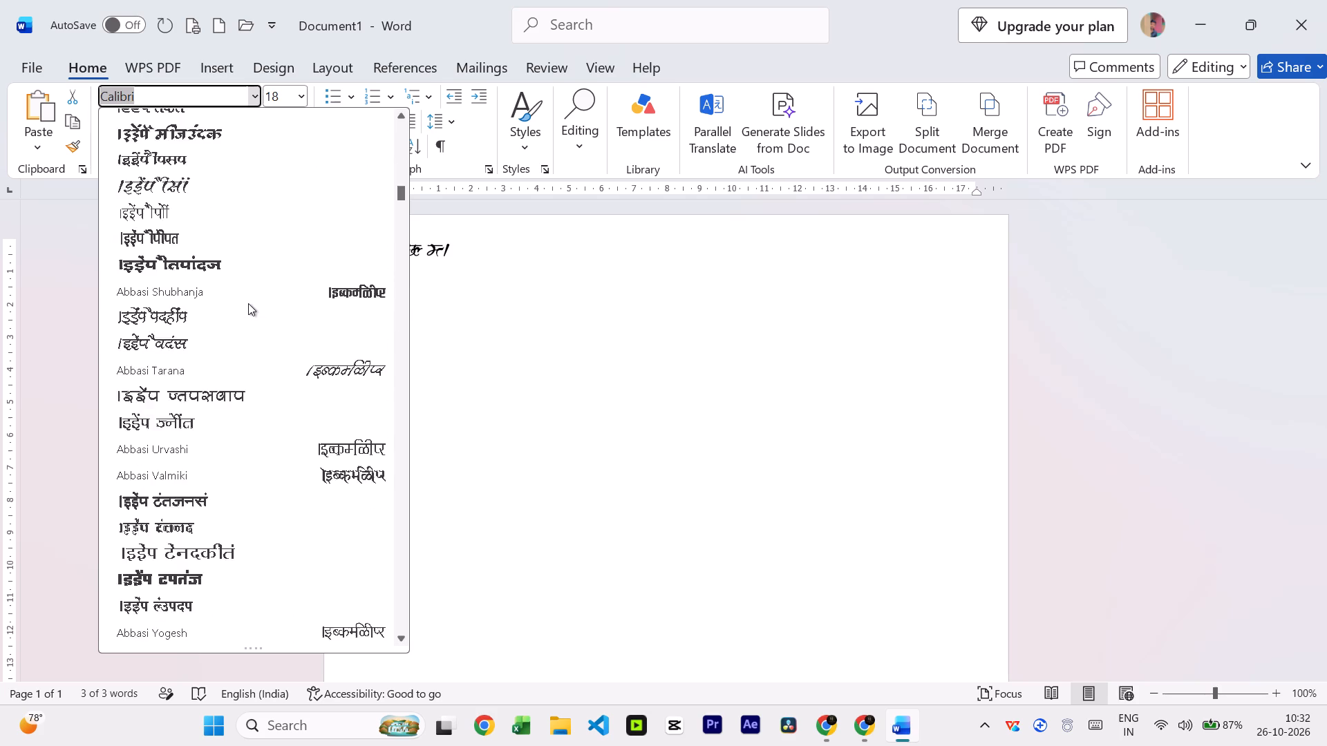
scroll(248, 303, "up", 1)
scroll(248, 301, "down", 17)
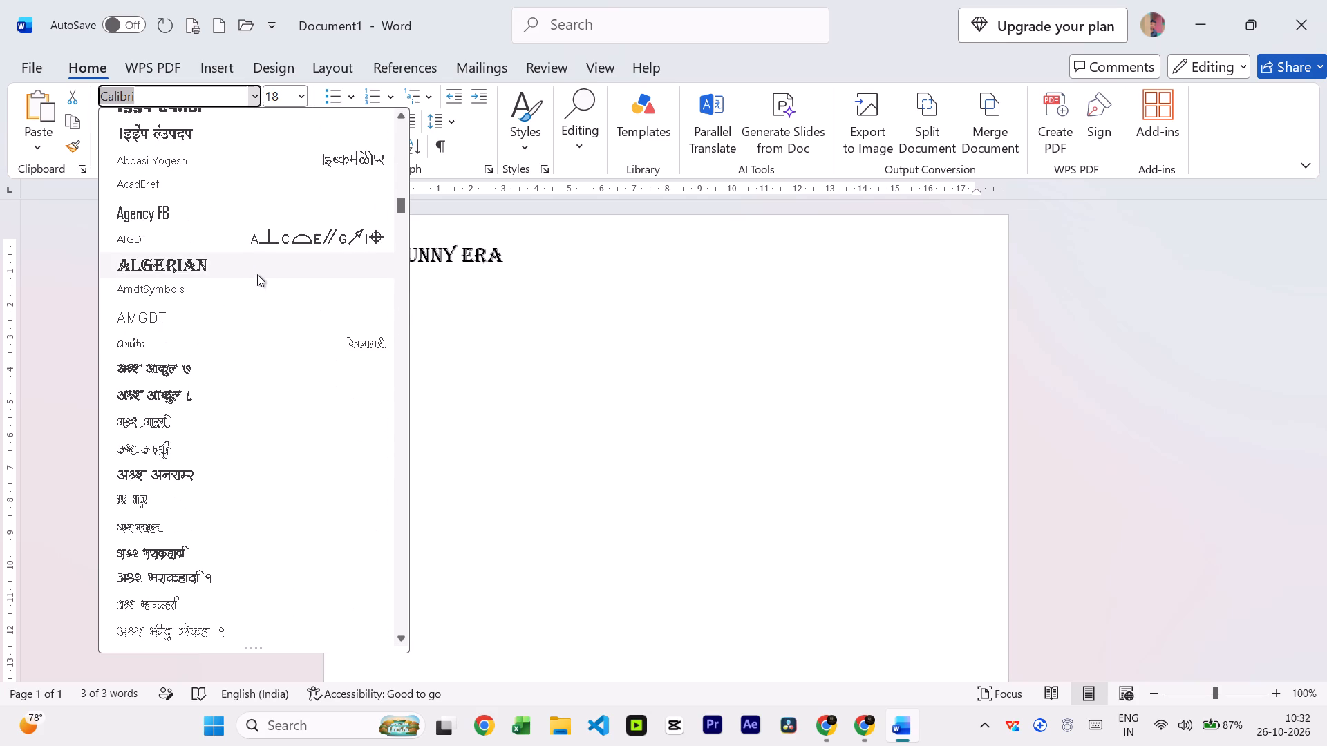
scroll(257, 274, "down", 20)
scroll(257, 274, "down", 15)
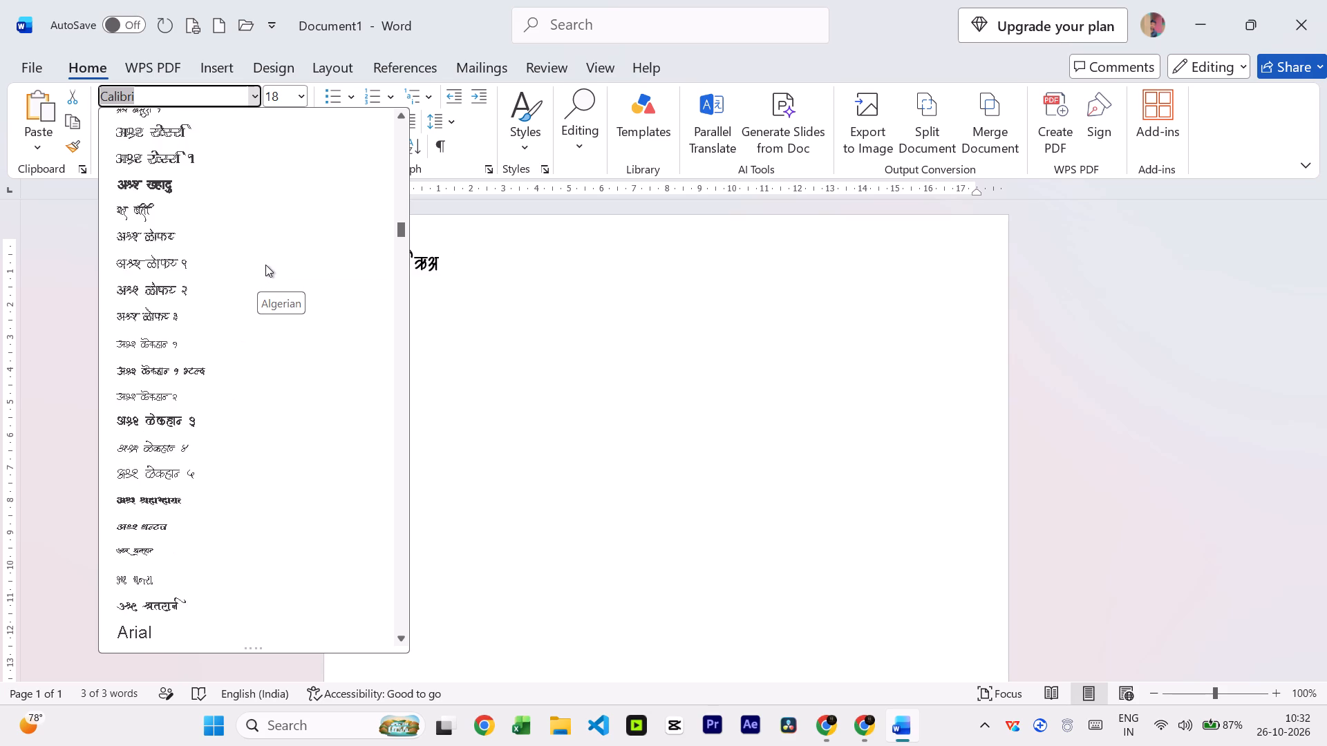
scroll(265, 265, "down", 20)
scroll(265, 265, "down", 7)
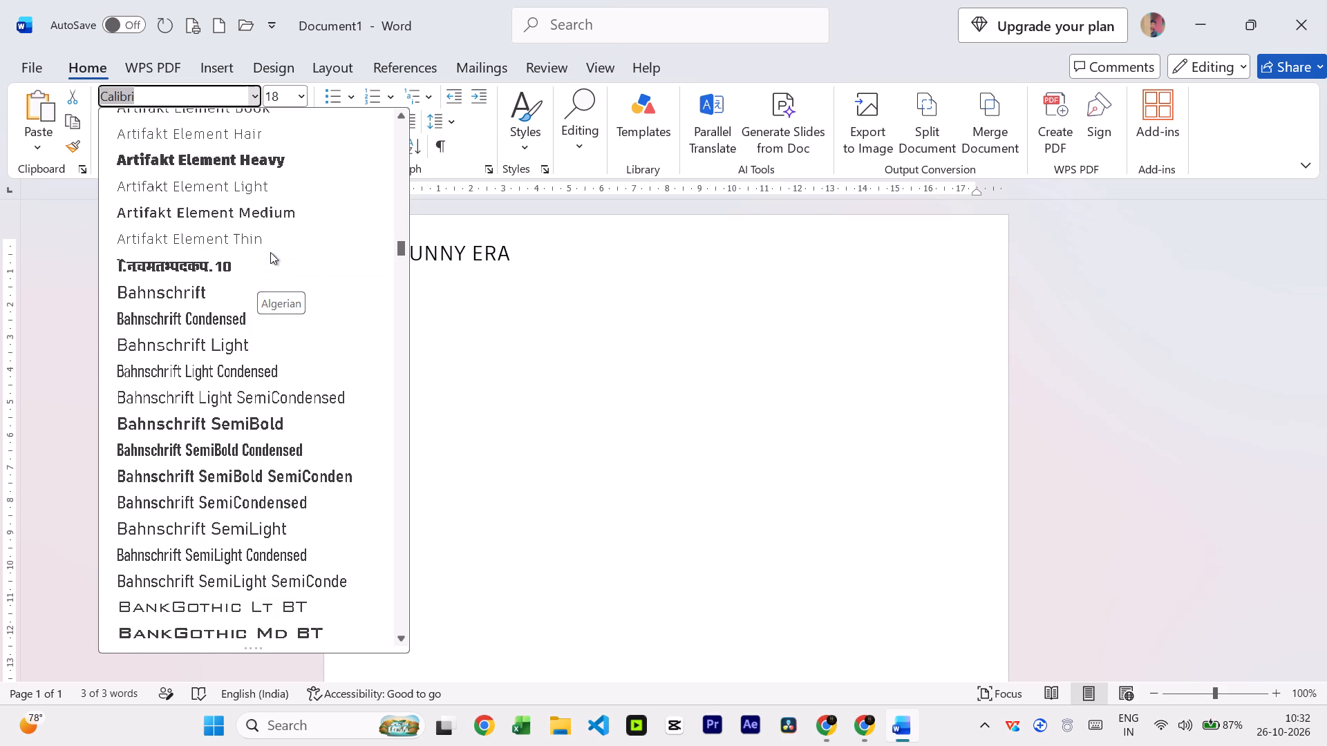
scroll(272, 191, "down", 6)
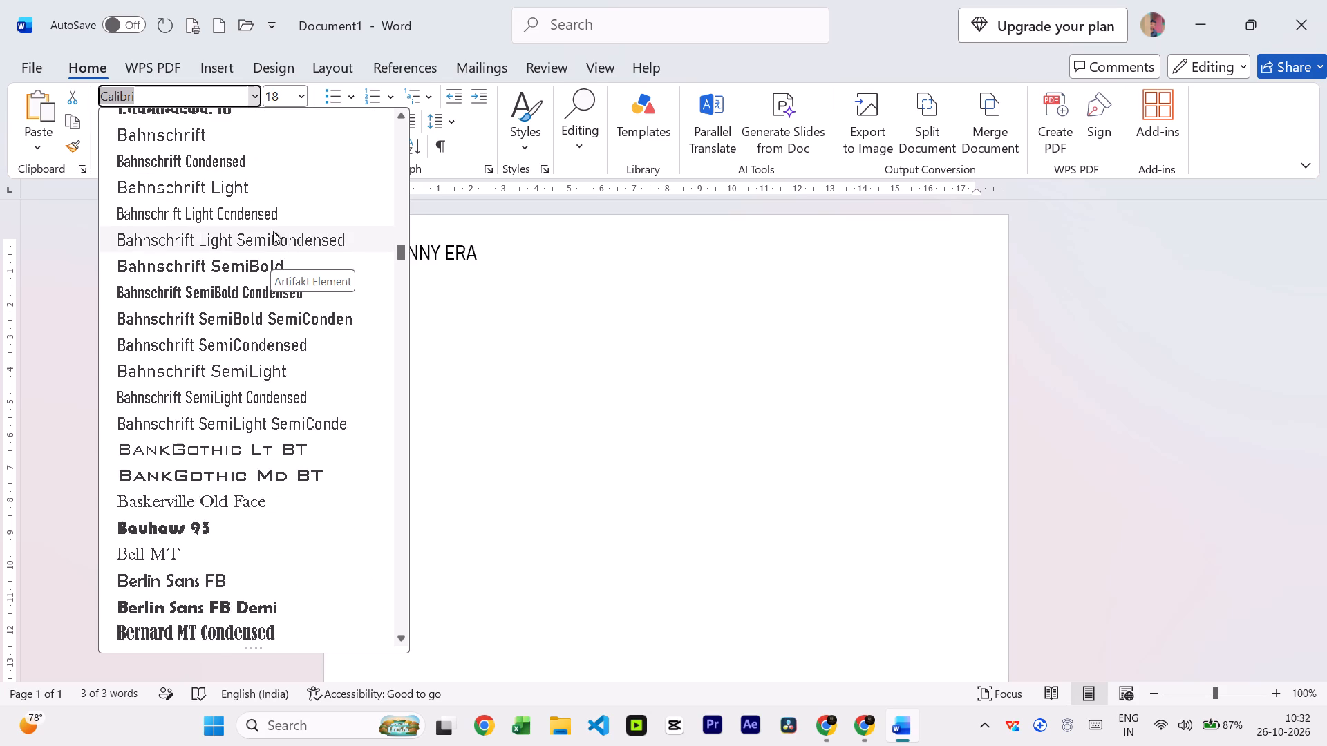
scroll(273, 234, "down", 5)
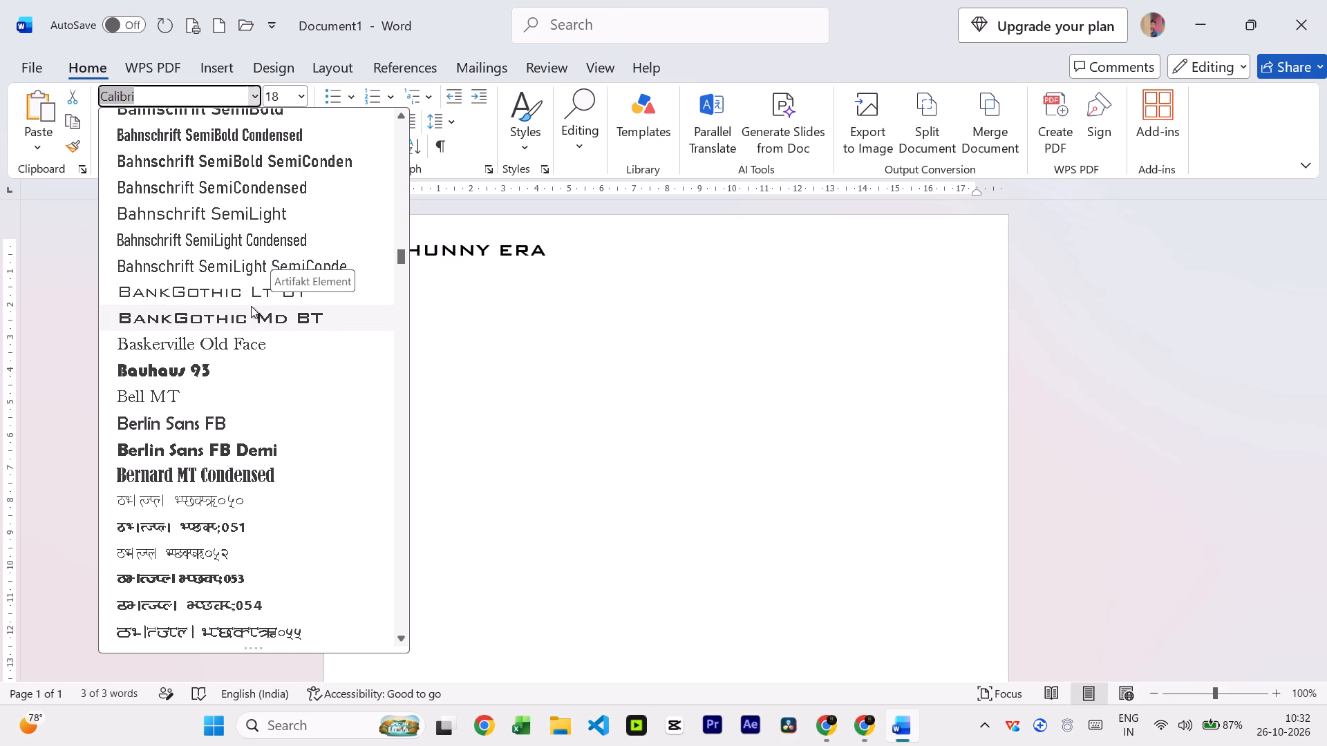
scroll(251, 306, "down", 5)
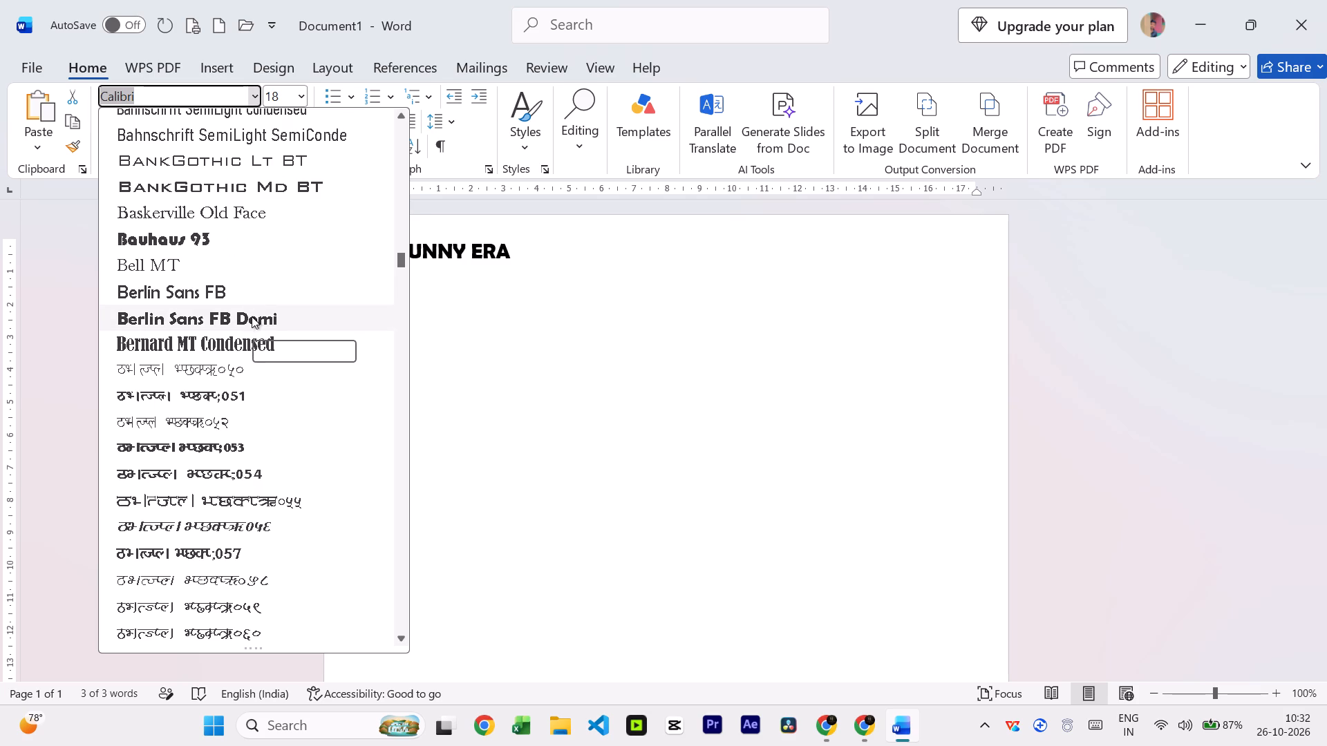
scroll(252, 318, "down", 4)
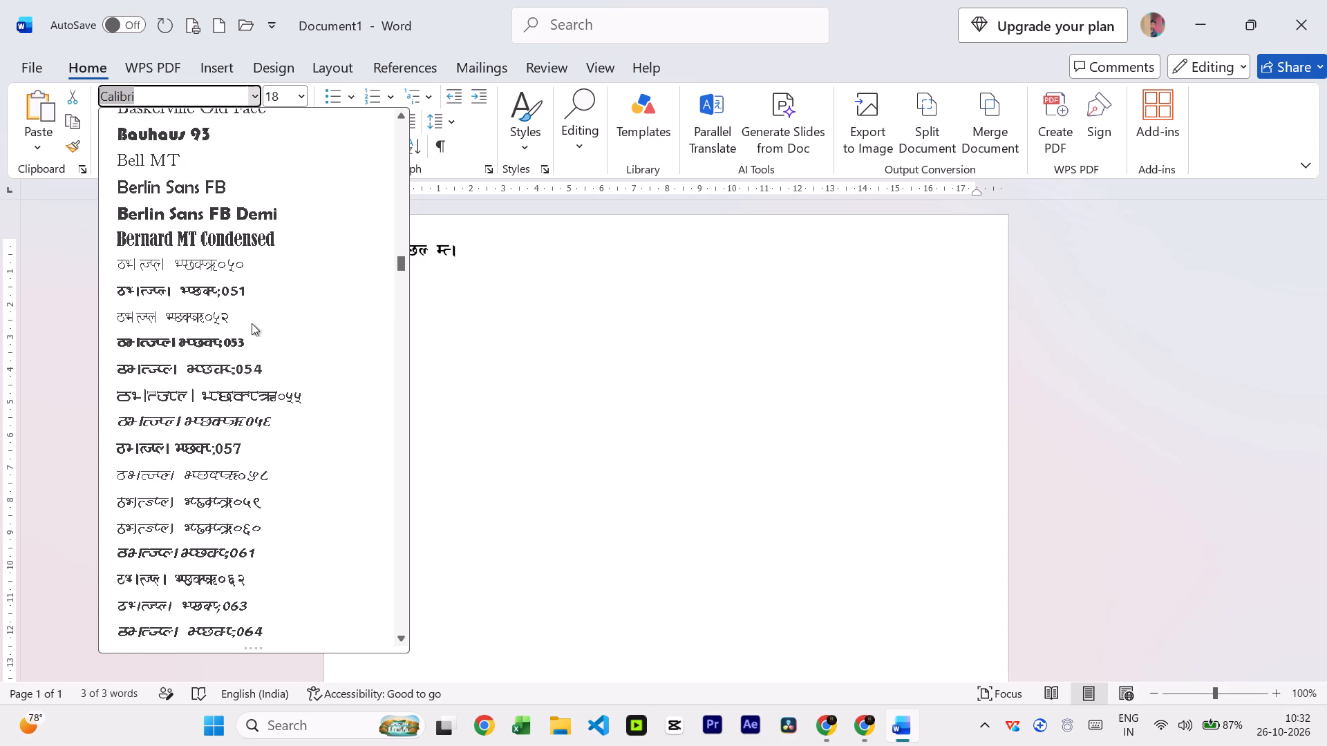
scroll(252, 323, "down", 20)
scroll(252, 323, "down", 9)
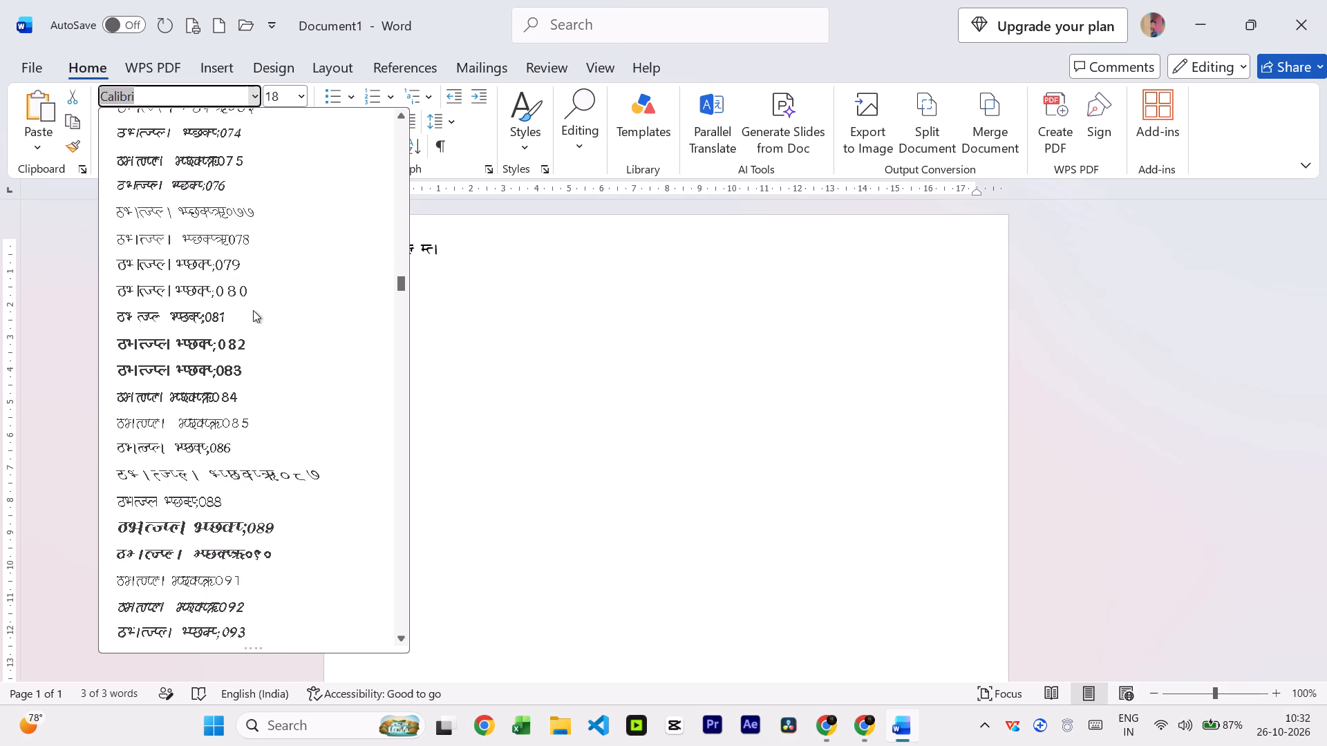
scroll(253, 310, "down", 20)
scroll(253, 310, "down", 11)
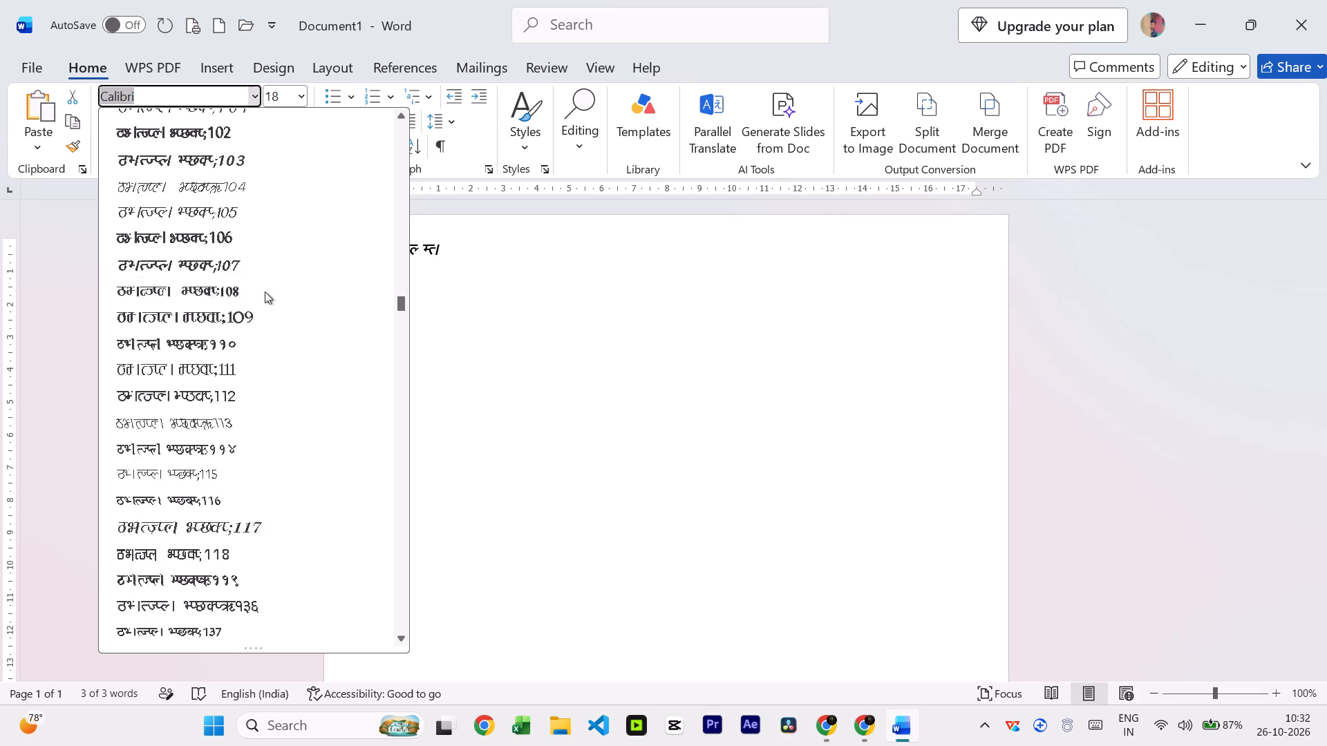
scroll(265, 291, "down", 20)
scroll(265, 291, "down", 11)
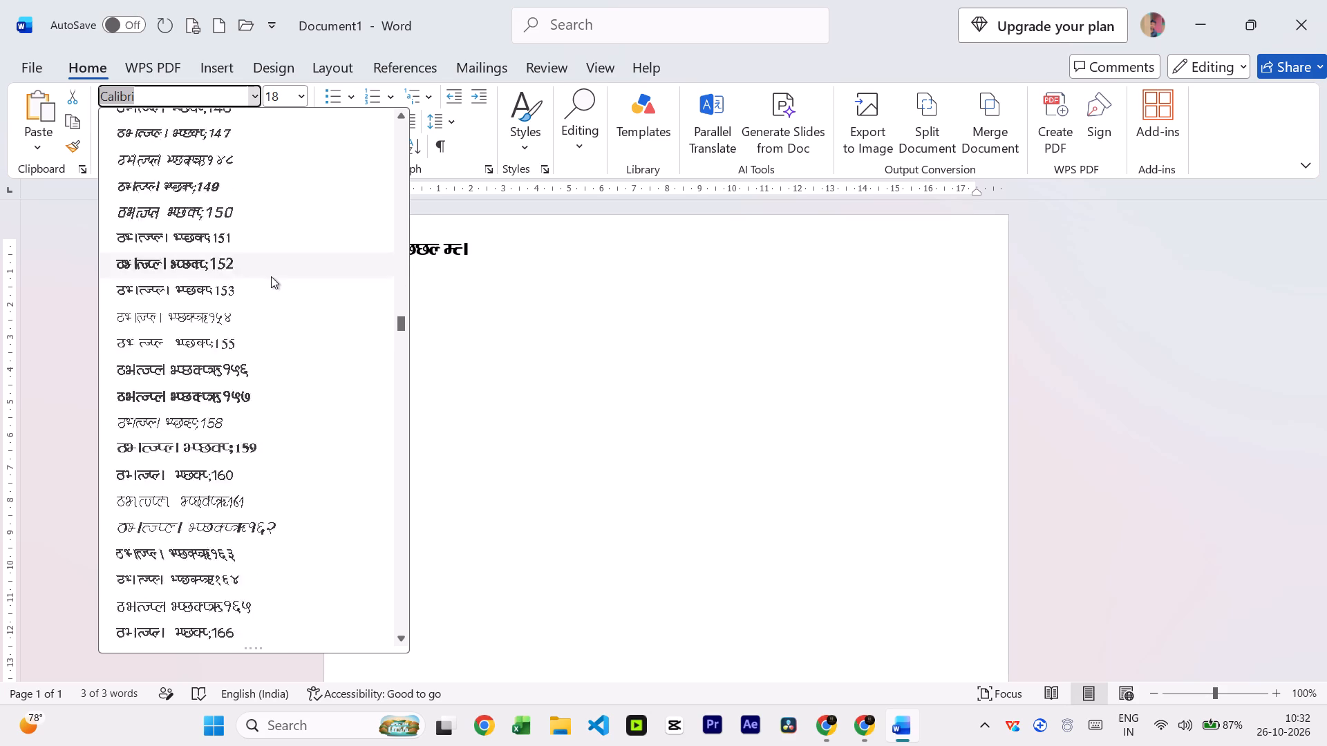
scroll(271, 276, "down", 17)
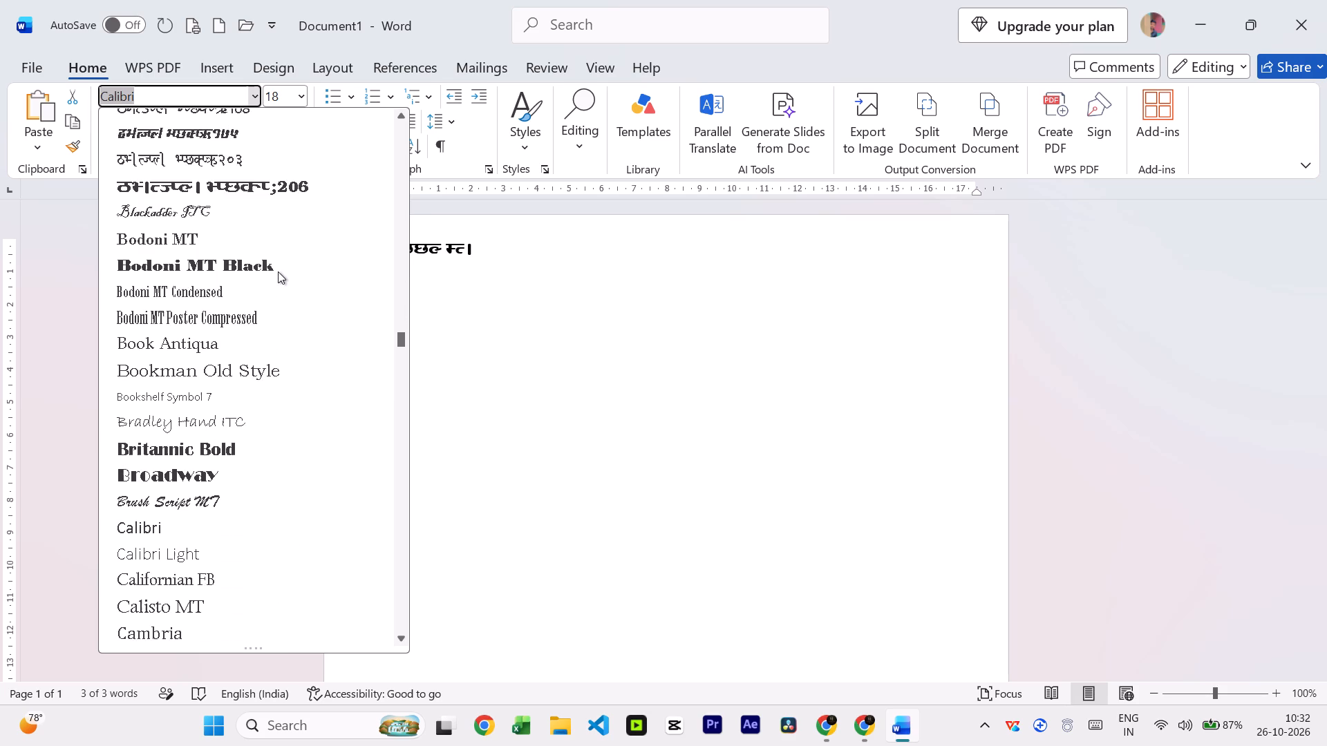
scroll(278, 271, "down", 5)
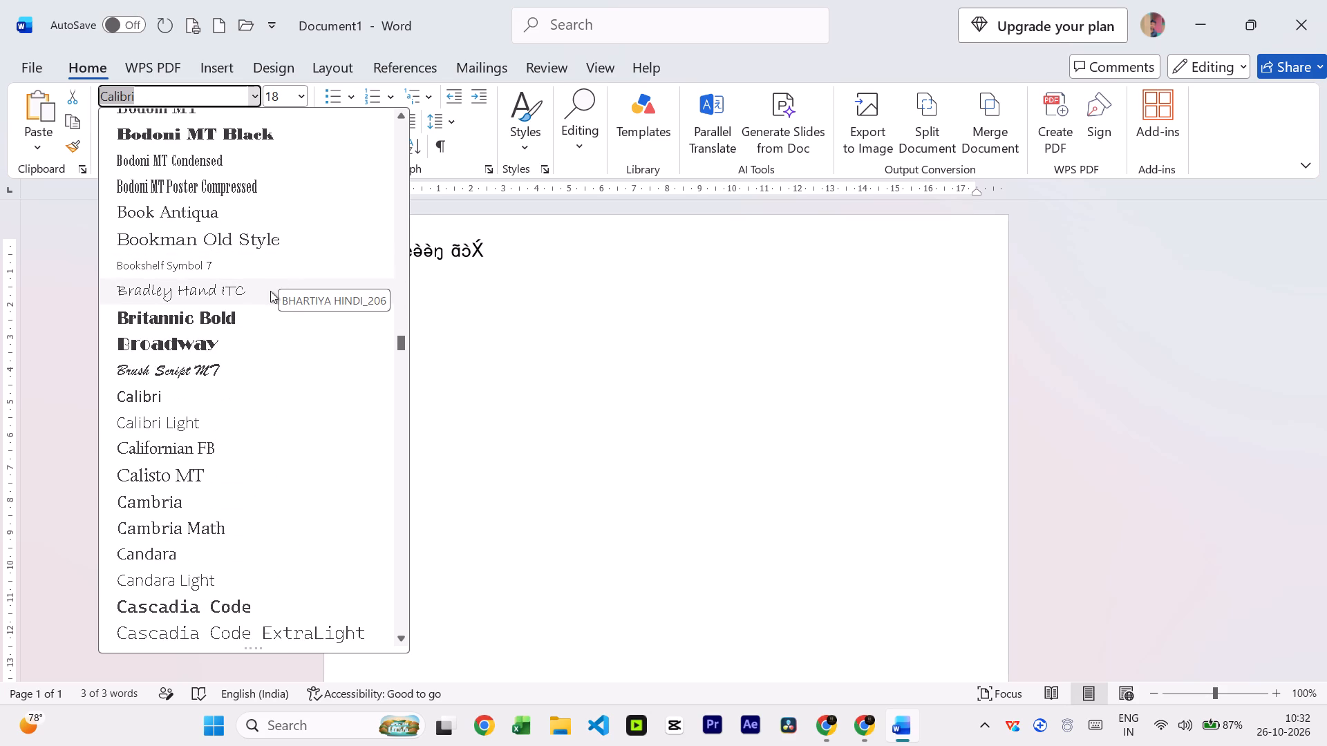
scroll(265, 323, "down", 3)
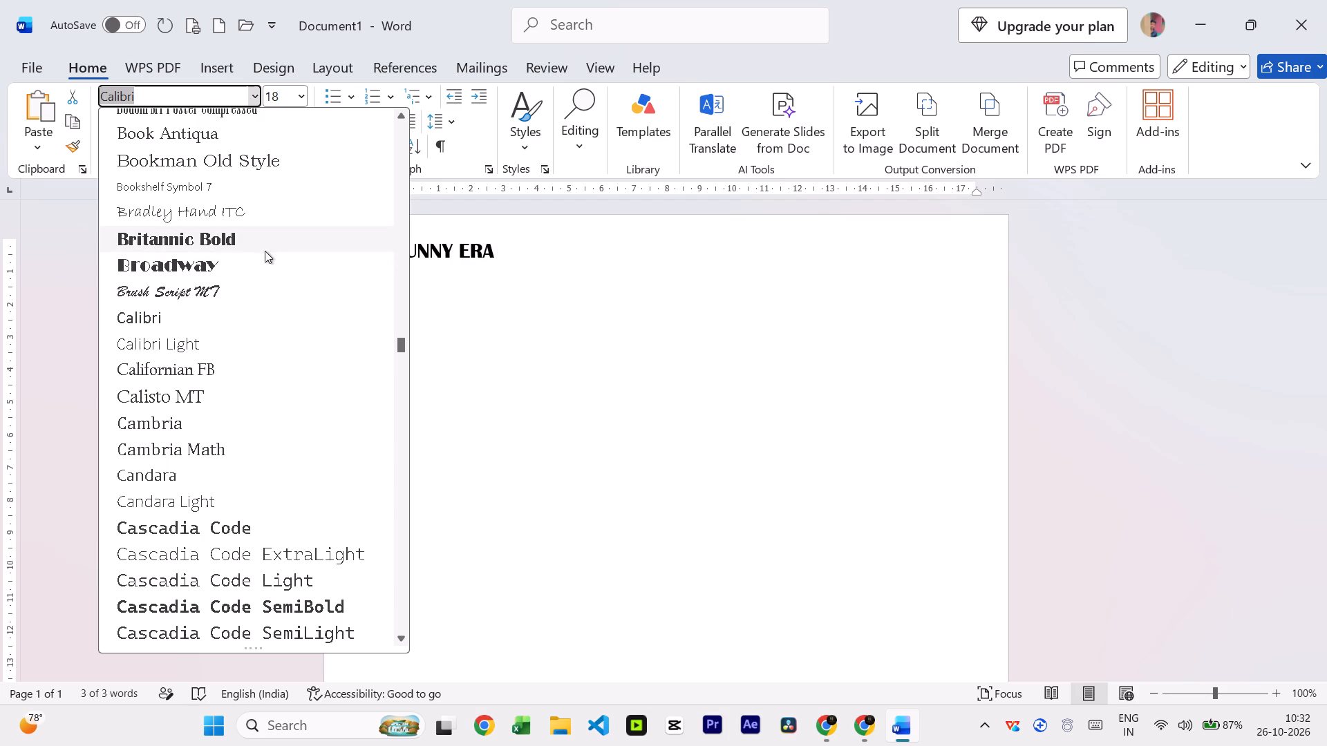
scroll(265, 274, "down", 3)
scroll(269, 385, "down", 4)
scroll(292, 573, "down", 8)
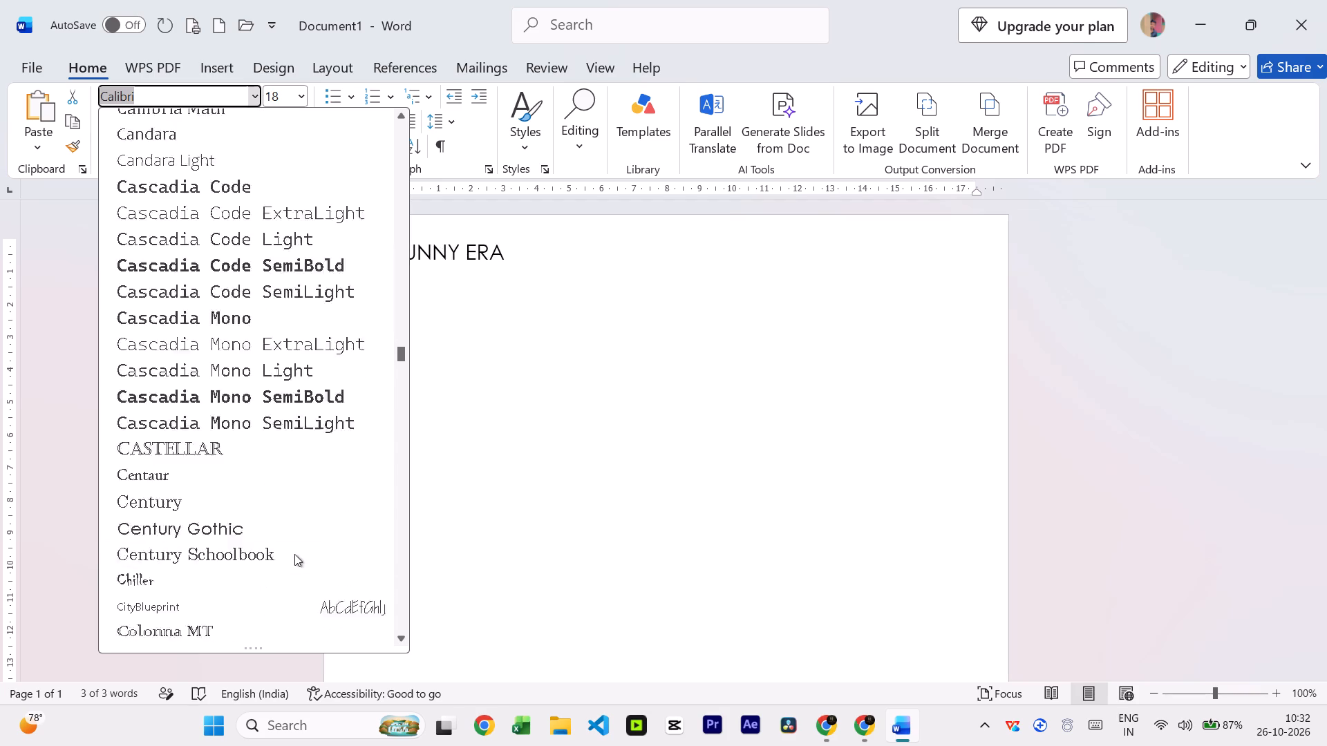
scroll(294, 554, "down", 3)
scroll(287, 444, "down", 4)
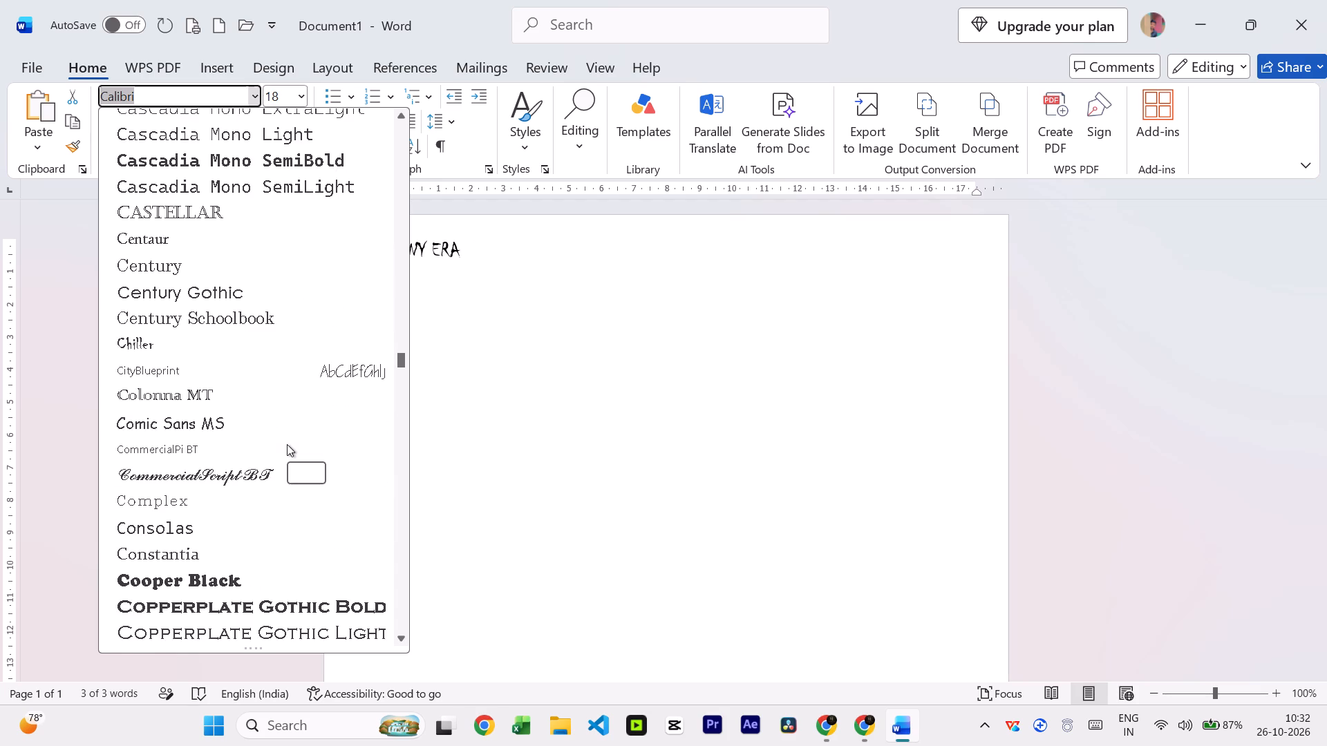
scroll(287, 444, "down", 10)
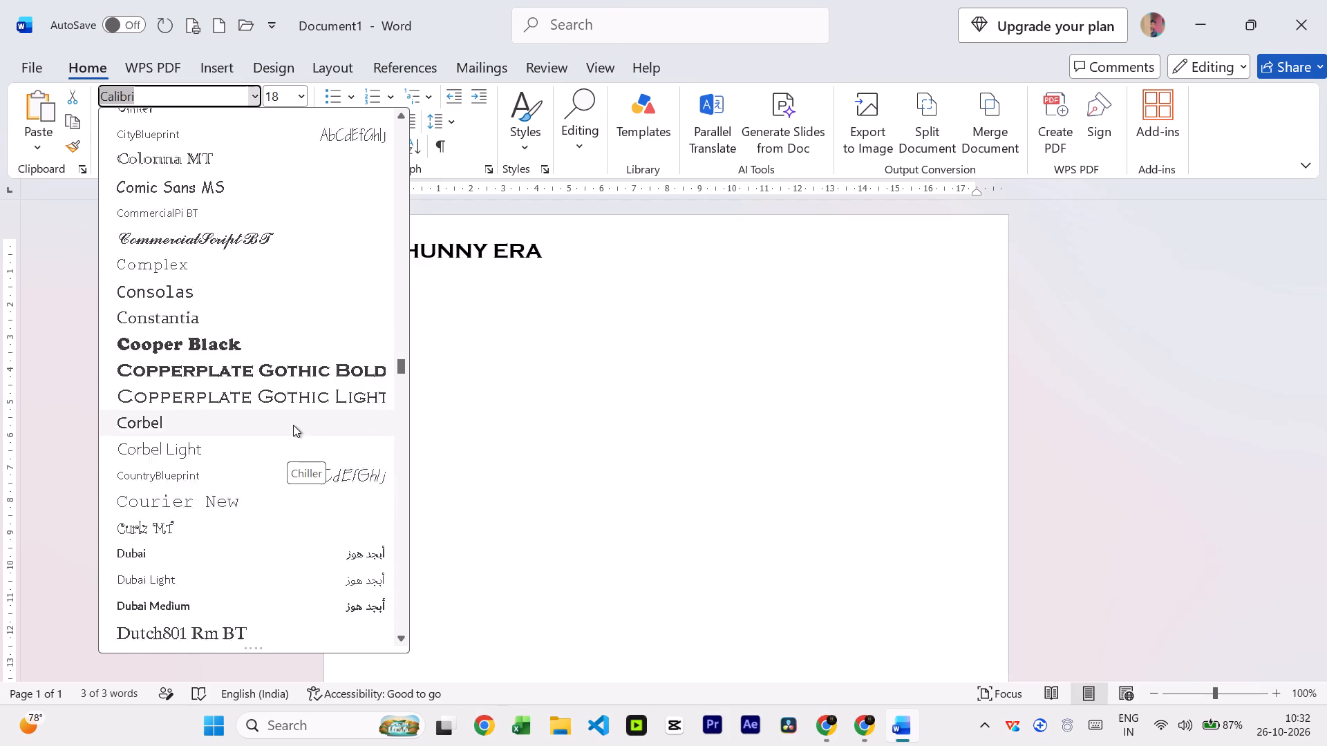
scroll(293, 425, "down", 17)
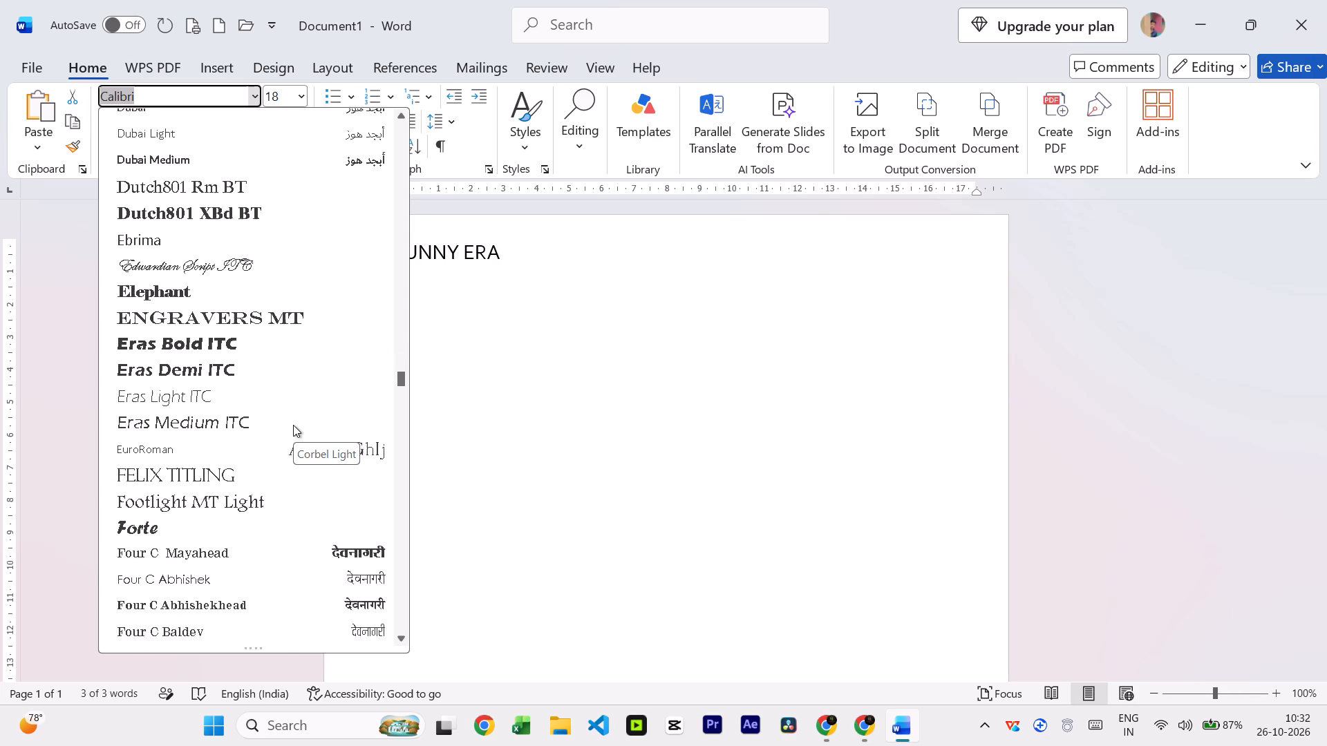
scroll(293, 425, "down", 6)
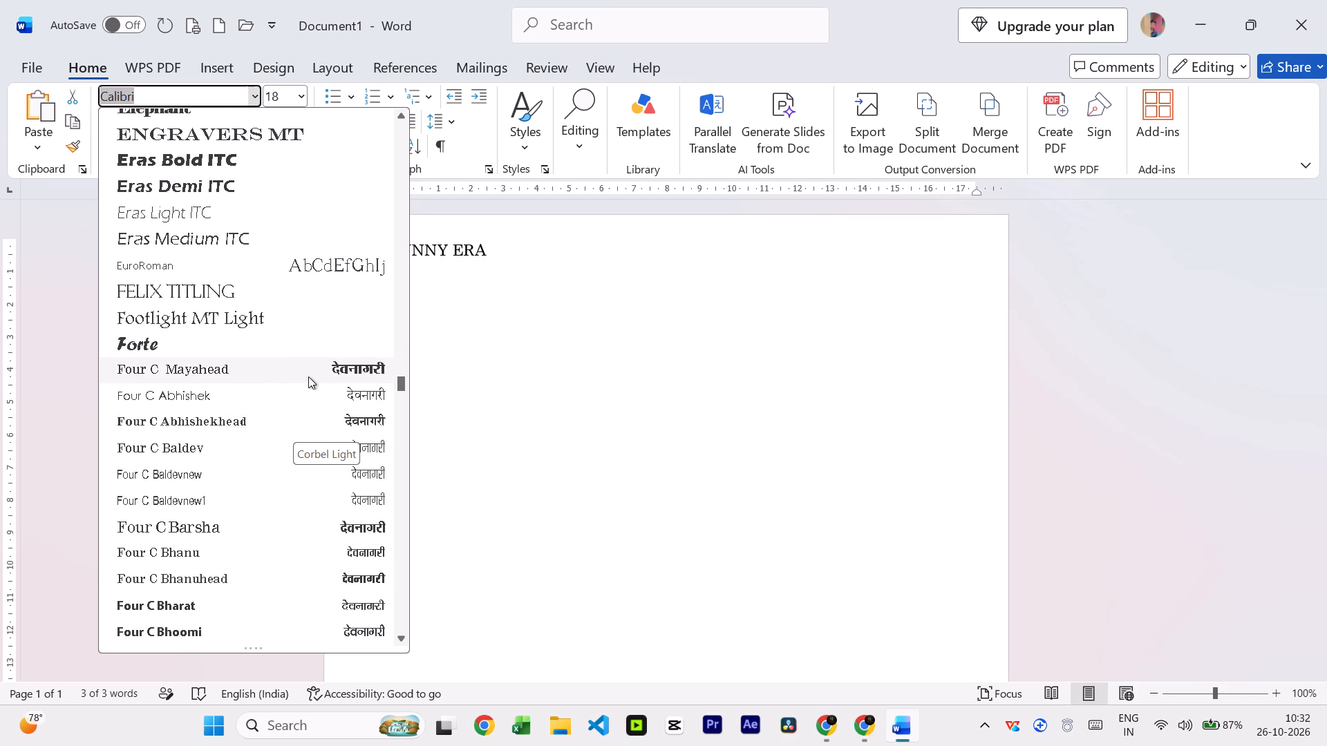
scroll(308, 376, "down", 11)
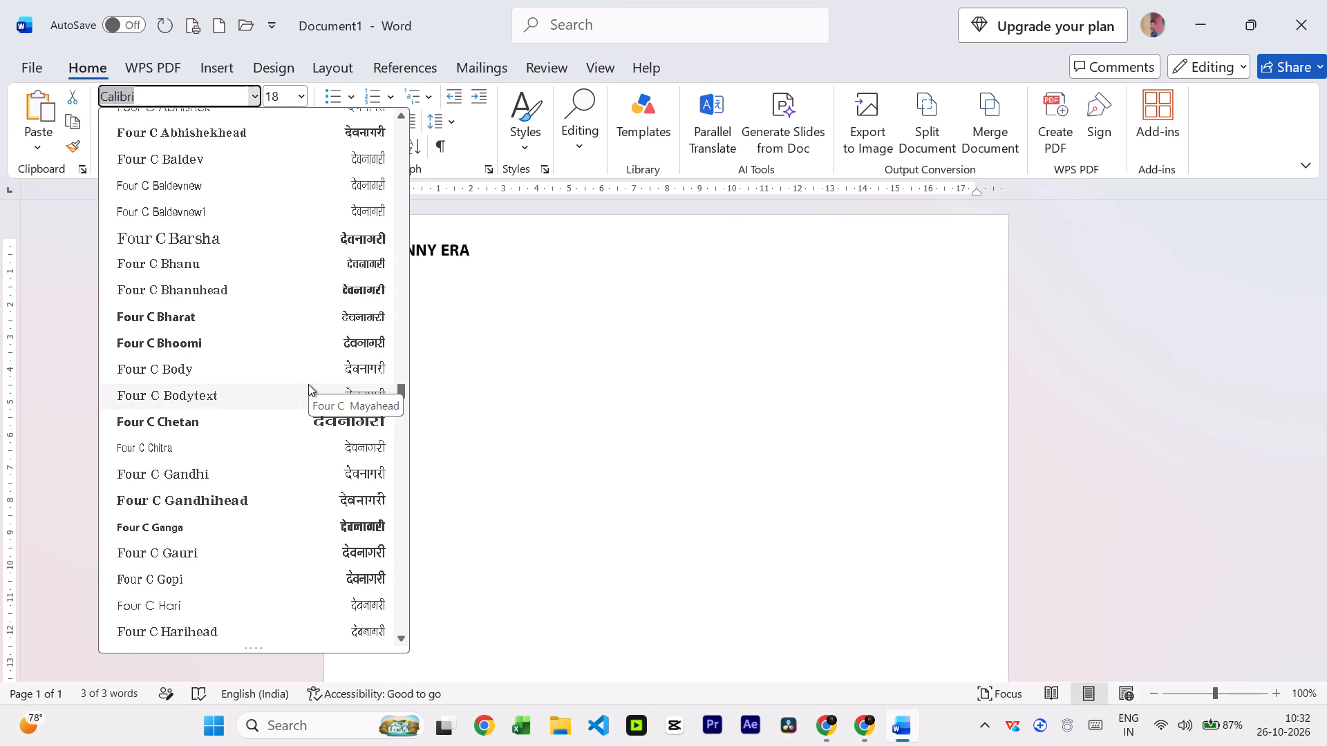
scroll(311, 384, "down", 20)
scroll(311, 384, "down", 4)
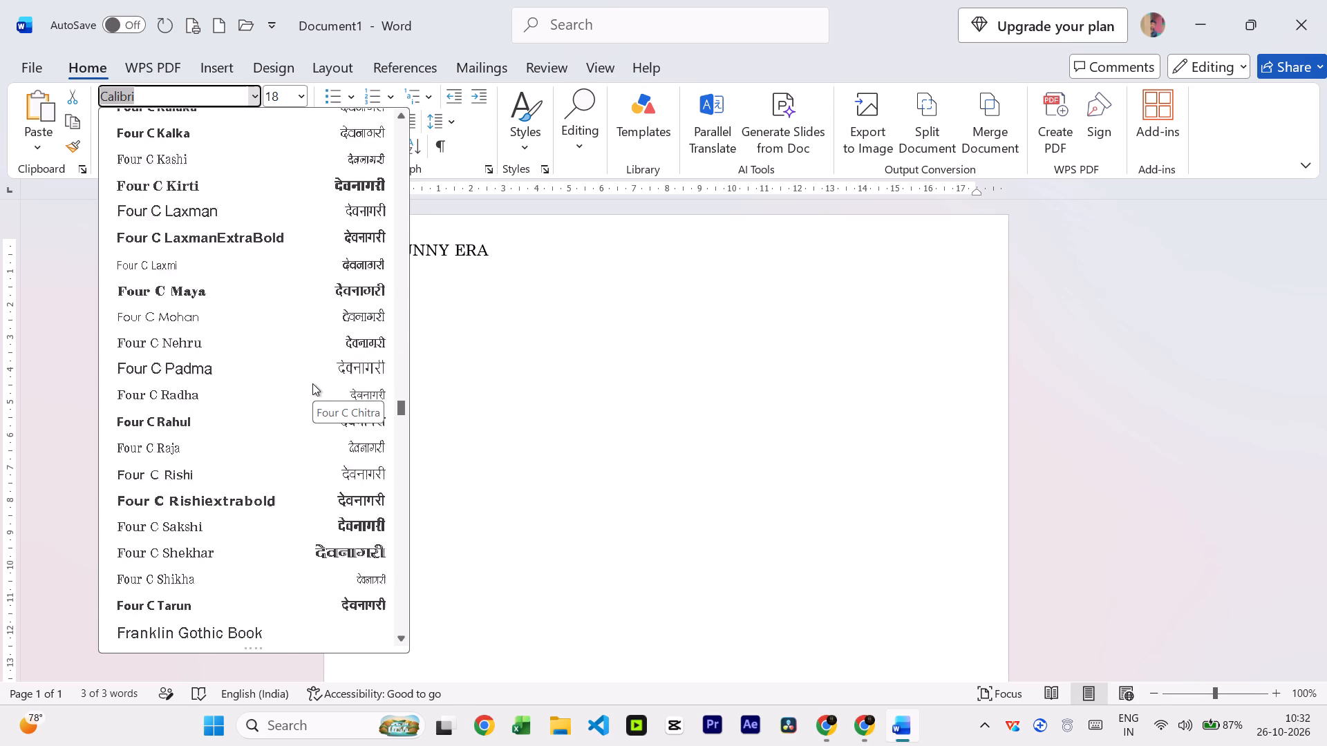
scroll(312, 383, "down", 11)
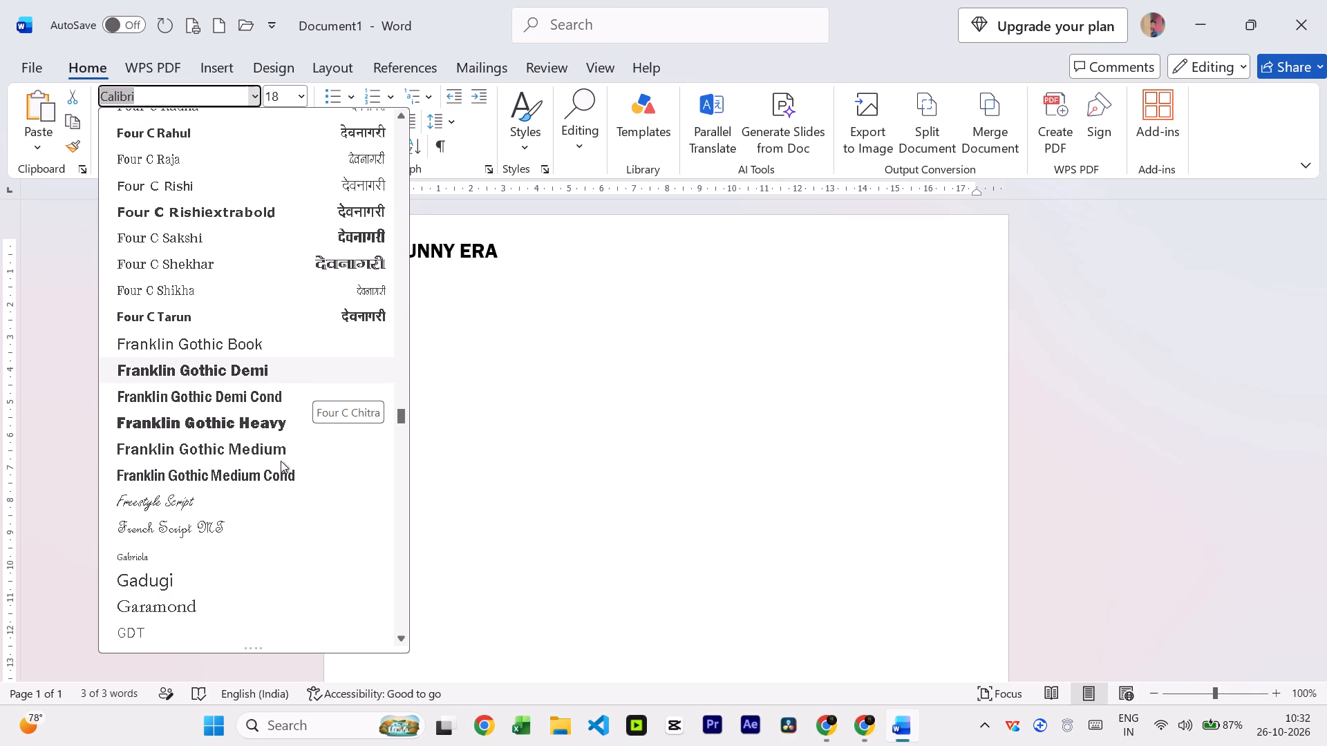
Apply the High Tower Text font to the THE HUNNY ERA heading.
scroll(281, 463, "down", 3)
scroll(218, 498, "down", 4)
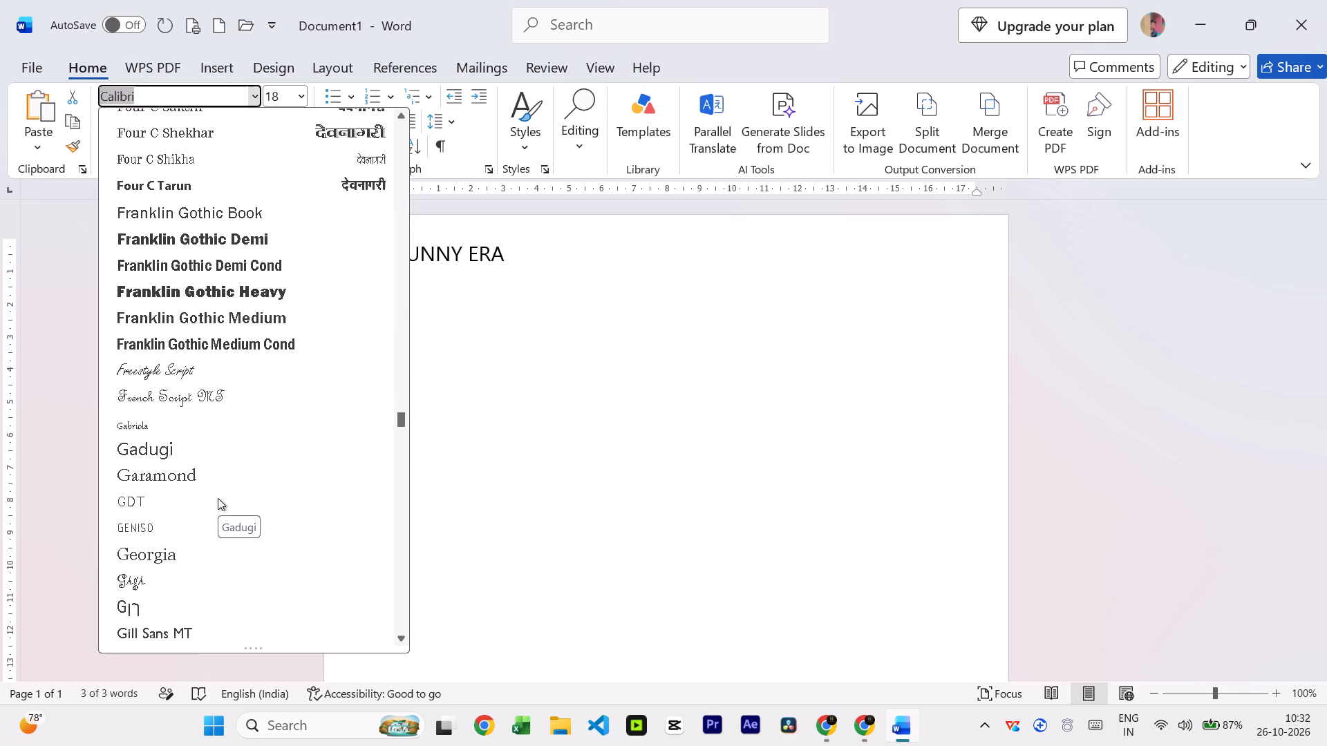
scroll(218, 498, "down", 9)
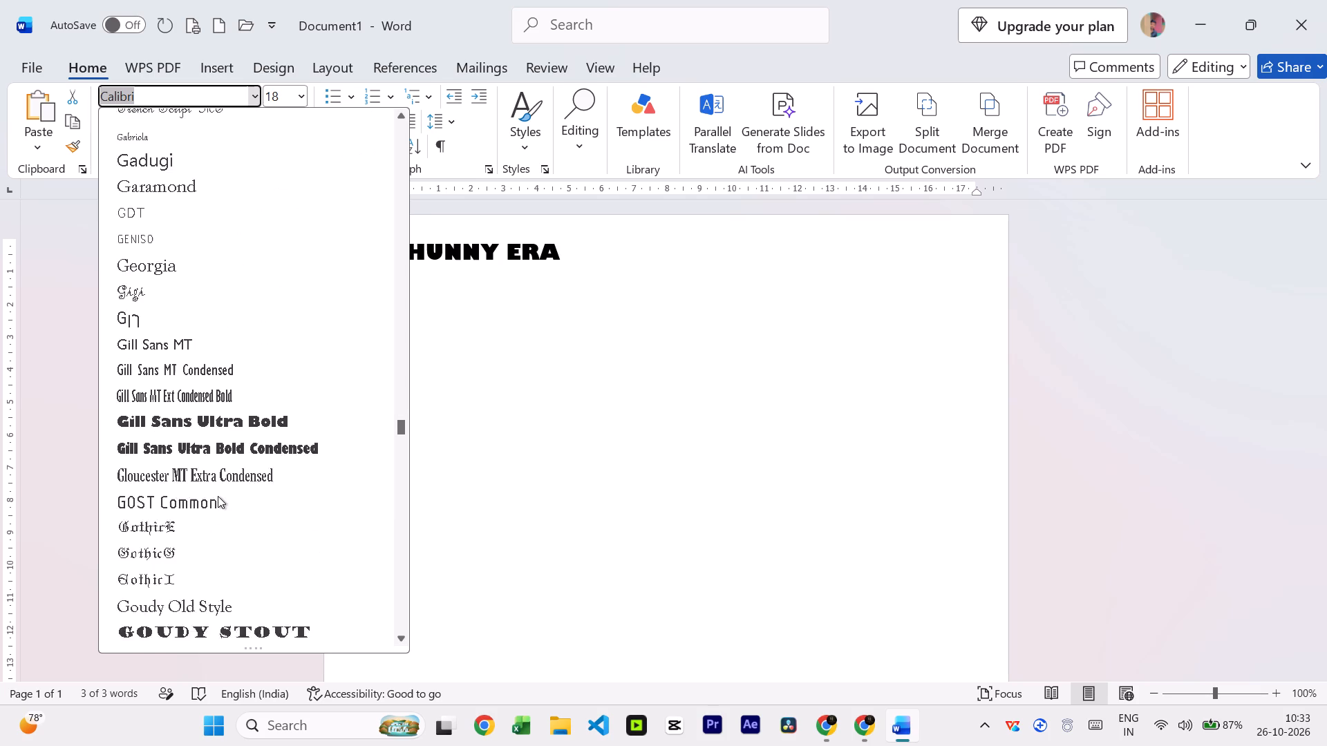
scroll(218, 496, "down", 10)
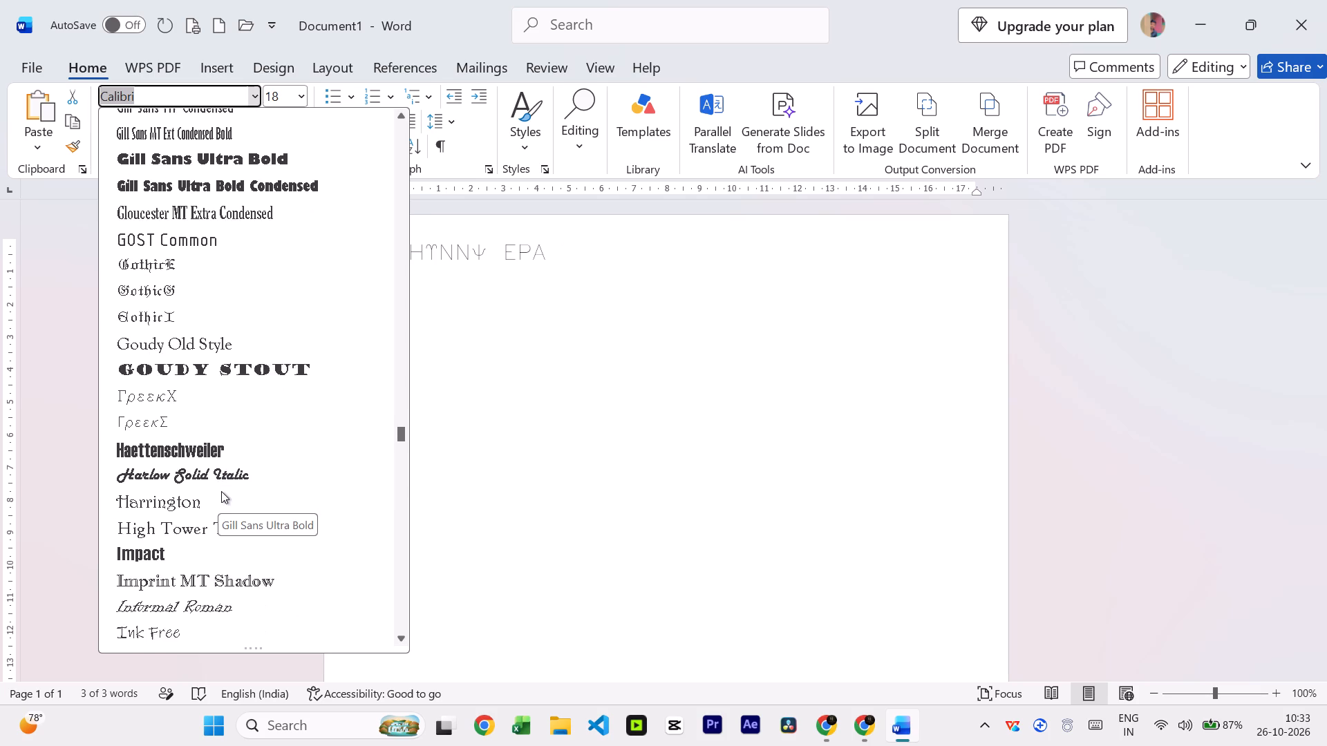
scroll(221, 491, "down", 3)
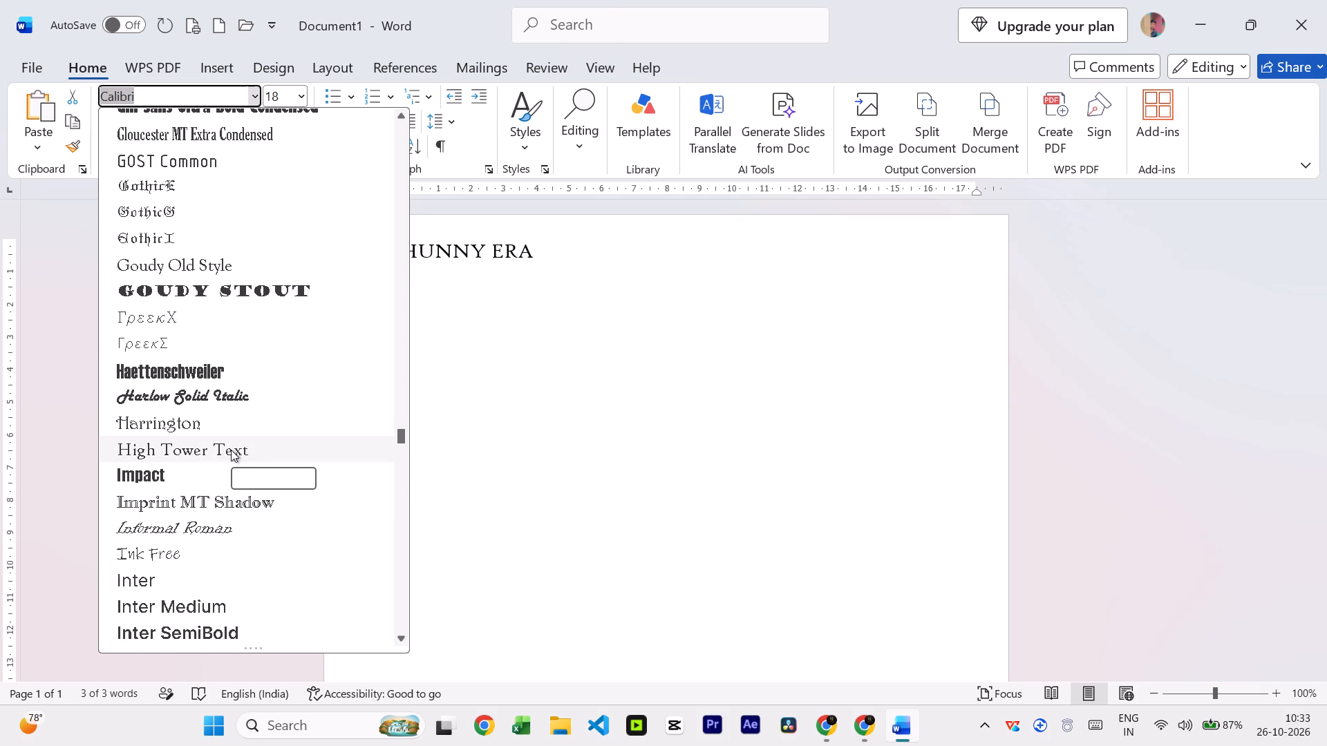
left_click(231, 450)
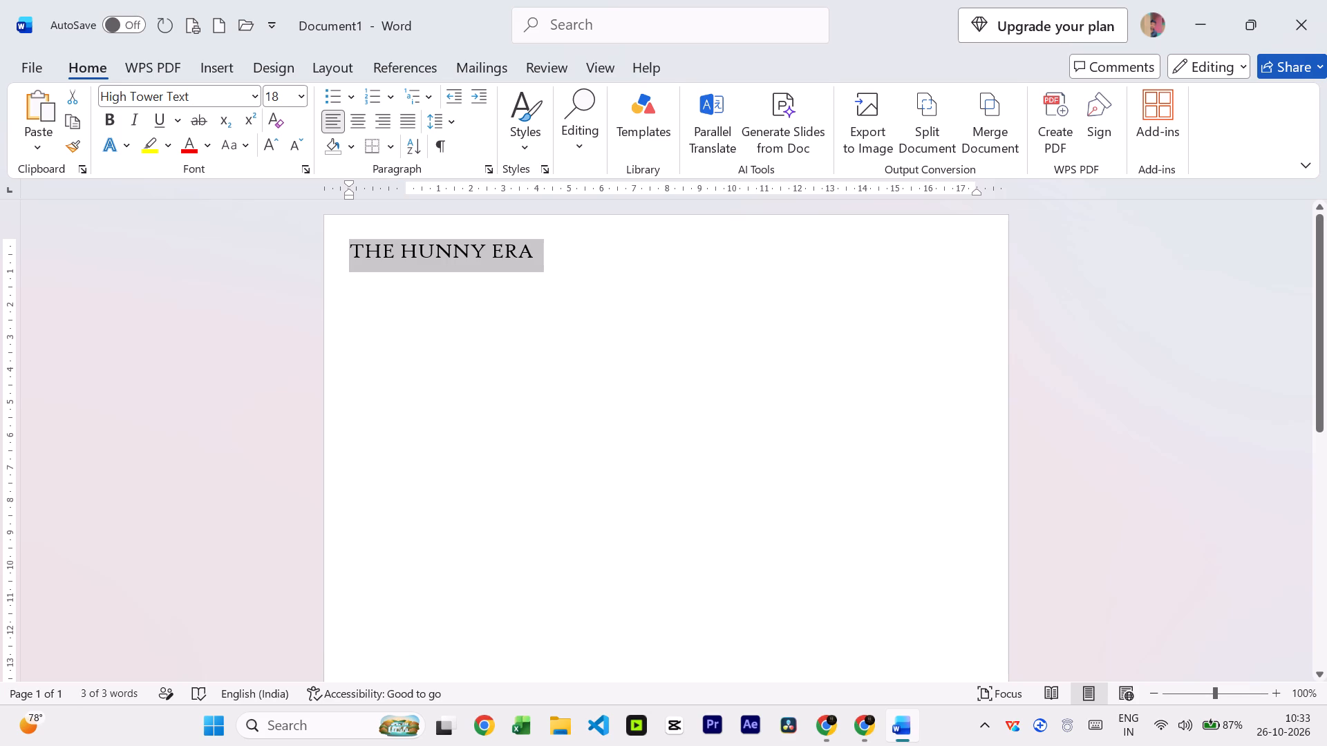
Make the THE HUNNY ERA heading bold and centre it on the page.
key("ctrl+b")
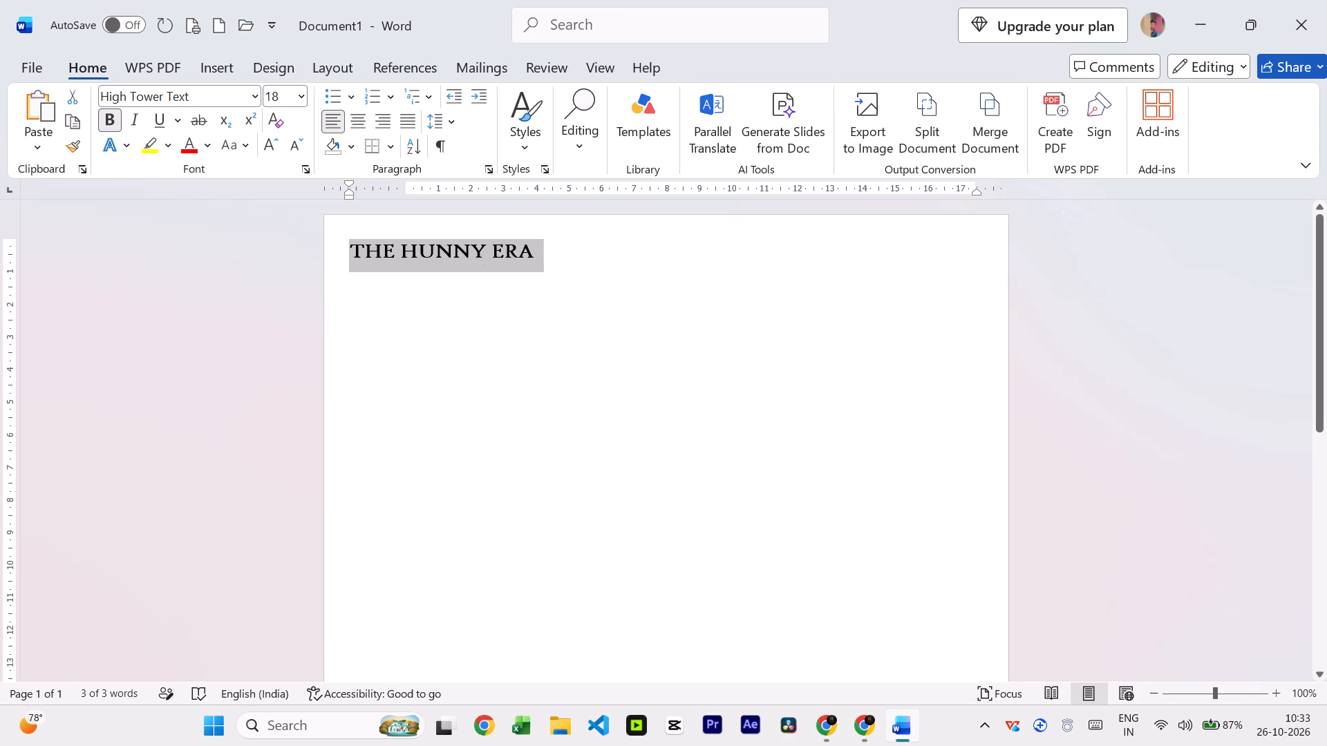
key("ctrl+e")
key("ctrl+e")
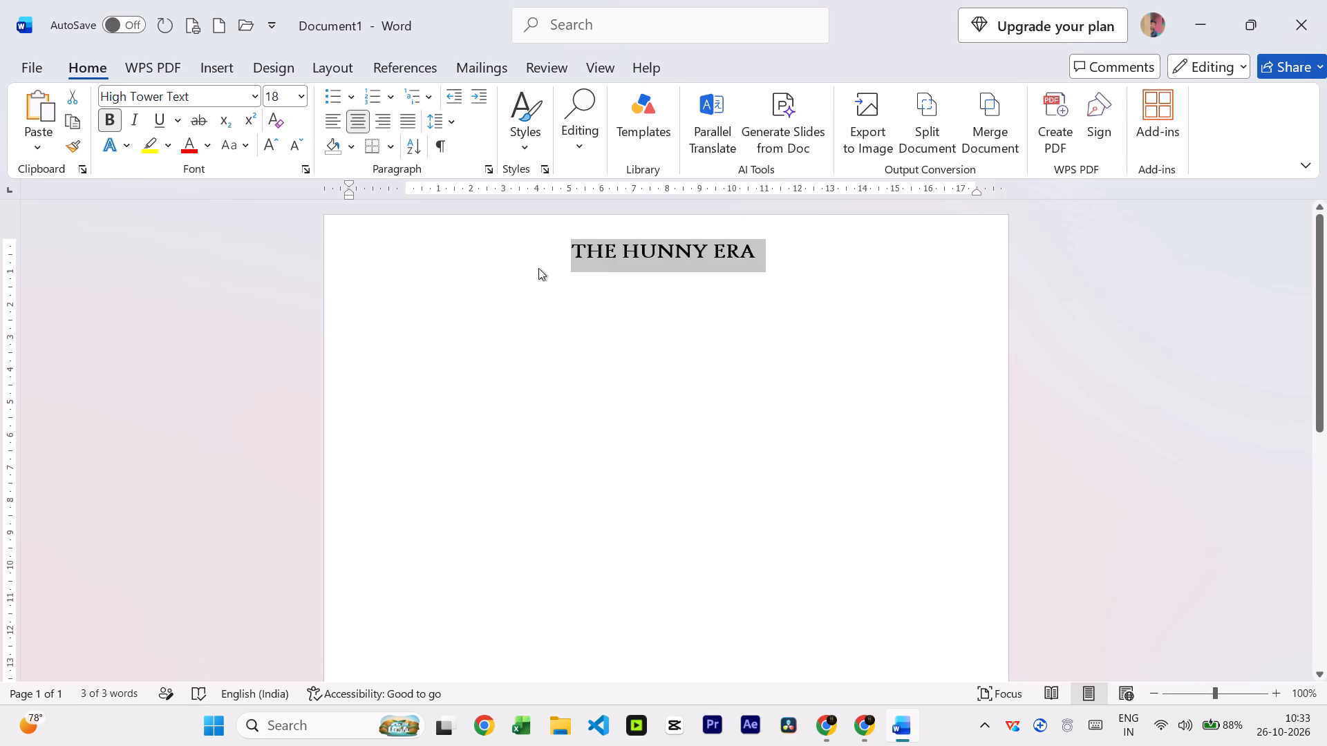
Set the font size of the whole THE HUNNY ERA heading to 36.
left_click(639, 285)
left_click(760, 252)
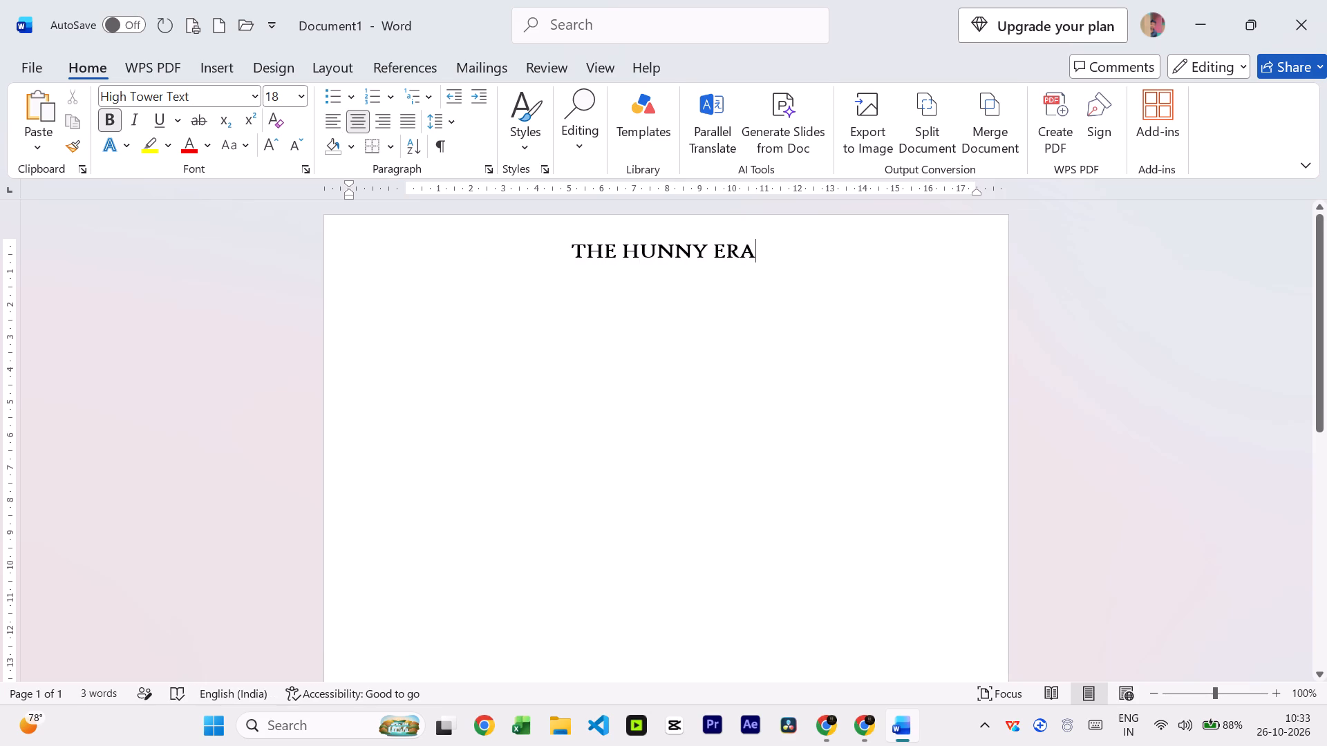
left_click_drag(760, 254, 405, 220)
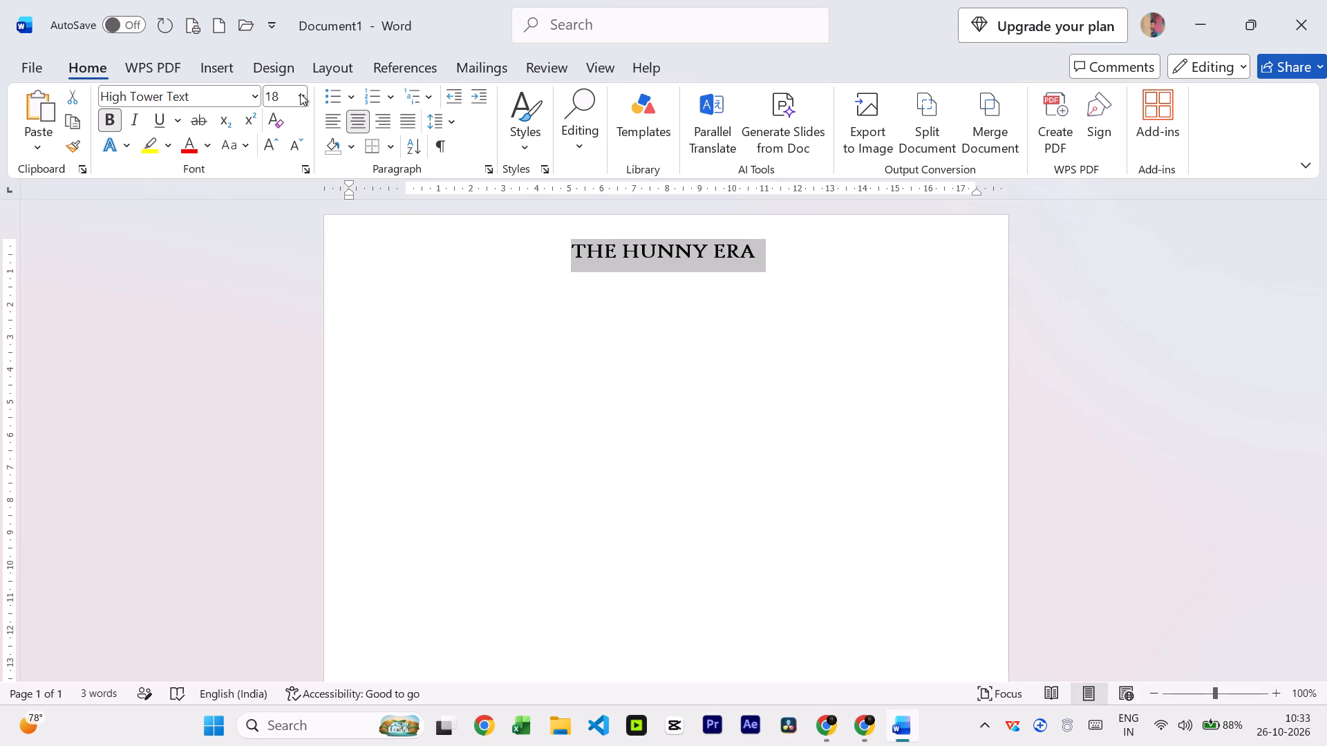
left_click(300, 94)
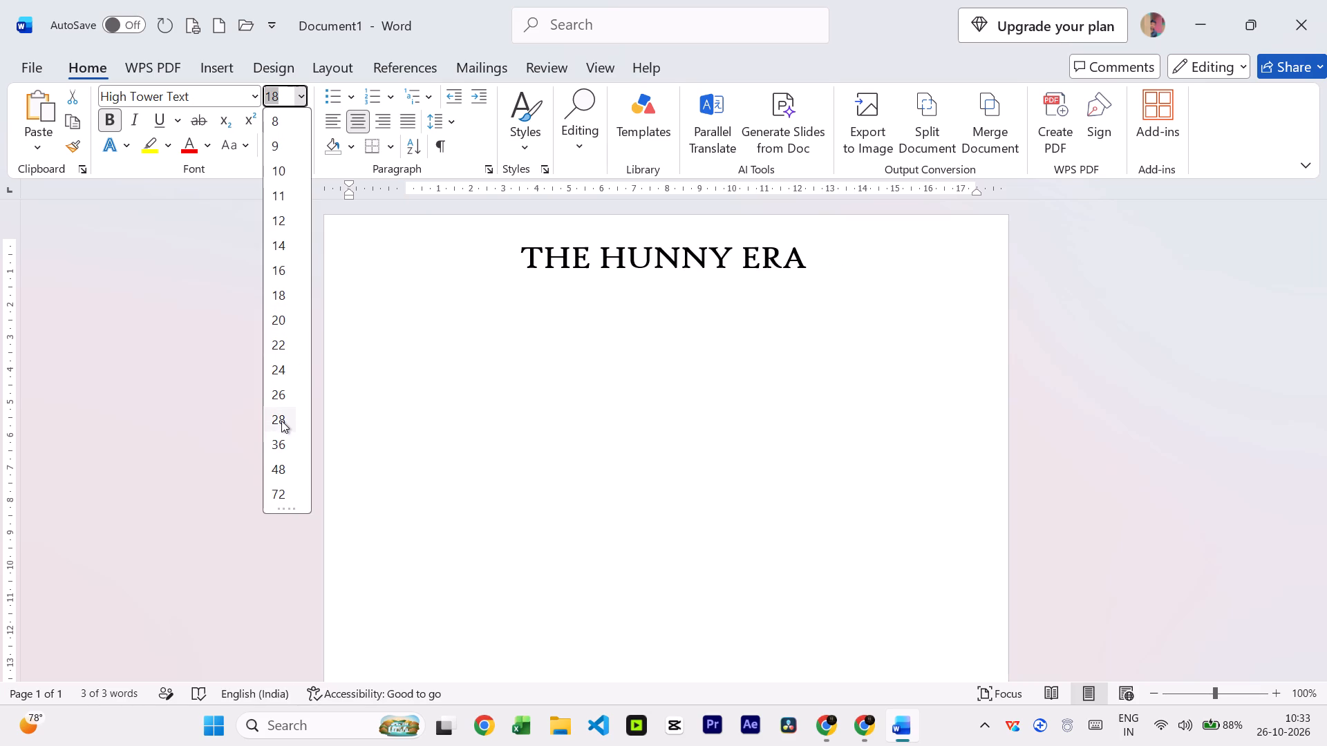
left_click(281, 439)
left_click(667, 327)
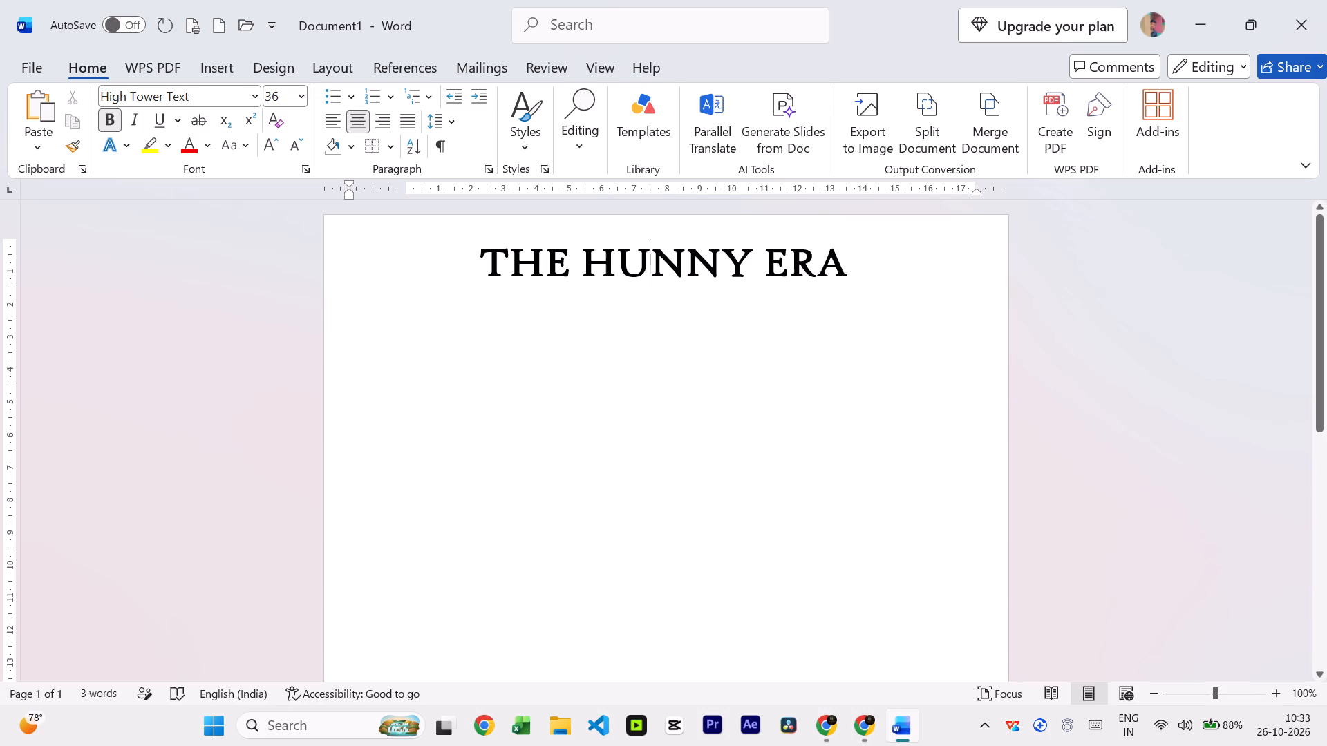
Add an empty line below the THE HUNNY ERA heading with its font size set to 16.
left_click(885, 260)
key("Return")
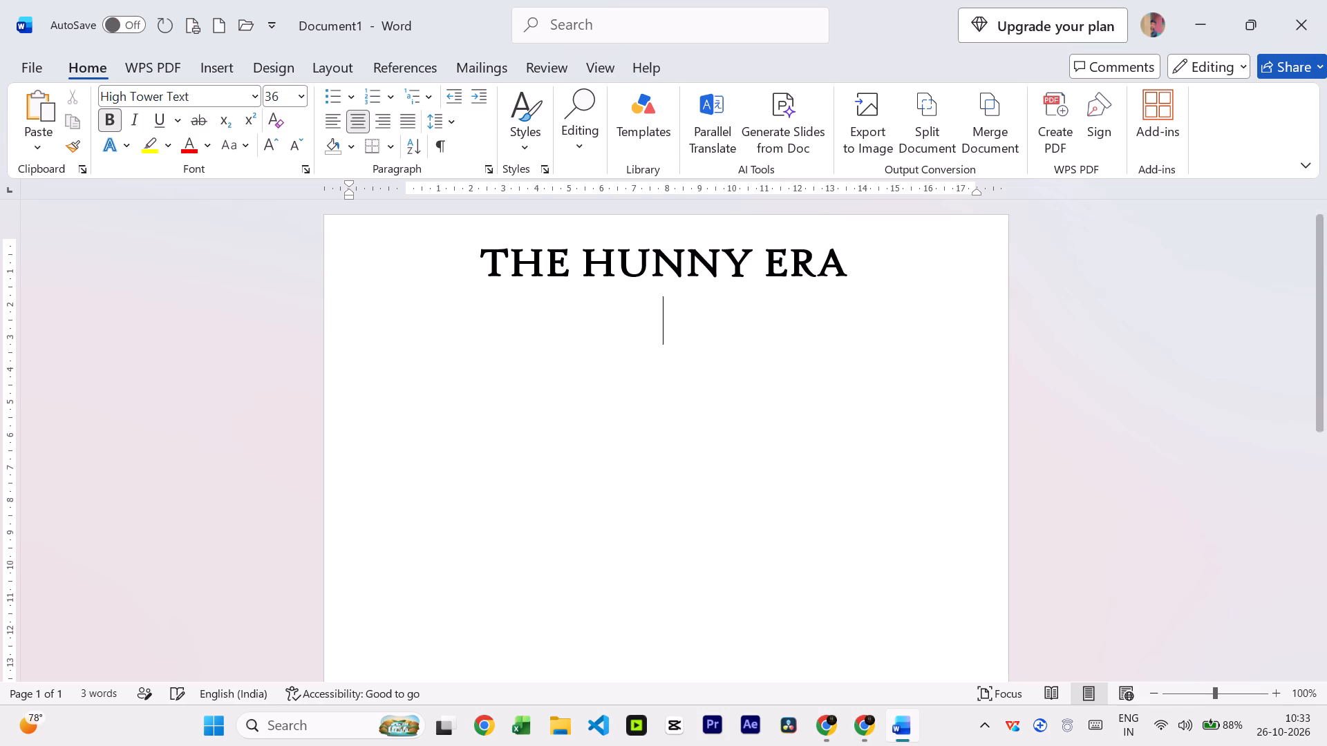
left_click(297, 95)
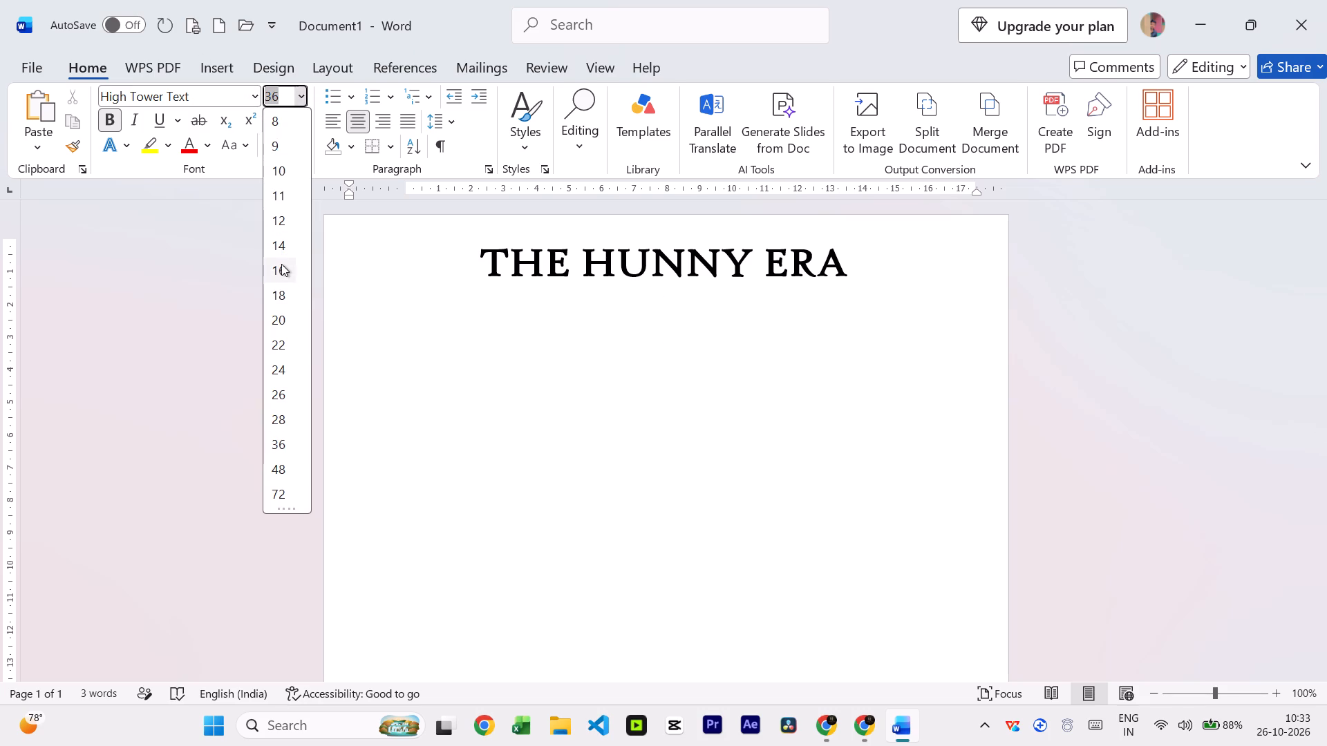
left_click(281, 264)
key("g")
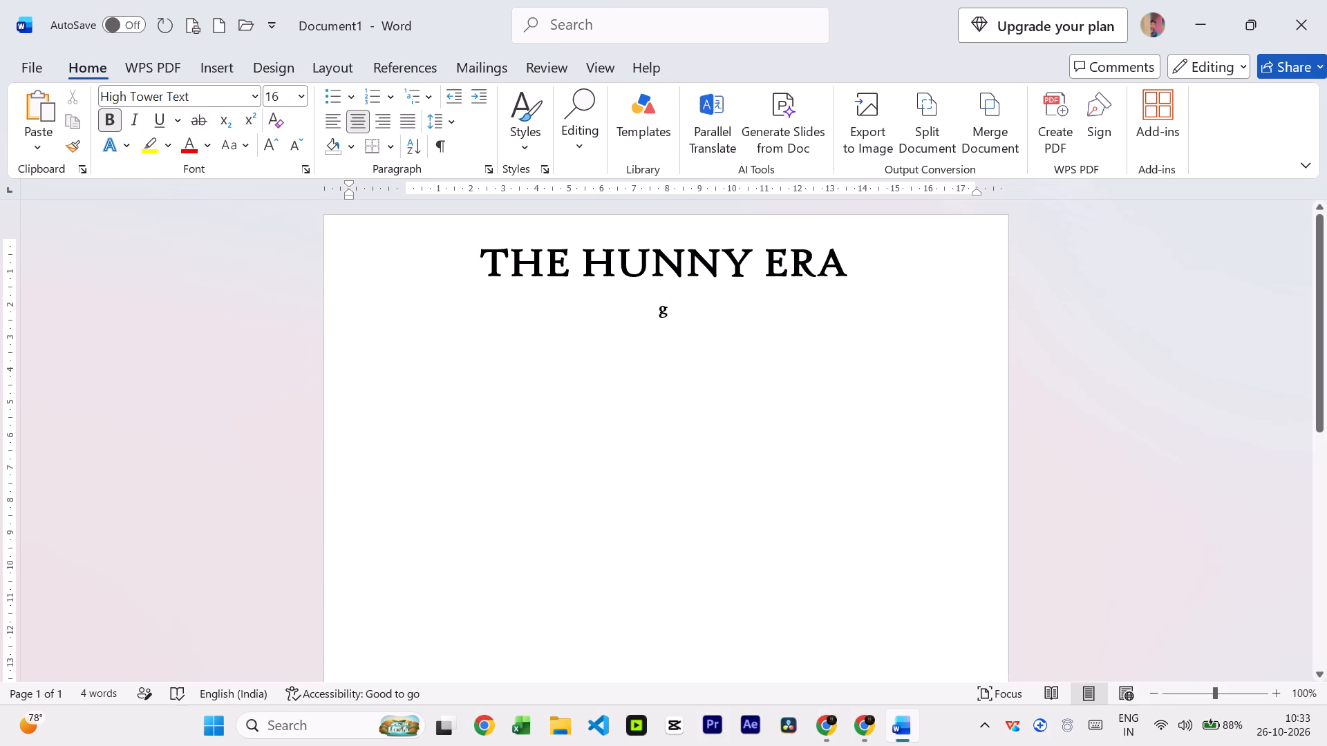
key("BackSpace")
Apply 1.0 line spacing to the whole document and return to the empty line below the heading.
key("ctrl+a")
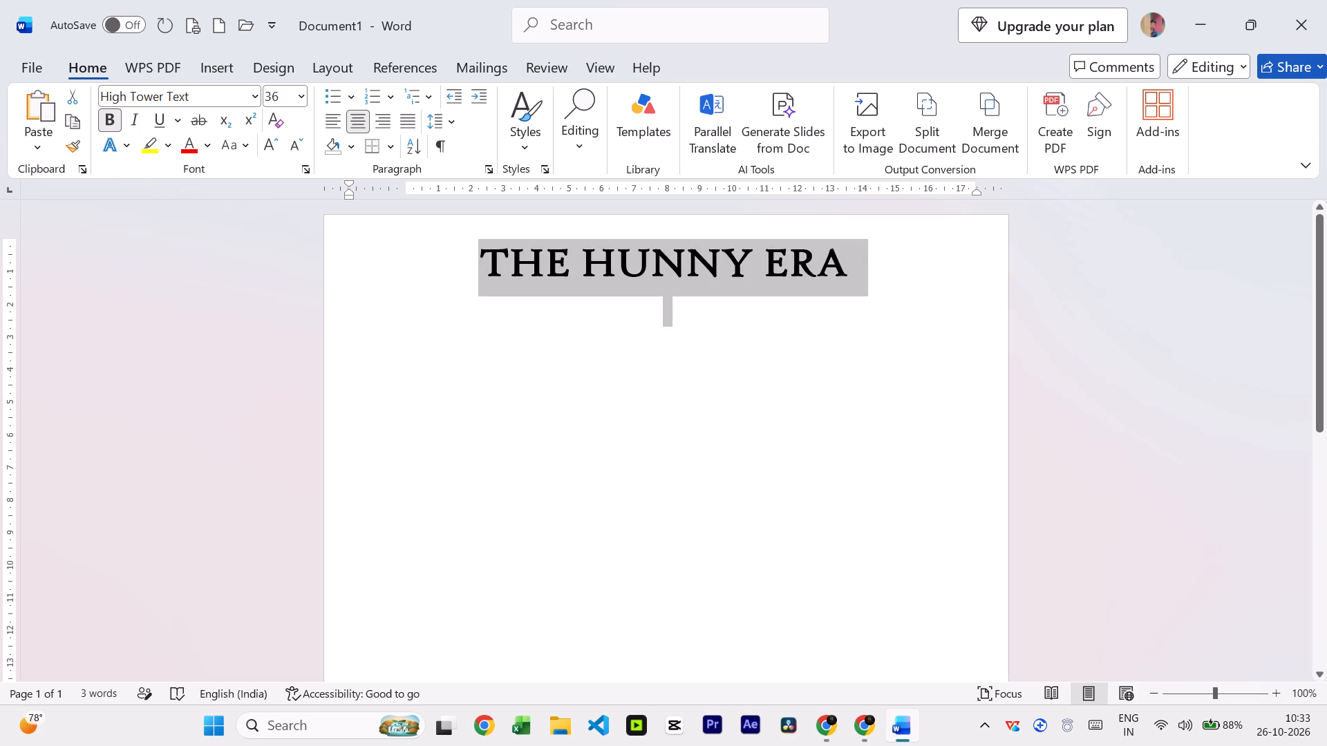
left_click(452, 126)
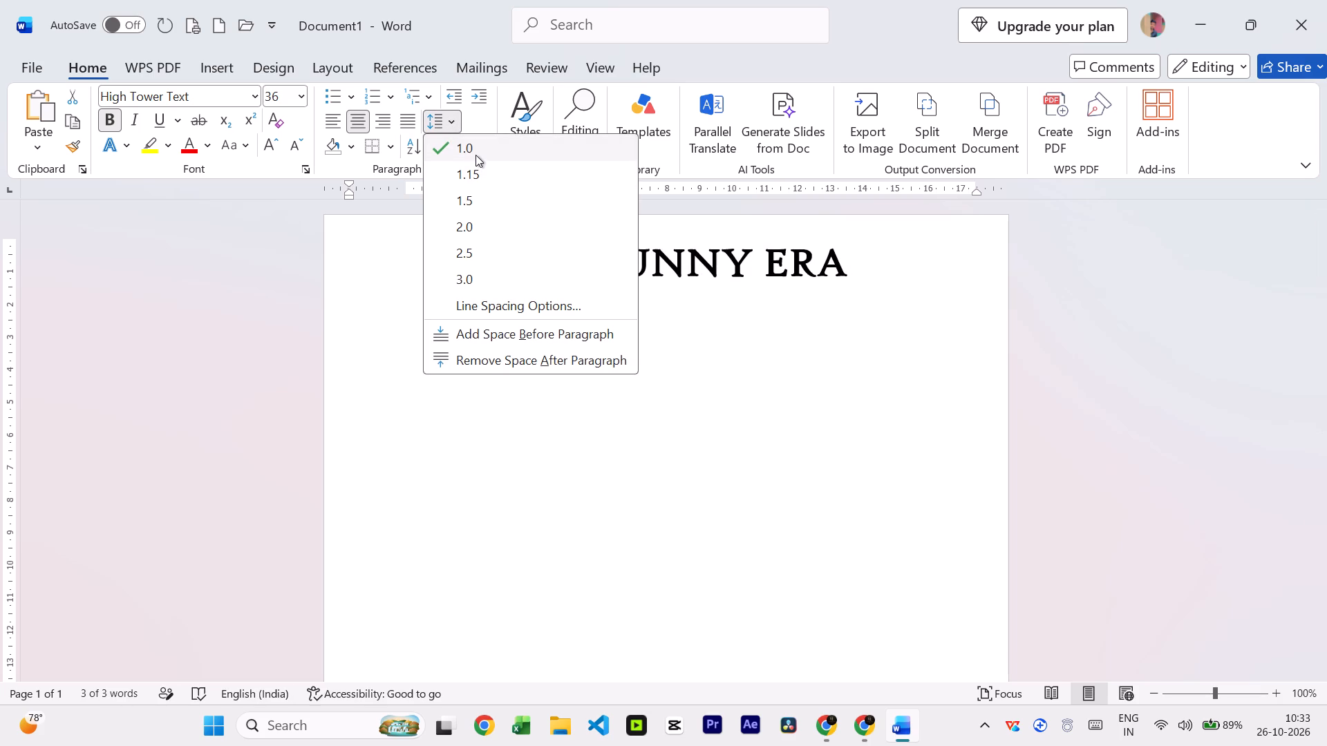
left_click(476, 155)
left_click(615, 291)
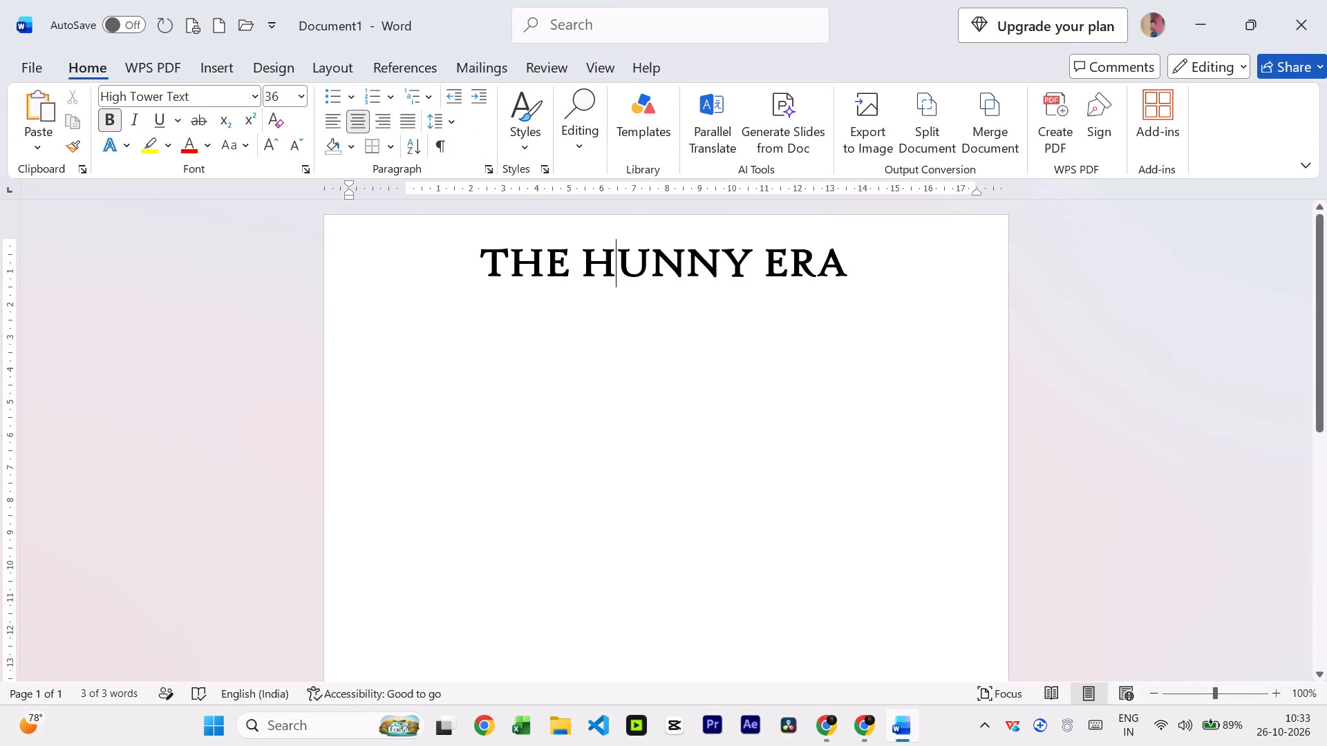
left_click(674, 303)
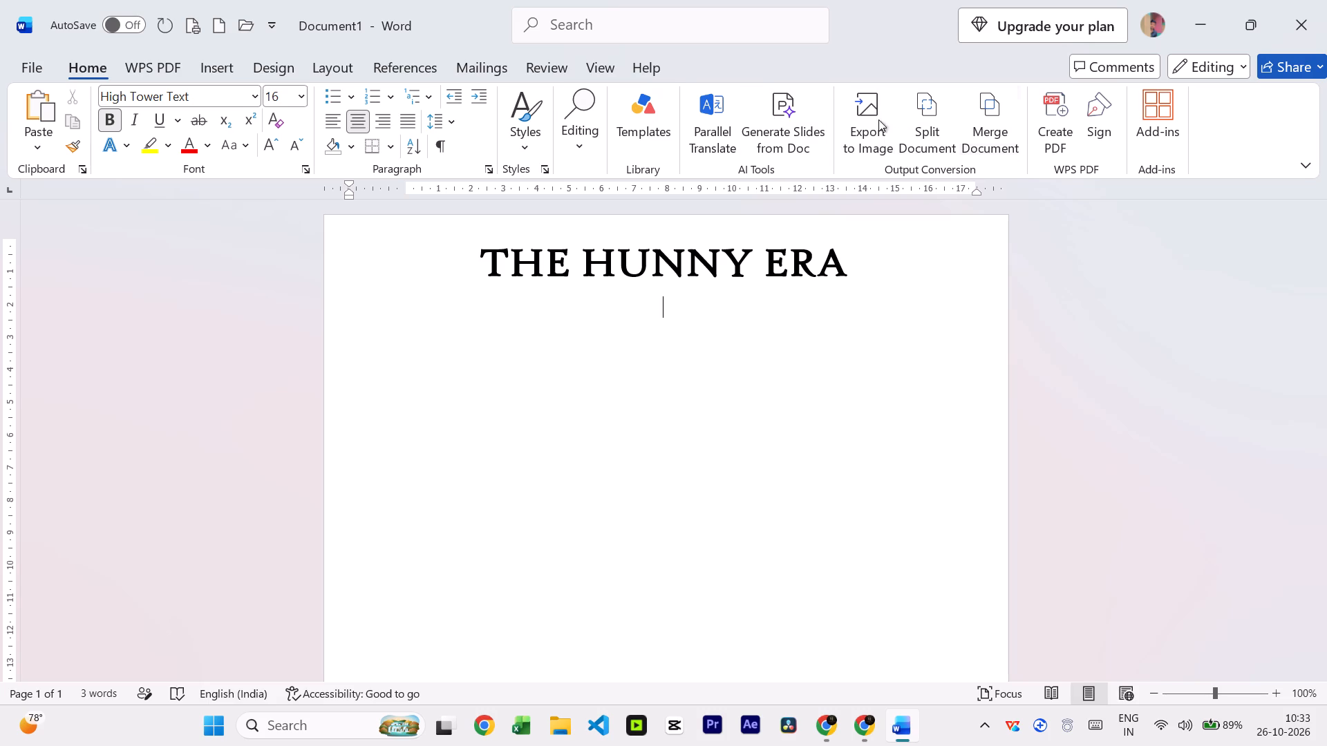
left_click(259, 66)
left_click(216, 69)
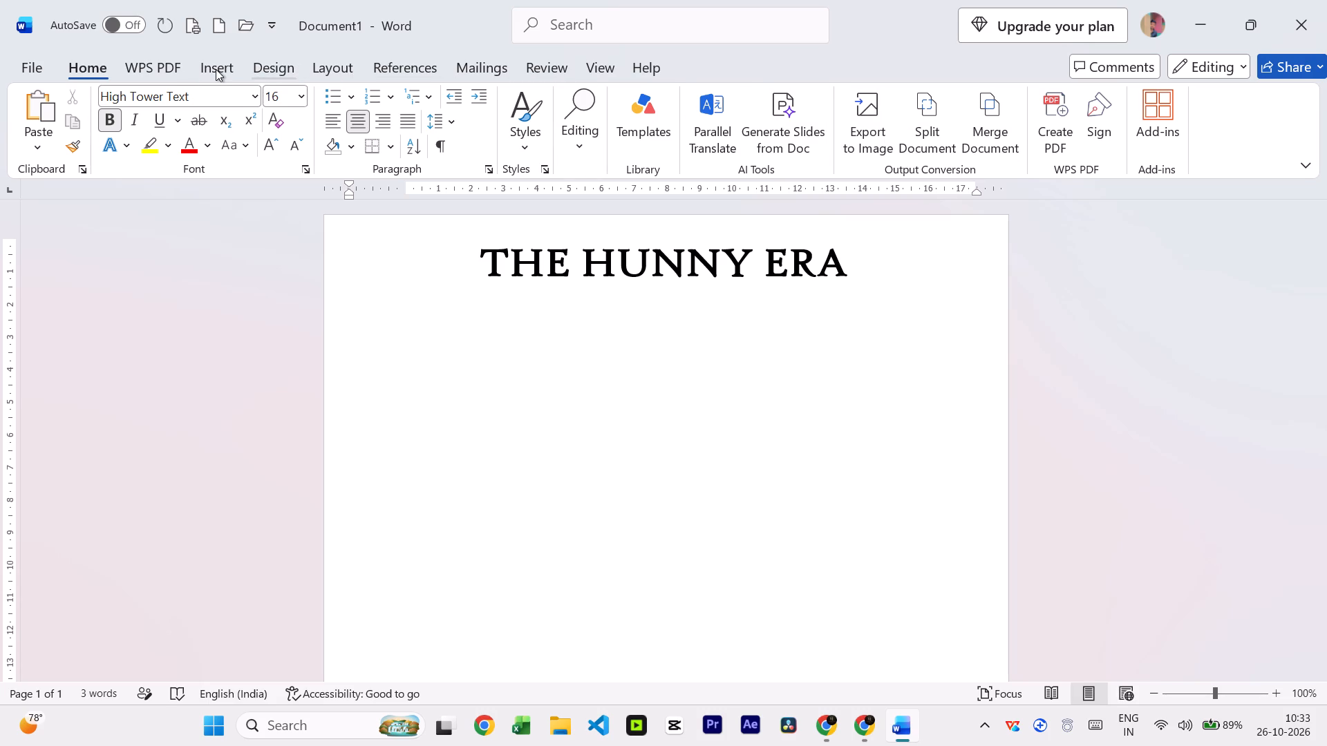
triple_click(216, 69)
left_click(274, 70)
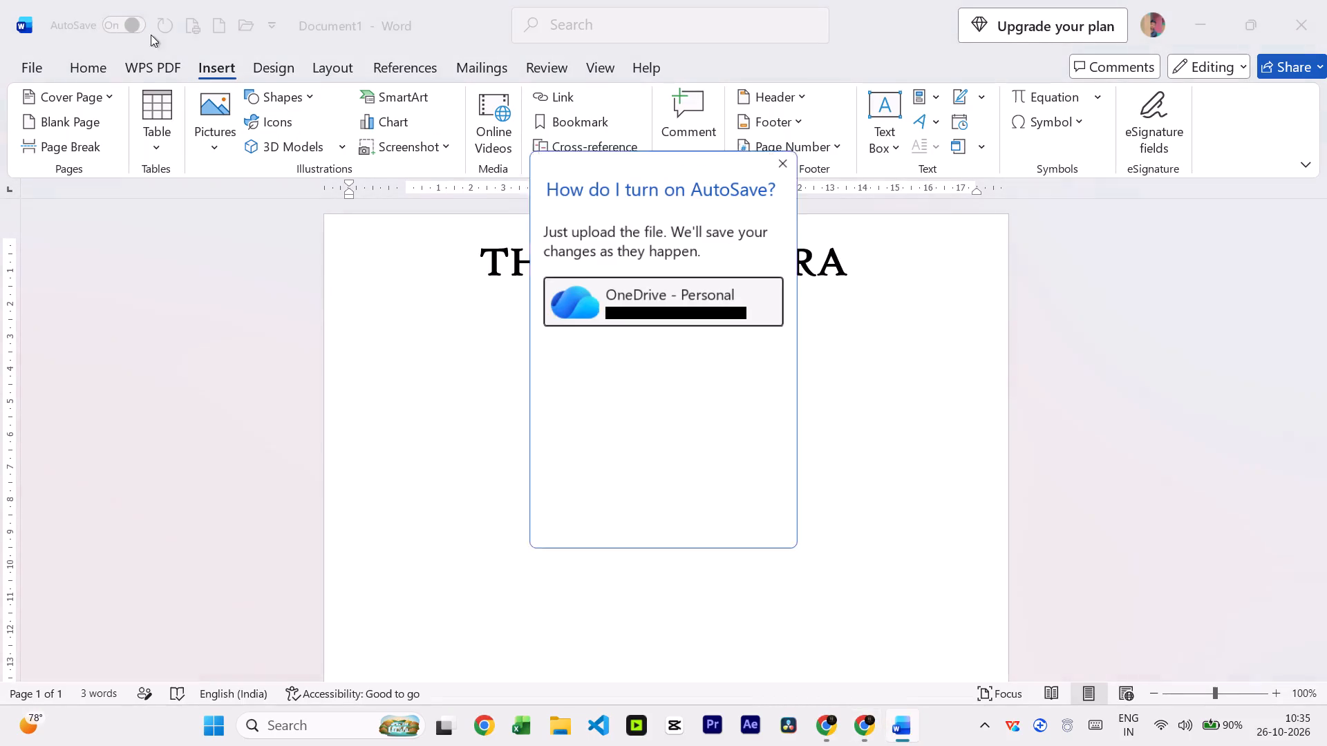
left_click(698, 314)
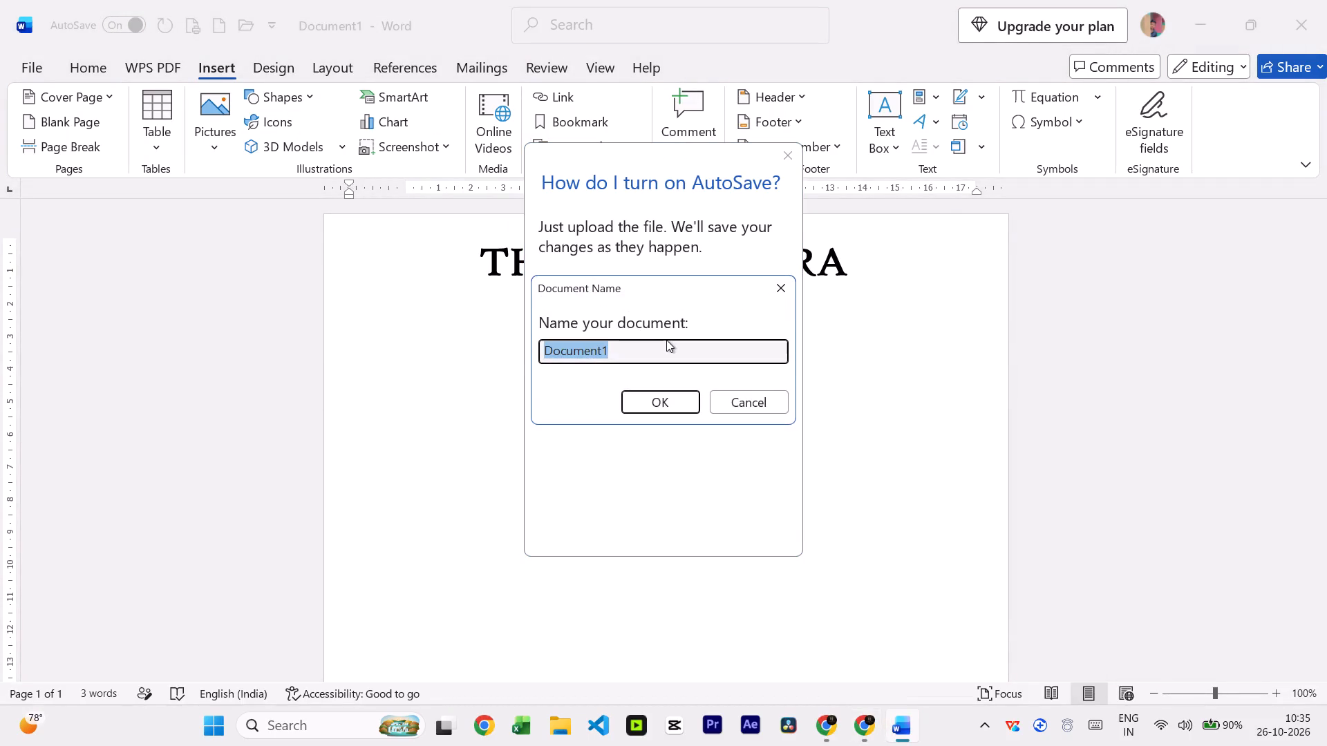
key("BackSpace")
type("HUNNY ERA V")
type("IDEO PLAN")
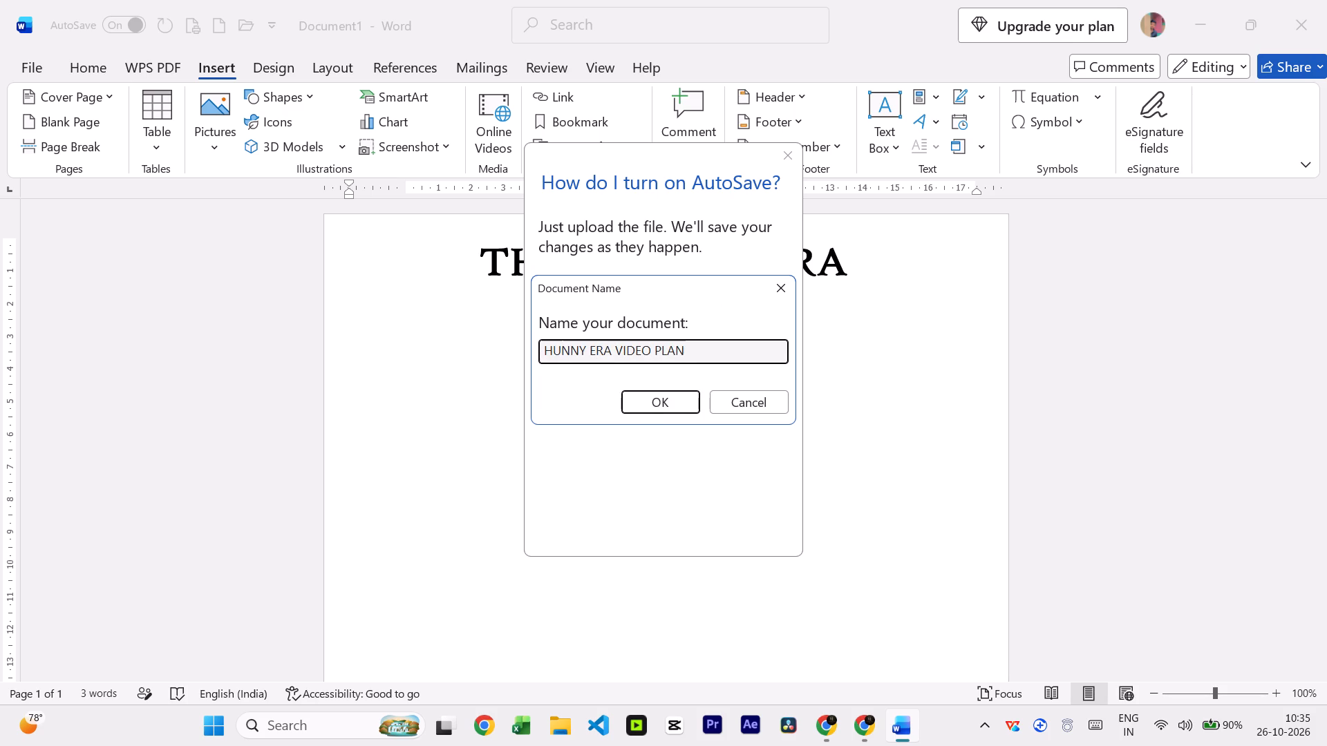
left_click(655, 391)
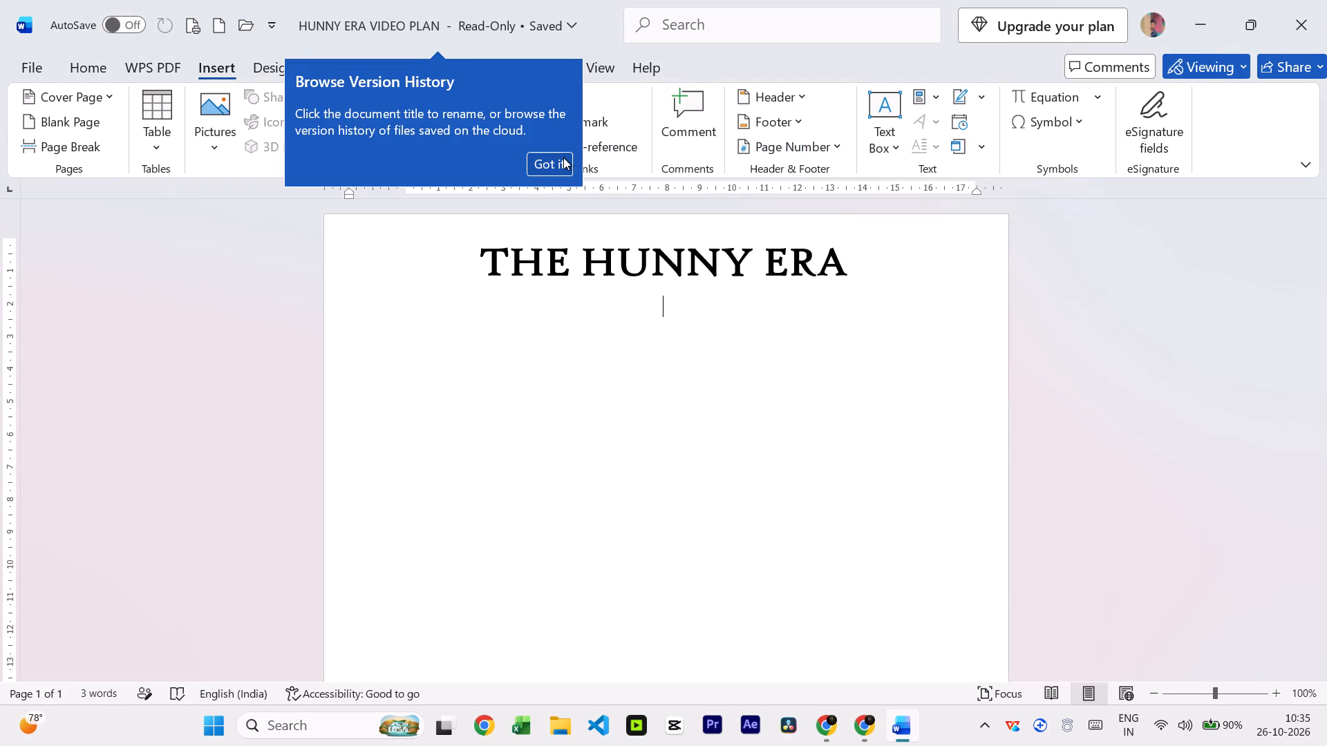
left_click(563, 161)
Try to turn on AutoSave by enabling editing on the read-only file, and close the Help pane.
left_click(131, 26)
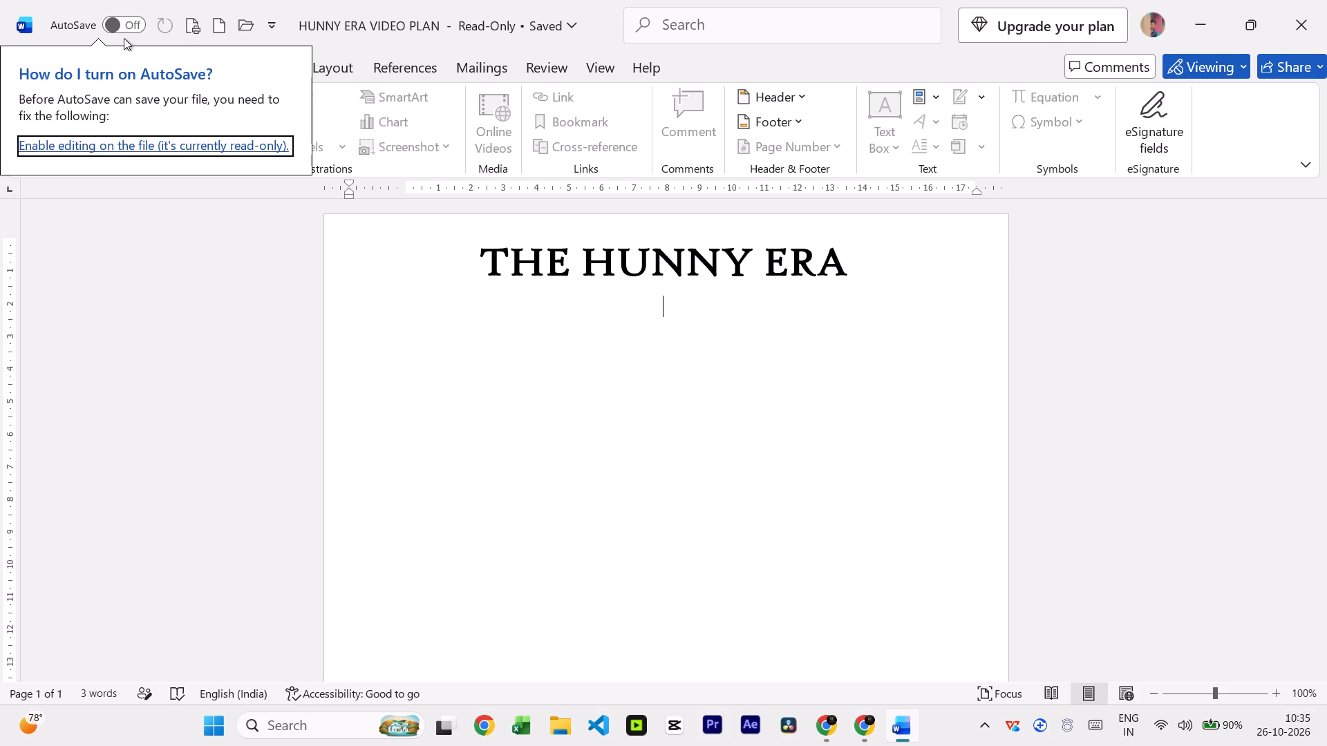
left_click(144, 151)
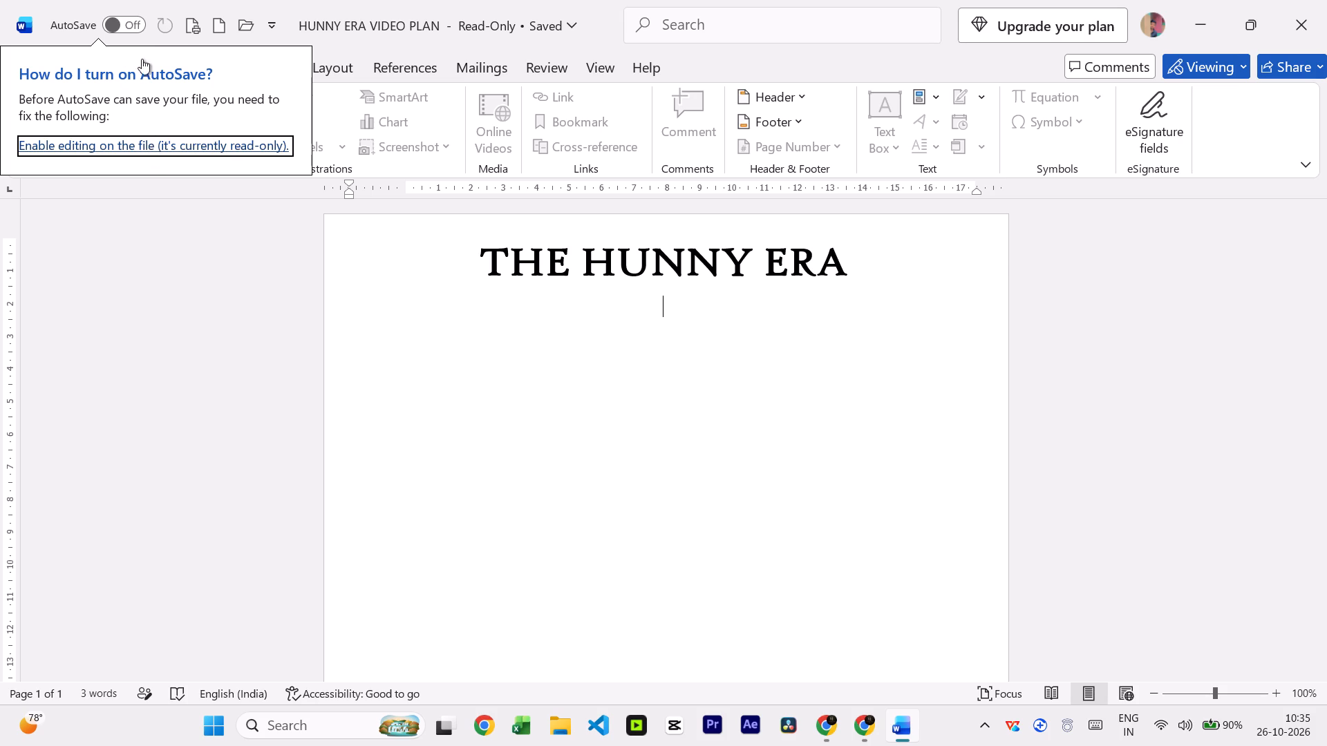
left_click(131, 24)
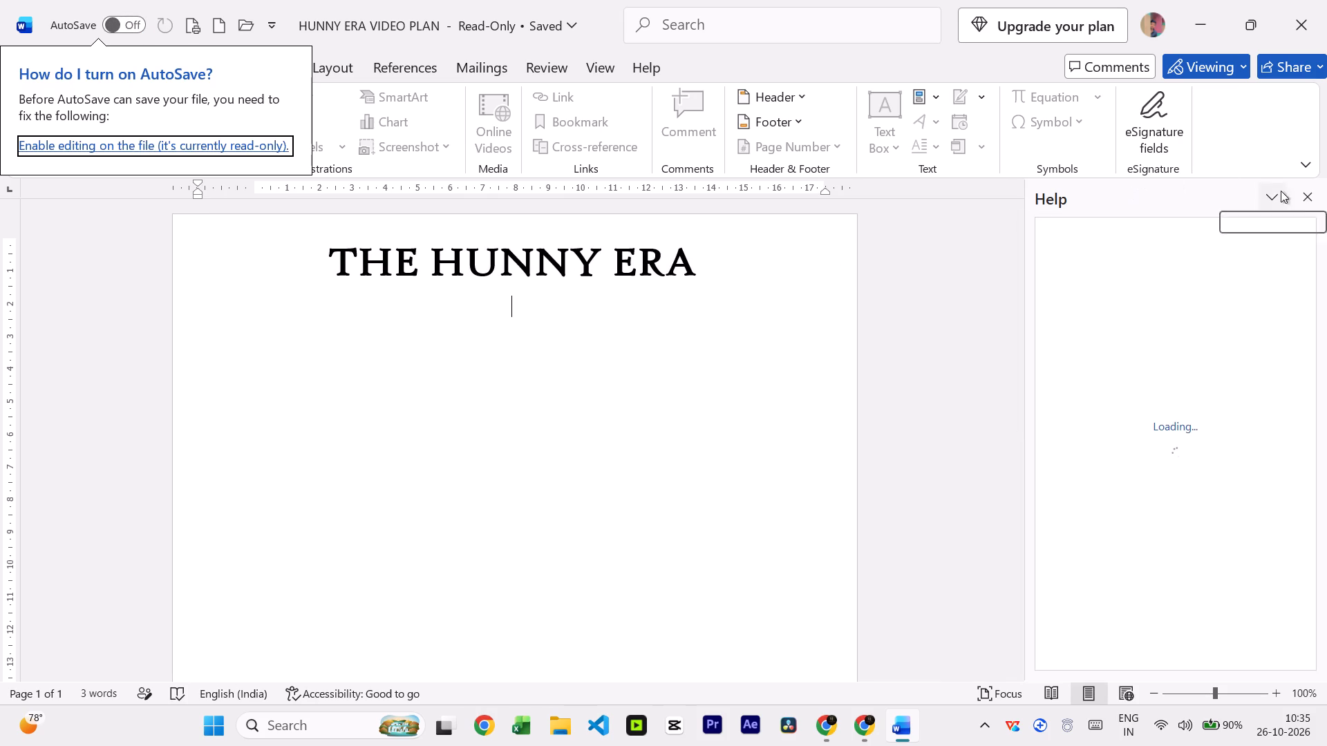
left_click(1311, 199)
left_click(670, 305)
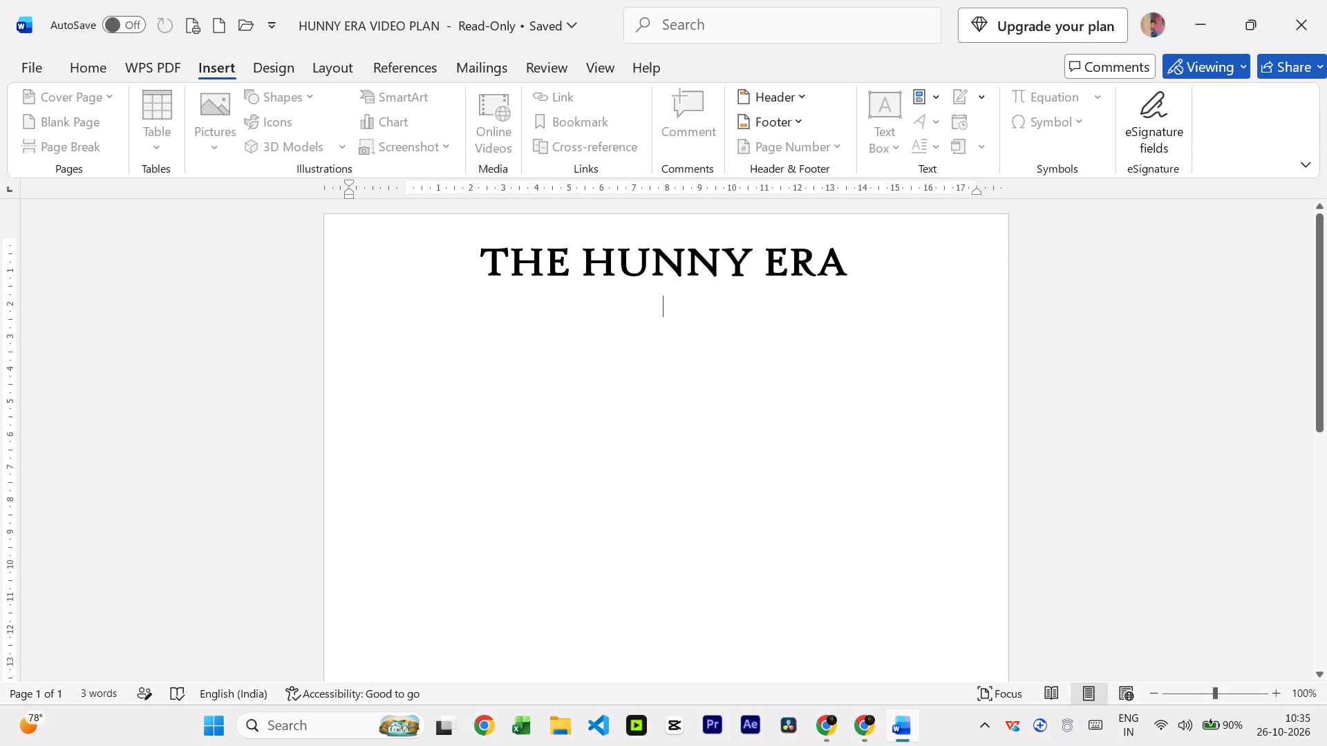
View the document's file name and save location details and close them.
left_click(853, 135)
left_click(601, 365)
left_click(610, 287)
left_click_drag(612, 312, 612, 318)
left_click(379, 19)
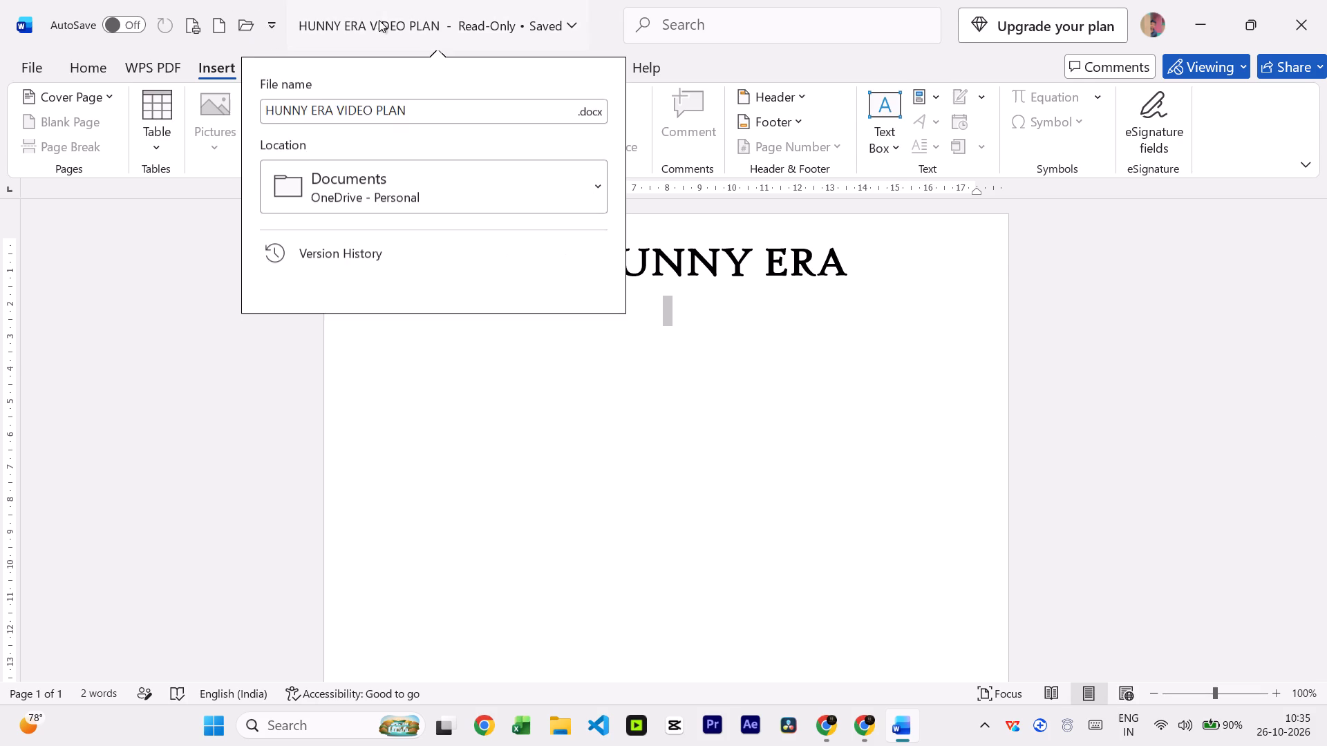
left_click(501, 148)
left_click(548, 391)
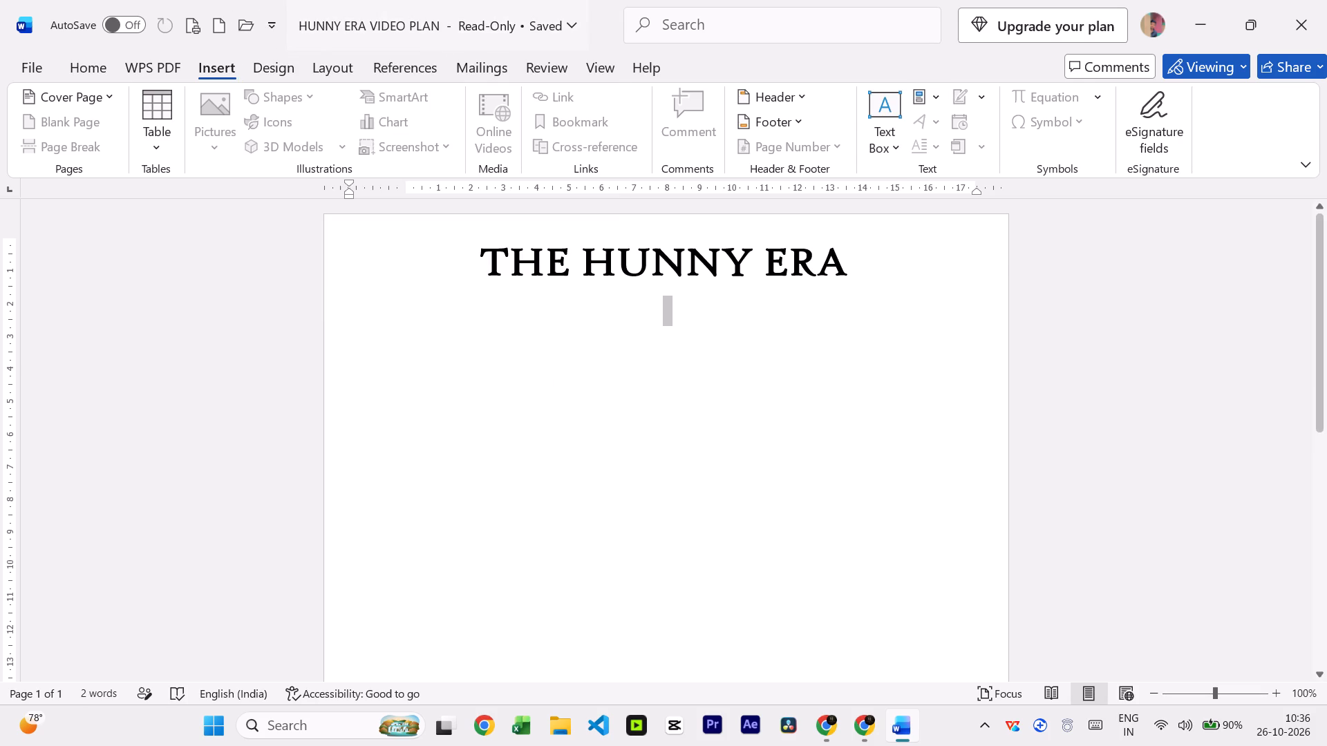
Enable editing of the read-only document so its content can be changed.
left_click(668, 216)
left_click(715, 280)
left_click(892, 261)
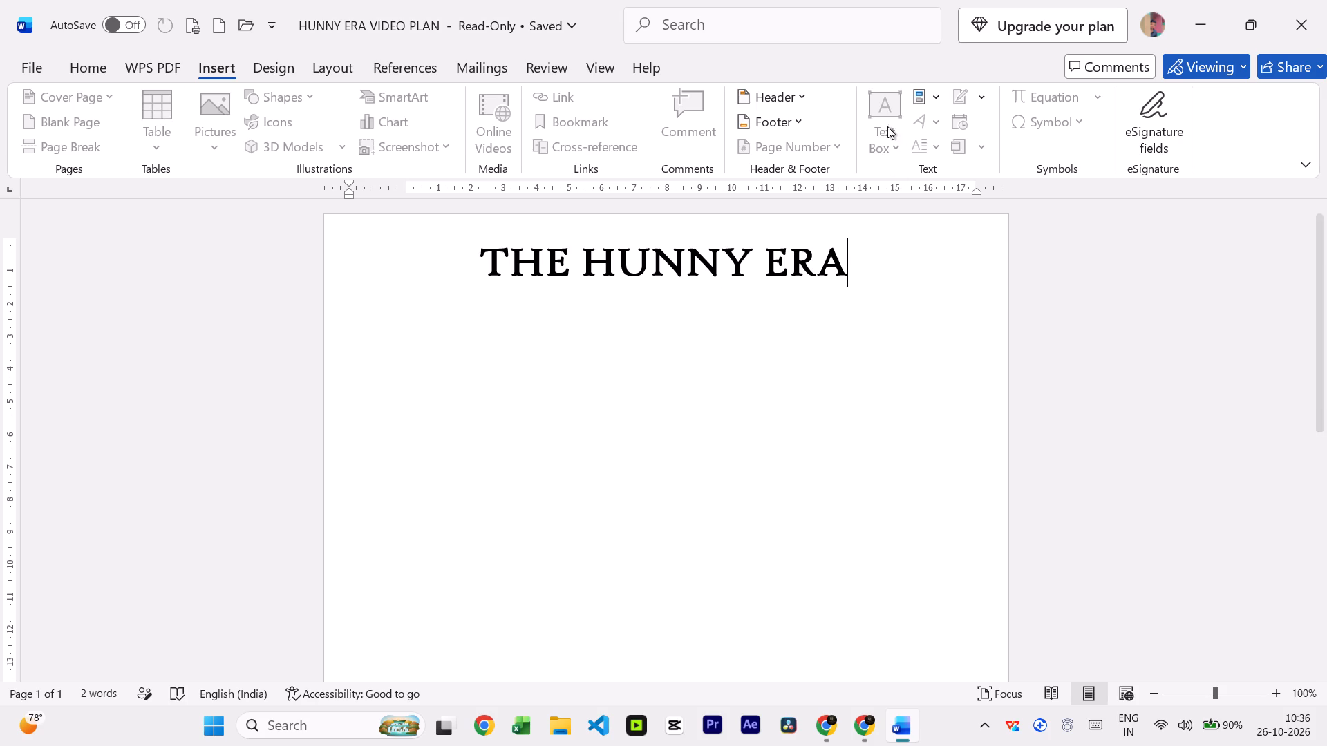
double_click(871, 123)
left_click(109, 136)
left_click(98, 76)
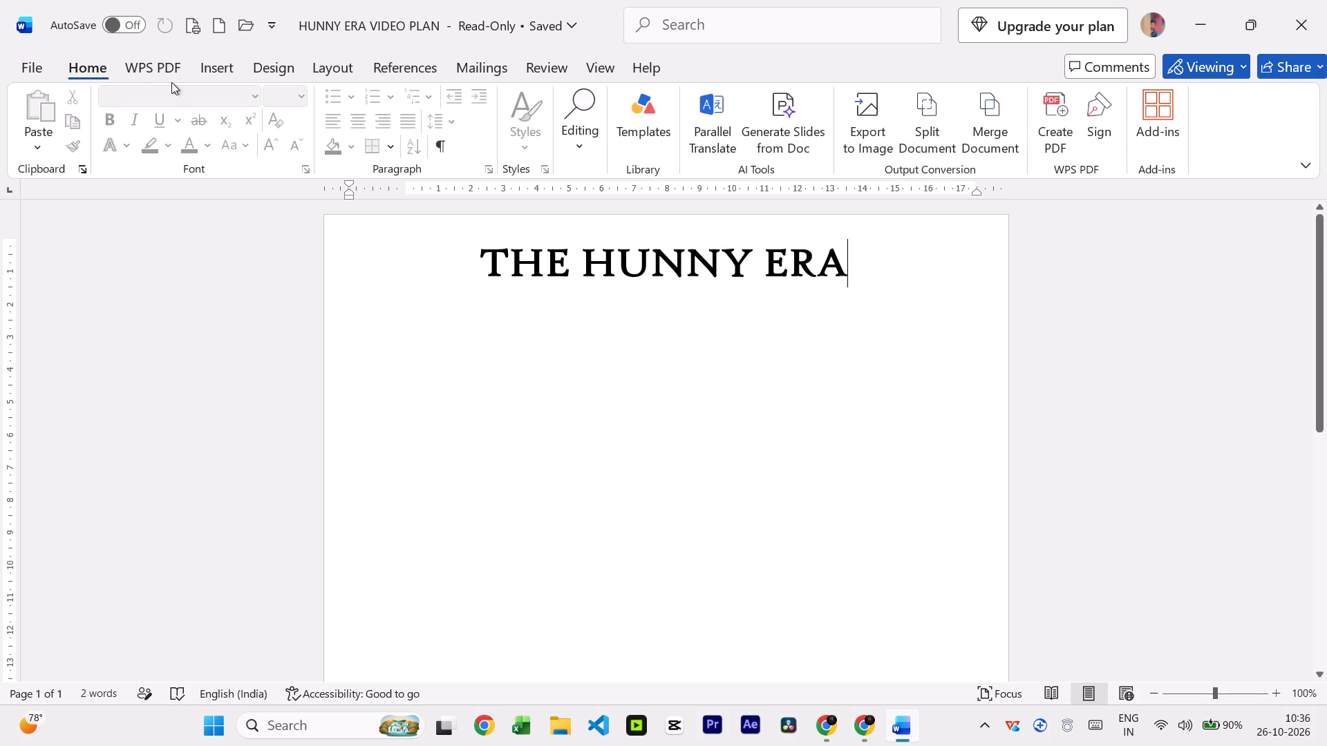
left_click(189, 77)
left_click(218, 66)
left_click(218, 66)
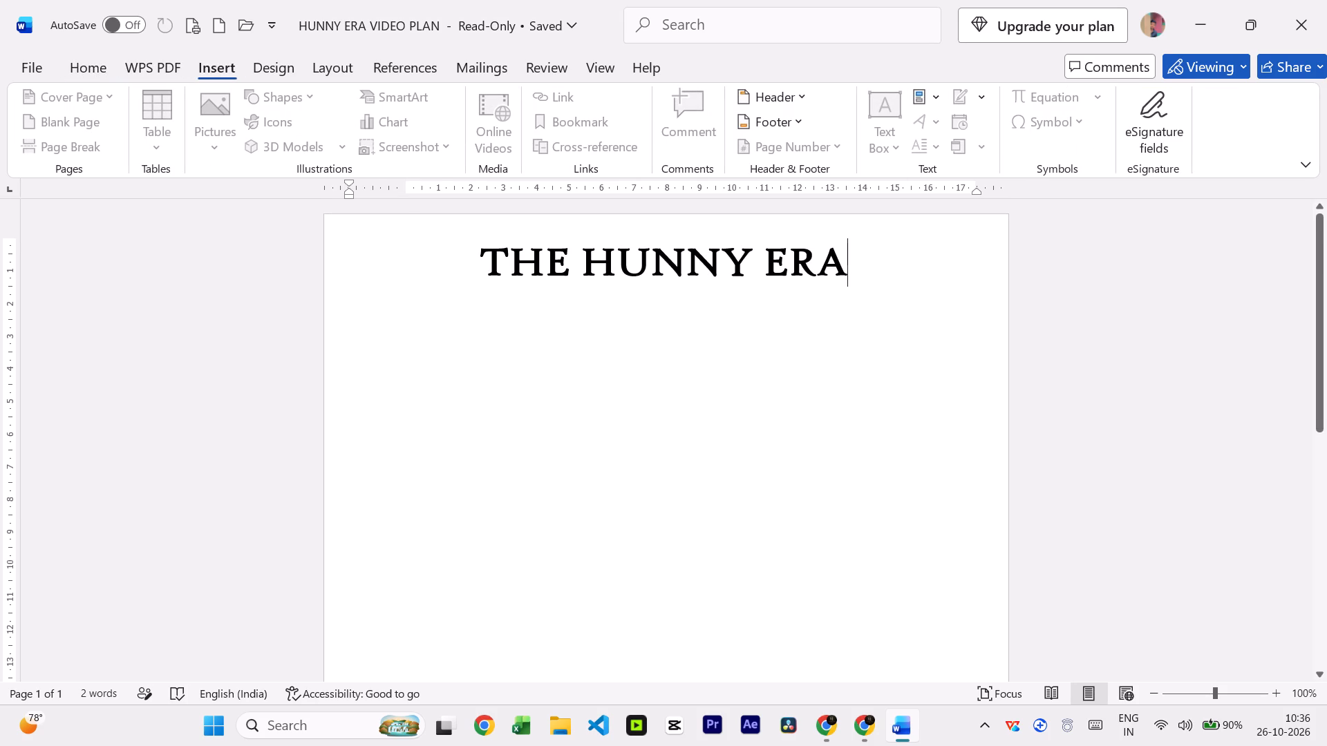
left_click(702, 293)
key("Return")
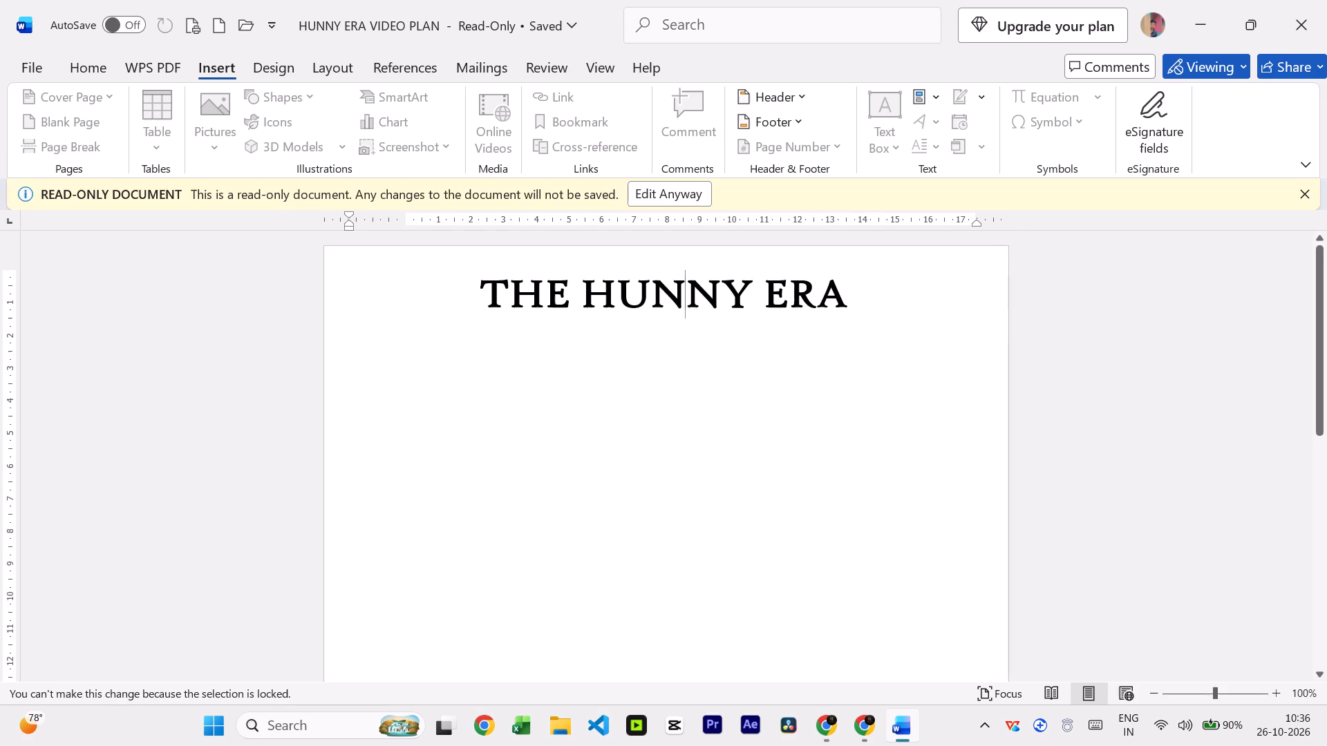
left_click(670, 195)
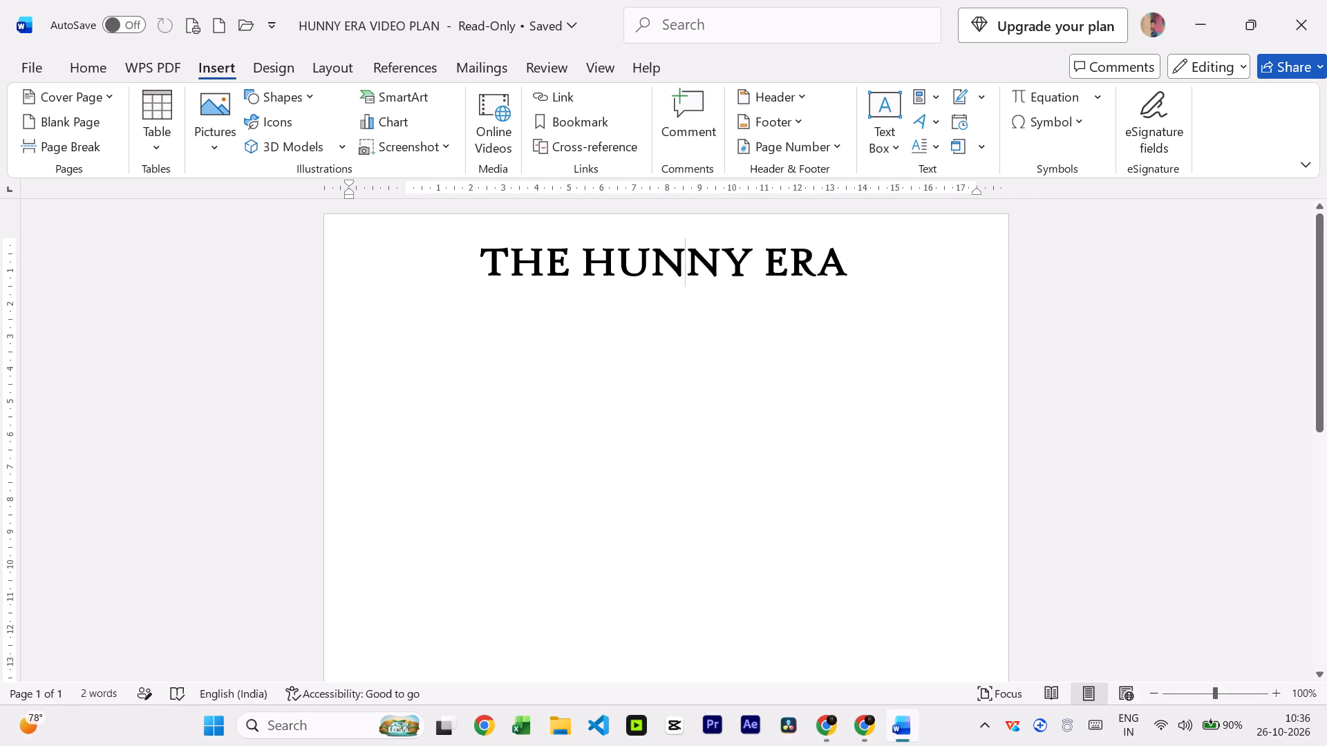
Add a new line below the THE HUNNY ERA heading and set its font size to 12.
left_click(869, 277)
key("Return")
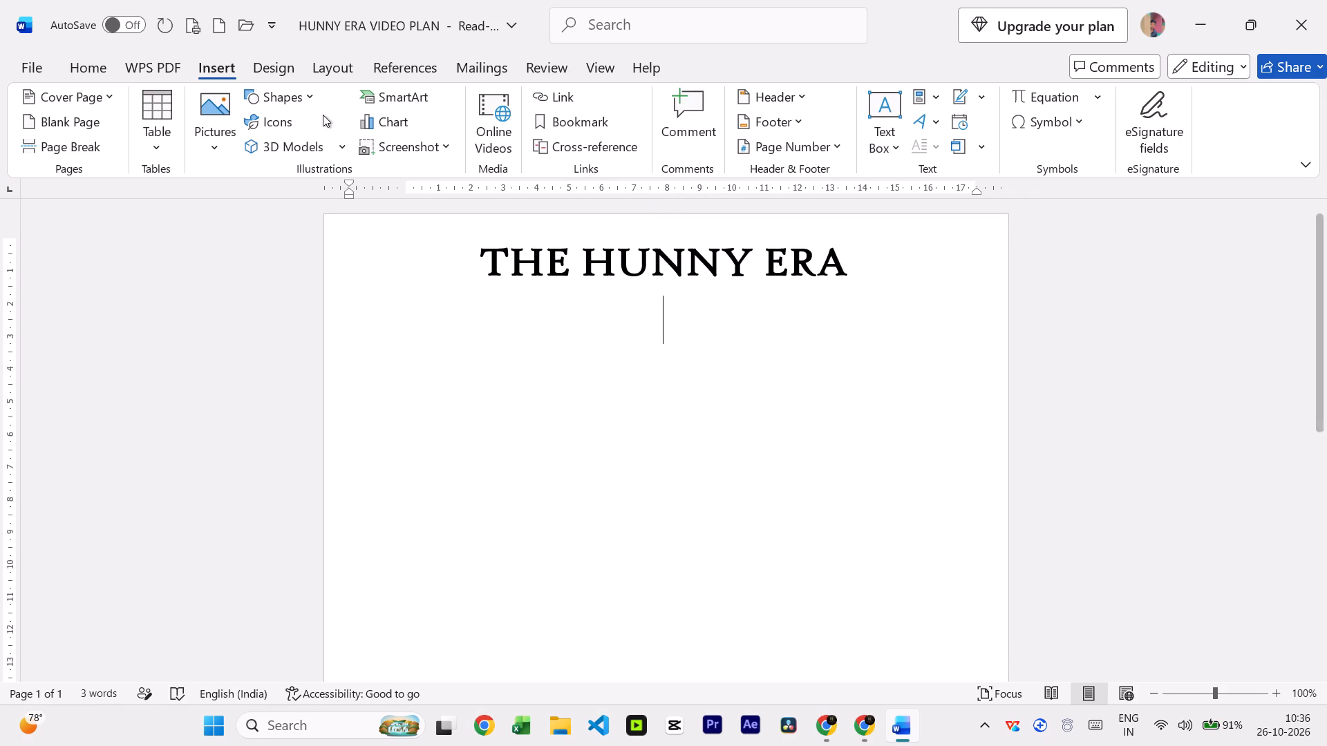
left_click(90, 68)
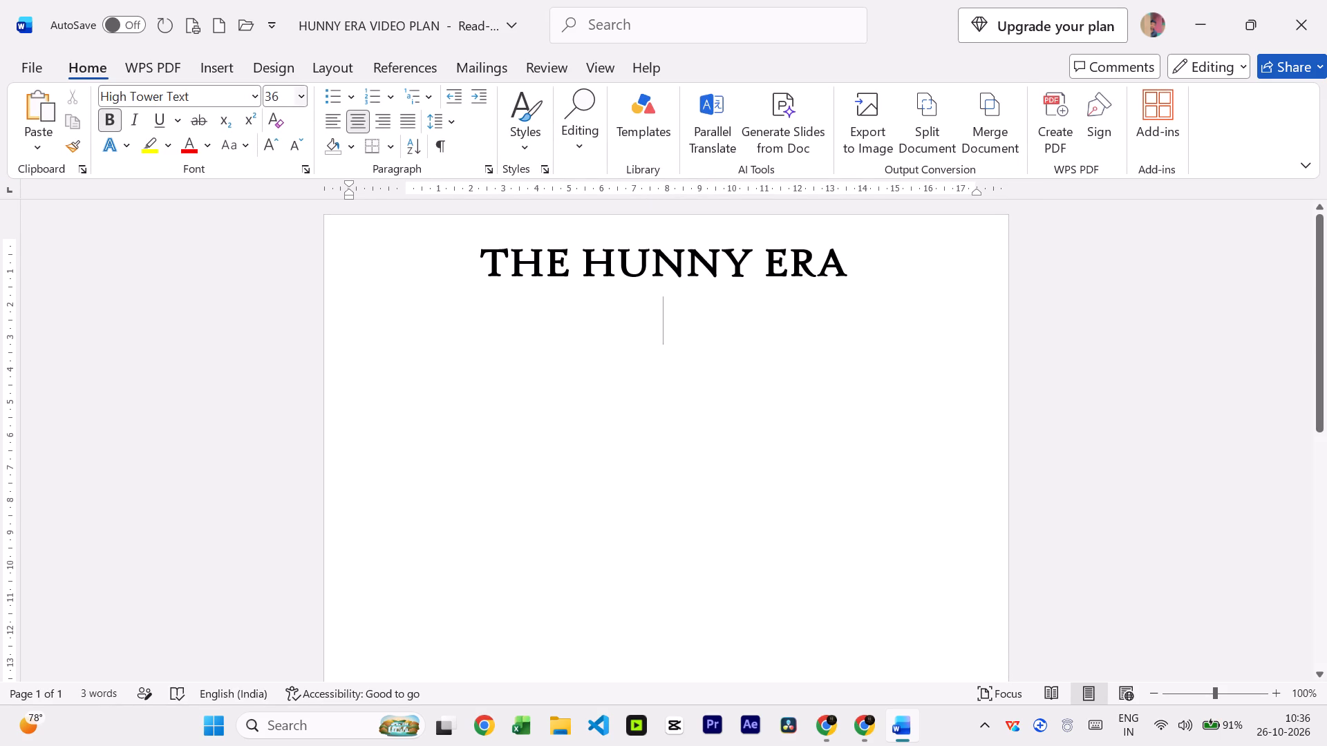
left_click(303, 97)
left_click(277, 219)
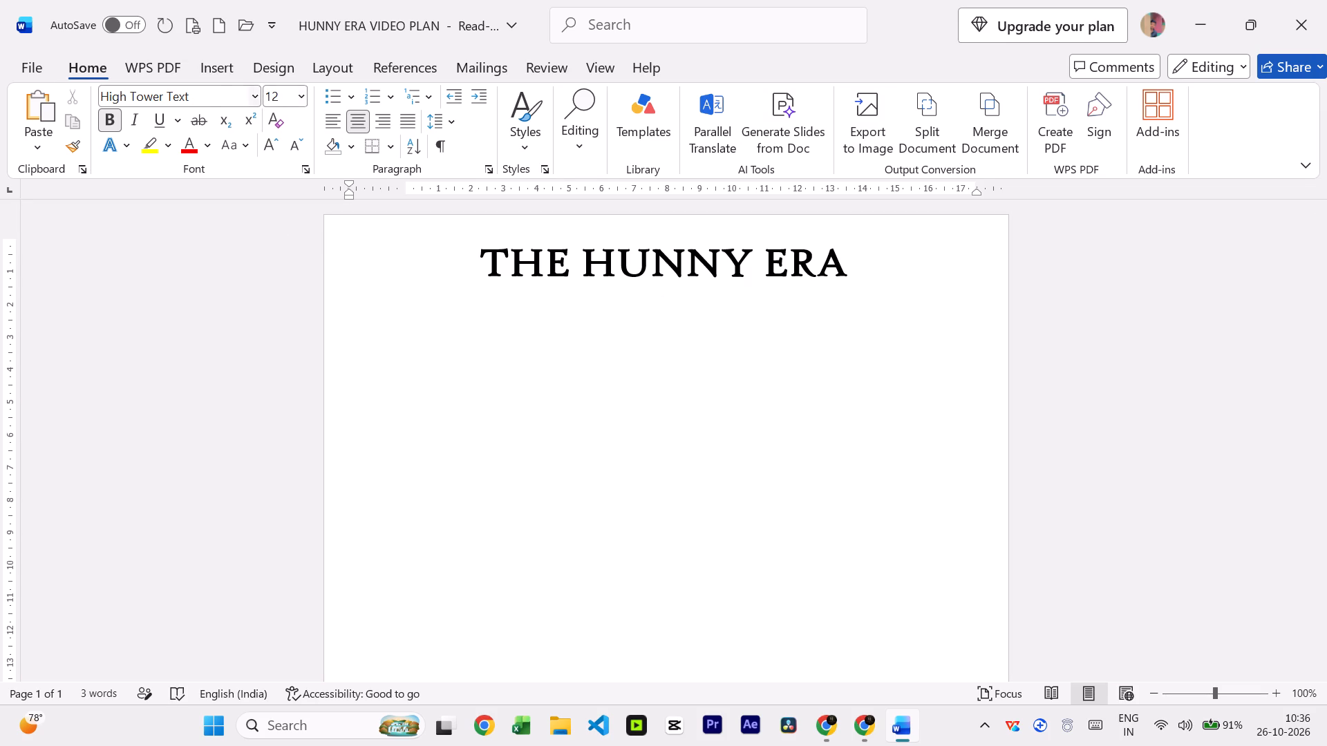
Insert a WordArt object in the solid gold style on the empty line below the heading.
left_click(206, 66)
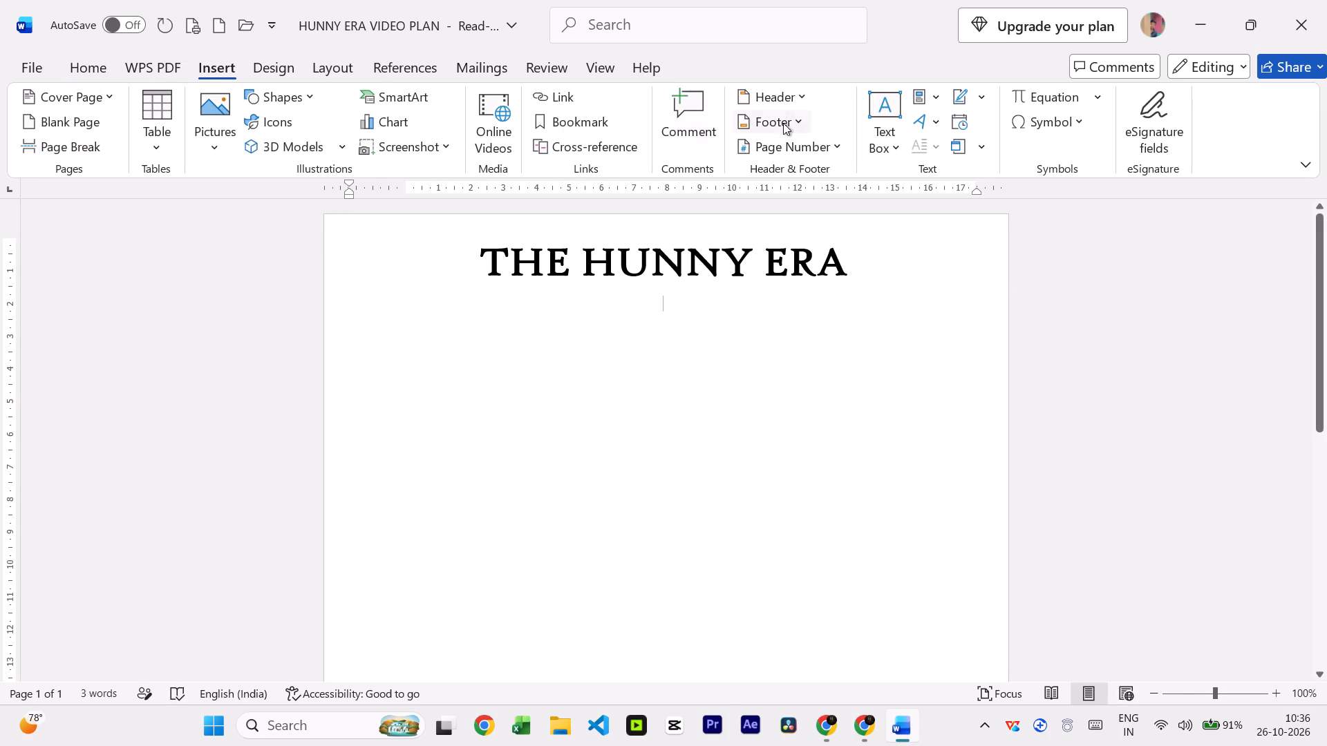
left_click(925, 130)
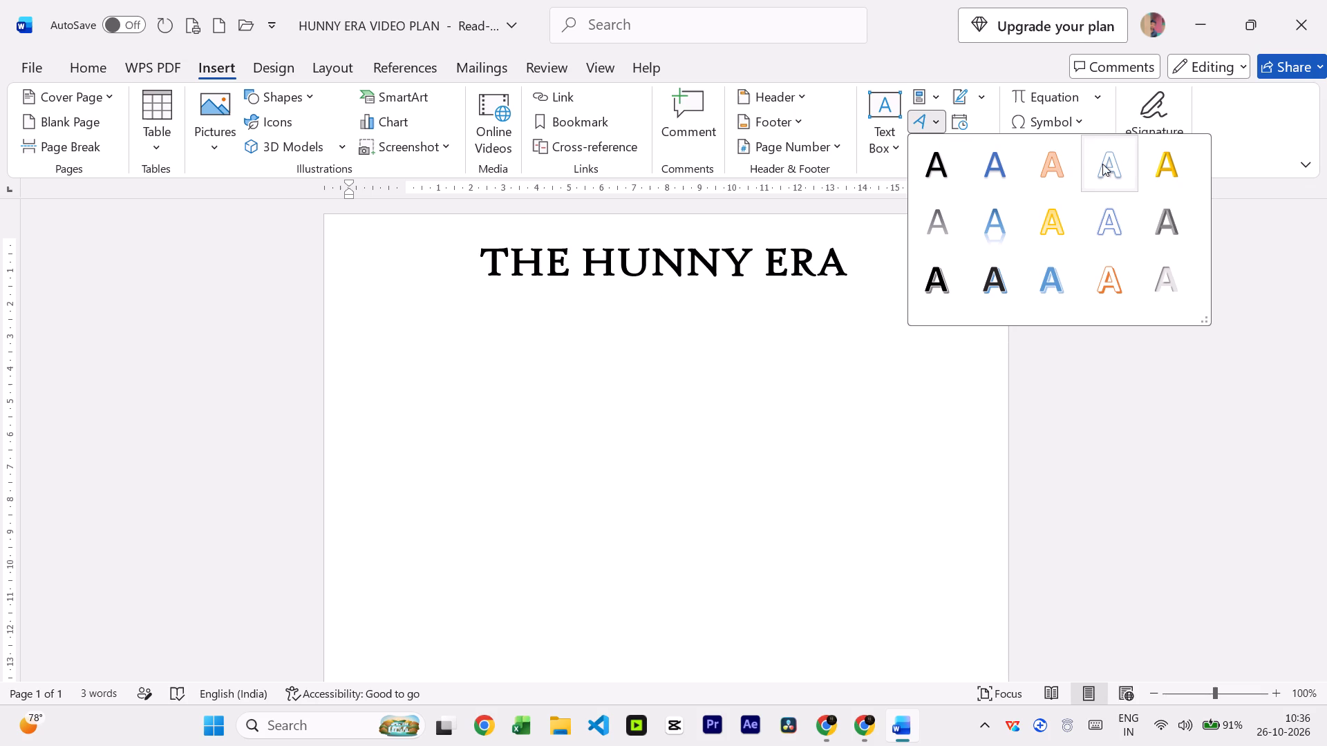
left_click(940, 123)
left_click(938, 124)
left_click(1156, 166)
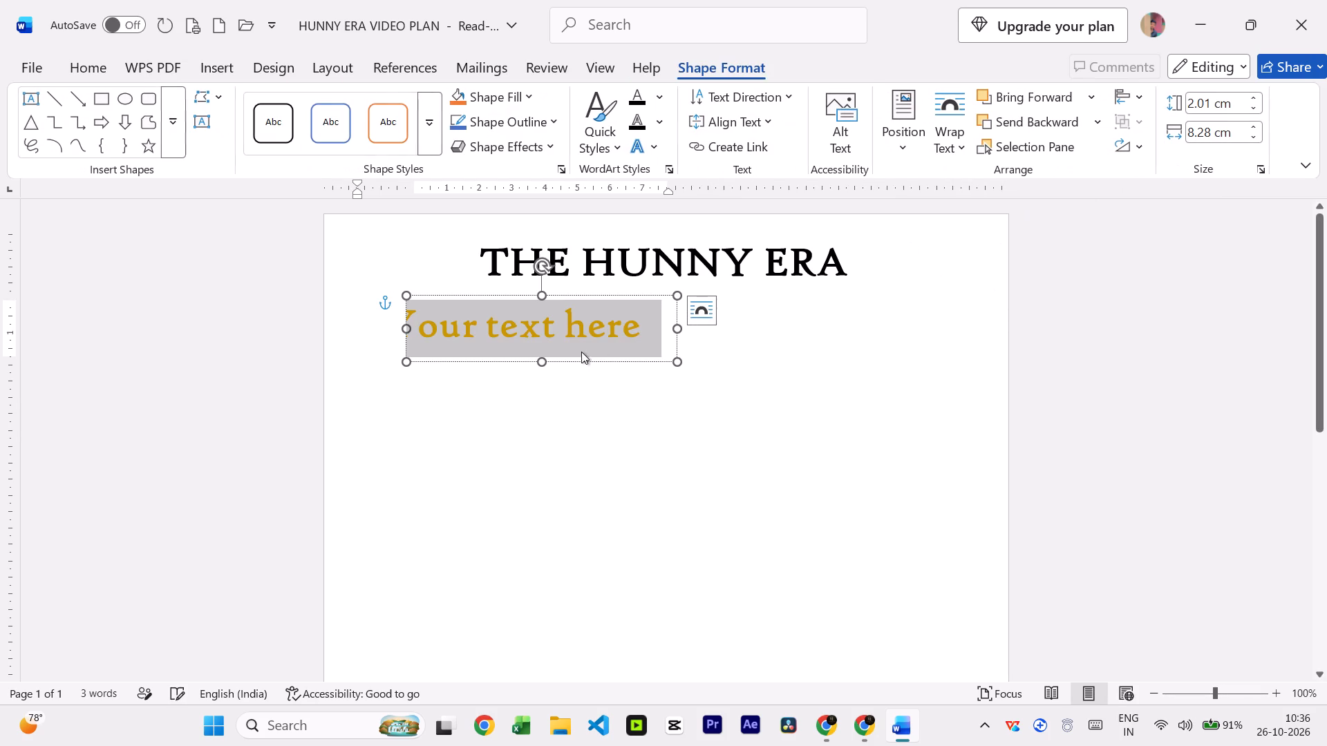
Replace the WordArt placeholder text with New Beginning.
left_click(585, 316)
left_click(653, 326)
left_click_drag(626, 326, 407, 327)
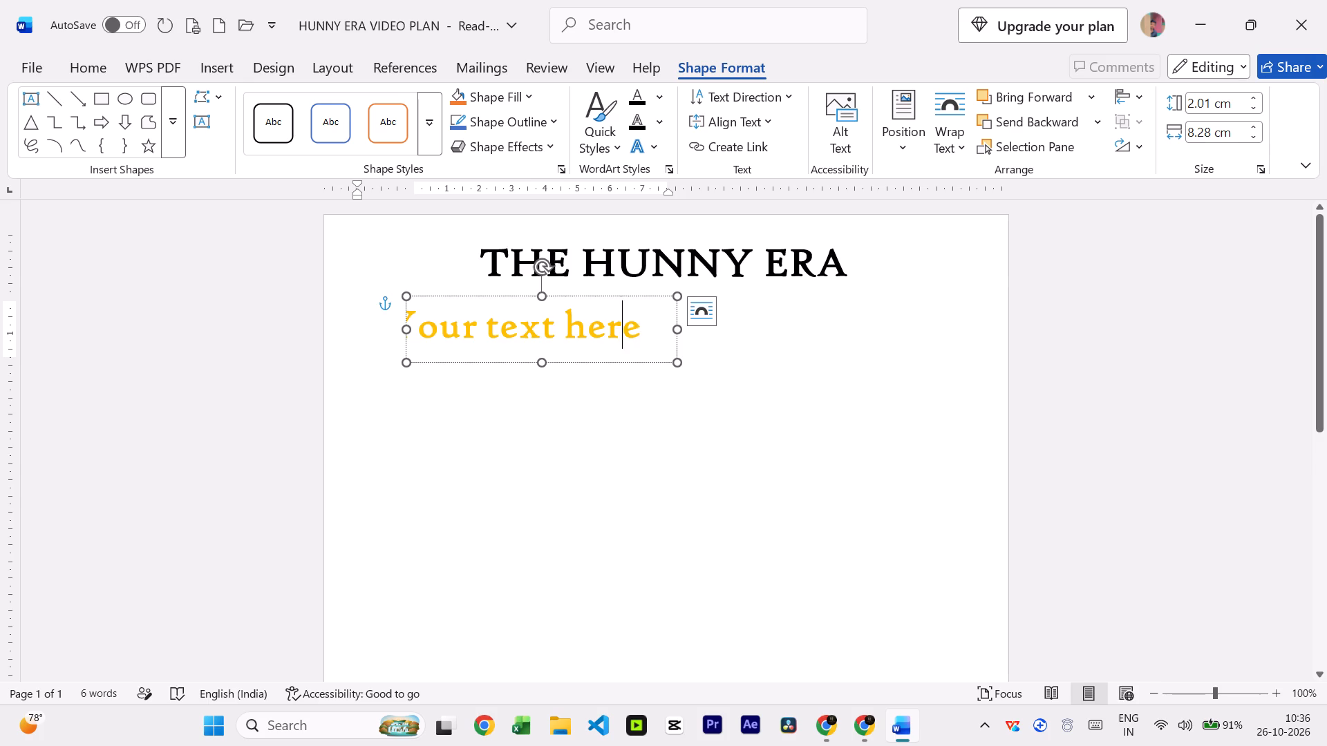
left_click_drag(407, 327, 390, 327)
key("BackSpace")
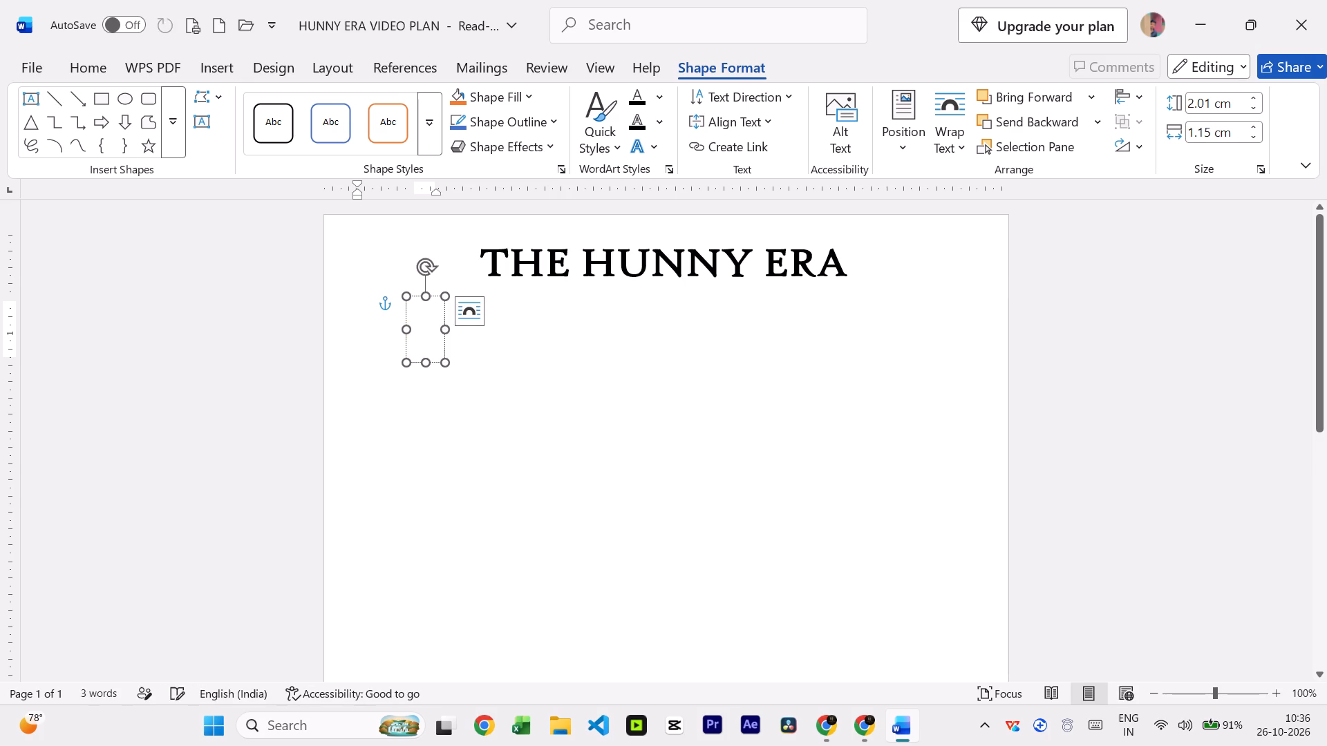
type("sc")
key("BackSpace")
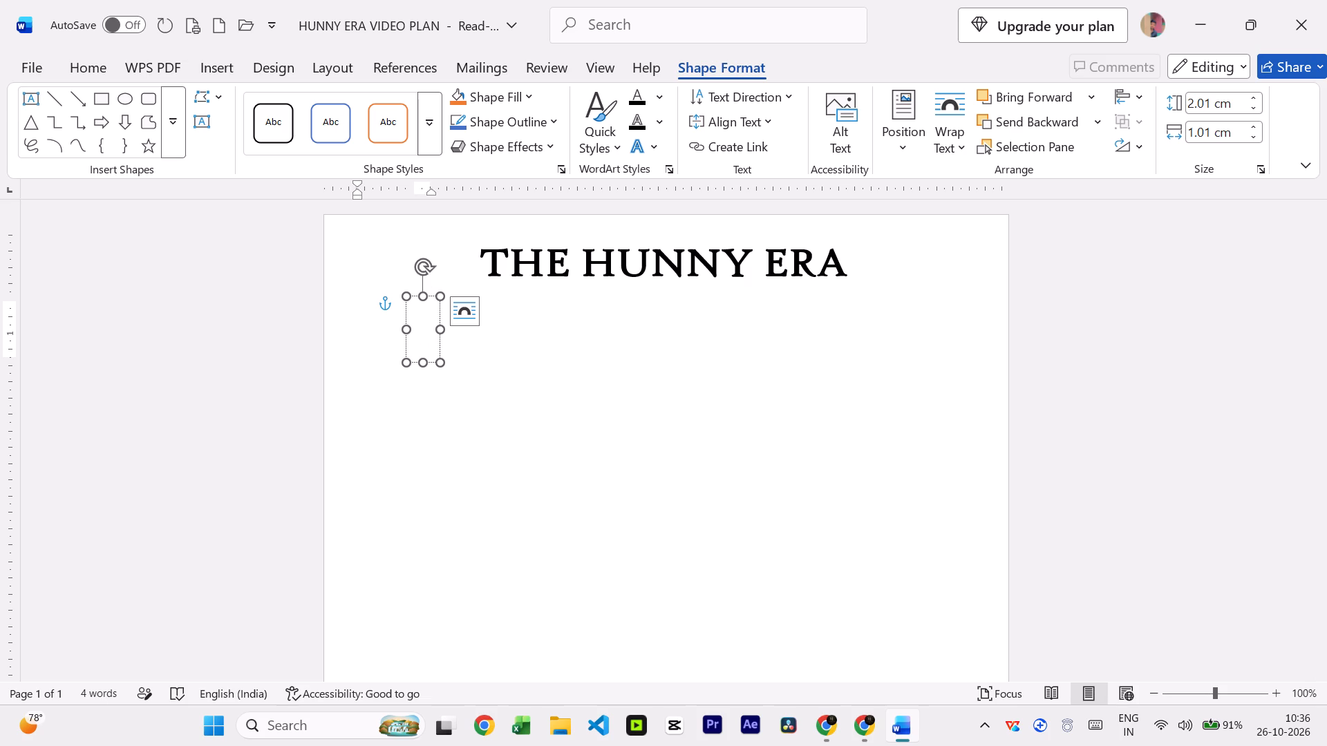
key("shift+n")
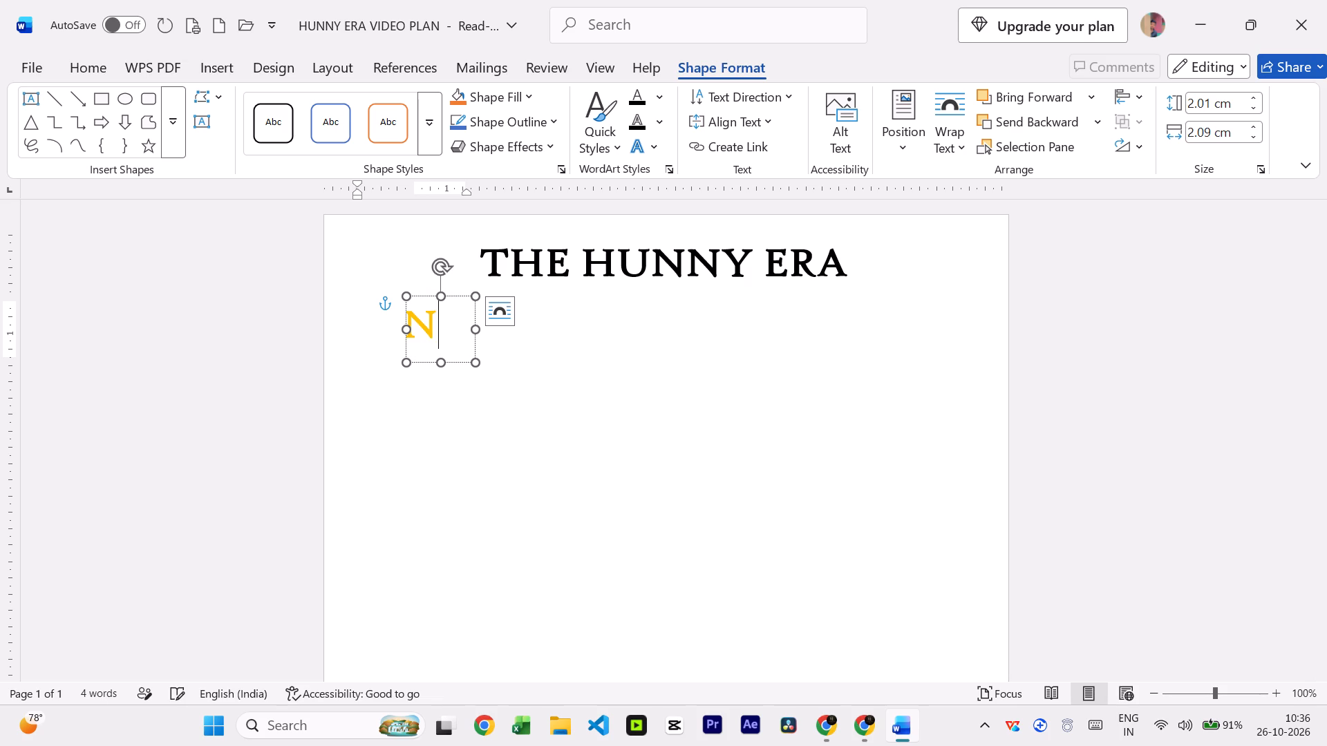
type("ew")
key("space")
type("Begin")
type("ing")
key("space")
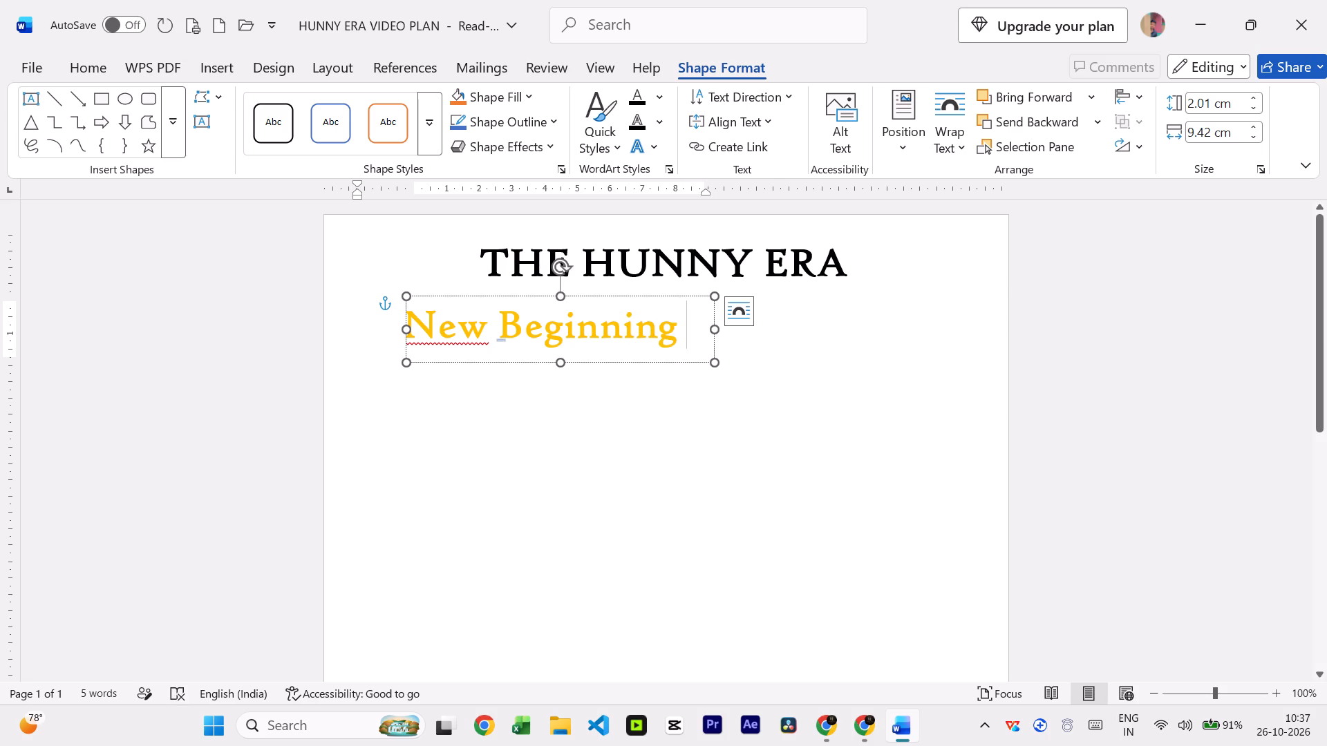
Move the WordArt beneath the middle of the heading and shrink its box to about 1.25 cm high and 6.16 cm wide.
left_click_drag(604, 296, 699, 289)
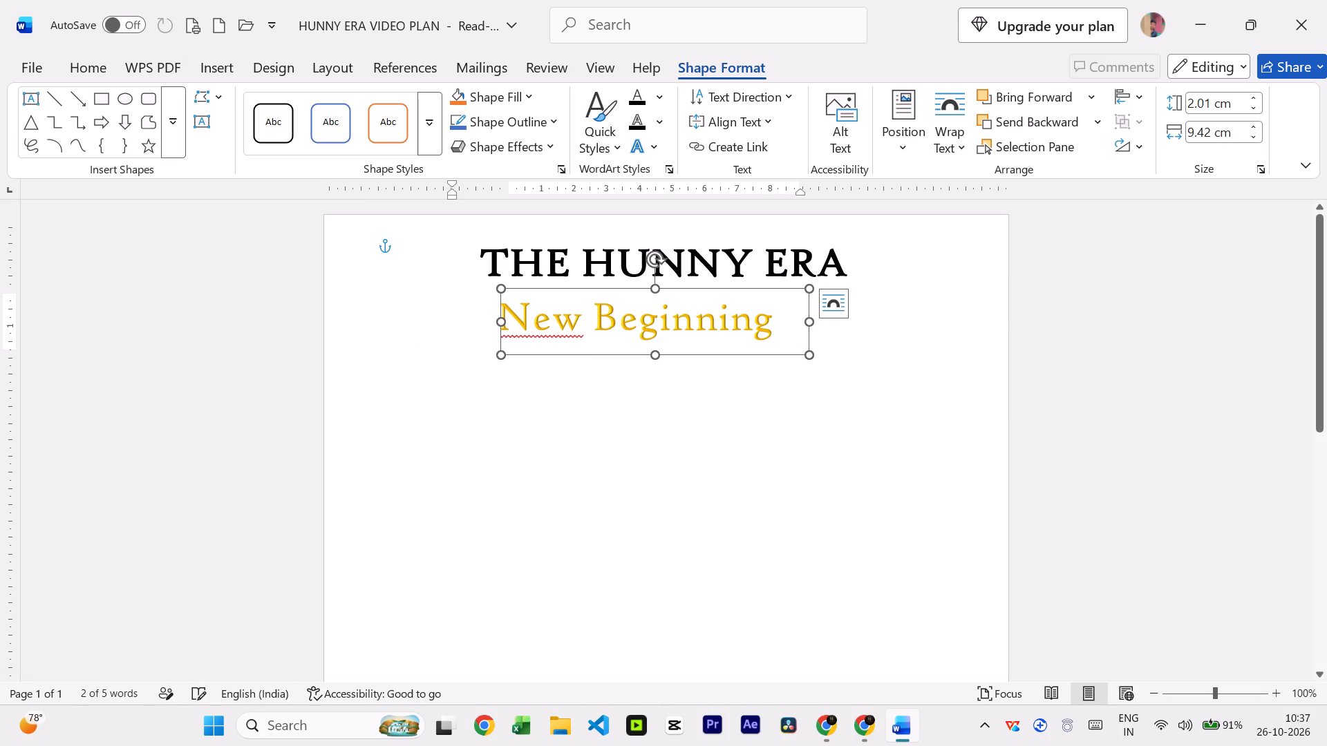
left_click_drag(811, 354, 723, 343)
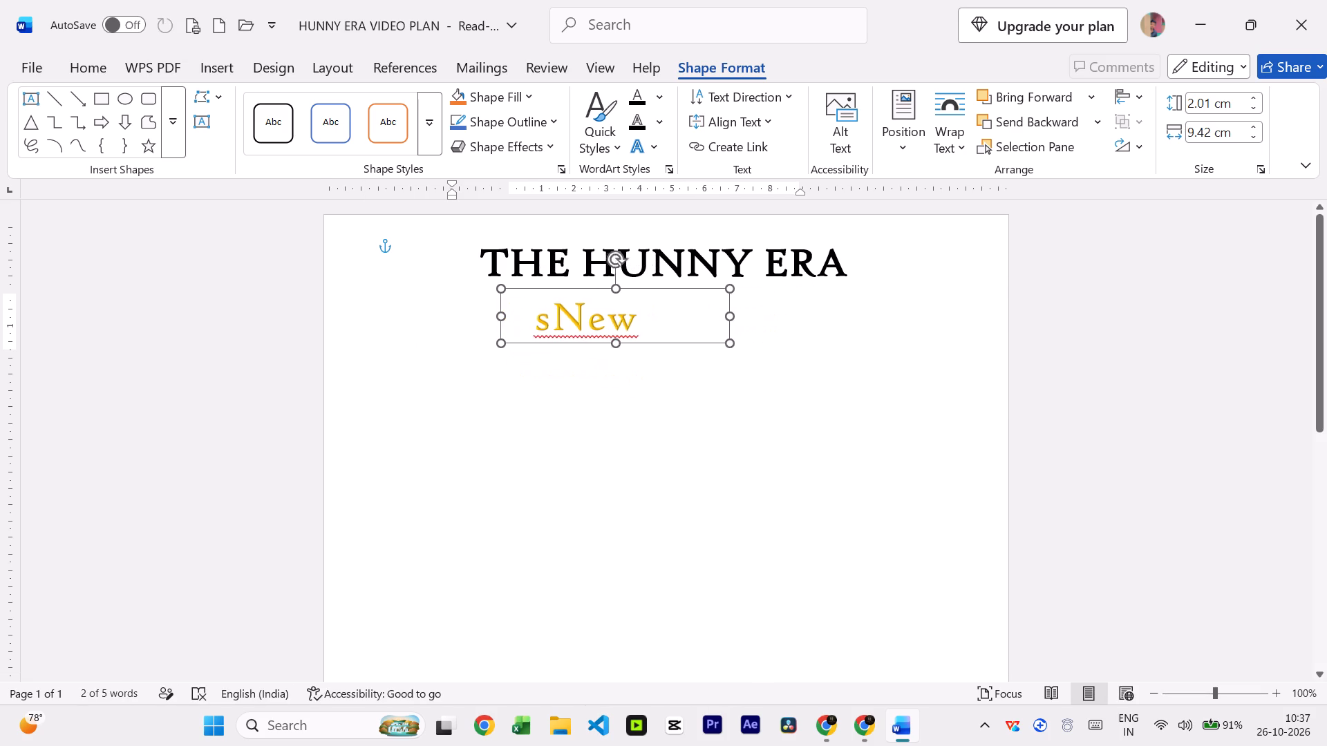
left_click_drag(723, 343, 702, 329)
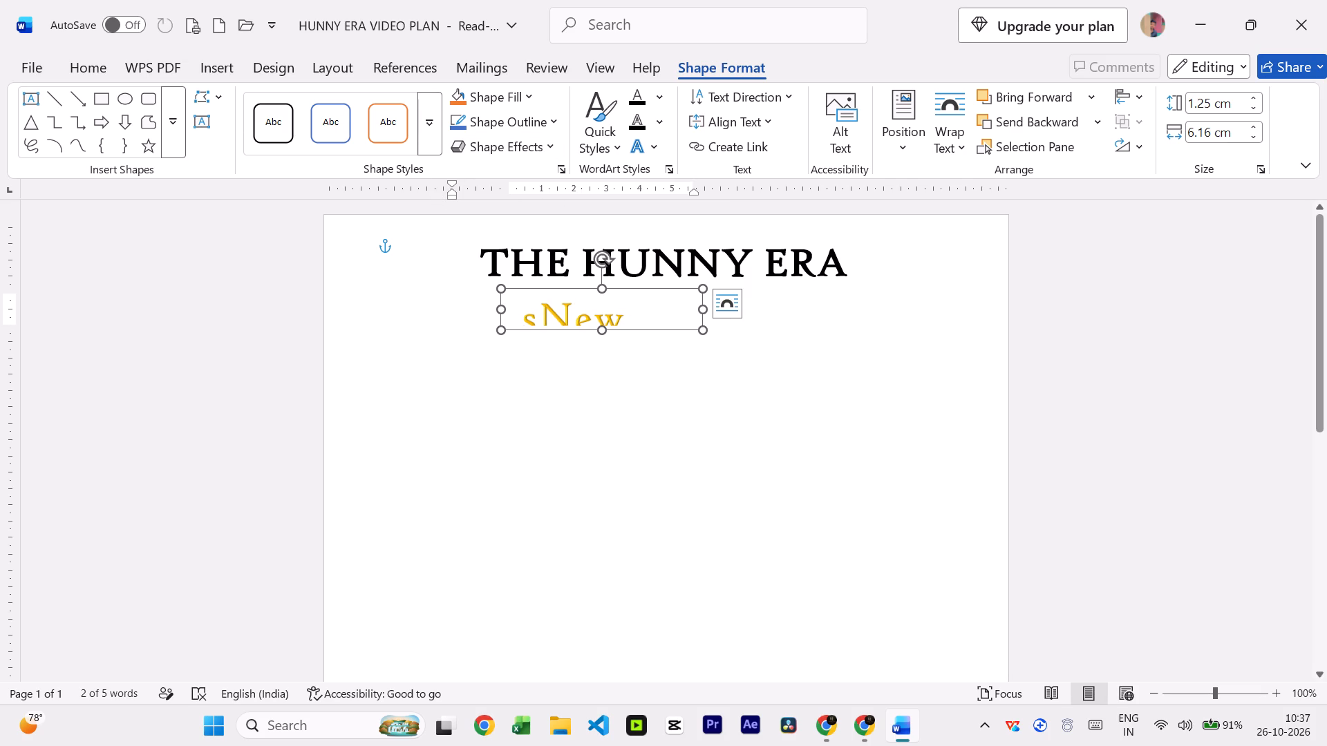
Examine the WordArt's position, size and text wrapping layout settings, and close them without changes.
left_click(724, 305)
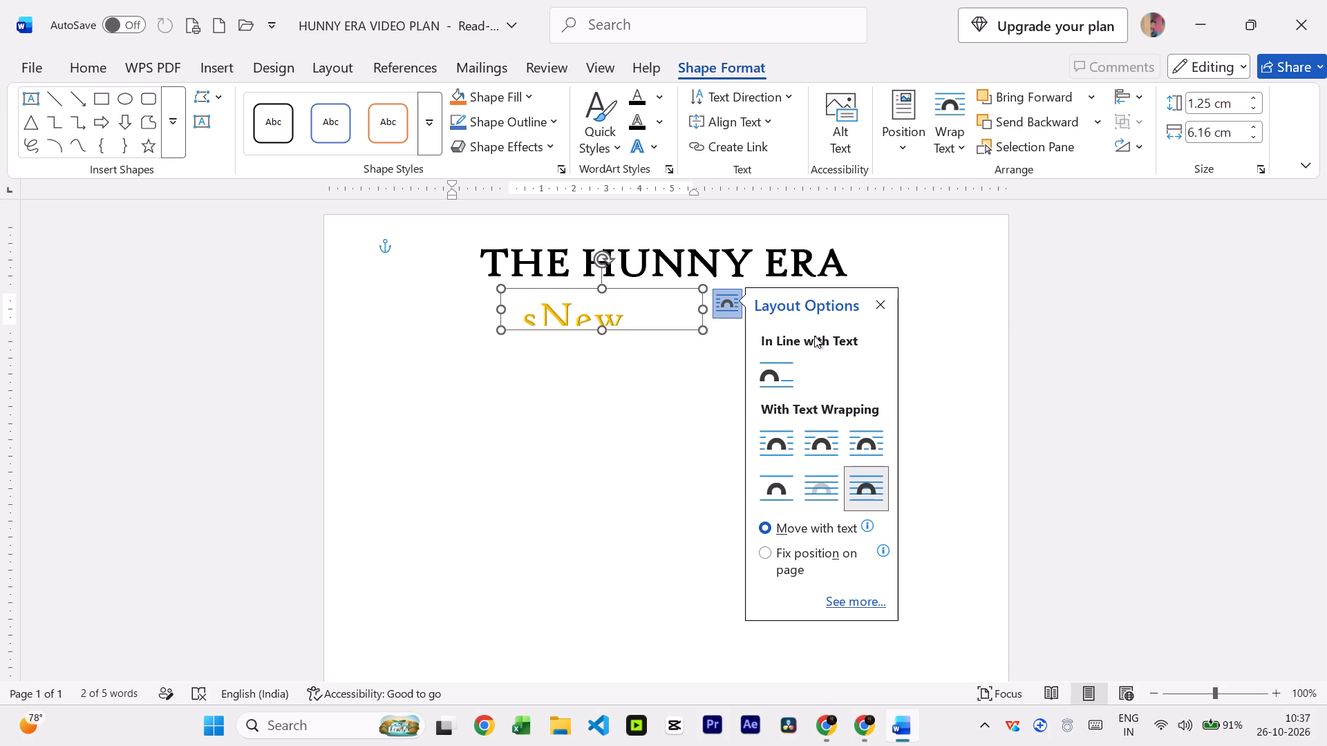
left_click(869, 599)
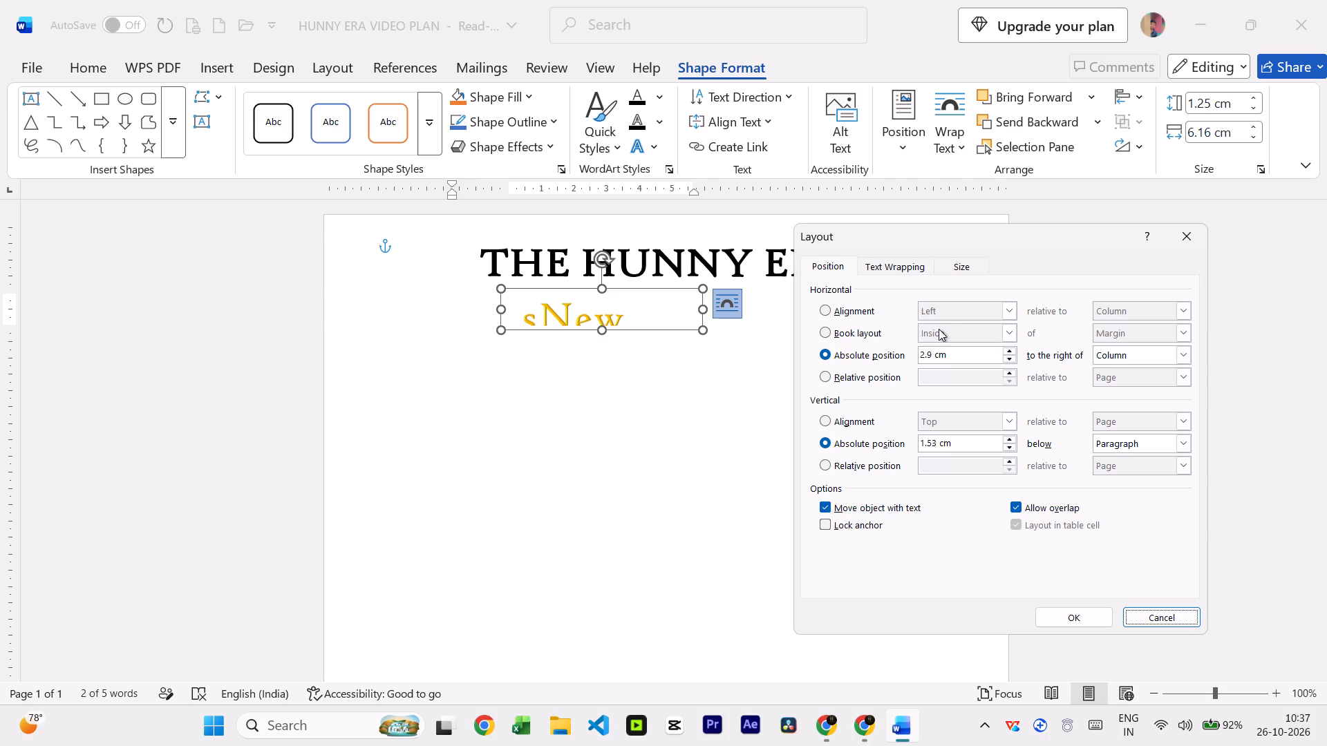
left_click(975, 268)
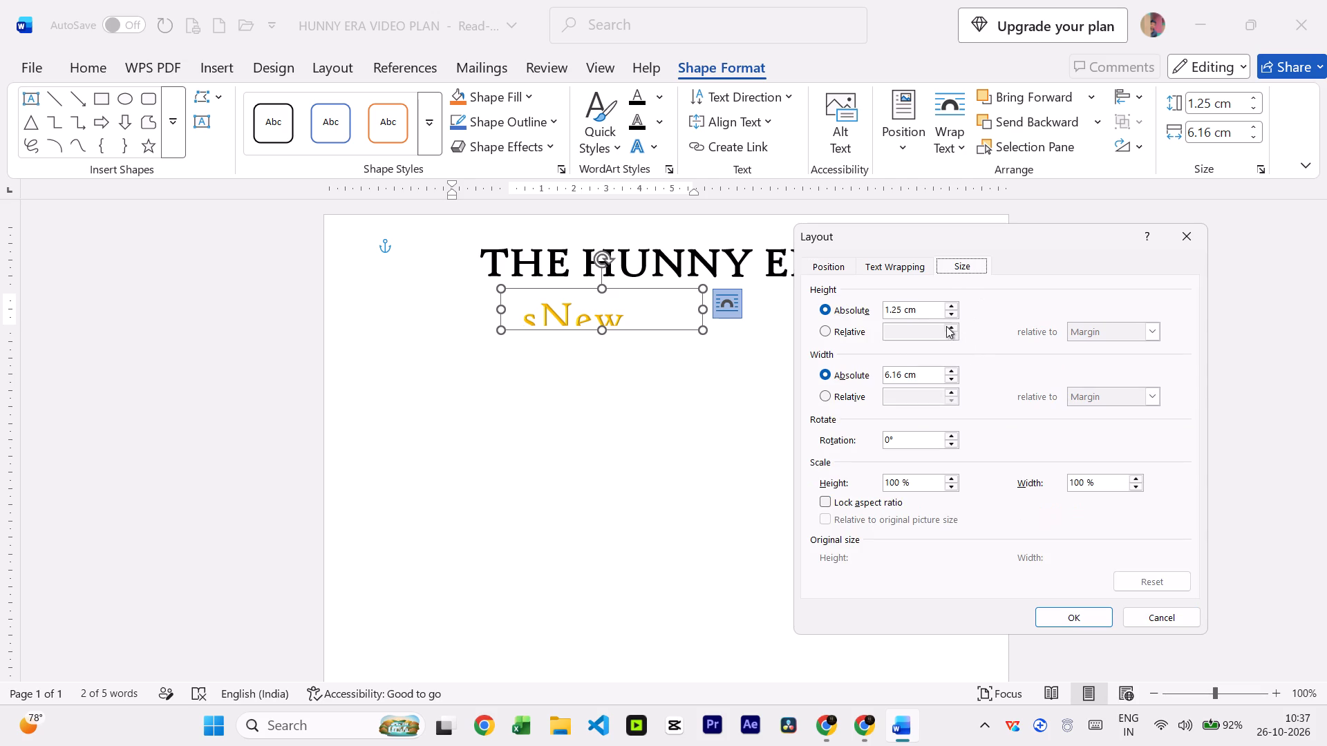
scroll(957, 430, "down", 3)
left_click(890, 266)
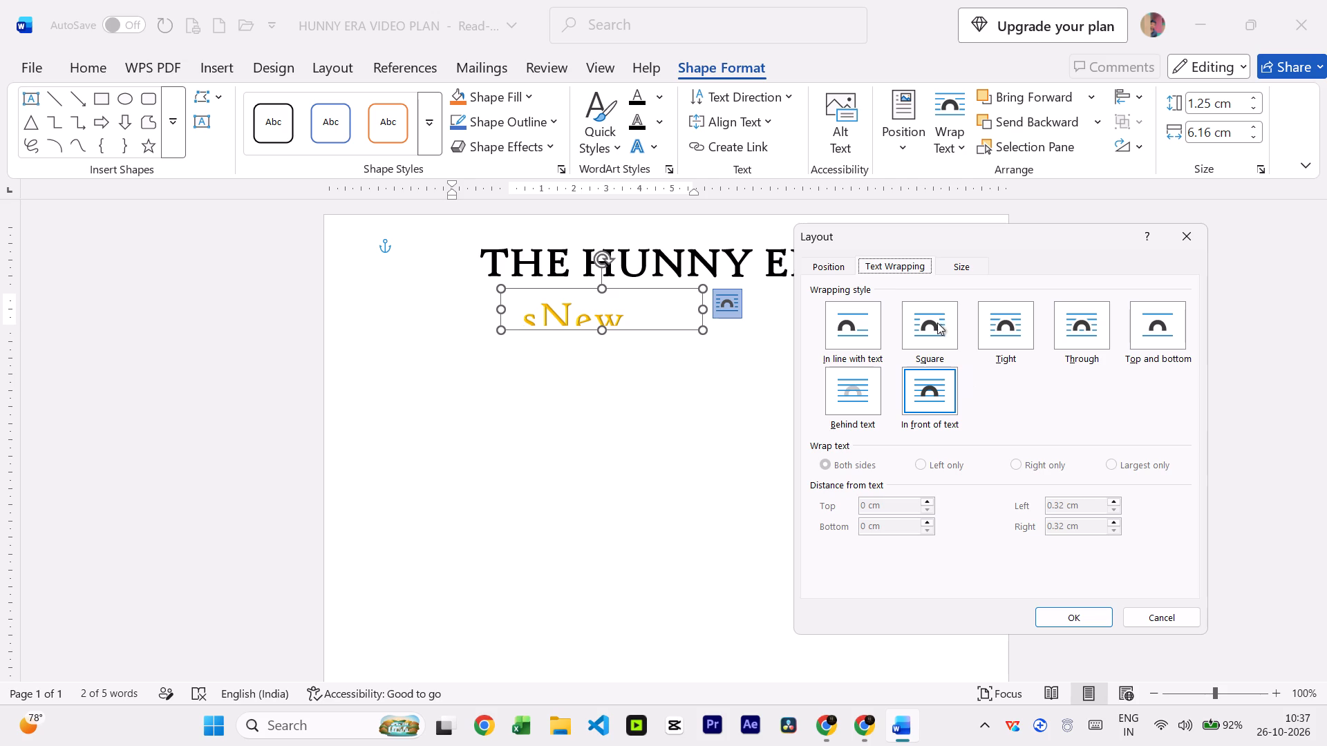
left_click(828, 267)
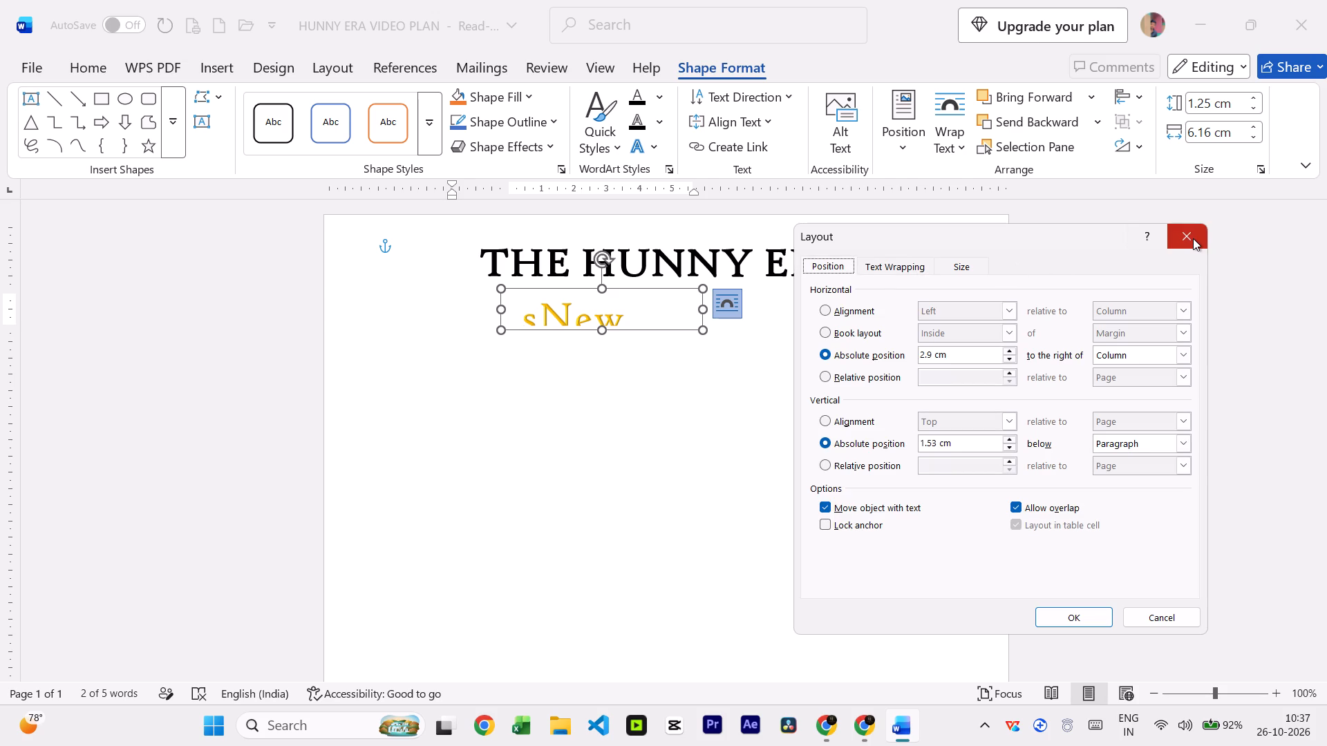
left_click(1193, 238)
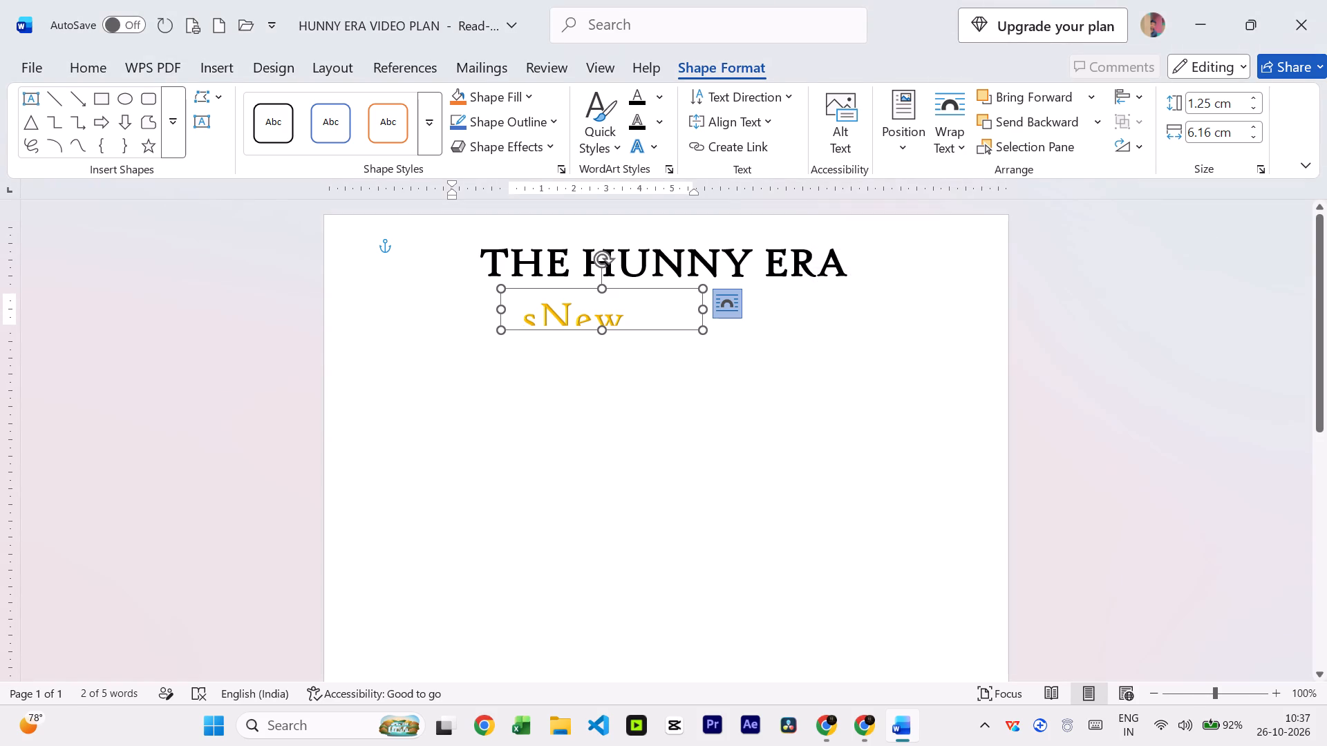
Resize the WordArt box to about 1.46 cm high and 6.37 cm wide.
left_click_drag(700, 310, 704, 313)
left_click_drag(704, 313, 849, 321)
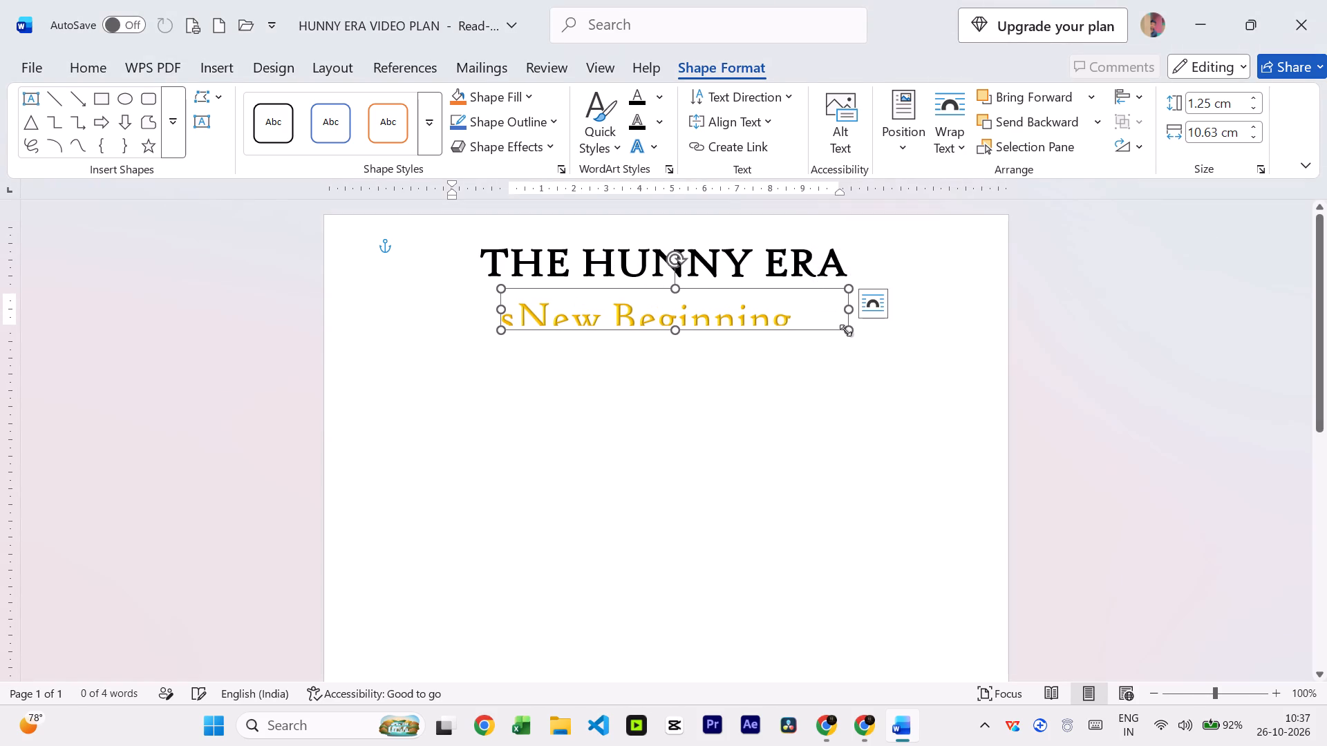
left_click_drag(845, 330, 790, 307)
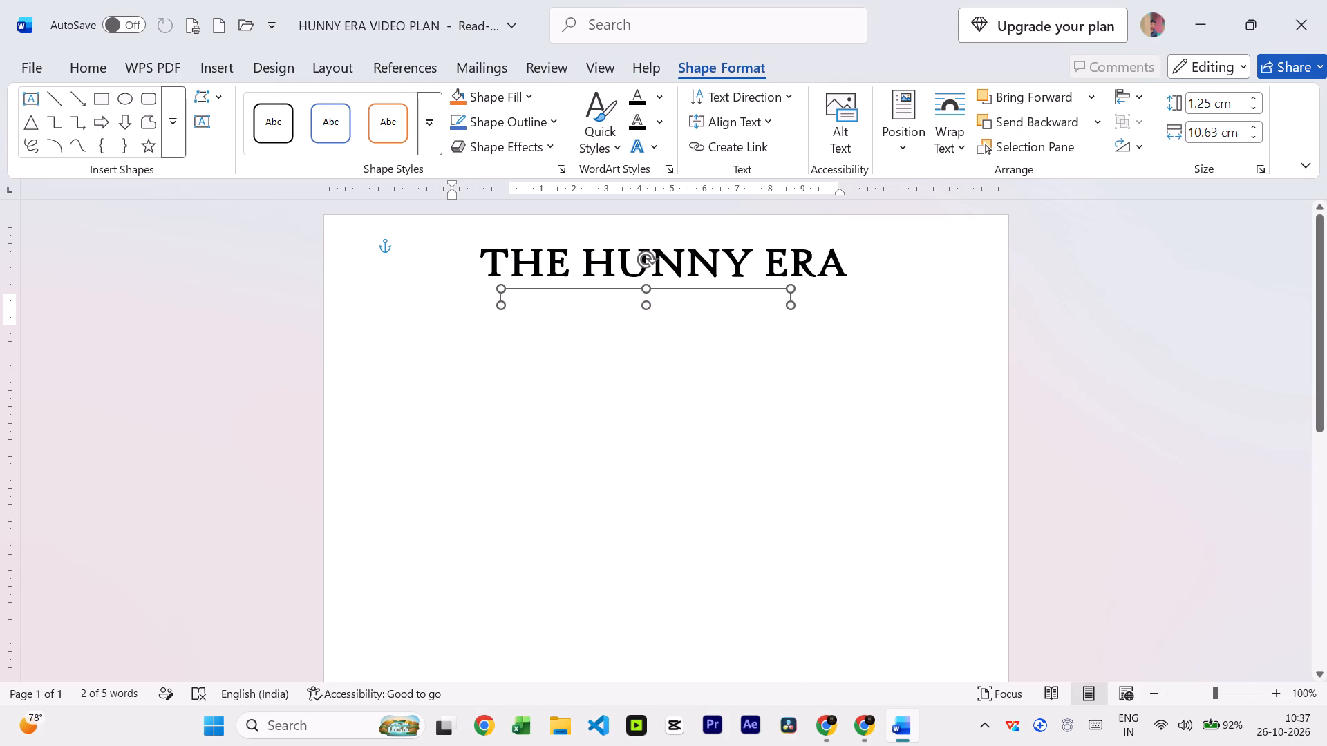
left_click_drag(790, 307, 725, 338)
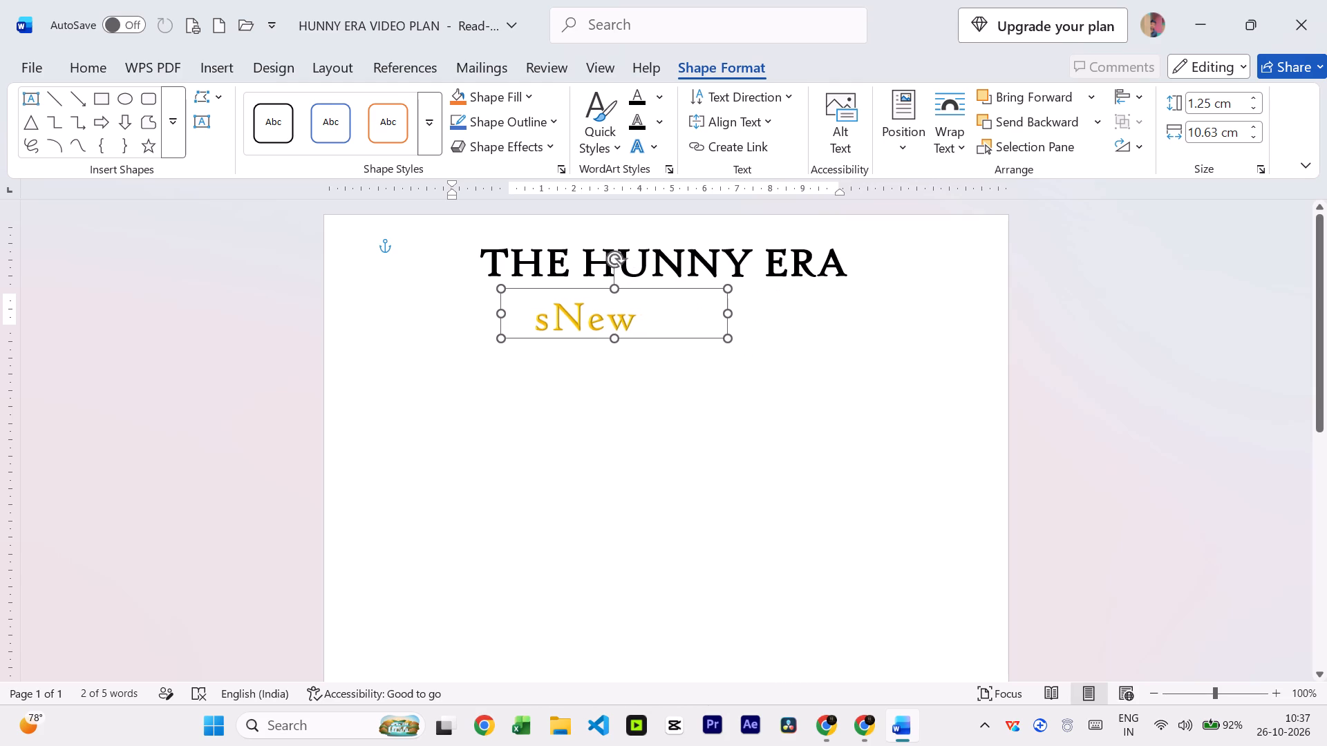
left_click_drag(725, 338, 709, 336)
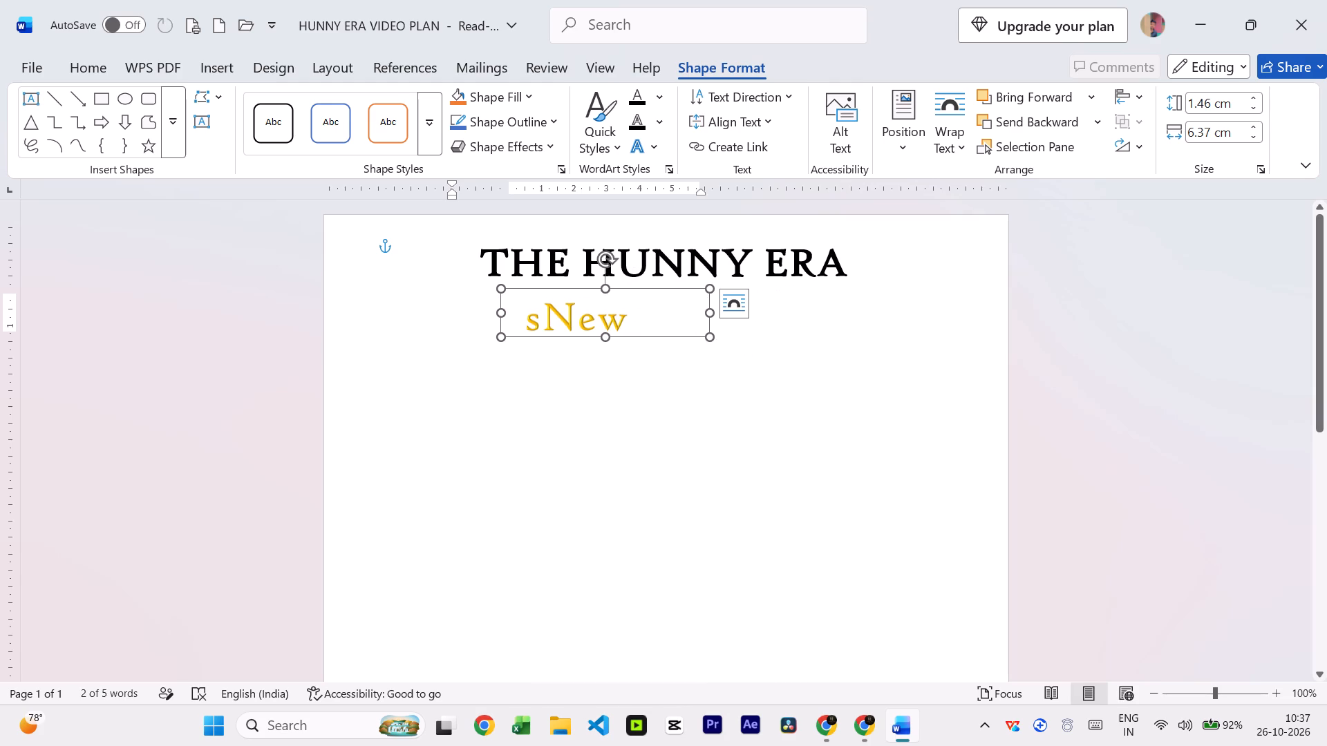
Set the font size of all the WordArt subtitle text to 18.
left_click_drag(668, 318, 538, 333)
left_click(633, 316)
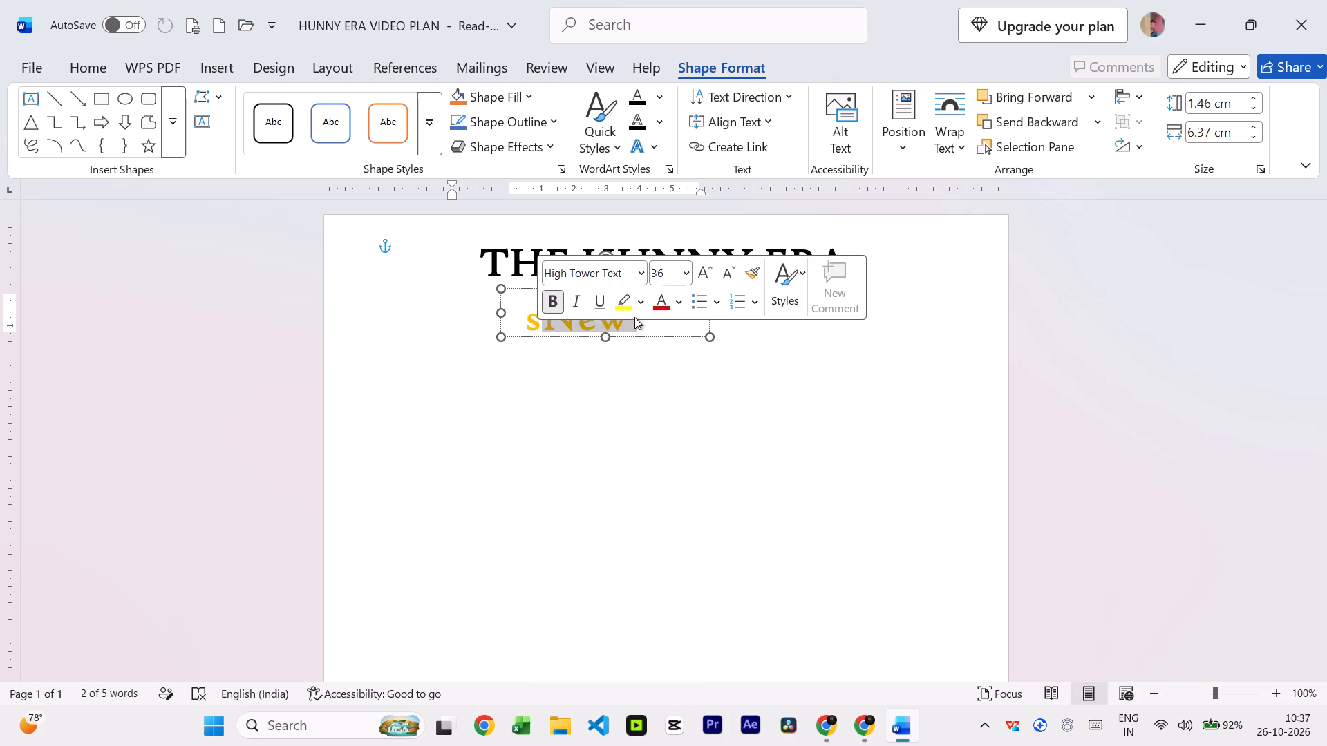
left_click(637, 327)
key("ctrl+a")
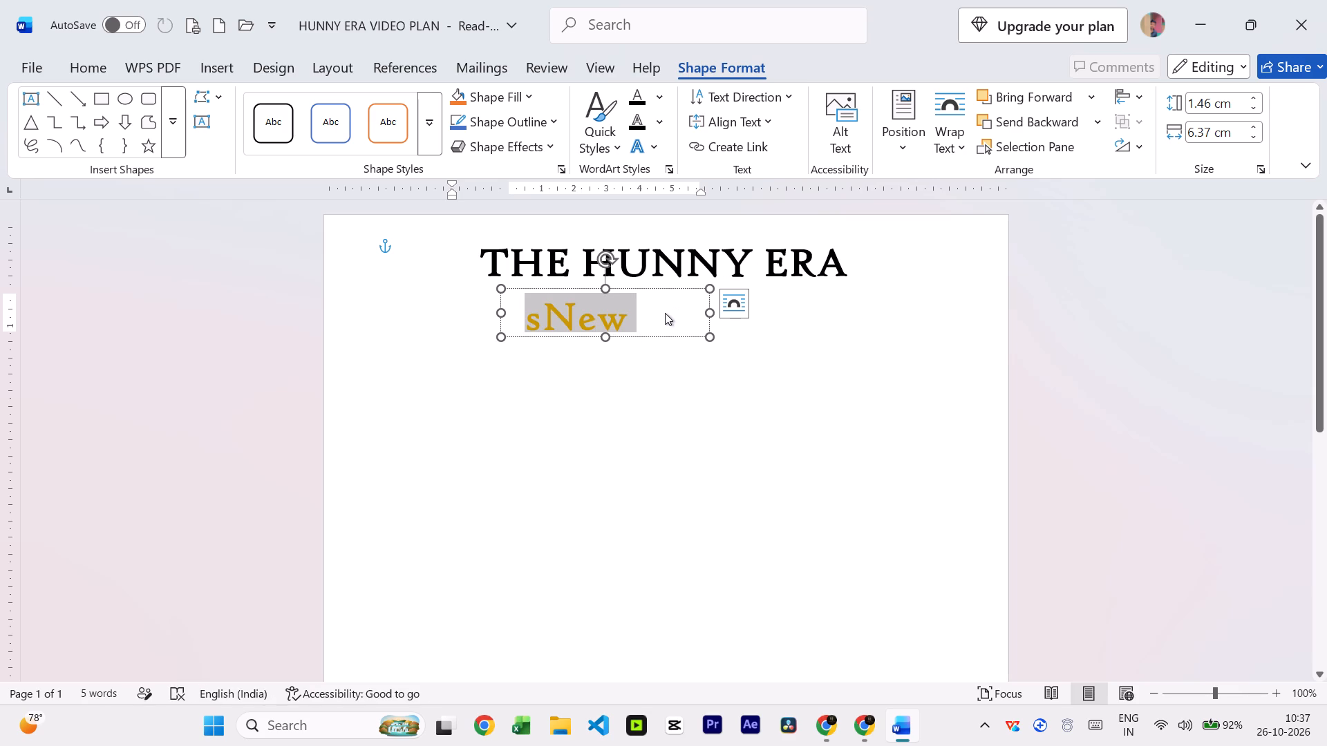
right_click(620, 317)
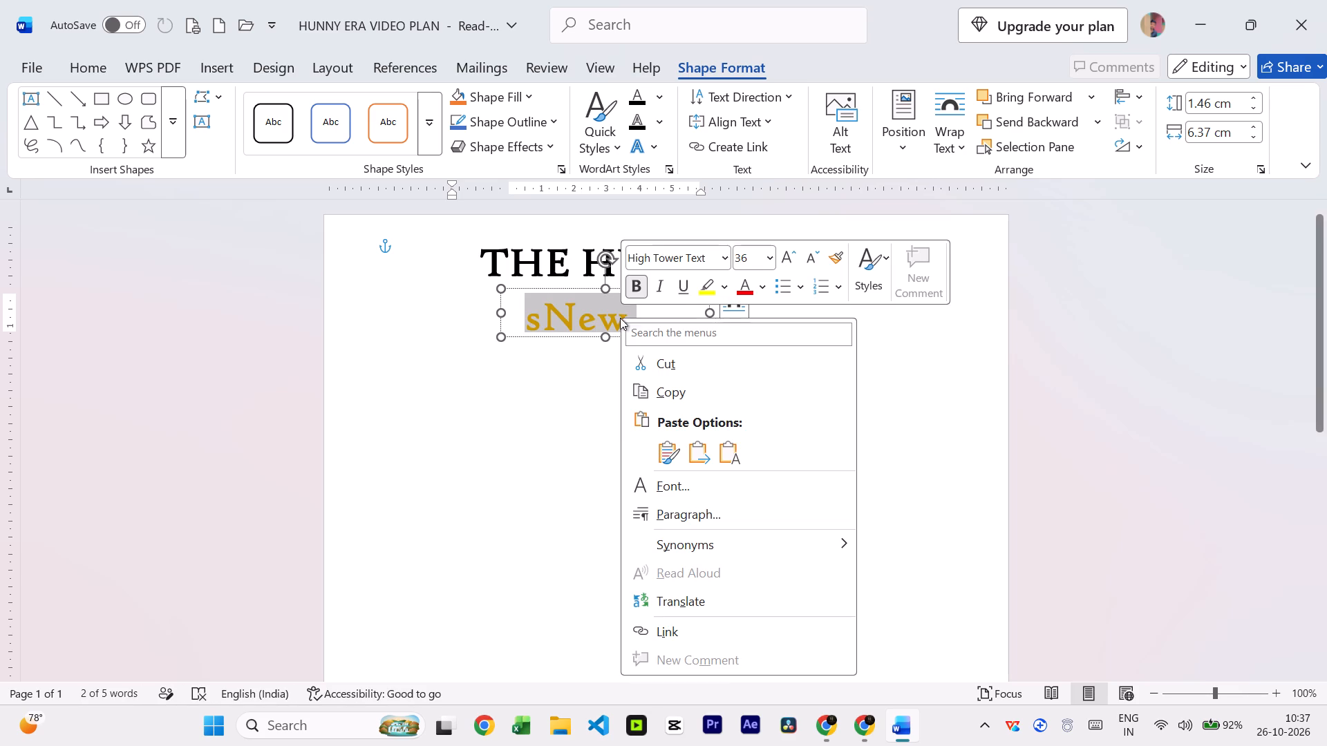
left_click(766, 265)
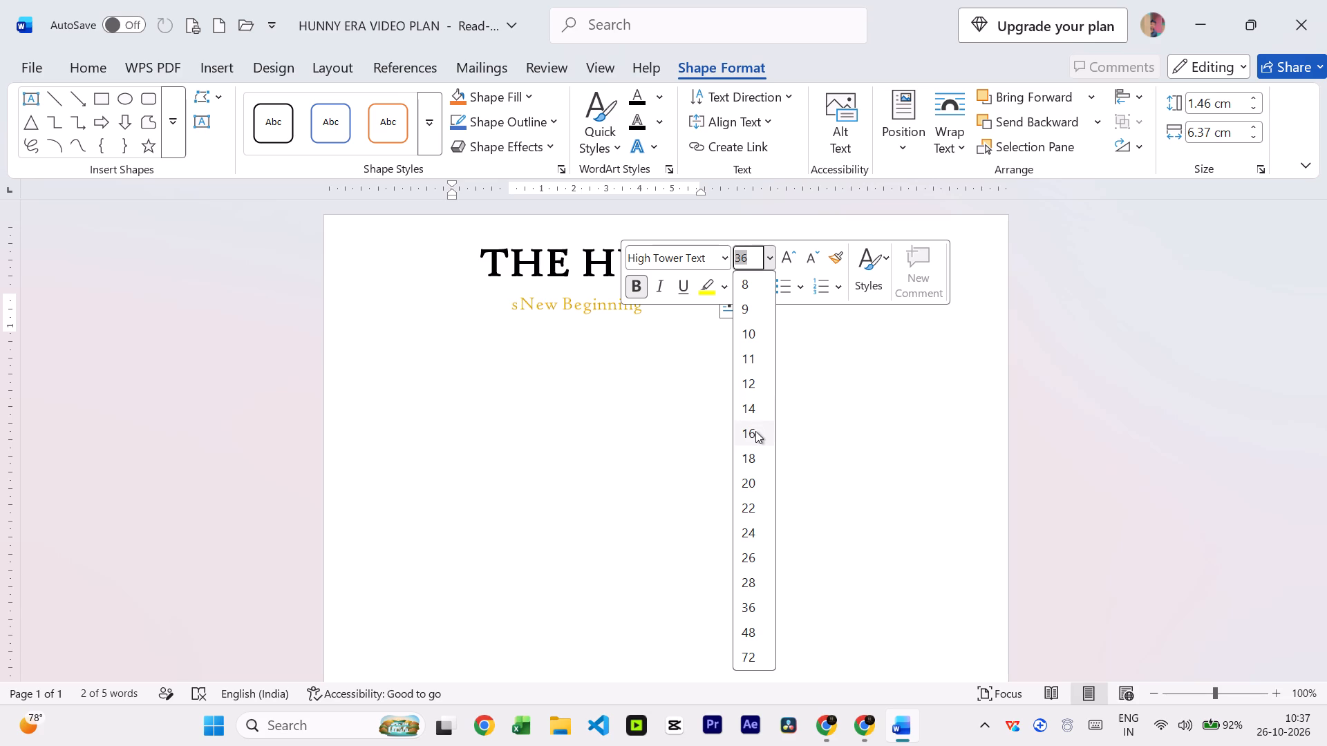
left_click(755, 449)
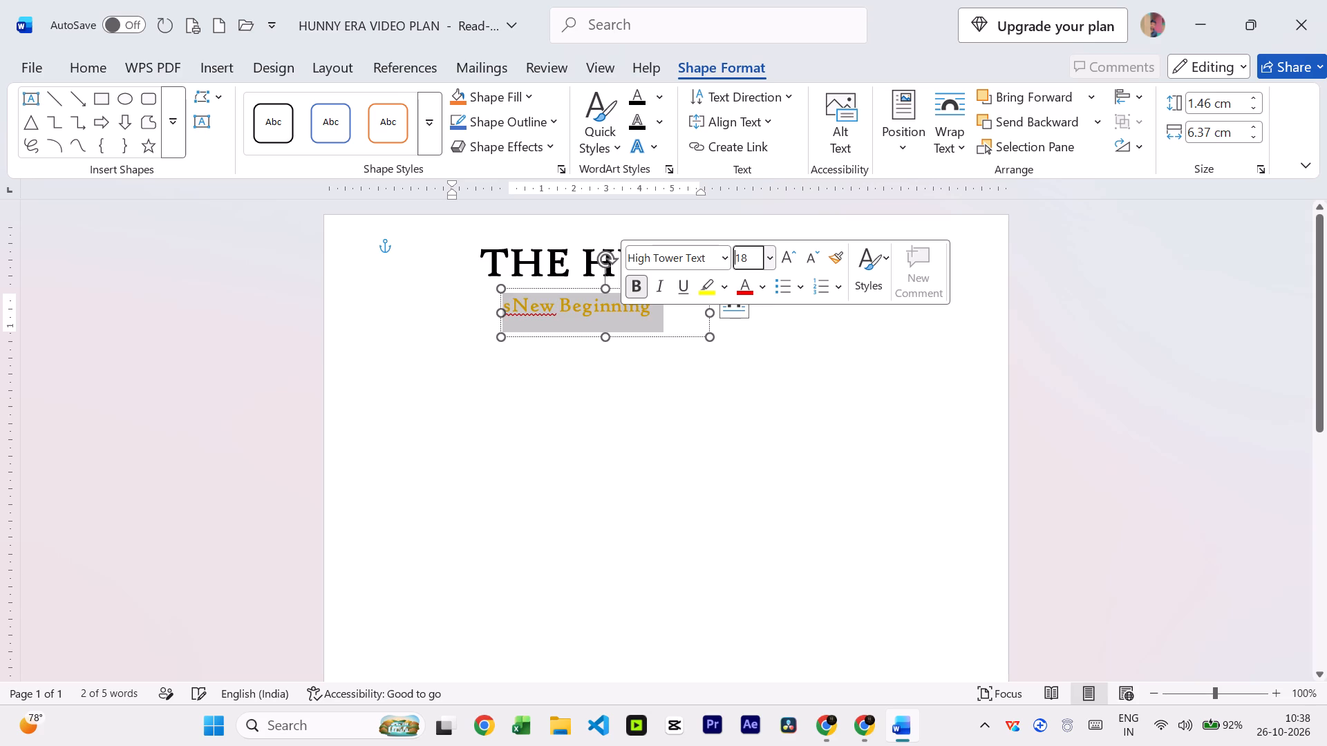
Delete the stray letter s in front of New Beginning in the WordArt.
left_click(509, 311)
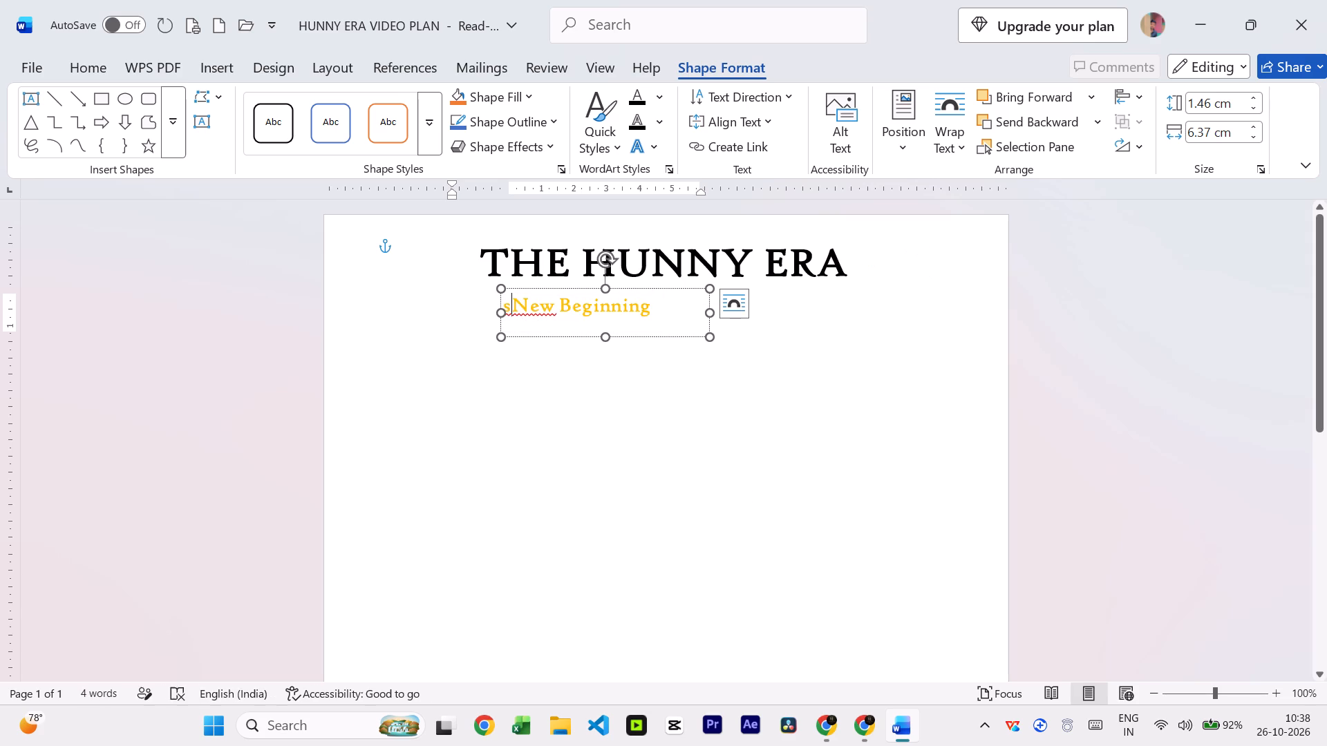
key("BackSpace")
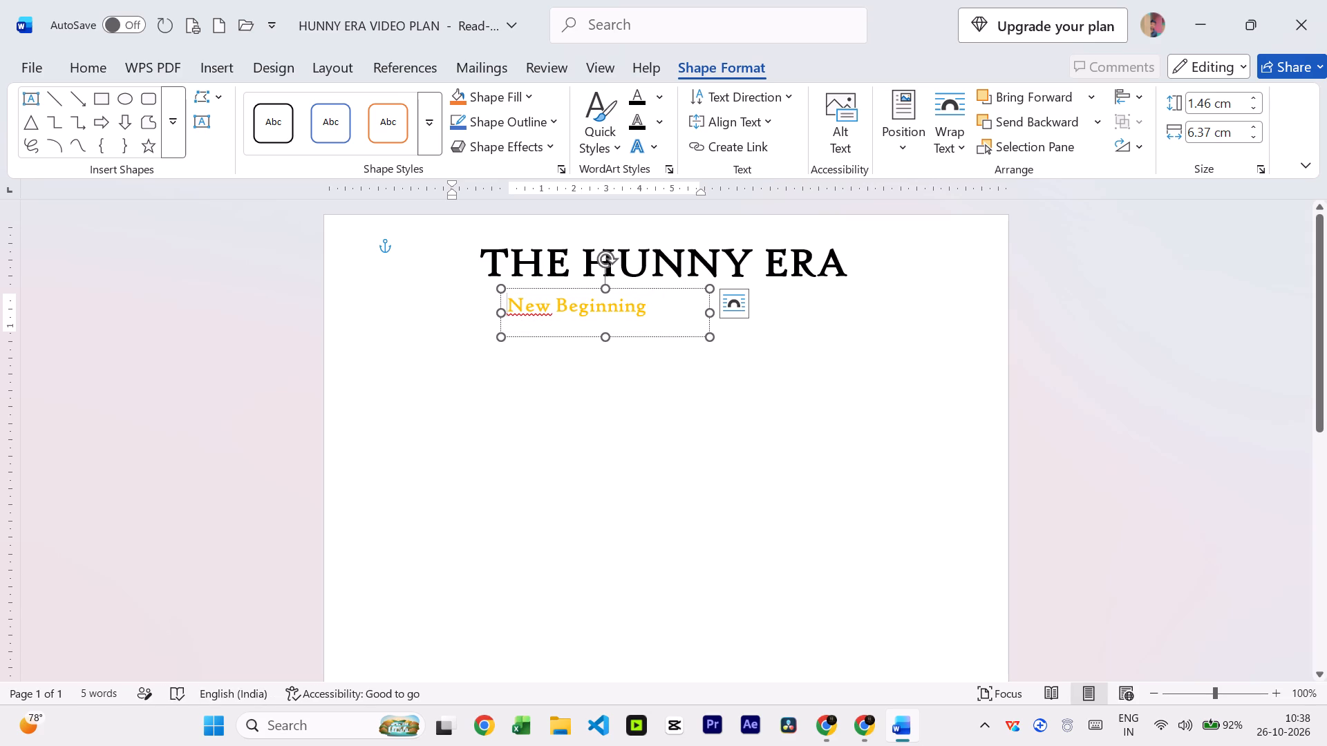
Resize the WordArt box to about 0.95 cm high and 8.4 cm wide so New Beginning fits on one line.
left_click_drag(704, 334, 643, 332)
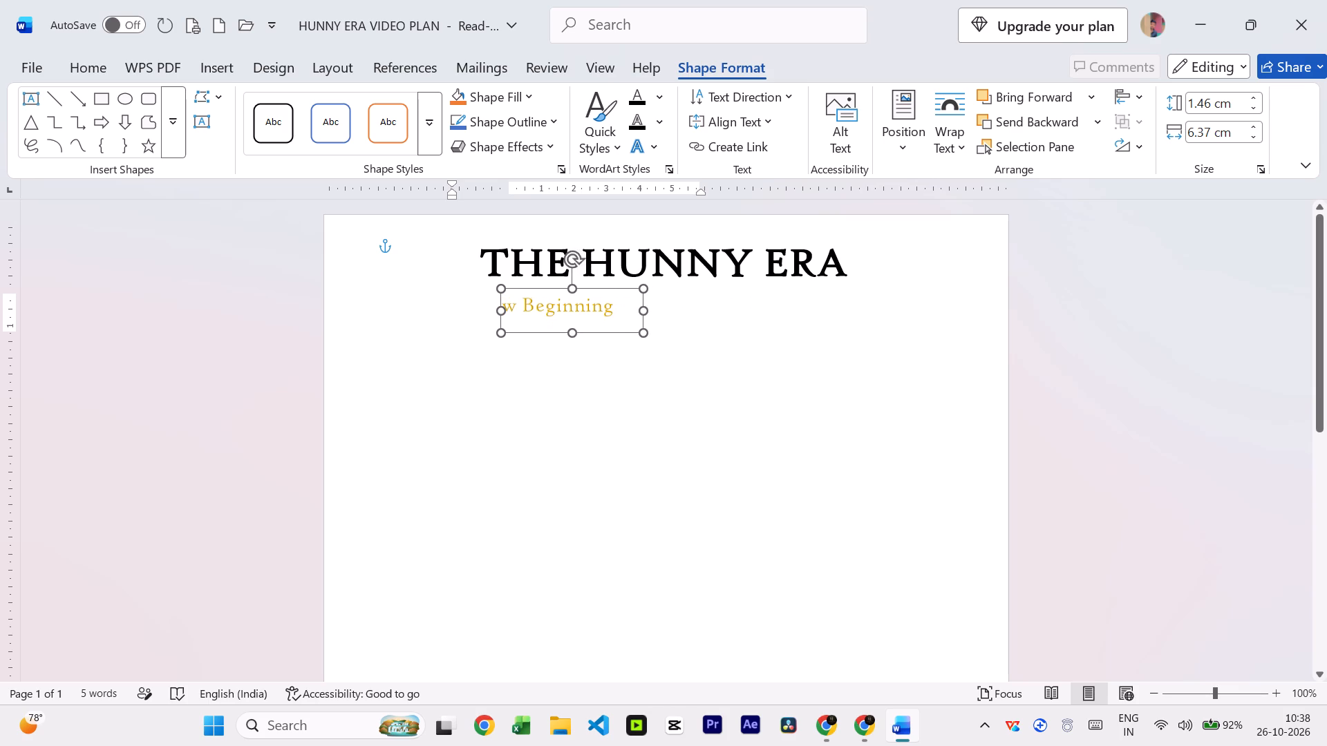
left_click_drag(643, 332, 645, 332)
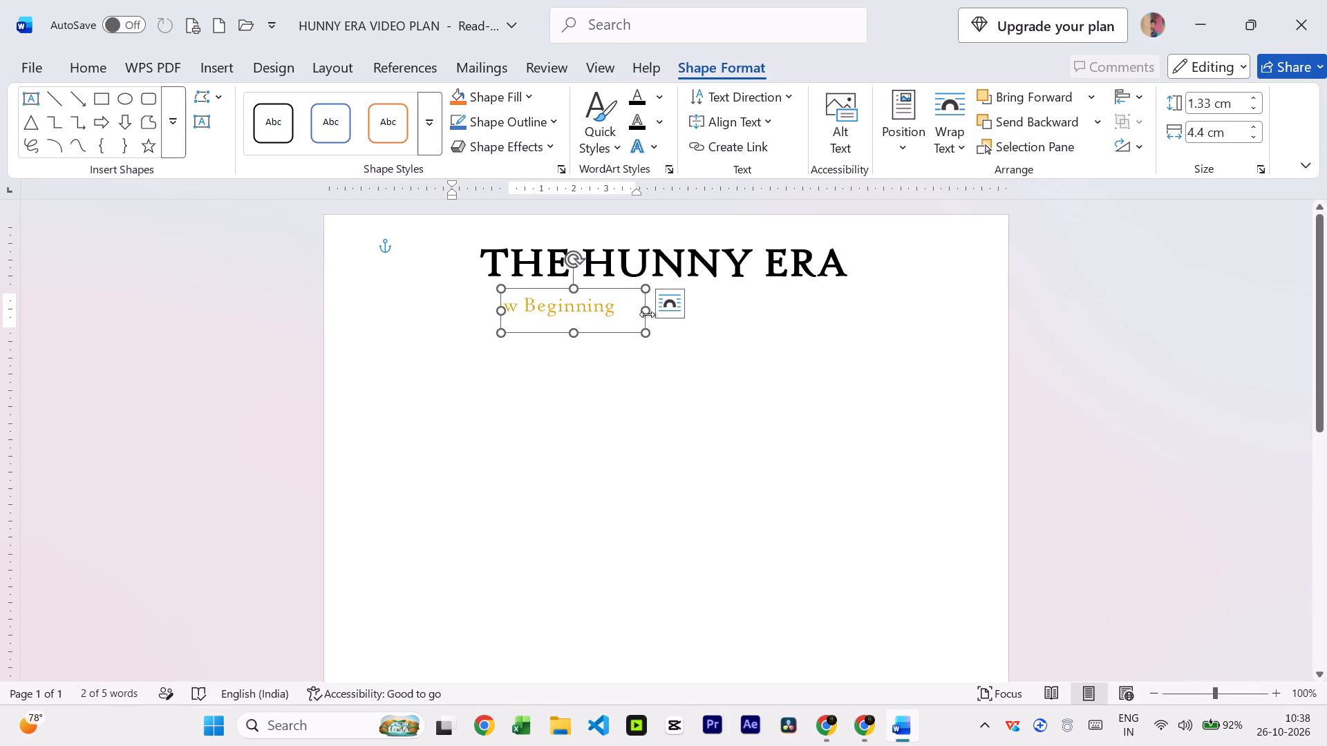
left_click_drag(647, 314, 610, 316)
left_click(612, 316)
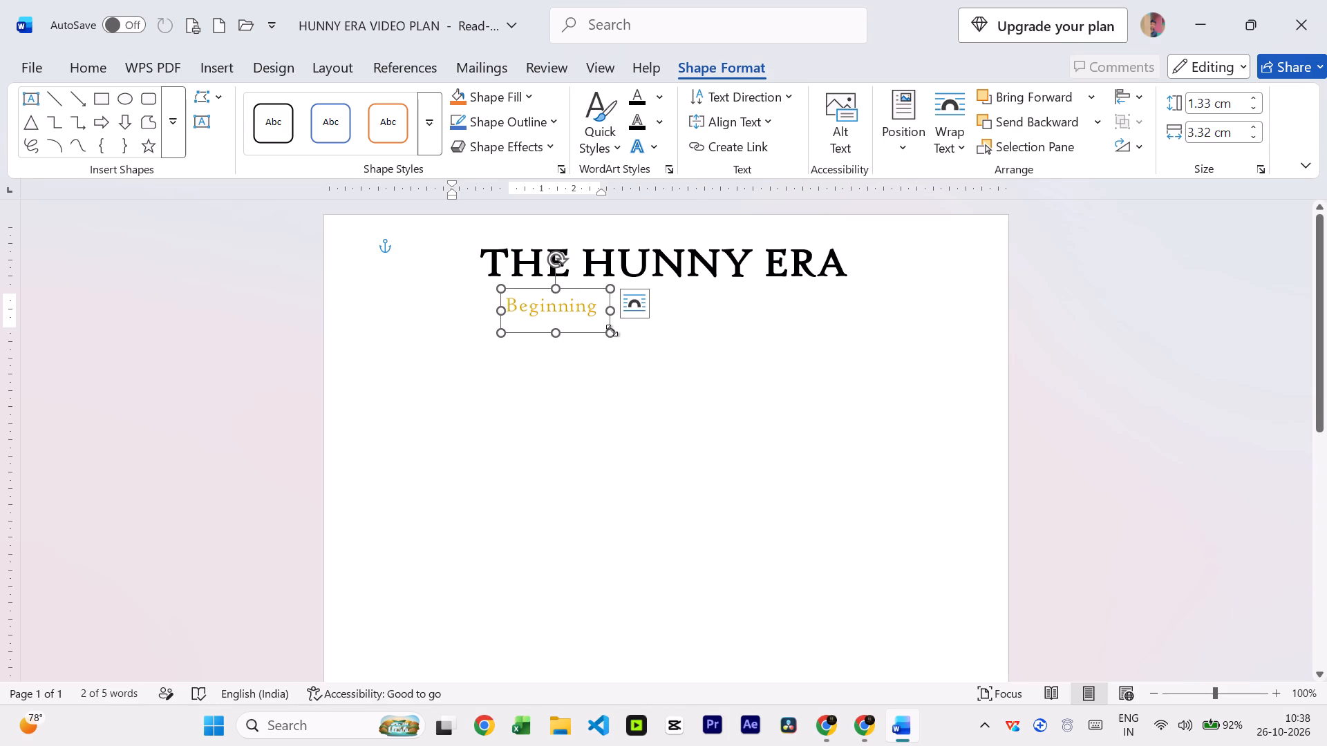
left_click_drag(612, 331, 775, 320)
left_click(775, 320)
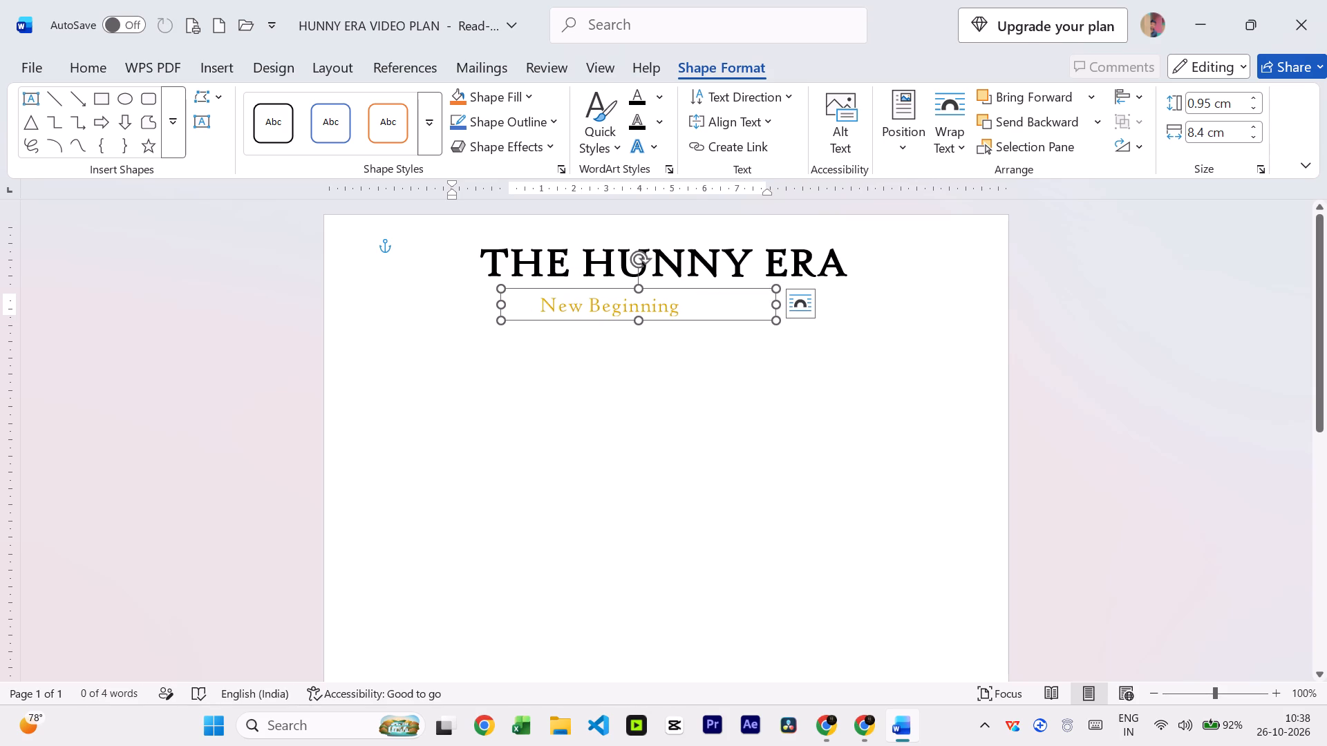
Move the New Beginning WordArt box slightly up and to the right, close beneath THE HUNNY ERA heading.
left_click(741, 312)
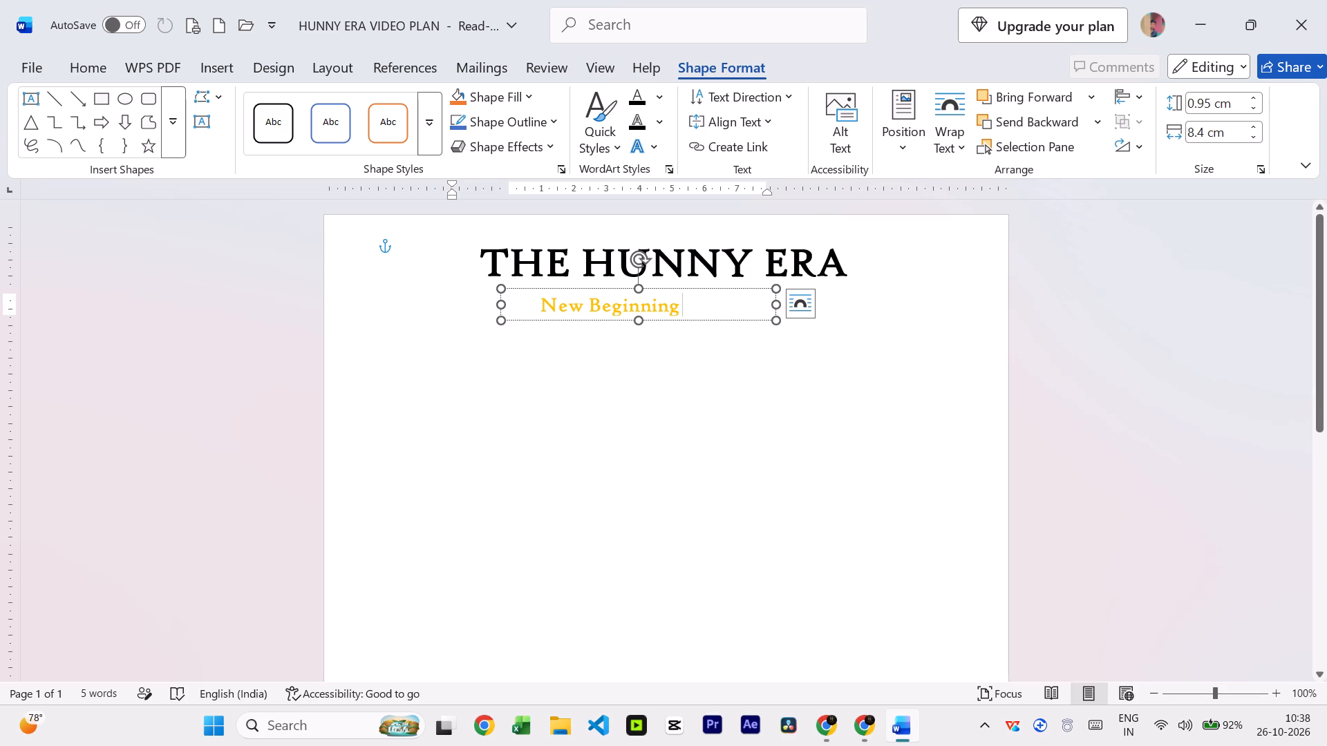
left_click(684, 359)
left_click(655, 308)
left_click_drag(655, 308, 661, 304)
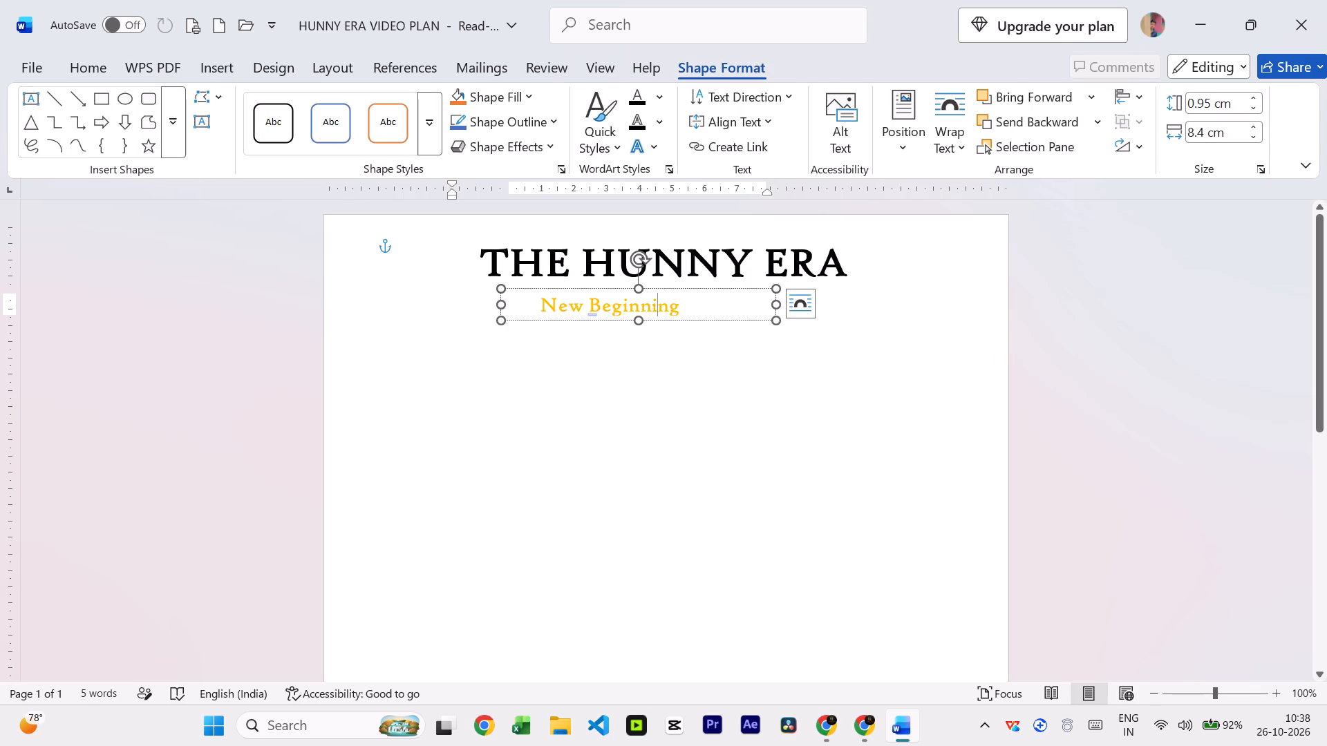
left_click_drag(661, 304, 668, 299)
left_click(669, 292)
left_click_drag(636, 287, 637, 287)
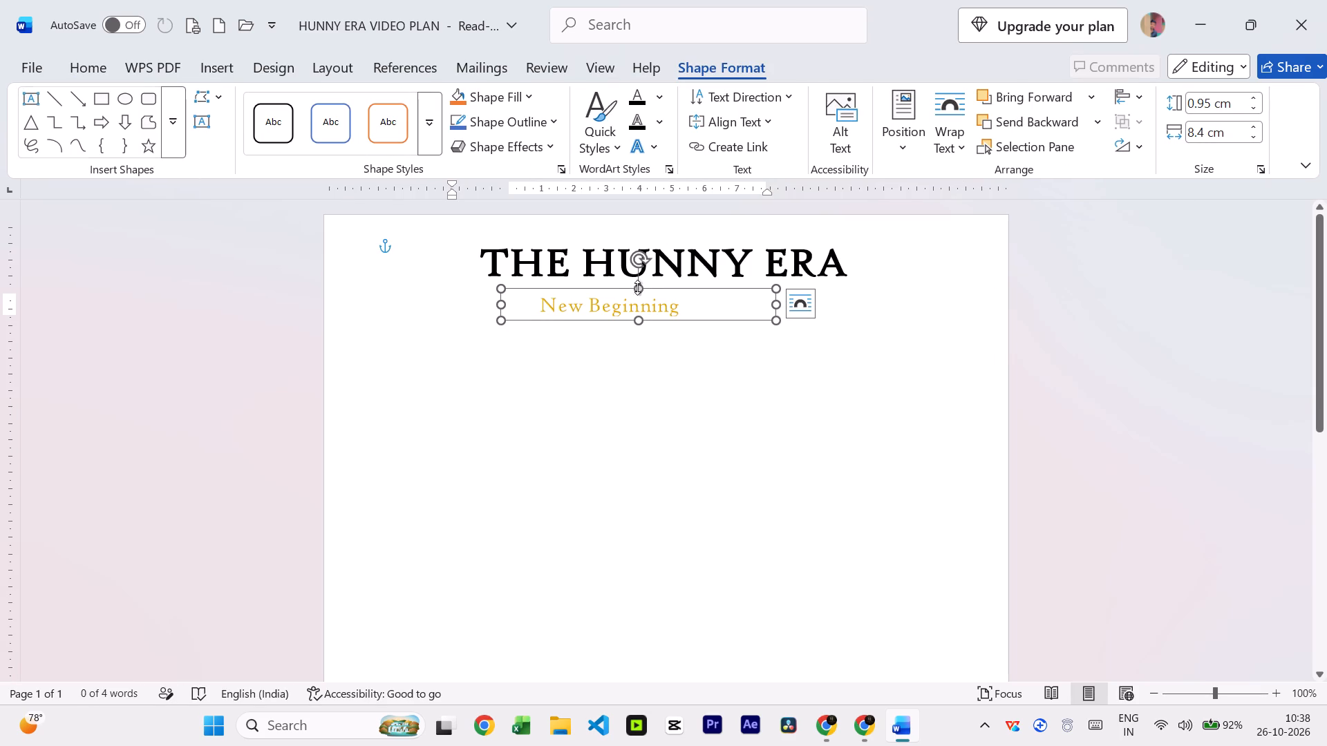
left_click_drag(637, 287, 654, 288)
left_click_drag(608, 319, 612, 320)
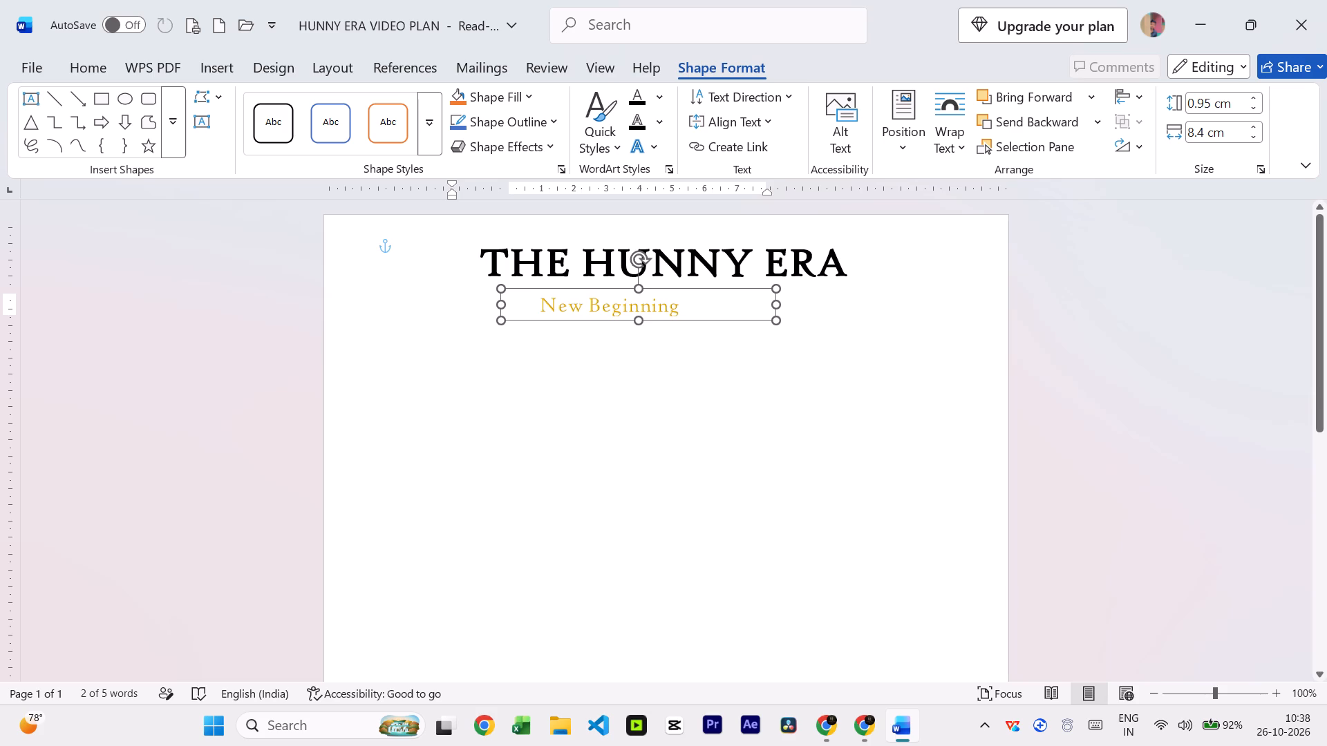
left_click_drag(612, 320, 638, 313)
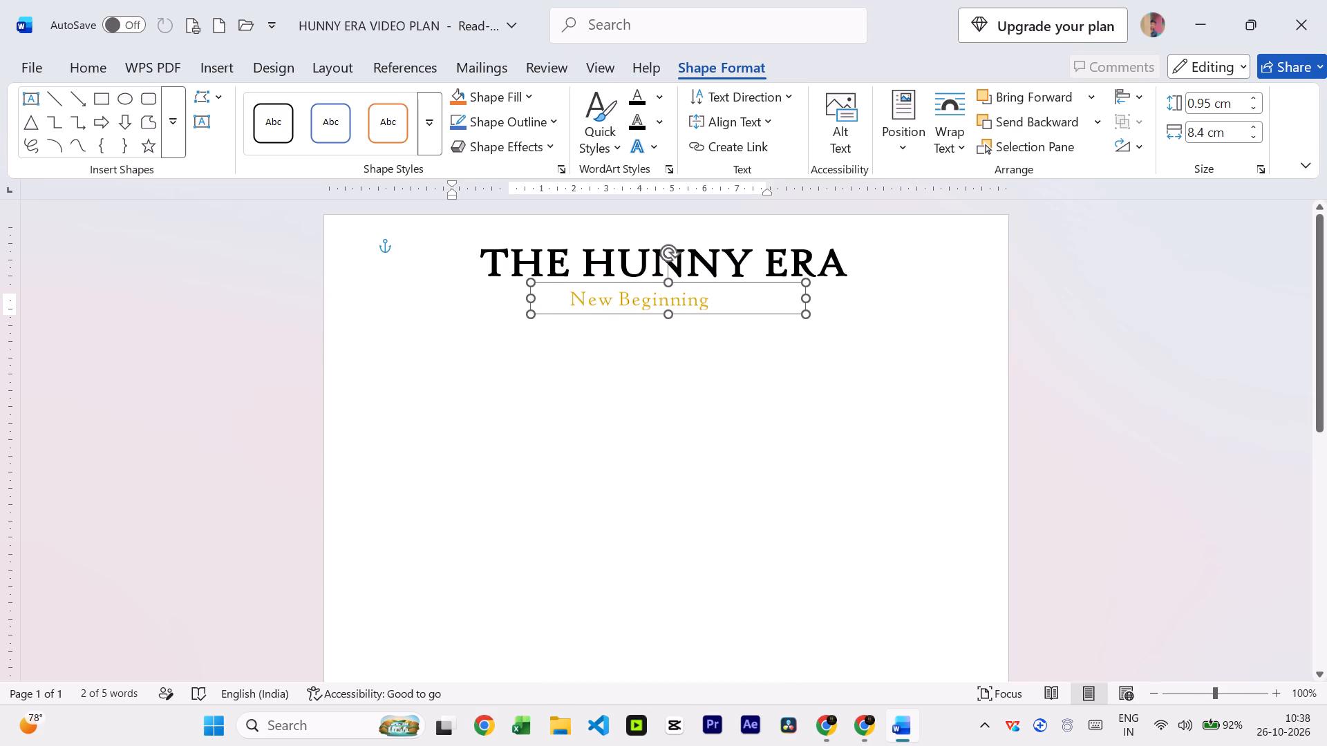
left_click_drag(638, 313, 634, 313)
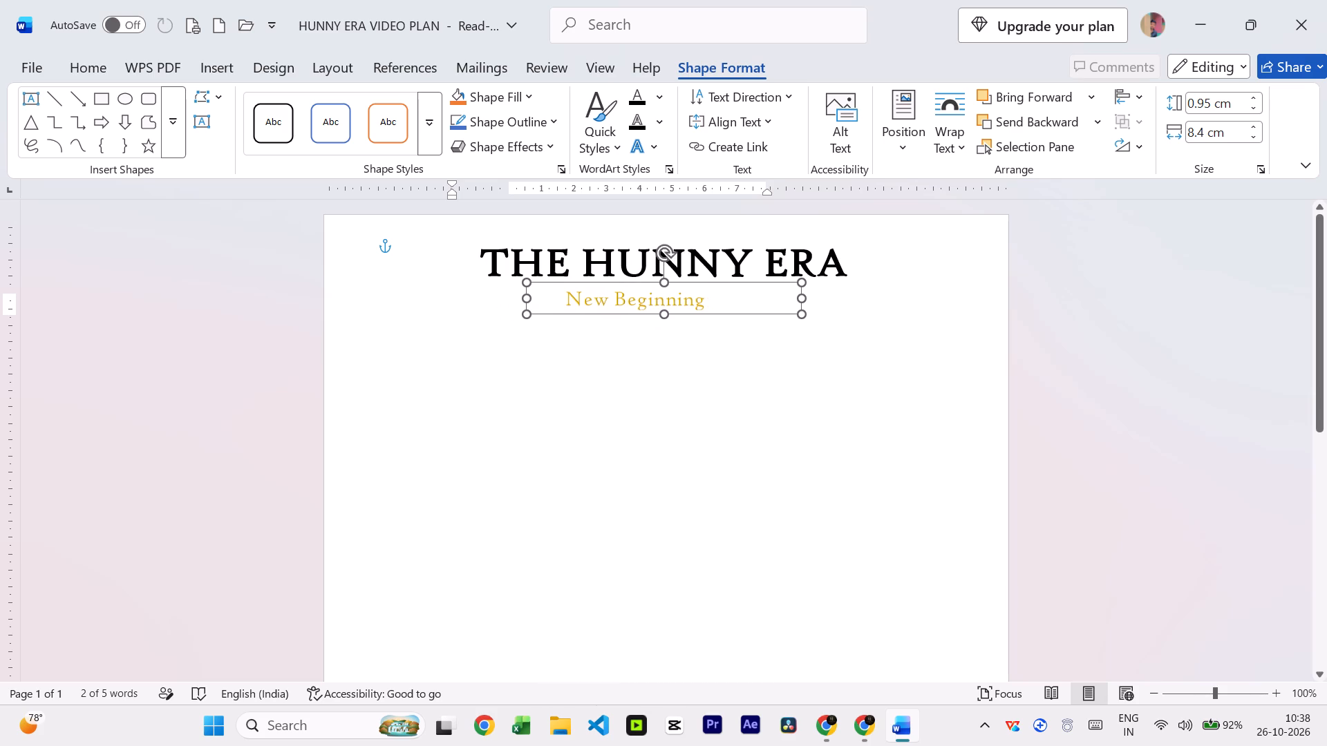
left_click_drag(634, 313, 649, 307)
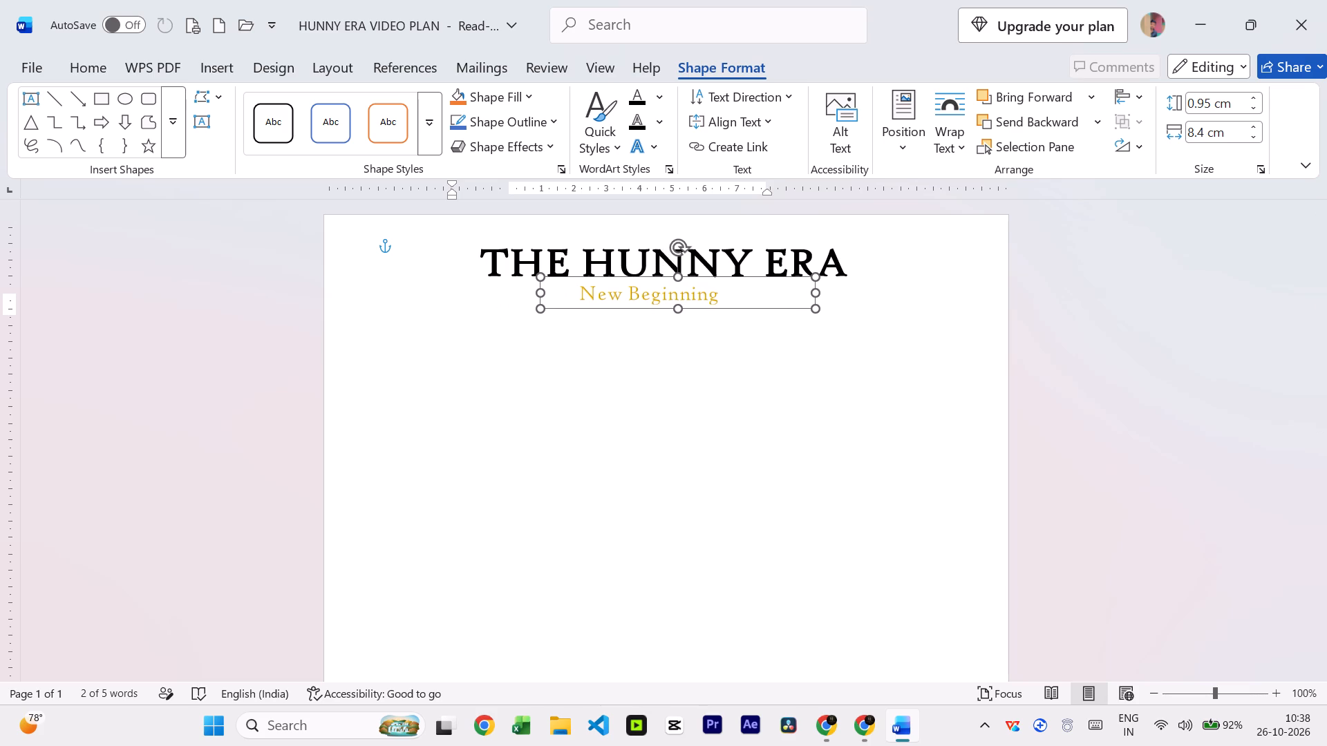
left_click_drag(649, 307, 650, 307)
left_click(650, 307)
Remove the indent before New Beginning so the text starts at the box's left edge.
left_click(591, 294)
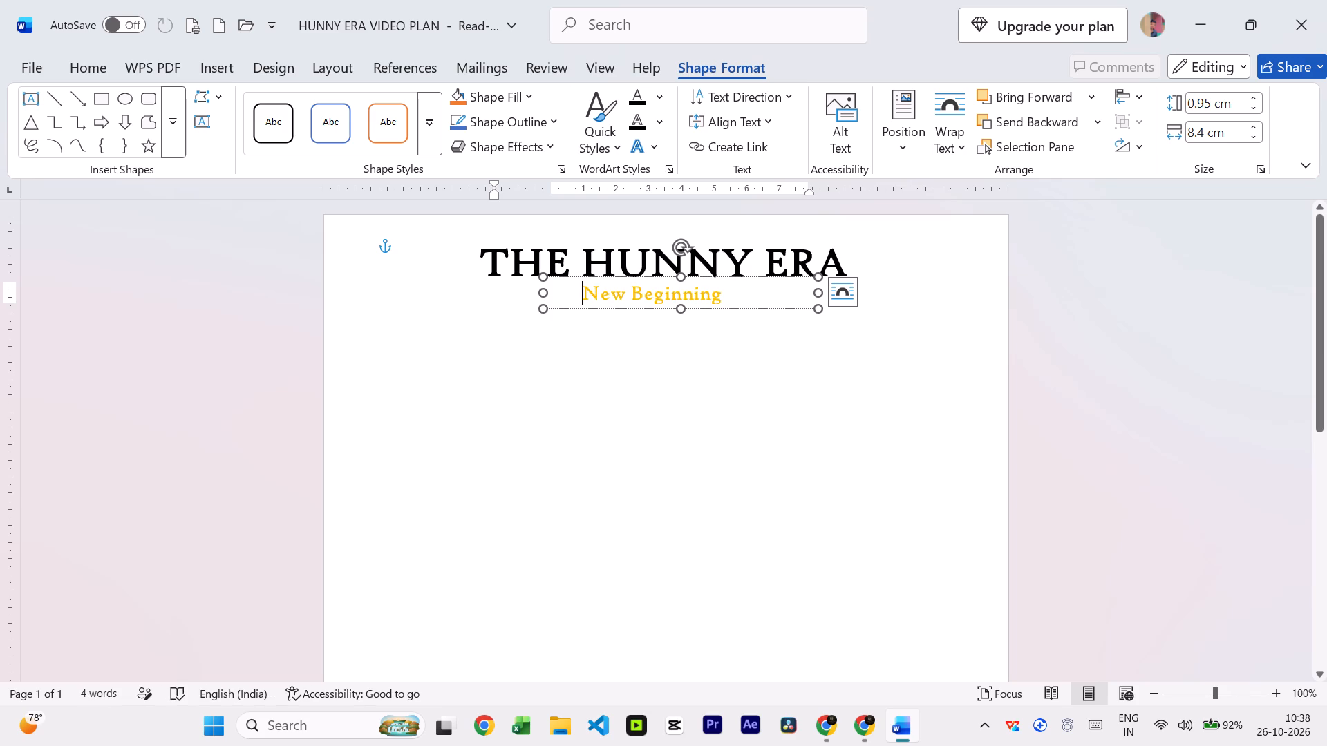
key("BackSpace")
key("BackSpace")
key("BackSpace")
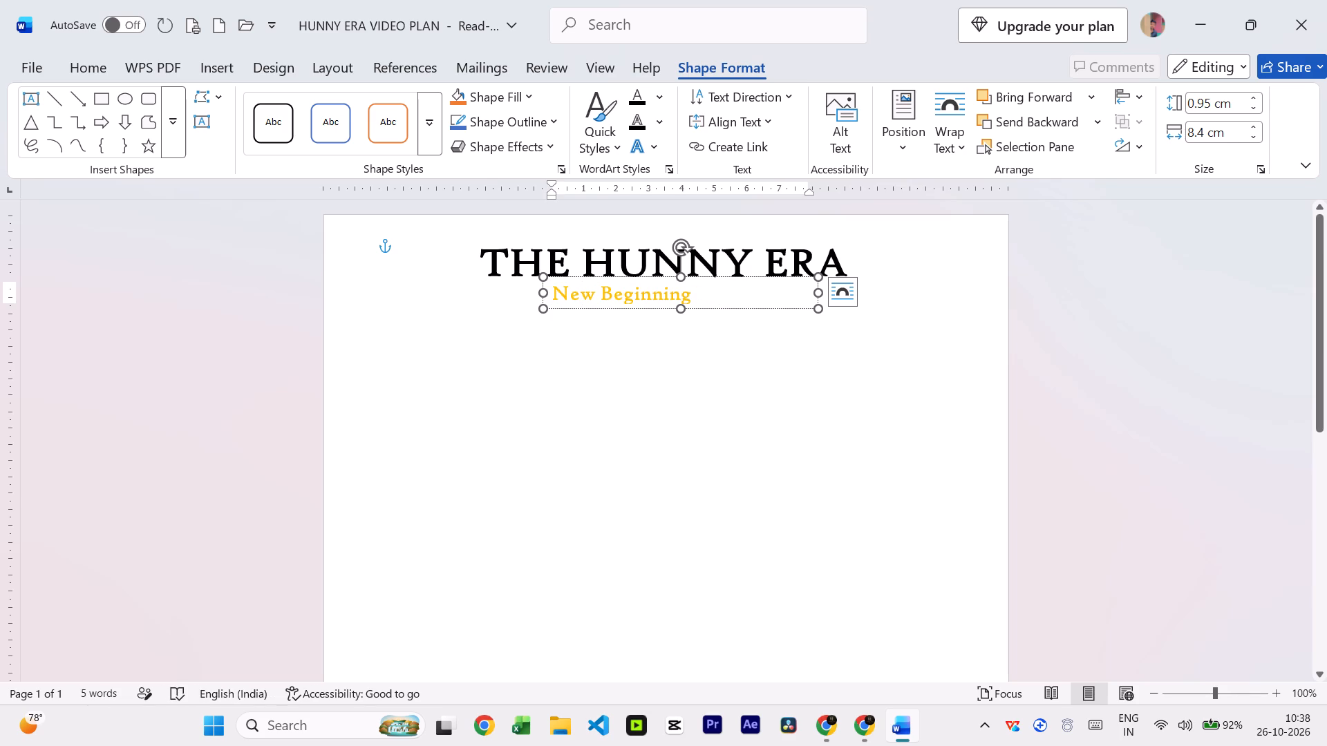
Narrow the WordArt box to about 4.89 cm wide so it closely fits the New Beginning text.
left_click(726, 291)
left_click_drag(818, 294, 706, 314)
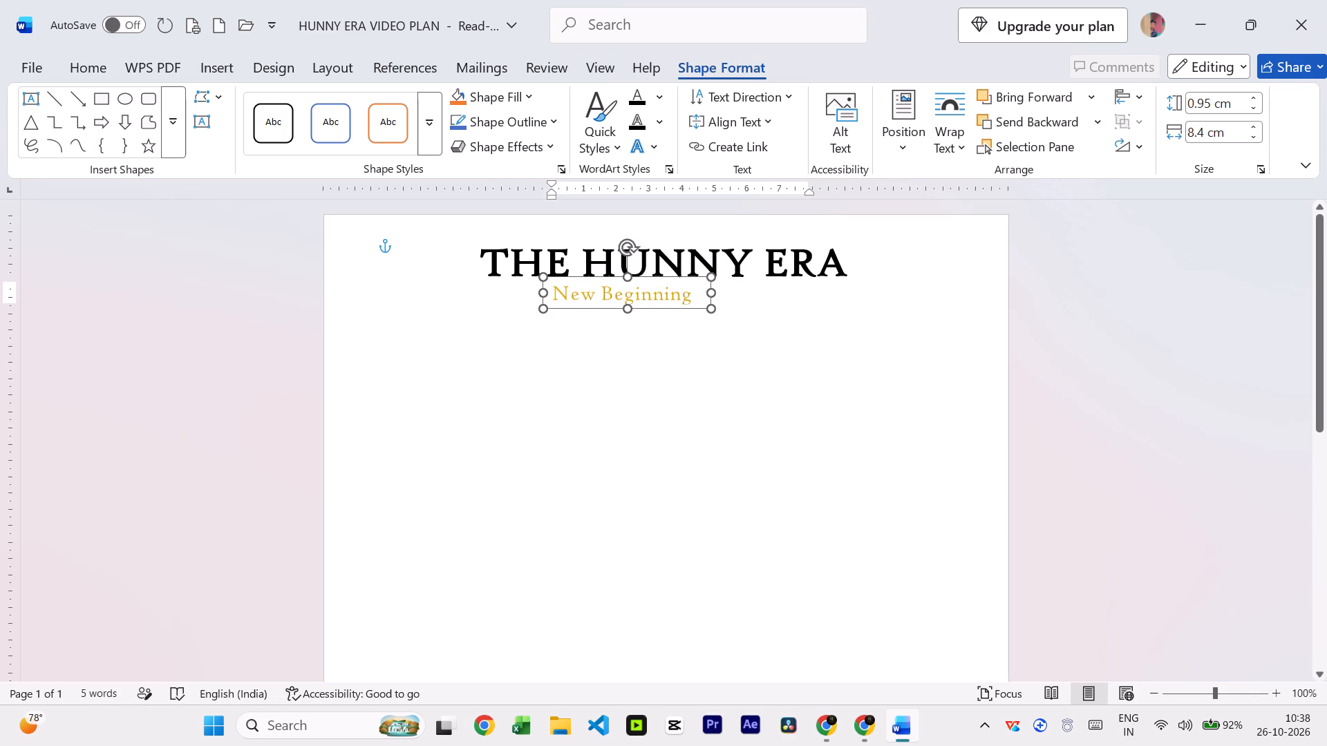
left_click_drag(706, 314, 703, 314)
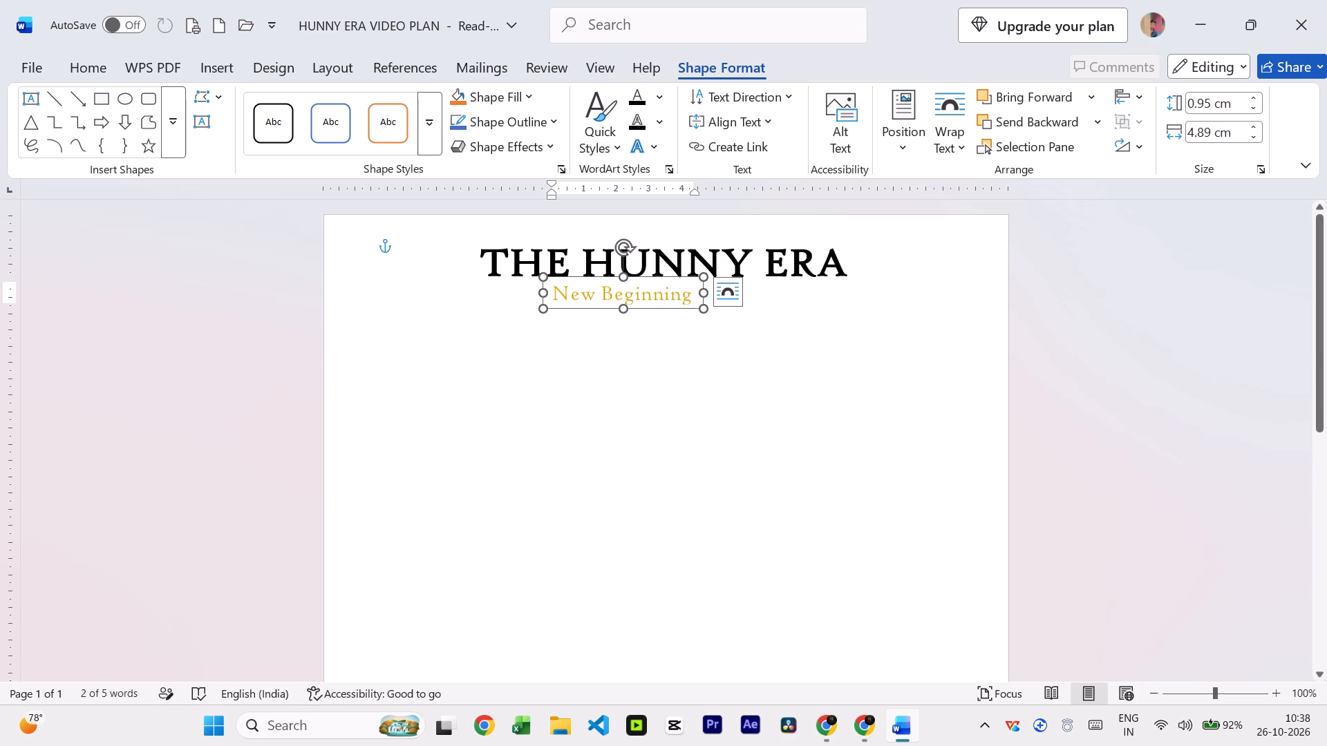
Move the narrowed New Beginning WordArt so it sits centred directly beneath THE HUNNY ERA heading, and deselect it.
left_click_drag(643, 307, 684, 308)
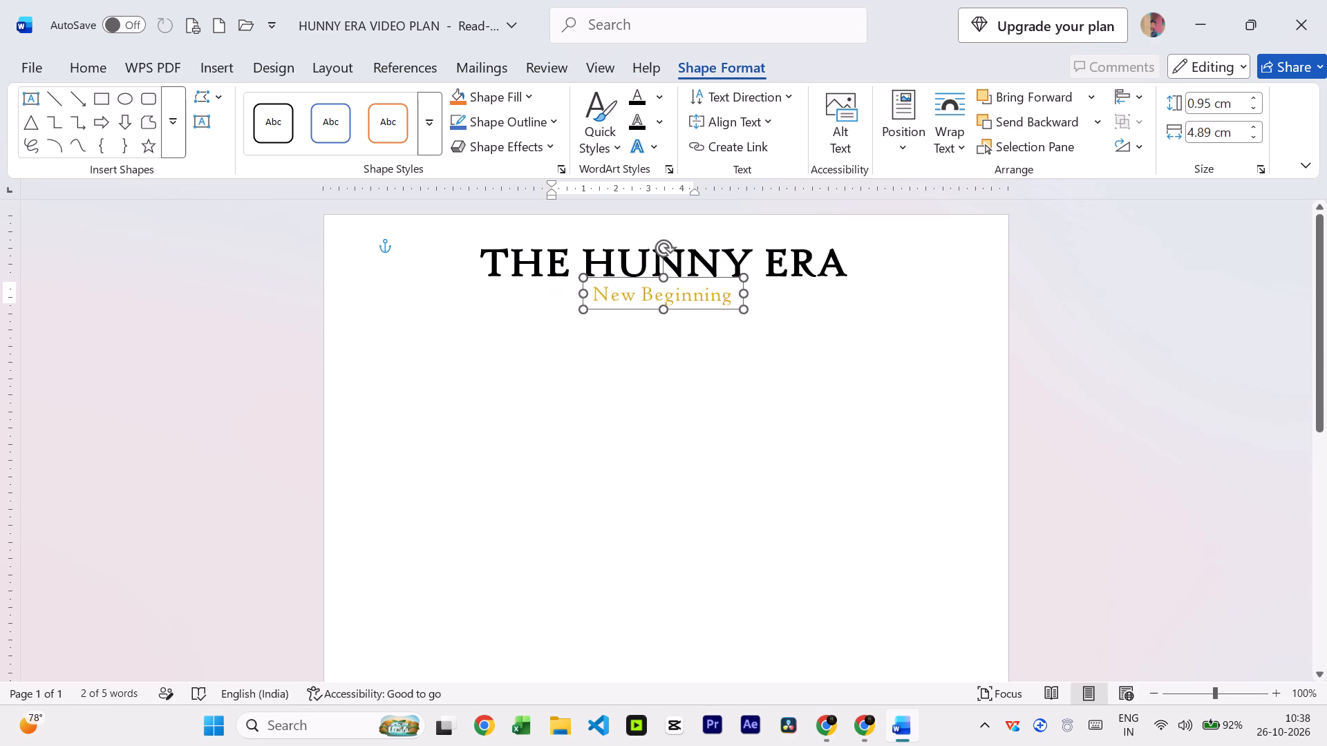
left_click_drag(684, 308, 682, 305)
left_click(724, 261)
left_click(763, 339)
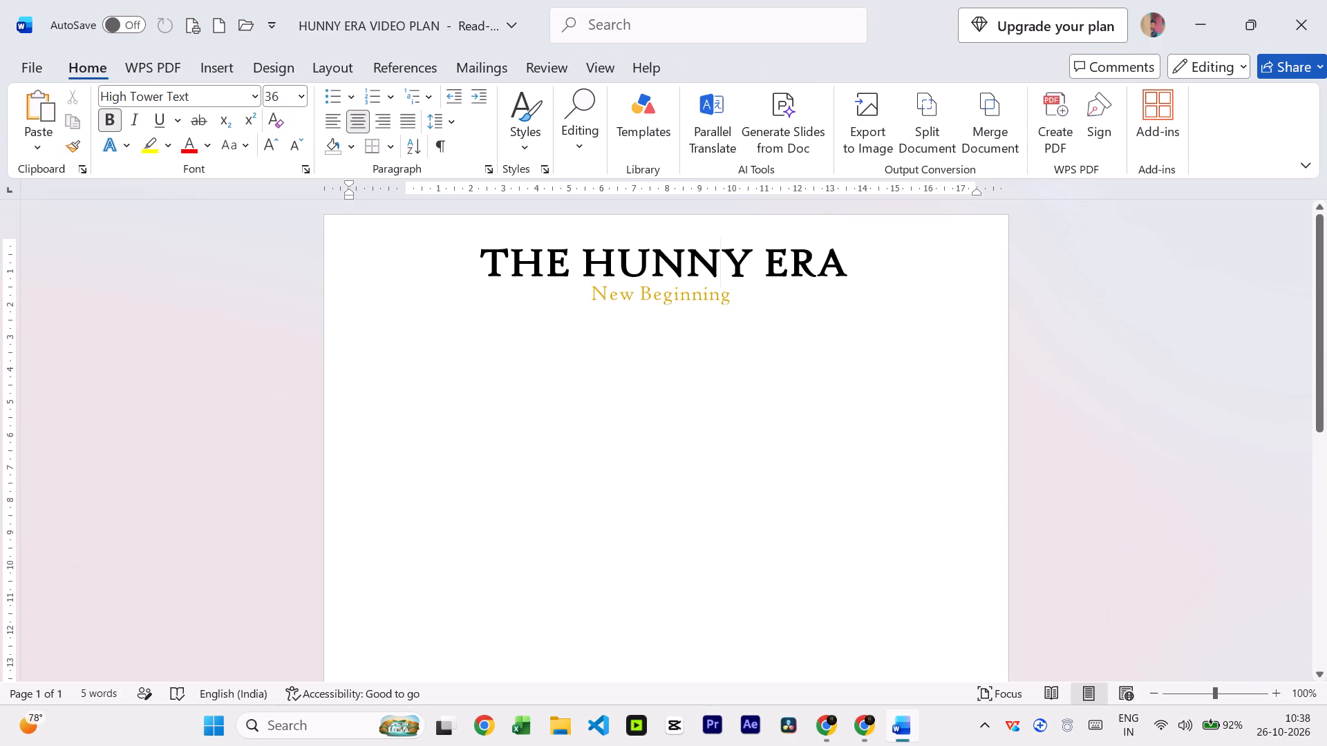
Examine the font colour and highlight colour choices for the New Beginning text, and close them without changes.
left_click(719, 301)
key("ctrl+a")
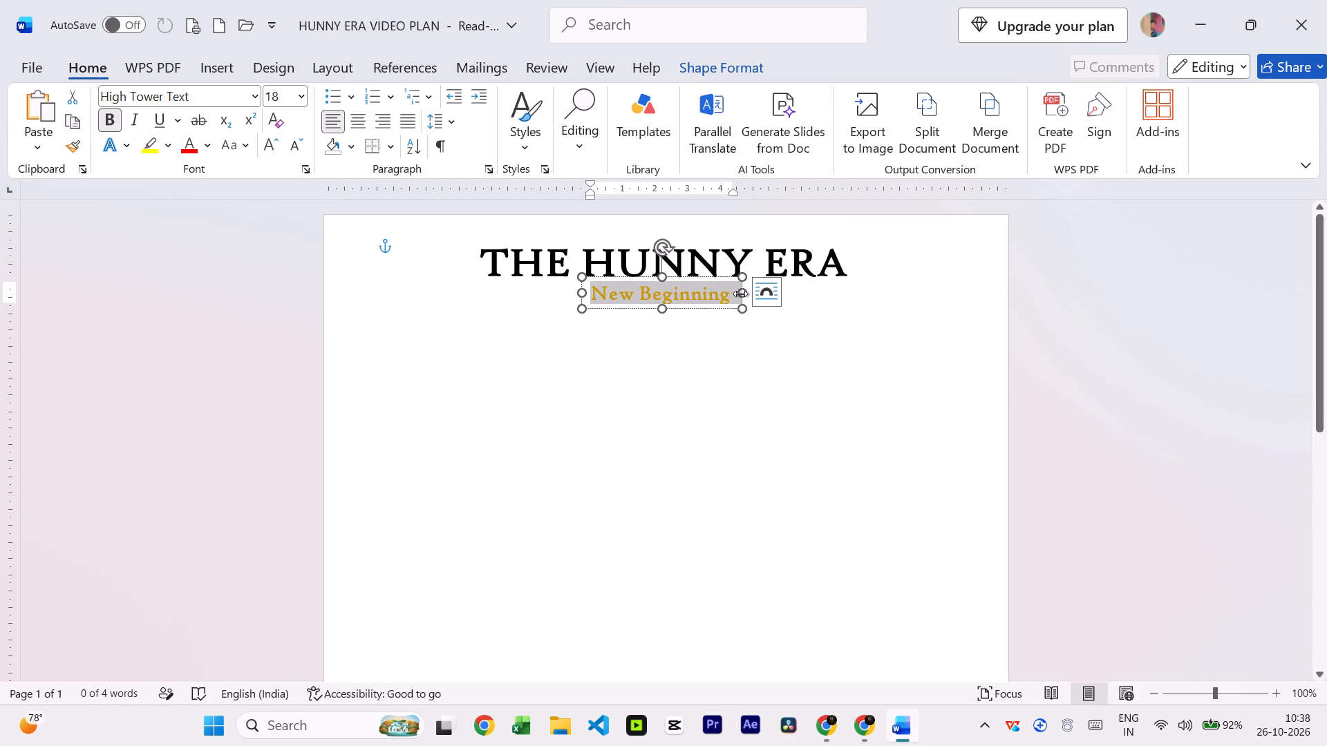
right_click(688, 294)
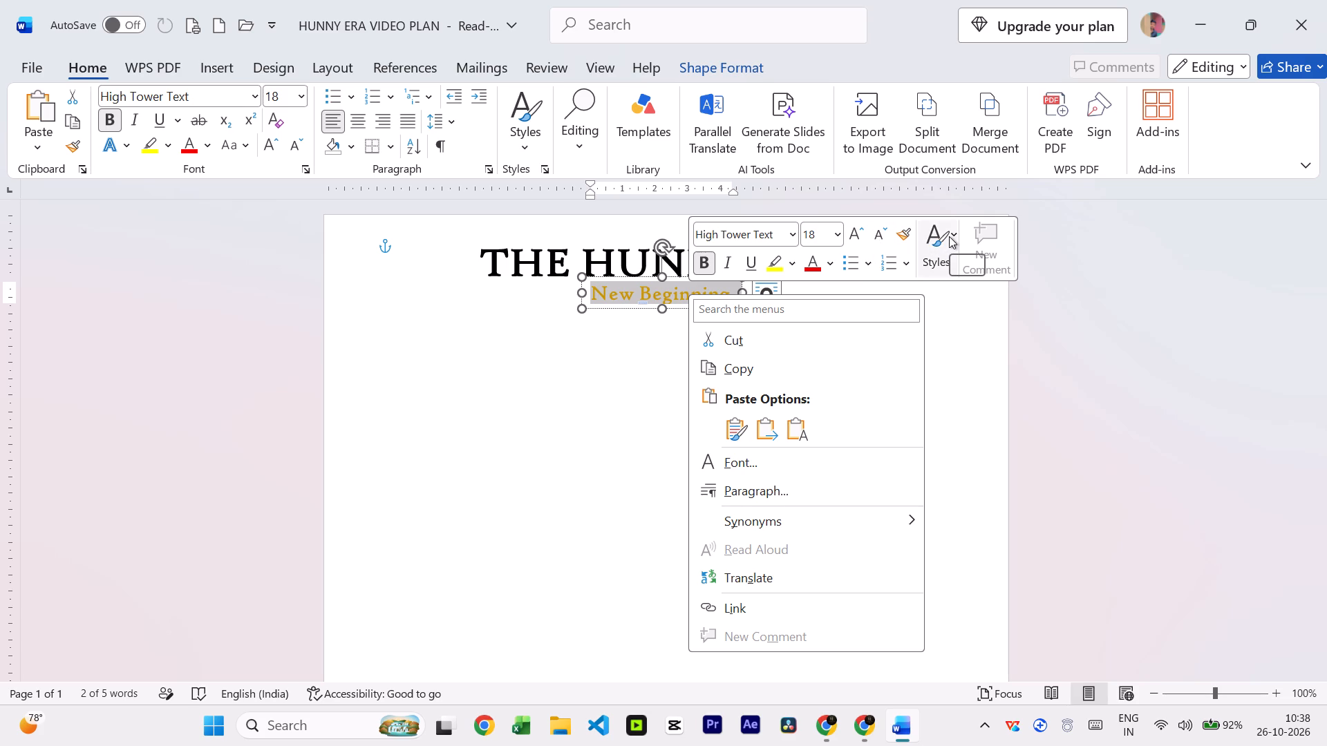
left_click(833, 265)
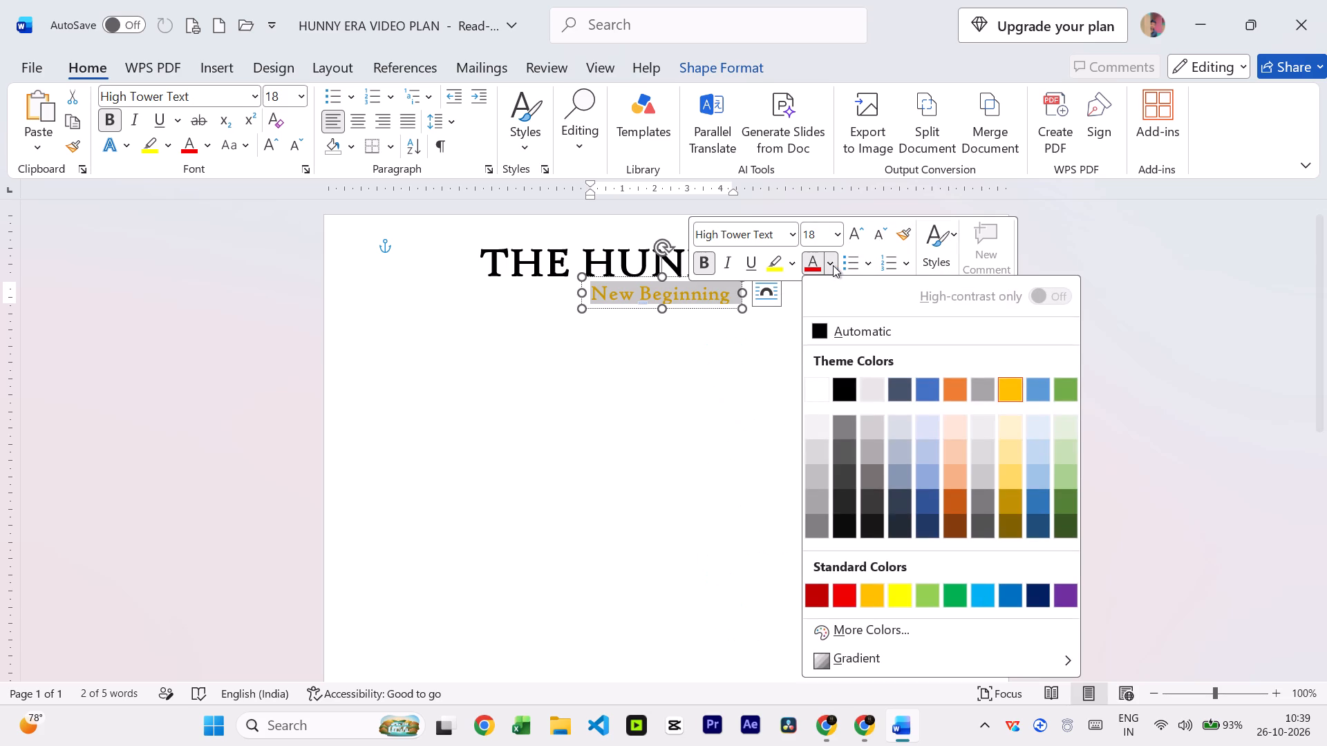
left_click(833, 265)
left_click(793, 263)
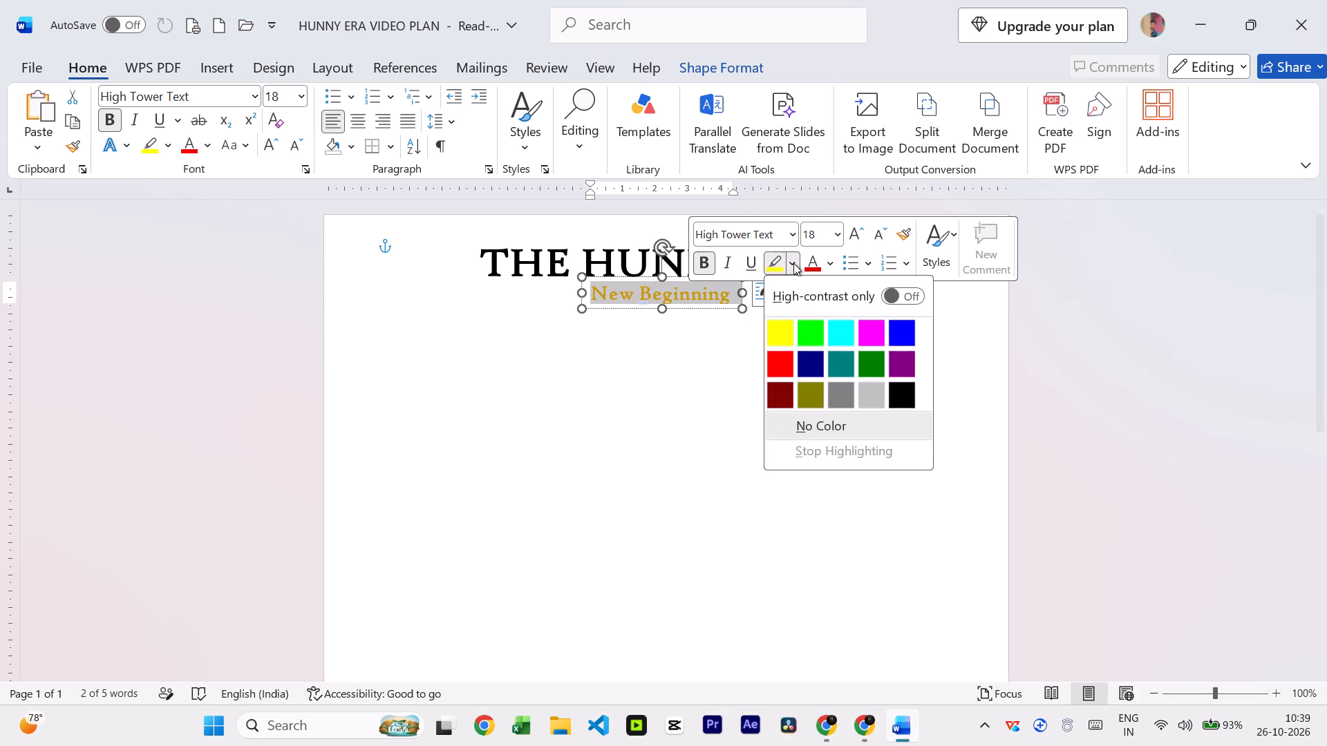
double_click(796, 263)
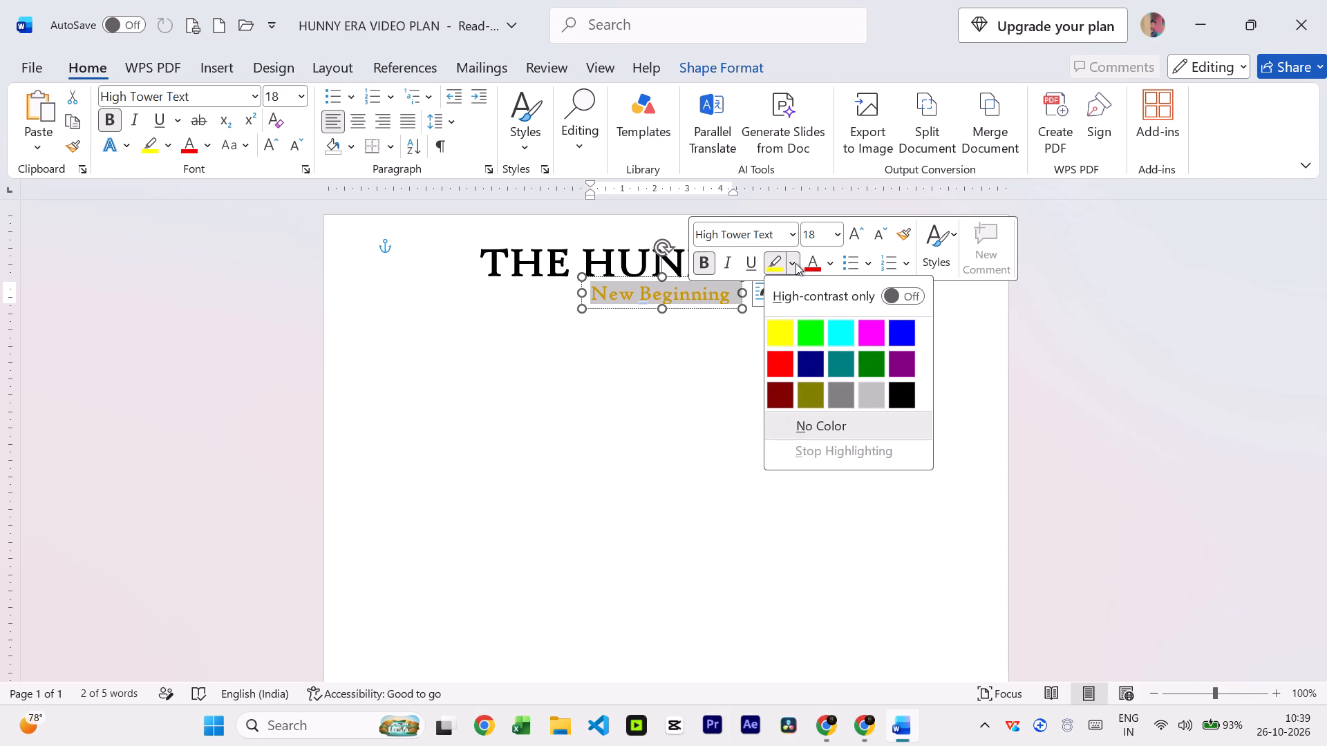
left_click(796, 263)
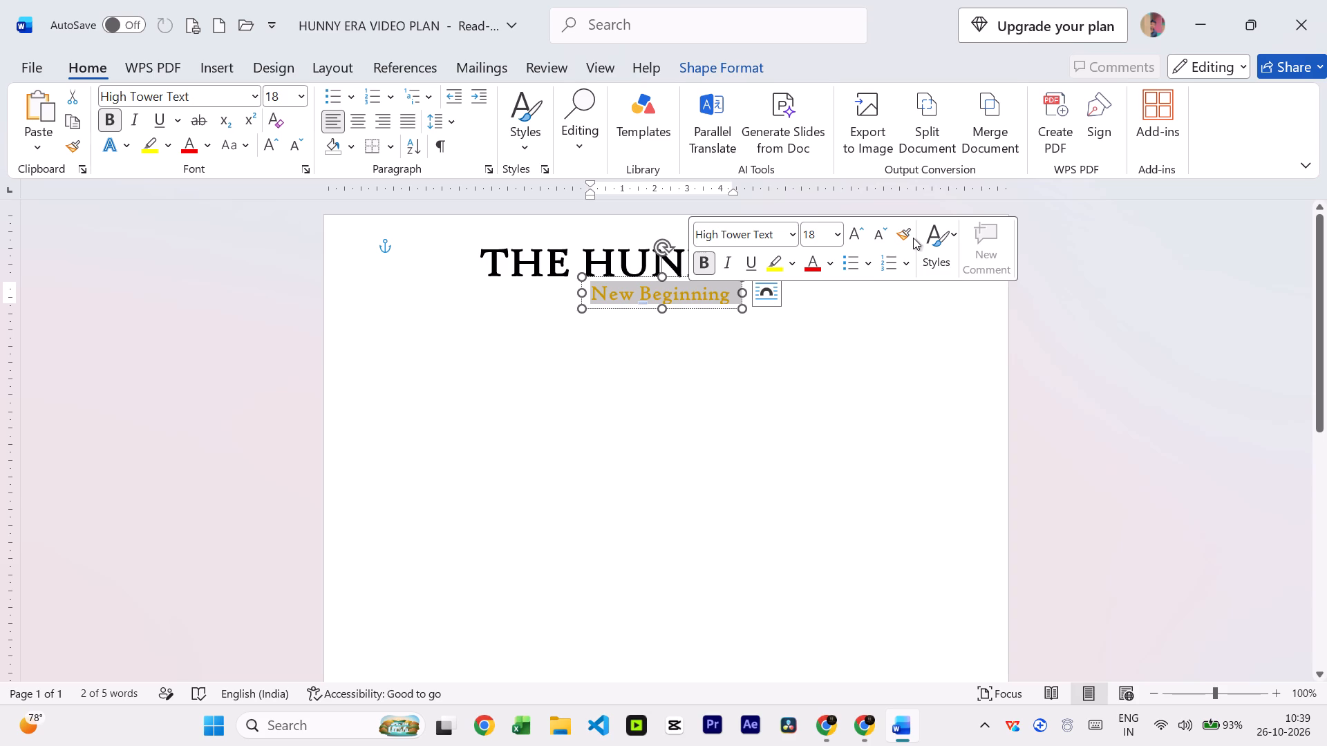
left_click(717, 339)
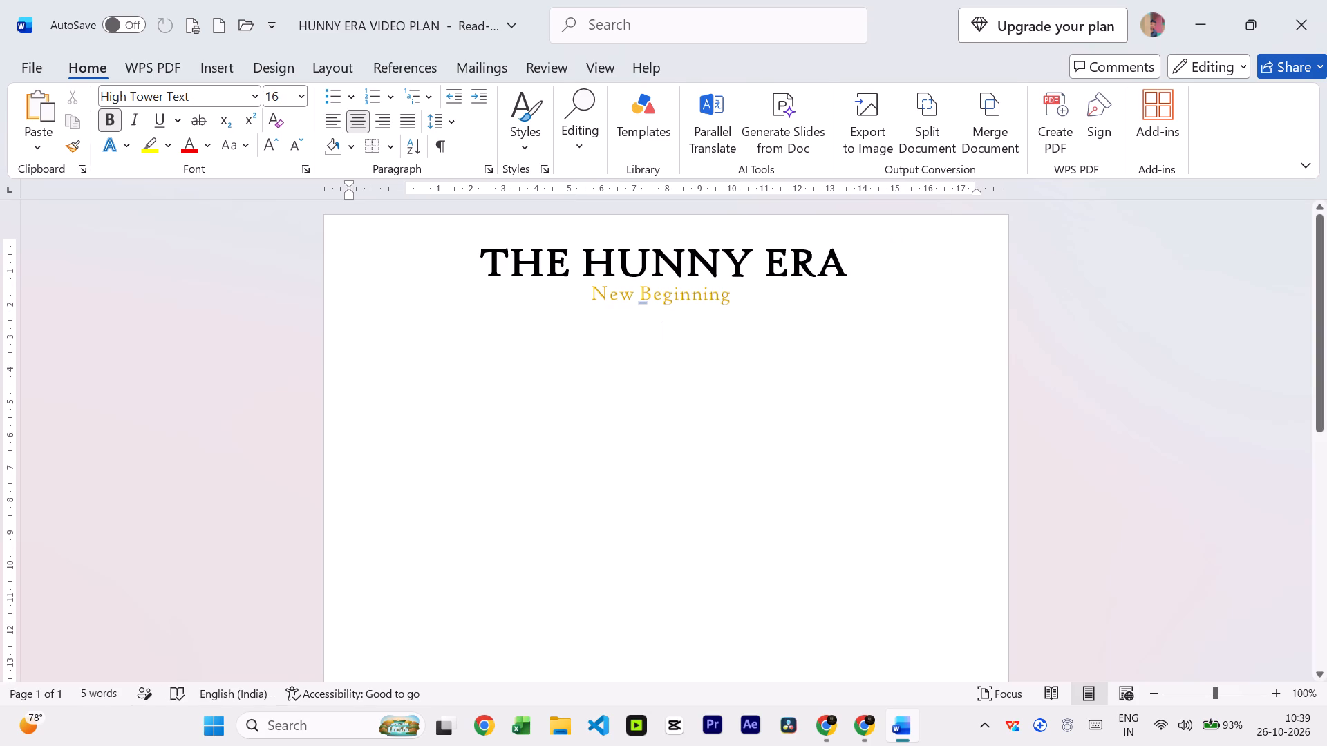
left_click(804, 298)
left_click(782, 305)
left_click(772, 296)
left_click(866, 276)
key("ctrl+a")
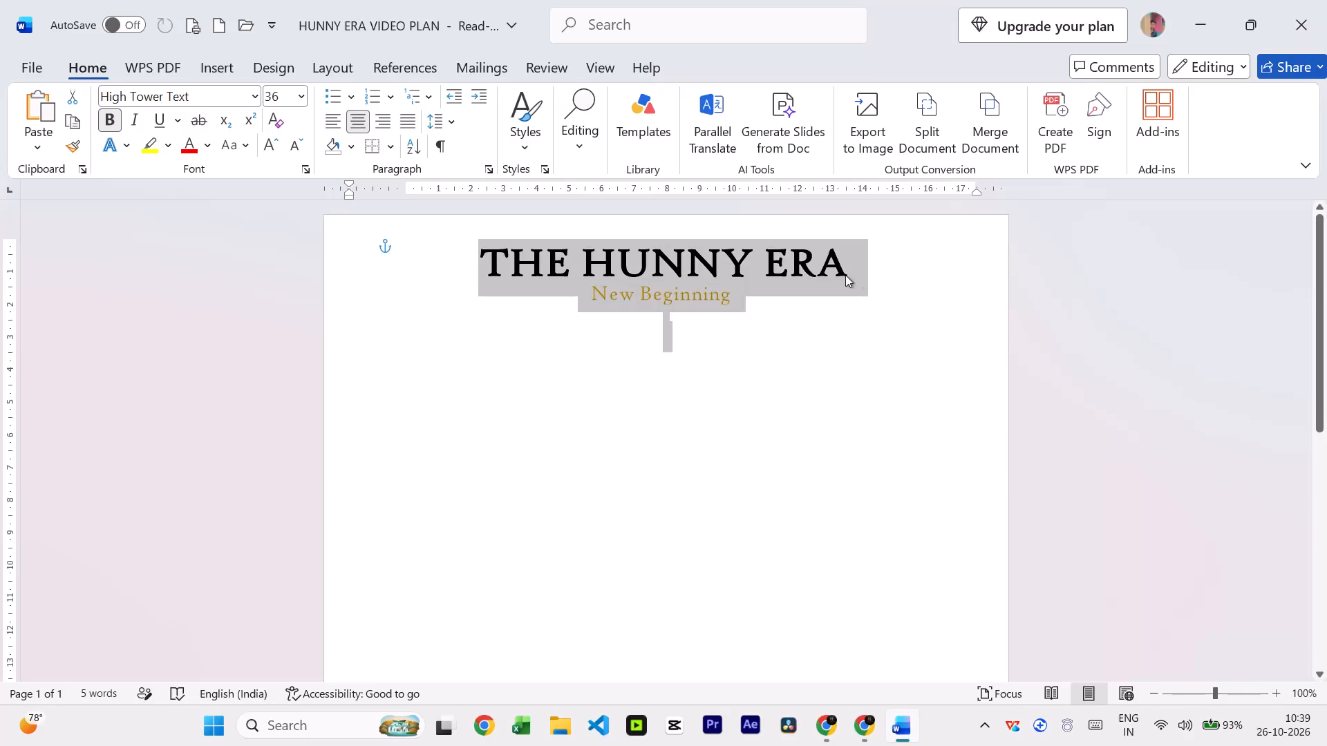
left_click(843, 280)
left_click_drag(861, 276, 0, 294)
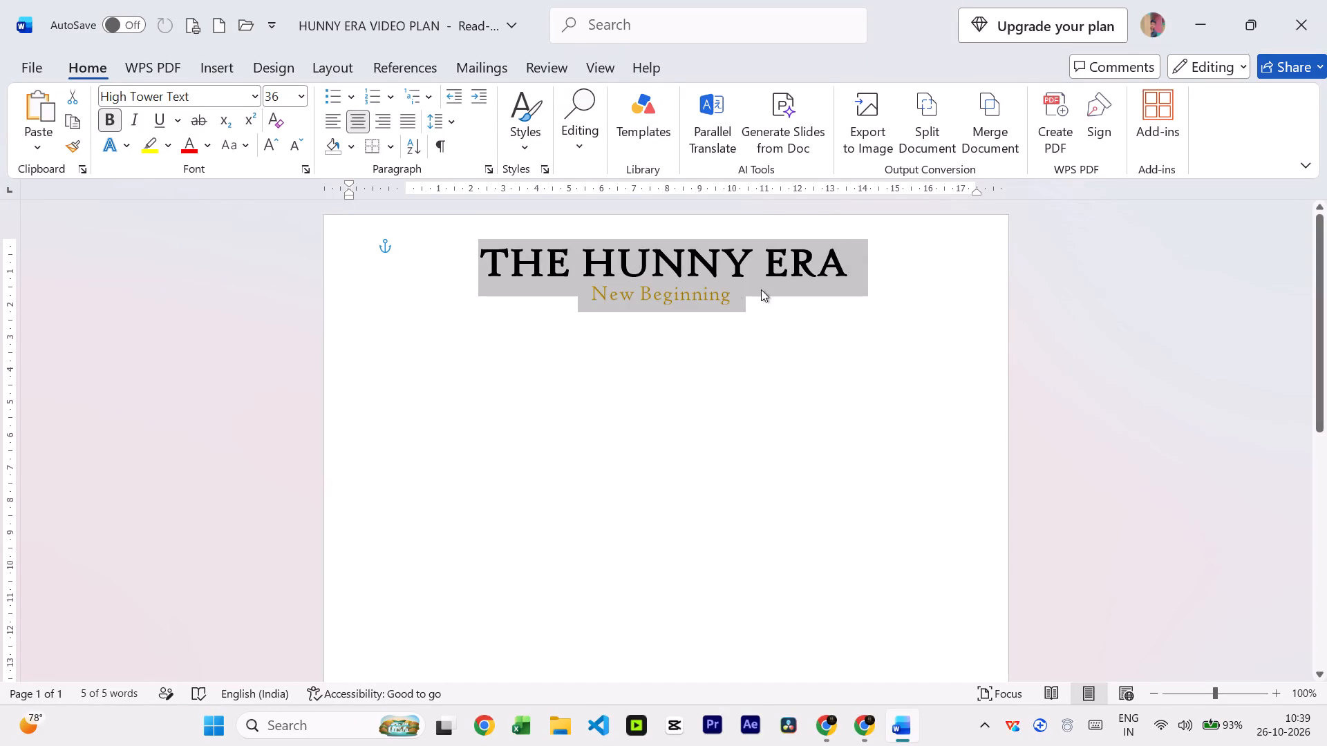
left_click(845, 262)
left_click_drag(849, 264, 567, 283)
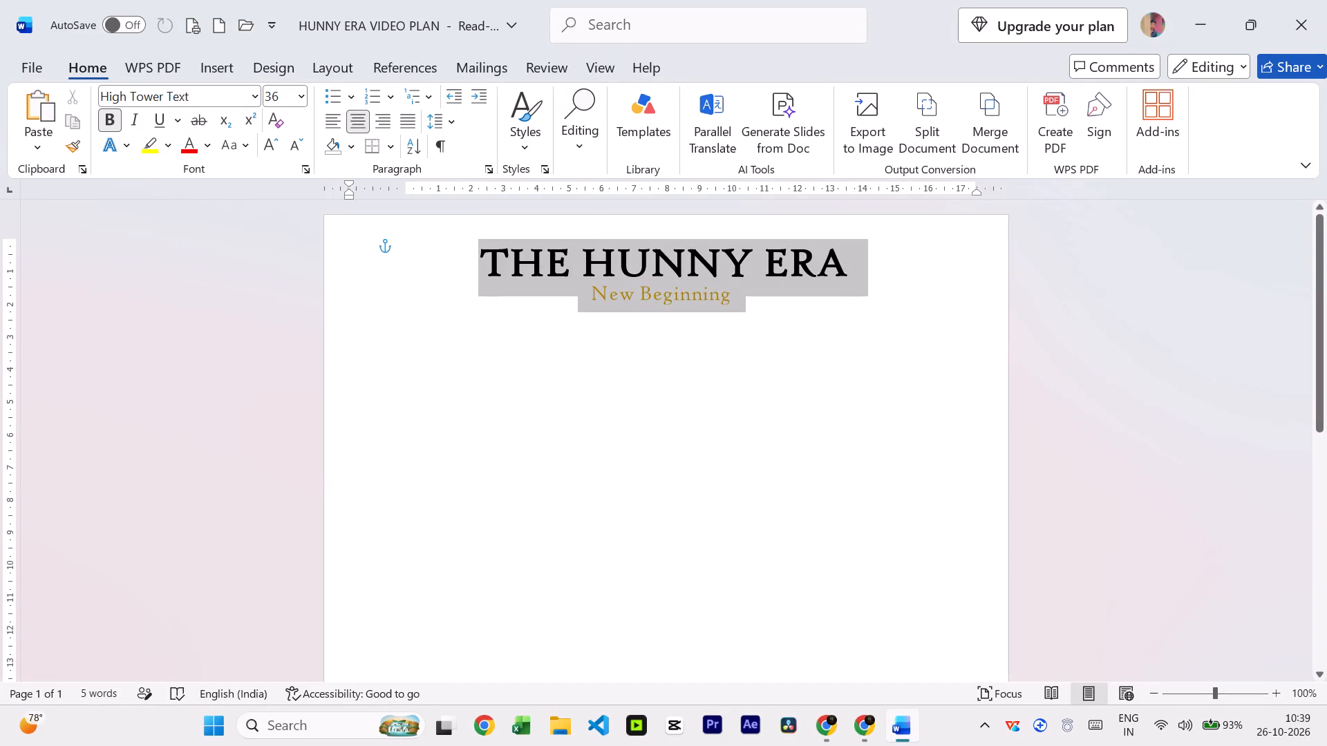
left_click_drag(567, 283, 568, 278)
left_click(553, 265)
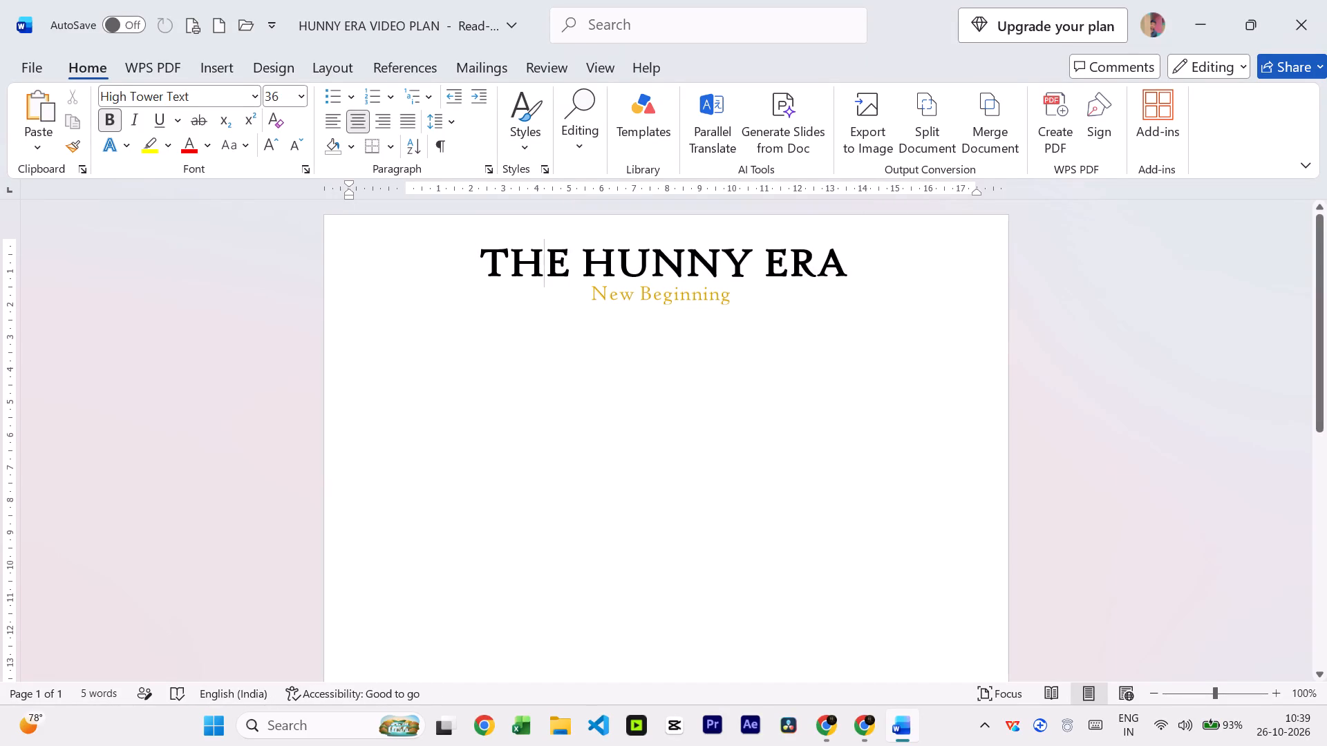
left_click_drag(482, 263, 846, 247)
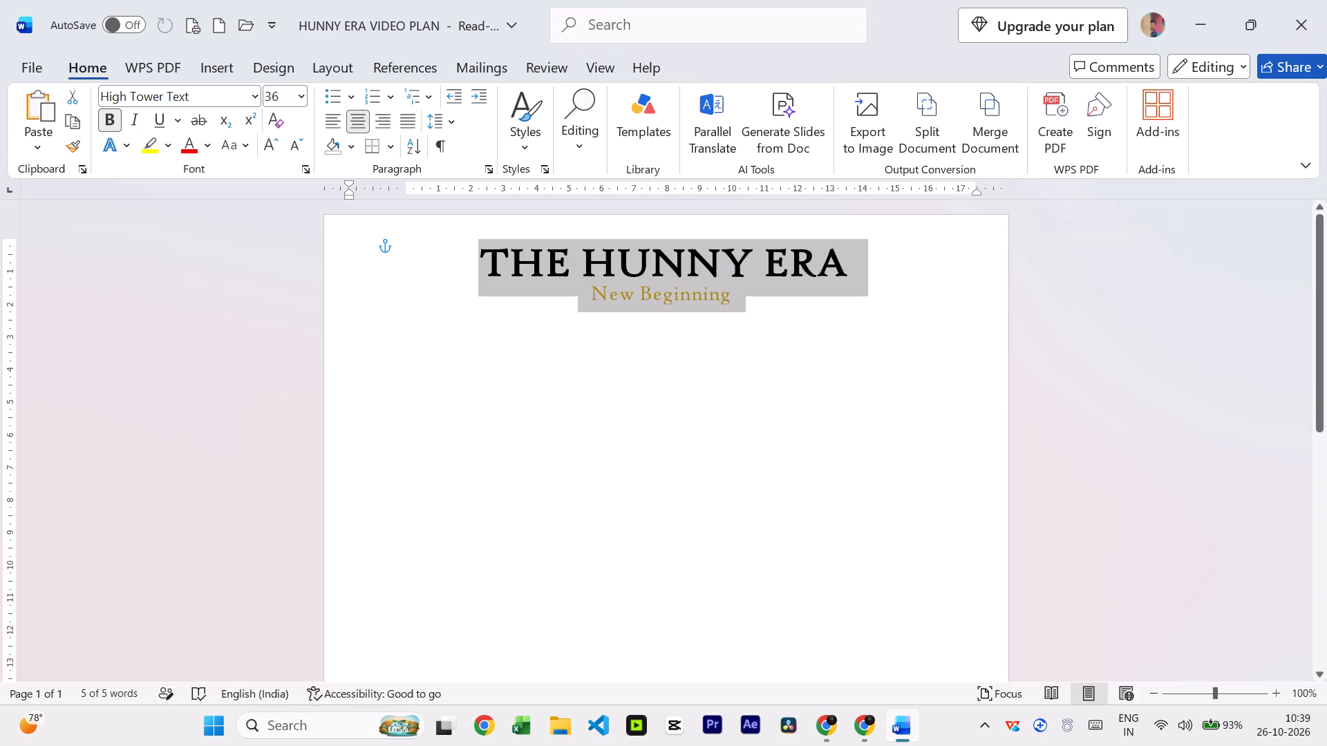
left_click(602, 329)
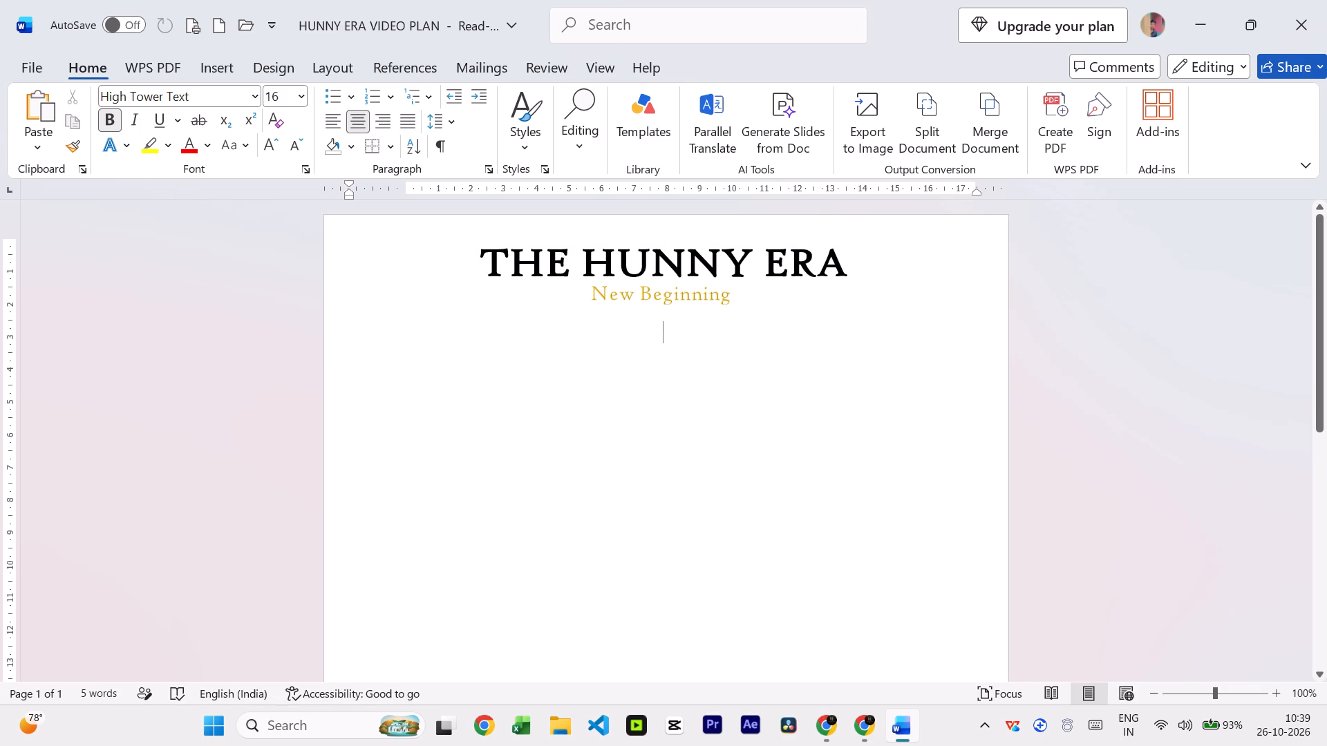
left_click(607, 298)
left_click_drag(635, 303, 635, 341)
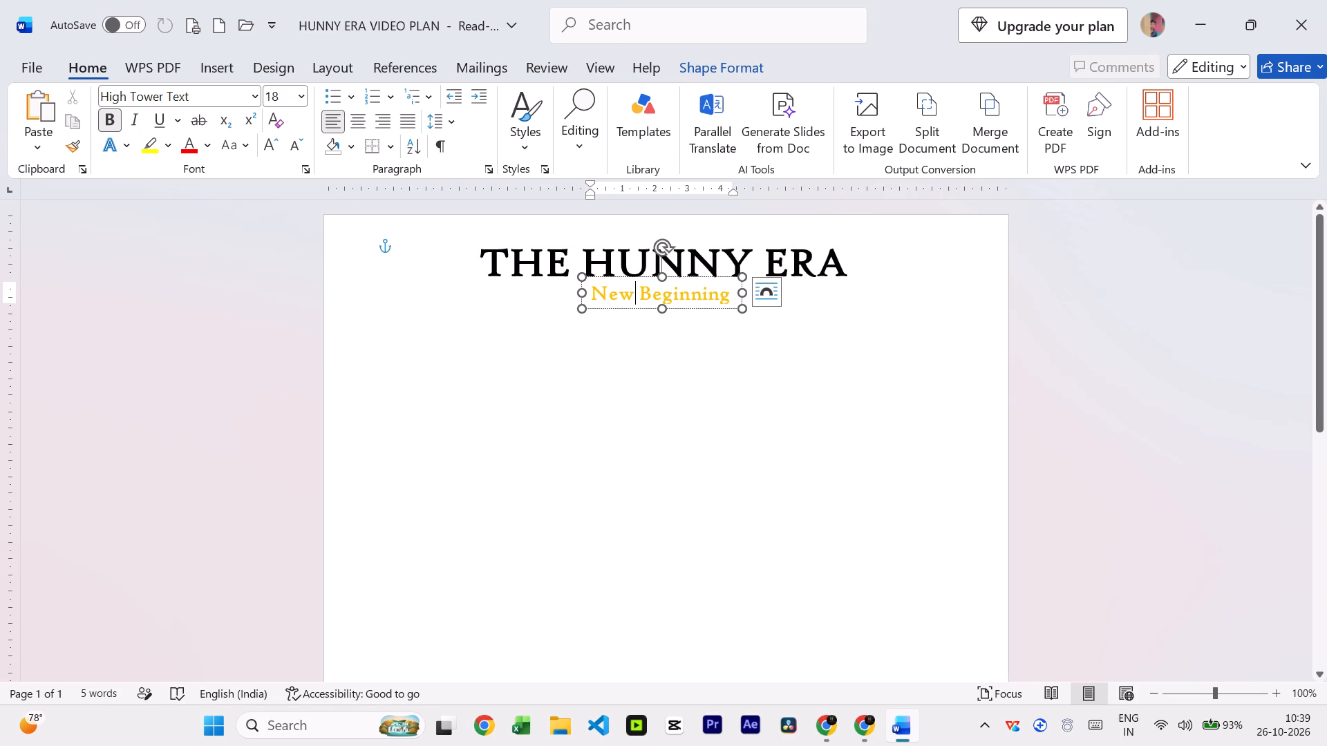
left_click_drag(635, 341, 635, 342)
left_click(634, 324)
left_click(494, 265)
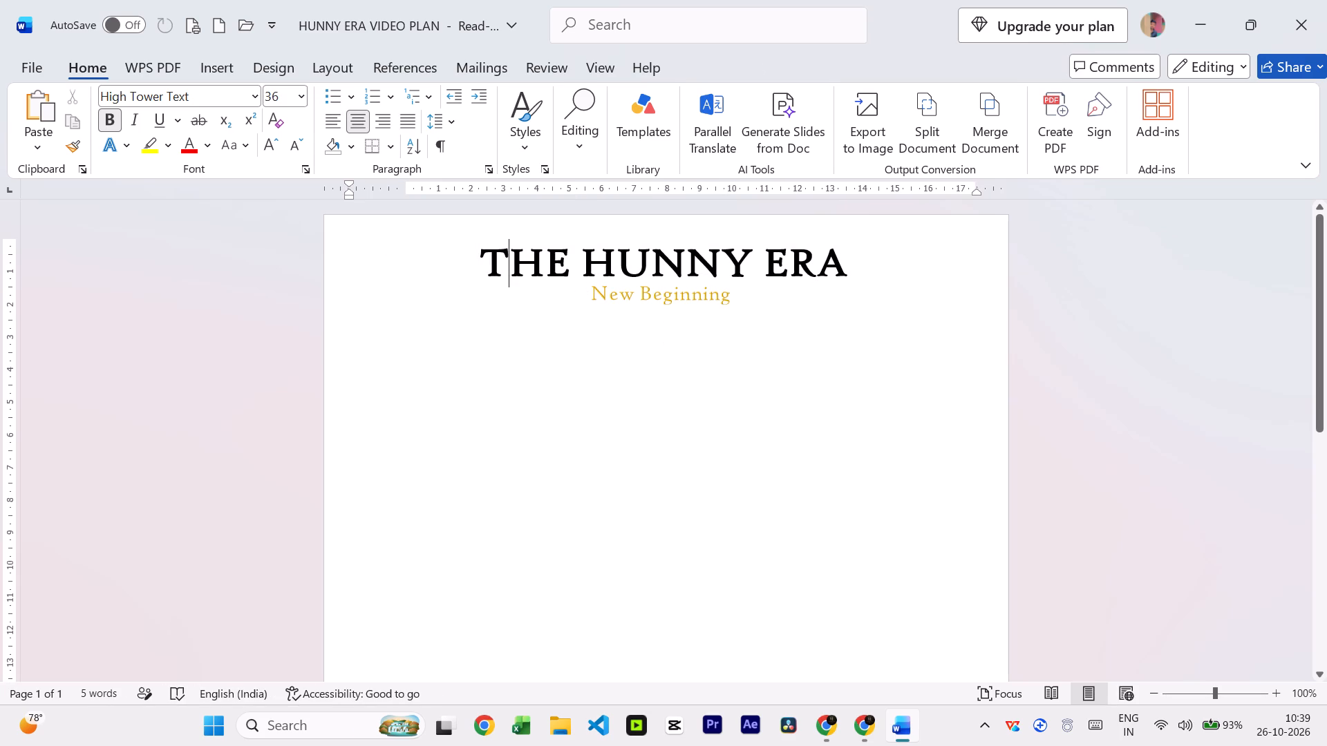
Underline the whole THE HUNNY ERA heading text without including the New Beginning WordArt, and deselect it.
left_click(448, 265)
key("shift+Right")
key("shift+Right")
key("shift+Right")
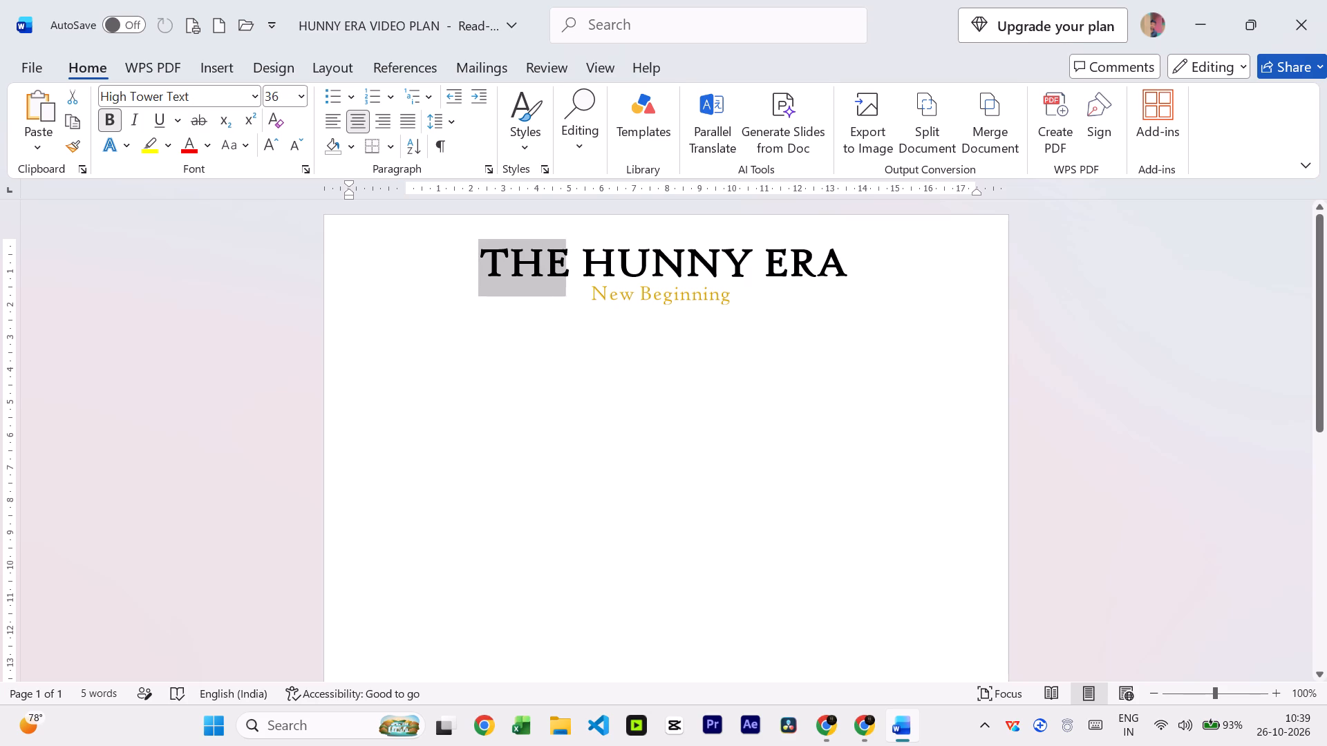
key("shift+Right")
key("shift+Right")
key("shift+Right")
key("shift+Right")
key("shift+Right")
key("shift+Right")
key("shift+Right")
key("shift+Right")
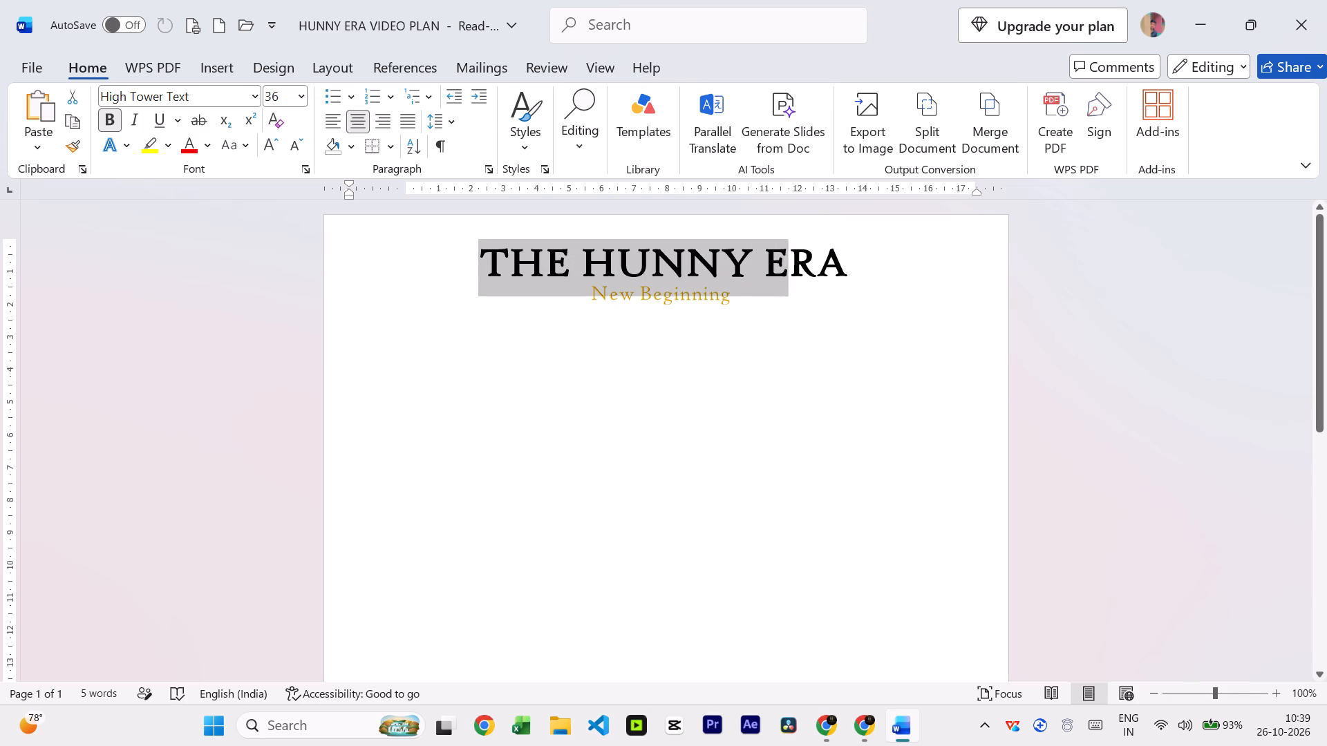
key("shift+Right")
key("shift+Right")
key("shift+Left")
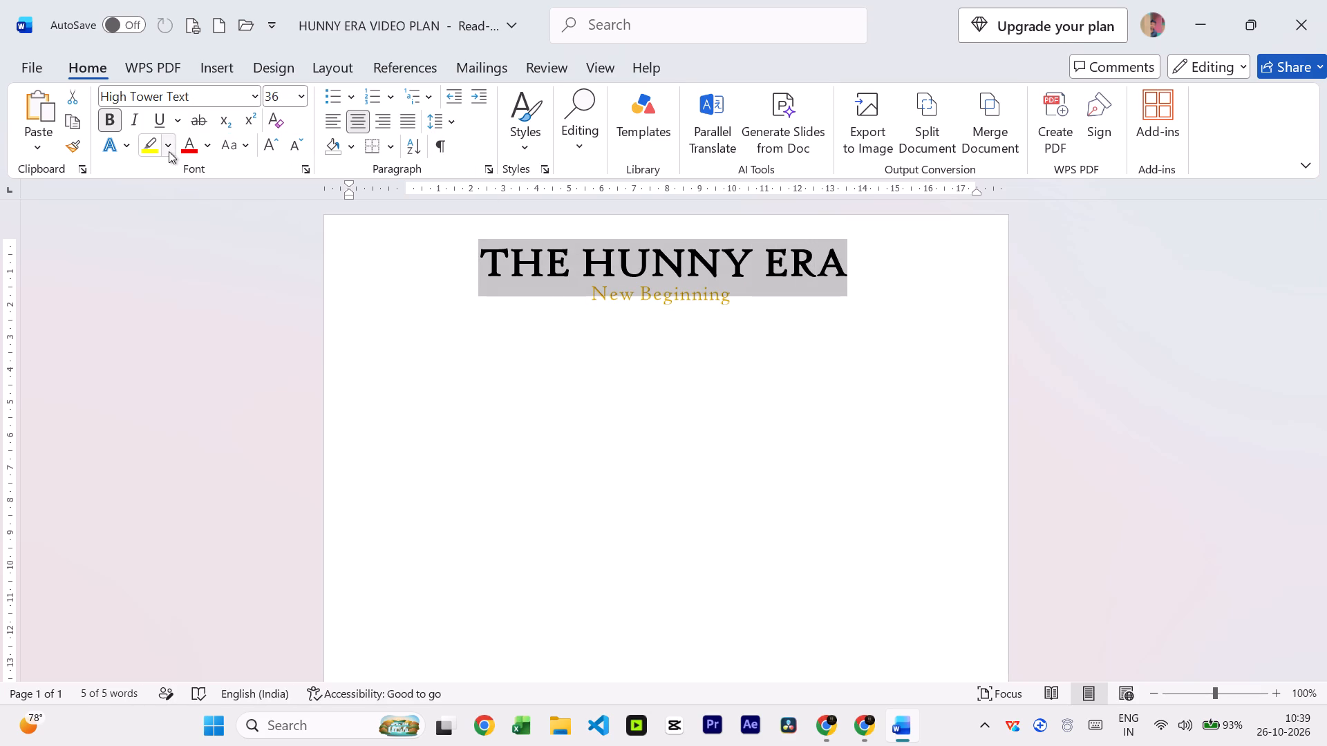
left_click(160, 117)
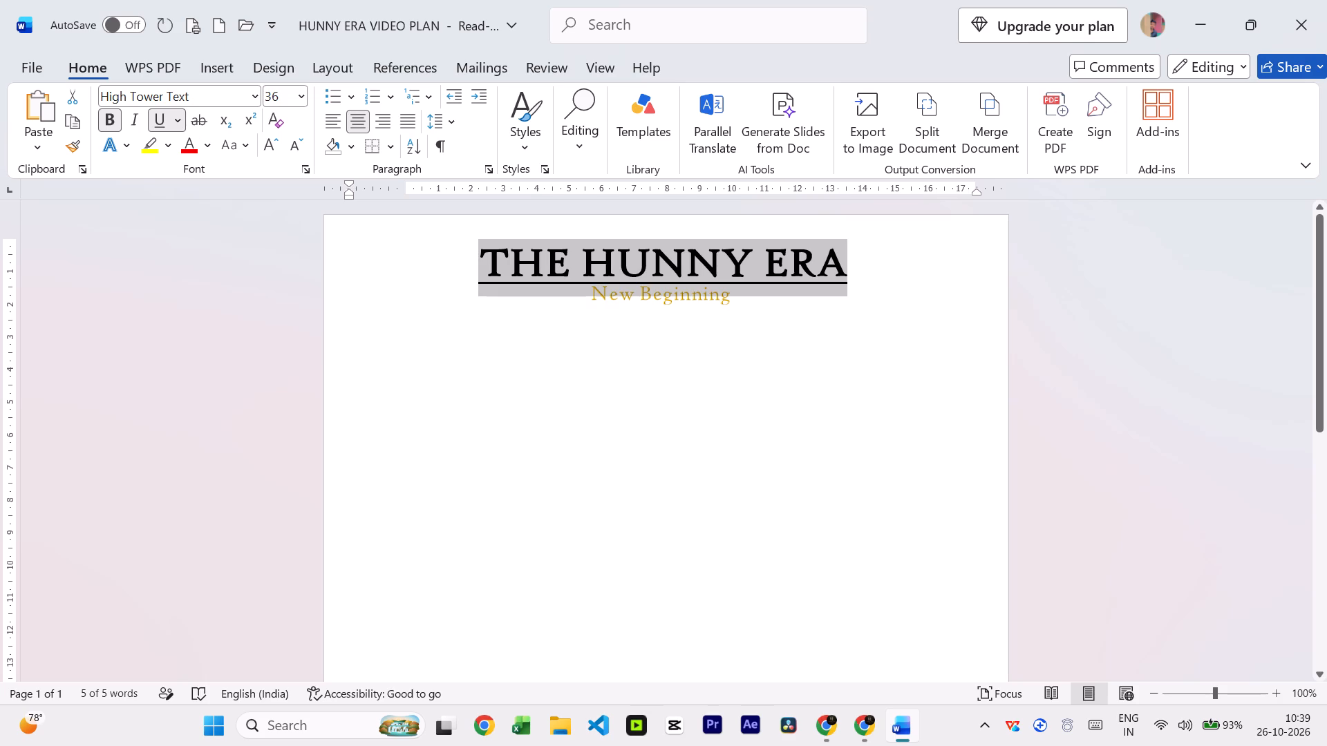
left_click(674, 345)
Nudge the New Beginning WordArt slightly down, just beneath the heading's underline, and deselect it.
left_click(676, 303)
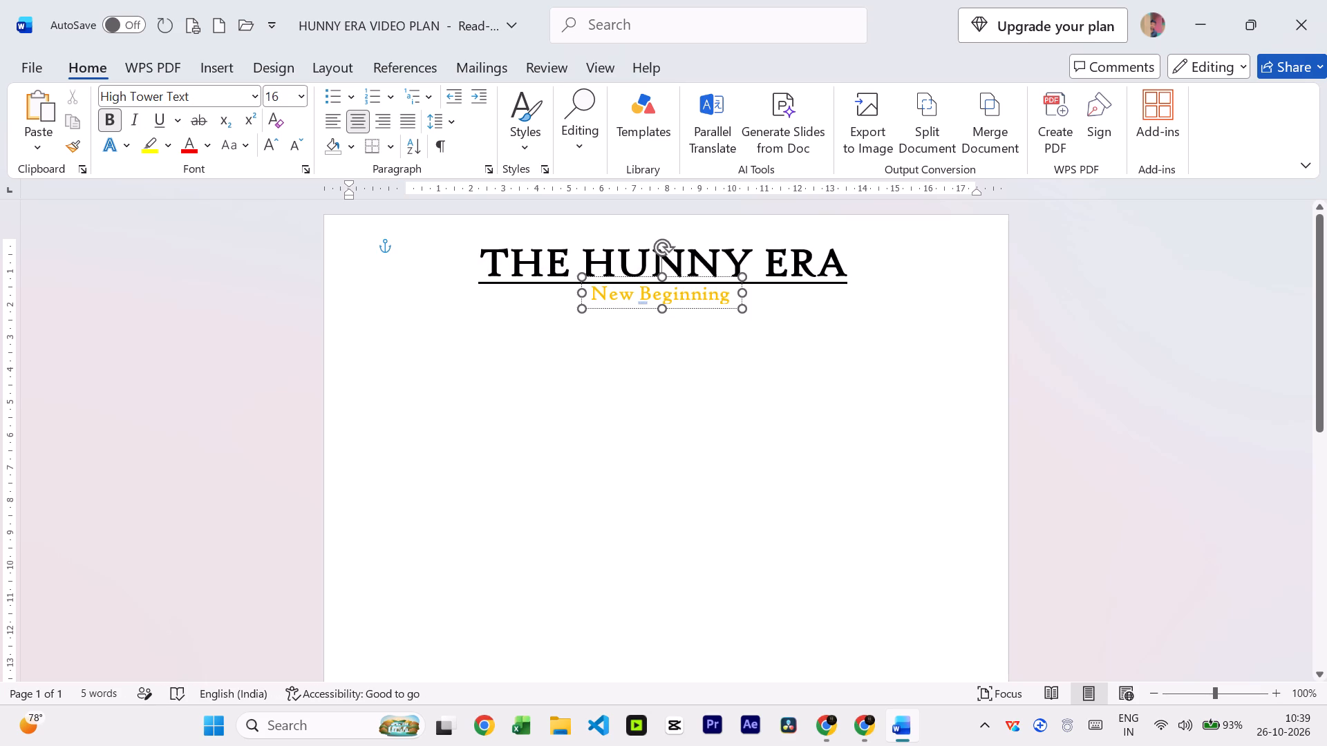
left_click(684, 309)
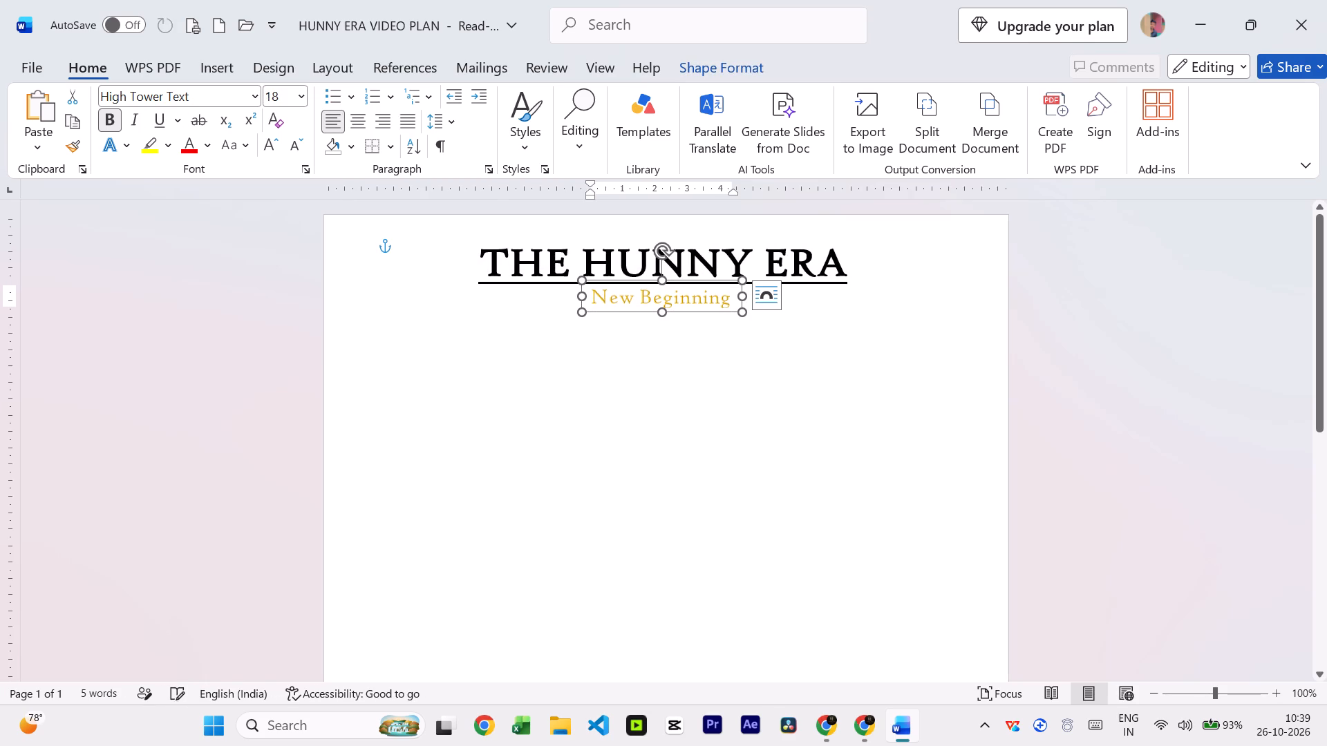
left_click(684, 312)
left_click(683, 361)
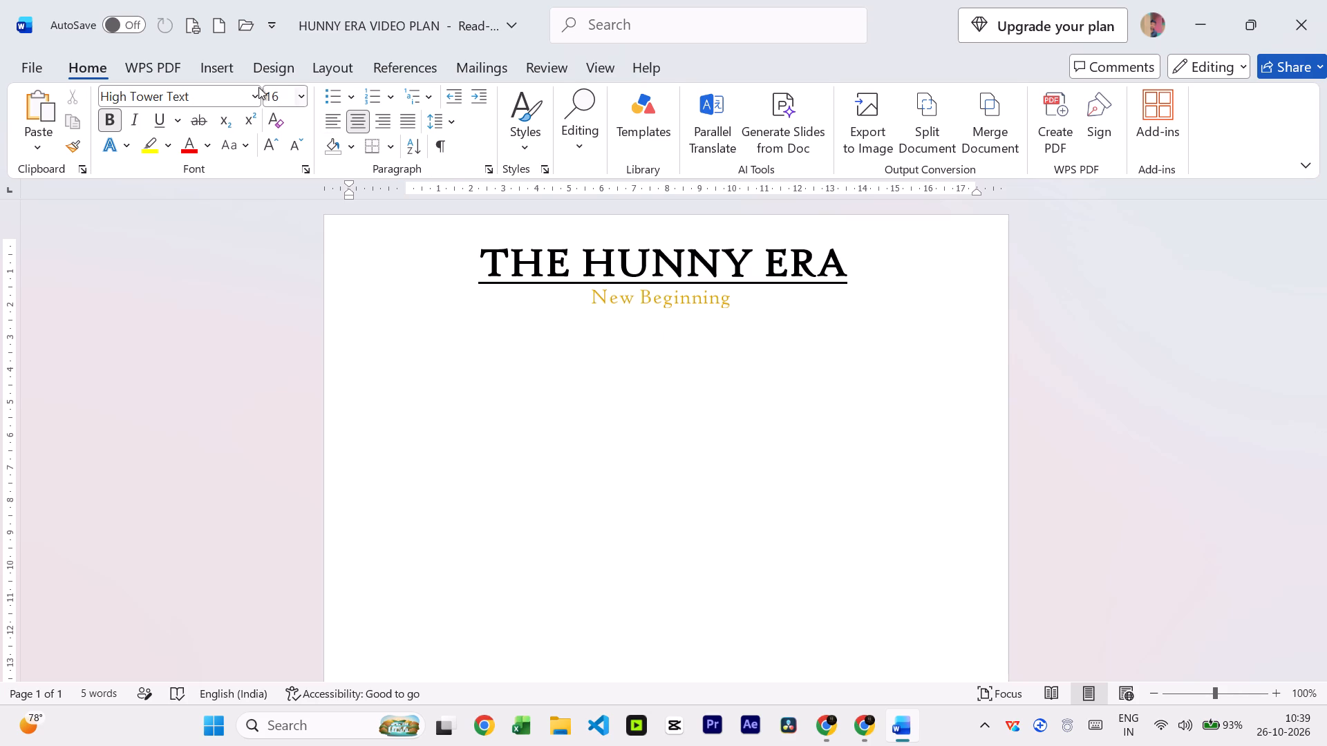
Centre the New Beginning text within its WordArt box and return to the blank line below it.
left_click(692, 293)
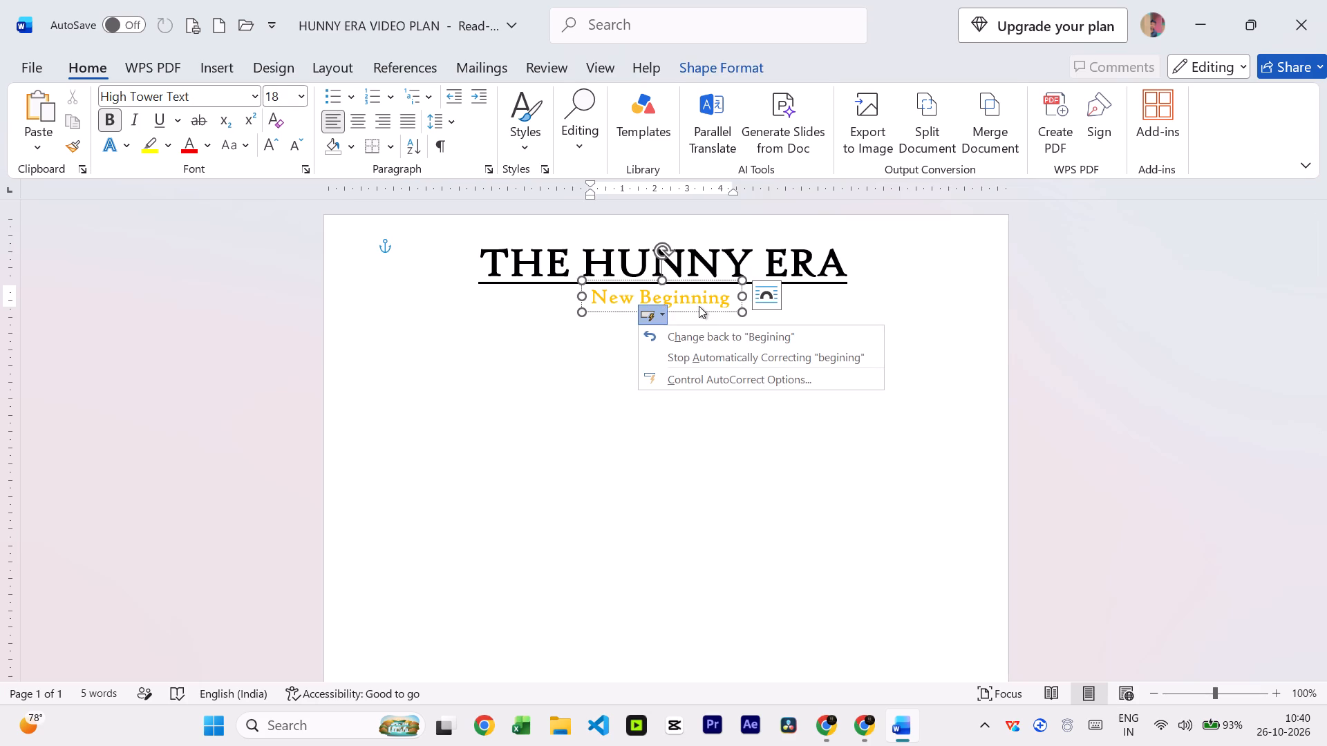
left_click(699, 306)
left_click(699, 311)
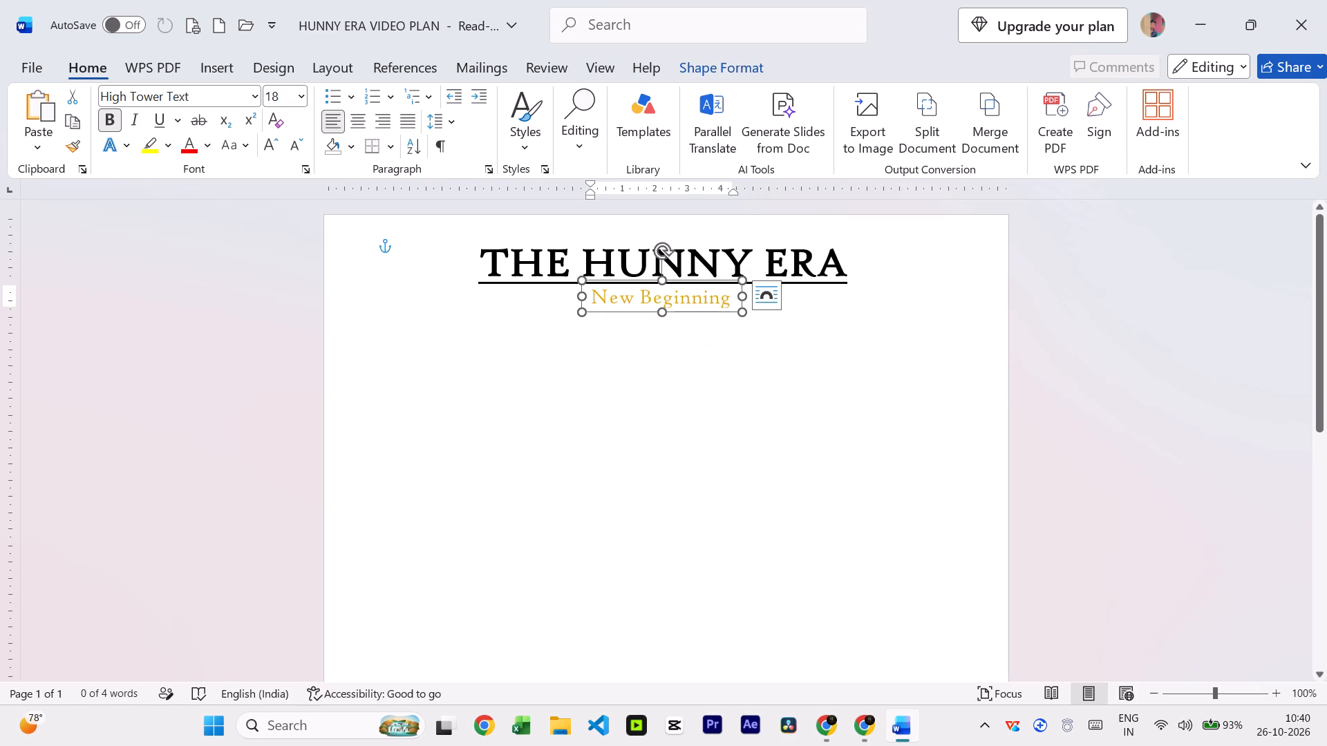
key("ctrl+e")
left_click(693, 352)
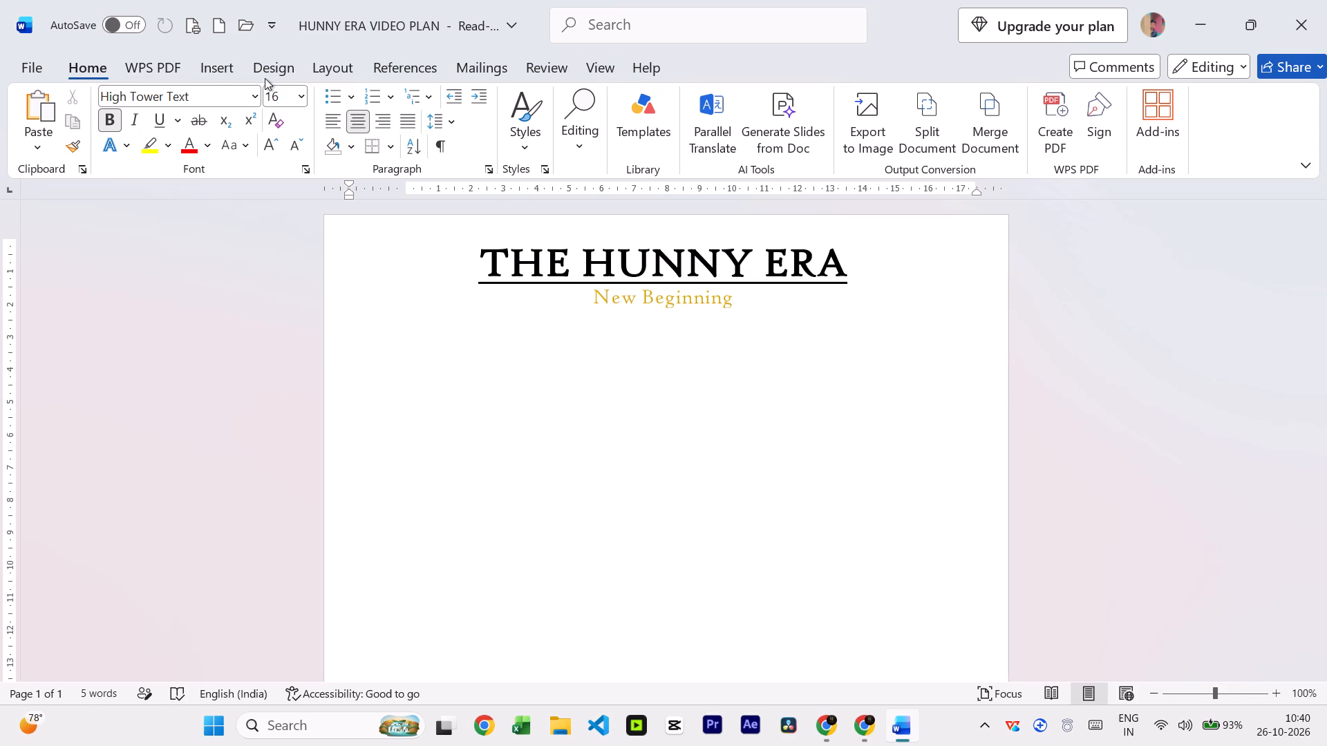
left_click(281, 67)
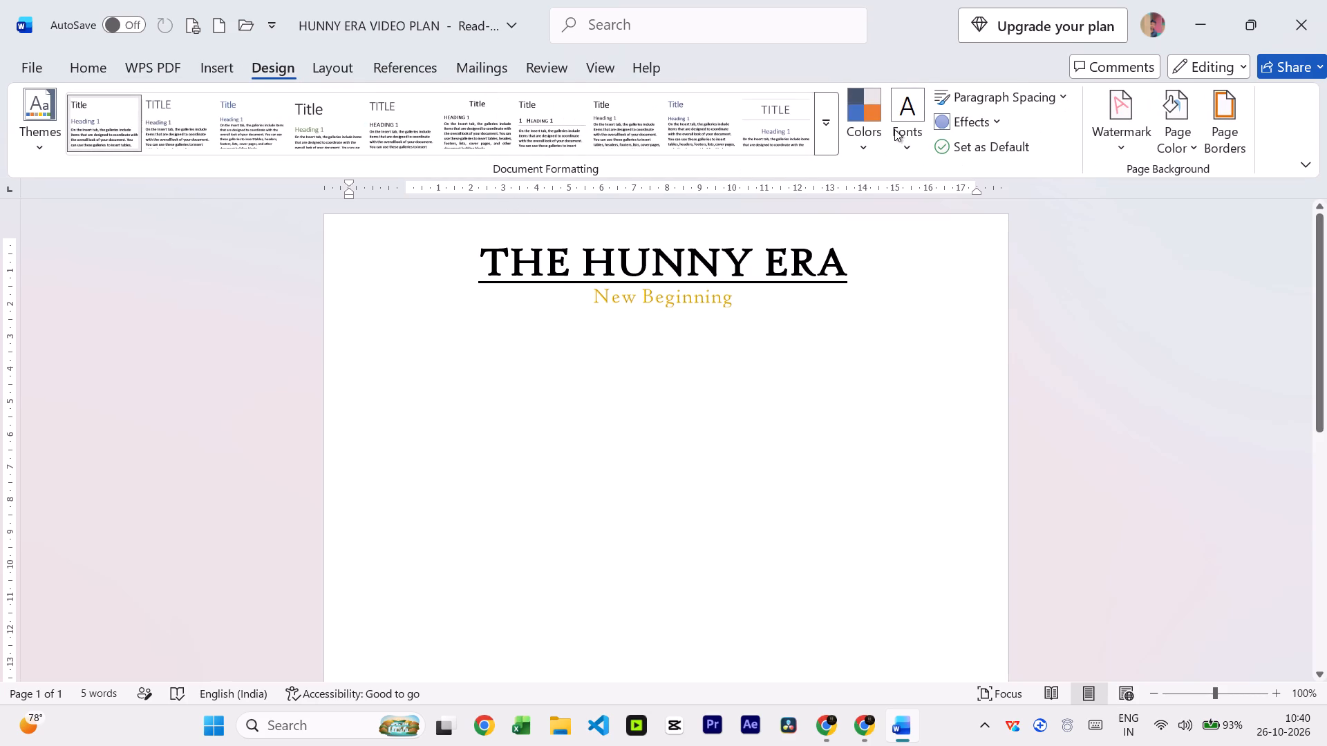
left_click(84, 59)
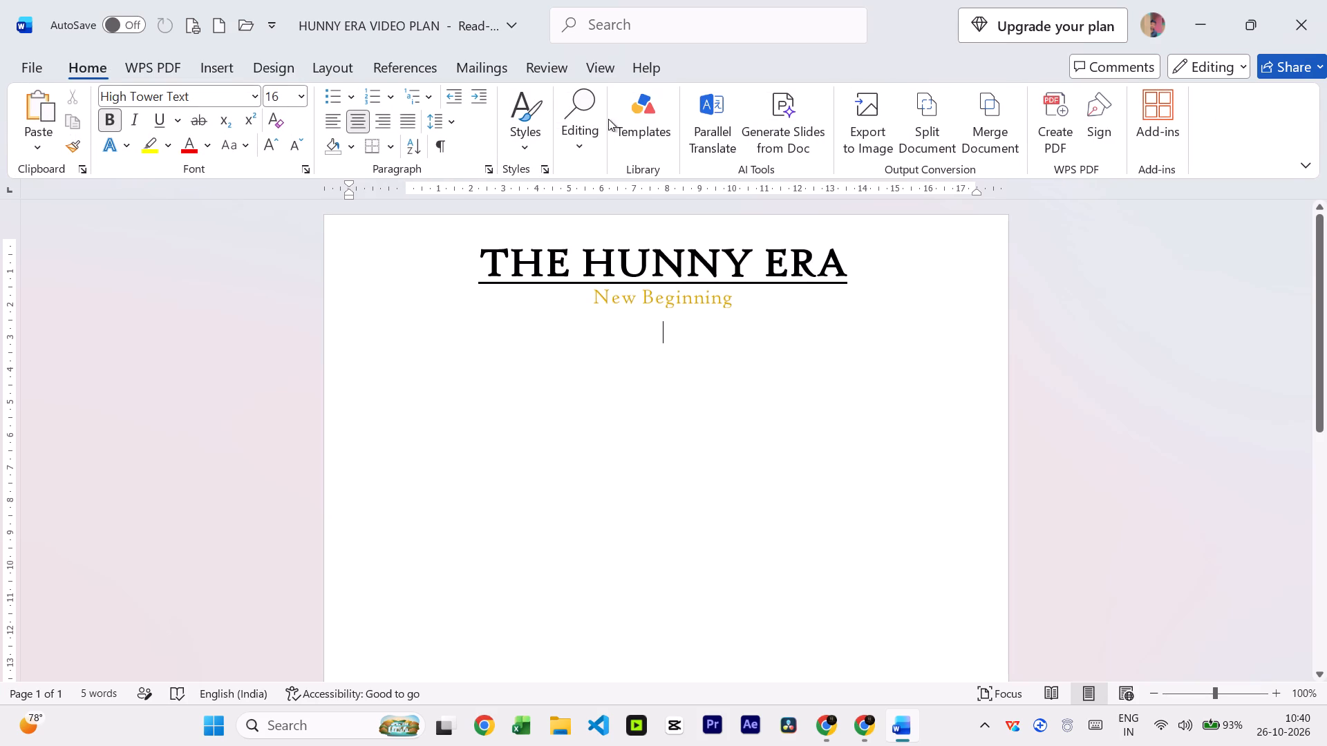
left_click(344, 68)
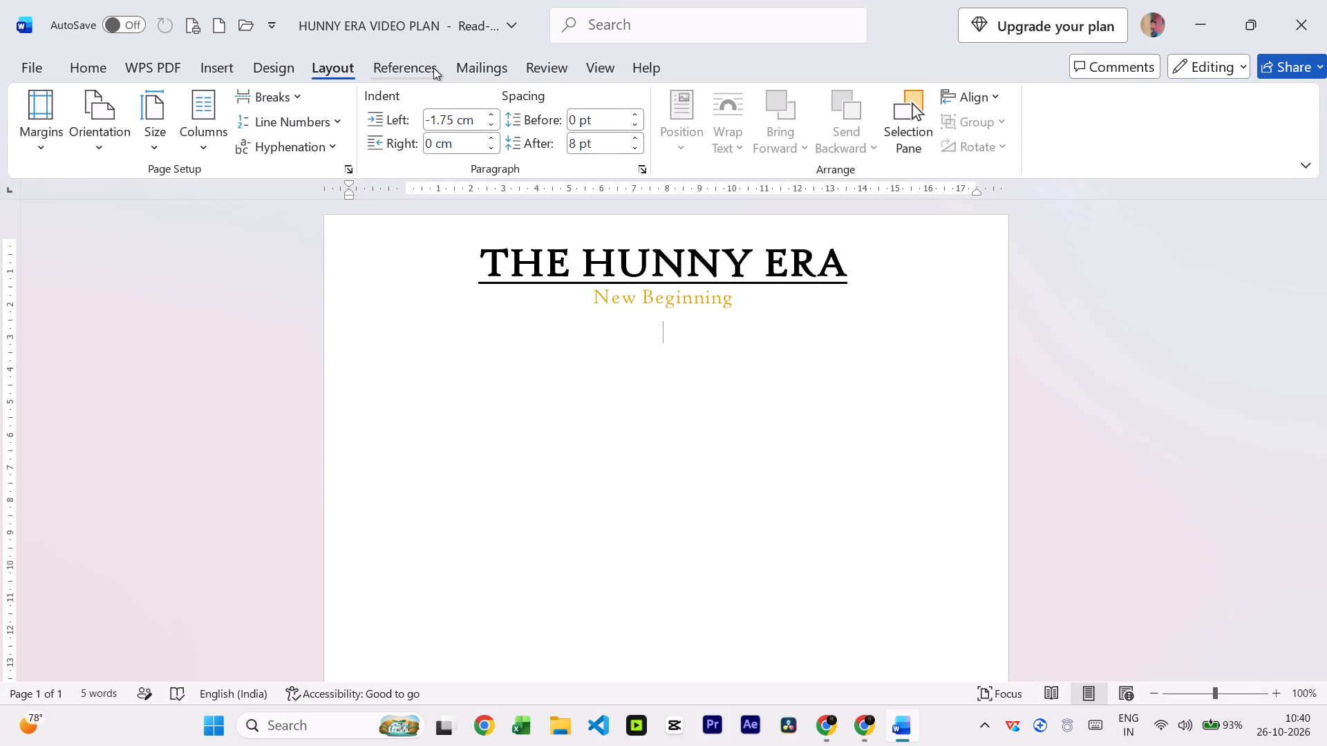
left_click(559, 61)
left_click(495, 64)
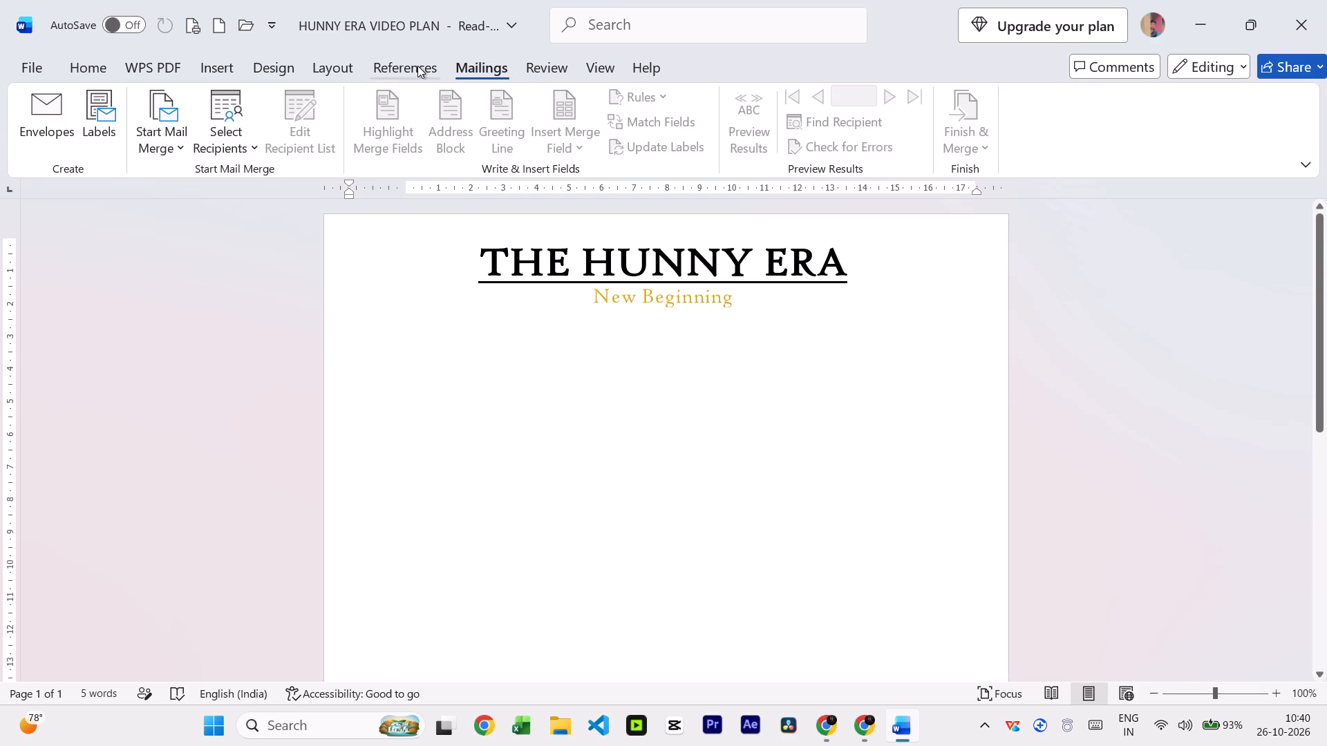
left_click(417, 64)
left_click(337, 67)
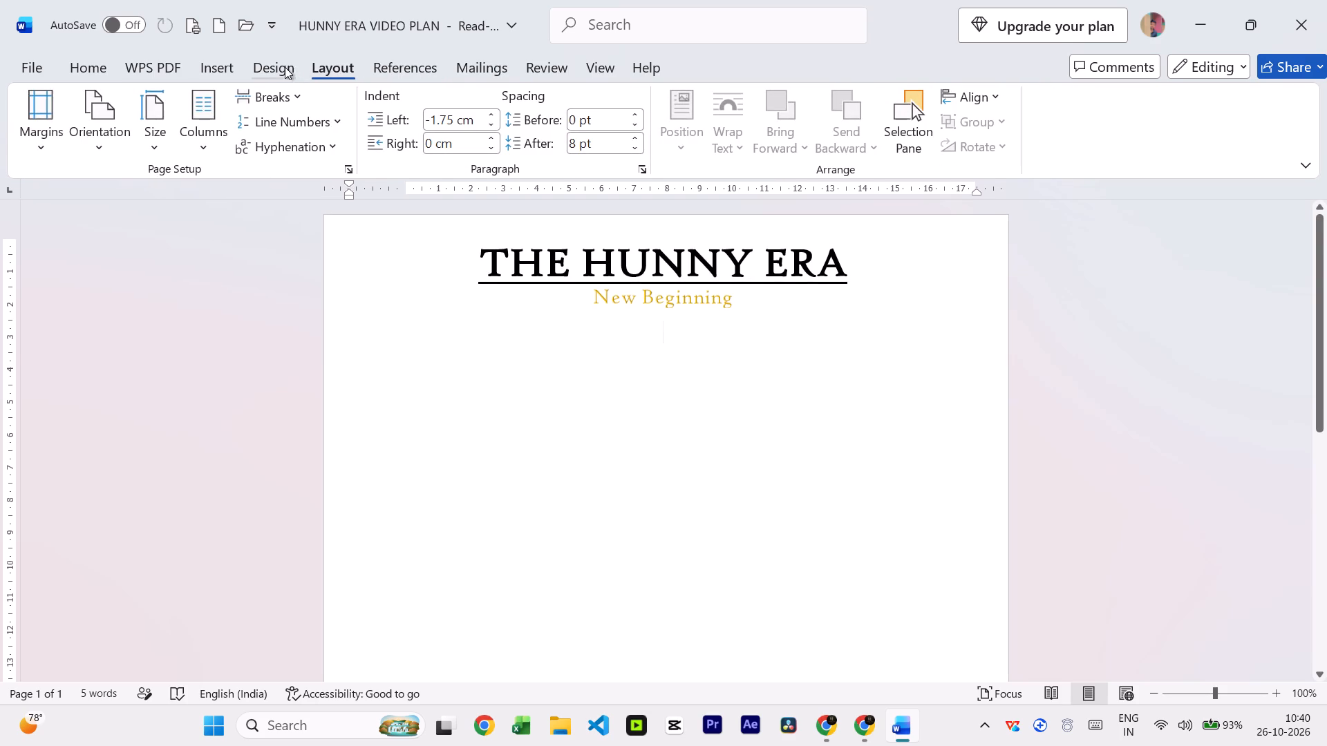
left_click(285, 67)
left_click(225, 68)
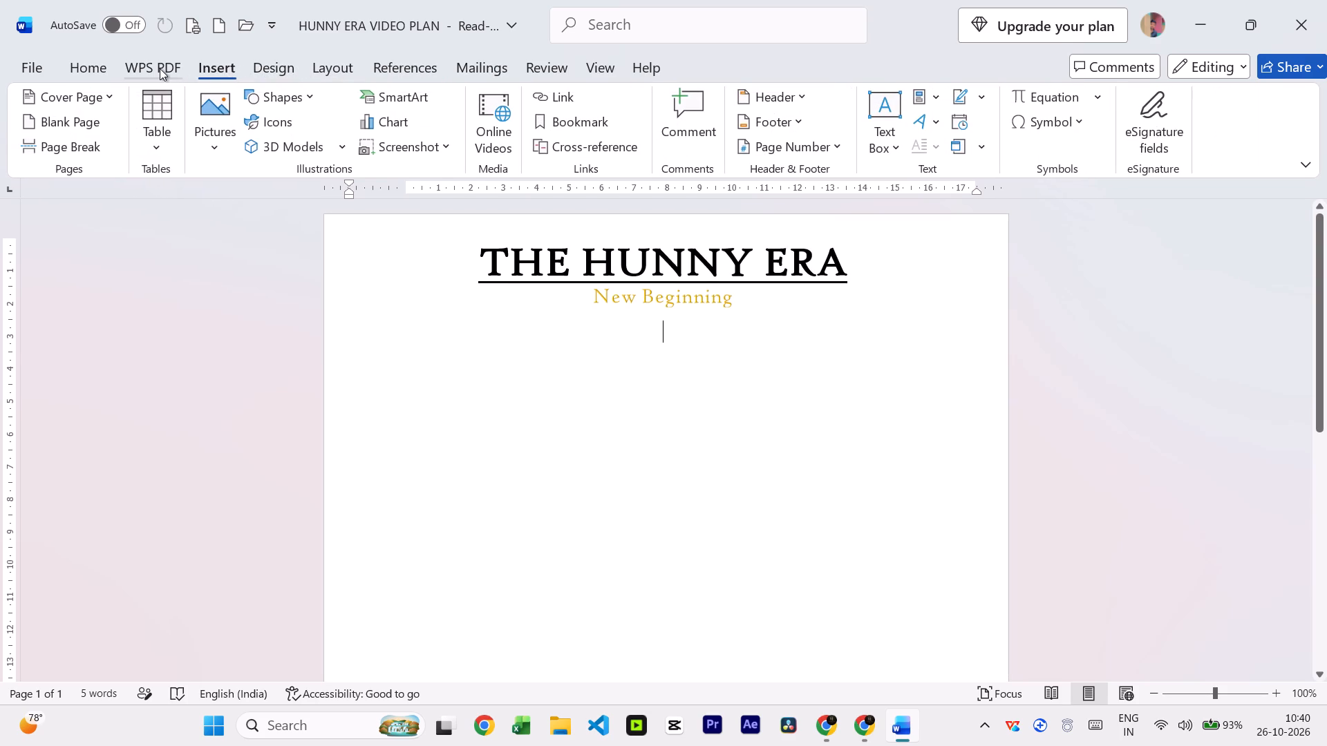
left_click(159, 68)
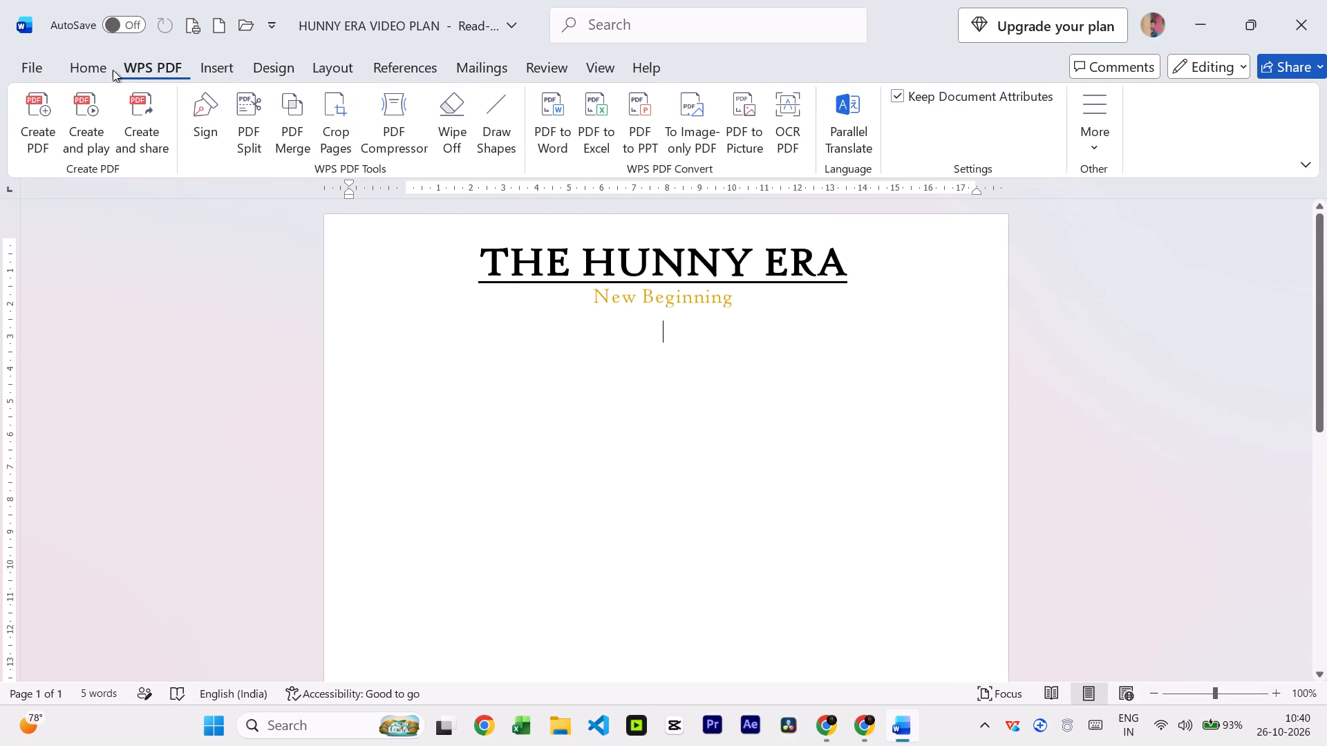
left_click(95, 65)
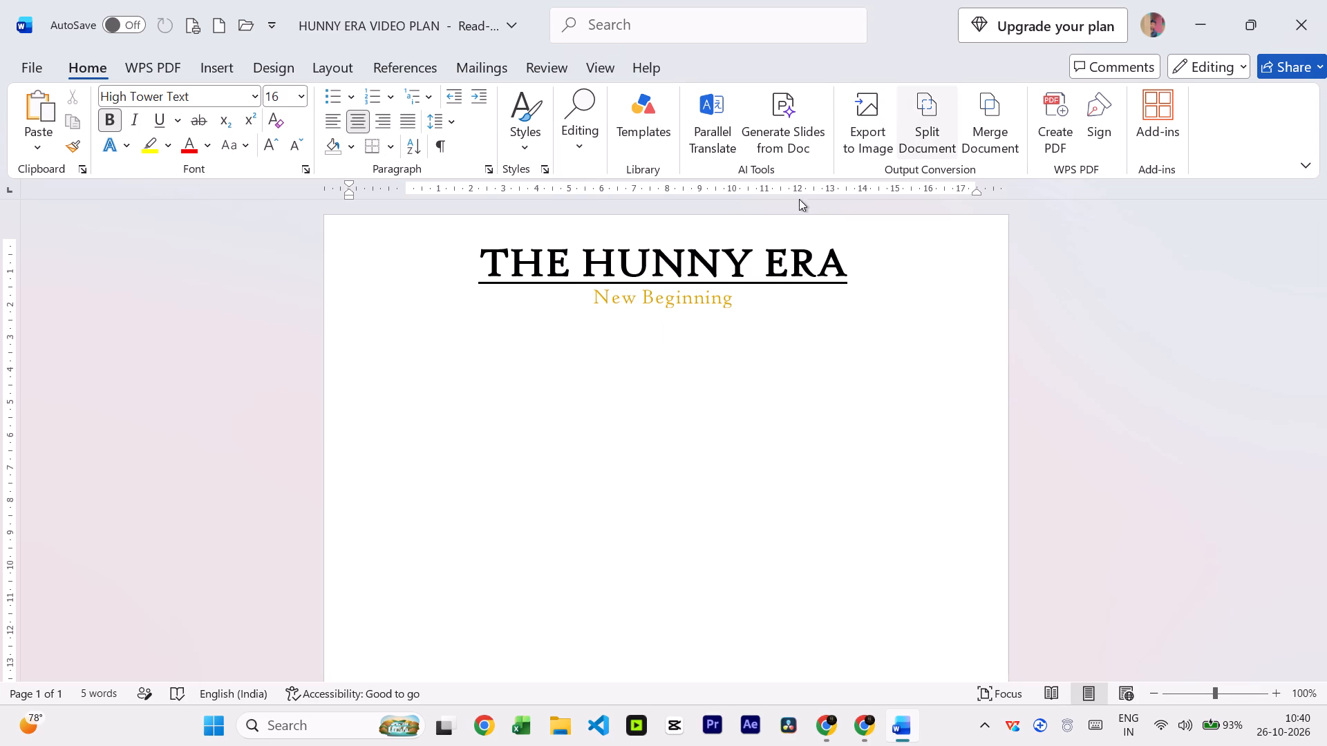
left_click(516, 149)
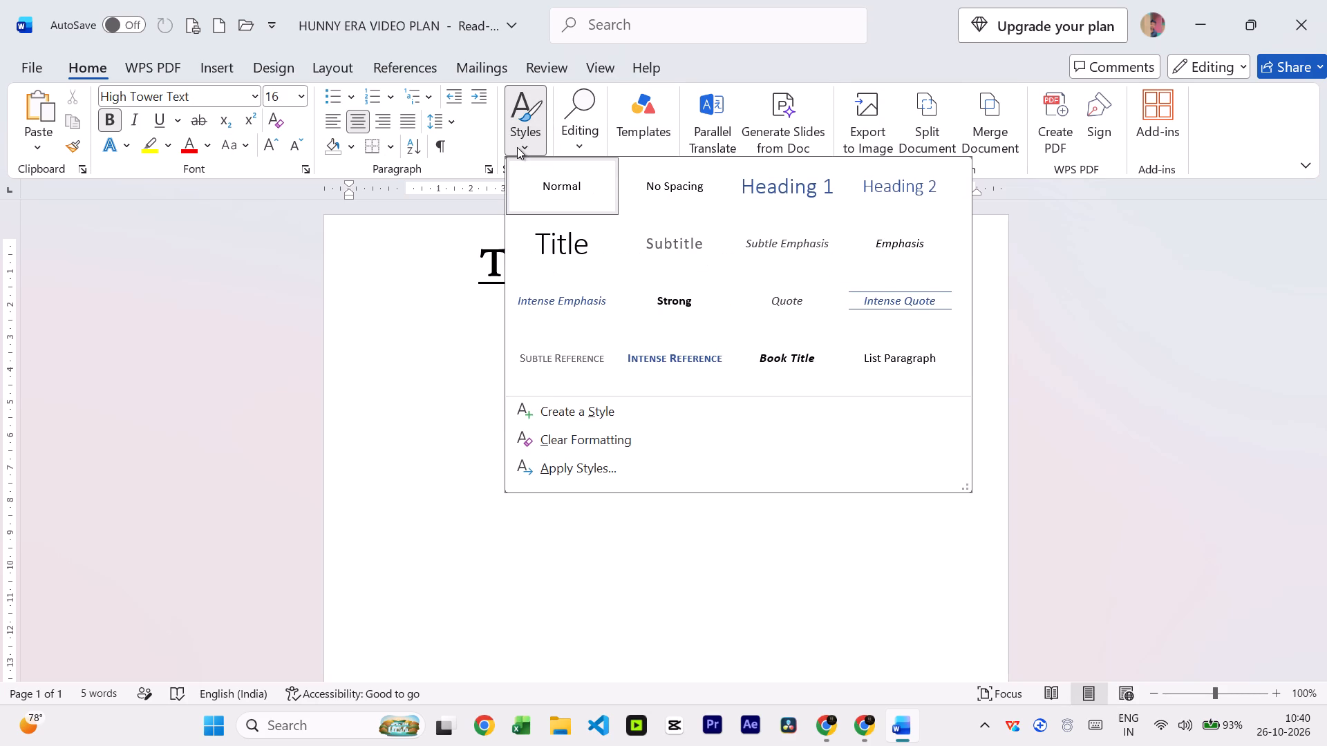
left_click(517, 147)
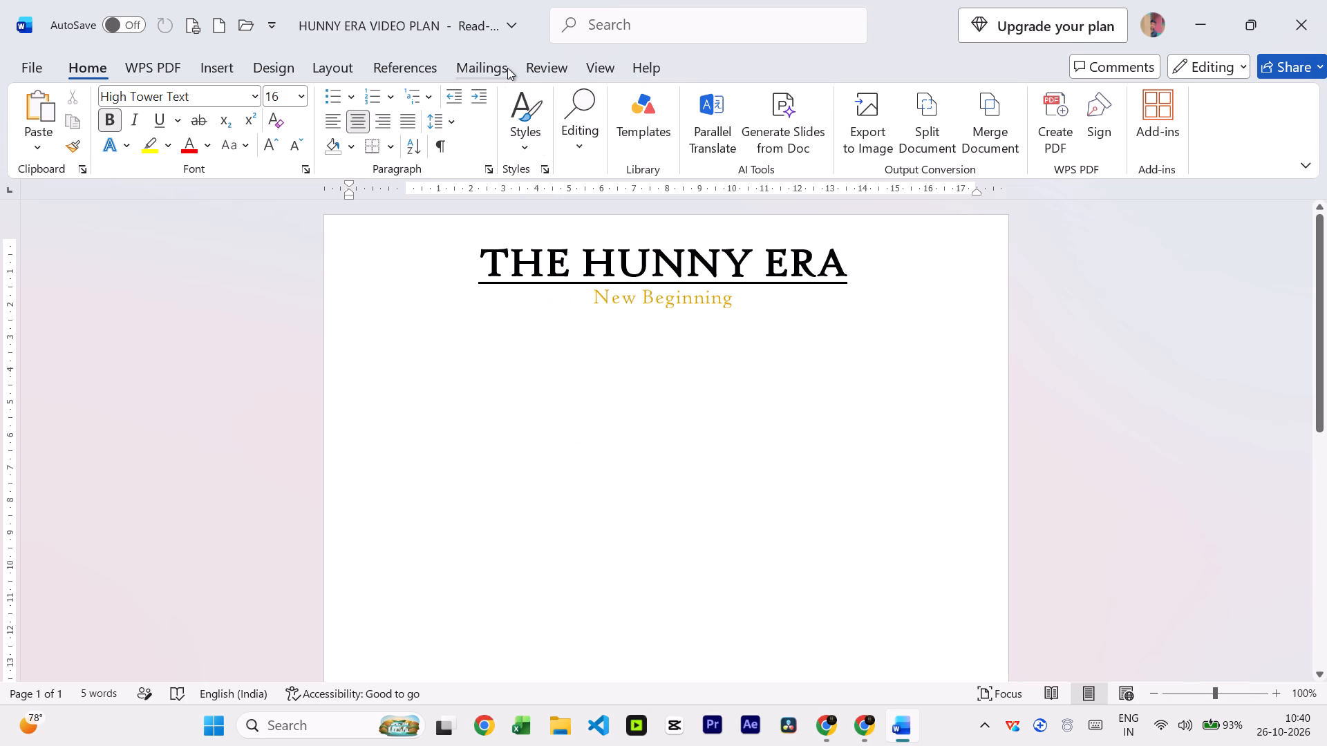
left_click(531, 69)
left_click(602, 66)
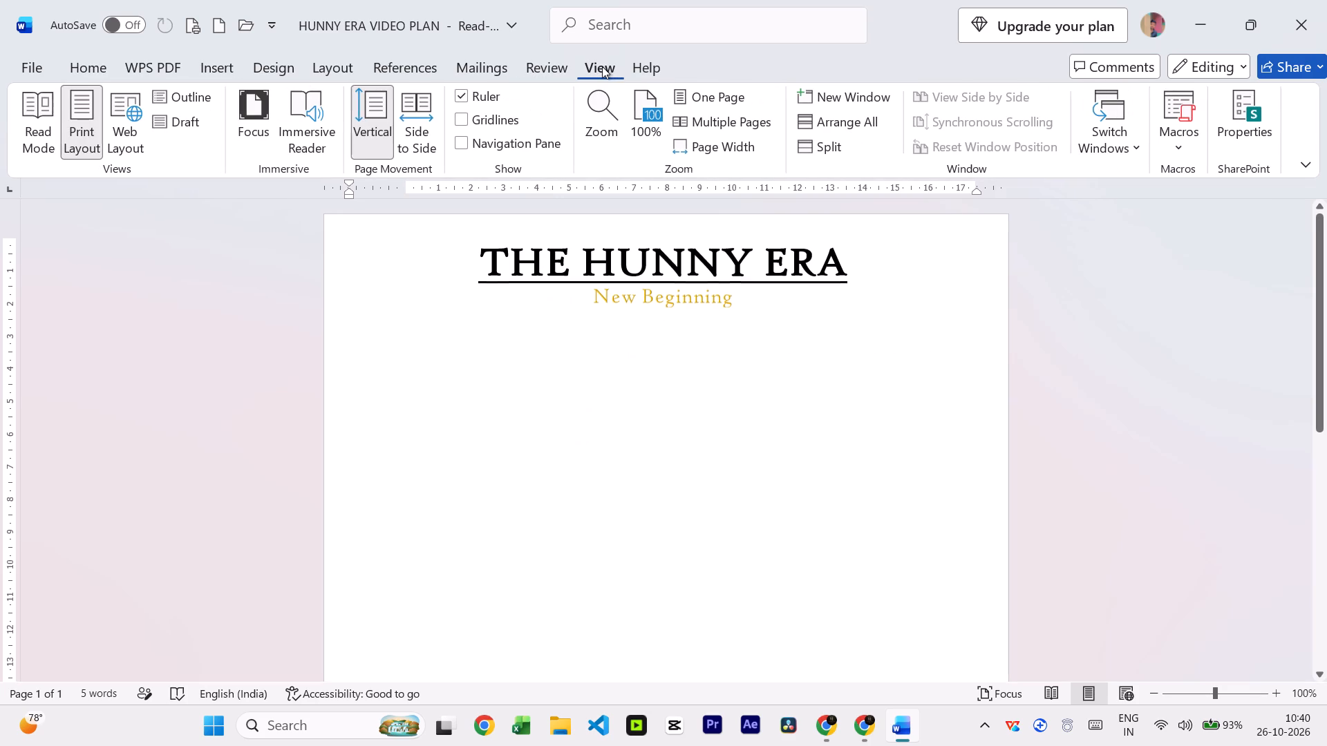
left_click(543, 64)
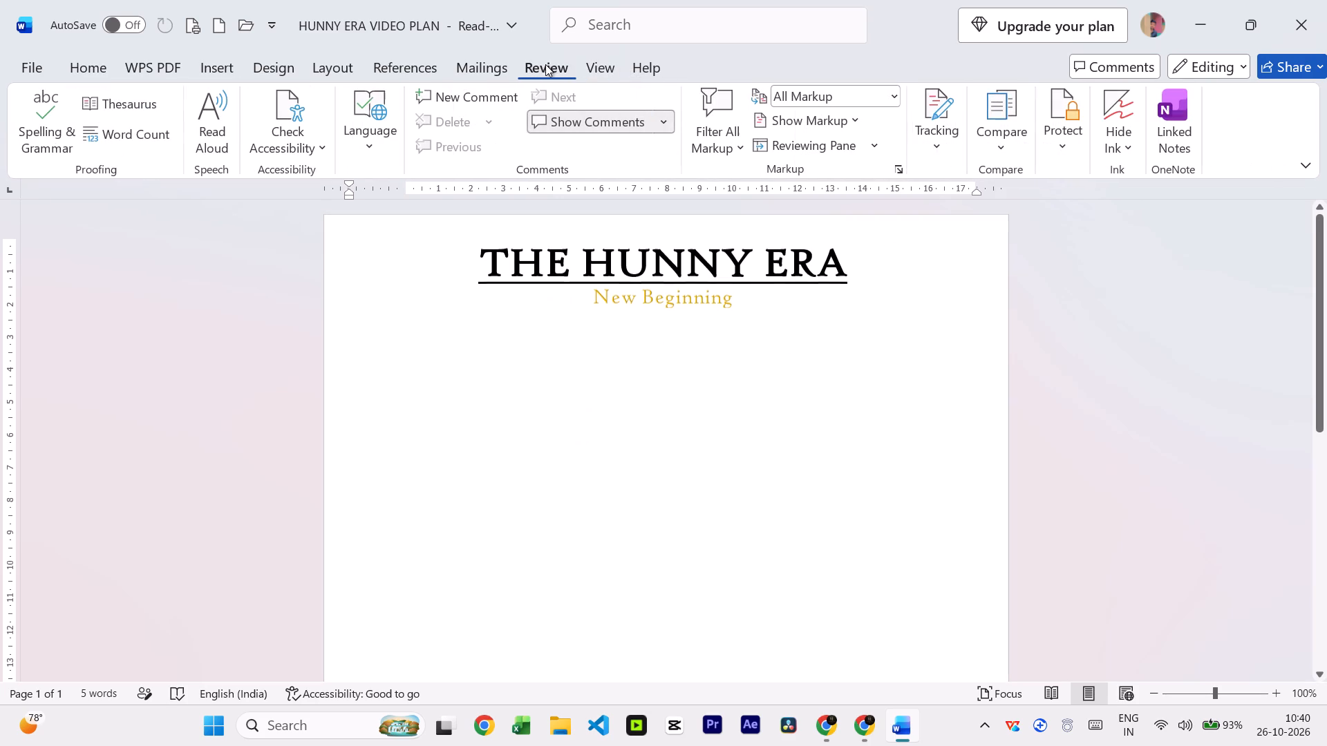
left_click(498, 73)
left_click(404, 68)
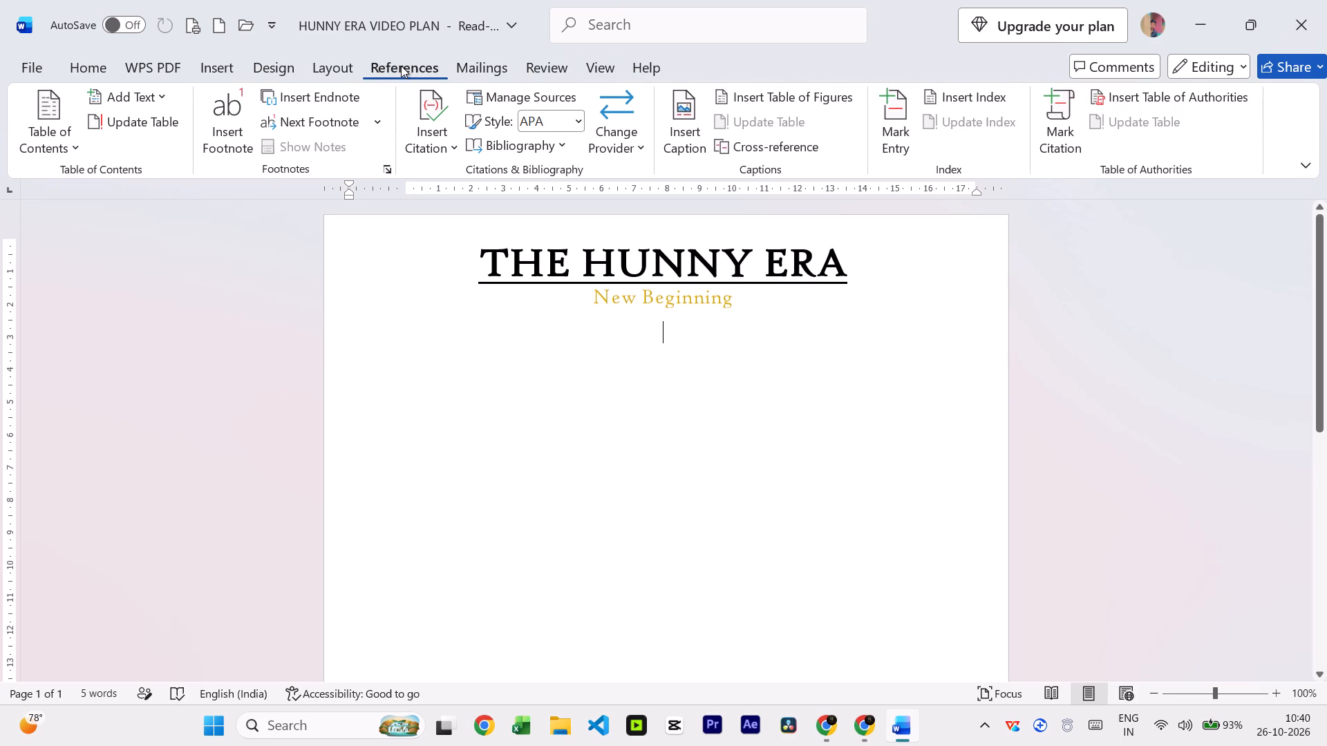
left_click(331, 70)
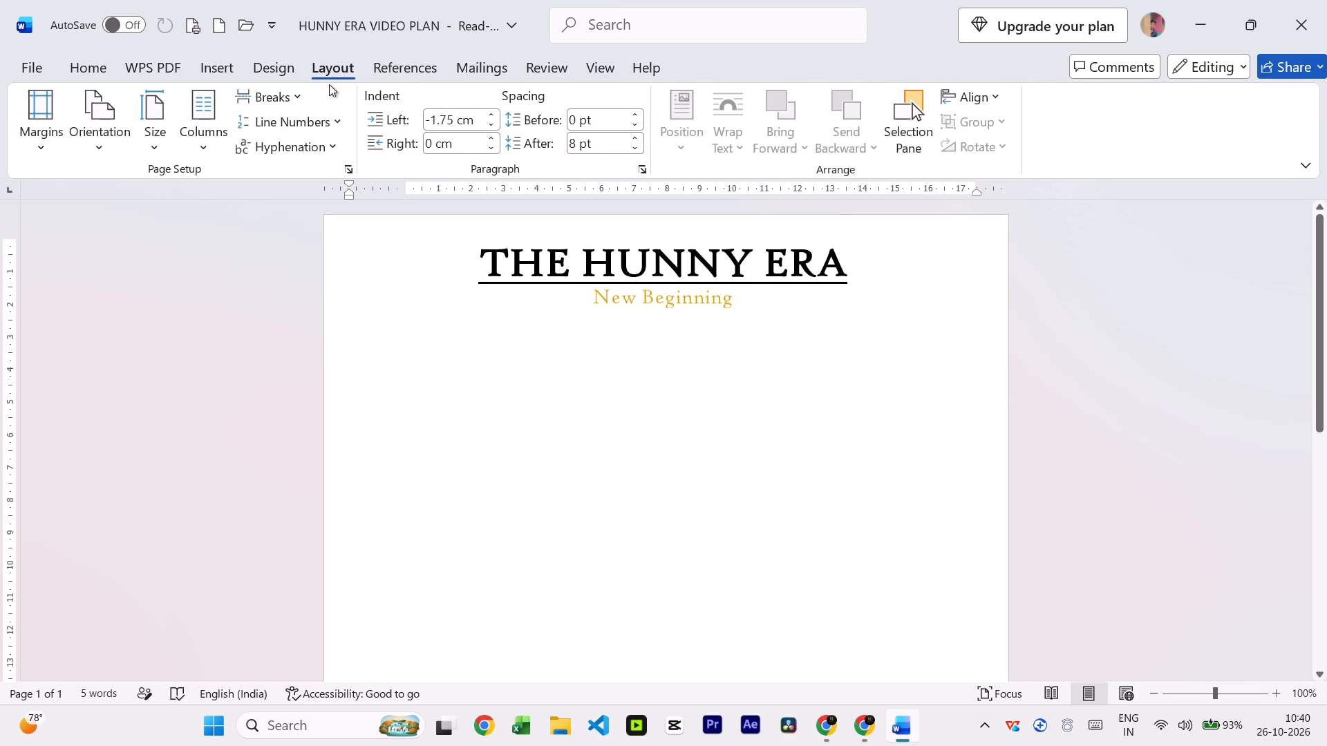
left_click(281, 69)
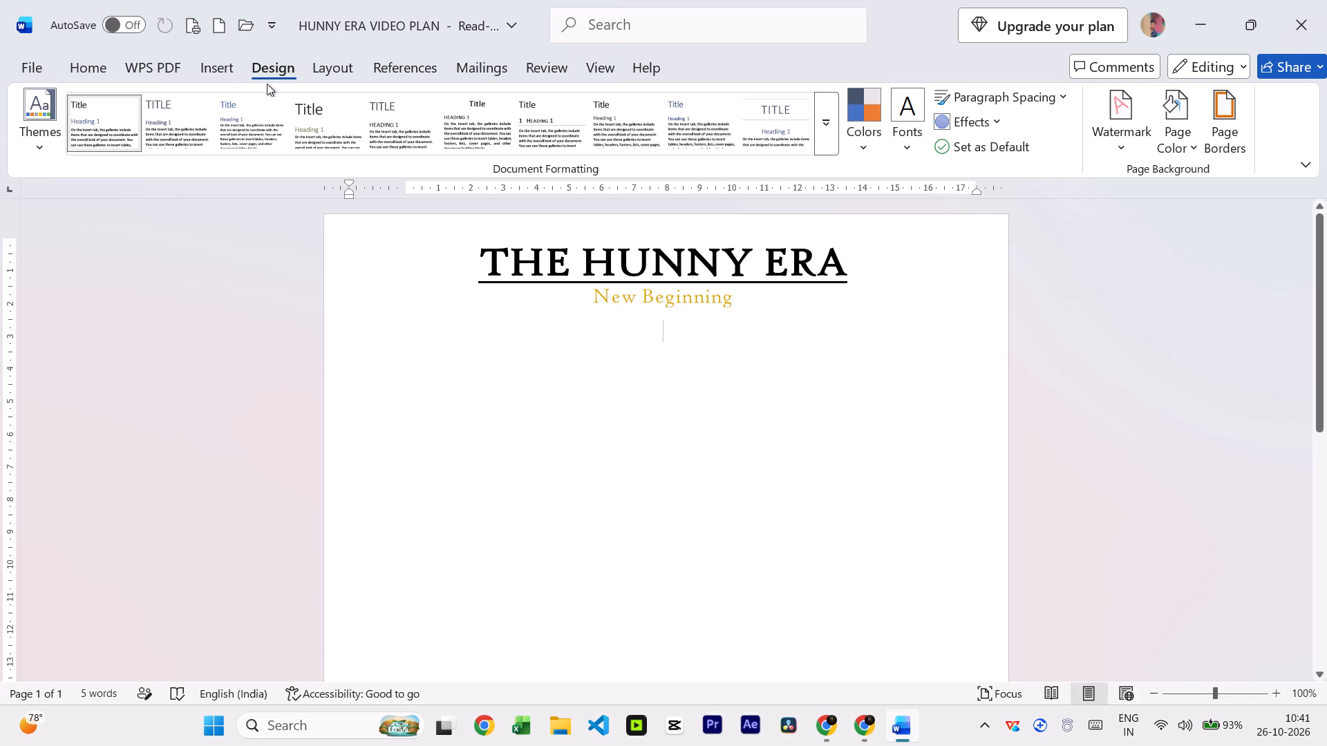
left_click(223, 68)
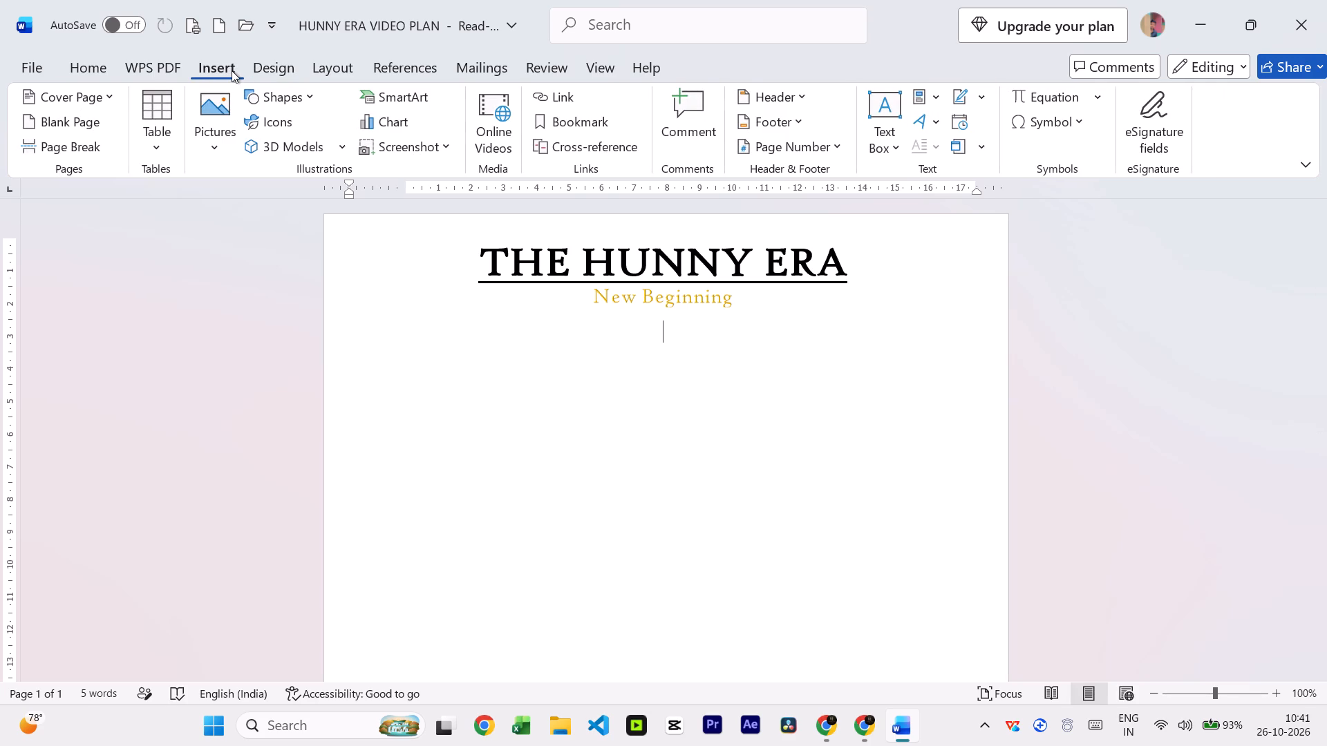
left_click(138, 66)
key("alt+Tab")
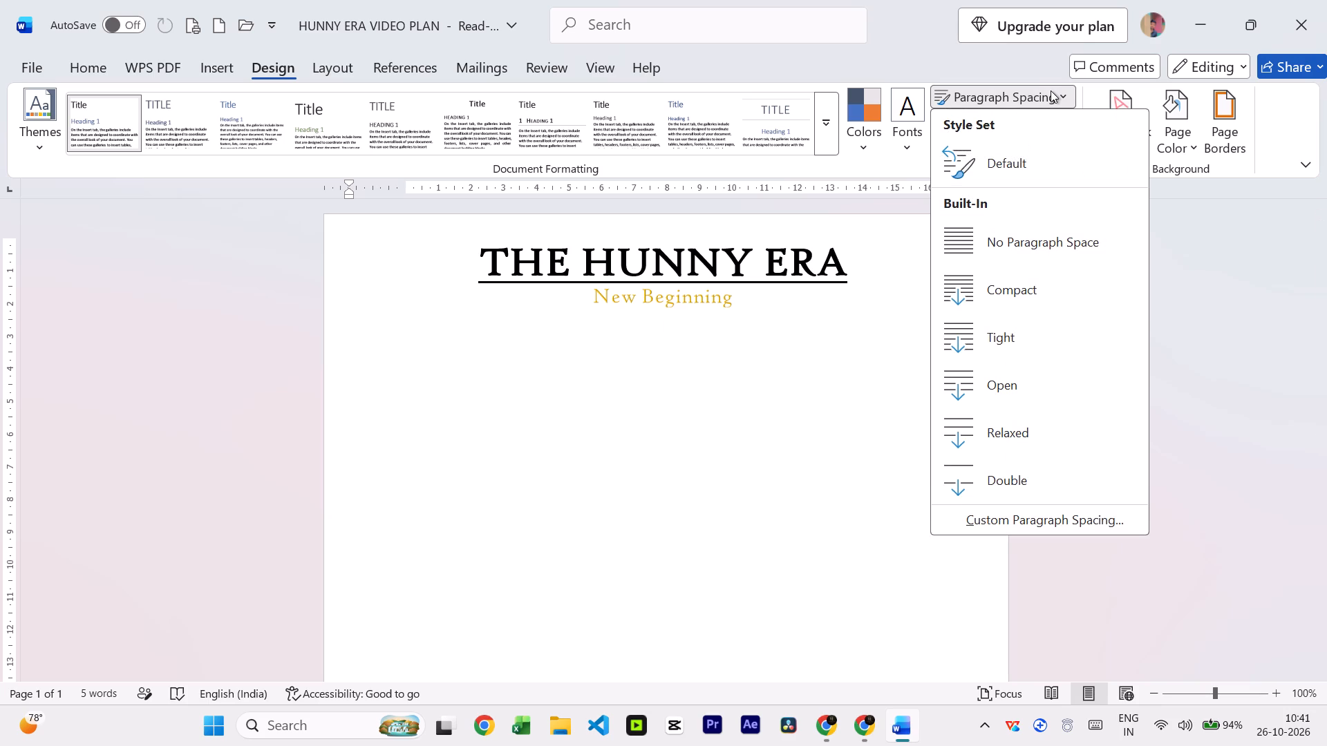
left_click(1038, 250)
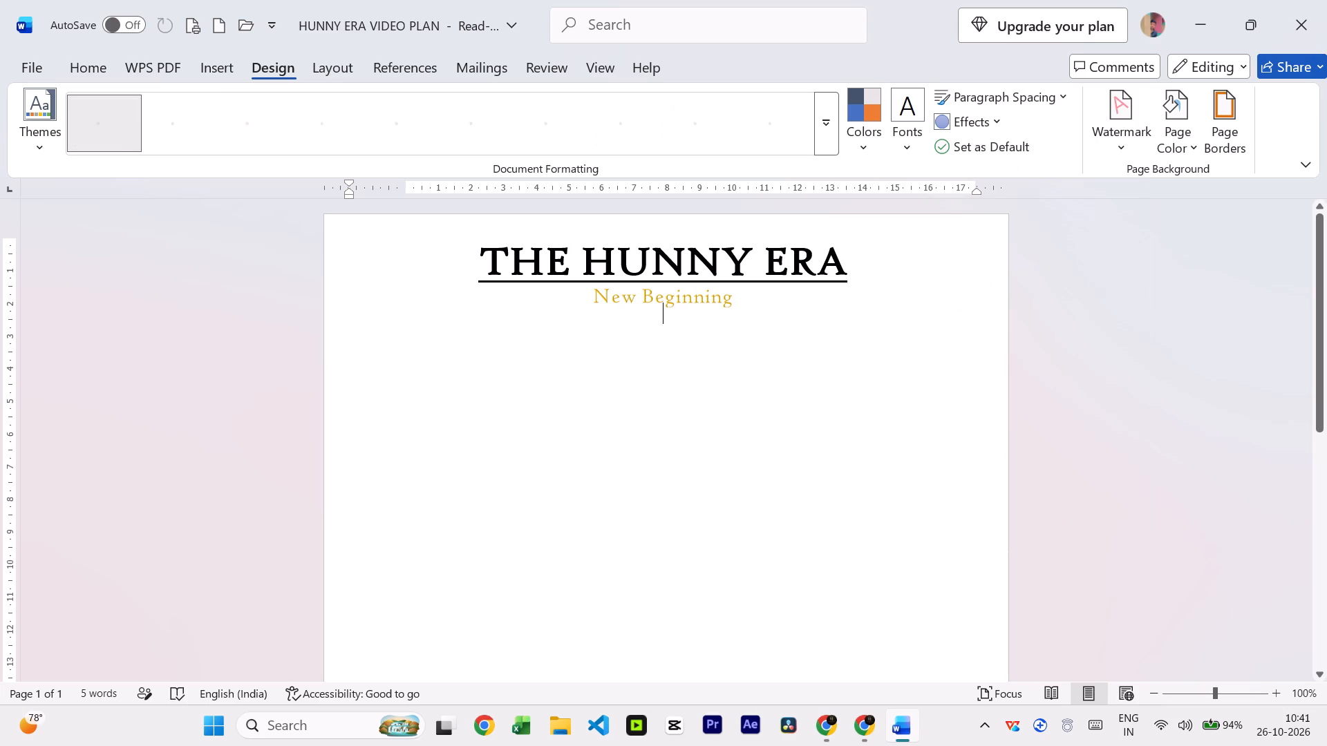
Add one blank line below the New Beginning subtitle, trying the spacing with throwaway letters and deleting them.
left_click(645, 383)
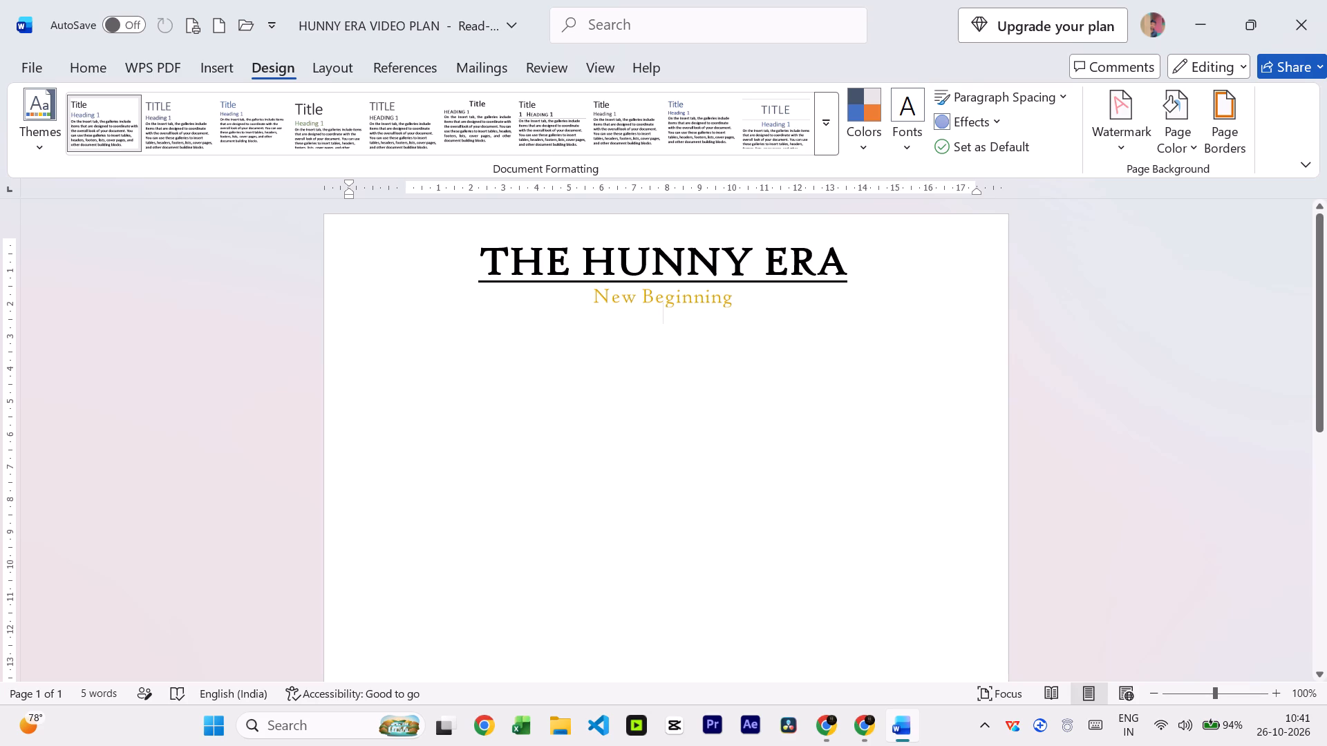
type("gjg")
key("BackSpace")
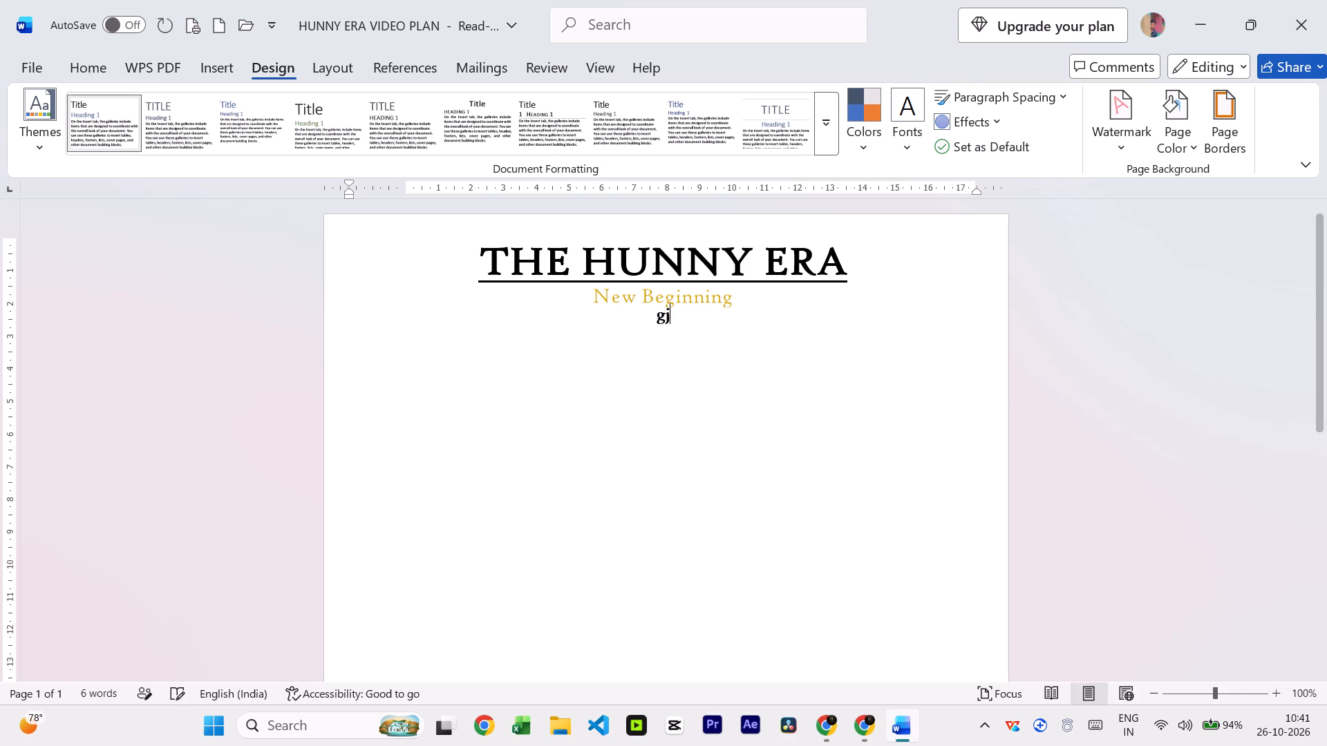
key("BackSpace")
key("BackSpace")
key("Return")
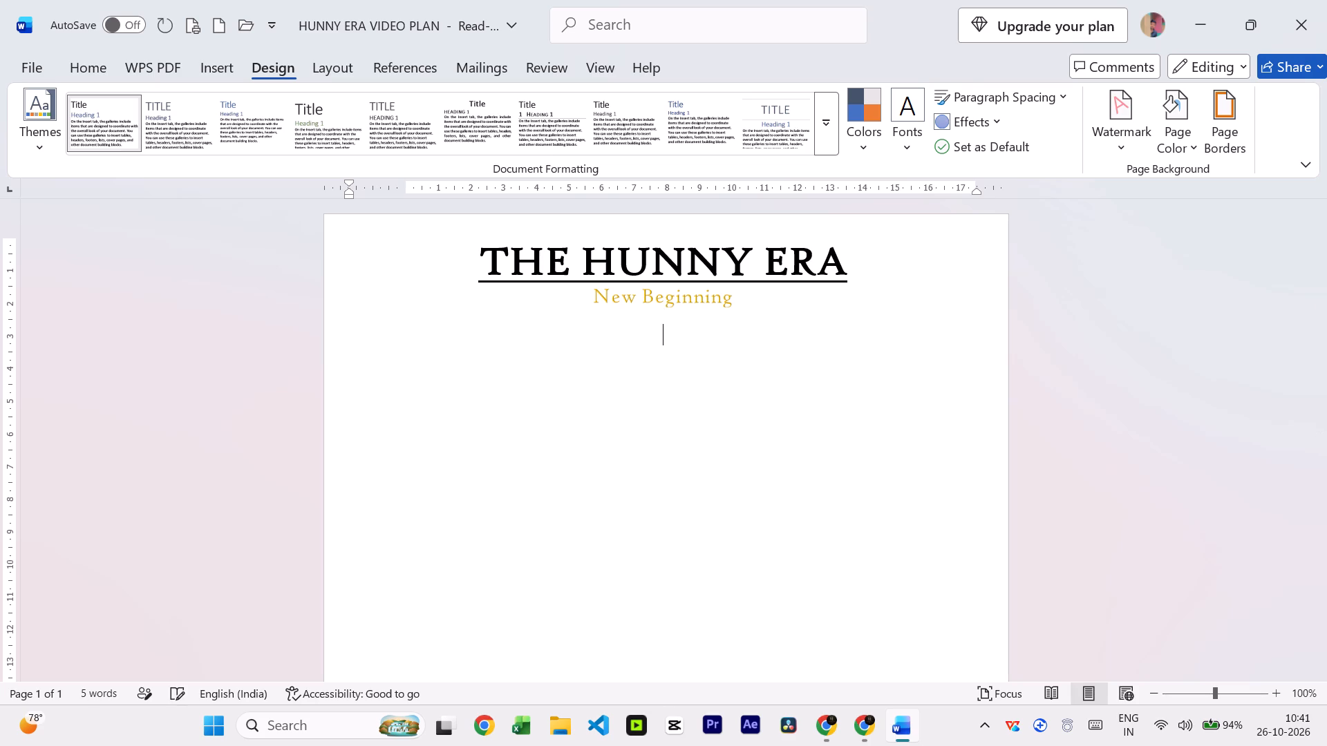
type("jh")
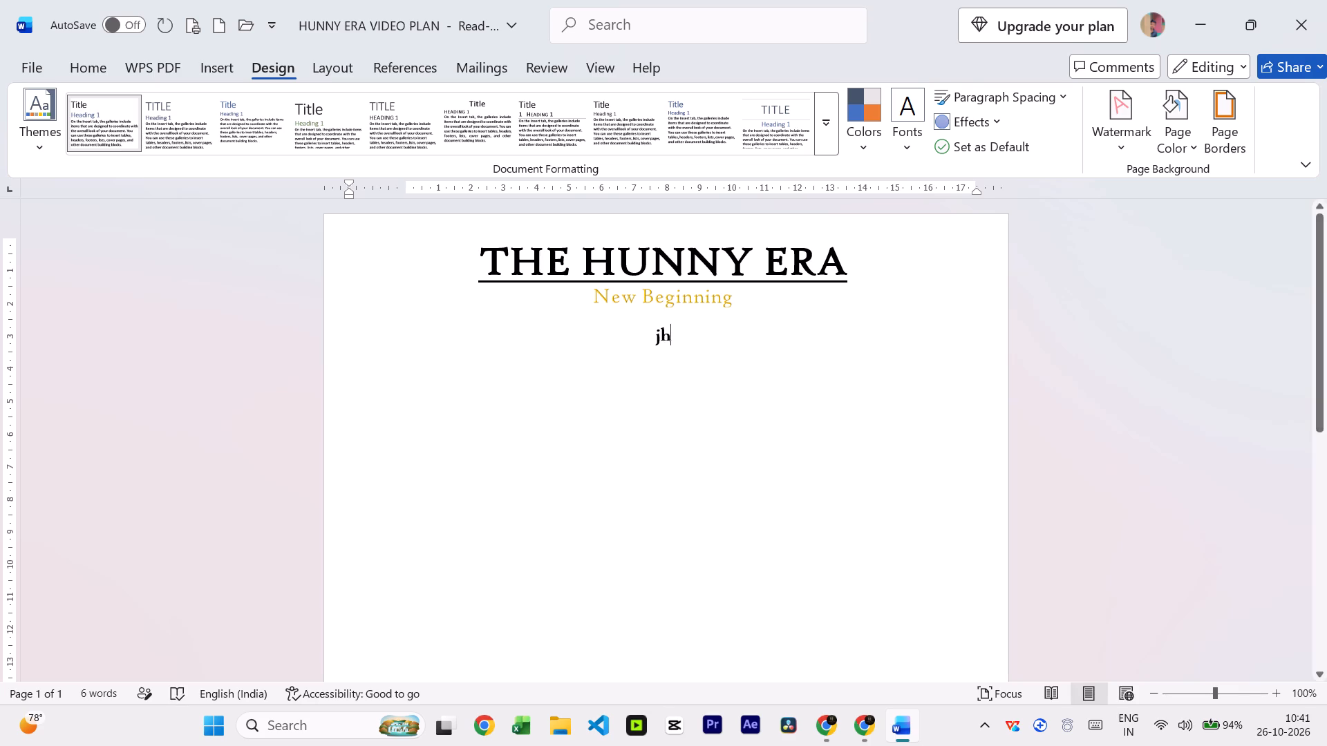
key("BackSpace")
key("BackSpace")
left_click_drag(654, 338, 650, 212)
left_click(642, 394)
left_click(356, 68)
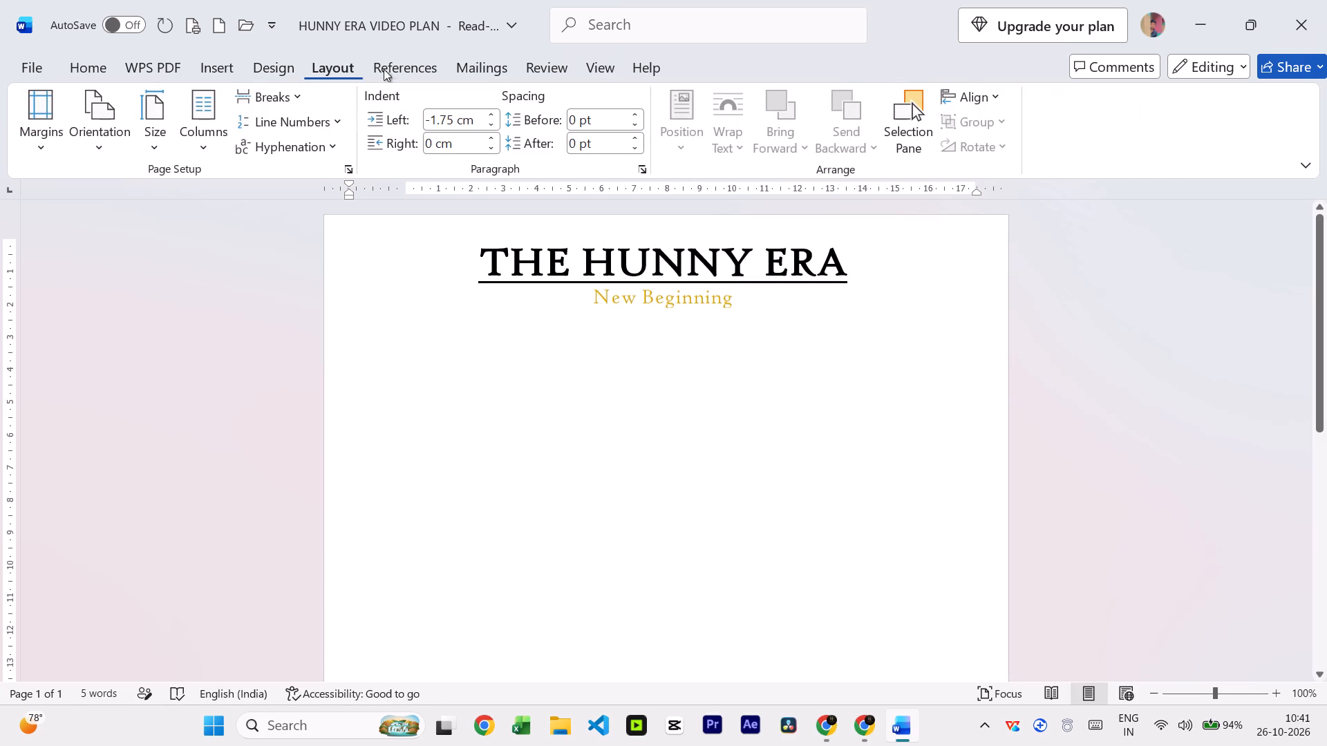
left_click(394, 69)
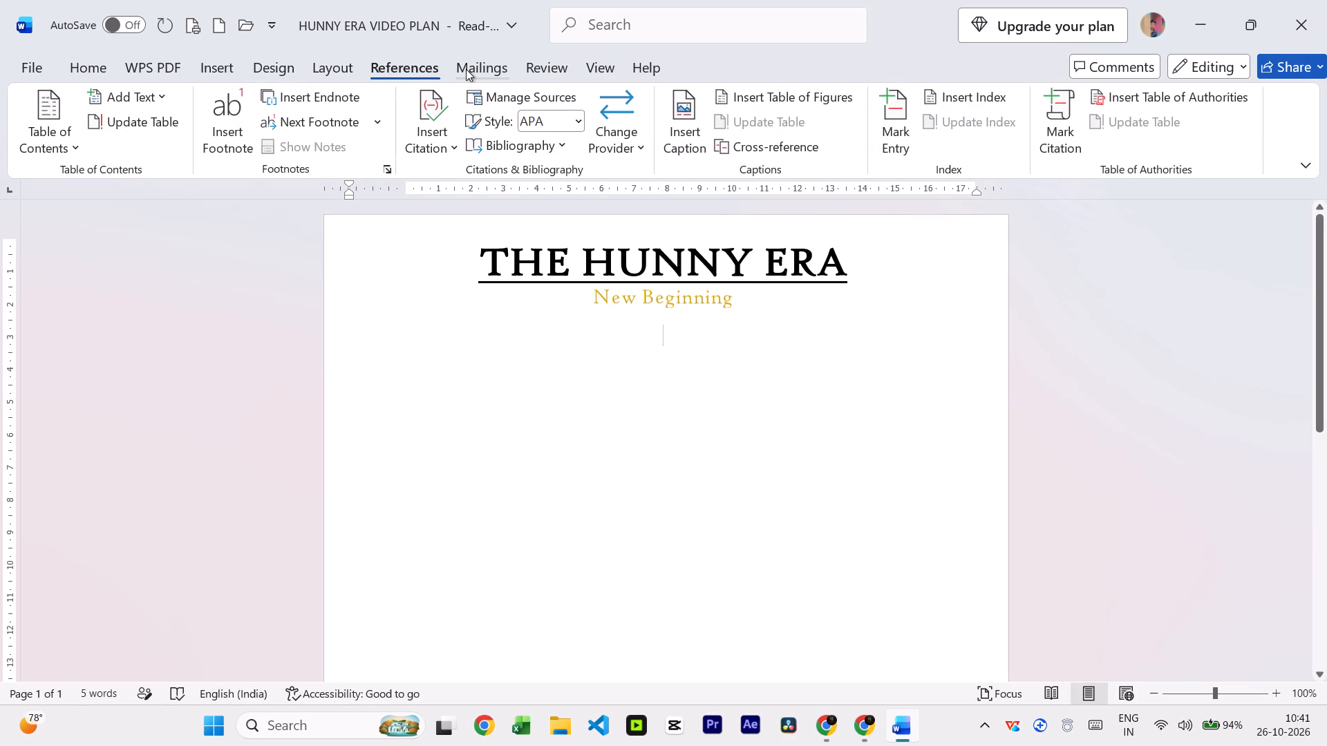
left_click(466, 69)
Draw a straight line shape about 19.7 cm wide across the page below the New Beginning subtitle.
left_click(217, 65)
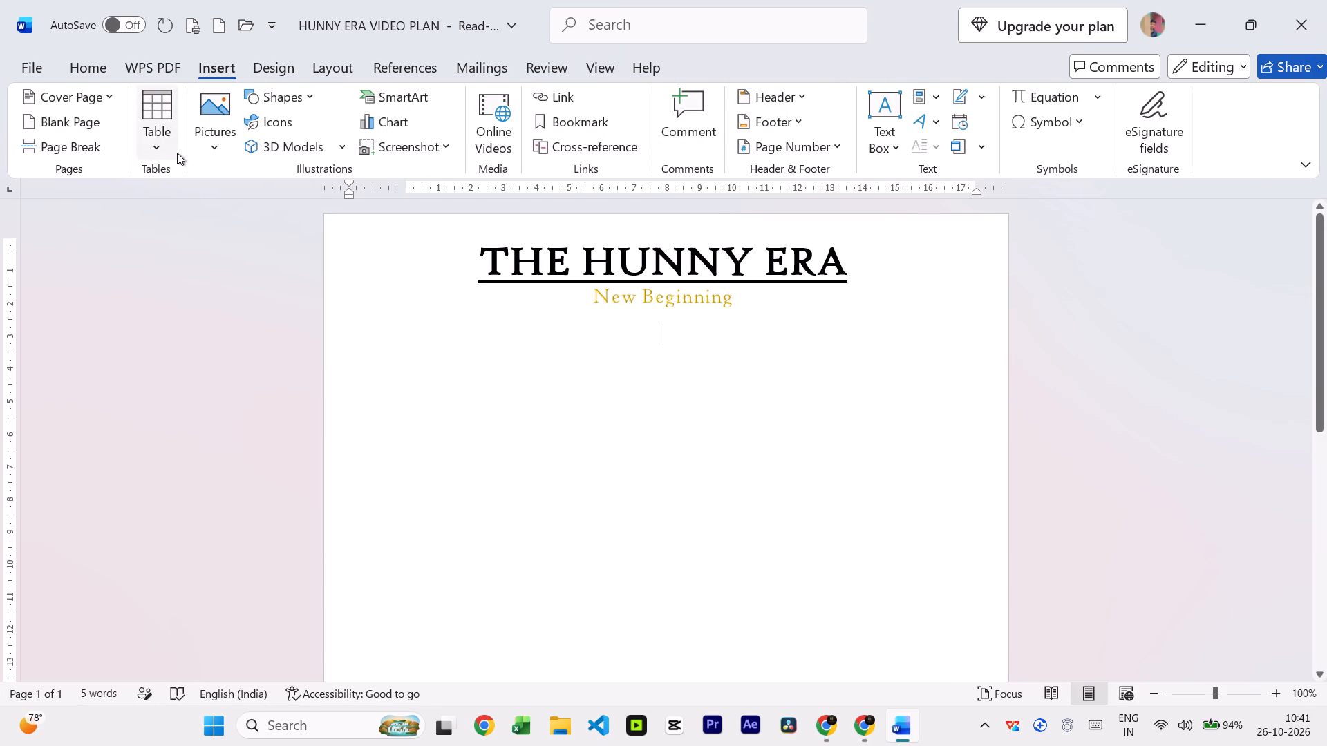
left_click(297, 102)
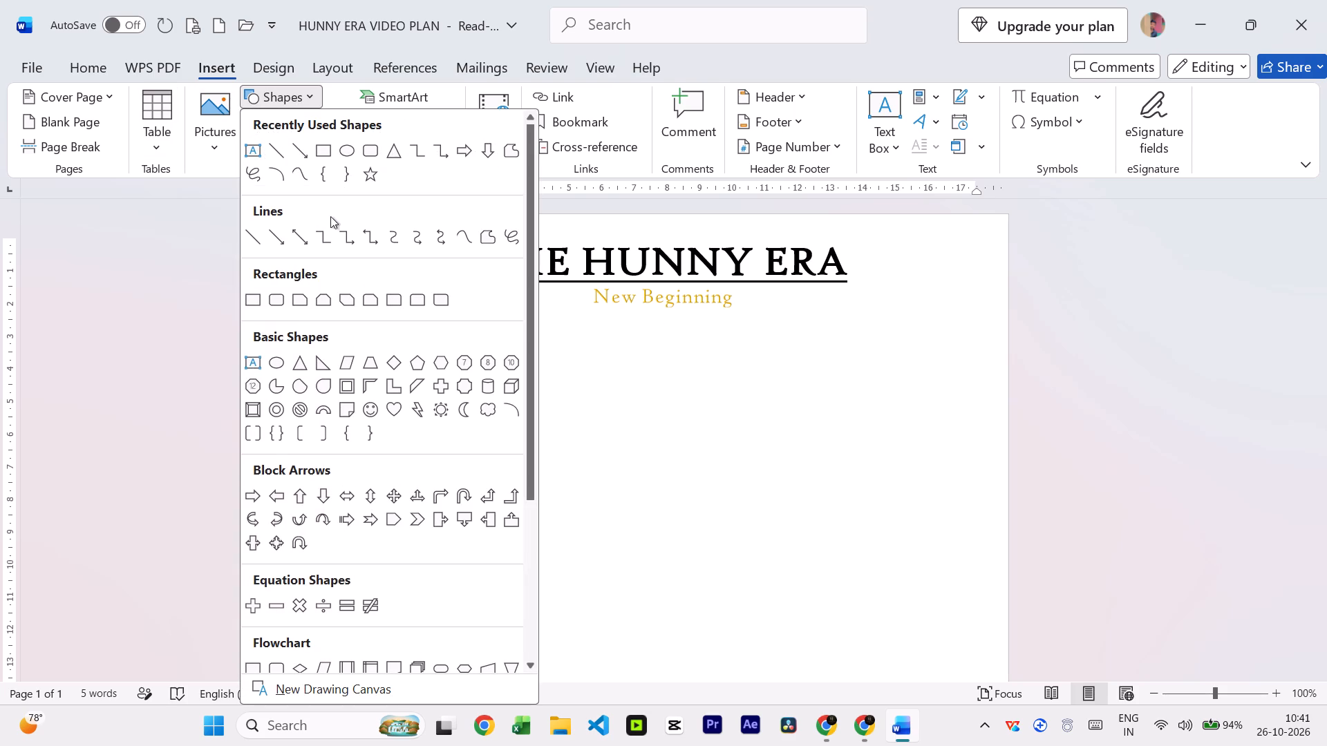
left_click(274, 157)
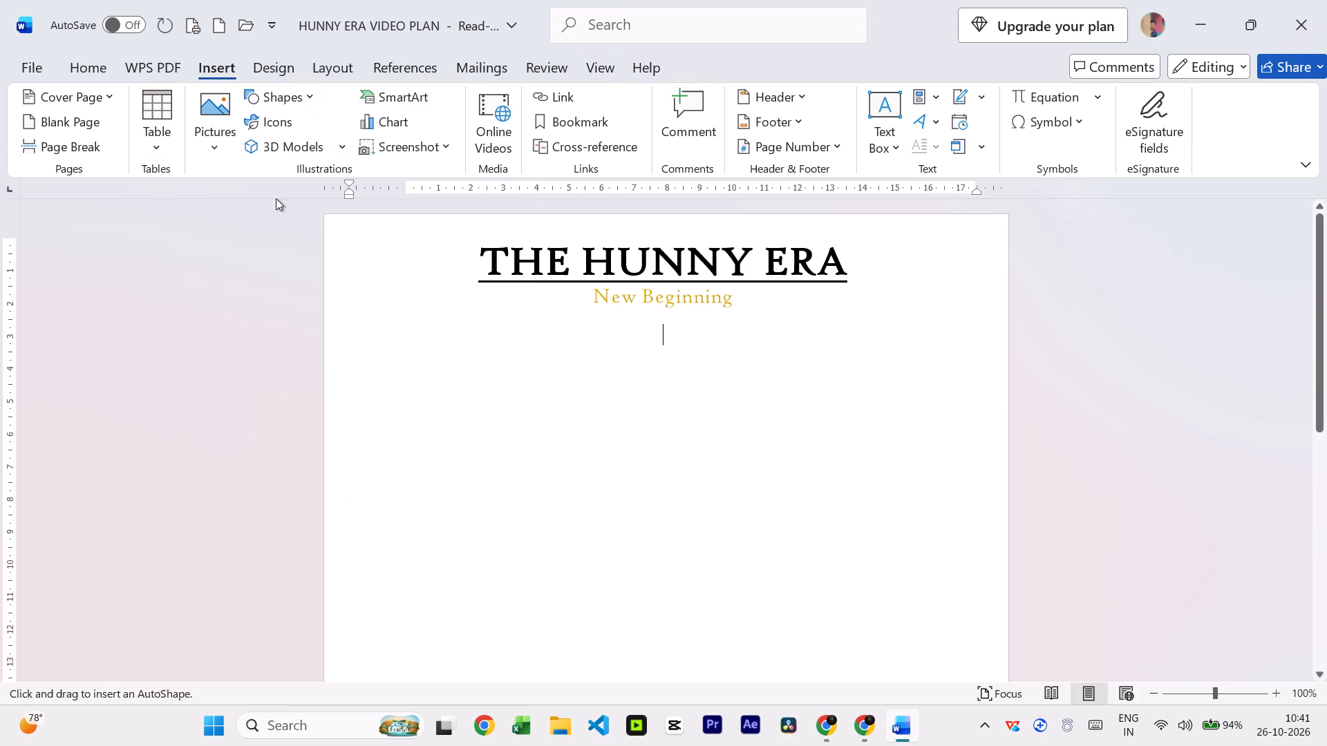
left_click_drag(349, 341, 350, 345, "ctrl")
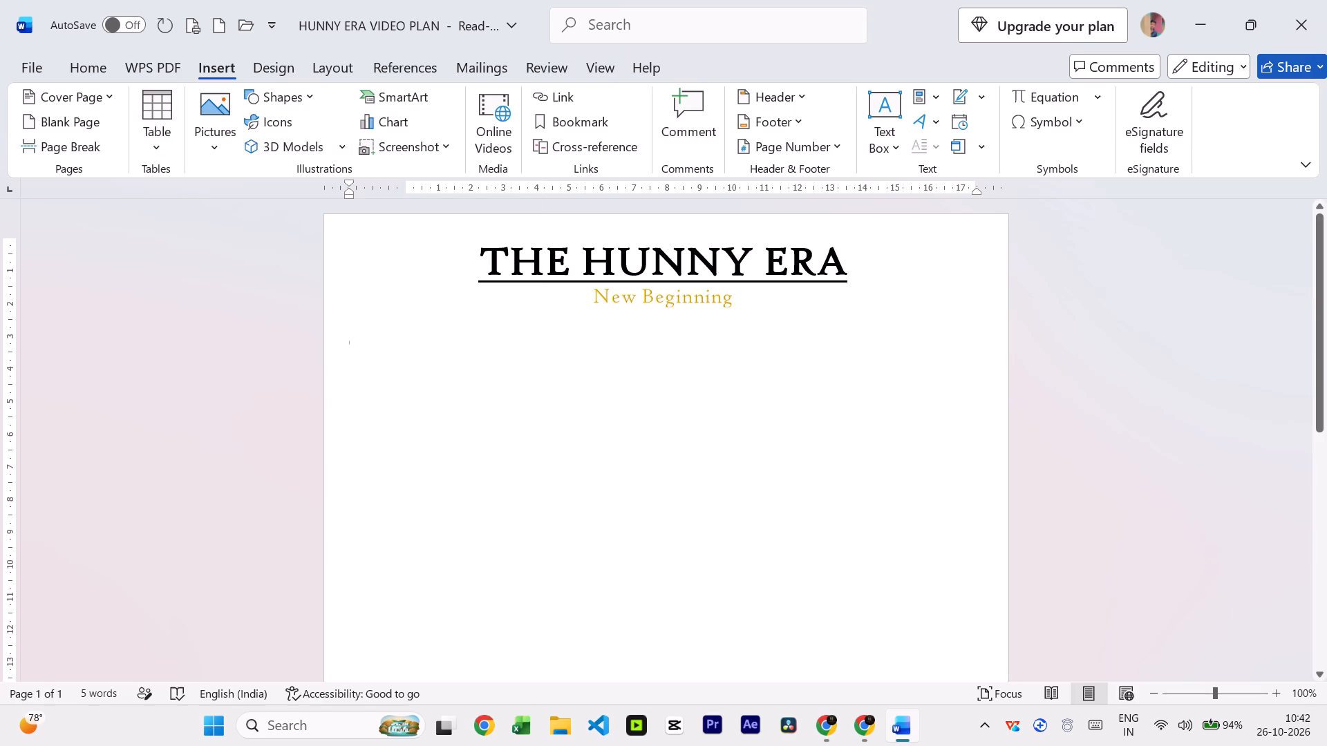
left_click_drag(350, 345, 849, 349, "ctrl")
left_click_drag(849, 349, 979, 345, "ctrl")
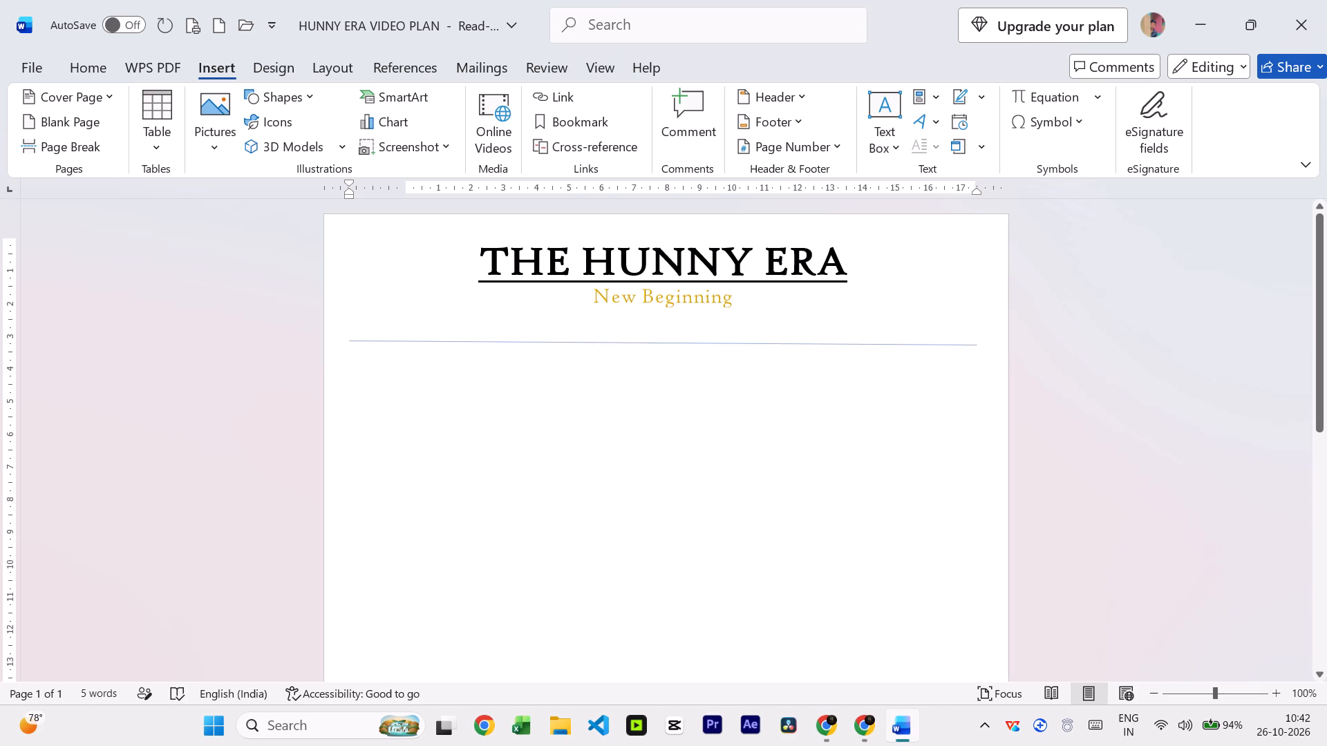
left_click_drag(979, 345, 993, 347, "ctrl")
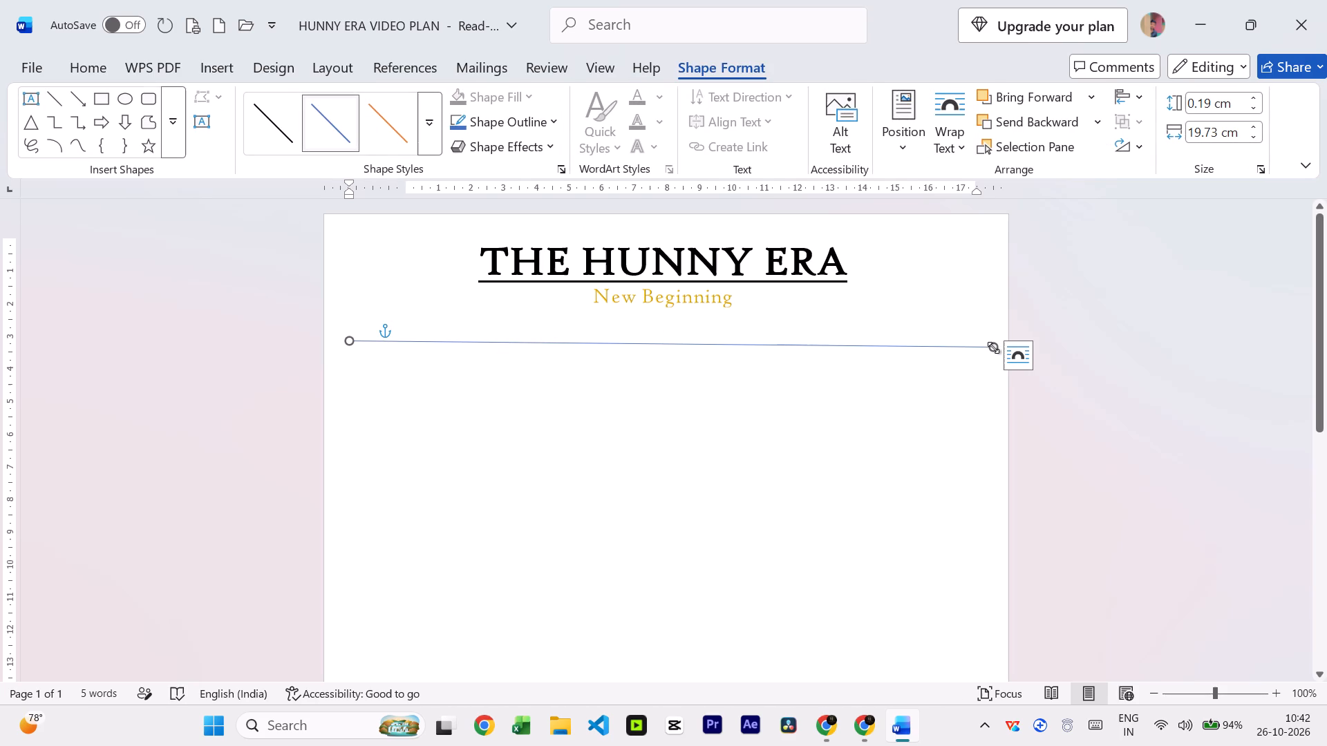
Stretch the line symmetrically to both page edges, level it to nearly horizontal, and deselect it.
left_click_drag(993, 347, 1008, 350)
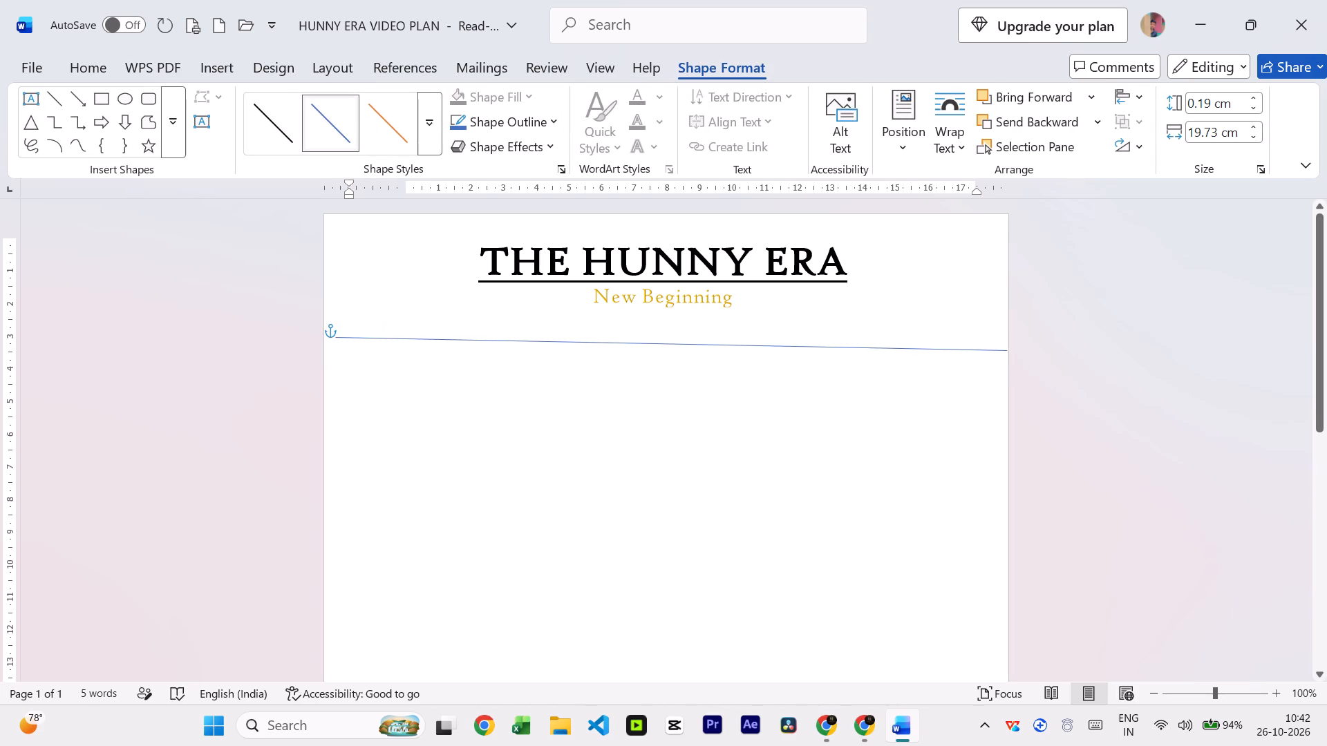
left_click_drag(1008, 350, 1008, 343)
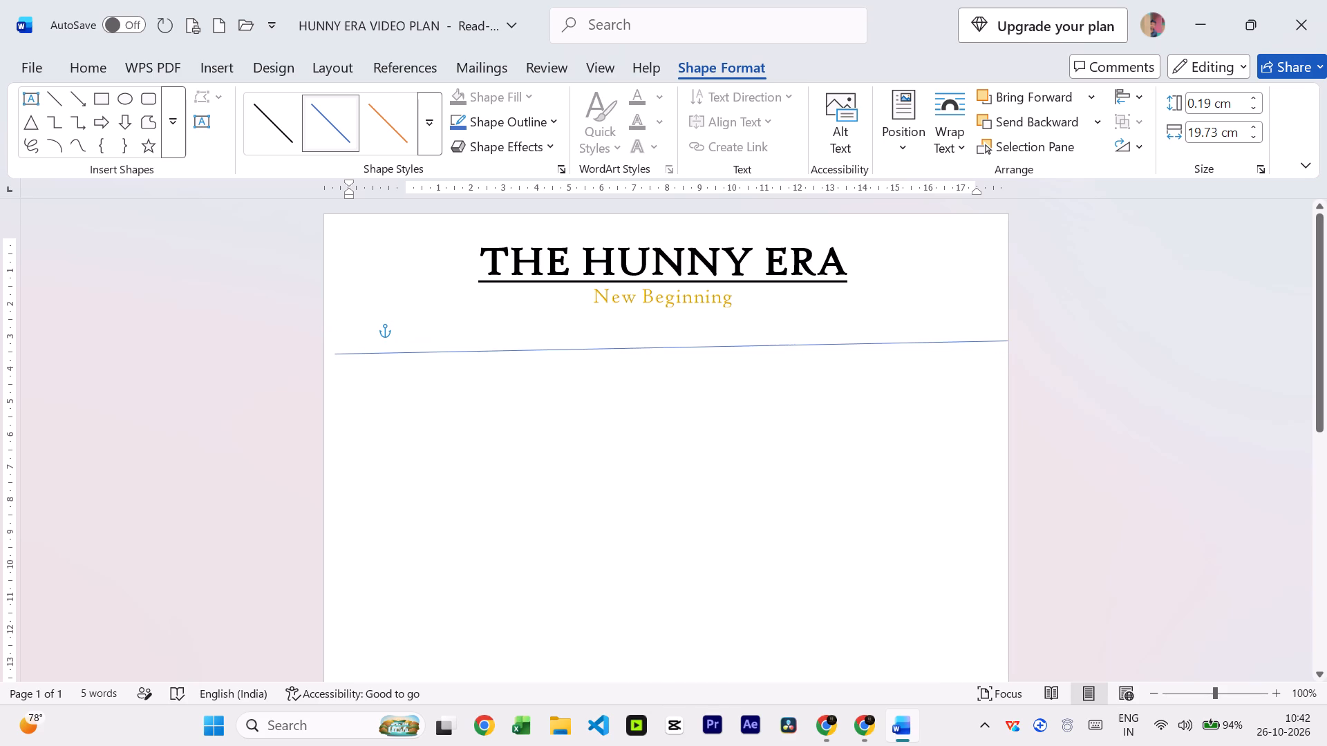
left_click_drag(1008, 343, 1006, 345)
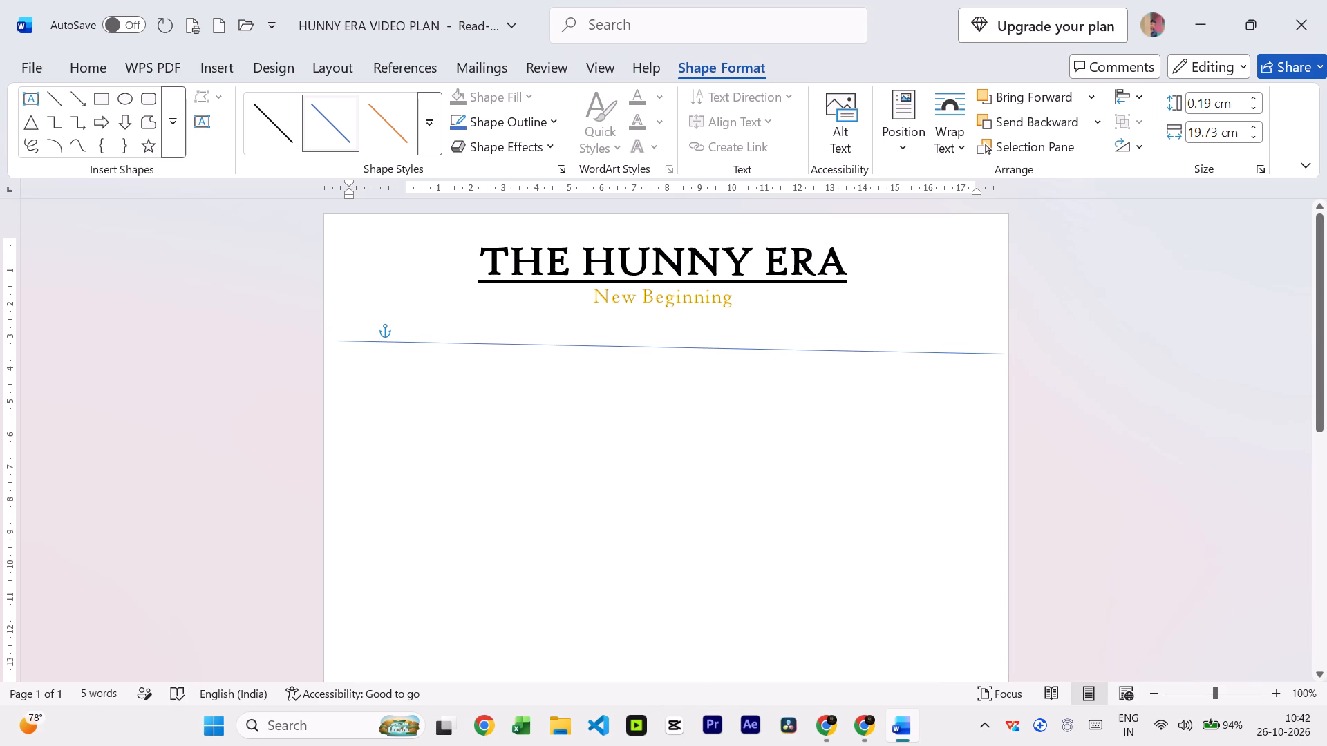
left_click_drag(1006, 345, 1003, 341)
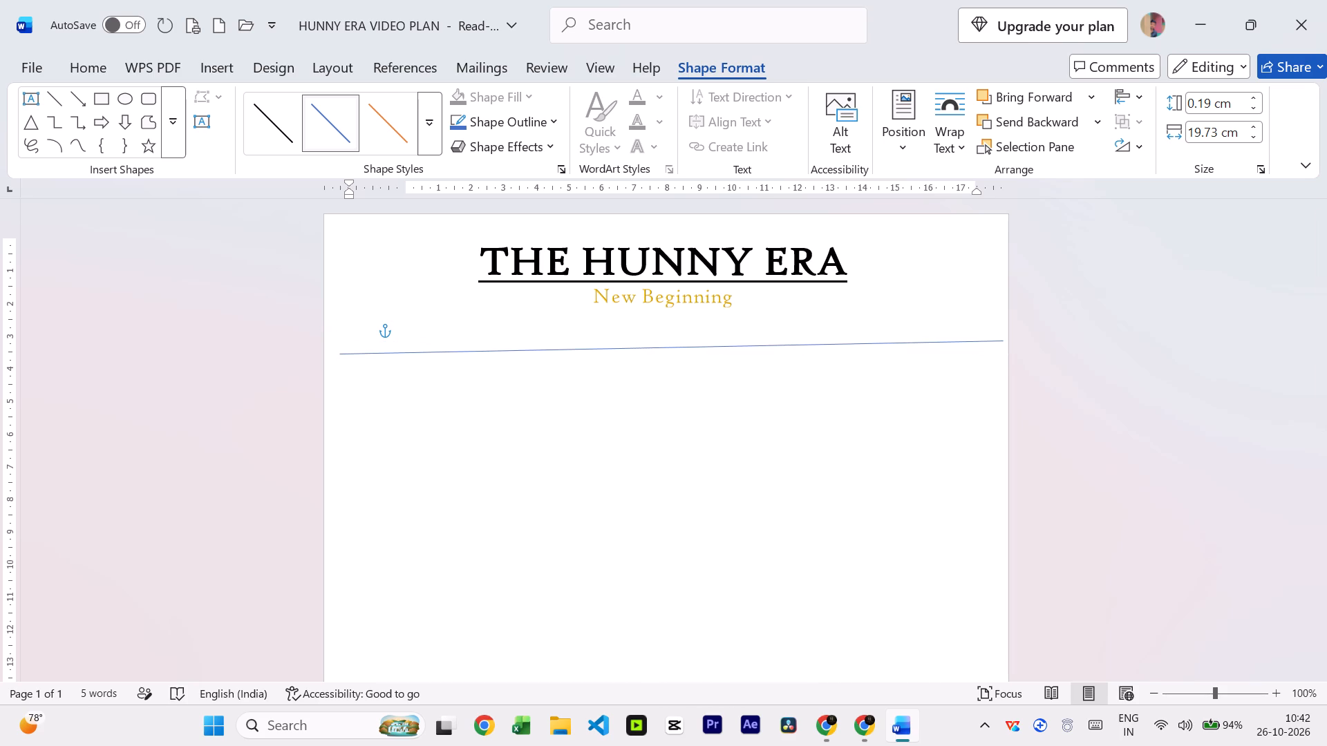
left_click_drag(1003, 341, 1003, 345)
left_click(1003, 345, "ctrl")
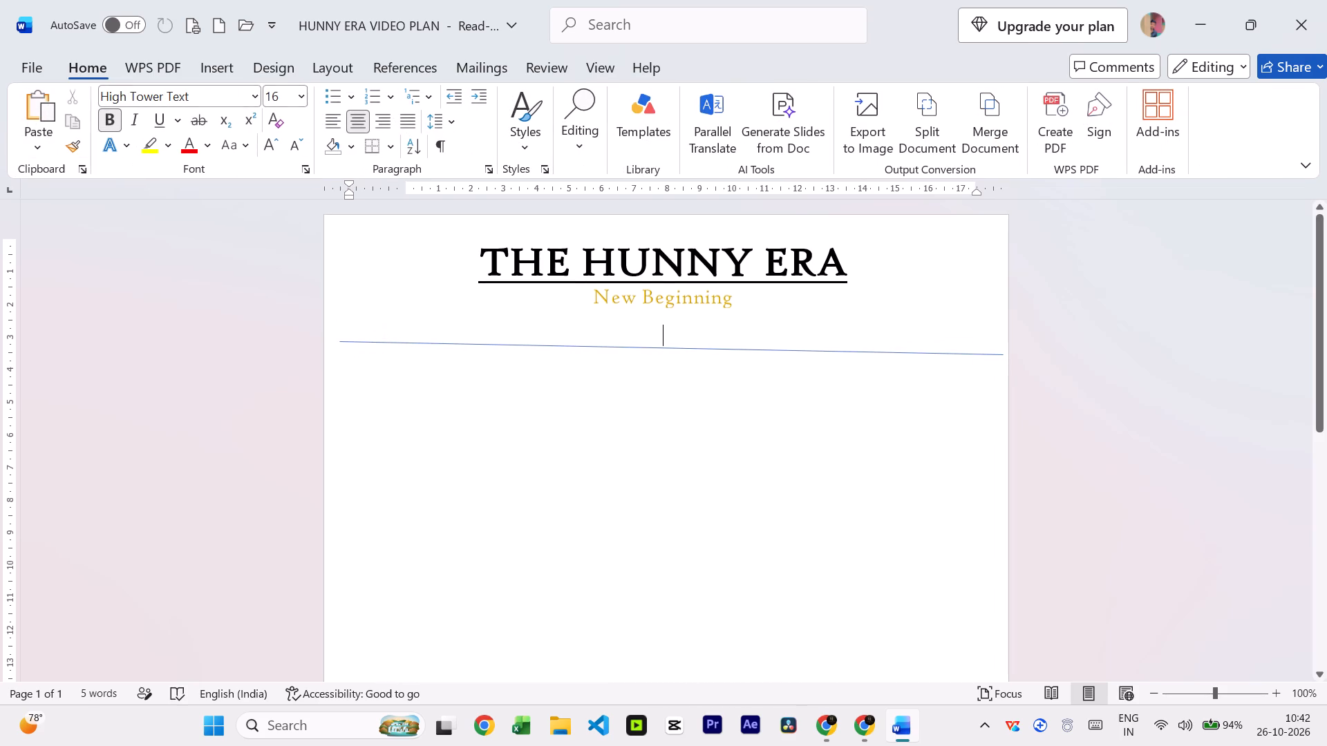
left_click(997, 356)
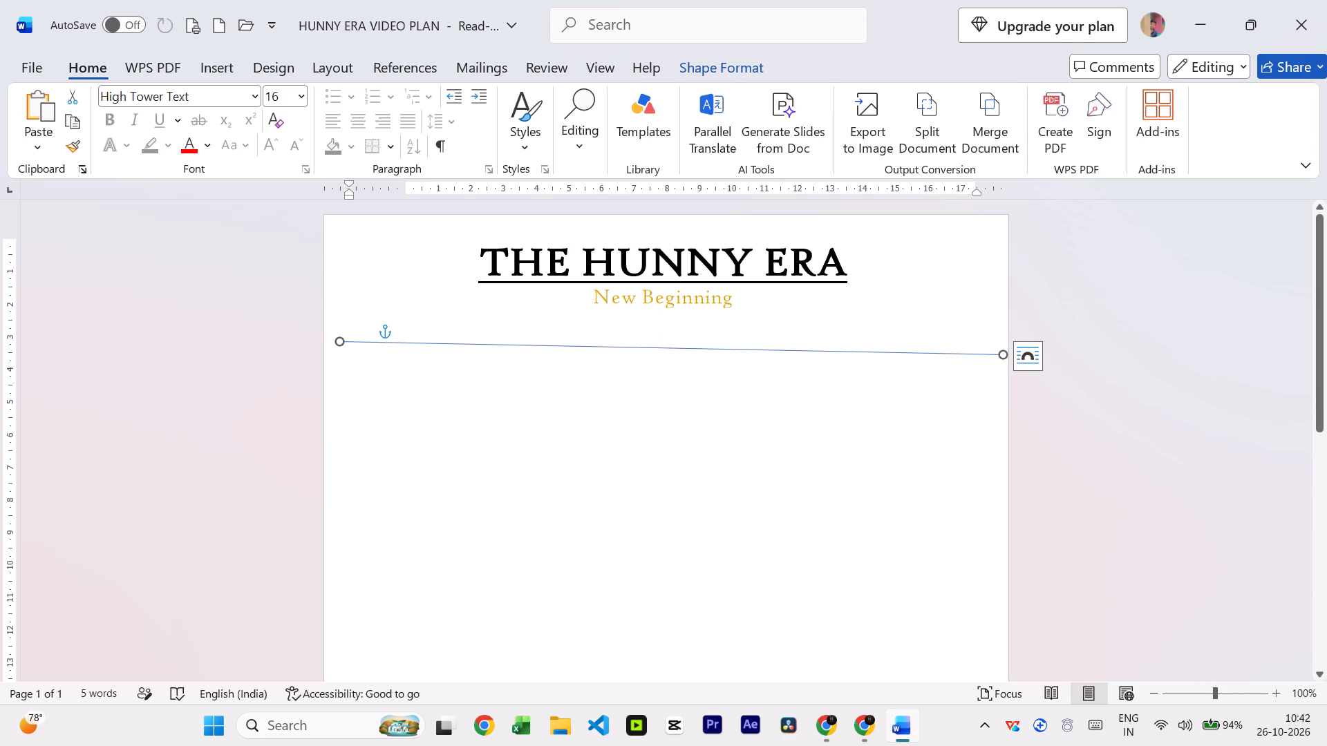
left_click_drag(997, 354, 975, 350, "ctrl")
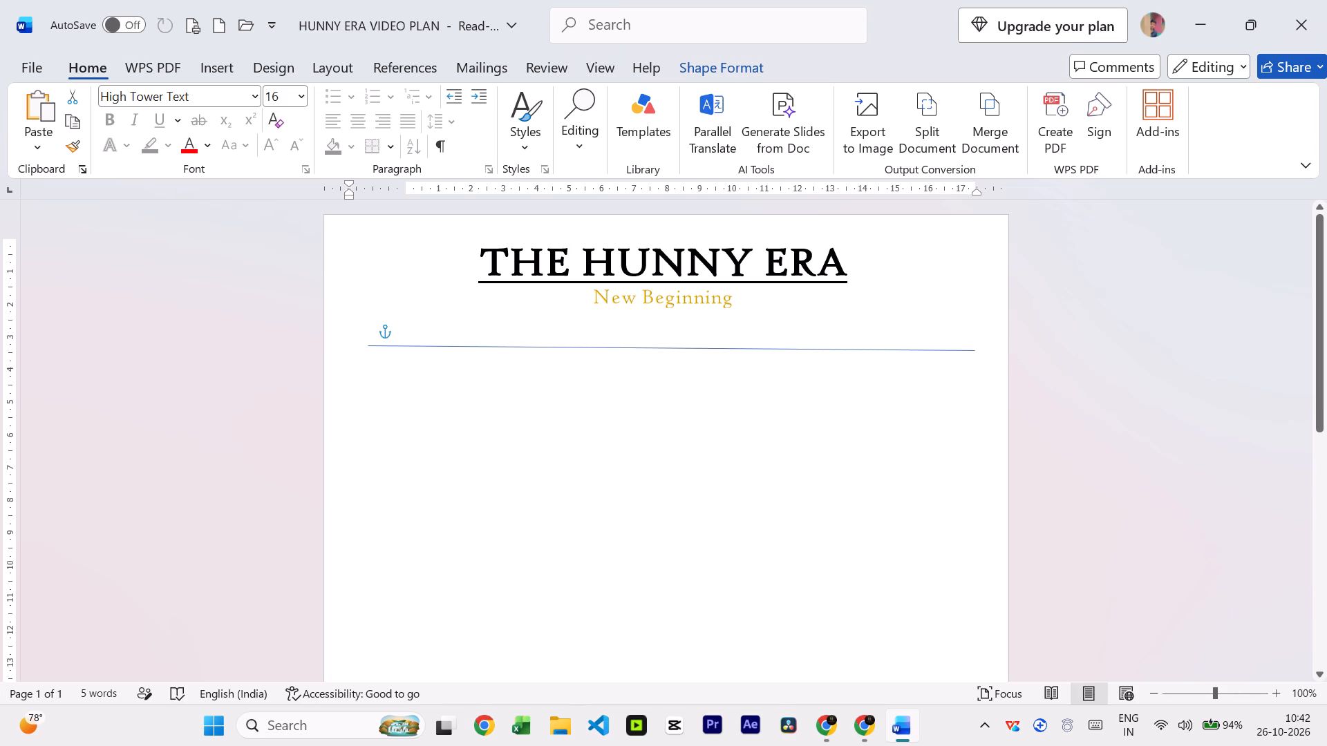
left_click_drag(975, 350, 1004, 350, "ctrl")
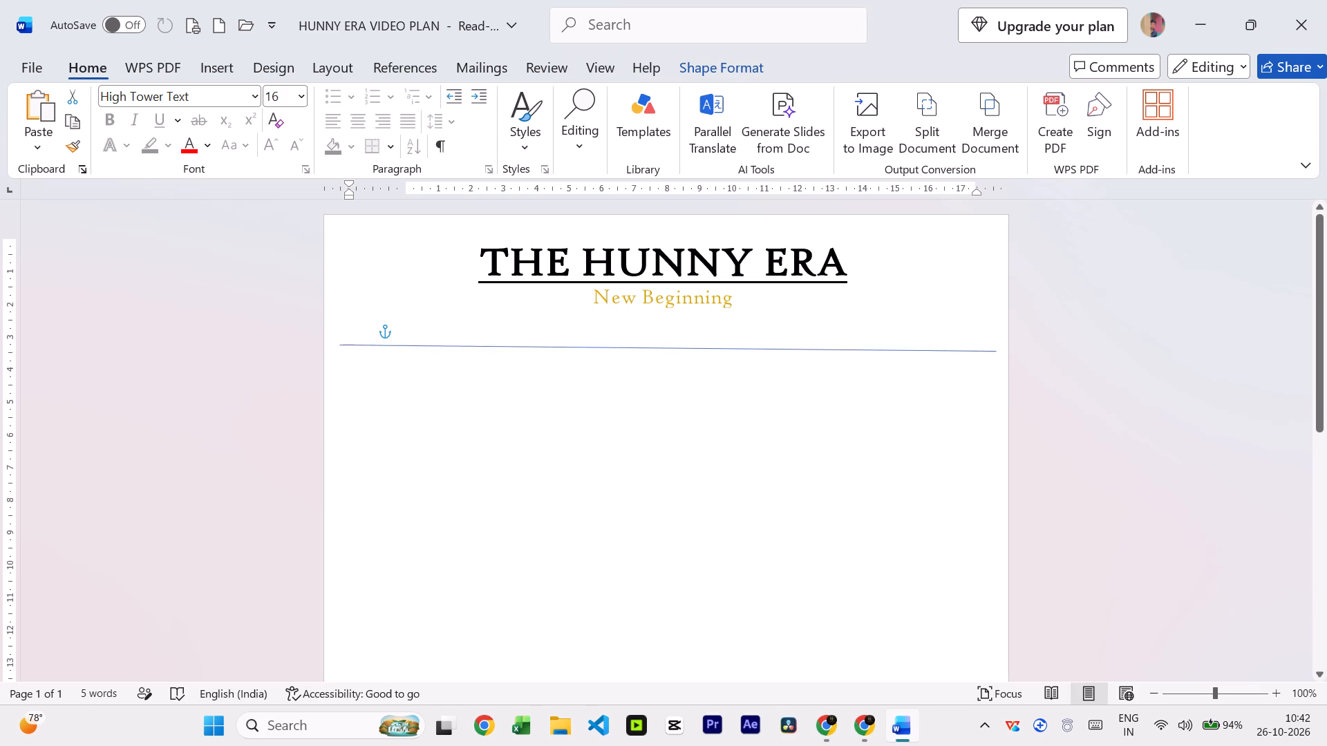
left_click_drag(1004, 350, 1015, 350, "ctrl")
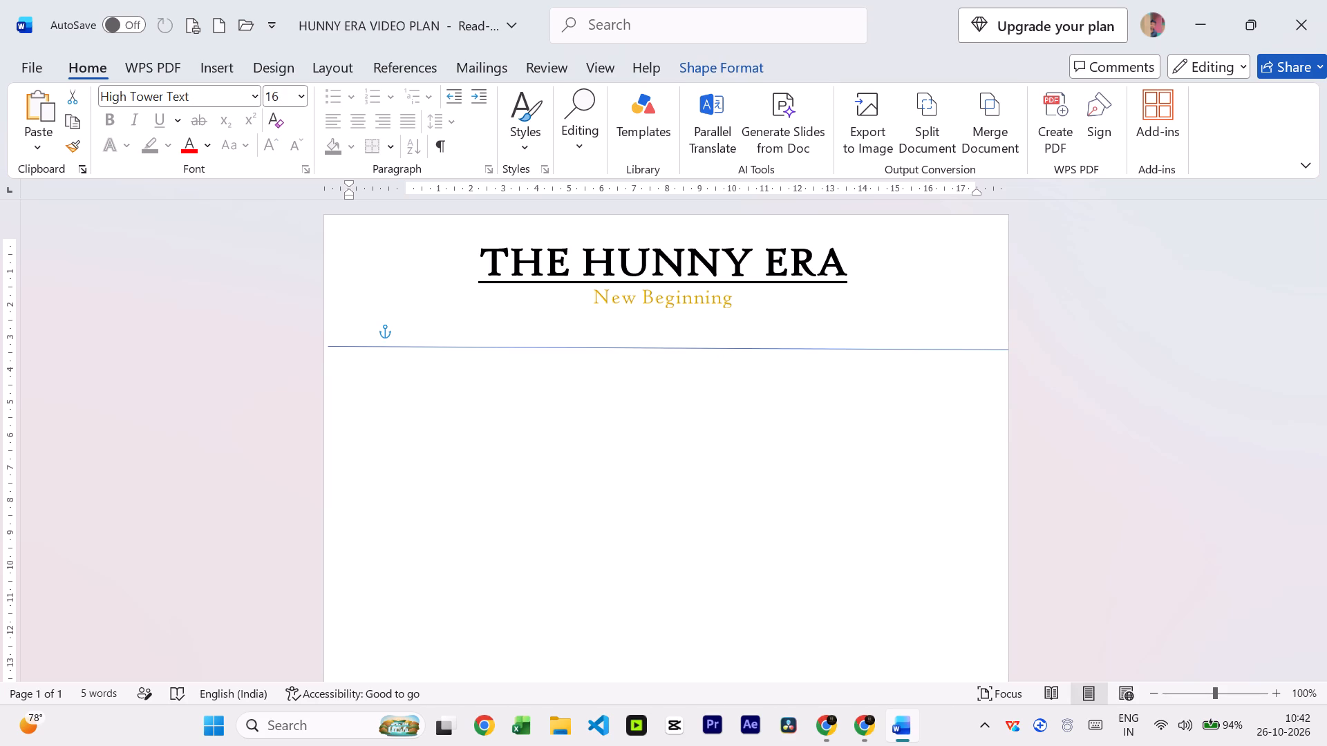
left_click_drag(1015, 350, 1023, 348, "ctrl")
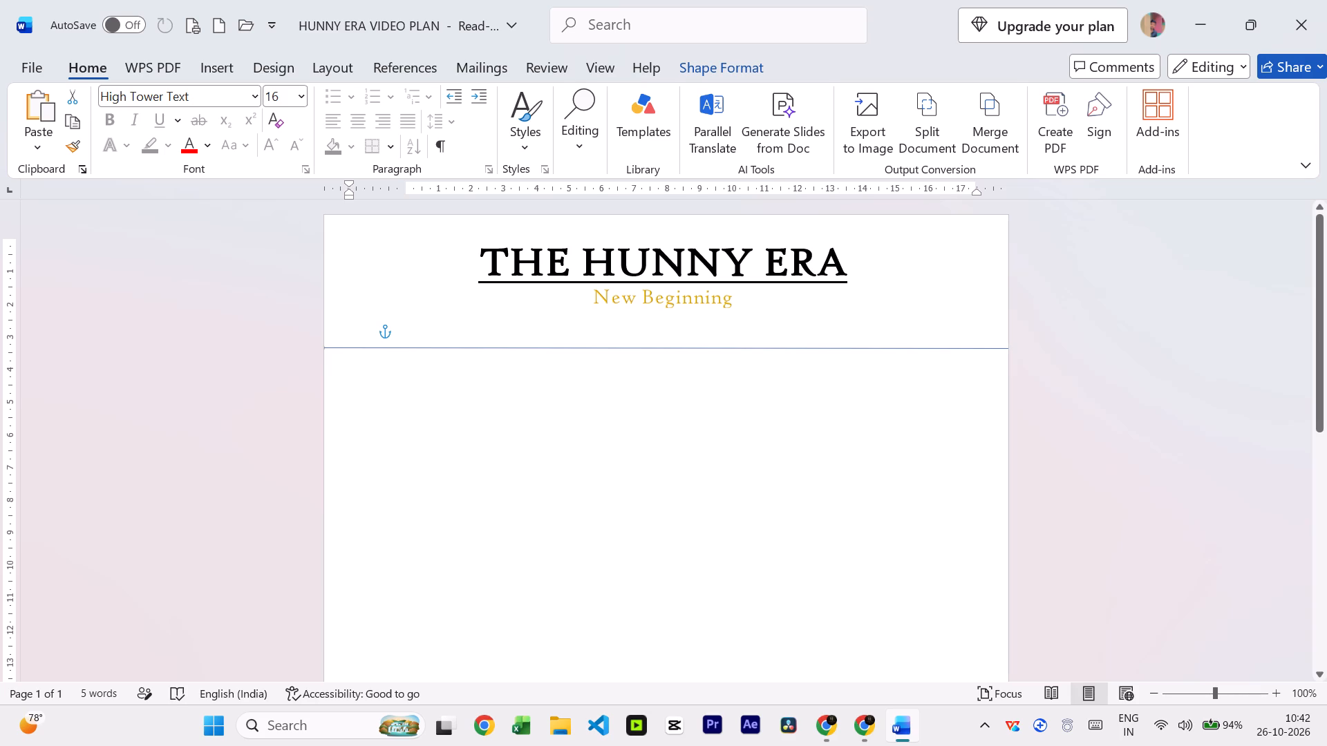
left_click(546, 354)
Move the full-width divider line up to sit just below the New Beginning subtitle, and deselect it.
left_click(560, 346)
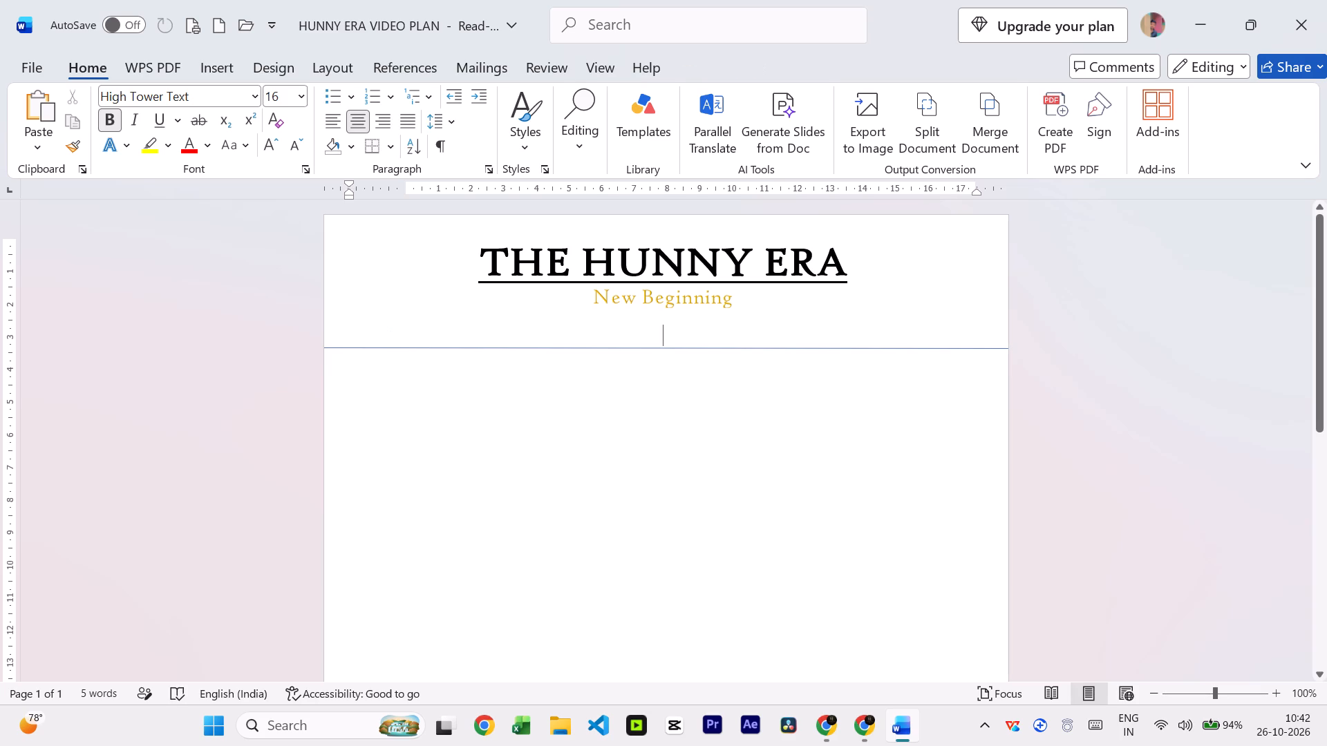
left_click(563, 350)
left_click_drag(563, 350, 567, 322)
left_click_drag(567, 322, 558, 322)
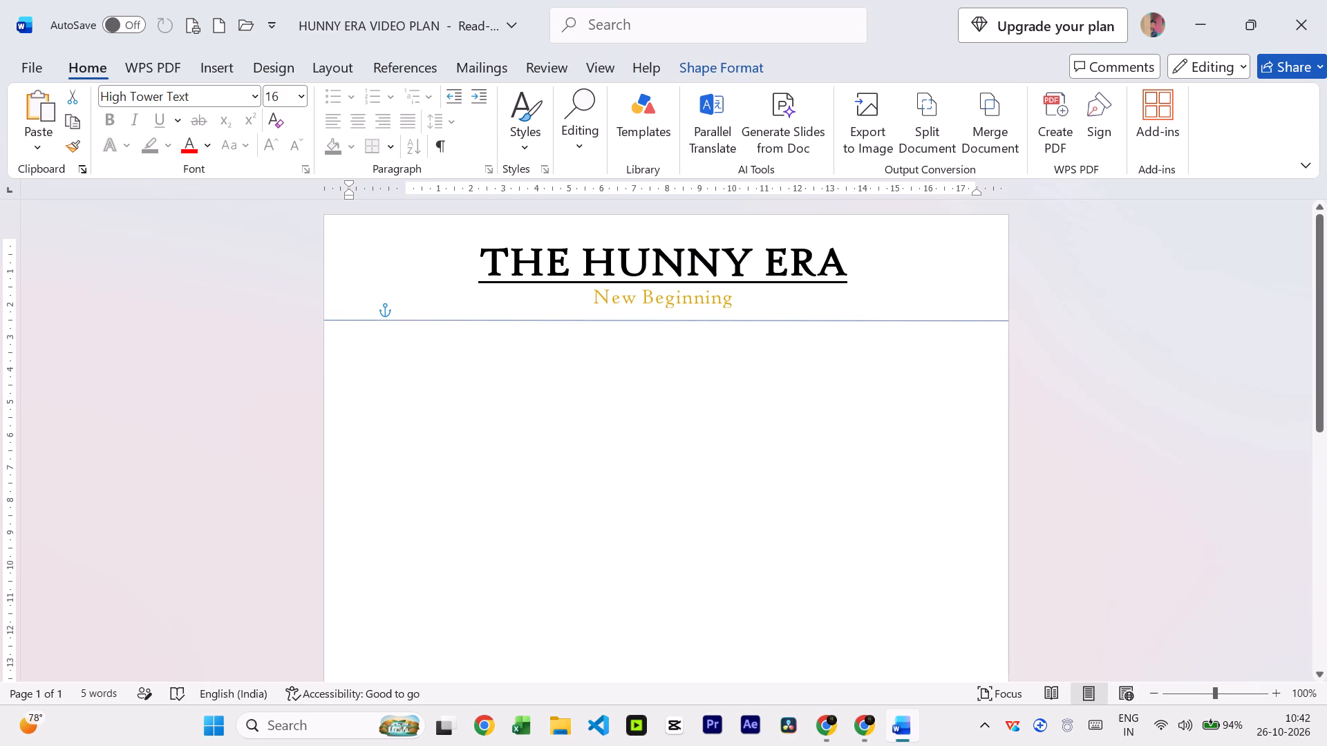
left_click(563, 417)
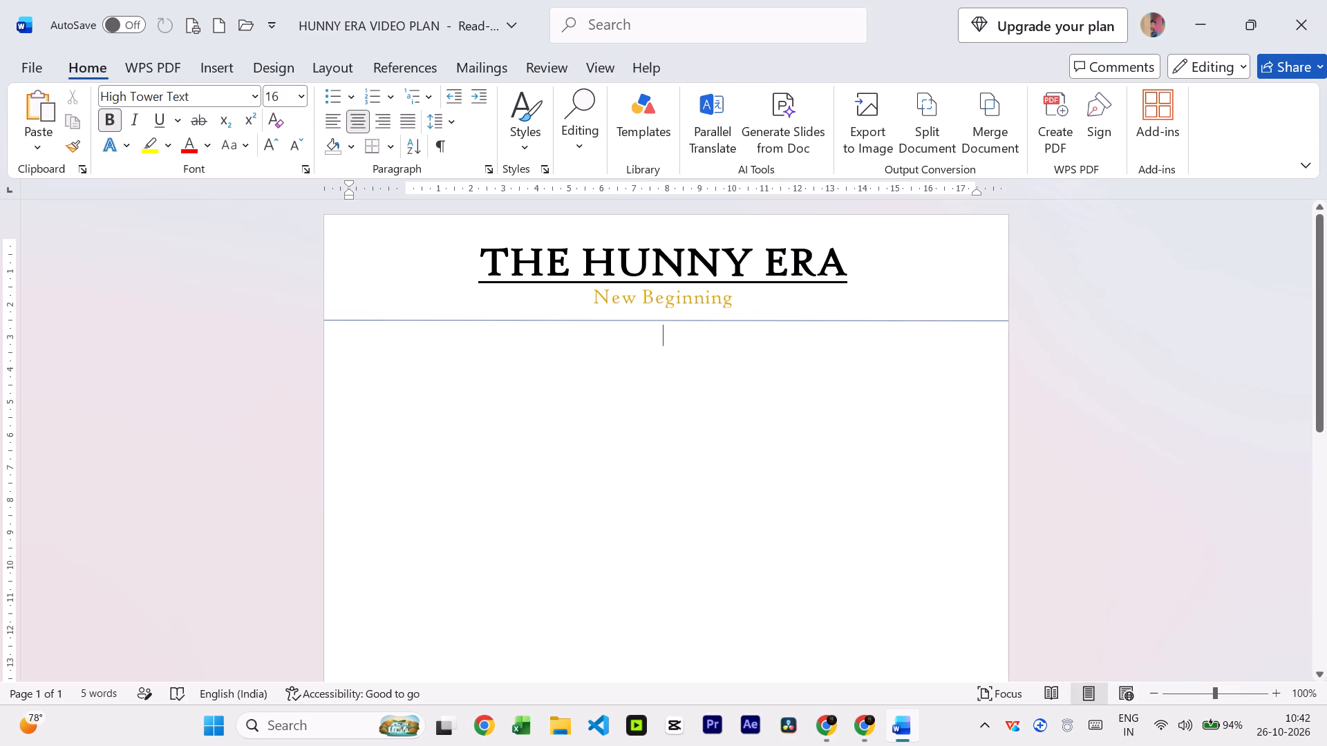
Write the centred bold title "Hunny Era YouTube Video Content Idea & Planing" below the divider, leaving one blank left-aligned line above it.
key("ctrl+l")
key("Return")
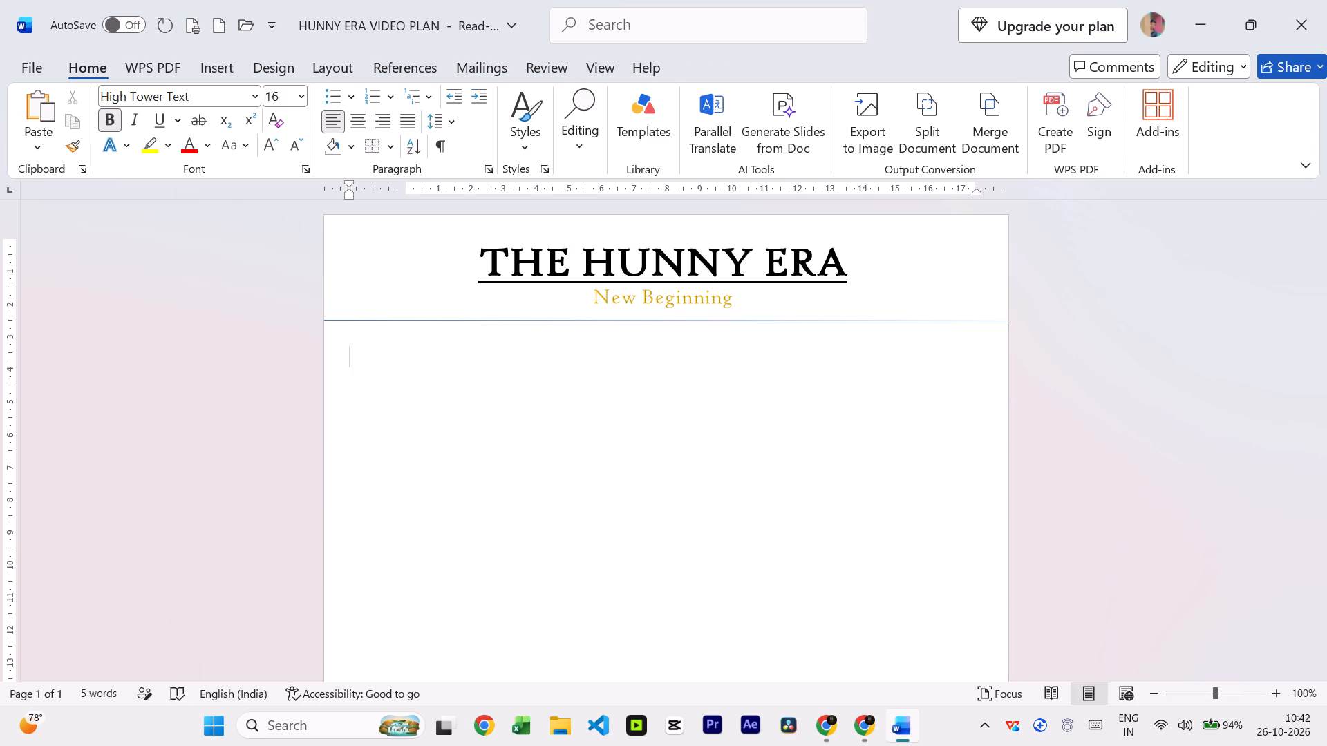
key("ctrl+e")
type("Hunny Era")
key("space")
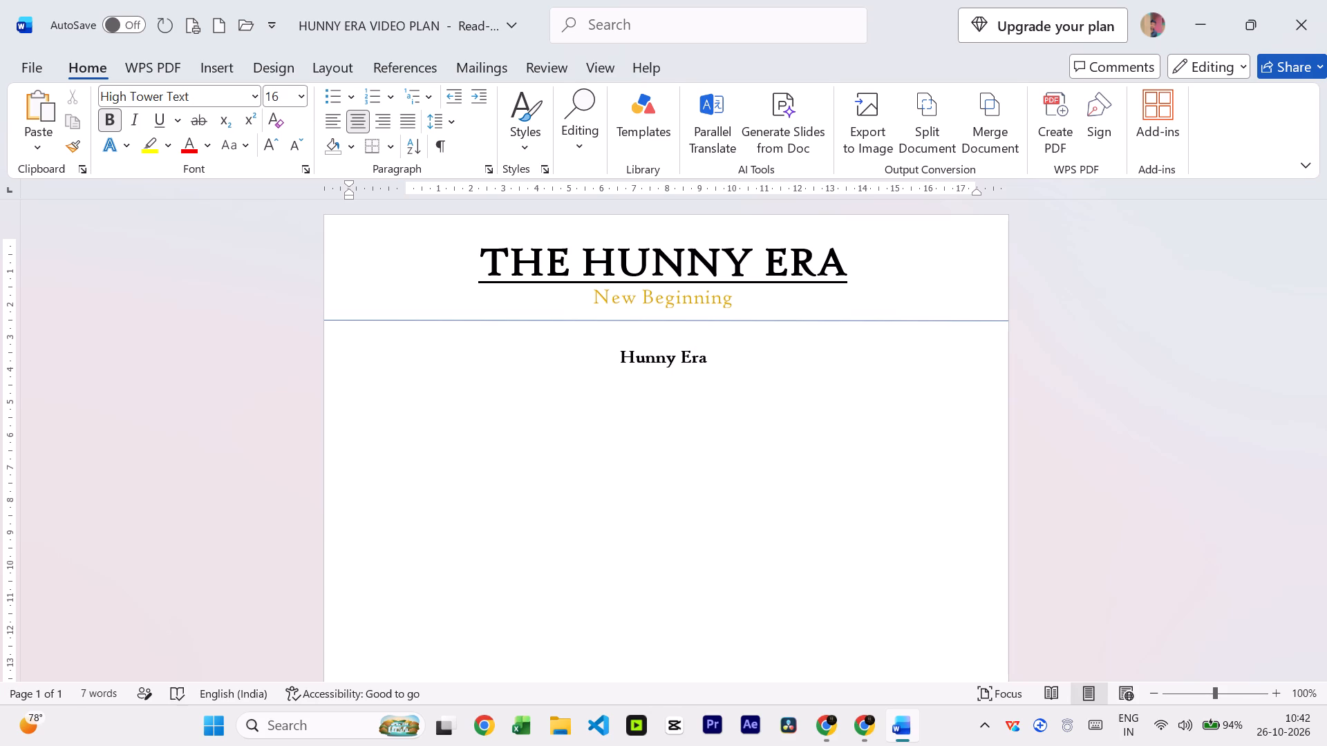
type("You")
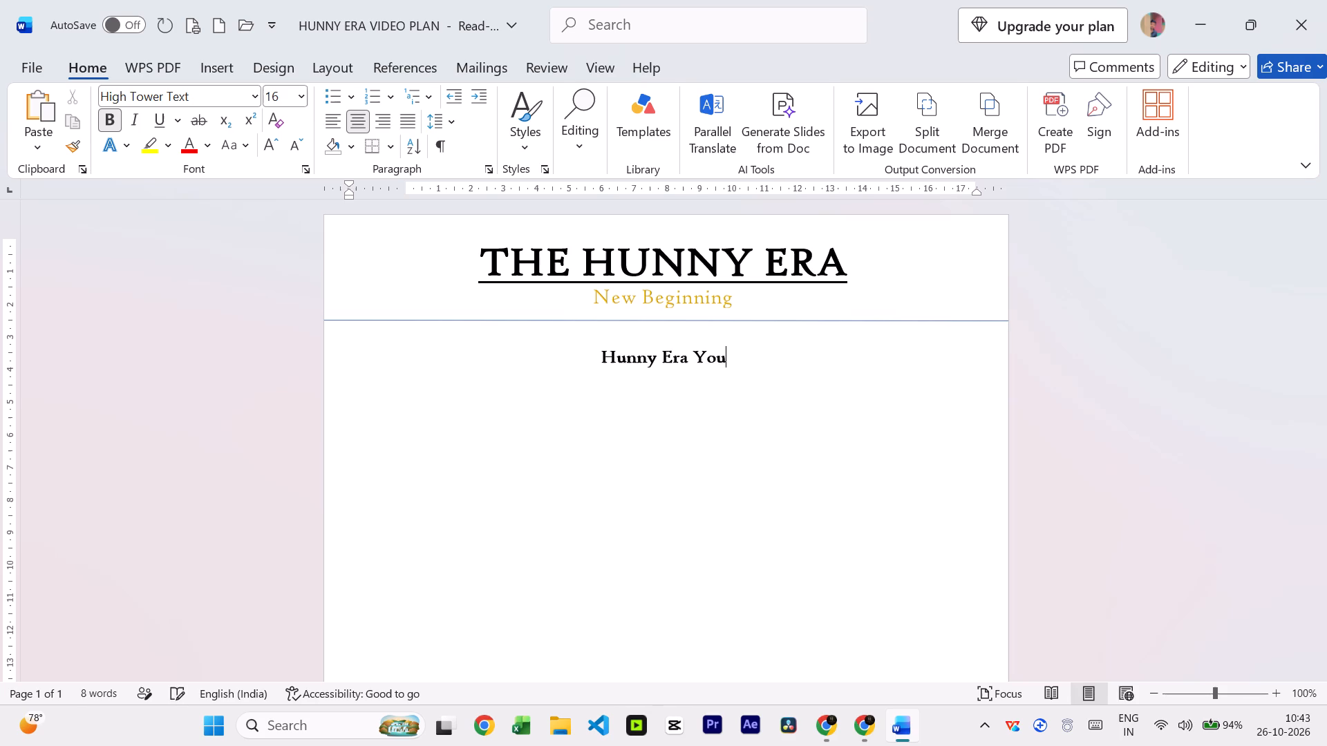
type("Tube Video")
key("space")
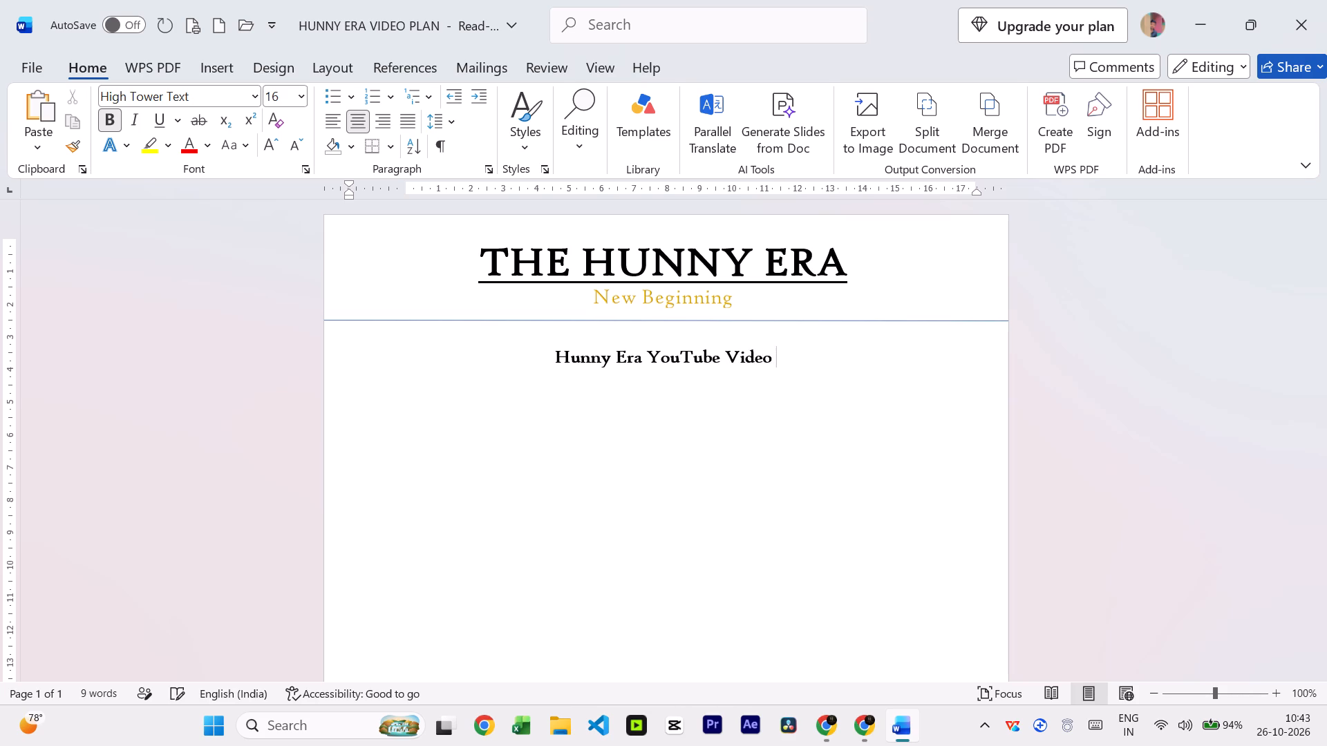
type("Con")
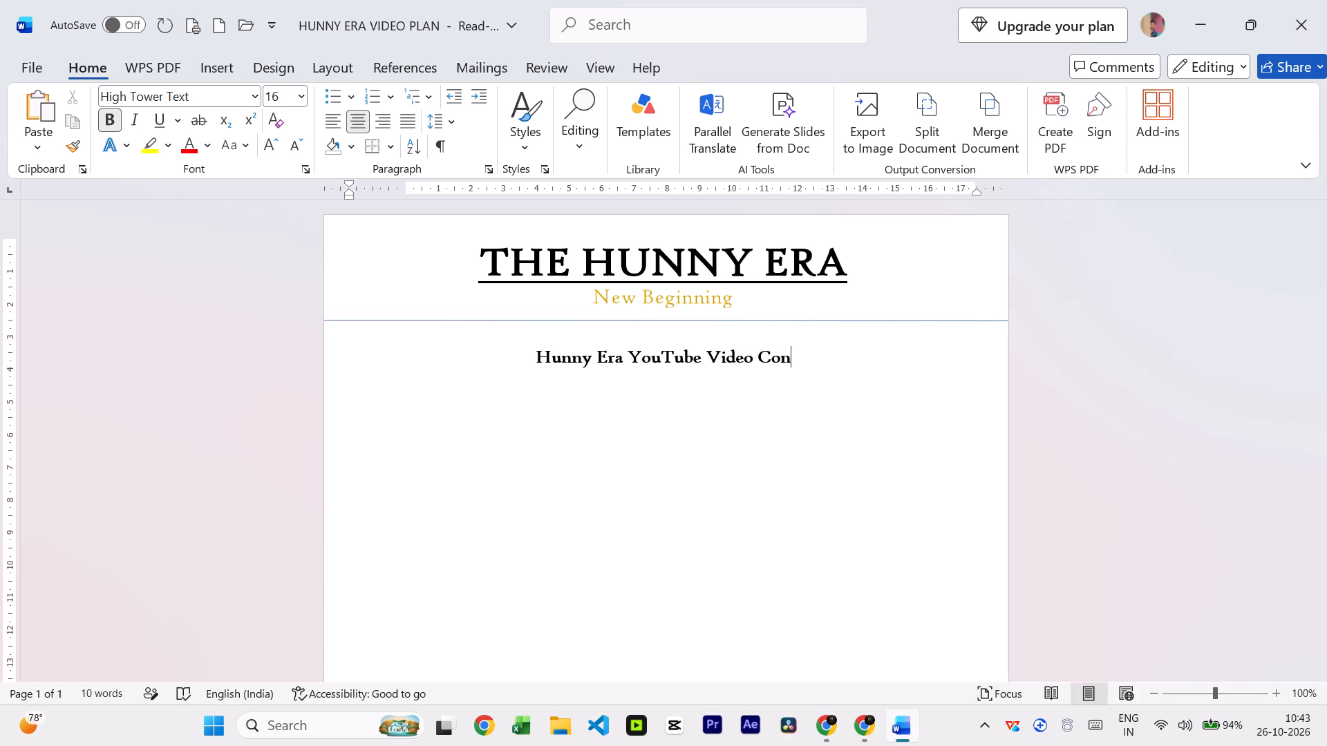
type("tent")
key("space")
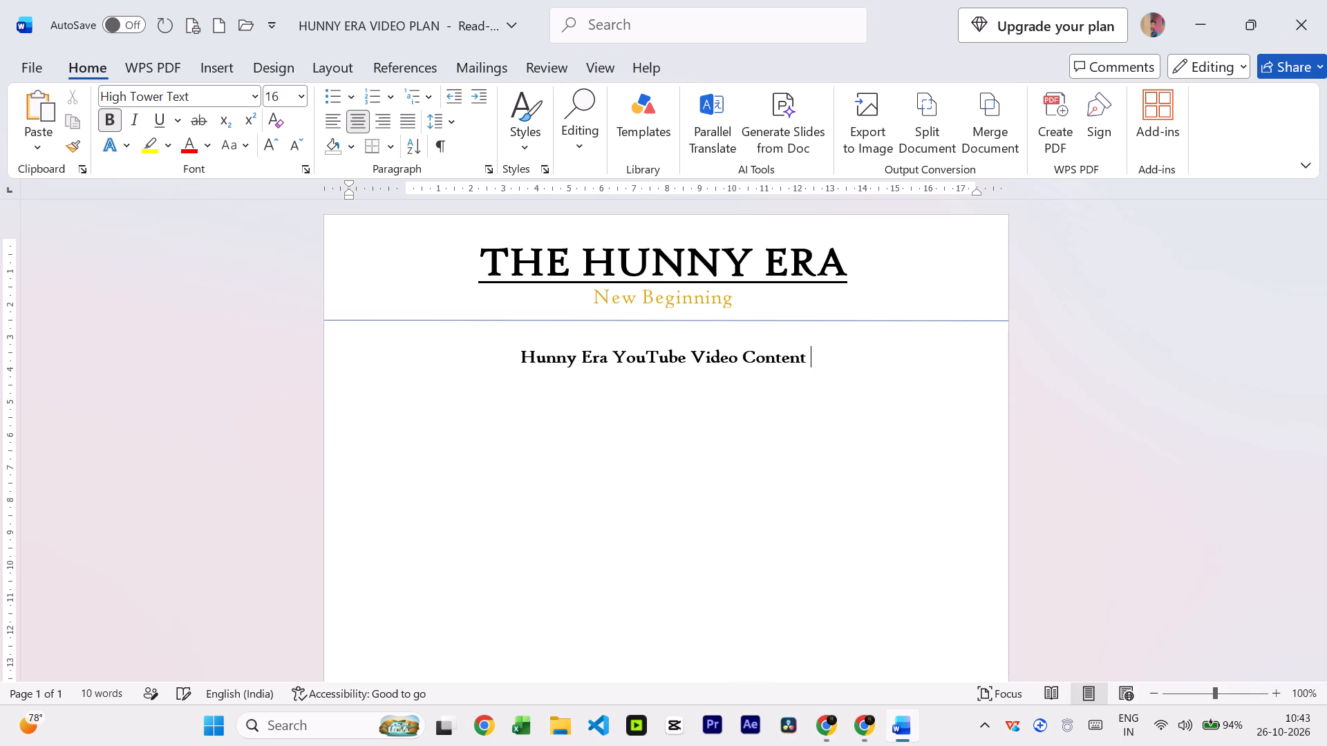
type("Idea")
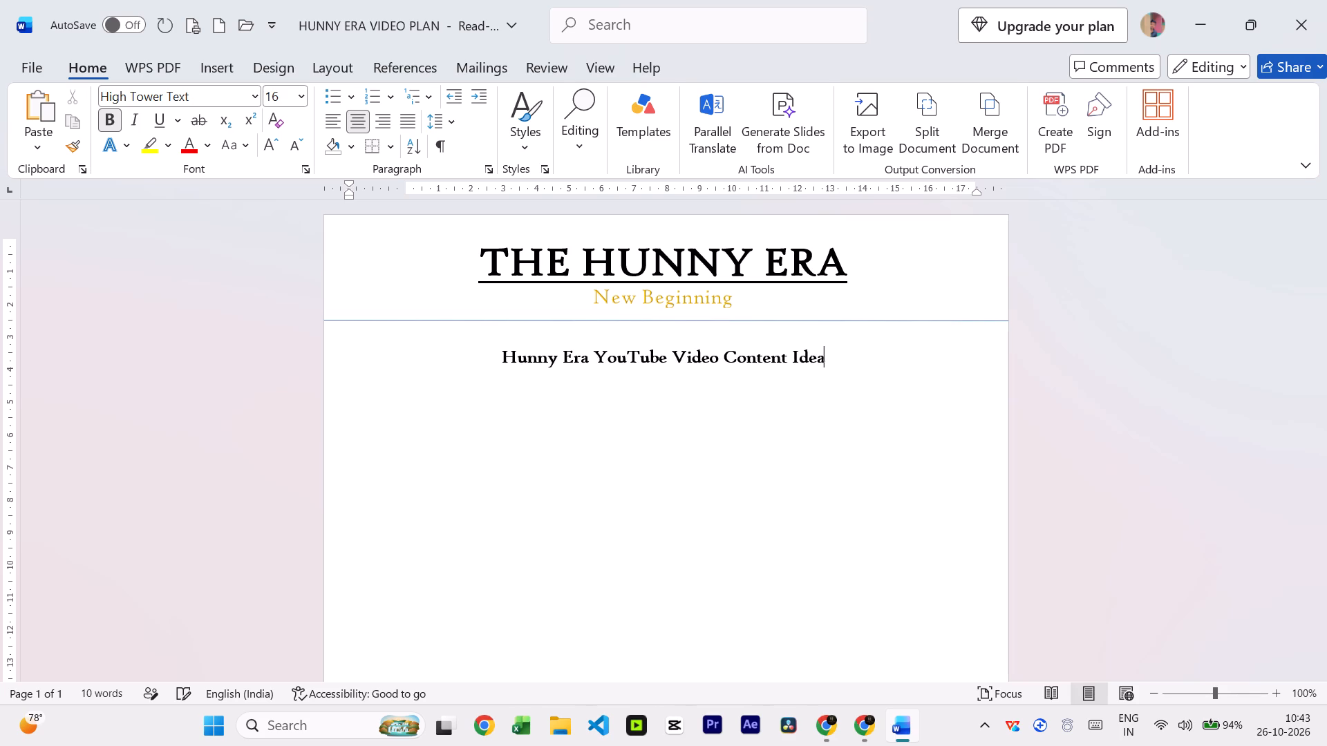
key("space")
type("& Planin")
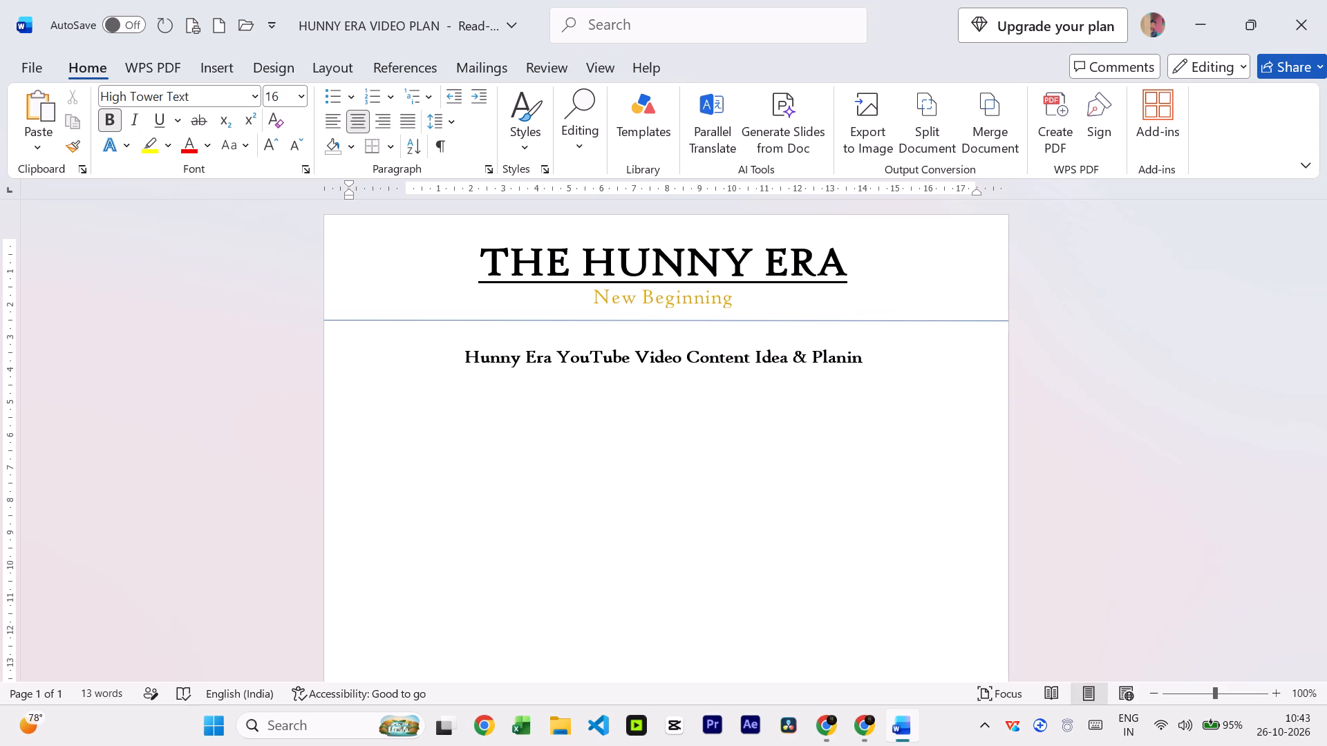
key("BackSpace")
type("ng")
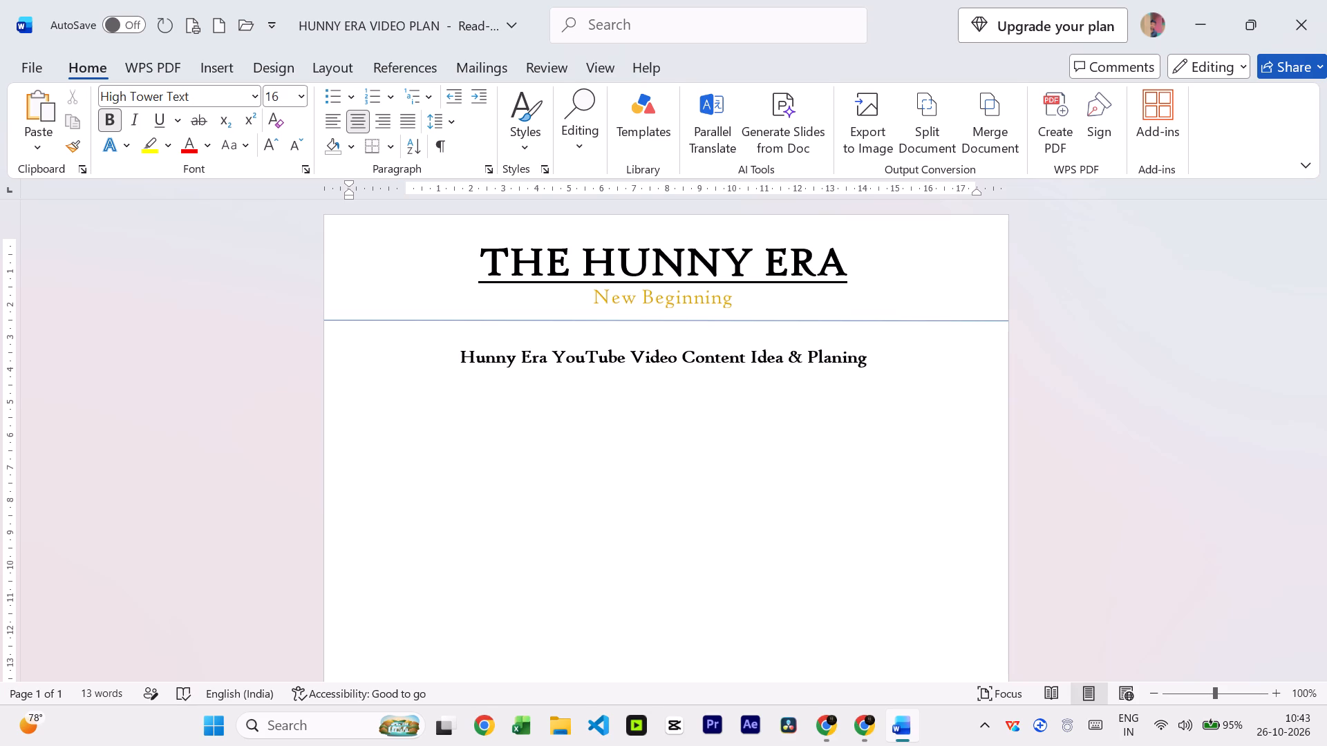
Change the font of the Hunny Era YouTube Video Content title to Cambria, keeping it bold.
left_click_drag(918, 361, 435, 372)
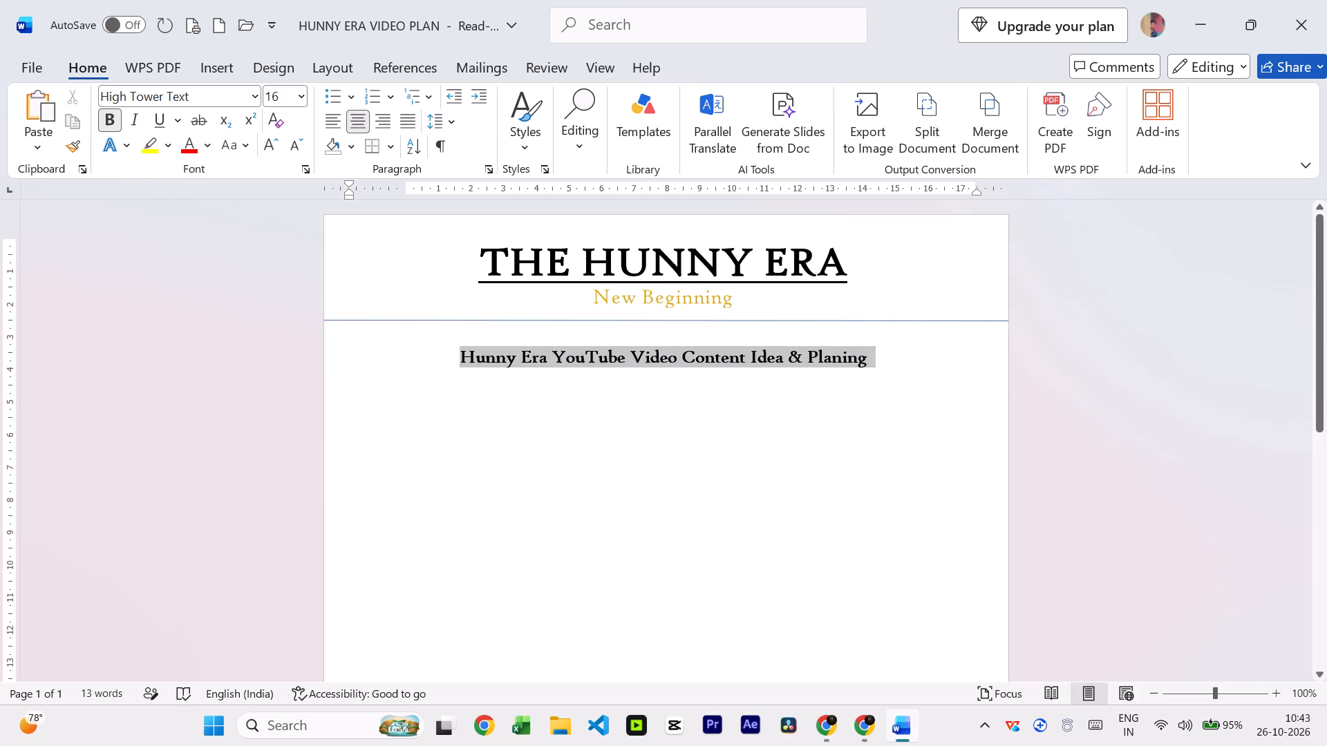
left_click_drag(435, 372, 407, 373)
left_click(781, 376)
left_click_drag(887, 367, 464, 370)
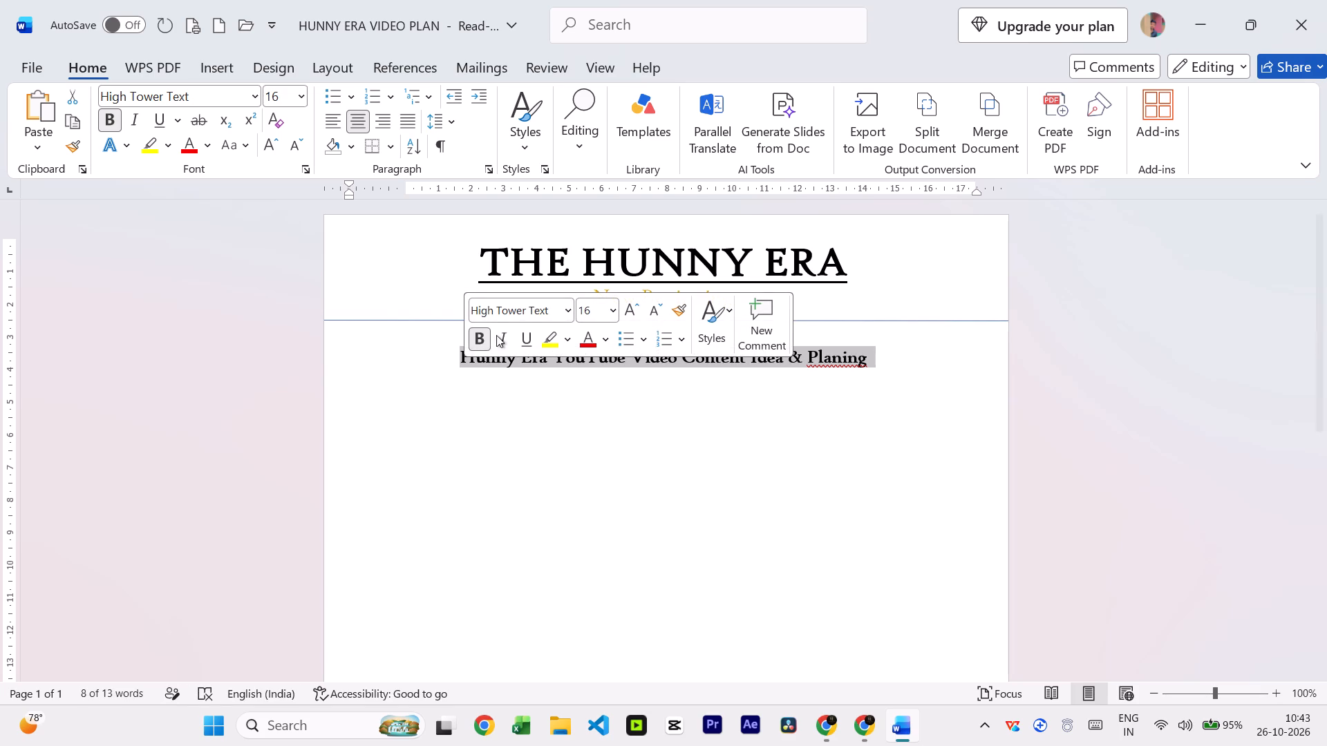
left_click(484, 339)
left_click(480, 340)
left_click(567, 316)
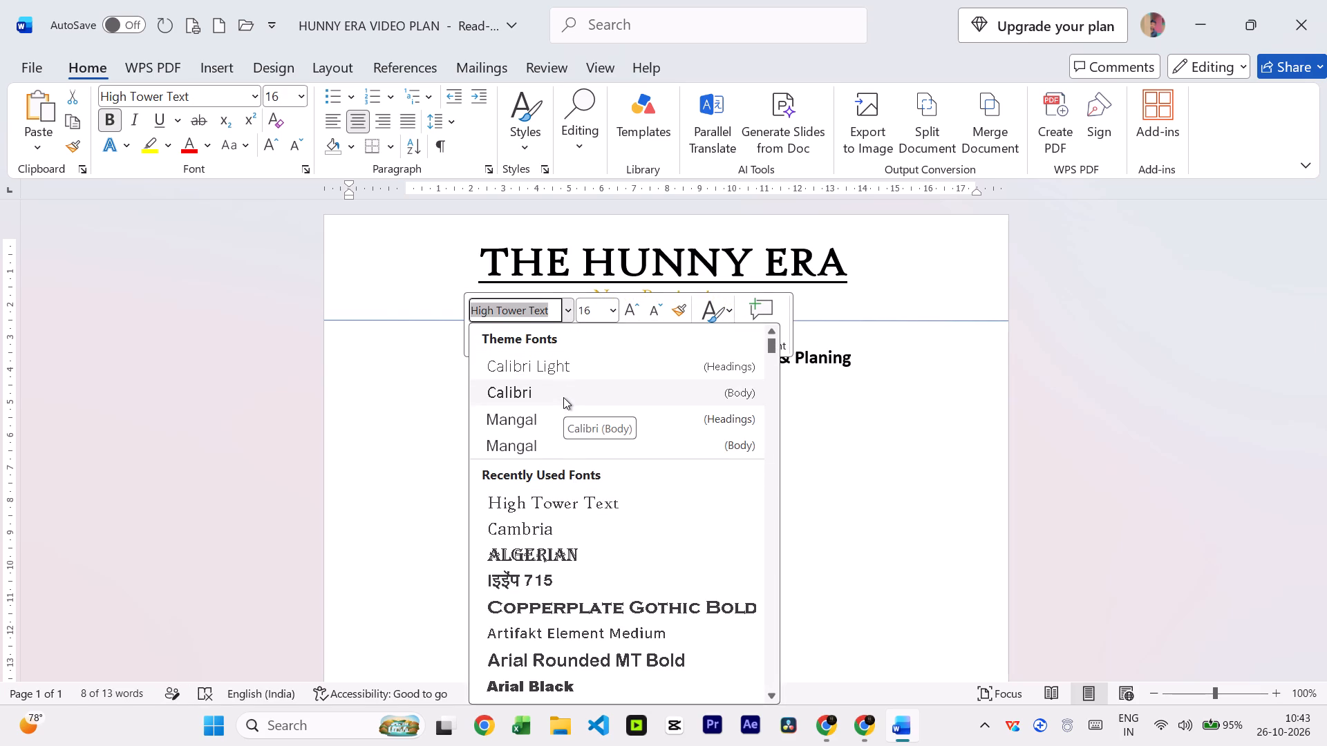
left_click(561, 529)
left_click(677, 446)
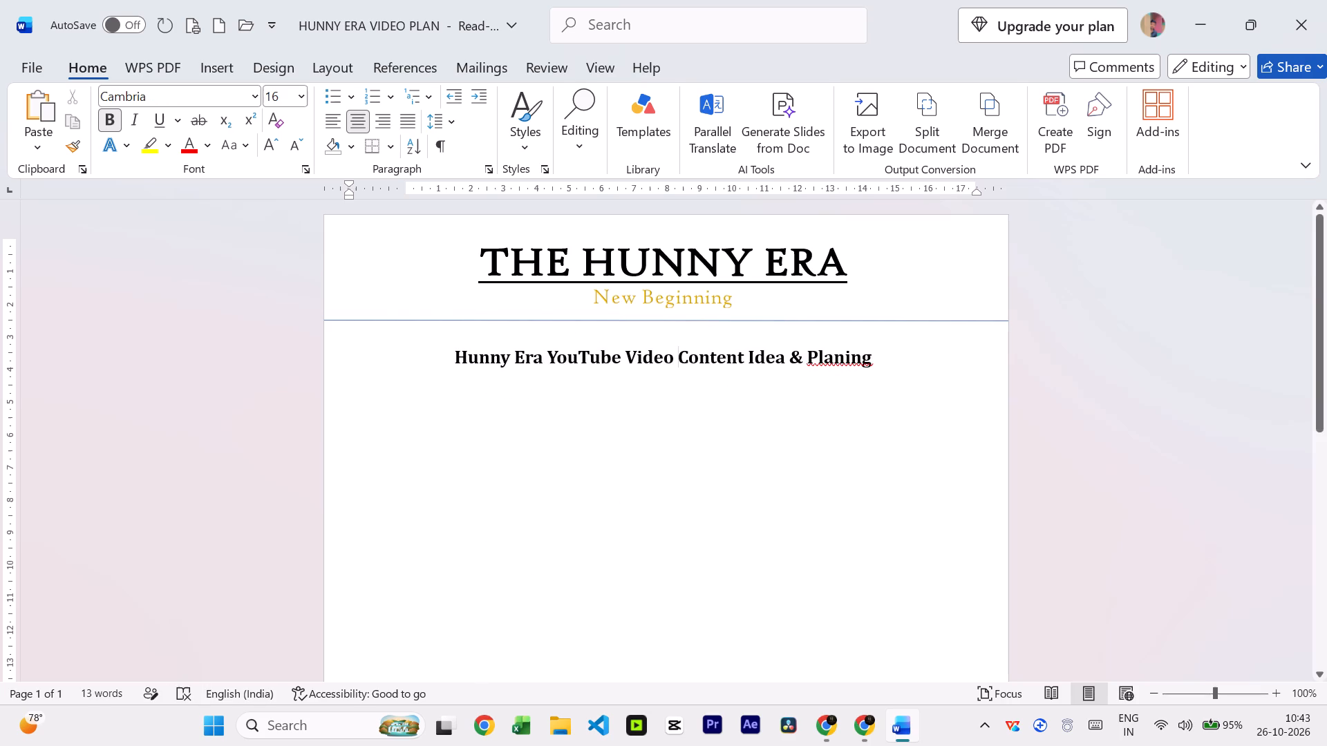
Start a new left-aligned line directly below the Cambria title.
left_click(890, 364)
key("Return")
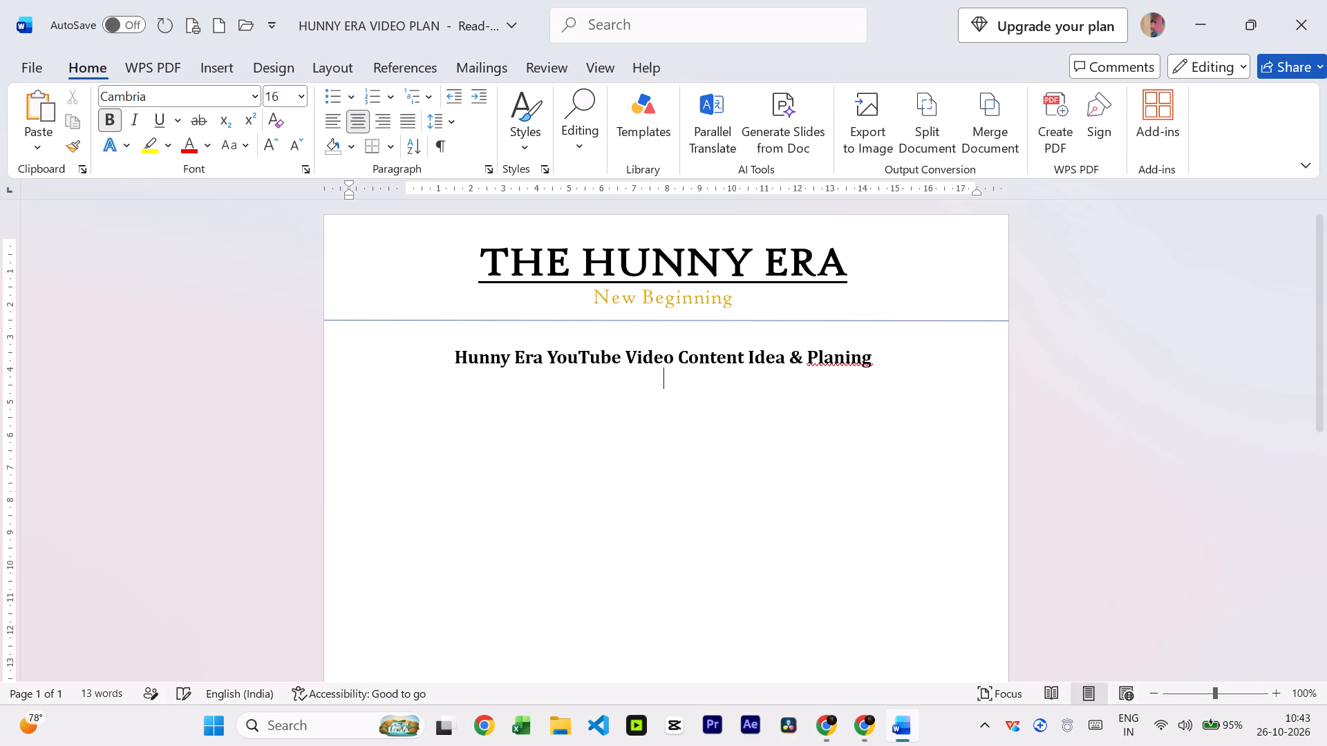
key("ctrl+l")
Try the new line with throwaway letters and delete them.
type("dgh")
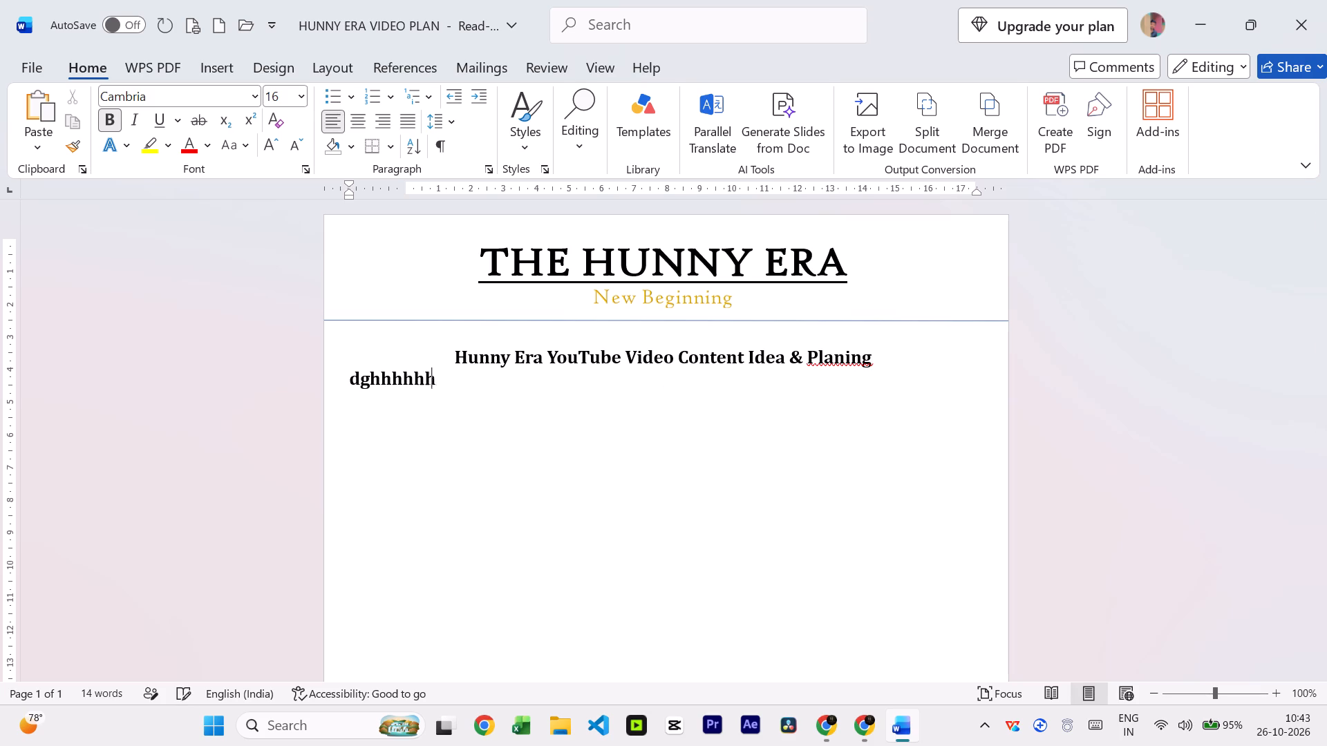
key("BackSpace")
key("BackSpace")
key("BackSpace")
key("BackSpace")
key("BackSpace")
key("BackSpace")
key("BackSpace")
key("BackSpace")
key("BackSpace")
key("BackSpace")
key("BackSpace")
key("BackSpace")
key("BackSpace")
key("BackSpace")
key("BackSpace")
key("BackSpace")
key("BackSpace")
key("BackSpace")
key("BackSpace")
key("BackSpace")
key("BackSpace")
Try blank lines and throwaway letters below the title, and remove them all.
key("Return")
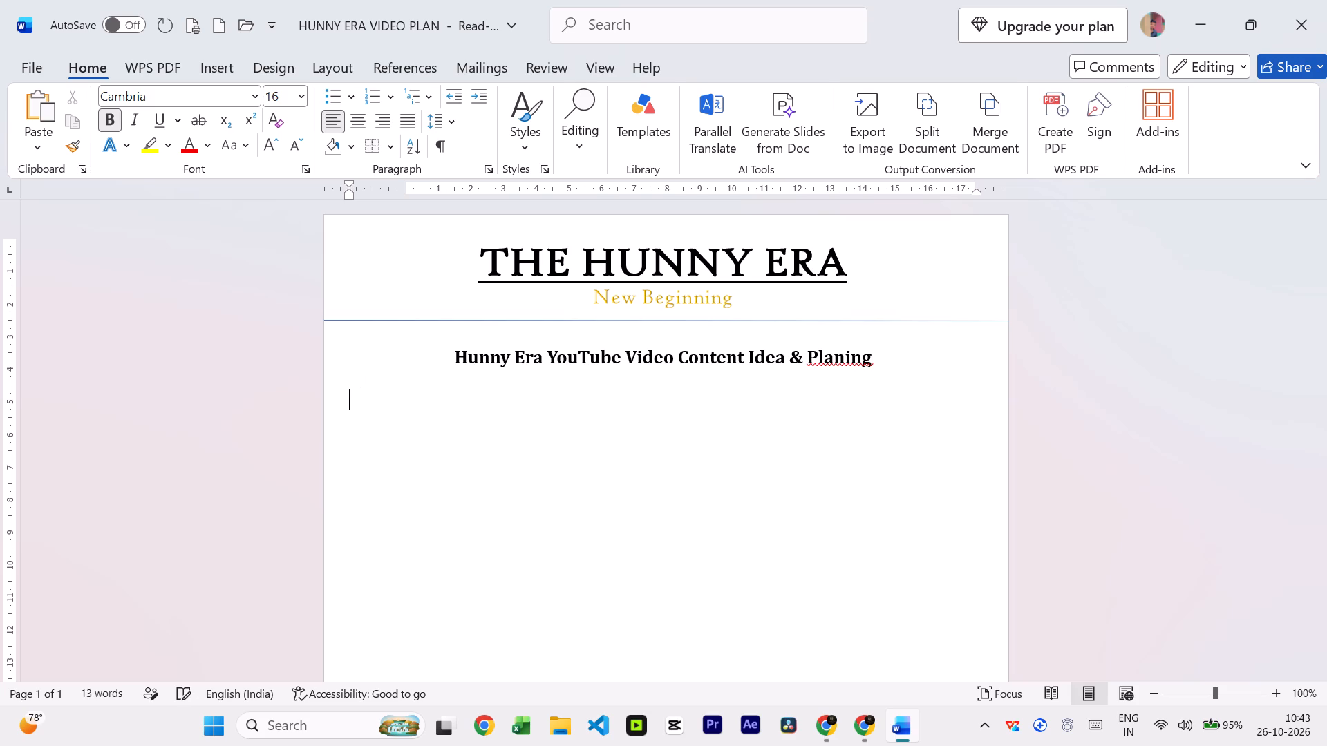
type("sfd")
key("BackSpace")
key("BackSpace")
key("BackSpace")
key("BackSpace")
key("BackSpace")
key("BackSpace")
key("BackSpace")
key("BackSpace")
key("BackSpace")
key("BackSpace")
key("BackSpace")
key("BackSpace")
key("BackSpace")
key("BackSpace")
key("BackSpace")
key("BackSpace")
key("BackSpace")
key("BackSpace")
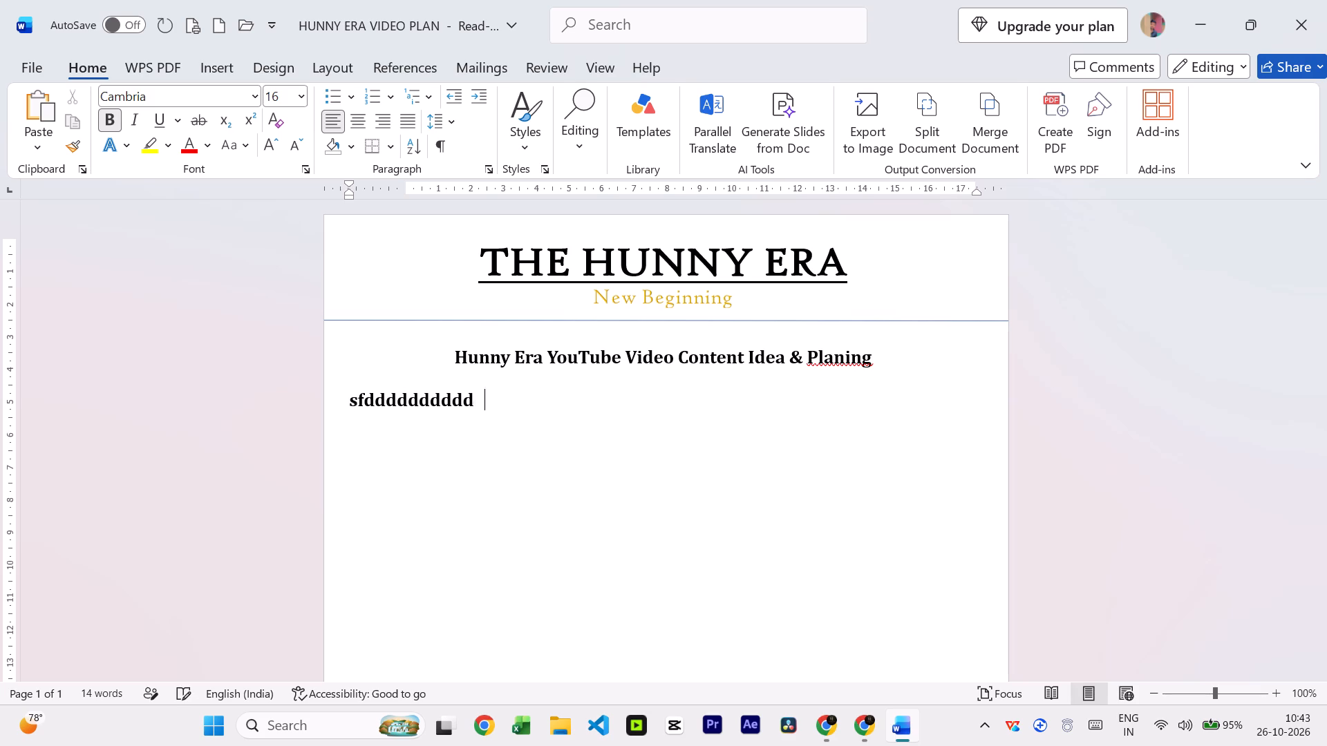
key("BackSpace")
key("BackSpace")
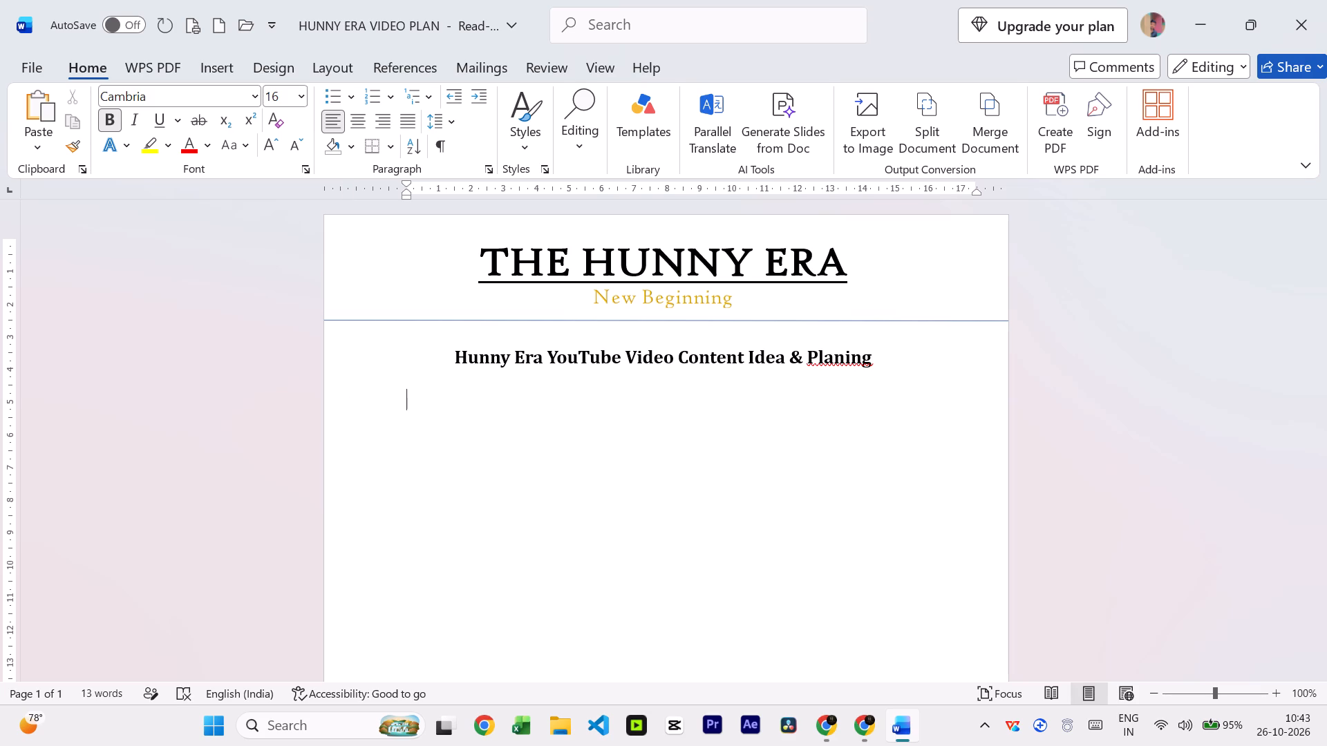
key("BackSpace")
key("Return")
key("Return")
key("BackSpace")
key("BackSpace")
Leave one blank line below the title and move the paragraph's left and first-line indents about 1.75 cm out into the left margin.
key("Return")
left_click_drag(404, 189, 348, 197)
left_click_drag(408, 180, 354, 189)
left_click_drag(354, 189, 350, 191)
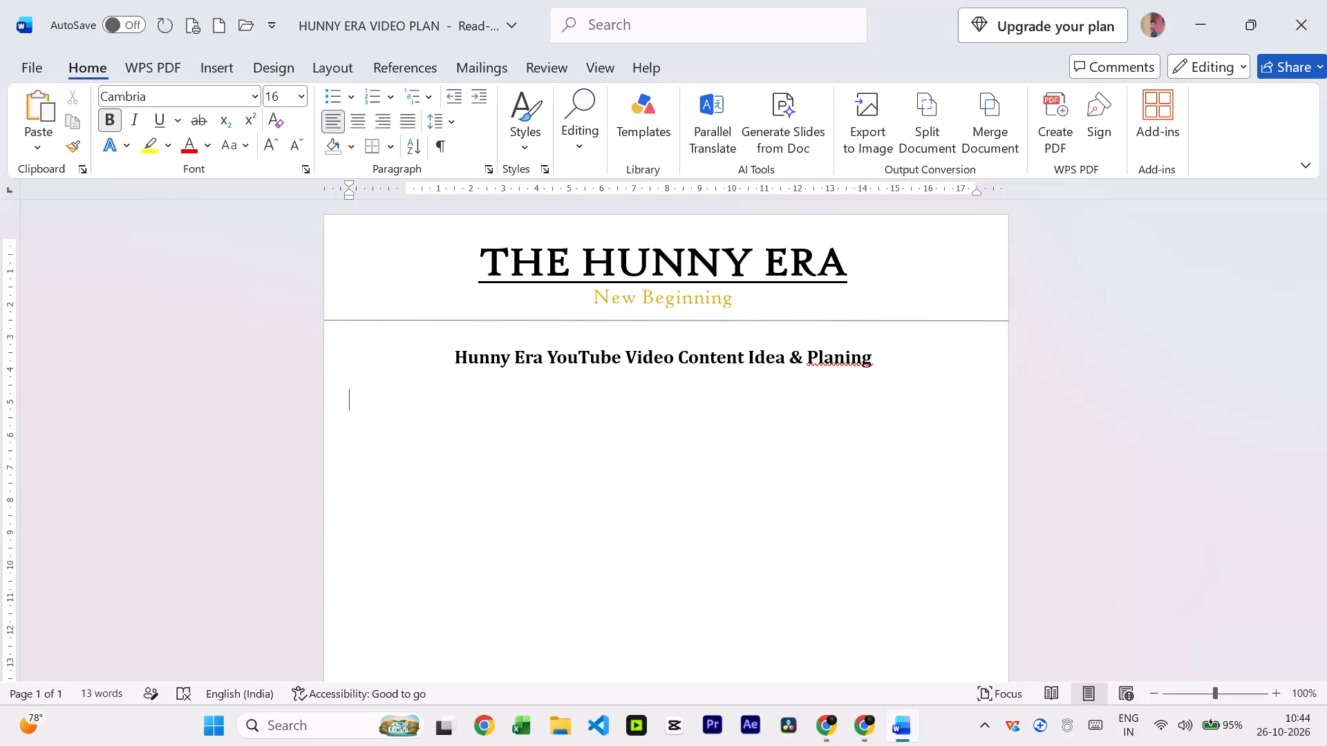
Add a numbered list item 1 reading "How Things Work" on the indented line below the title.
type("1.")
key("space")
key("shift+h")
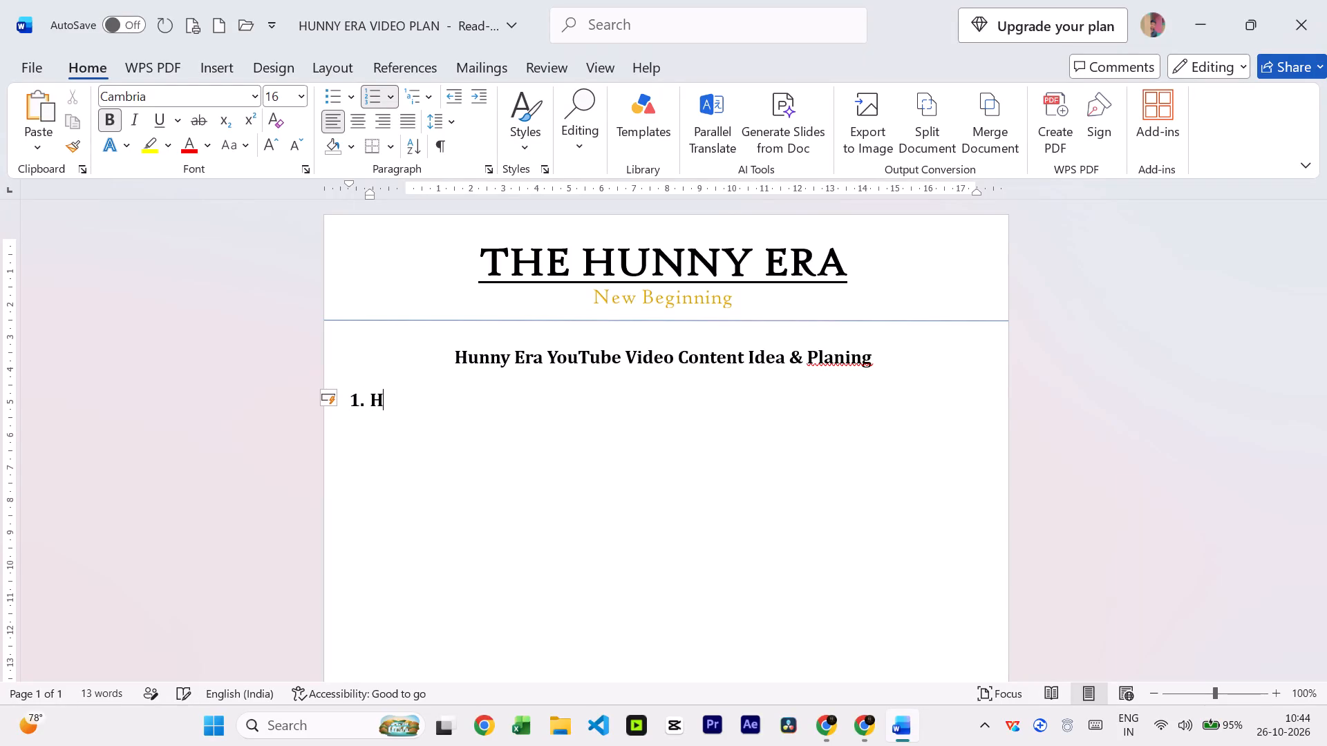
type("ow Thi")
type("ngs Wok")
key("BackSpace")
type("rk")
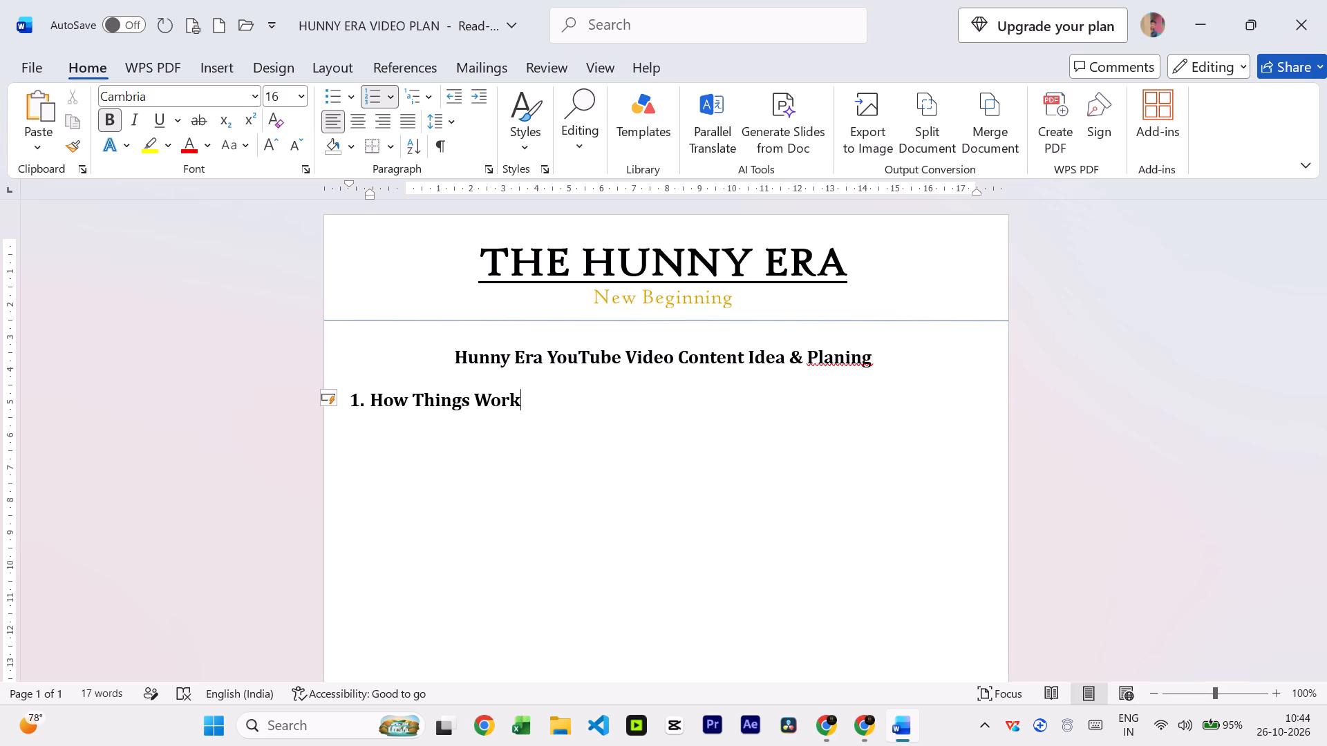
Begin an unnumbered line under item 1, aligned with its text, with the words "UPI Payment".
key("Return")
key("BackSpace")
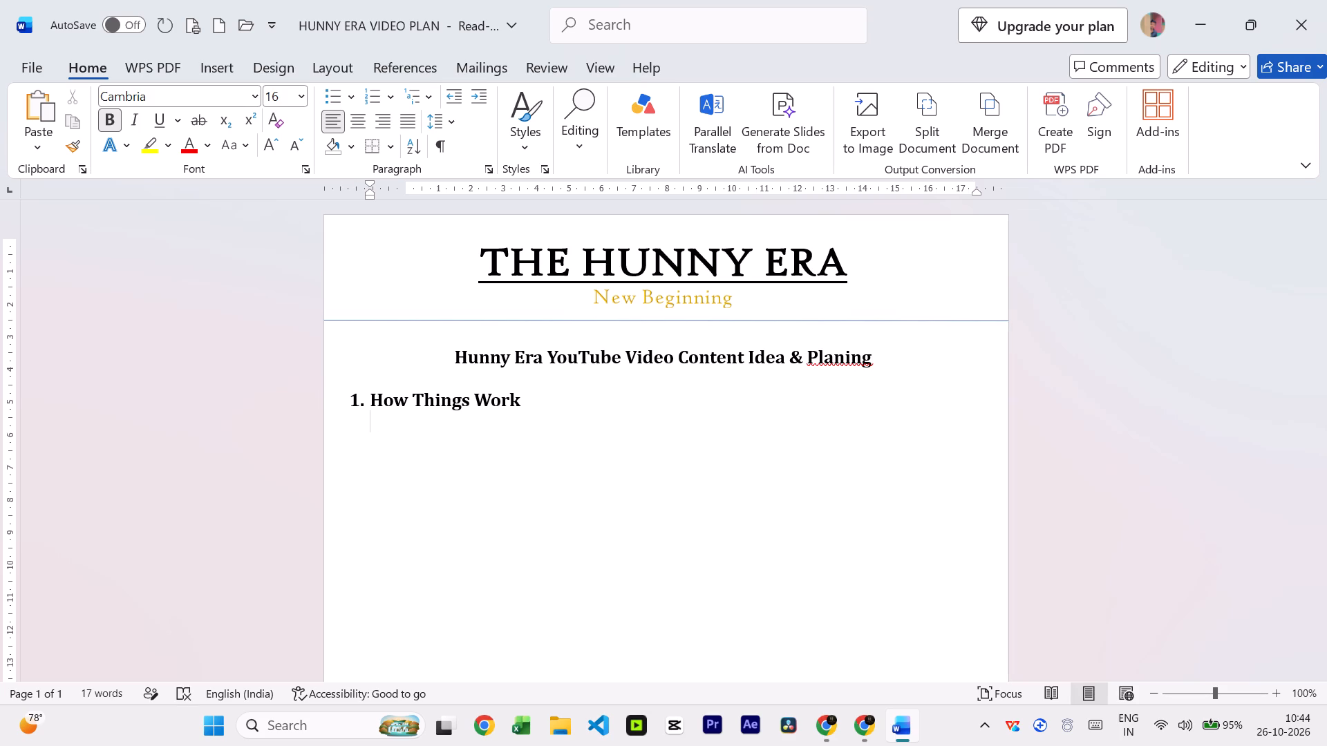
key("space")
key("shift+u")
type("PI")
key("space")
type("Payment")
key("space")
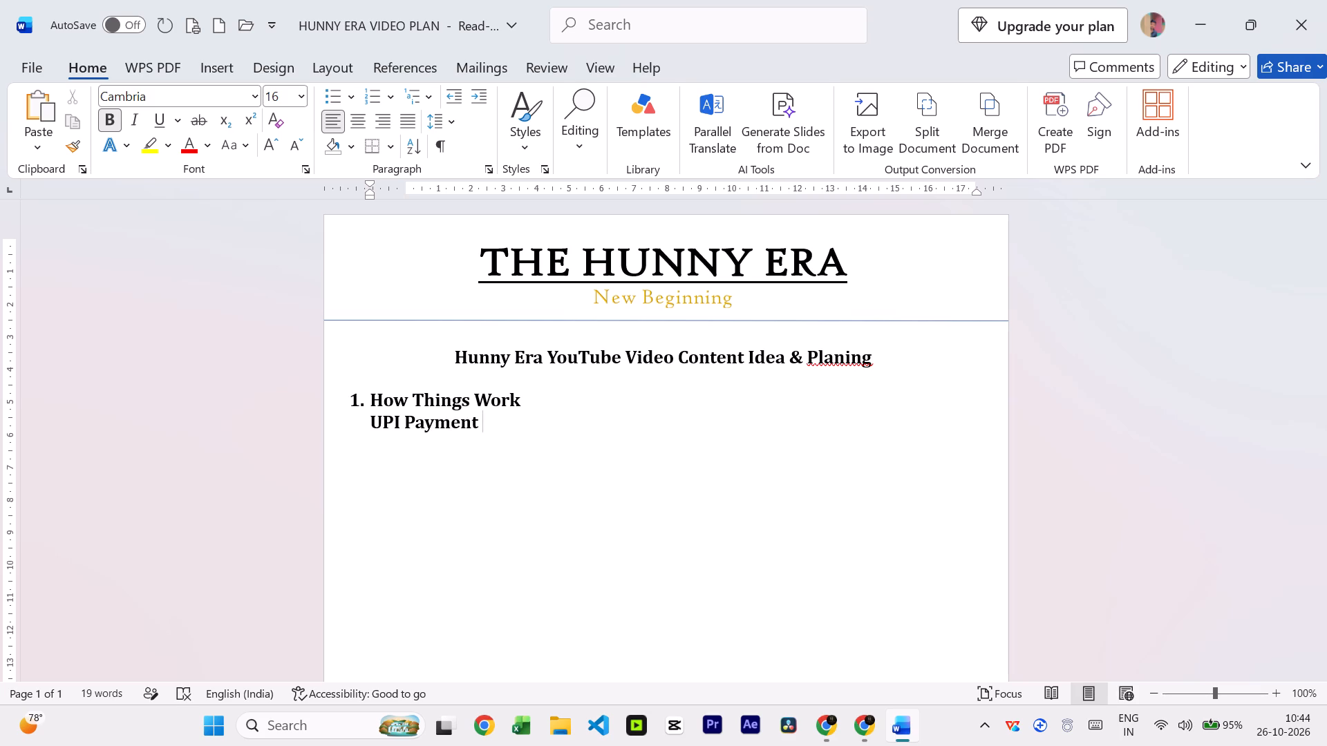
Underline the whole "How Things Work" heading text, leaving its list number plain.
left_click(532, 398)
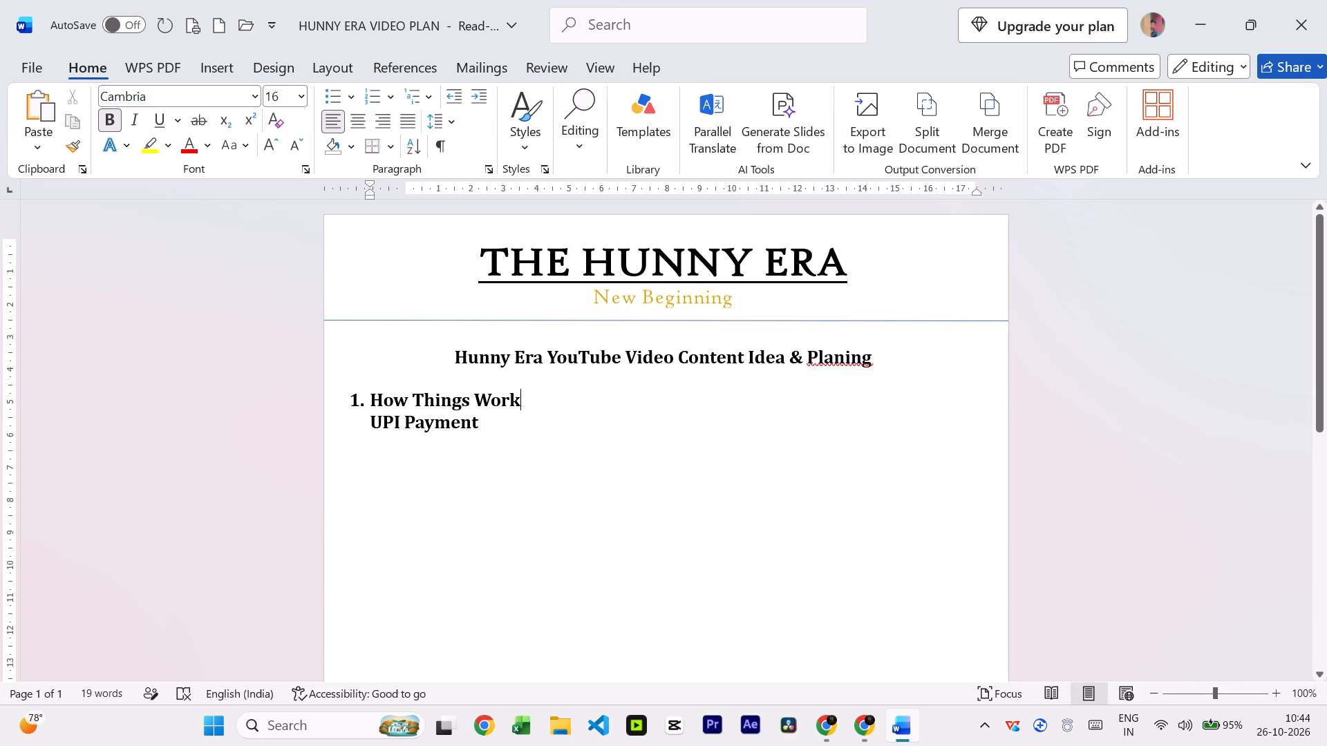
key("shift+Left")
key("shift+Left")
key("shift+Left")
key("shift+Left")
key("shift+Left")
key("shift+Left")
key("shift+Left")
key("shift+Left")
key("shift+Left")
key("shift+Left")
key("shift+Left")
key("shift+Left")
key("shift+Left")
key("shift+Left")
key("shift+Left")
key("shift+Left")
key("shift+Left")
key("shift+Left")
key("shift+Left")
key("shift+Left")
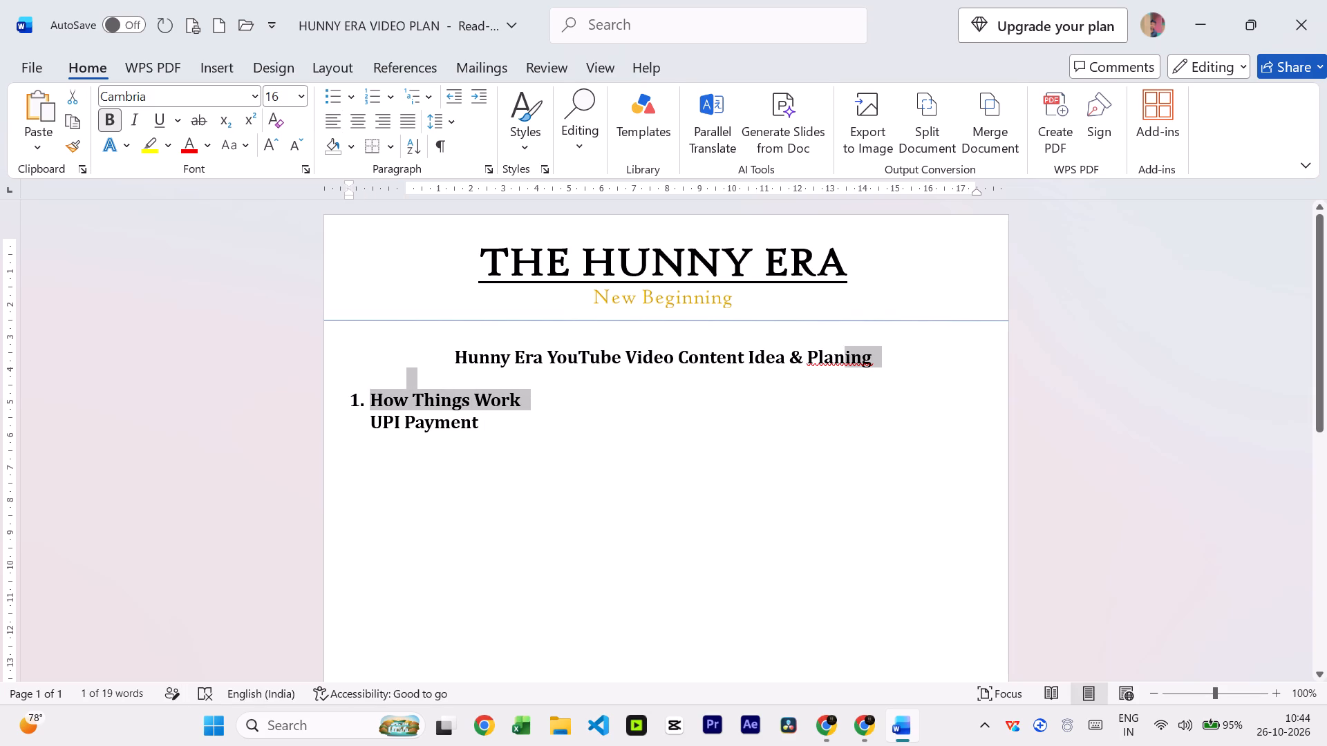
key("shift+Right")
key("shift+Right")
key("shift+Right")
key("shift+Right")
key("shift+Right")
key("shift+Right")
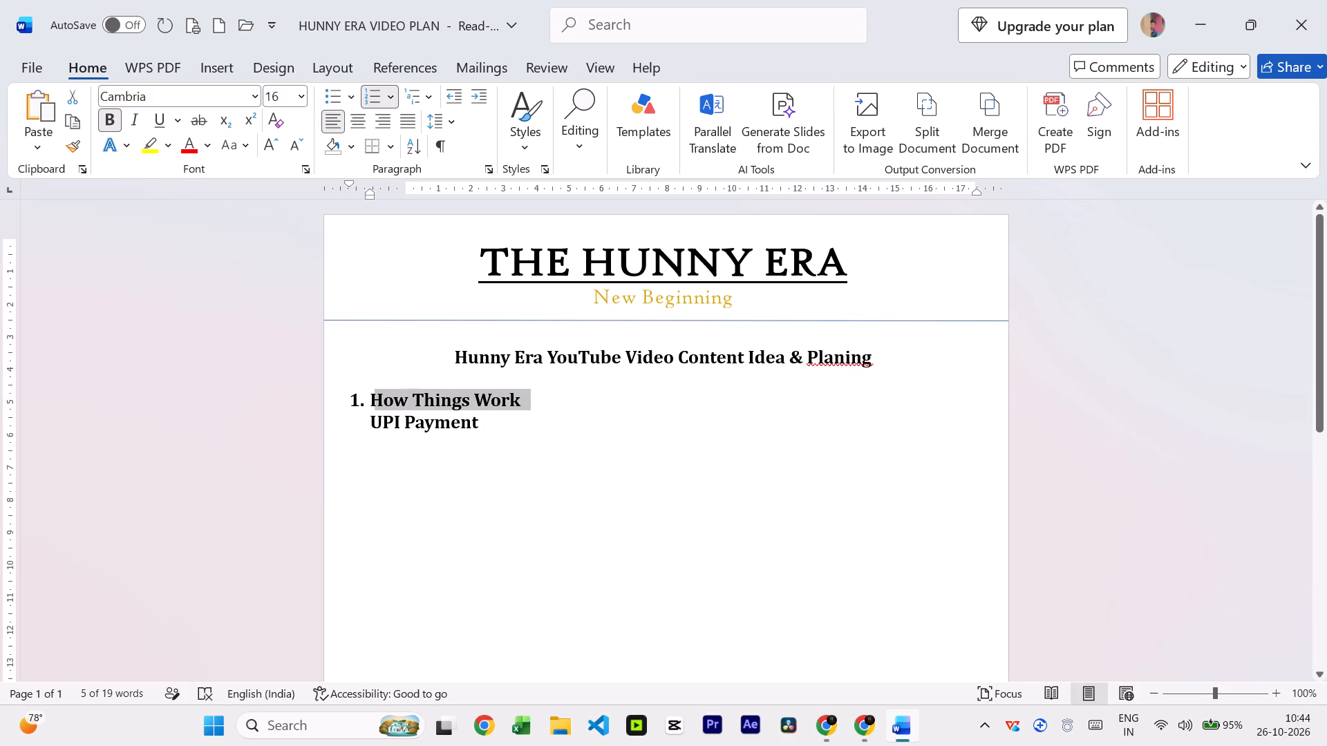
key("shift+Left")
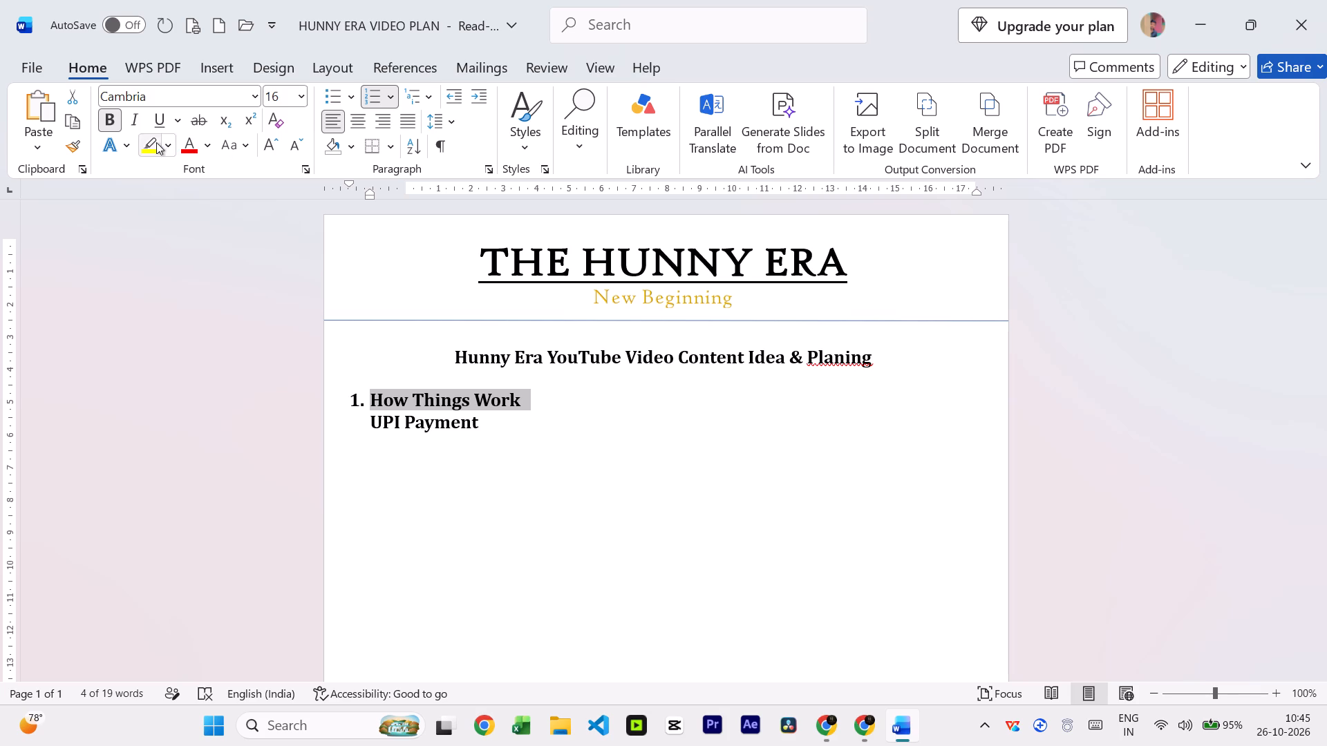
left_click(155, 123)
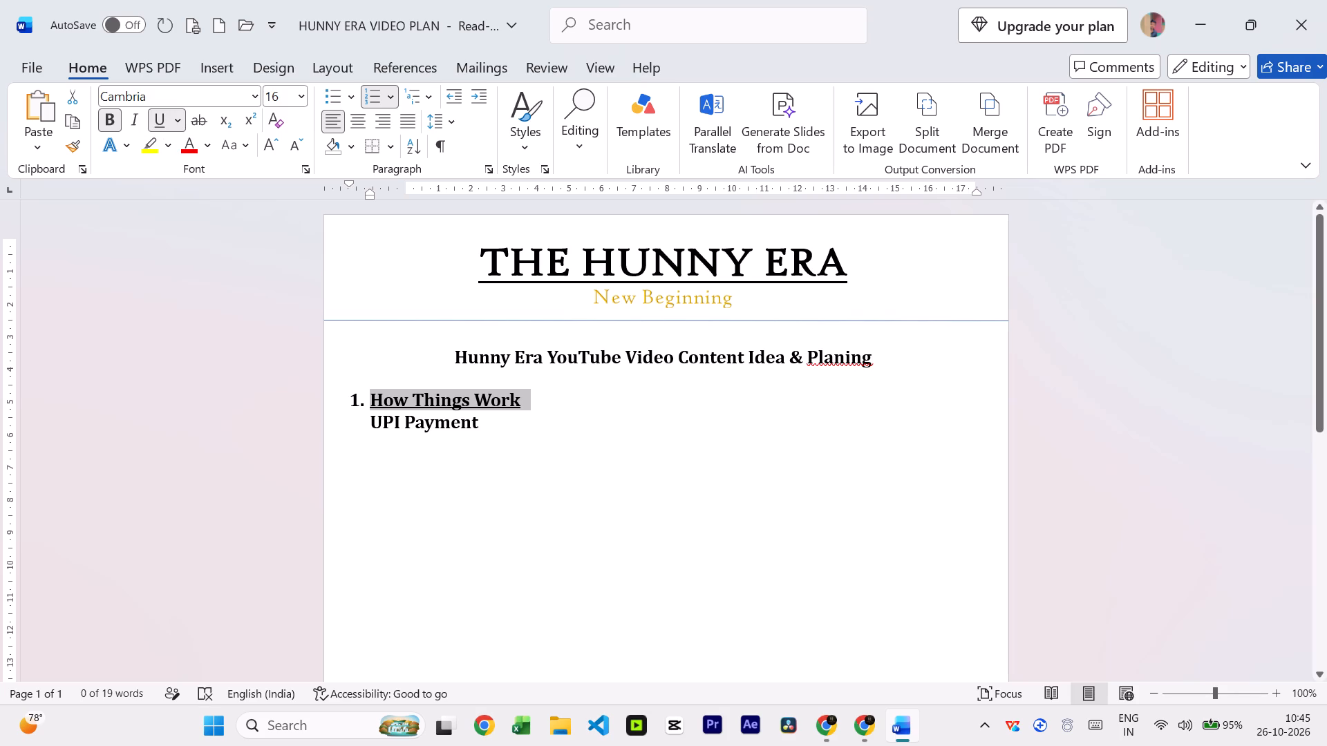
left_click(535, 406)
Complete the UPI Payment line so it reads "UPI Payment Actually Kaise Kaam Karta Hai ?".
left_click(496, 421)
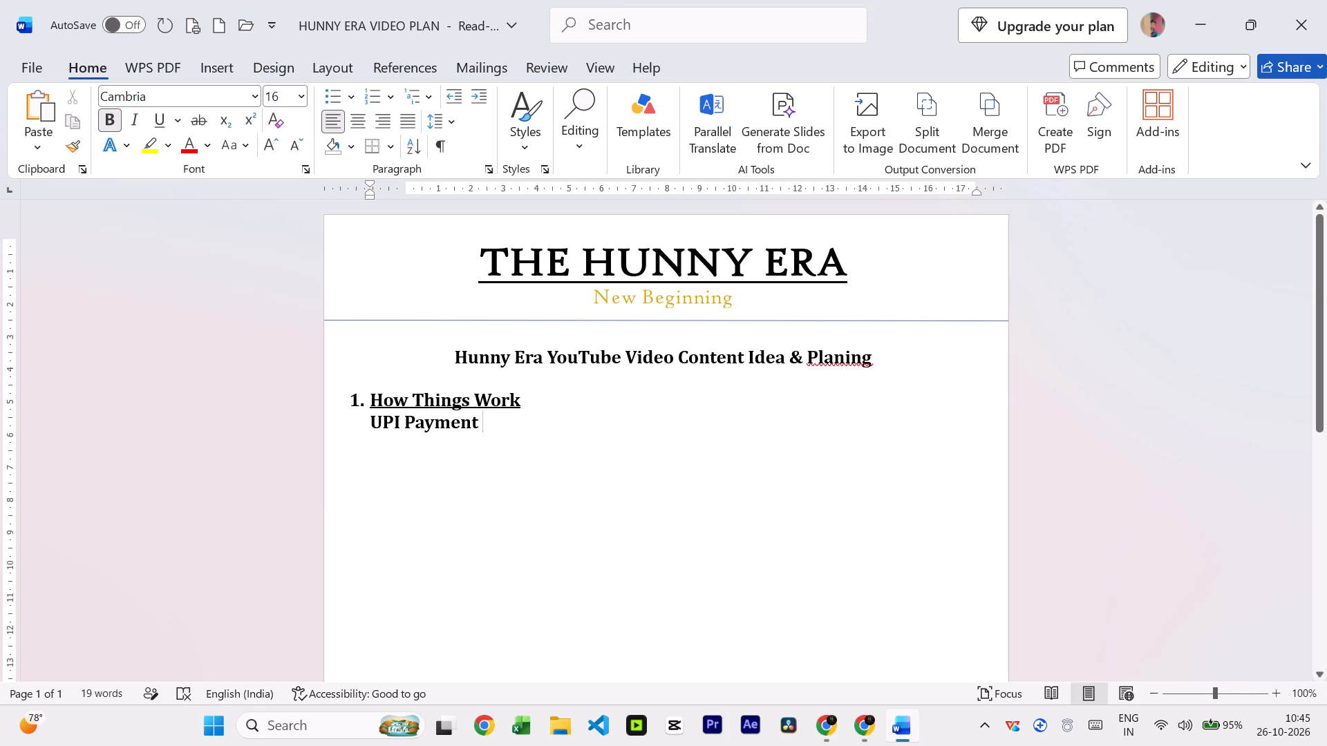
type("Actu")
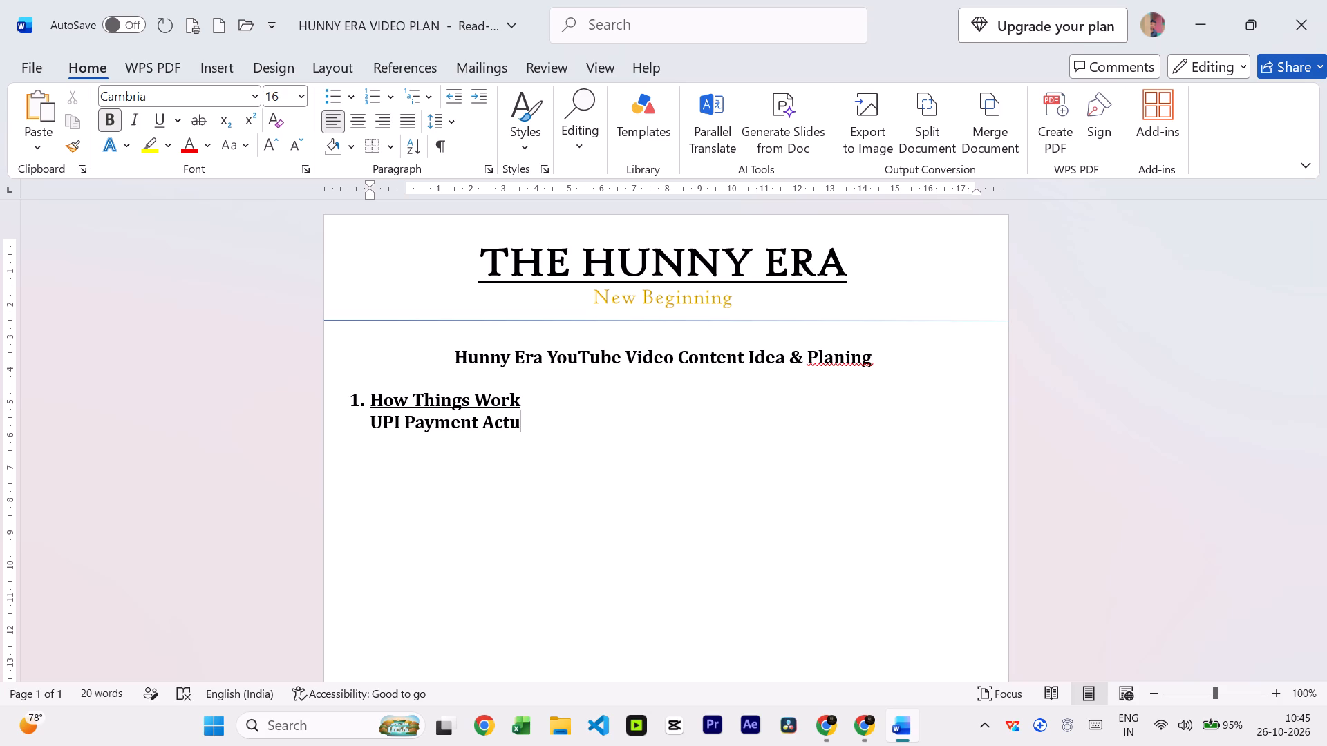
type("ally")
key("space")
type("Kaise Work")
key("space")
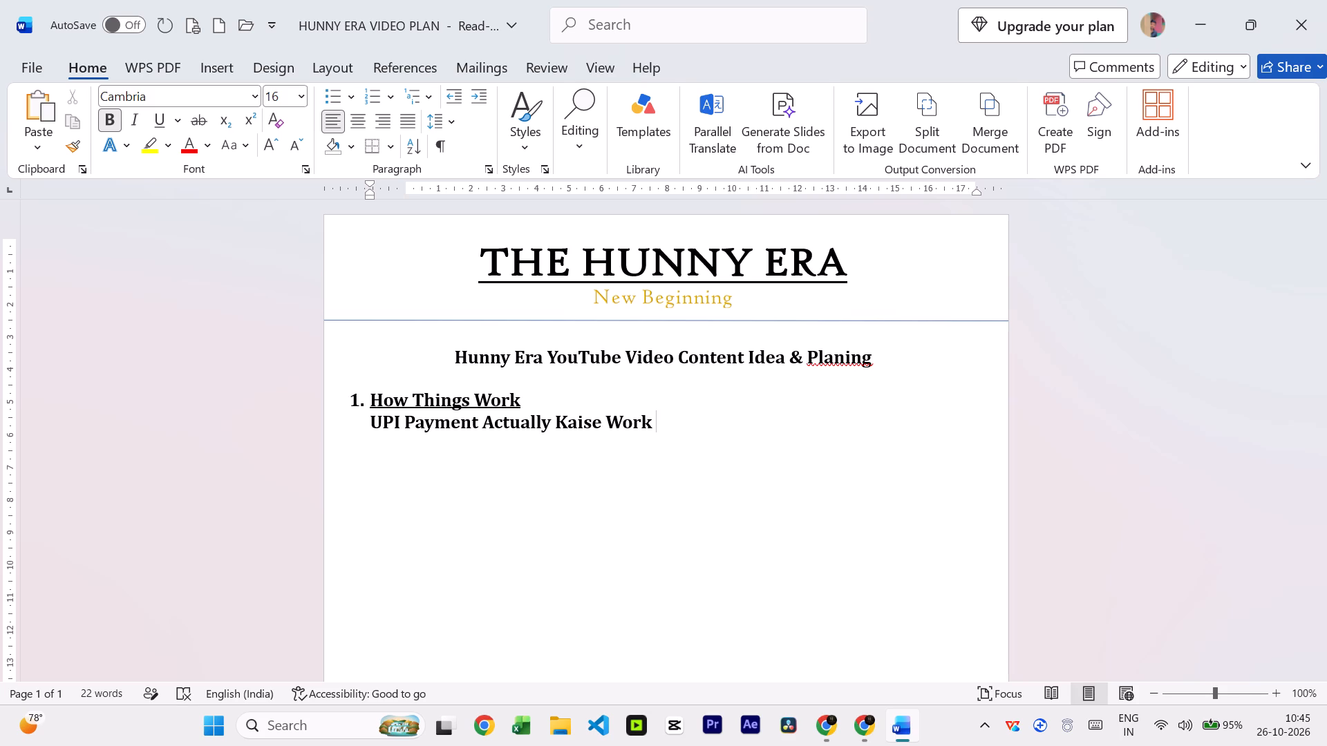
key("BackSpace")
key("BackSpace")
key("BackSpace")
key("BackSpace")
key("BackSpace")
type("Kaam Karta")
key("space")
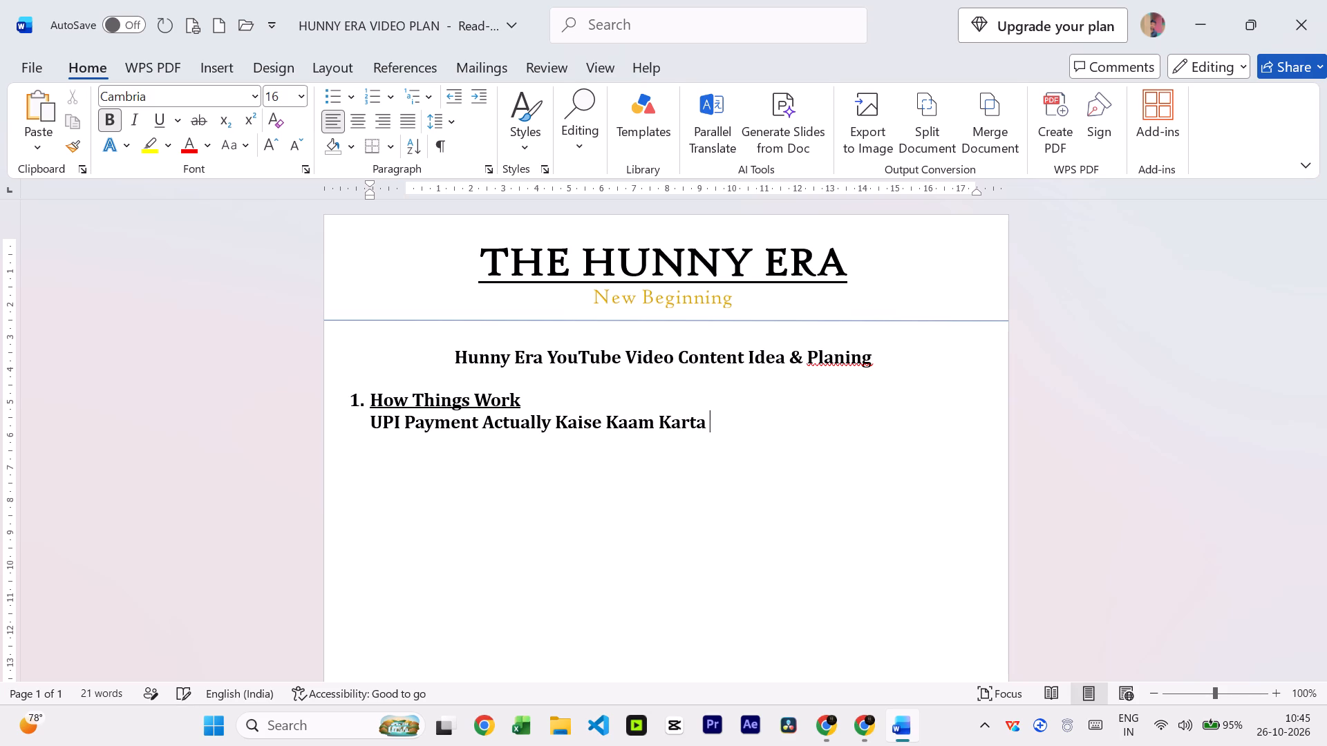
type("Hau")
key("BackSpace")
key("i")
key("space")
type("?")
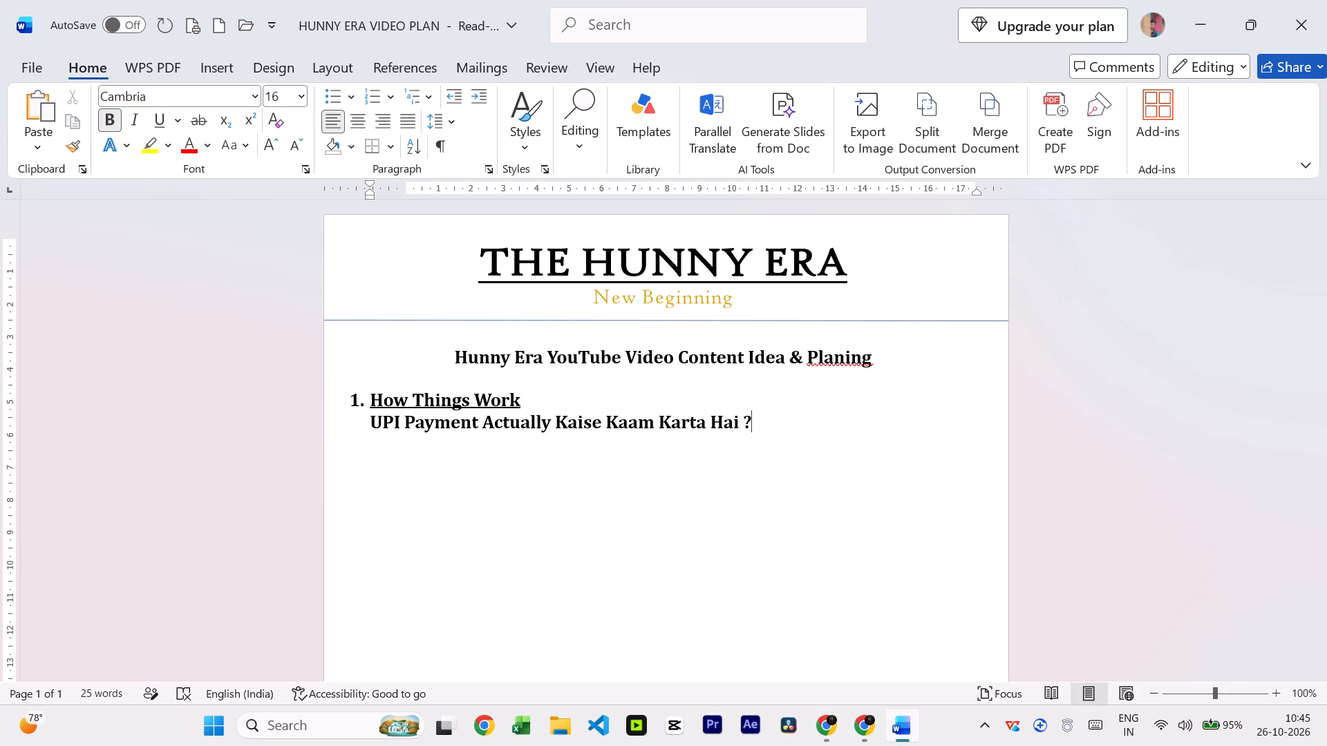
Add a second topic line below it reading "Internet Tumhare Phone Tak kaise Pahuchta Hai ?".
key("Return")
type("Inte")
type("rnet")
key("space")
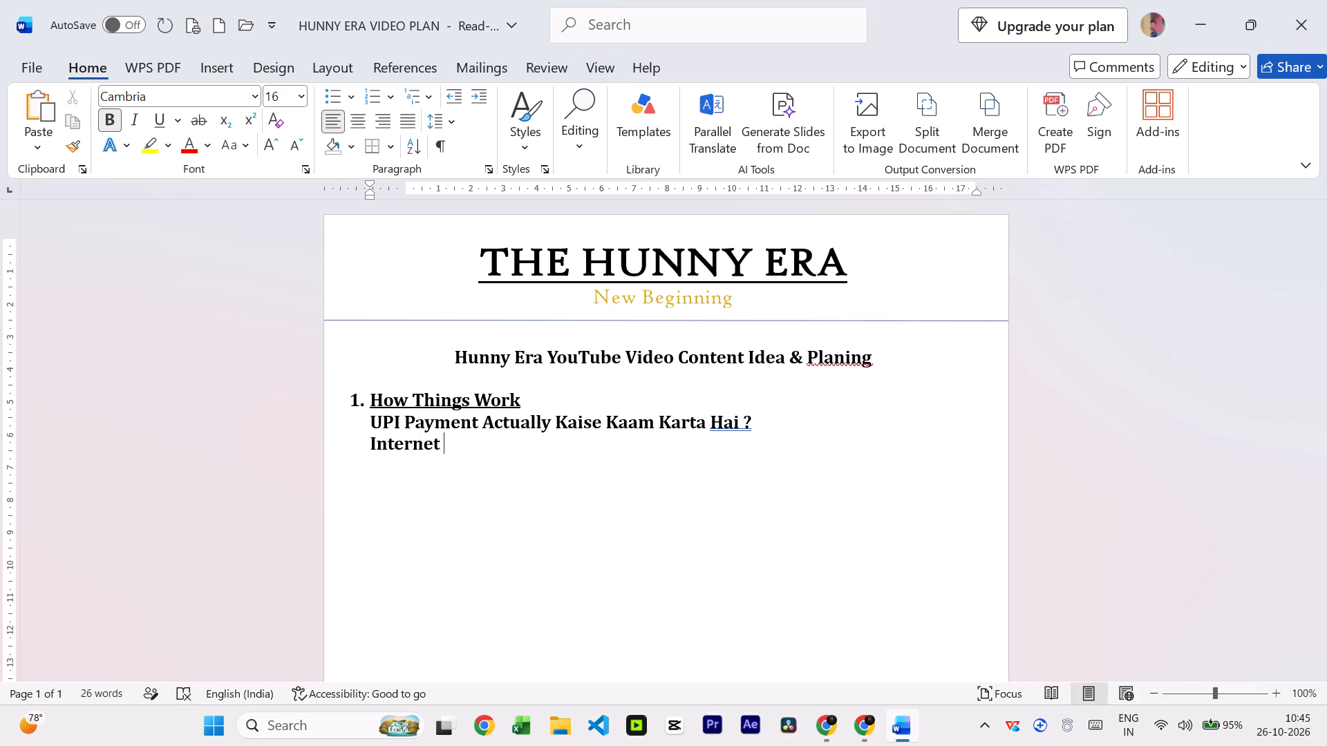
type("Tumh")
type("are")
key("space")
type("Phone")
key("space")
type("tak")
key("space")
key("BackSpace")
key("BackSpace")
key("BackSpace")
key("BackSpace")
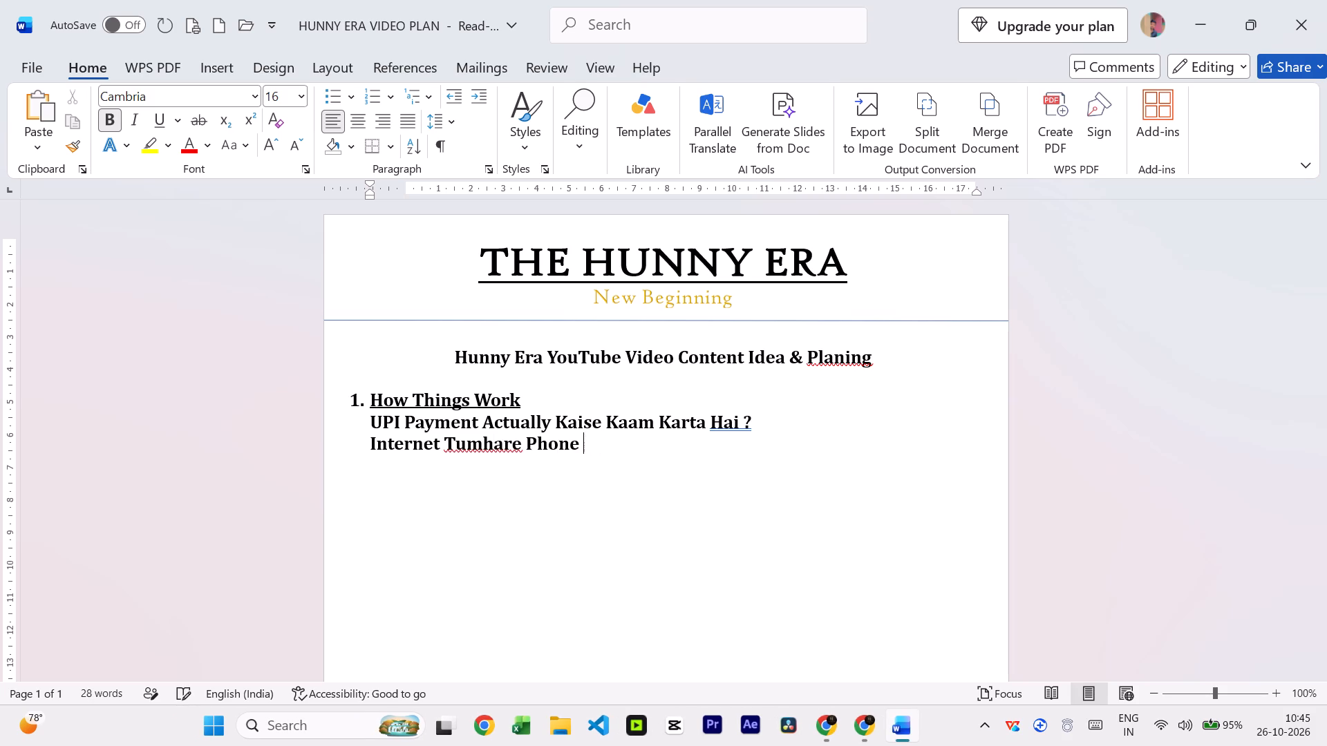
type("Tak")
key("space")
type("kaise")
key("space")
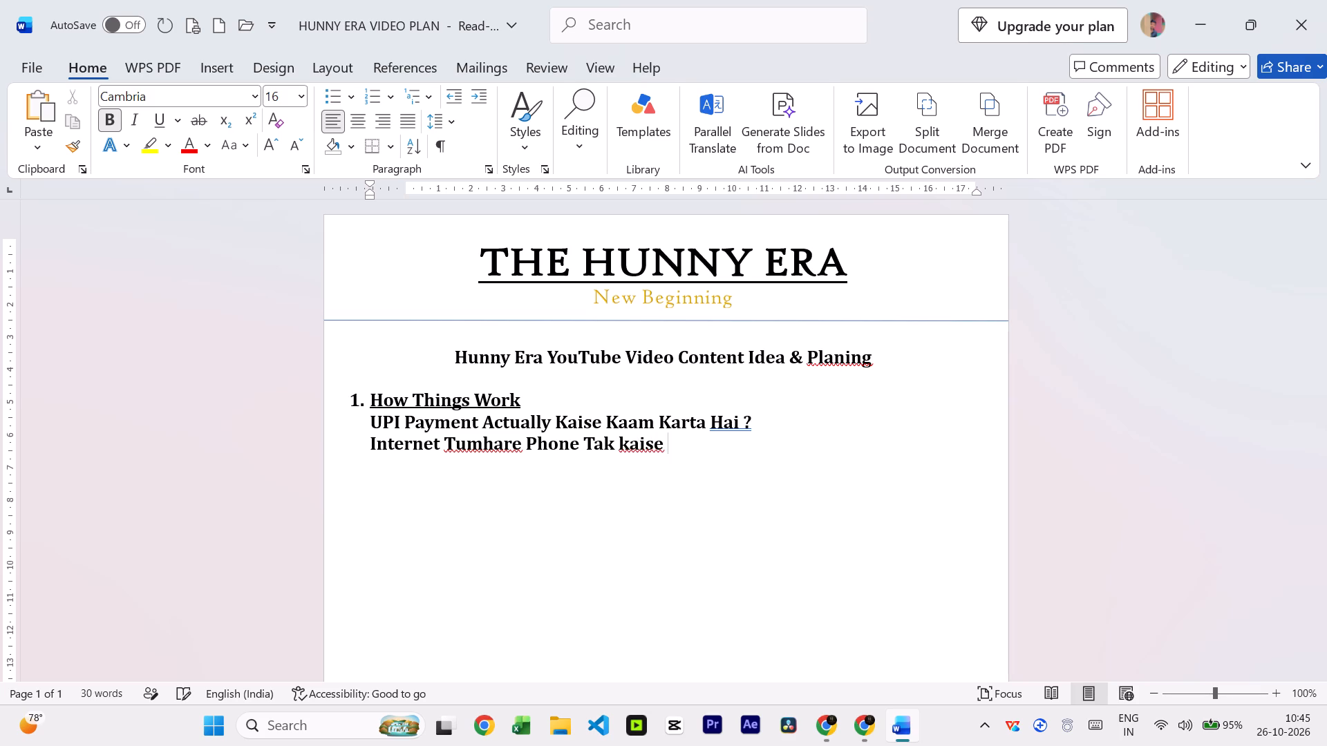
type("Pahuchta")
key("space")
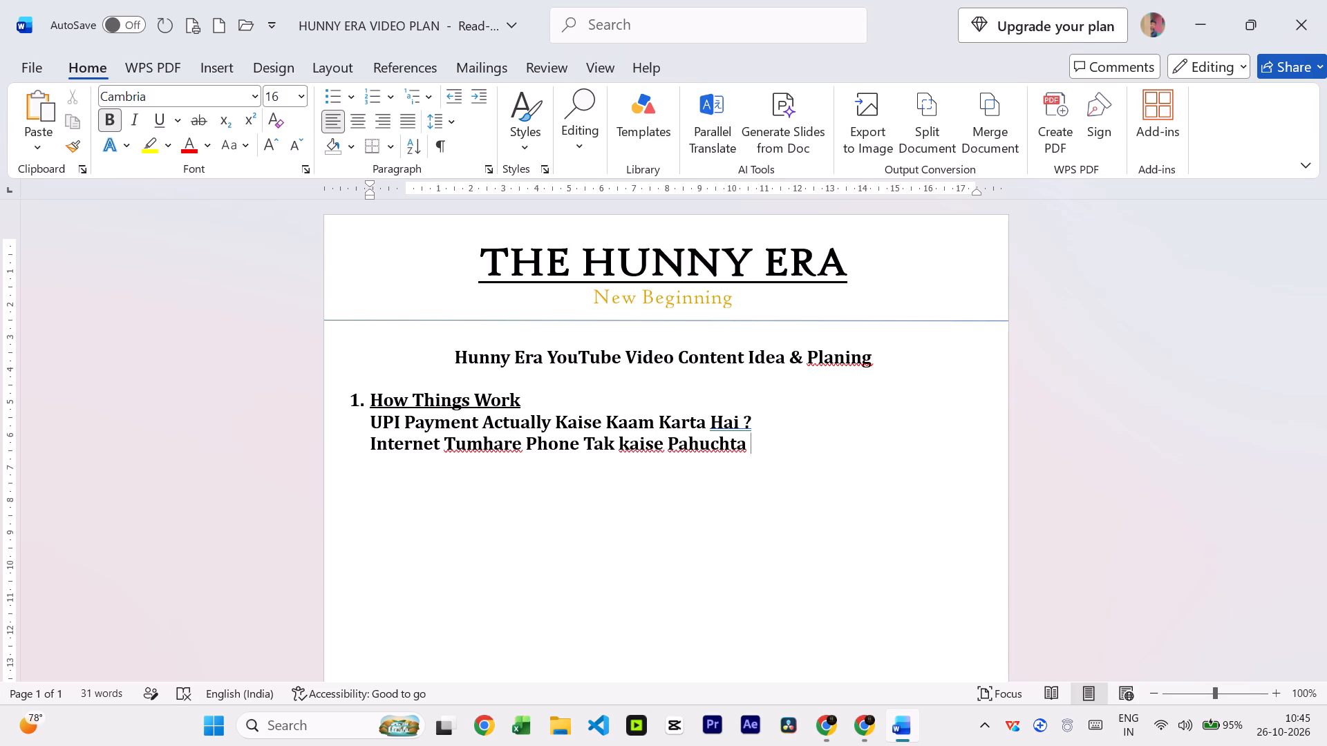
type("Hau")
key("BackSpace")
key("i")
key("space")
type("?")
Add a third topic line reading "ATM Machine Ko Kaise Pata Chalta Hai Ki Paise Tumhare Hai ?" under How Things Work.
key("Return")
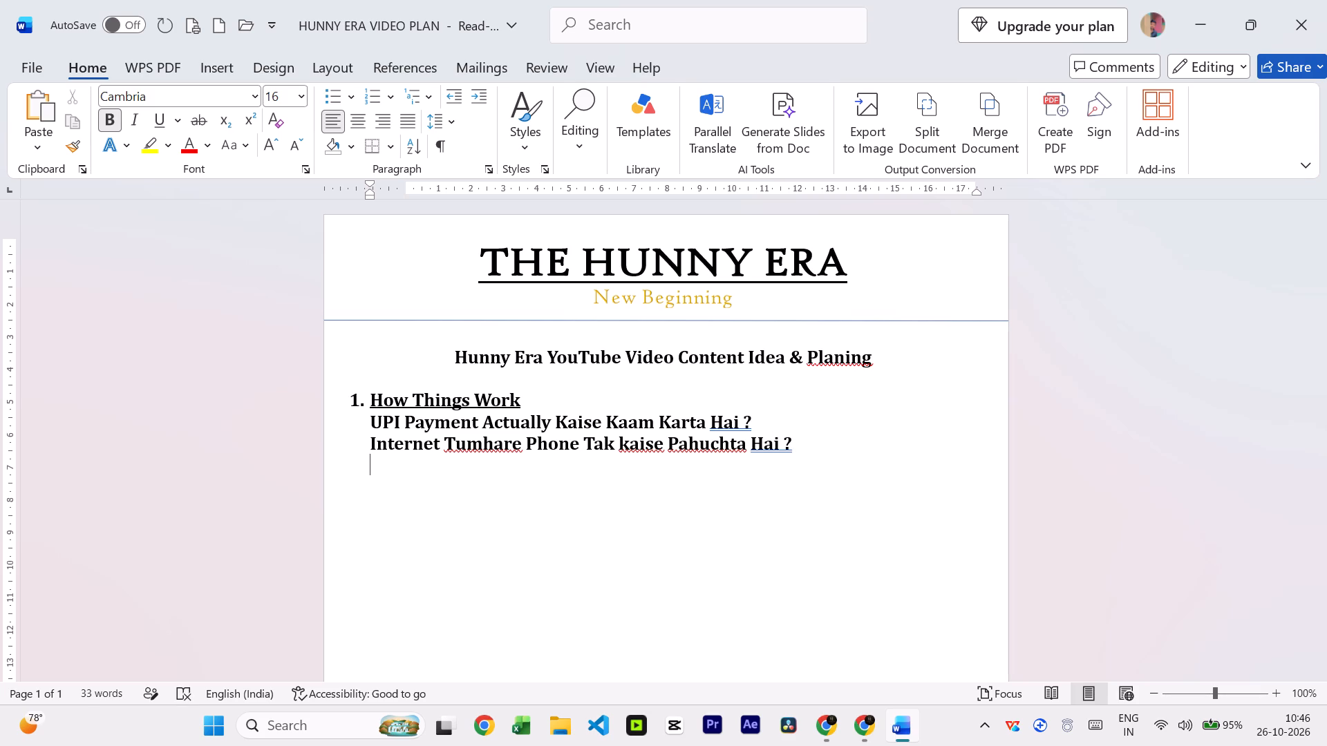
type("AT<")
key("shift+BackSpace")
key("shift+m")
key("space")
type("Machine")
key("space")
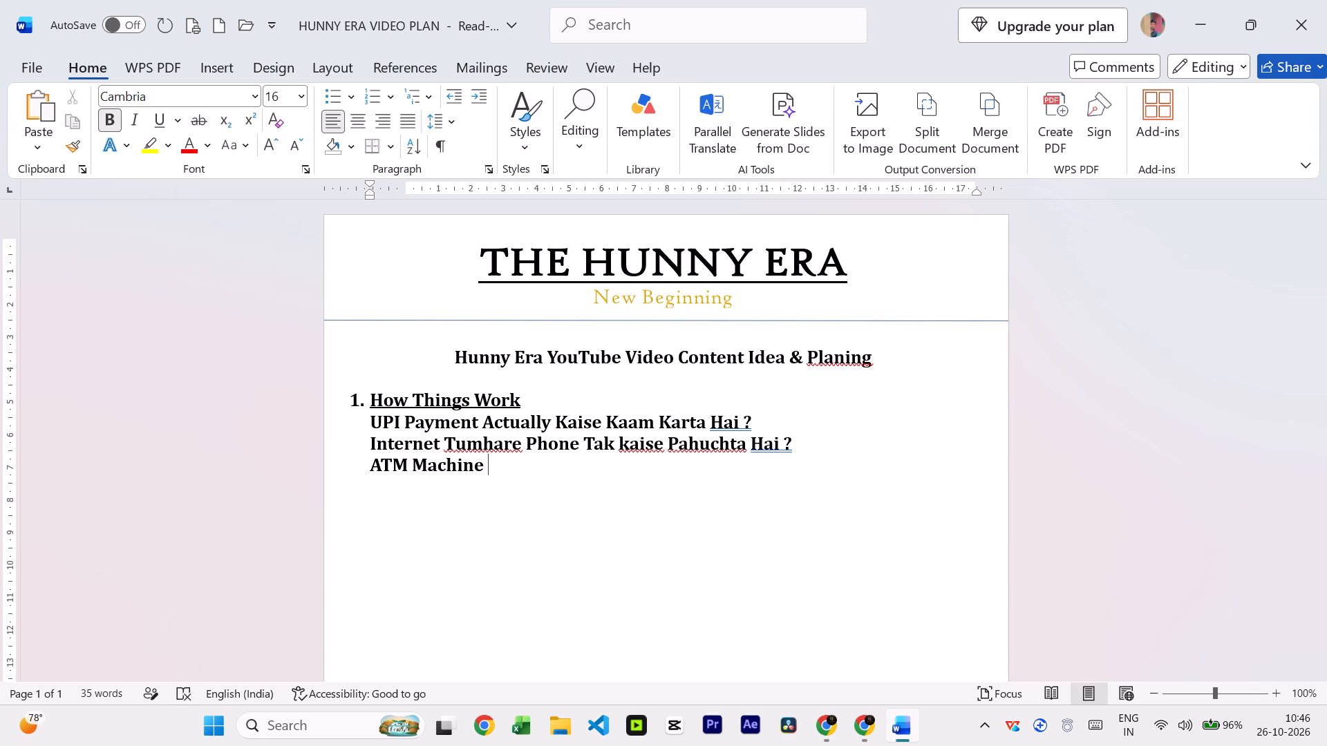
type("Ka")
key("BackSpace")
type("o kaise")
key("space")
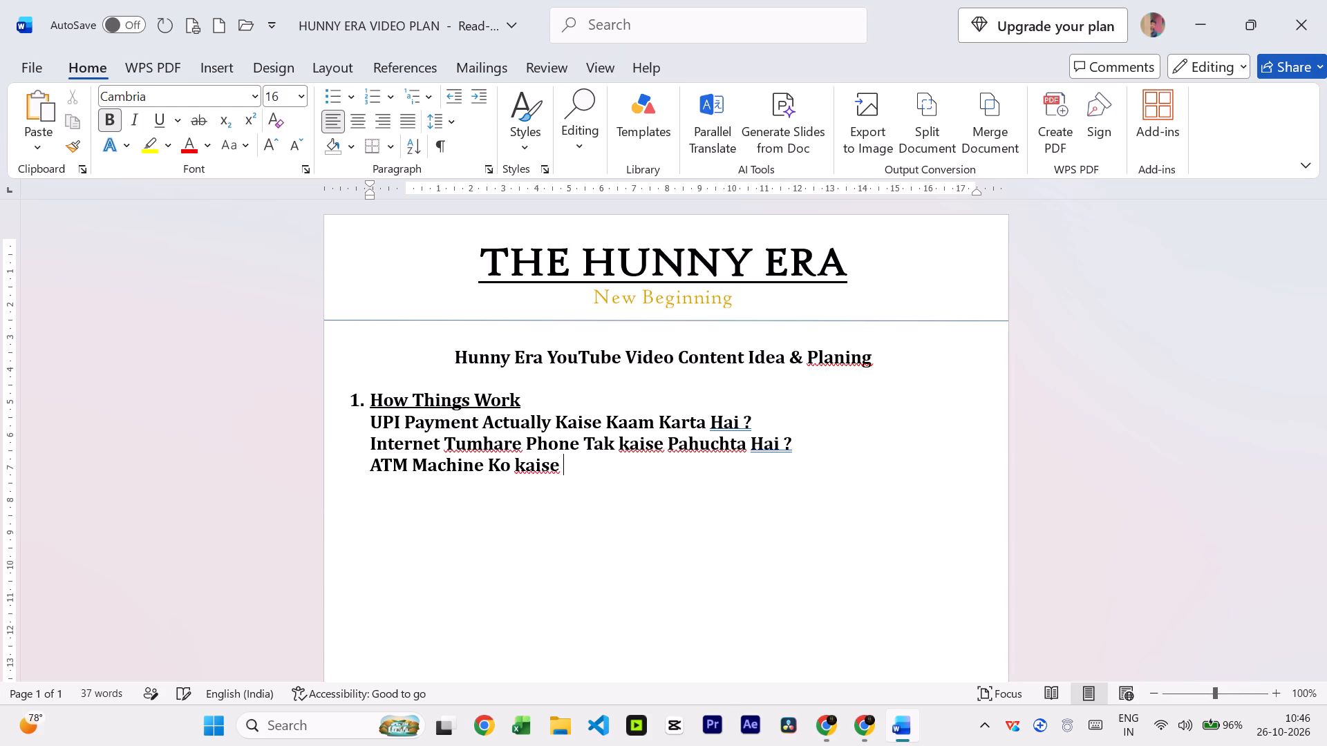
key("BackSpace")
key("BackSpace")
key("BackSpace")
key("BackSpace")
key("BackSpace")
key("BackSpace")
type("Kaise")
key("space")
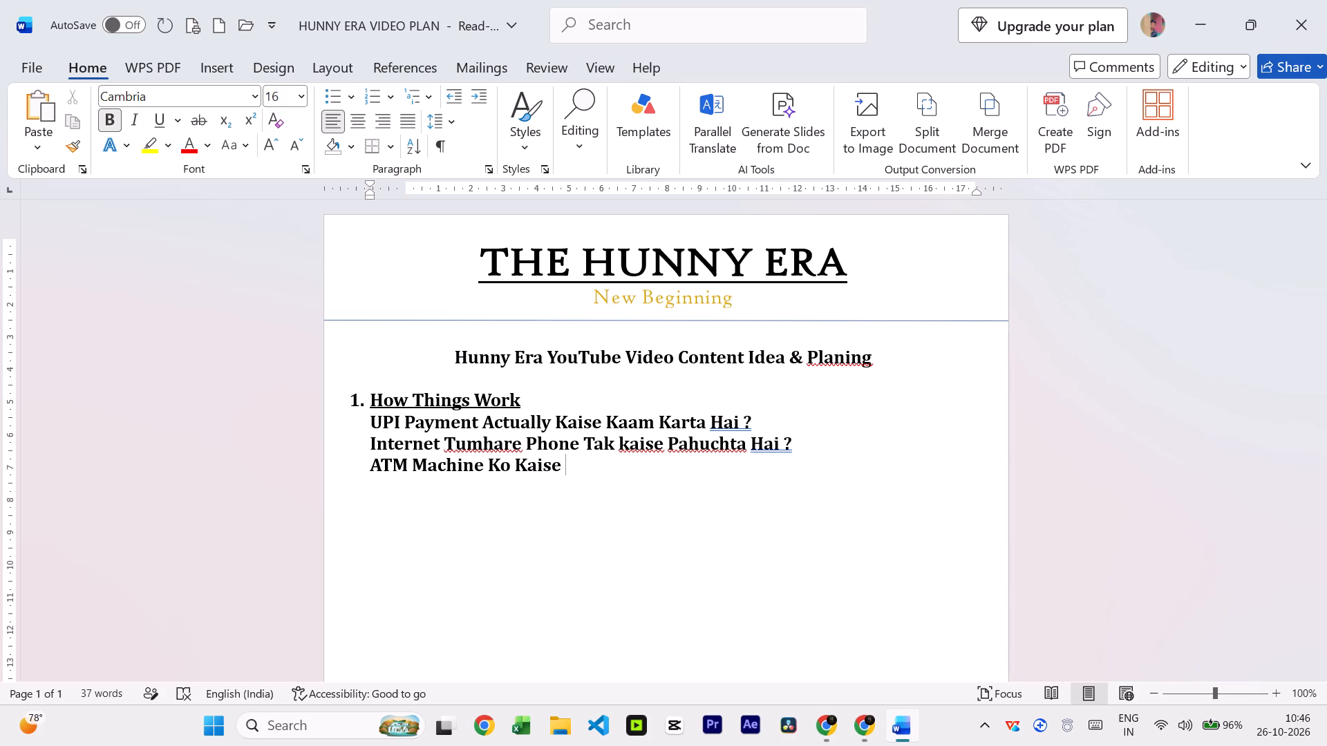
type("Pata Chalta")
key("space")
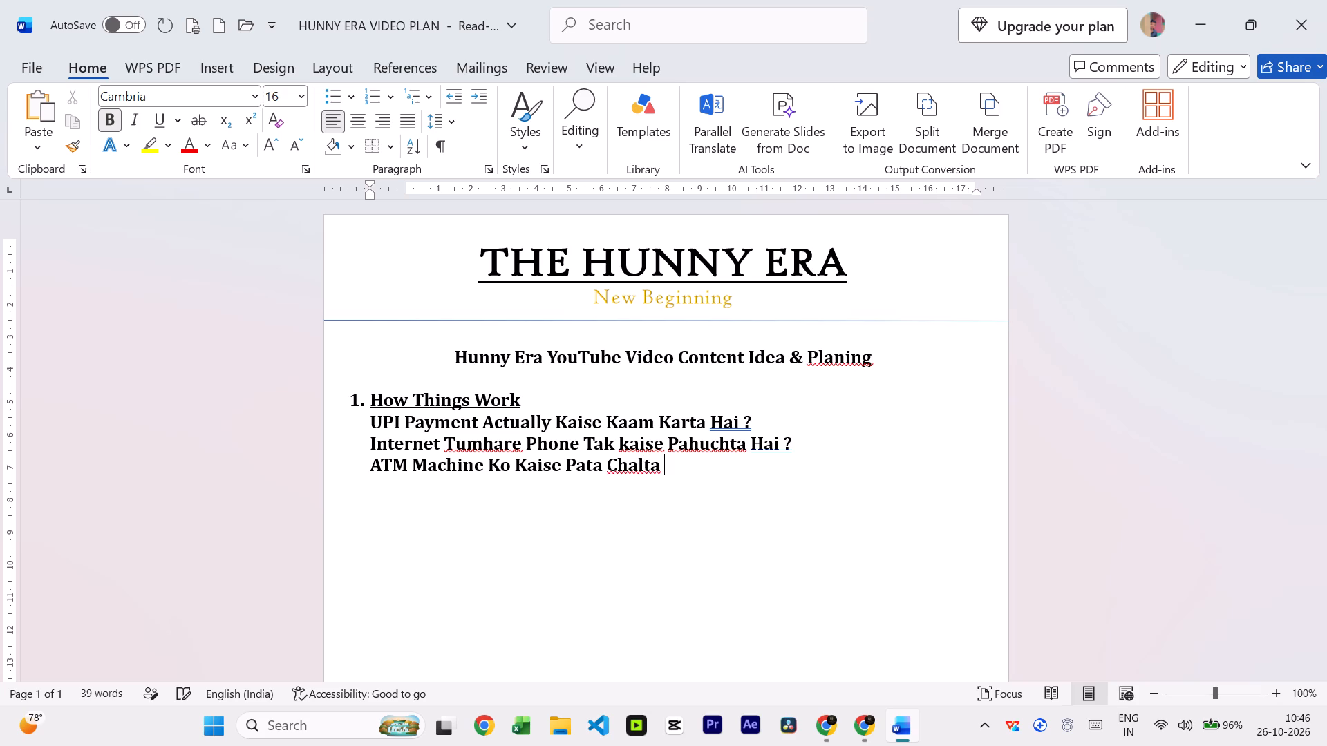
type("Hai Ki")
key("space")
type("Pa")
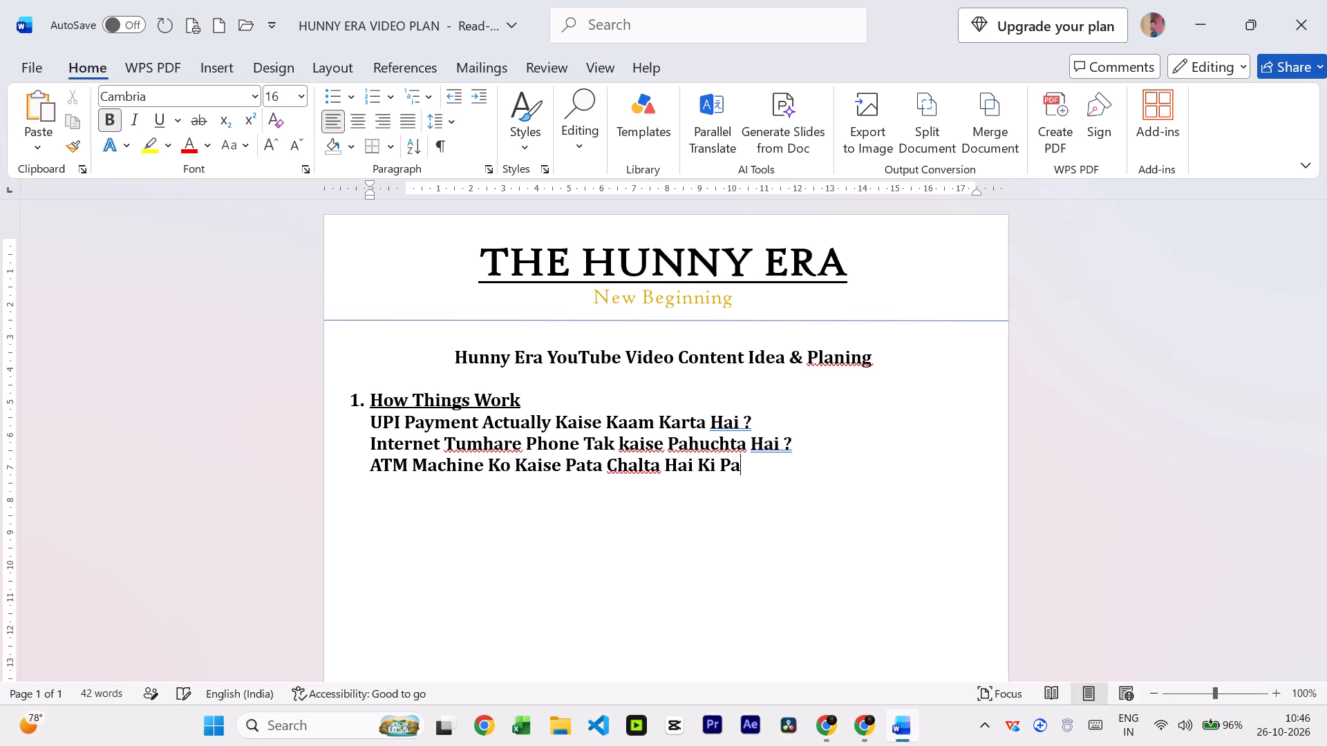
type("ise Tum")
type("ha")
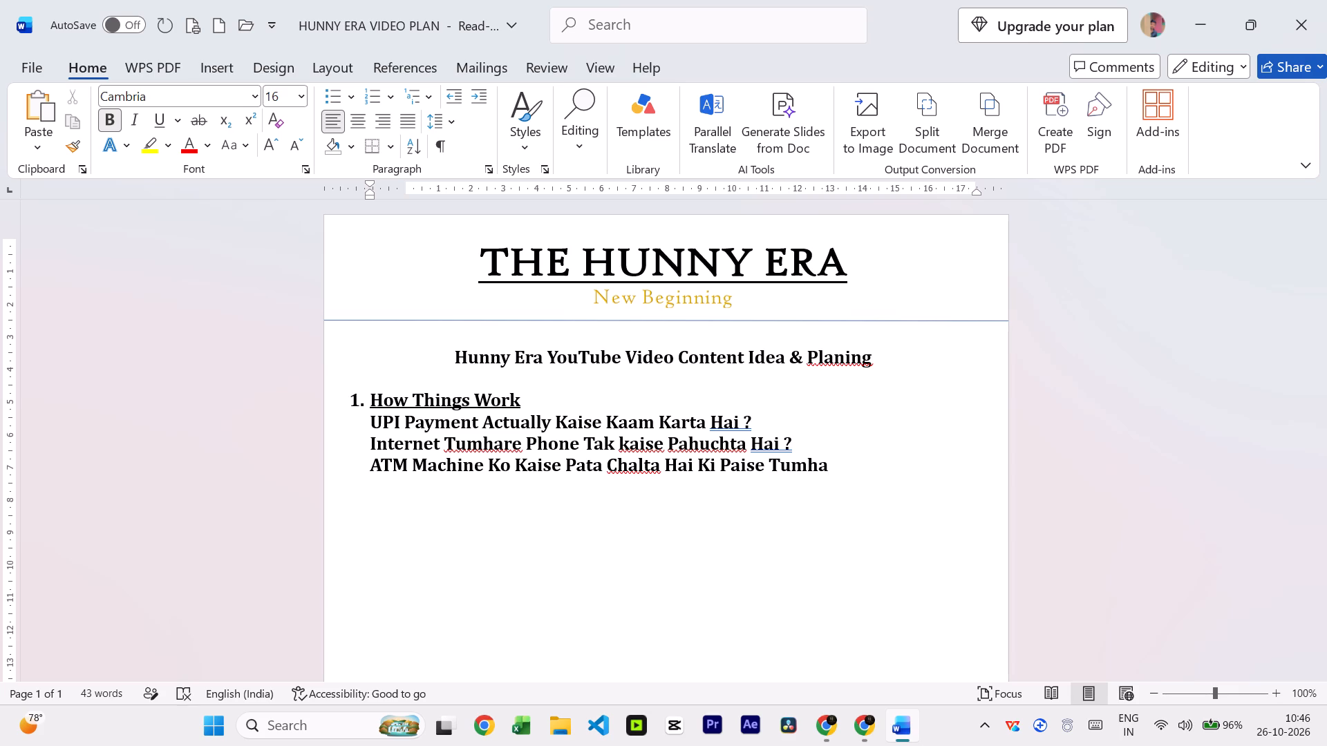
type("re Hai")
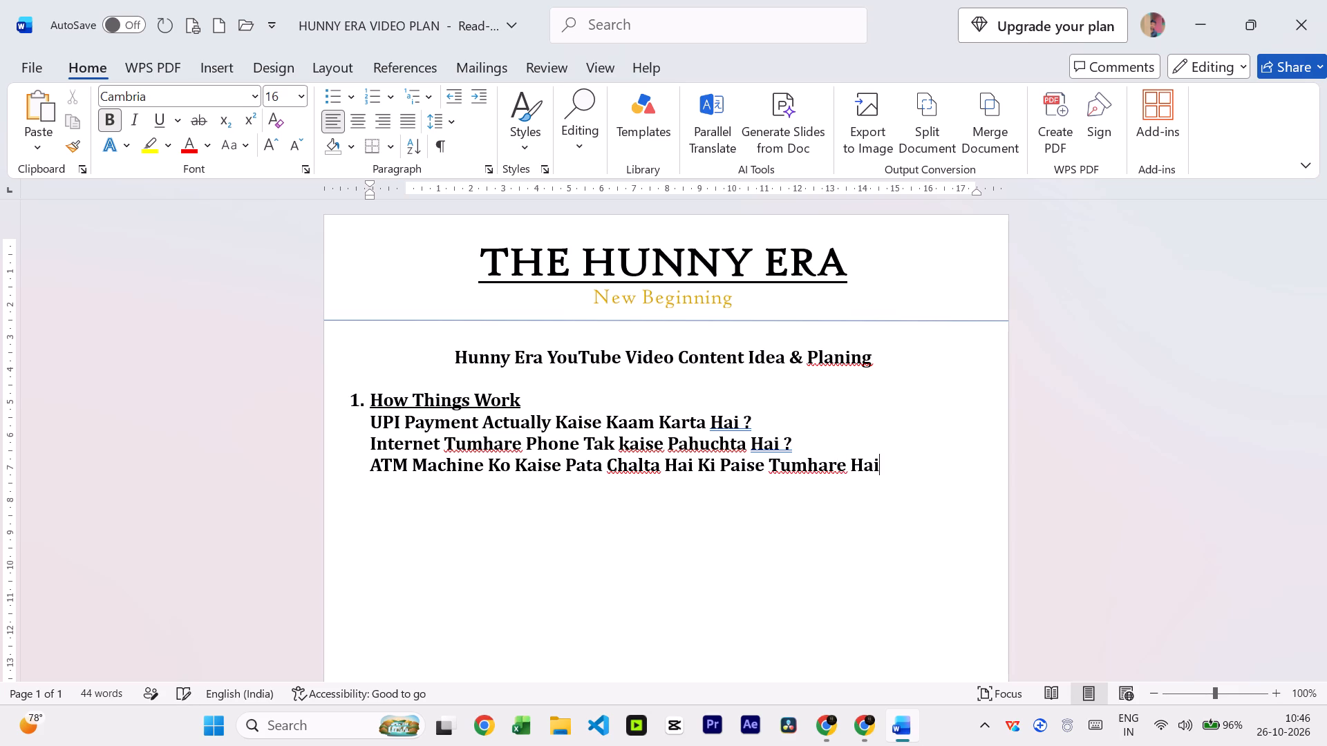
key("space")
type("?")
Add a fourth topic line below it reading "Google Maps Tumhari Exact Location Kaise Batata Hai ?".
key("Return")
type("Google")
key("space")
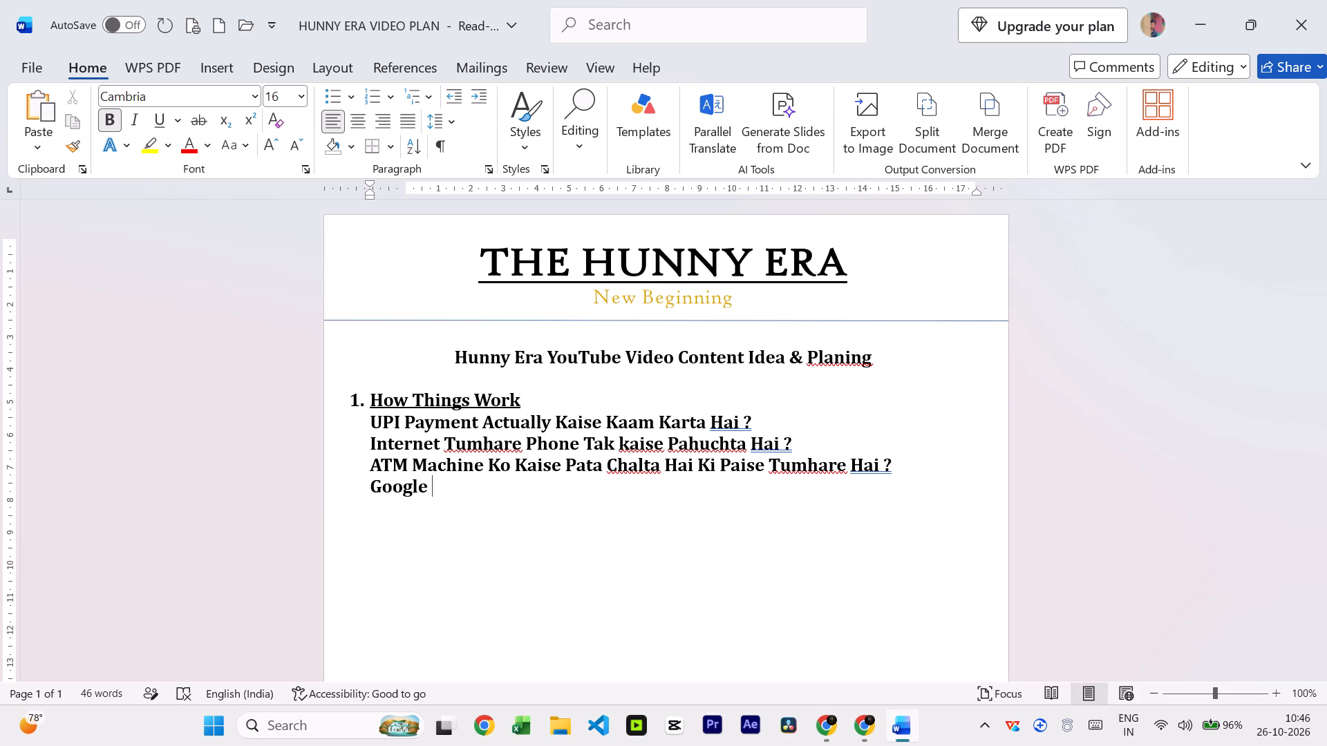
type("Mpas")
key("space")
key("BackSpace")
key("BackSpace")
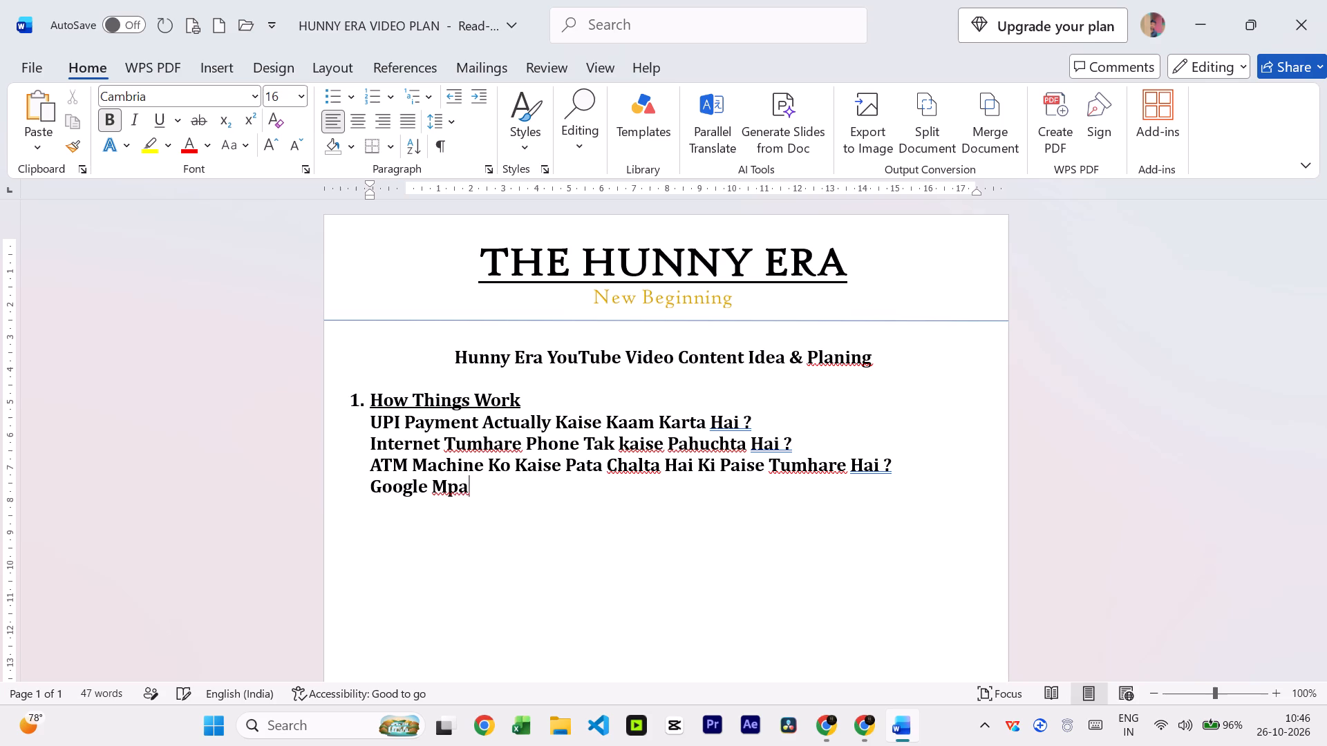
key("BackSpace")
key("BackSpace")
type("aps")
key("space")
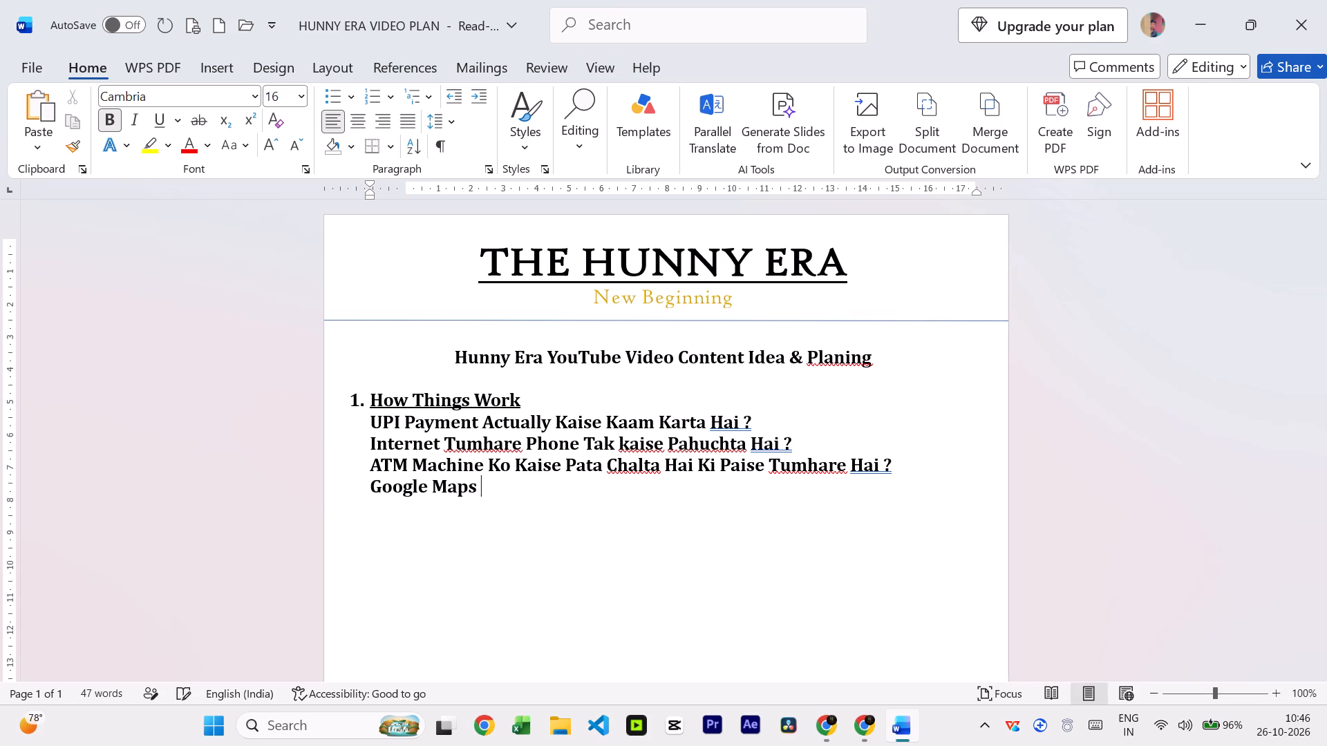
type("Tumhari")
key("space")
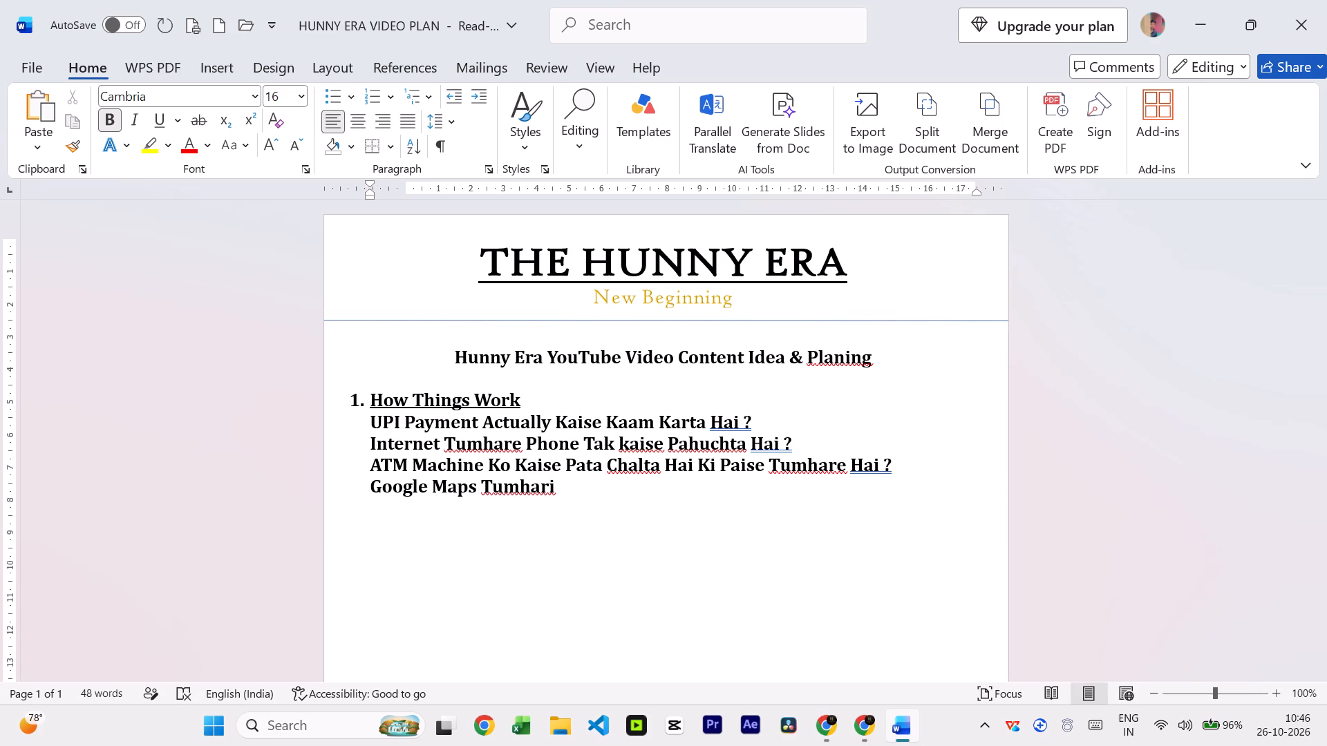
key("shift+e")
type("xc")
key("BackSpace")
type("act")
key("space")
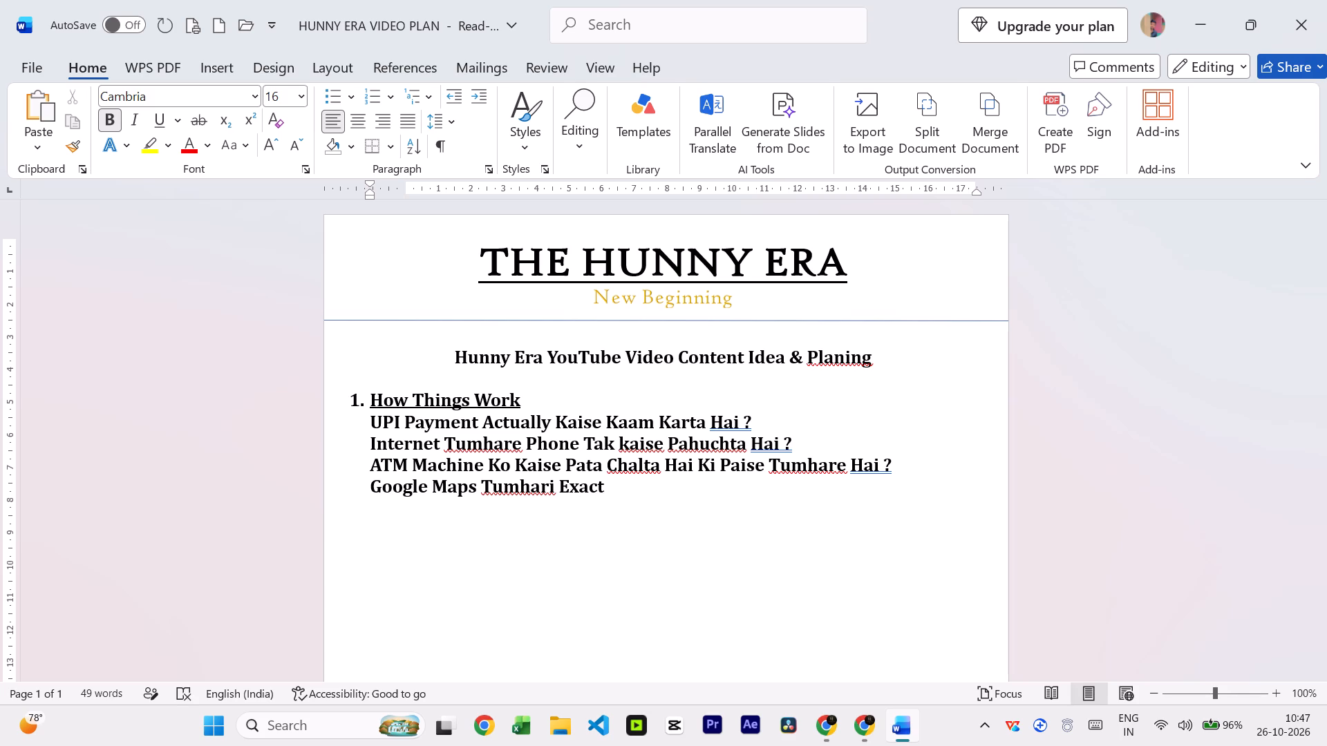
type("Lacoa")
key("BackSpace")
key("BackSpace")
key("equal")
key("BackSpace")
key("BackSpace")
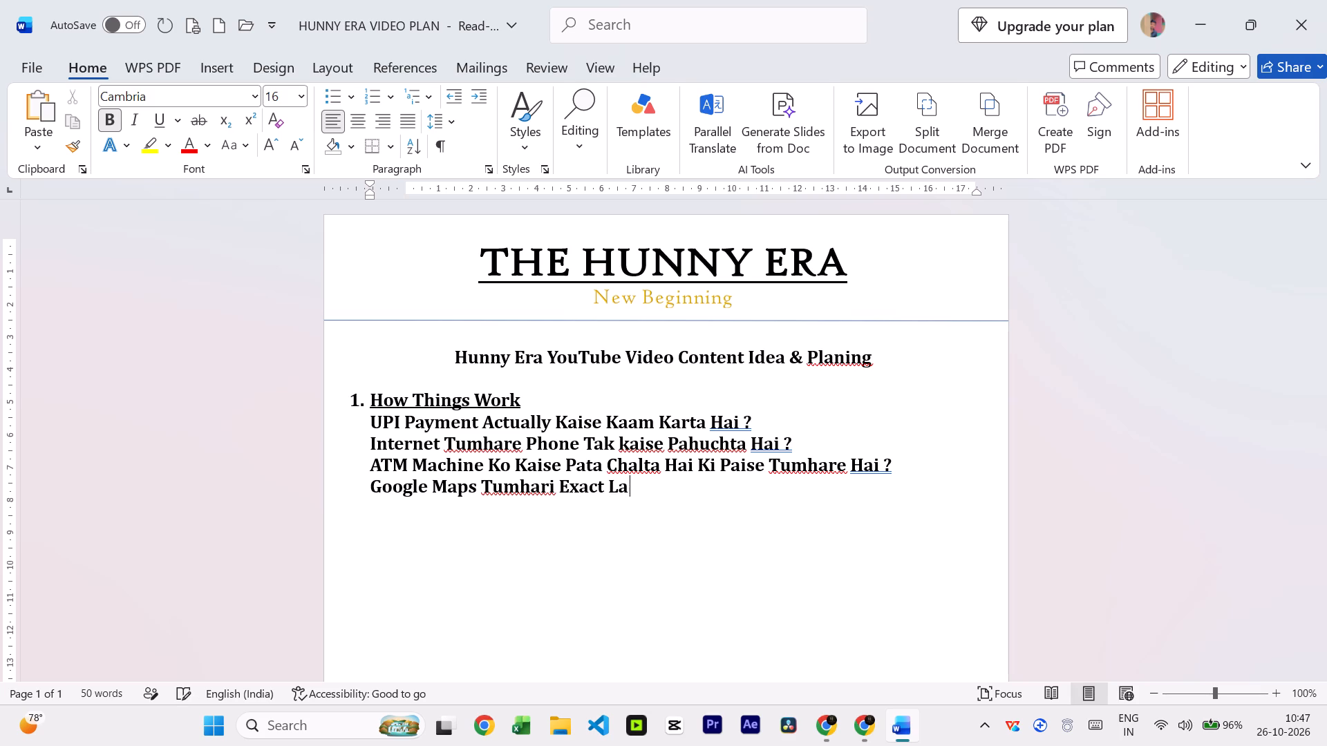
key("BackSpace")
type("ocation")
key("space")
type("Kaise")
key("space")
type("Batata HAi")
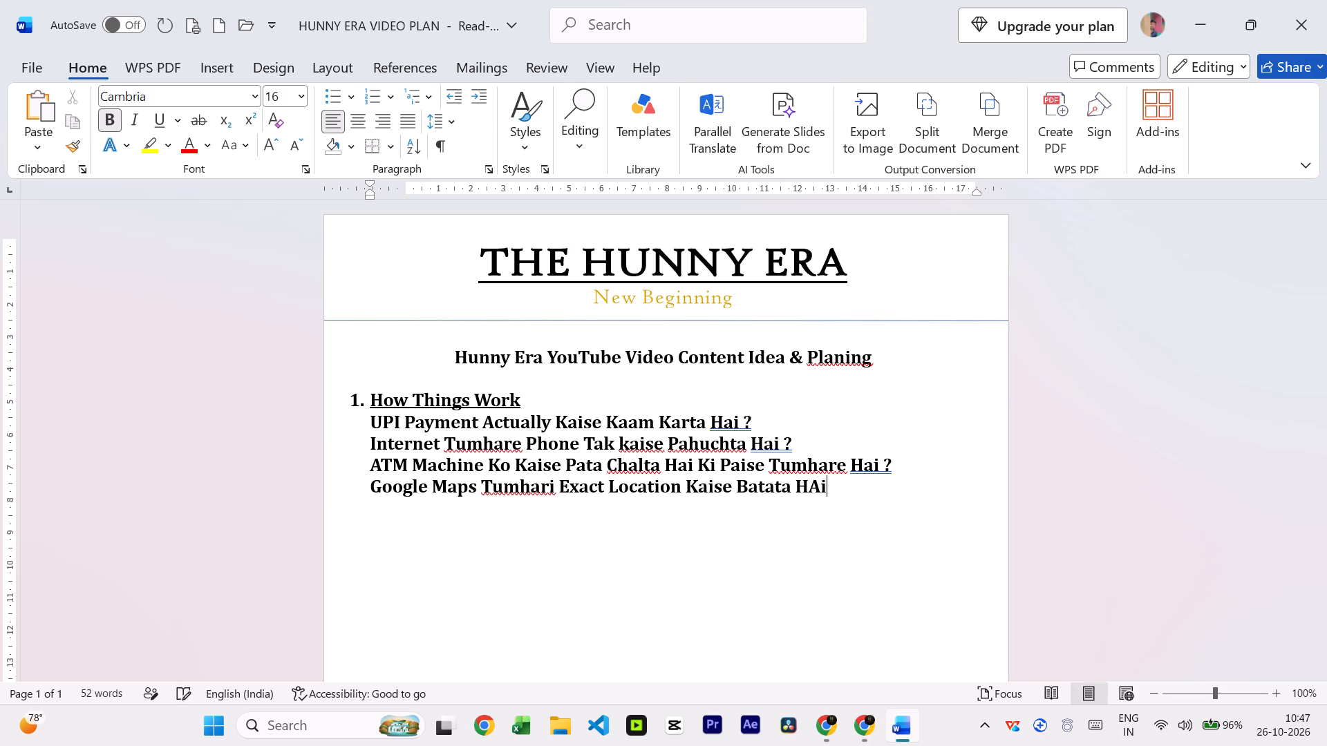
key("BackSpace")
key("BackSpace")
type("ai ?")
Add a fifth topic line reading "YouTube Ko Kaise Pata Chalta Hai Ki Tumhe Kya Pasand Hai ?" below the Google Maps line.
key("Return")
type("You")
type("Tube")
key("space")
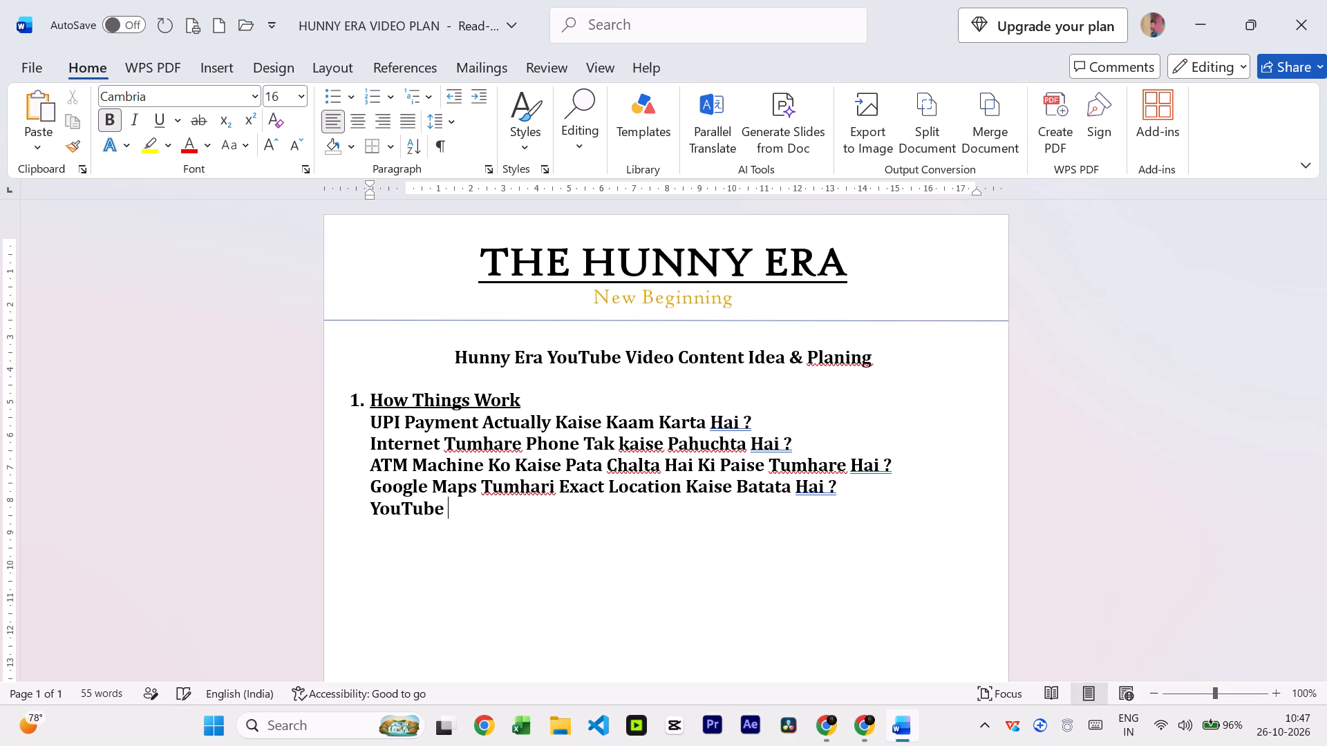
type("Ko")
key("space")
type("Kaise Pata")
key("space")
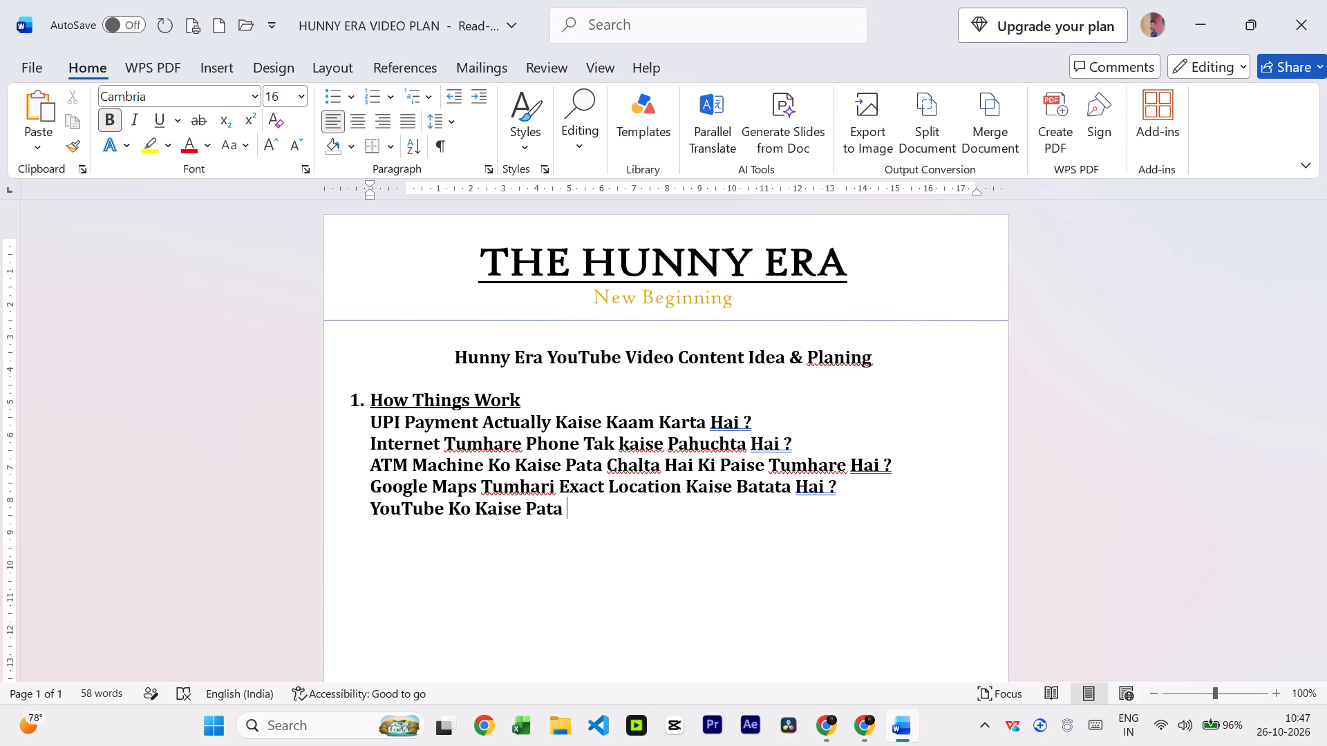
type("CHalt")
key("BackSpace")
key("BackSpace")
key("BackSpace")
key("BackSpace")
key("h")
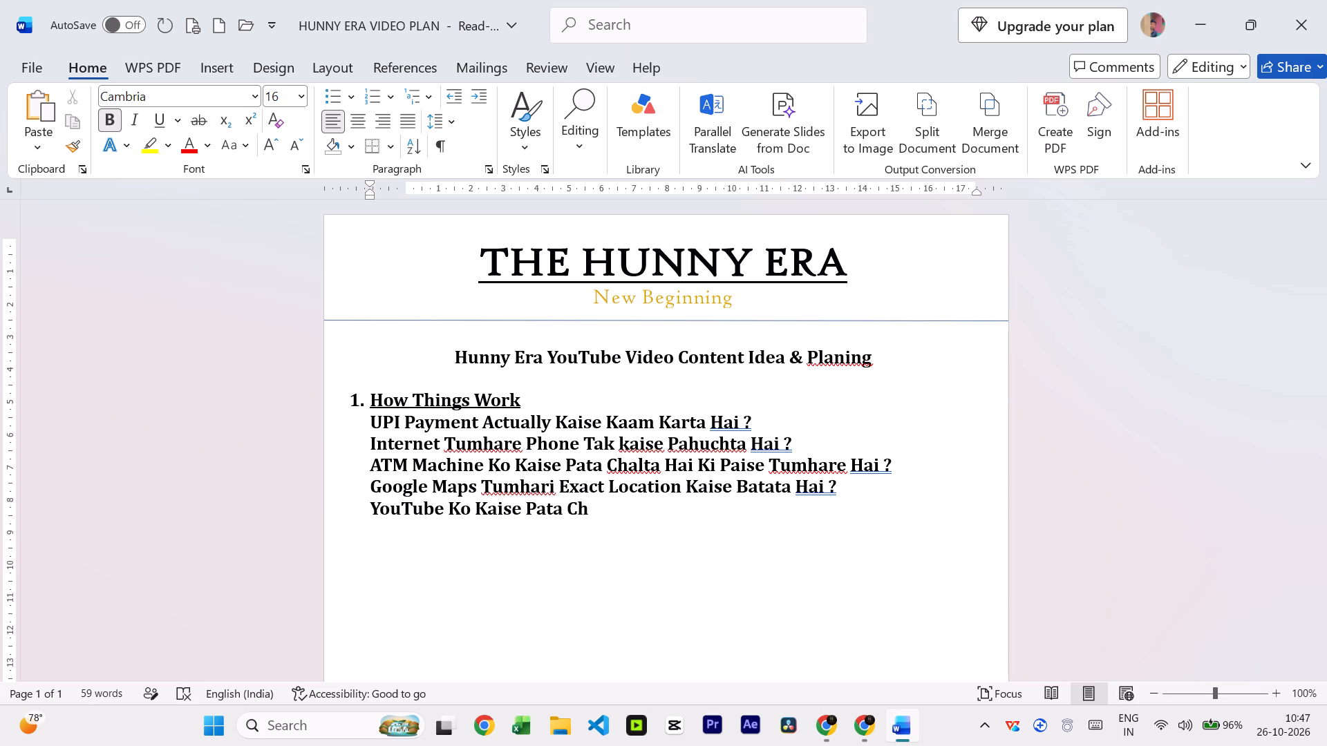
type("alta")
key("space")
type("Hai Ki")
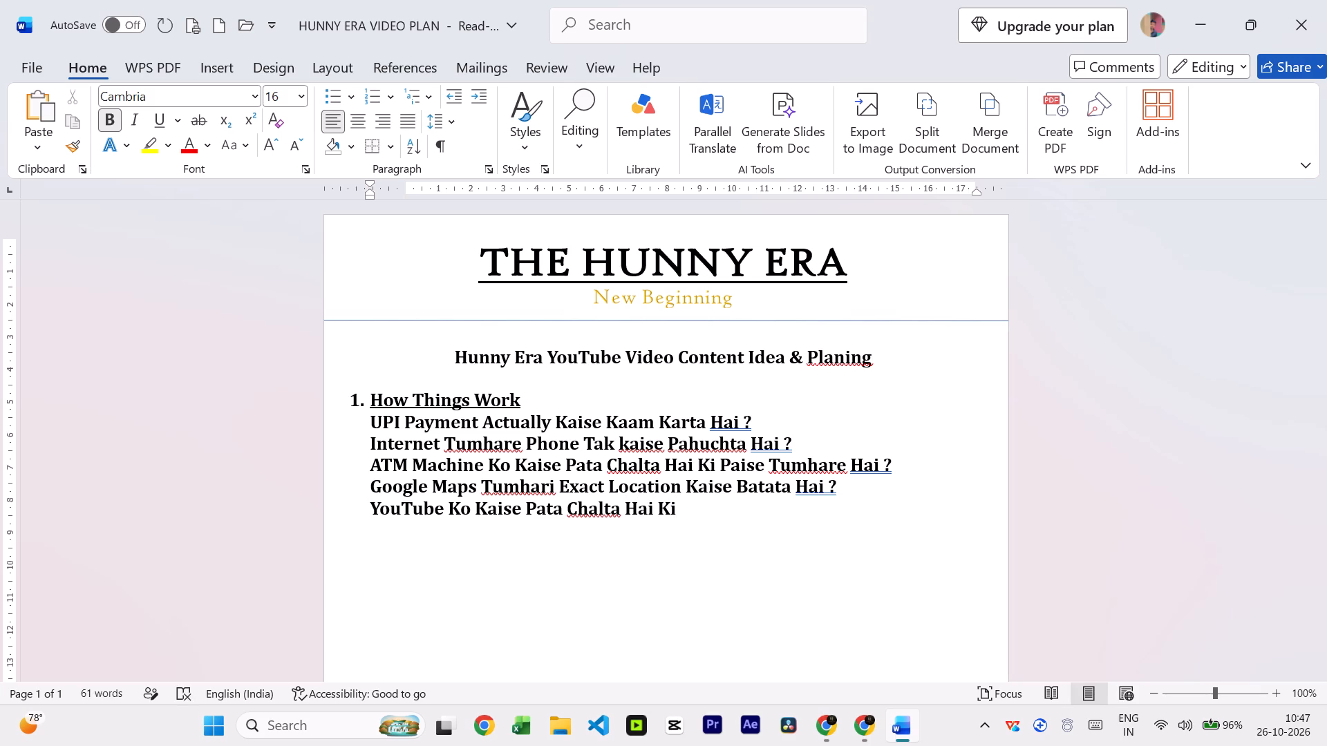
key("space")
type("Tumhe")
key("space")
type("Kya Pasand Hai ?")
Add a sixth topic line under How Things Work reading "QR Code Scan Karne Par Hota Kya Hai ?".
key("Return")
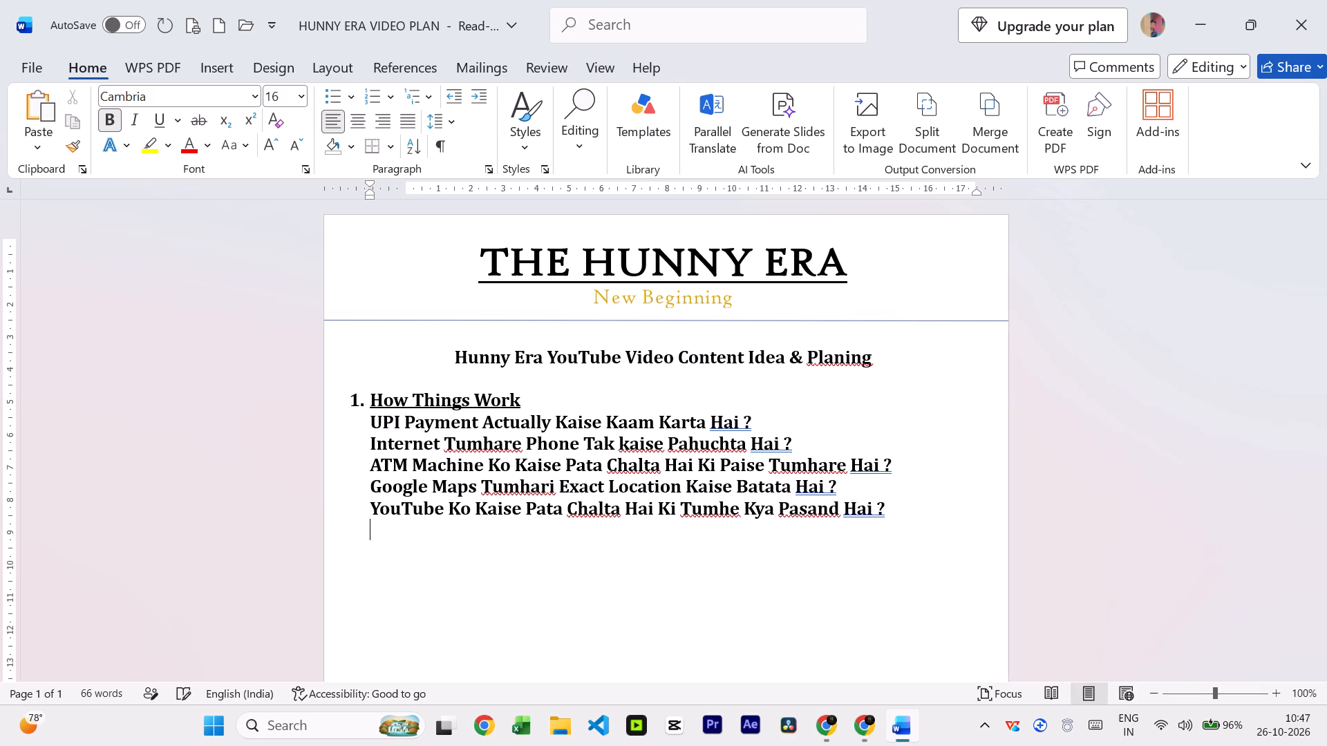
type("QR")
key("space")
type("Cos")
key("BackSpace")
type("de")
key("space")
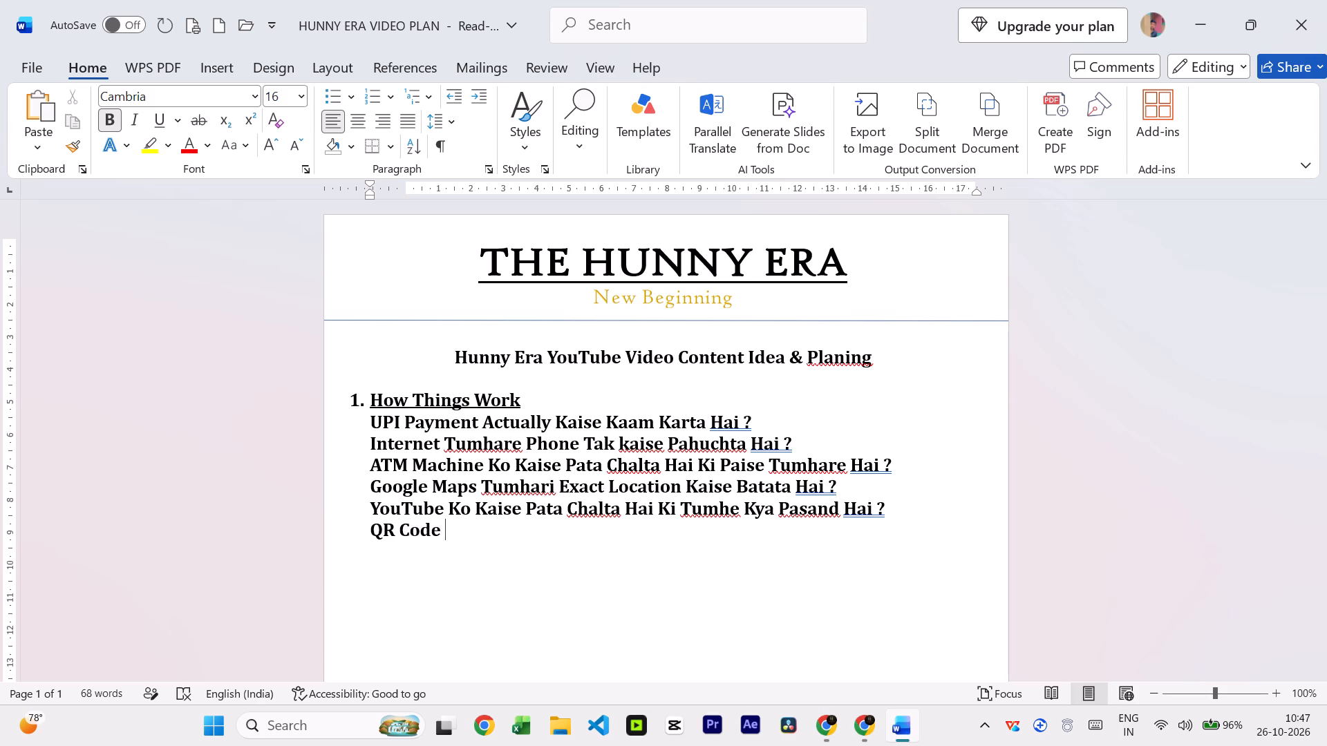
type("Scan")
key("space")
type("Karne")
key("space")
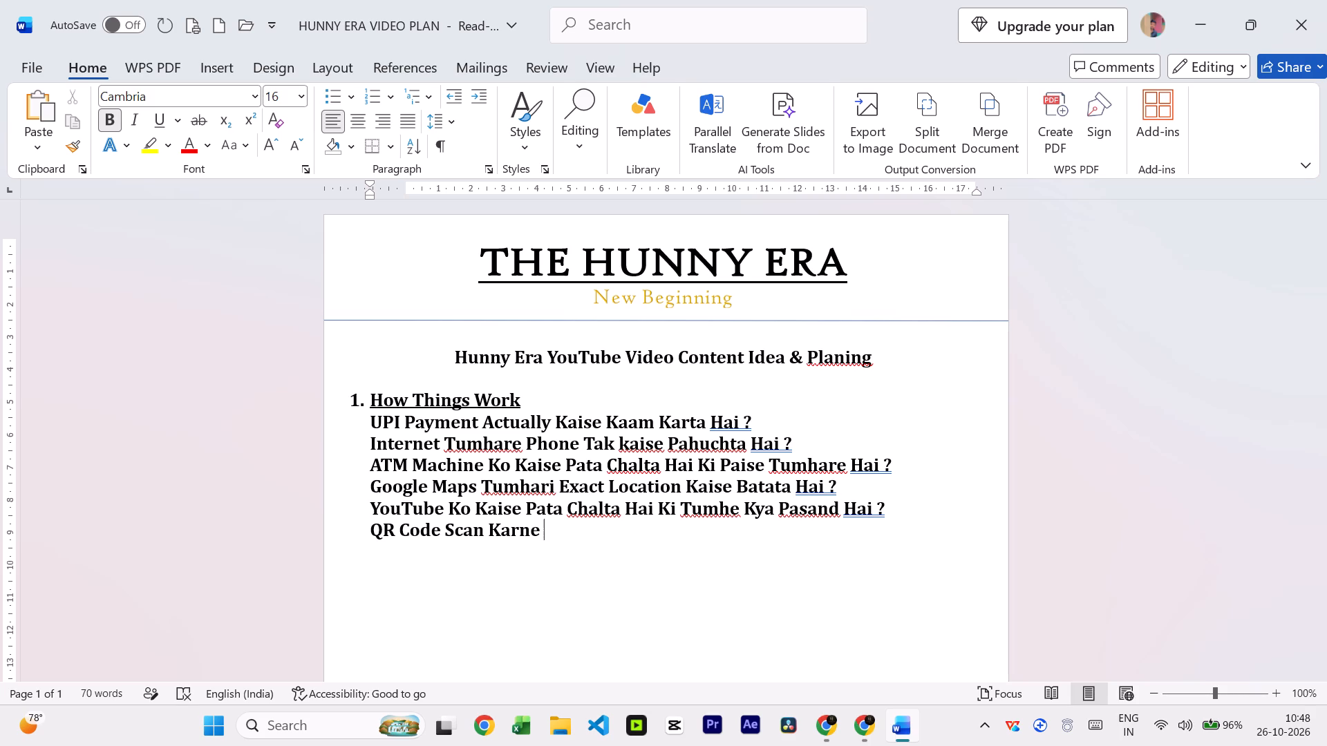
type("PAr")
key("space")
type("Hota Kya HAi")
key("space")
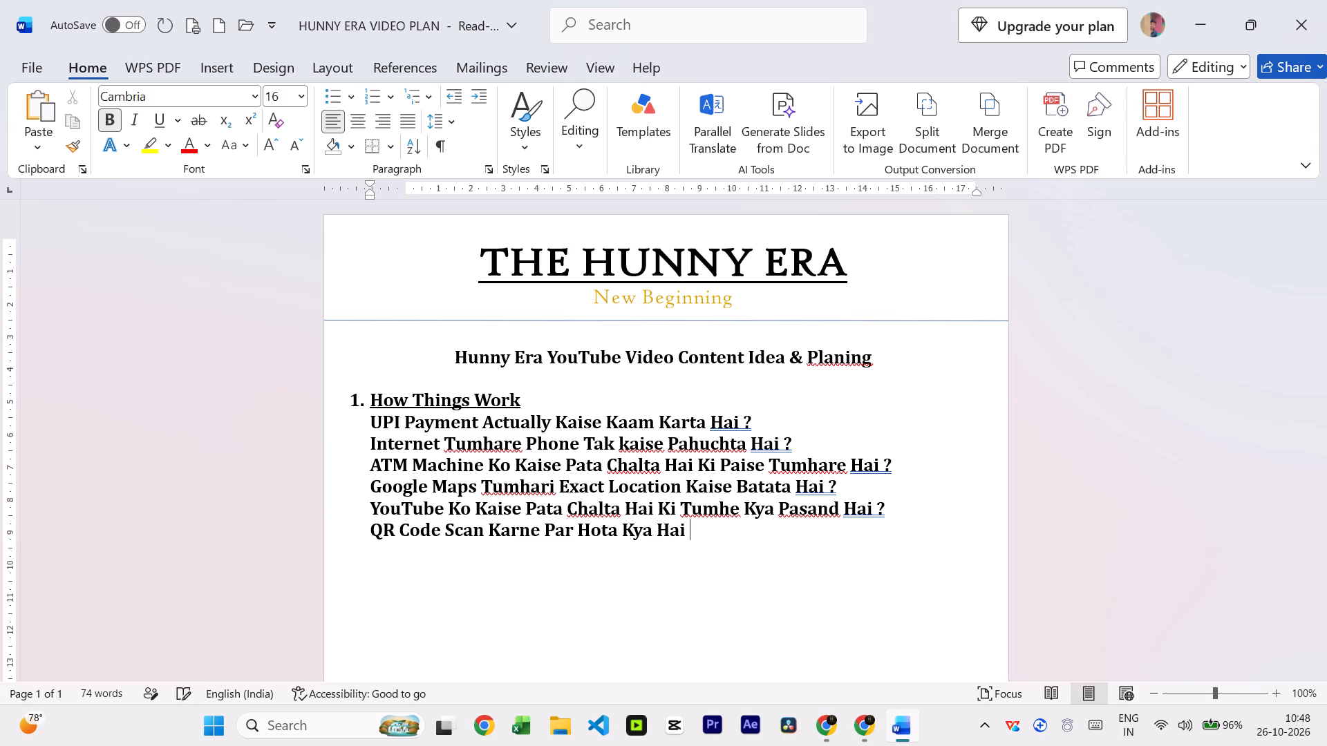
key("shift+question")
Add a seventh topic line below the QR code line reading "Flight Hawa Main Udti Kaise Hai ?".
key("Return")
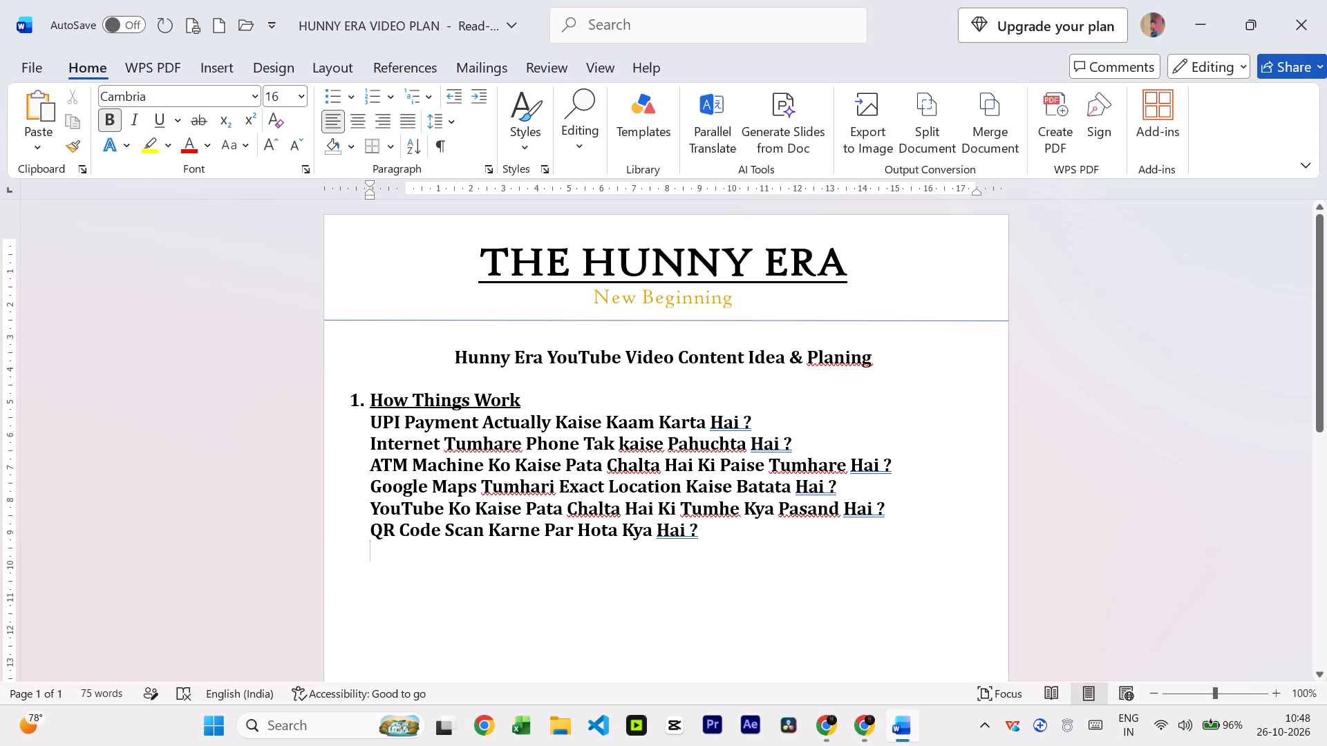
type("Flight")
key("space")
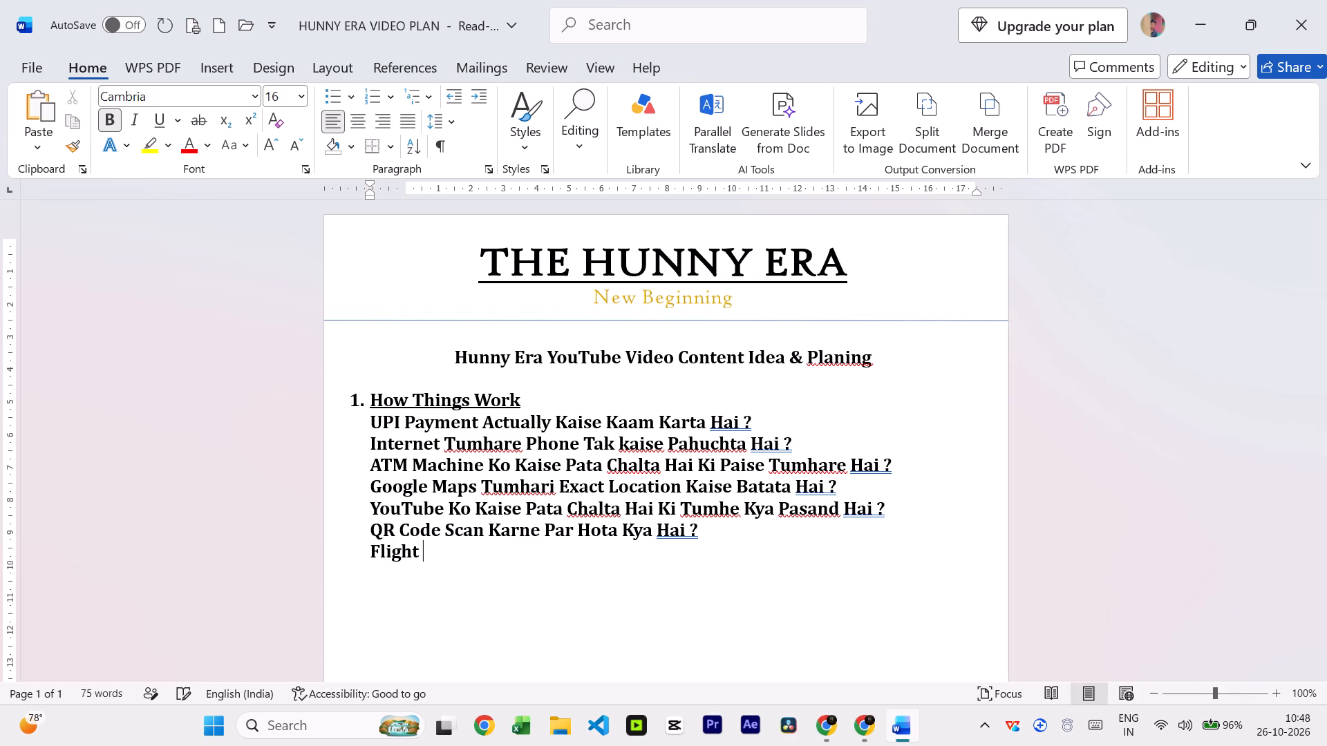
type("Hawa")
key("space")
type("Main")
key("space")
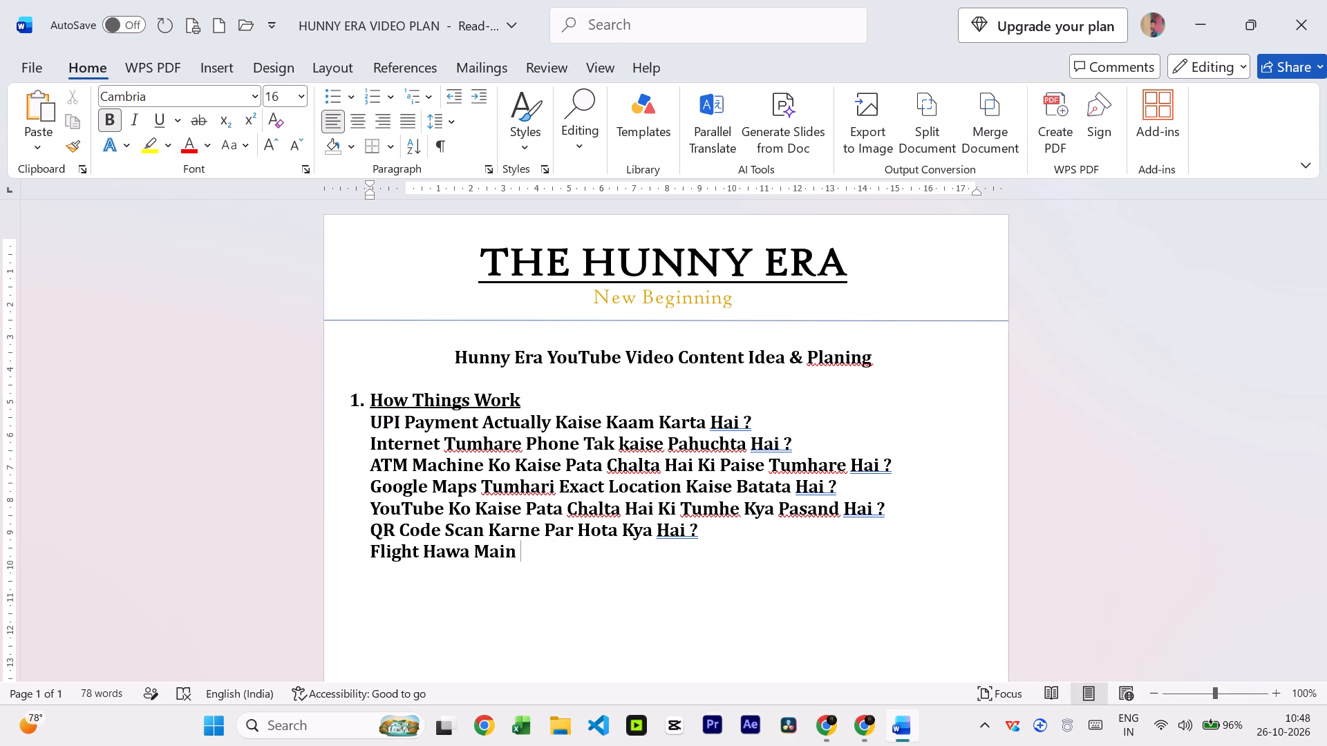
key("shift+u")
type("dtu")
key("space")
key("BackSpace")
key("BackSpace")
type("i Ke")
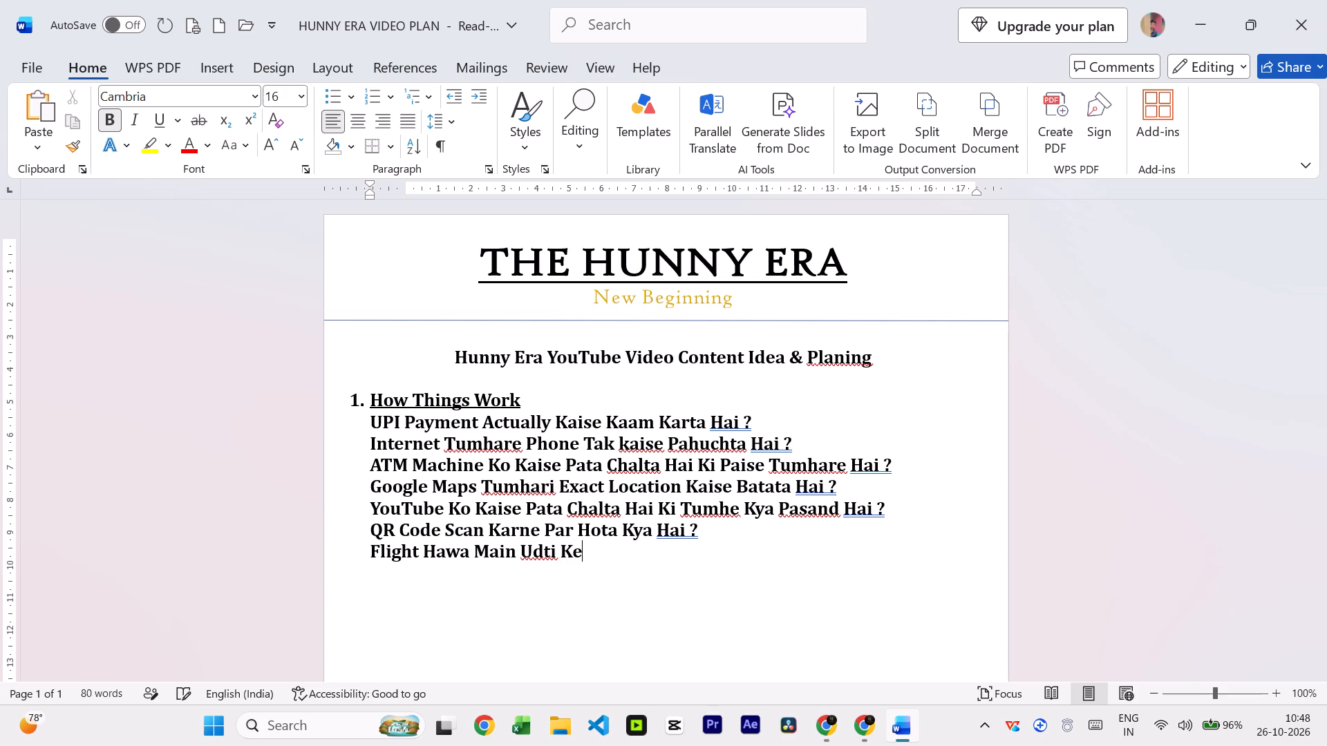
key("BackSpace")
type("aise Hai ?")
Add an eighth topic line below the flight line reading "Ai Tumhari Baat Kaise Samajhta Hai ?".
key("Return")
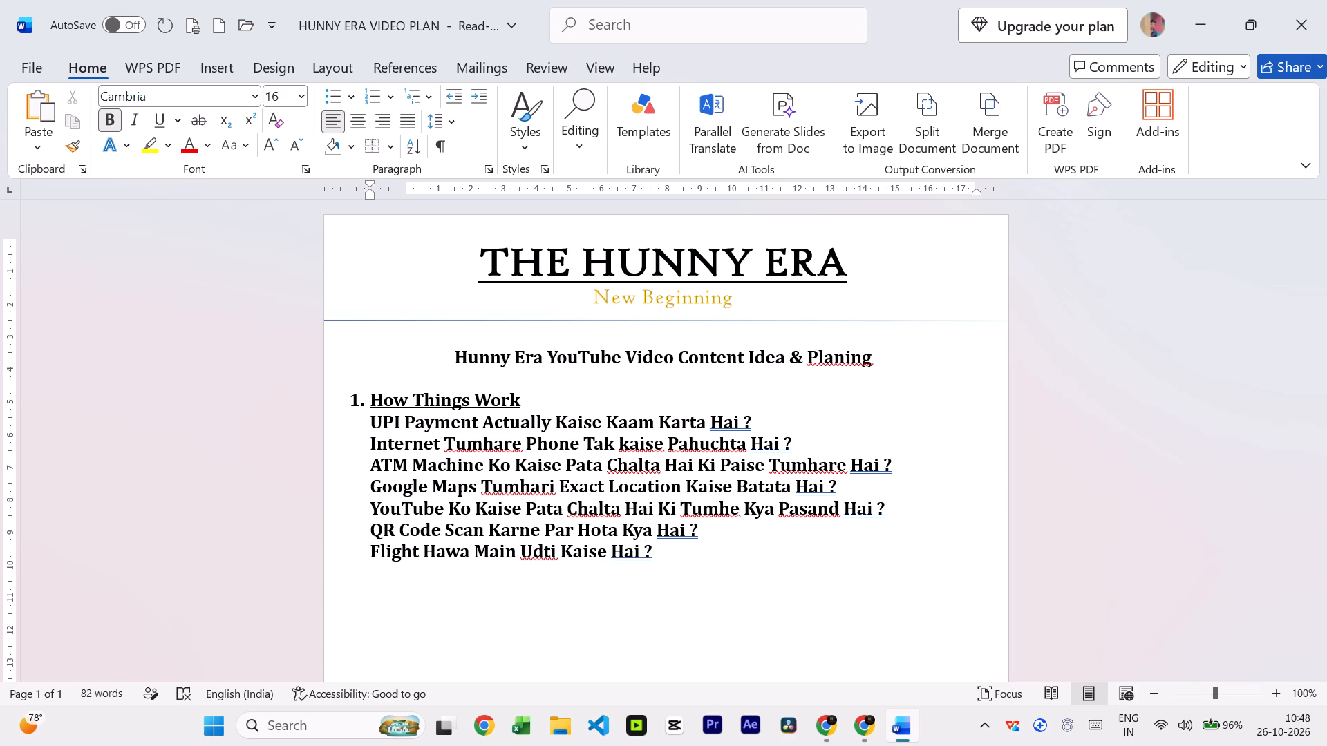
key("shift+a")
type("I")
key("space")
key("BackSpace")
key("BackSpace")
type("i")
key("space")
type("Tumhari")
key("space")
key("shift+v")
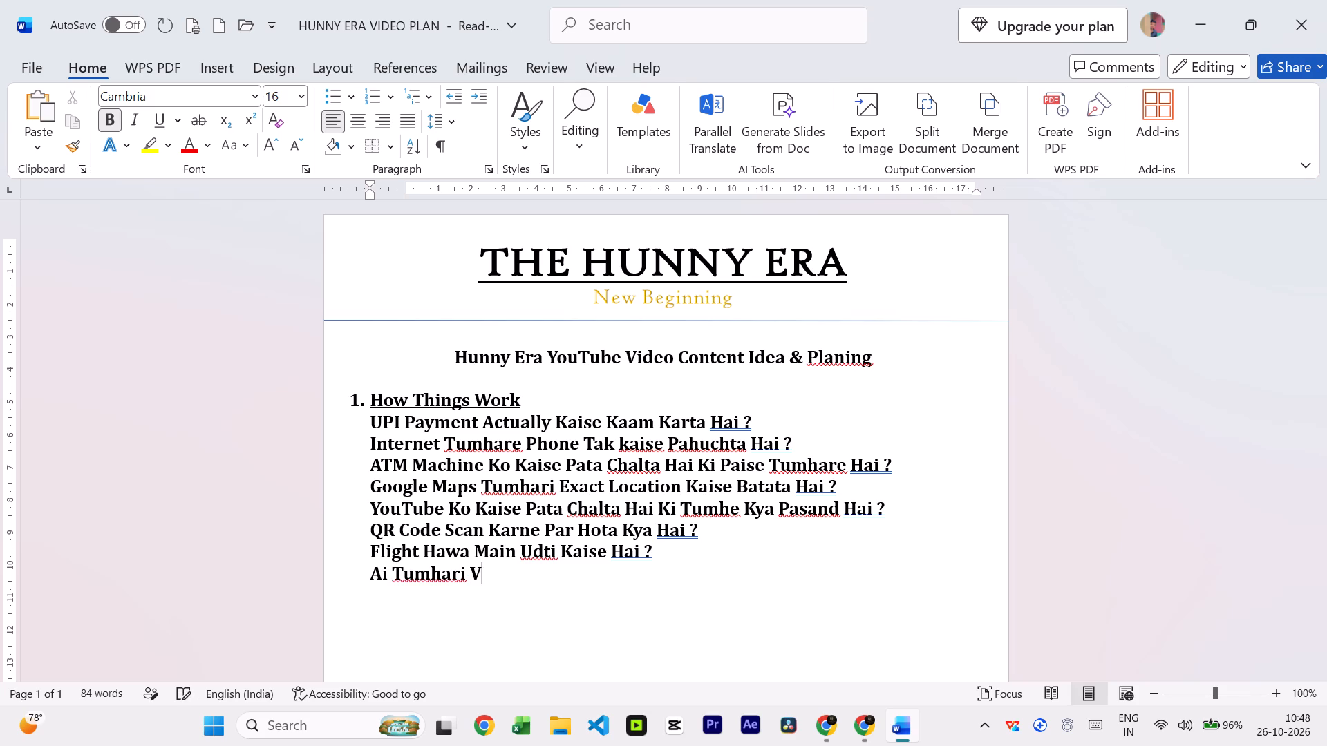
key("BackSpace")
type("Baat")
key("space")
type("Kaise")
key("space")
type("Samajhta Hai")
key("space")
key("shift+question")
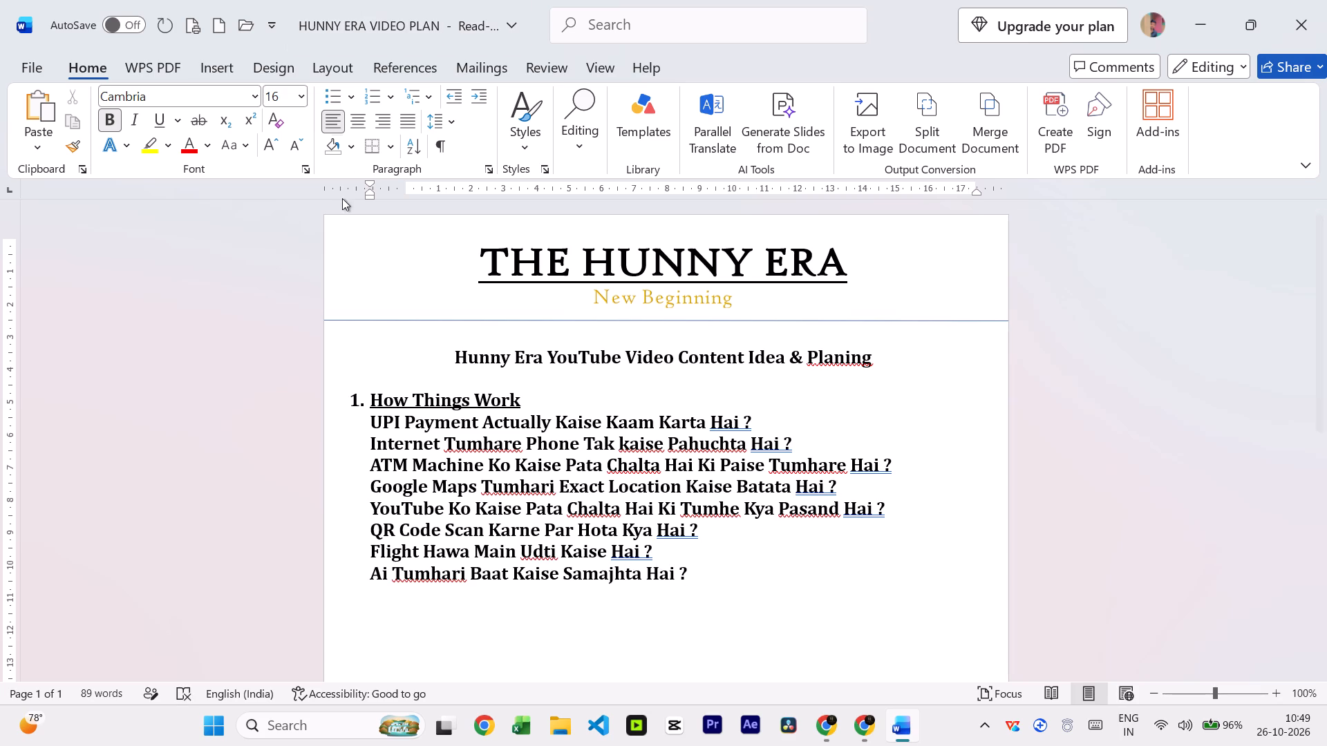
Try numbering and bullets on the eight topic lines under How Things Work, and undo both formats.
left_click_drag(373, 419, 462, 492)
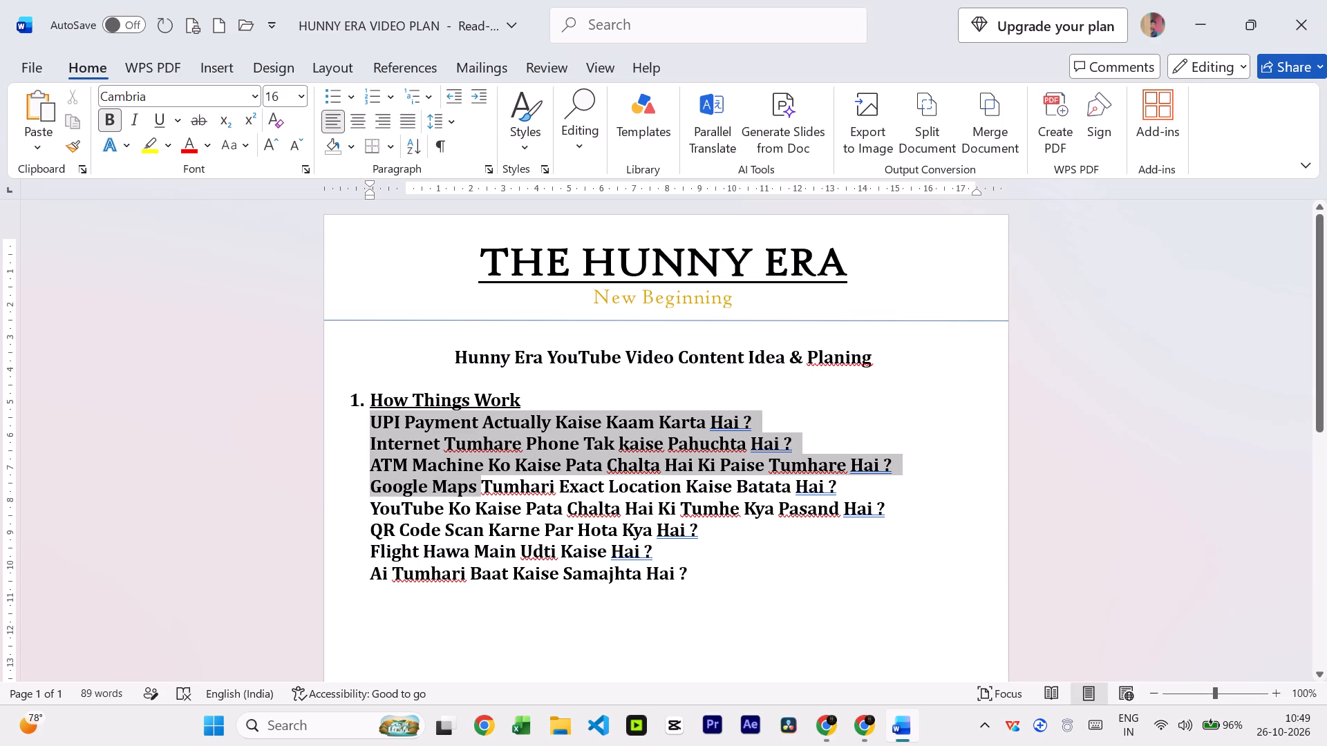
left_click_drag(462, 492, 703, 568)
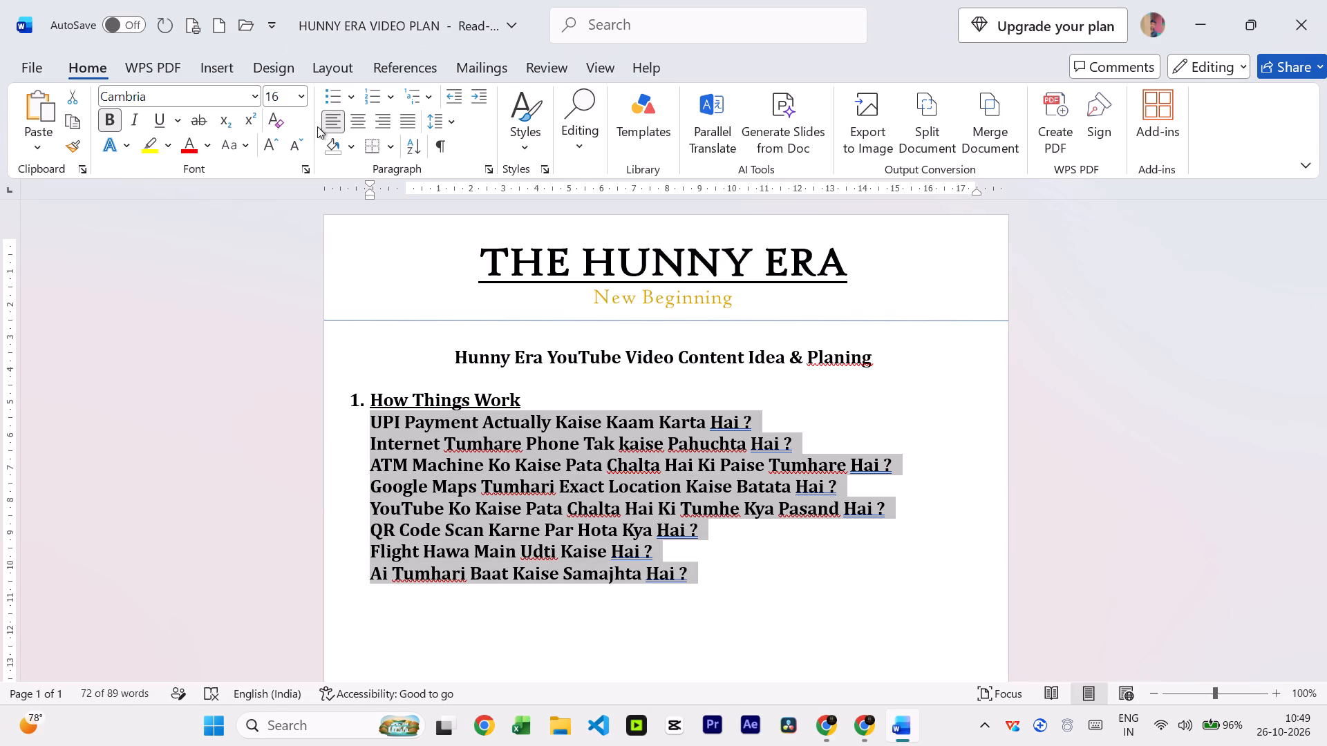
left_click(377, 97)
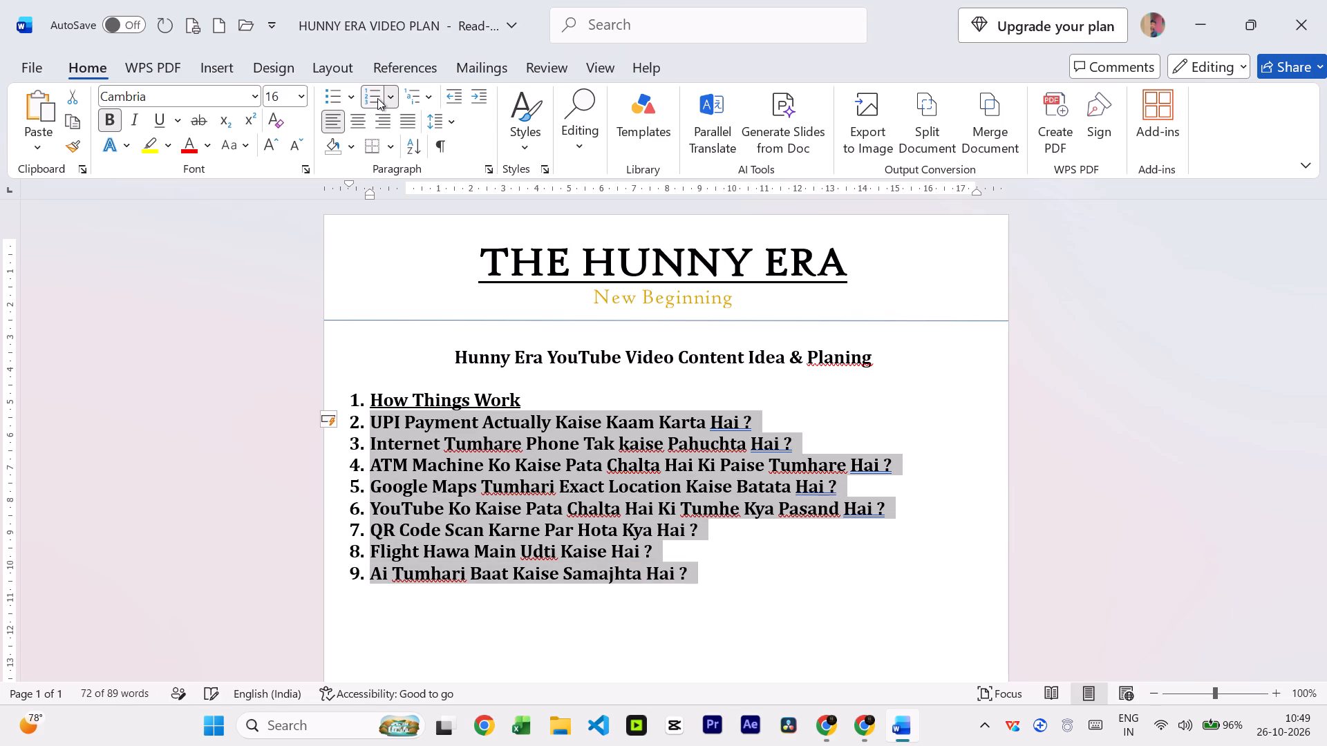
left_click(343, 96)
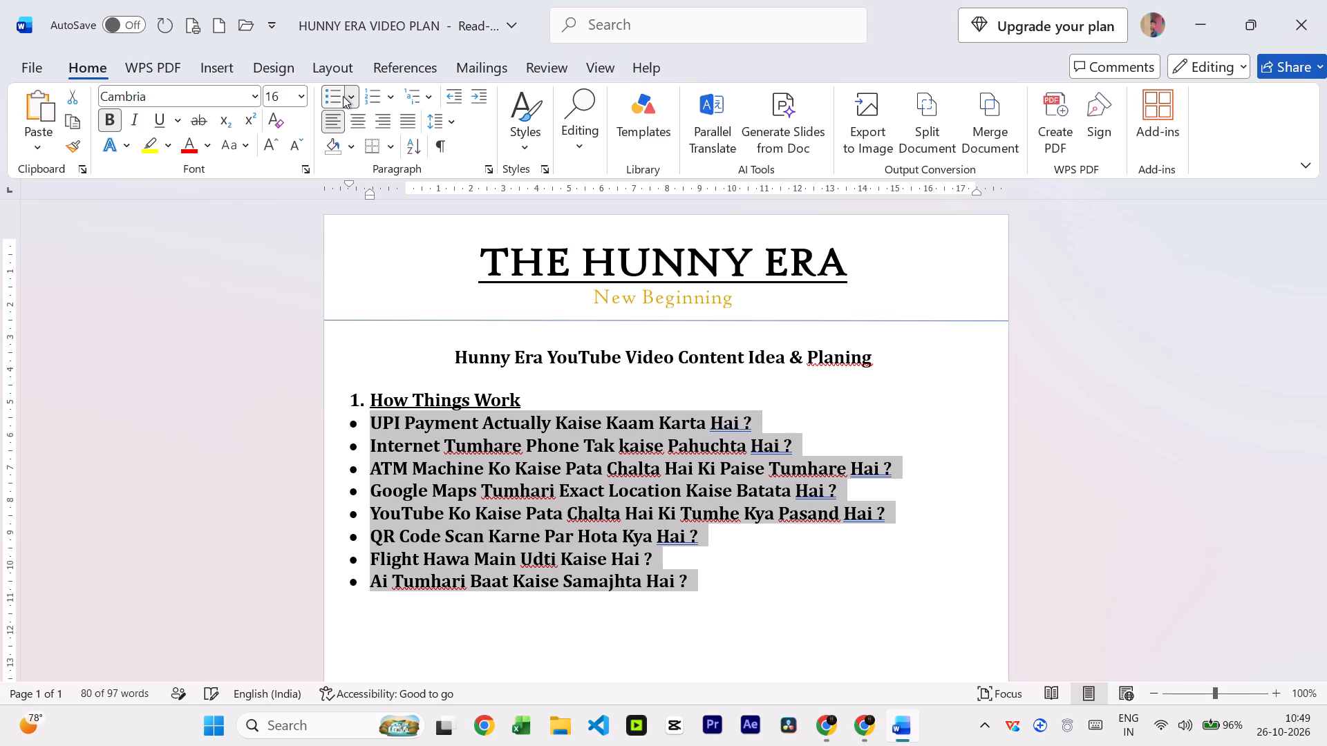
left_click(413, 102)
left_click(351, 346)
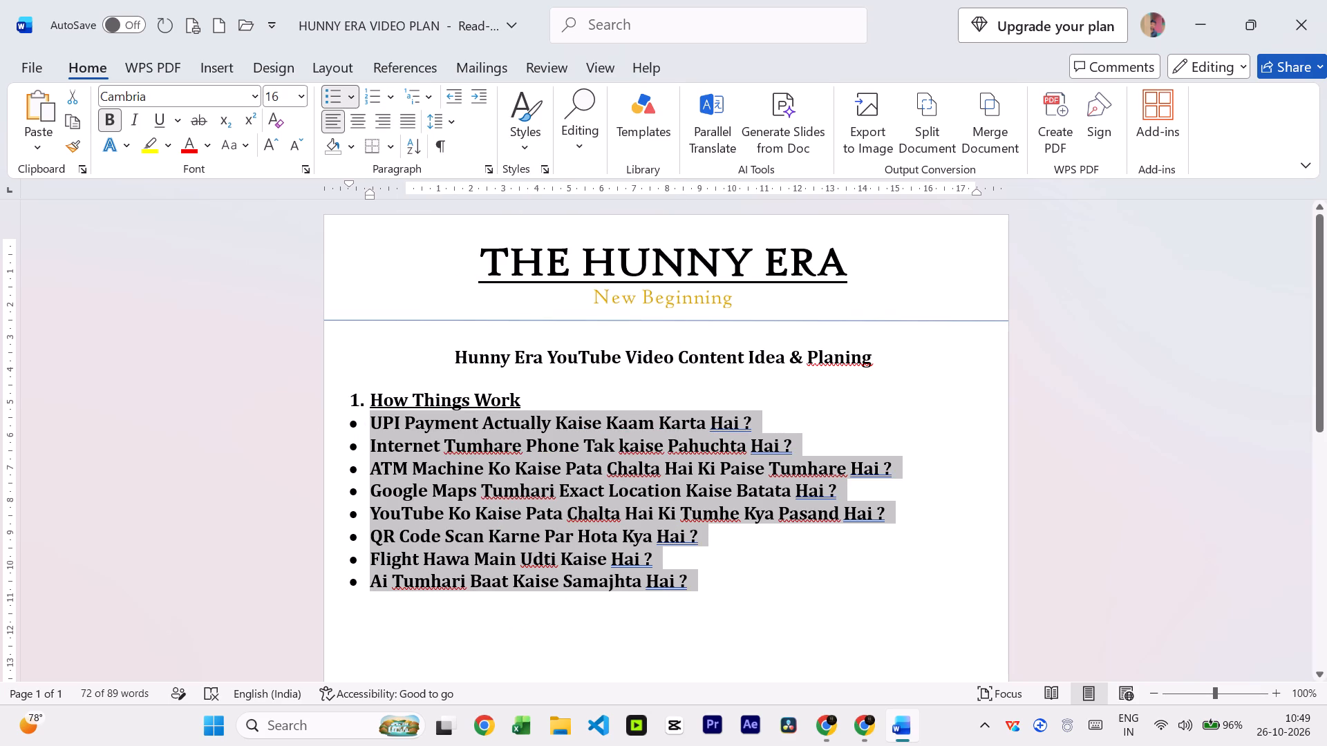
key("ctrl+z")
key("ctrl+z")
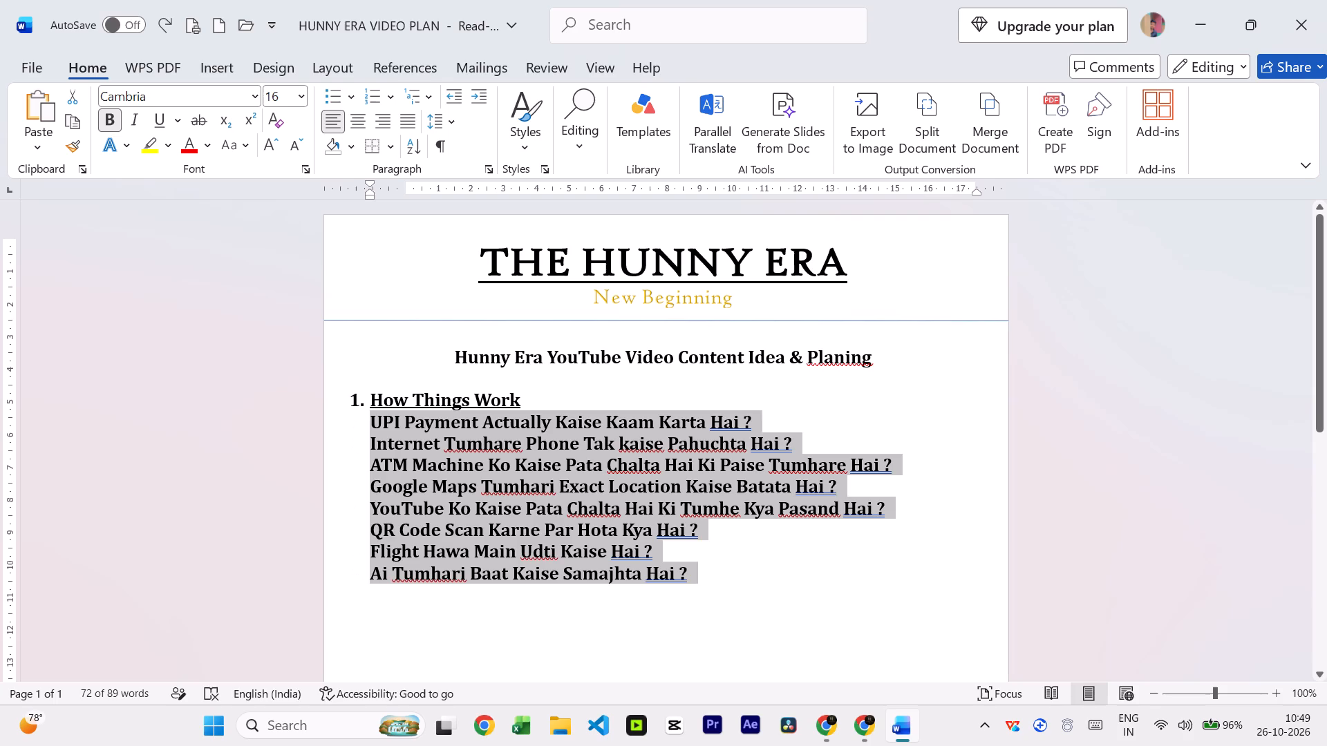
Apply the 1), a), i) multilevel list format to the How Things Work heading together with all eight topic lines.
left_click(352, 397)
left_click_drag(352, 397, 413, 413)
left_click(345, 401)
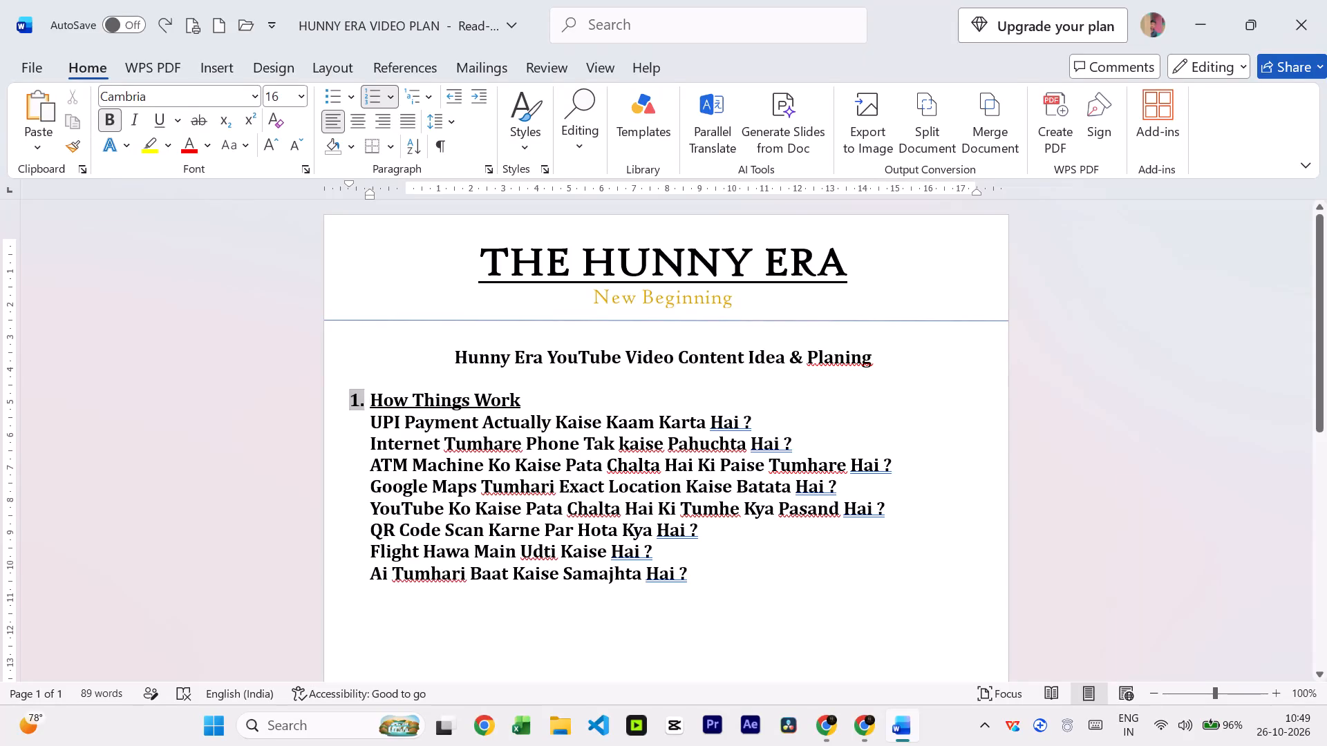
left_click_drag(345, 401, 402, 417)
left_click_drag(411, 426, 421, 438)
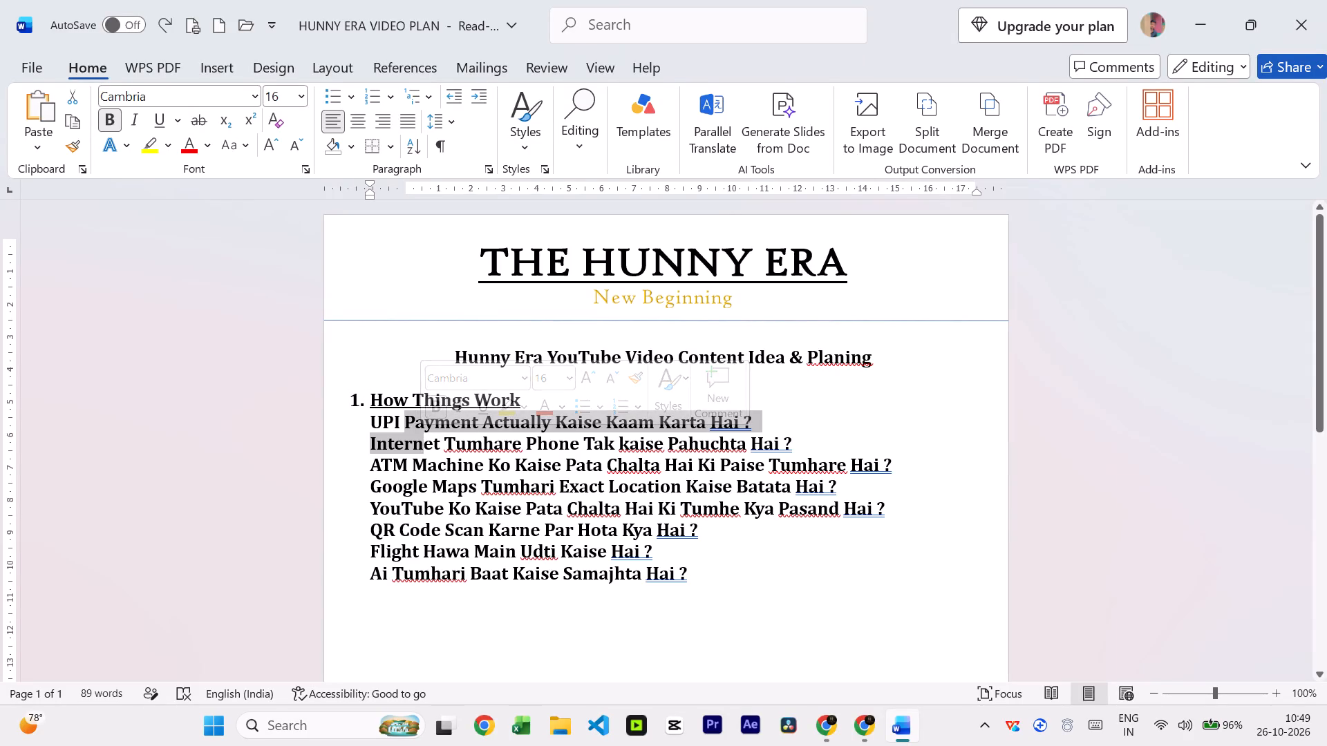
left_click(350, 395)
left_click_drag(352, 395, 375, 398)
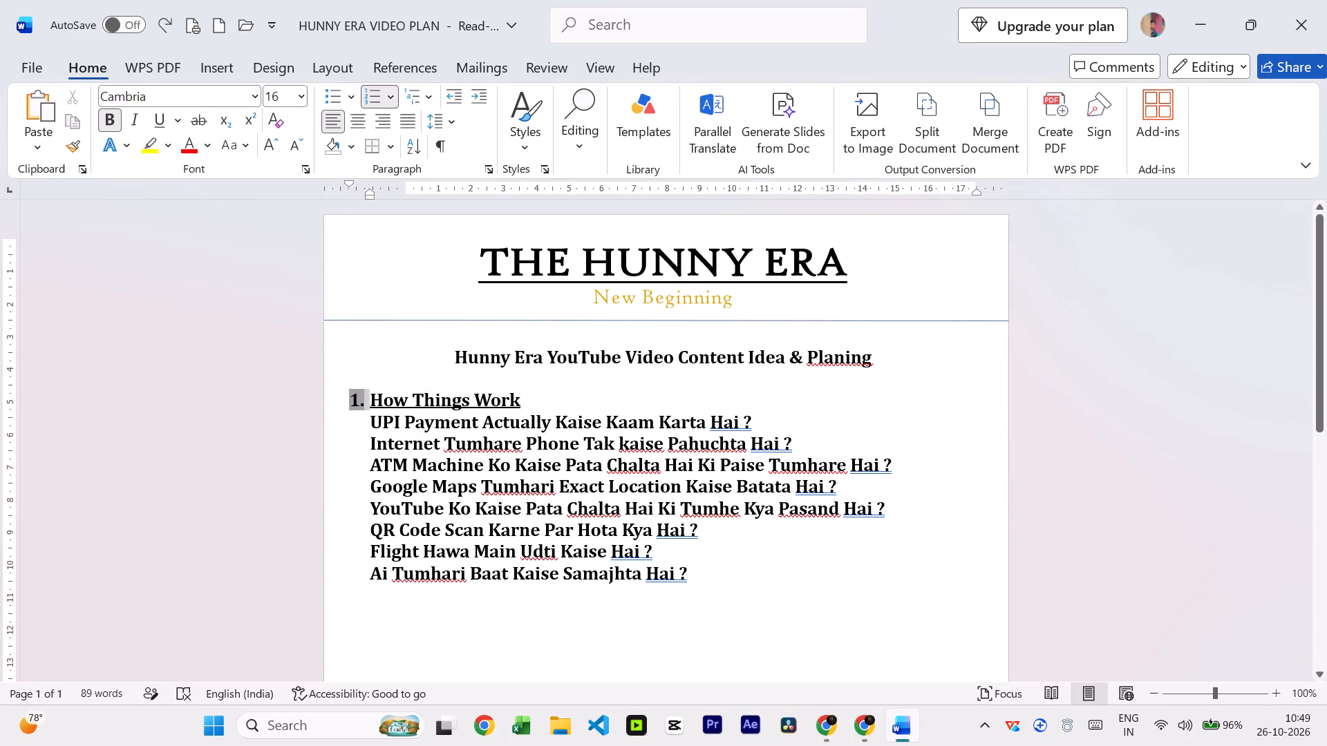
key("shift+Right")
key("shift+Right")
key("shift+Right")
key("shift+Right")
key("shift+Right")
key("shift+Right")
key("shift+Right")
key("shift+Right")
key("shift+Right")
key("shift+Right")
key("shift+Right")
key("shift+Right")
key("shift+Right")
key("shift+Right")
key("shift+Right")
key("shift+Right")
key("shift+Right")
key("shift+Right")
key("shift+Right")
key("shift+Right")
key("shift+Right")
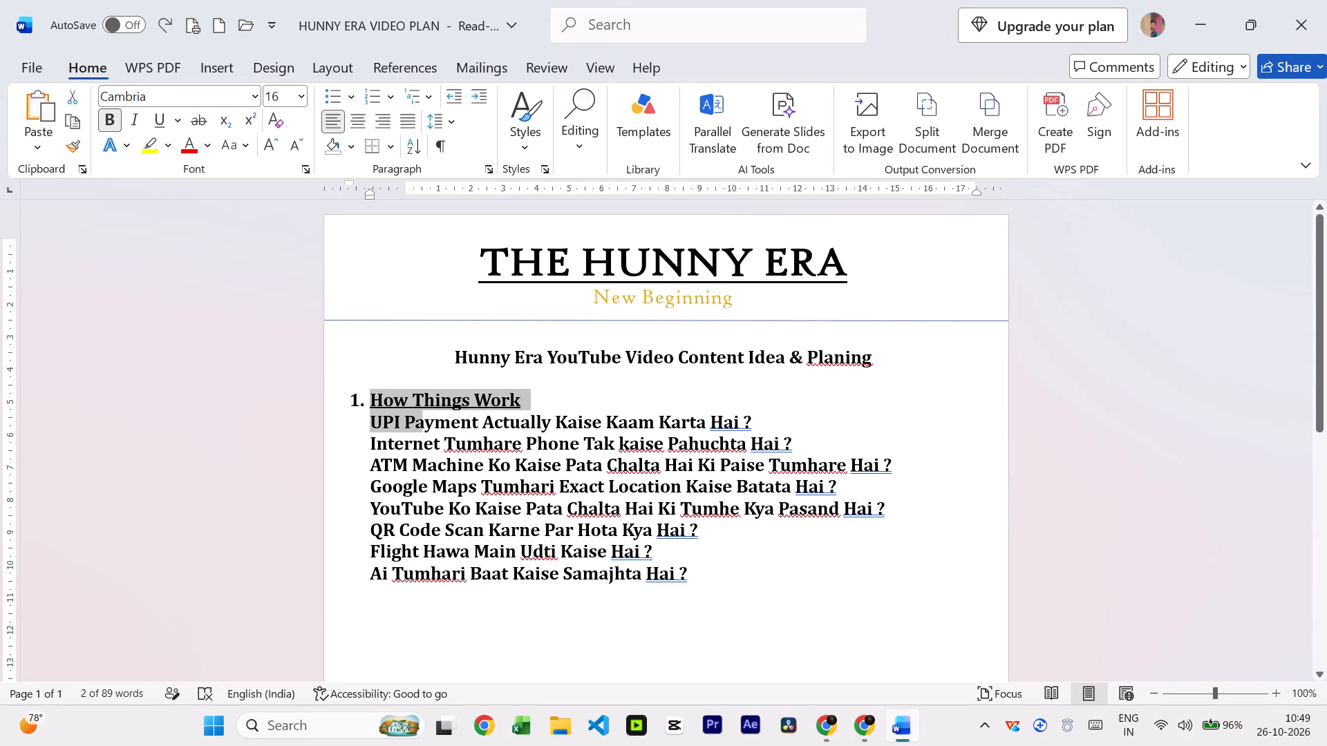
key("shift+Down")
key("shift+Down")
key("shift+Down")
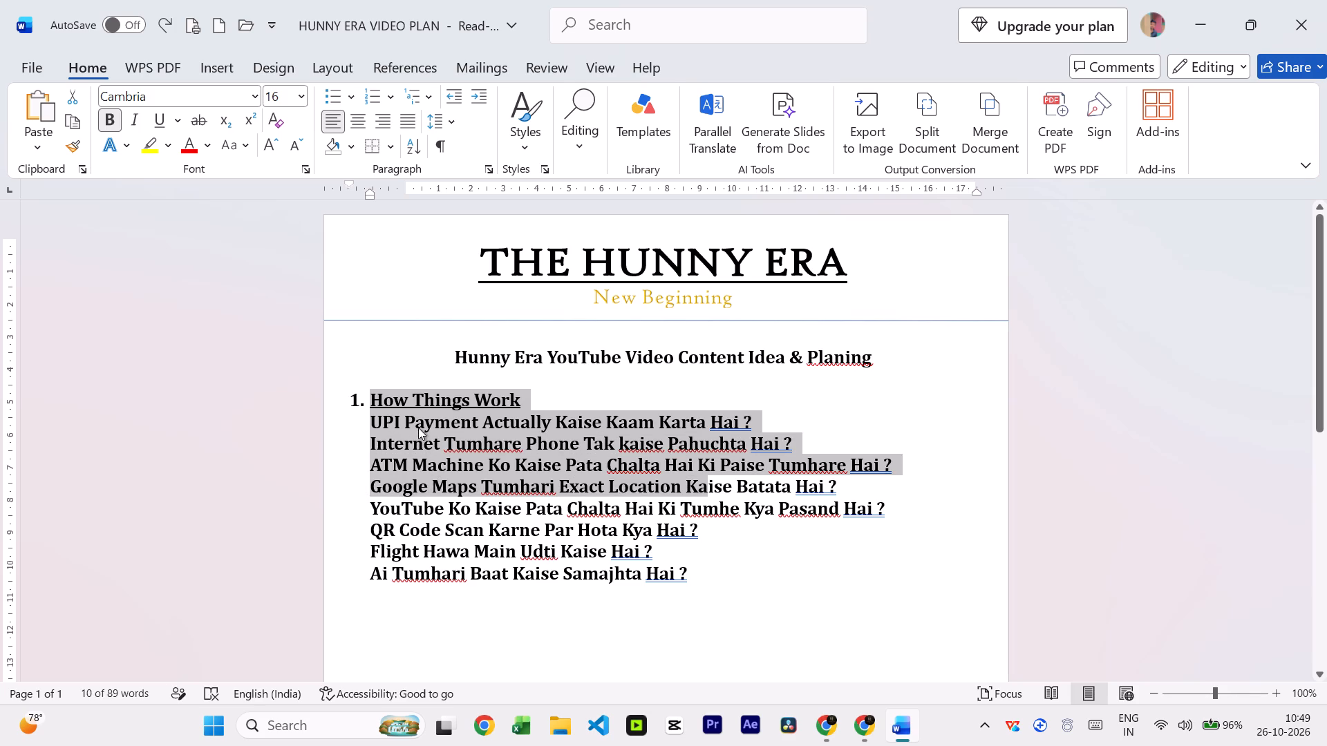
key("shift+Down")
key("shift+Down")
key("shift+Down")
key("shift+Down")
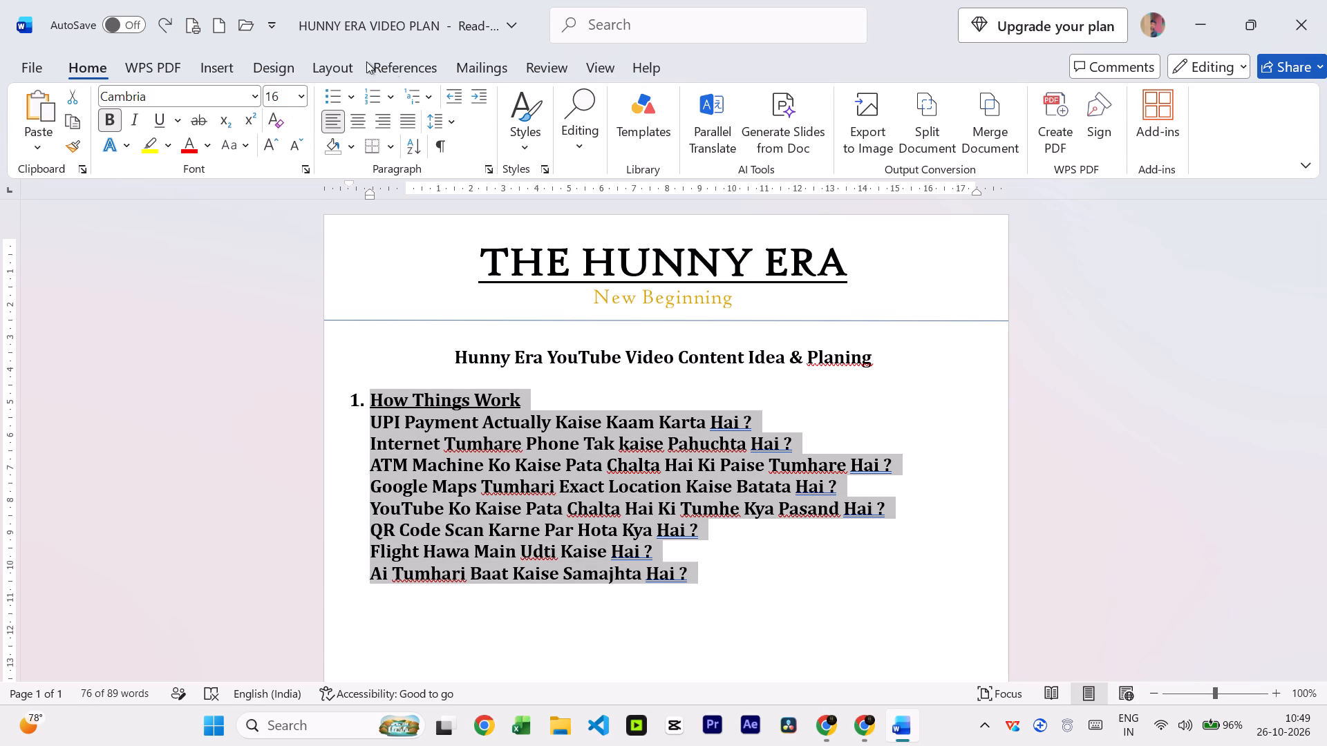
left_click(409, 95)
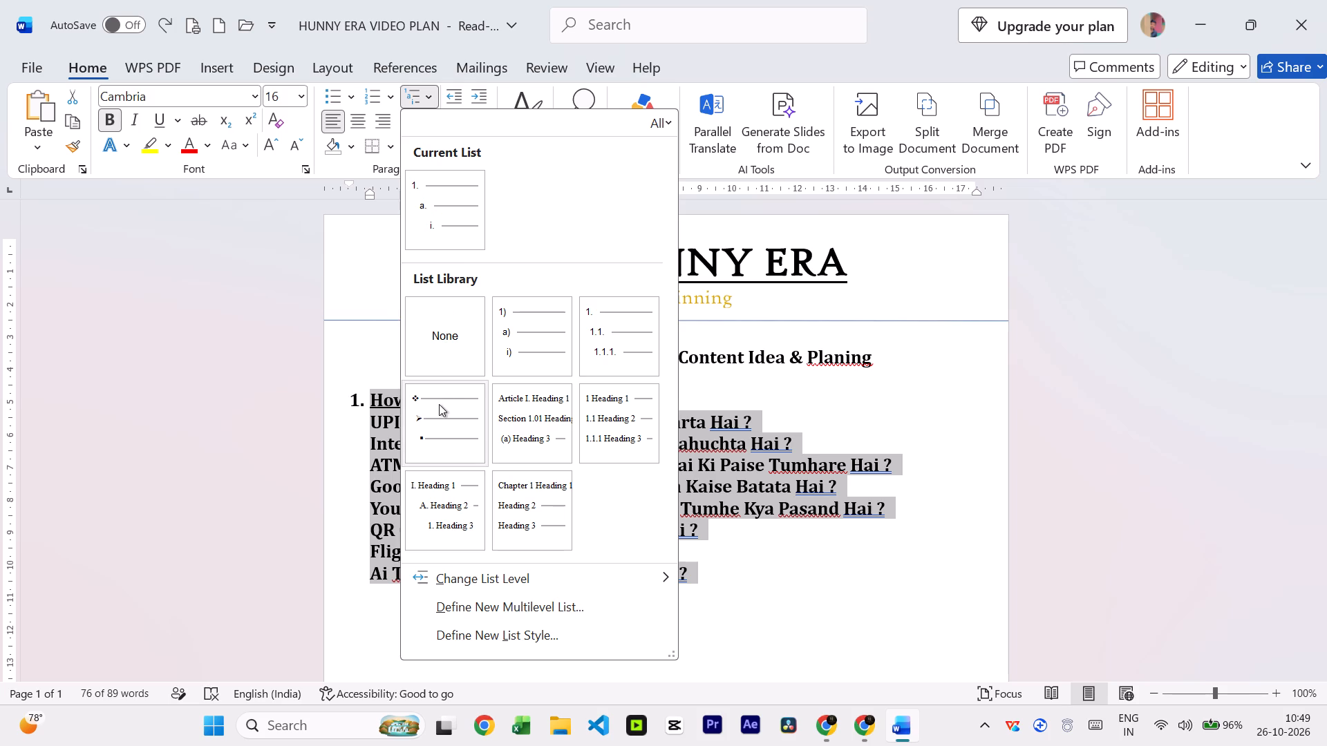
left_click(505, 334)
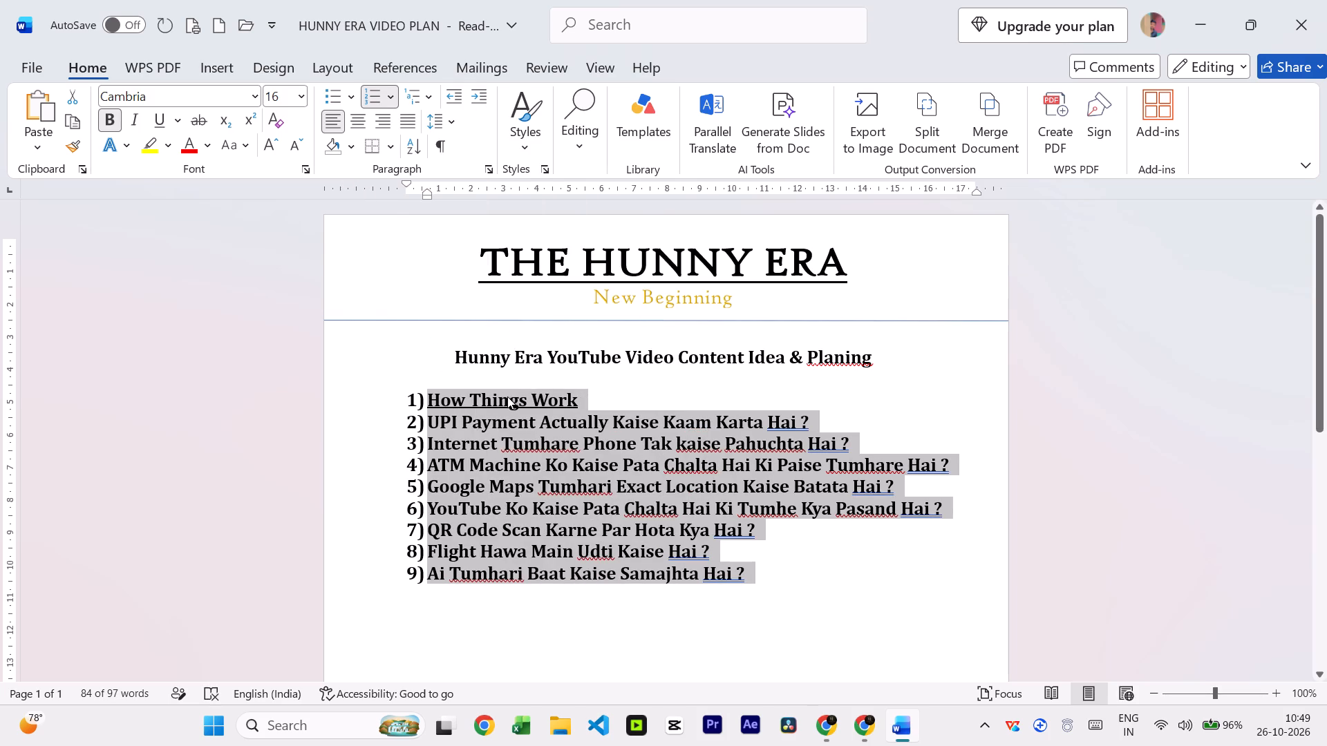
Undo the multilevel list format on the How Things Work heading and its eight topic lines.
key("ctrl+z")
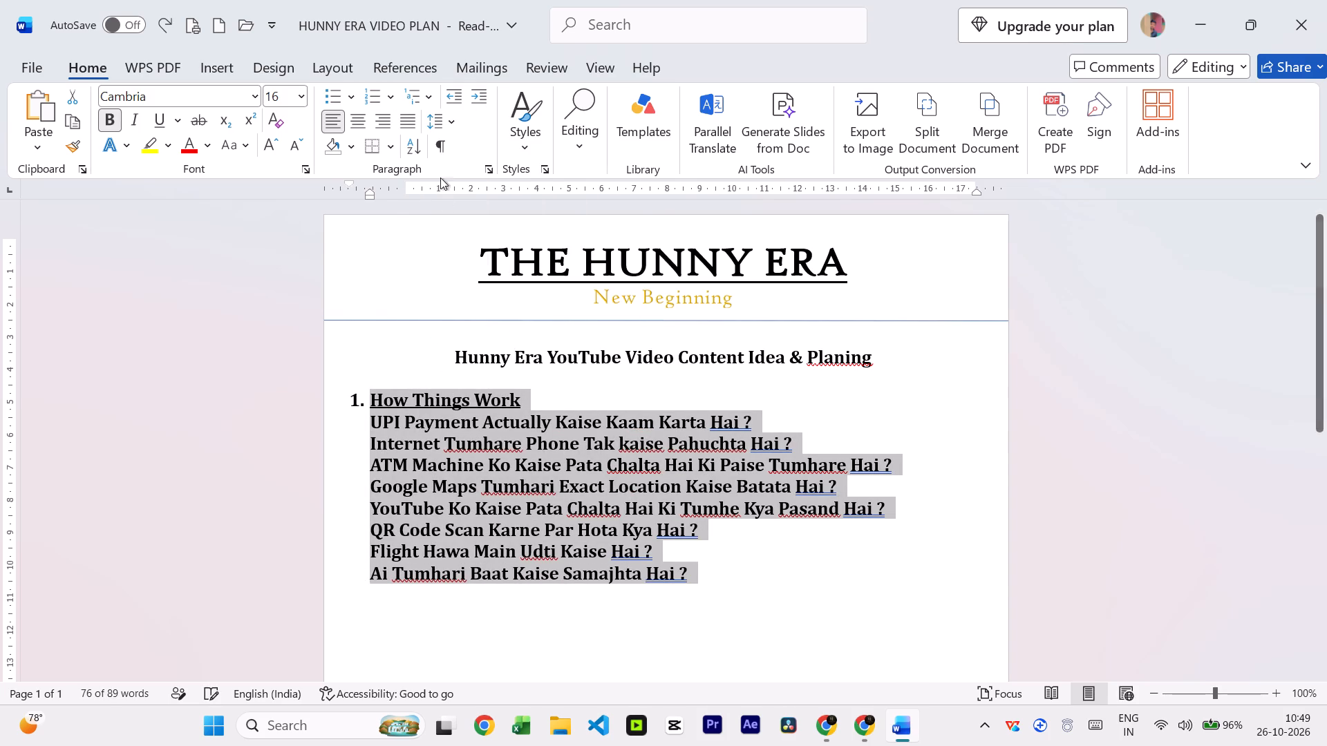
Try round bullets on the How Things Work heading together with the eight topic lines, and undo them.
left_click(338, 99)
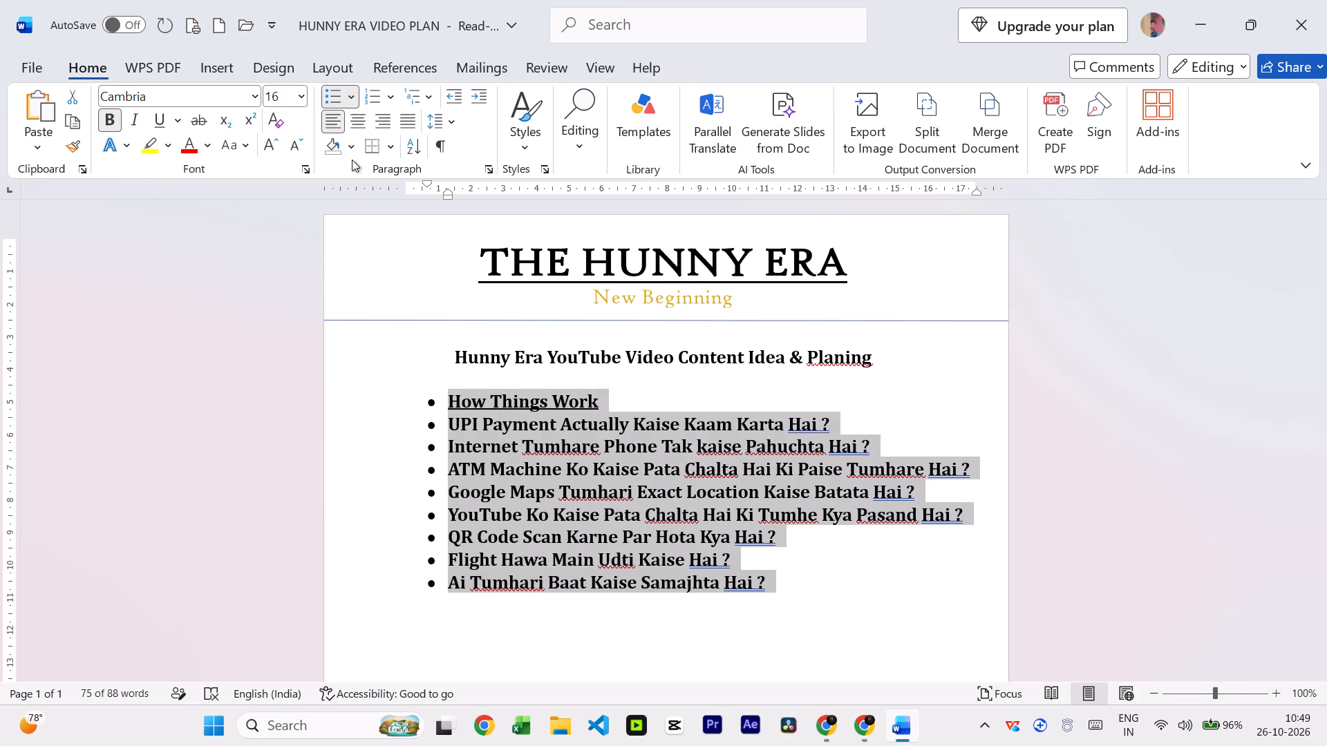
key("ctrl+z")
Apply arrowhead bullets to only the eight topic lines under How Things Work, from UPI Payment to Ai Tumhari Baat.
left_click(408, 463)
left_click_drag(375, 419, 472, 461)
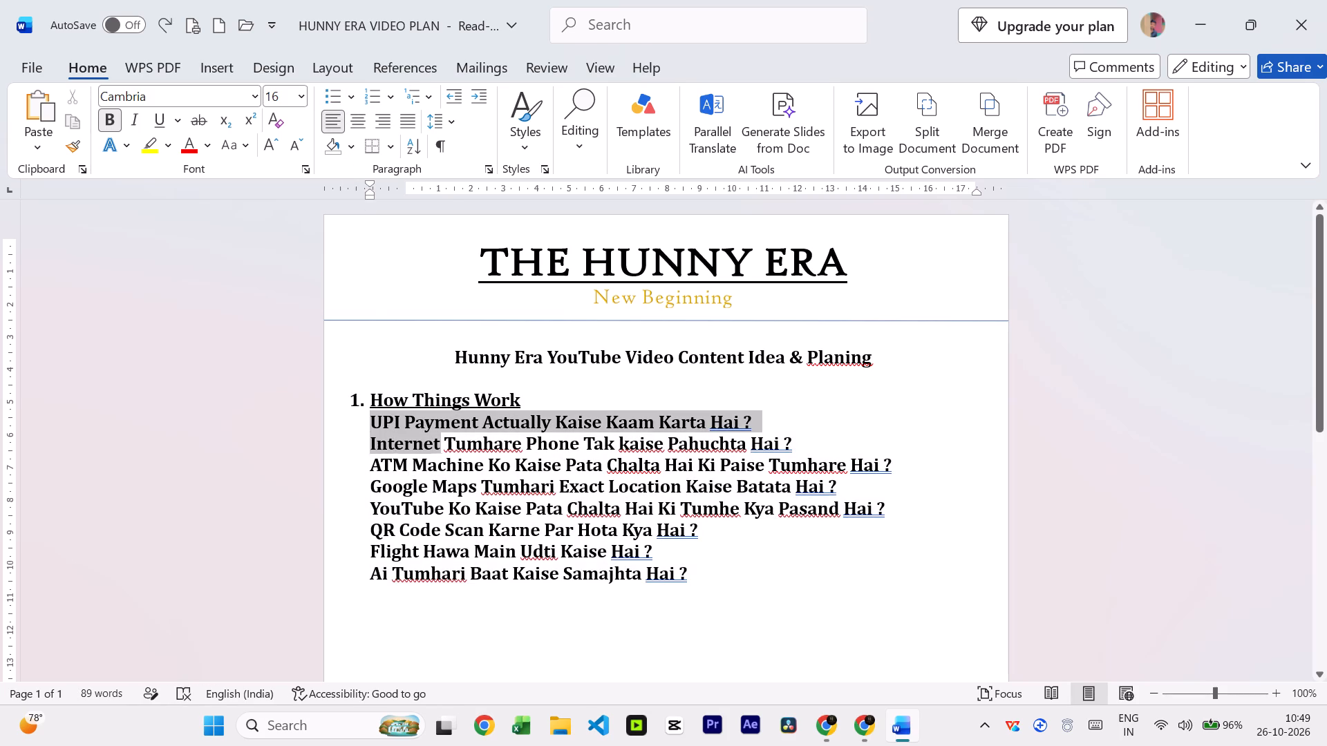
left_click_drag(472, 461, 746, 583)
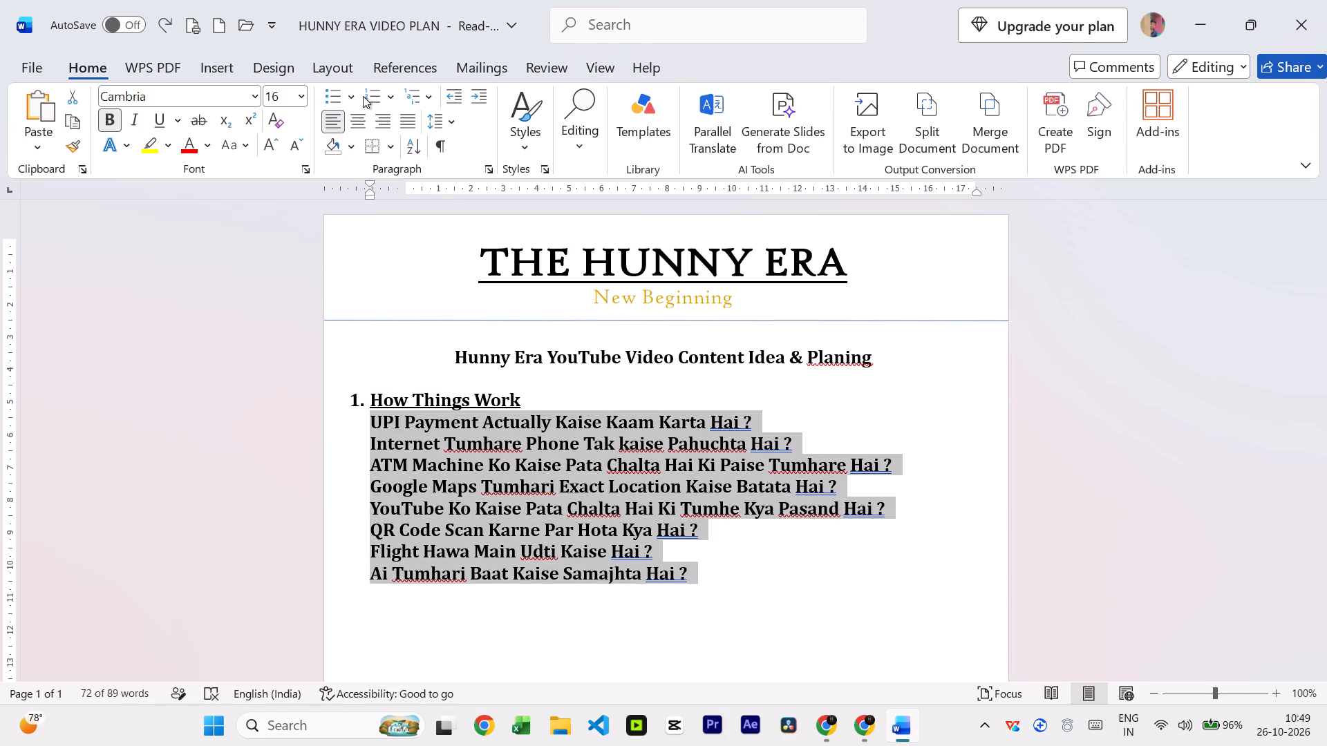
left_click(348, 99)
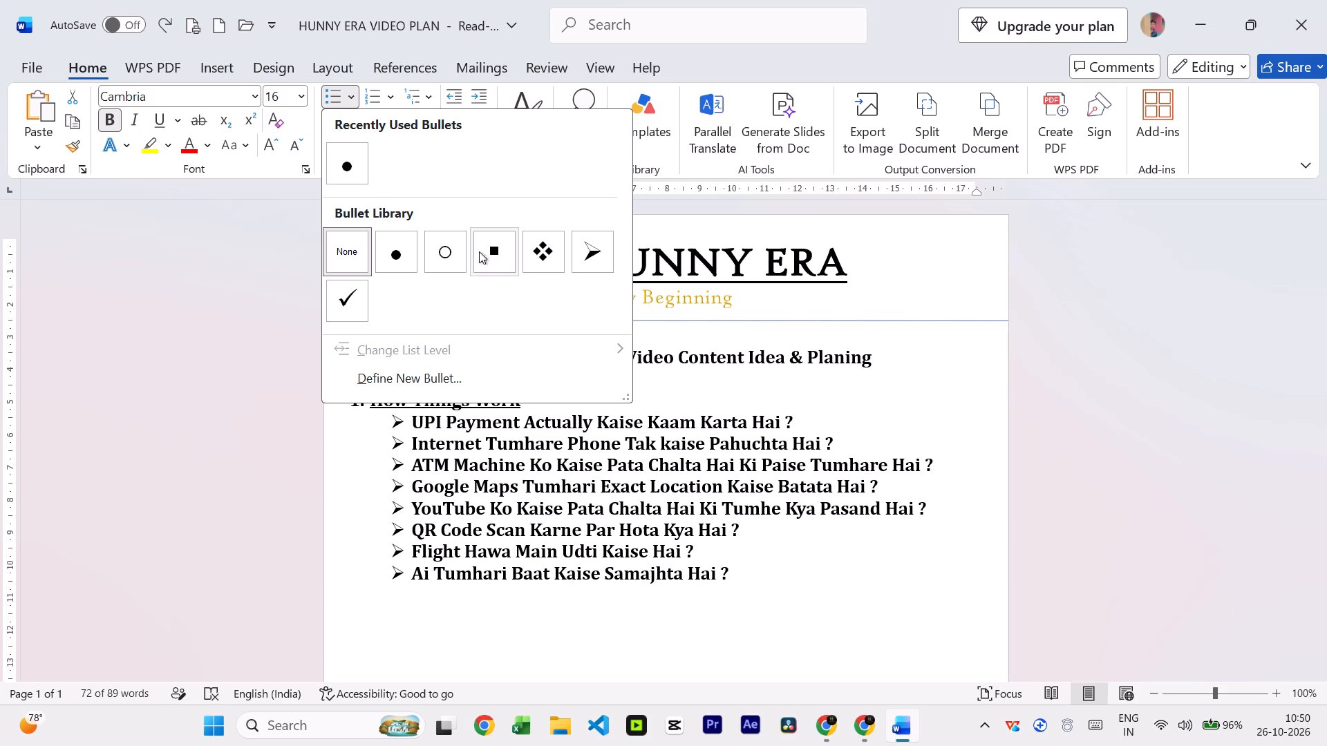
left_click(603, 259)
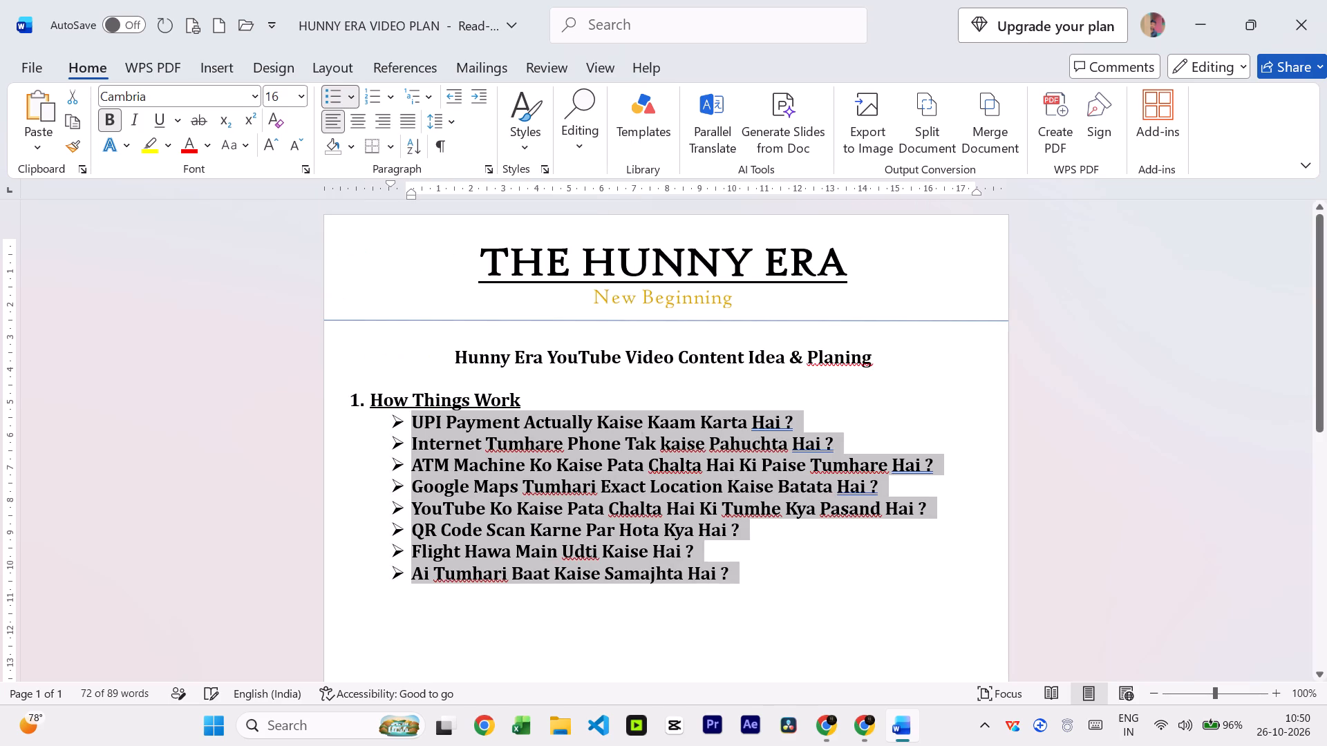
left_click(669, 603)
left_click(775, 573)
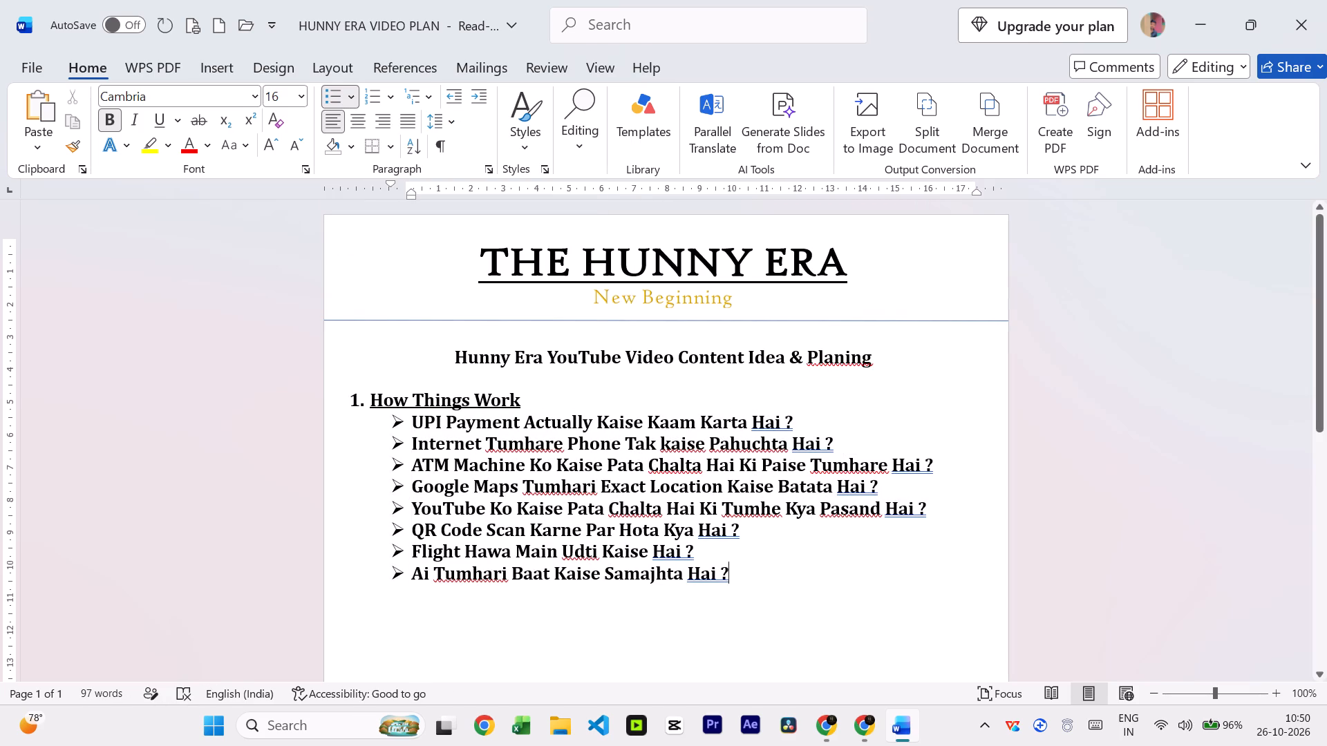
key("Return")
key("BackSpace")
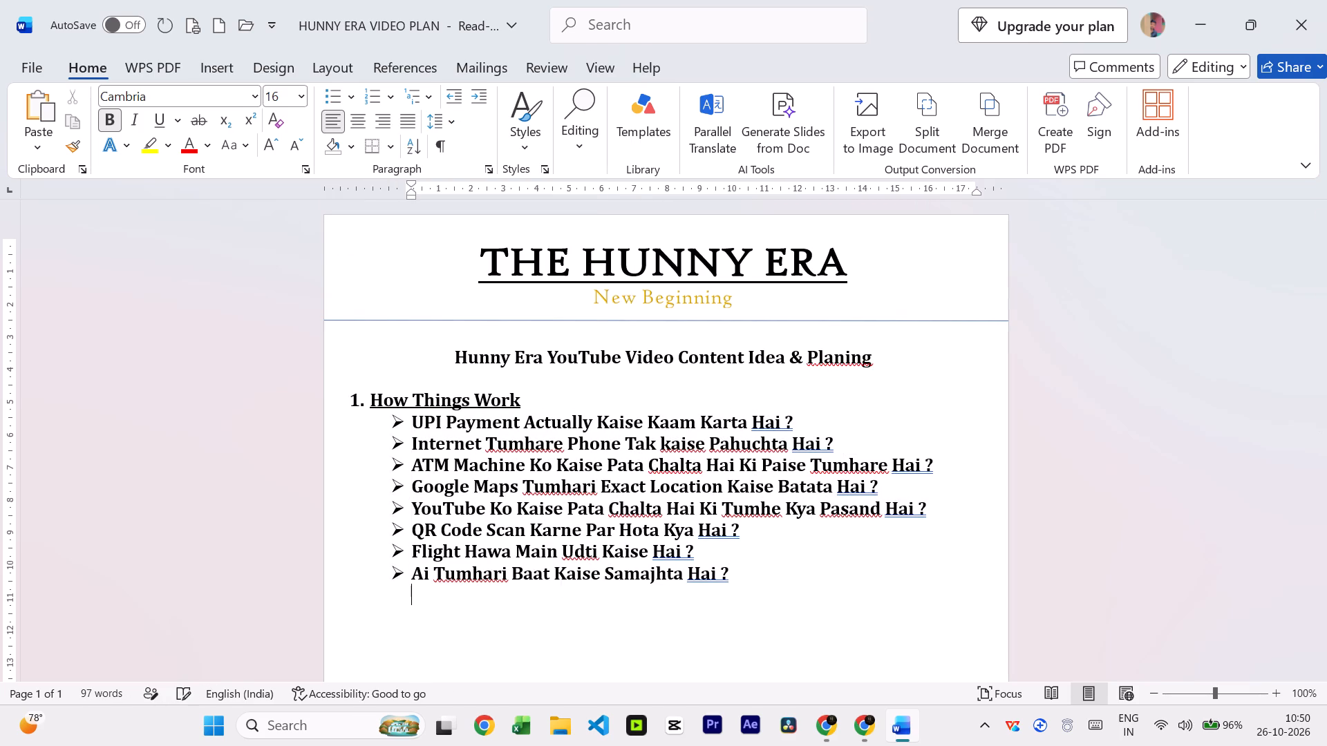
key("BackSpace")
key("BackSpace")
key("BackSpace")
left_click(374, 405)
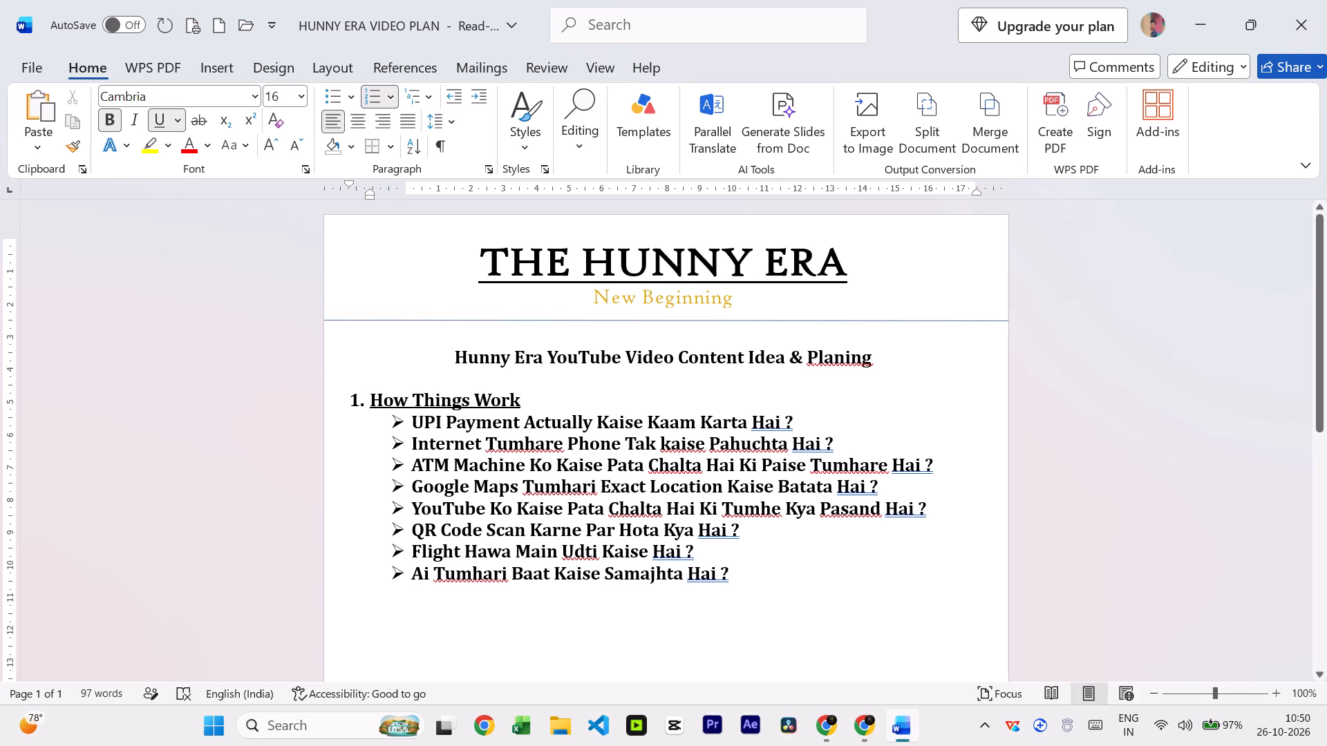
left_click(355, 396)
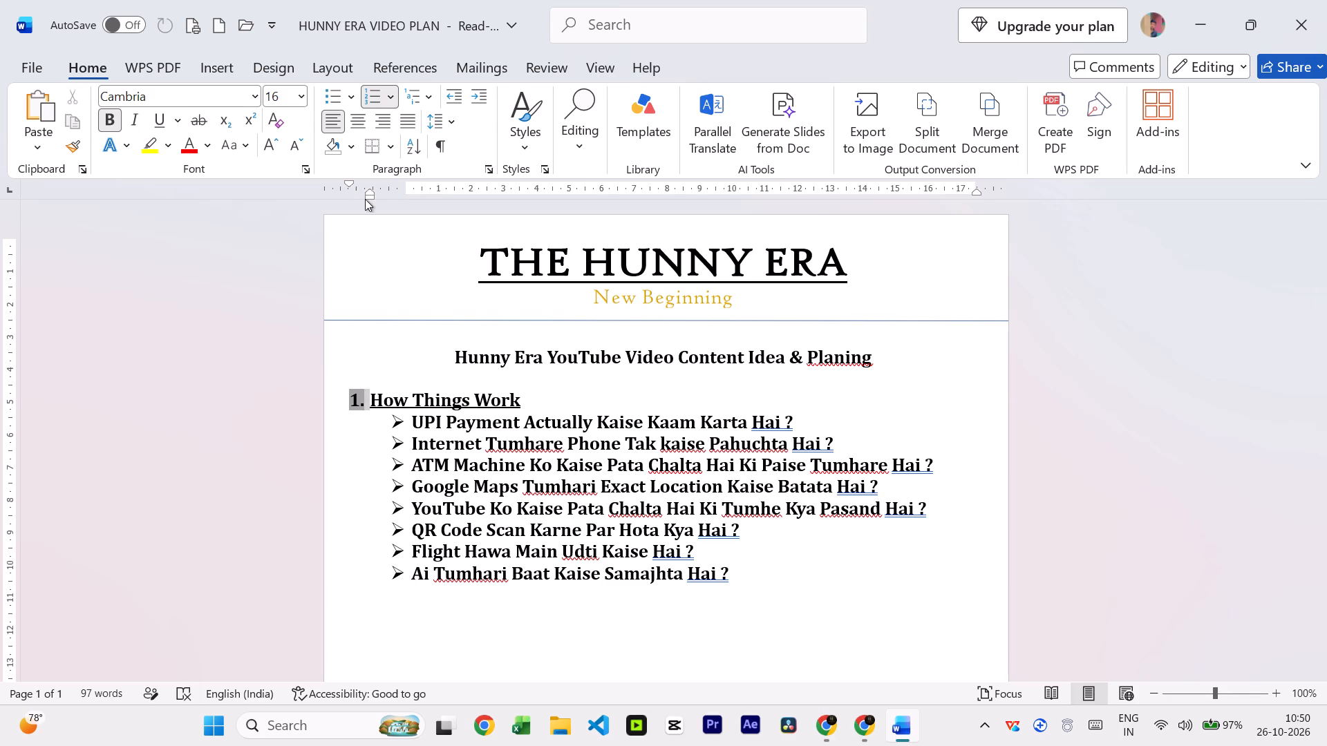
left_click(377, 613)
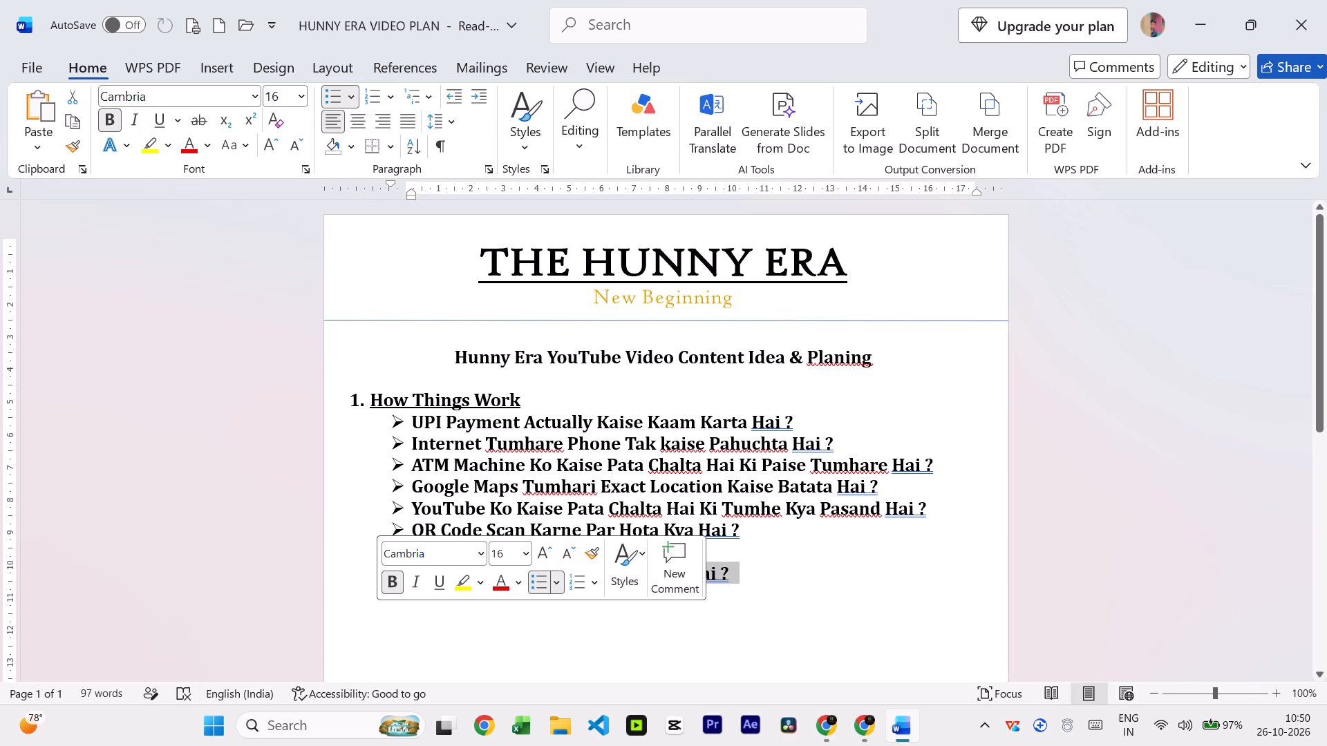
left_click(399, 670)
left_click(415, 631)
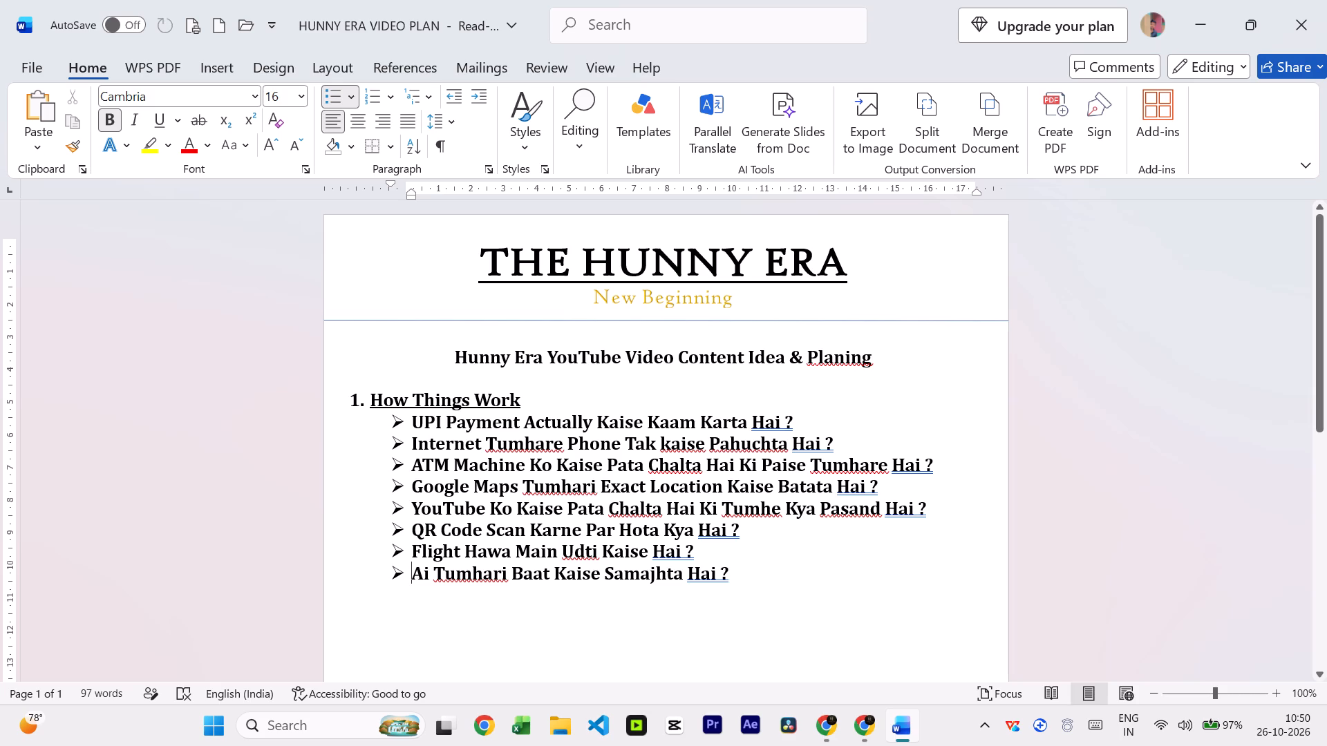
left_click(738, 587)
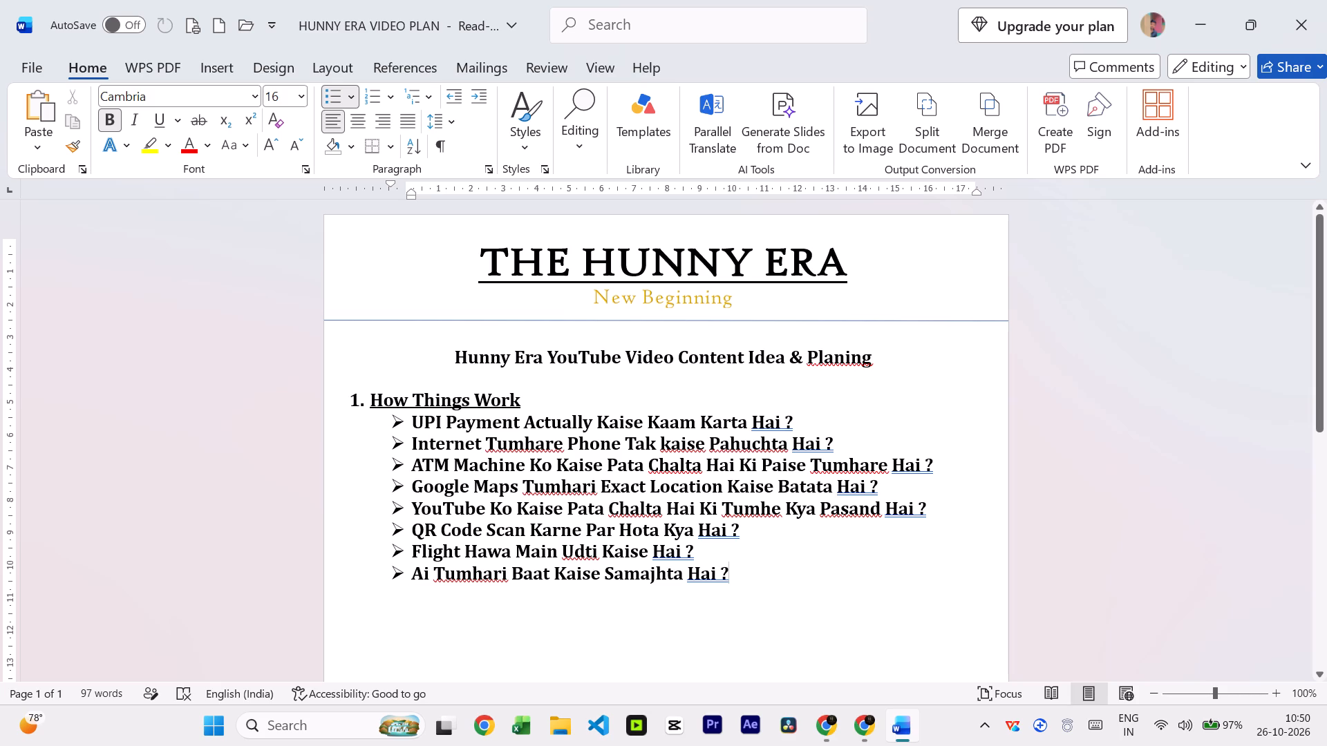
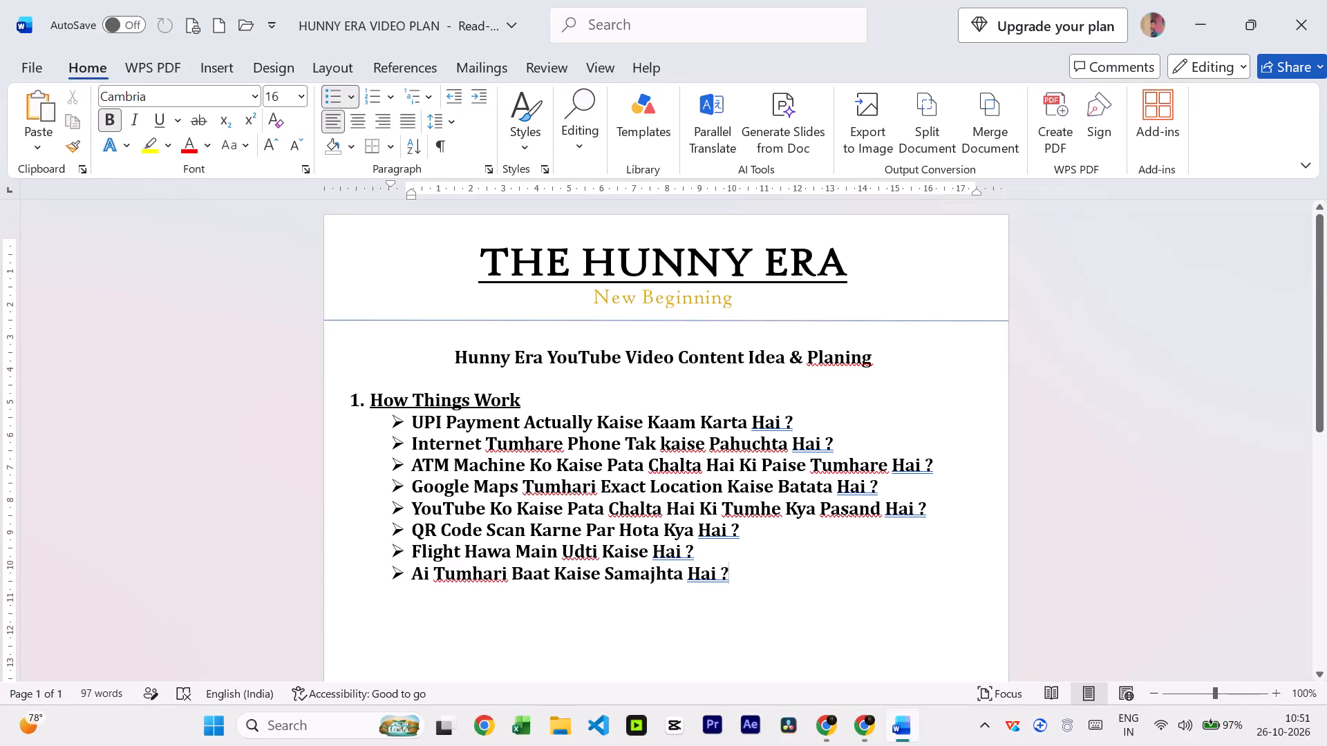
End the arrowhead bullet list after the Ai Tumhari Baat line and start an unbulleted line with one blank line above it.
left_click(349, 396)
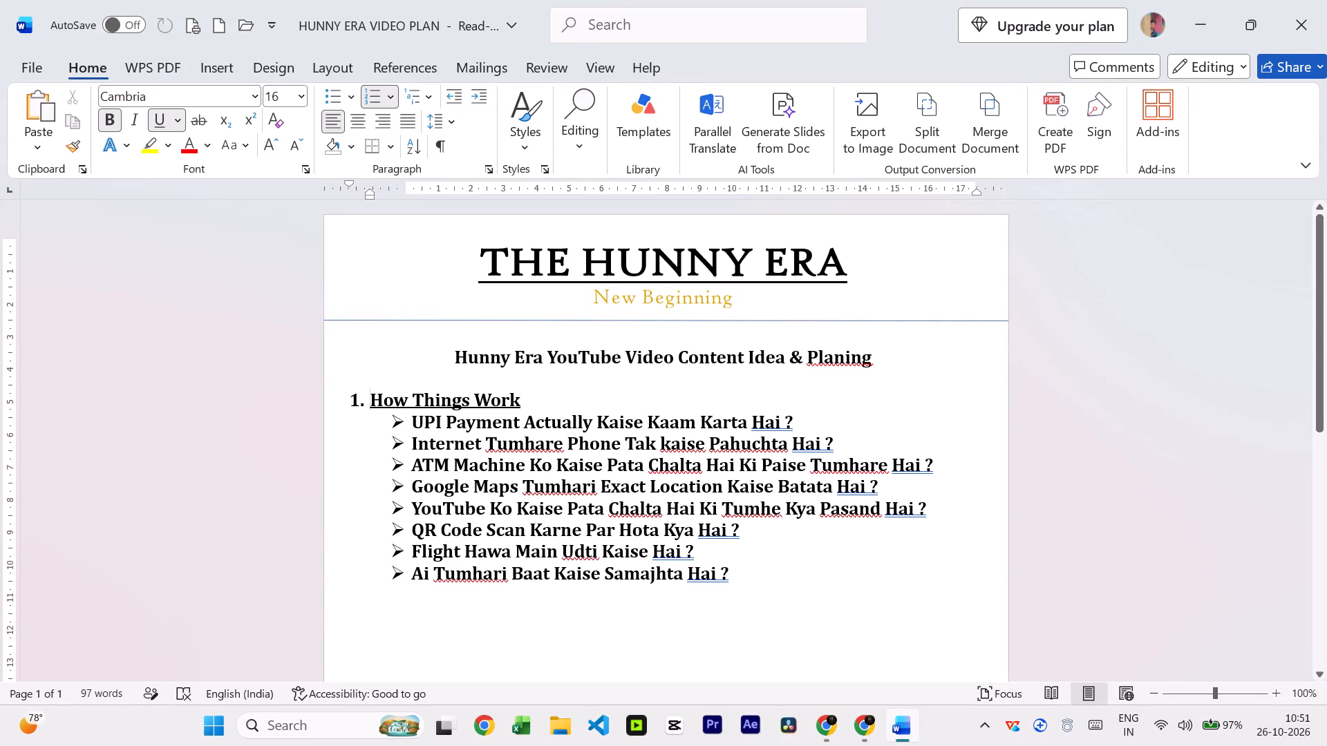
left_click(762, 597)
key("Return")
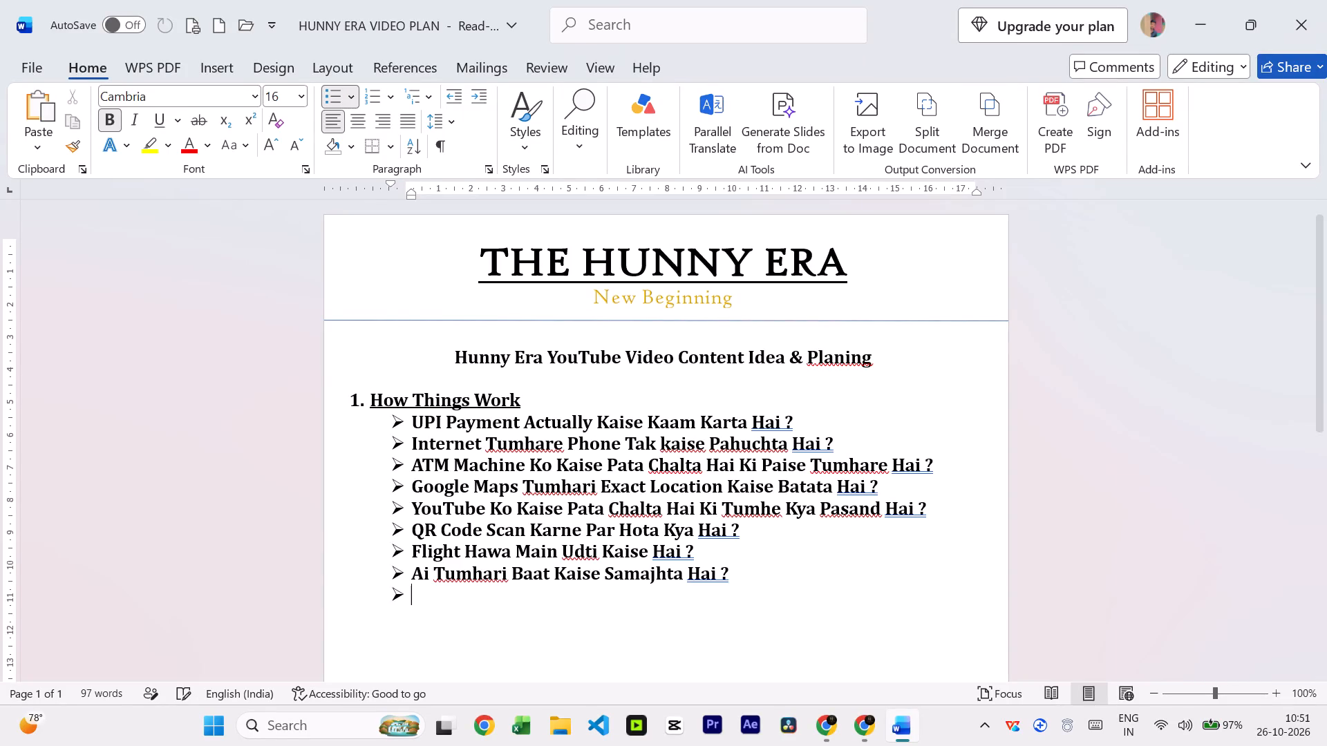
key("Return")
key("Return")
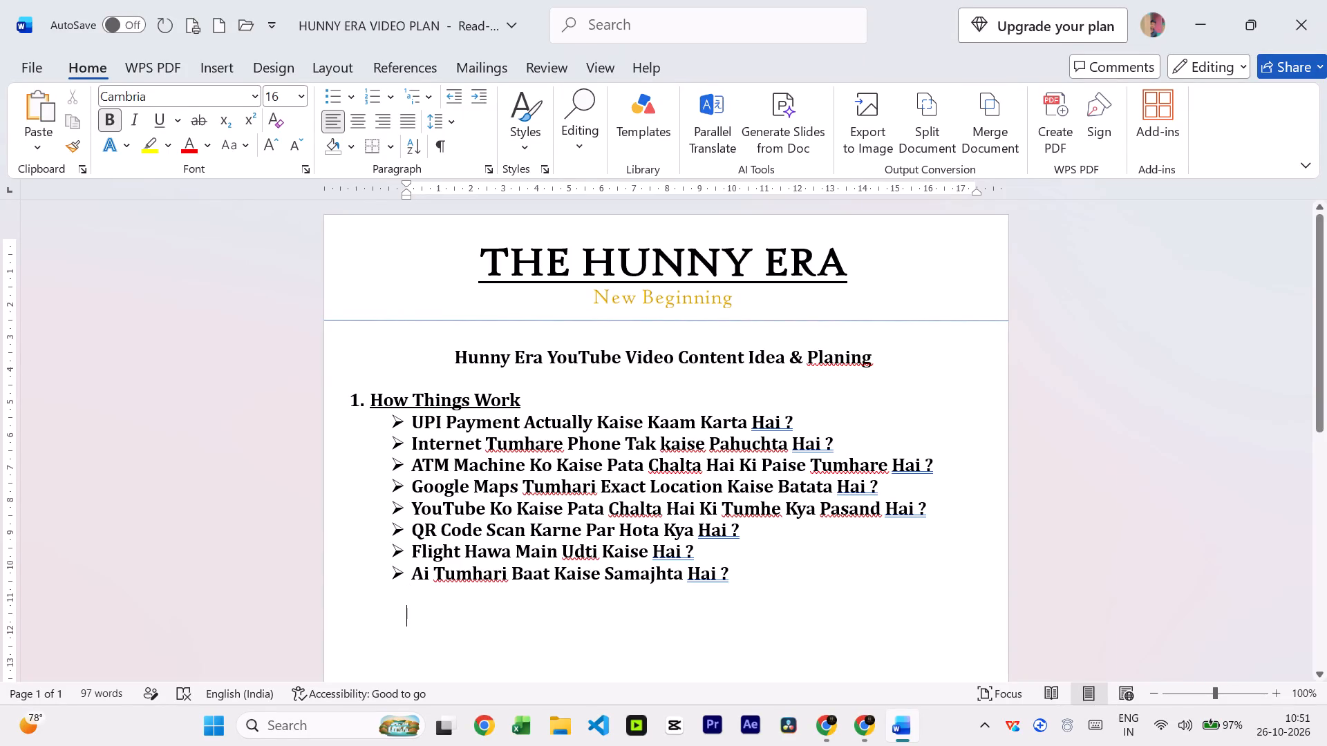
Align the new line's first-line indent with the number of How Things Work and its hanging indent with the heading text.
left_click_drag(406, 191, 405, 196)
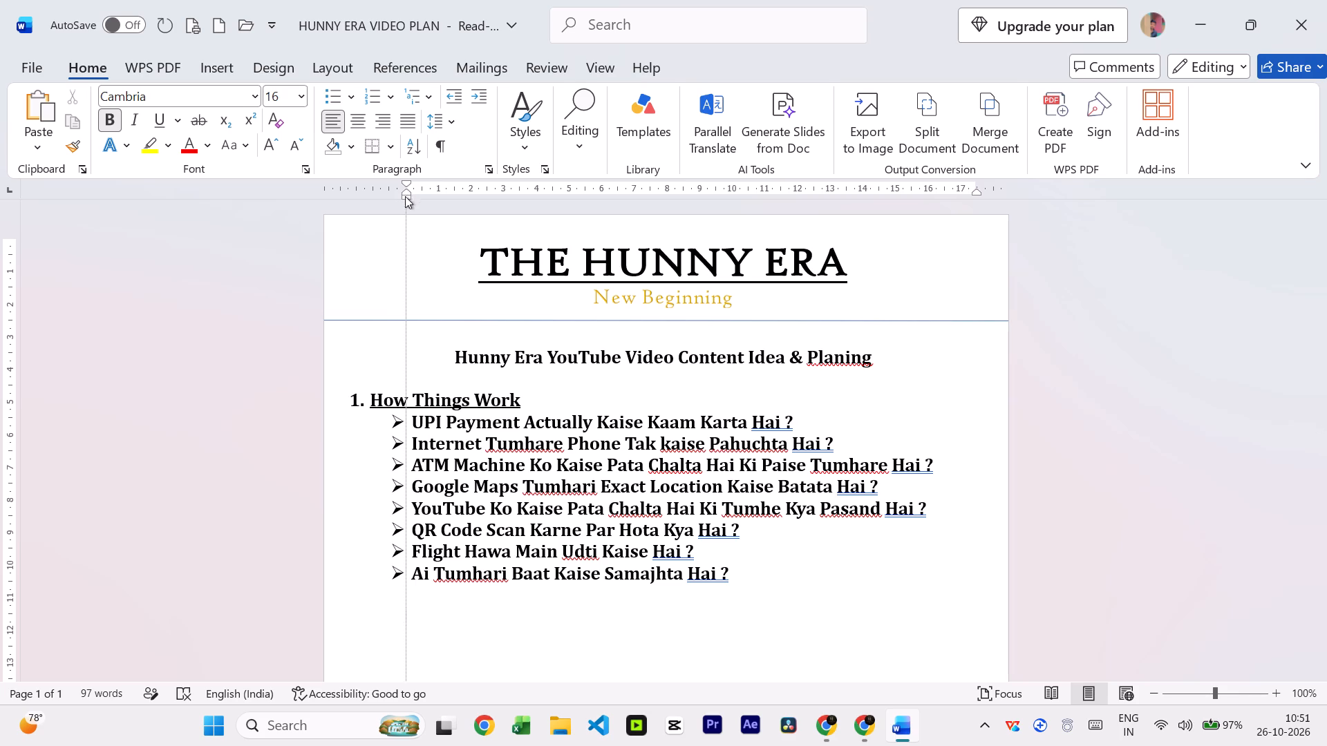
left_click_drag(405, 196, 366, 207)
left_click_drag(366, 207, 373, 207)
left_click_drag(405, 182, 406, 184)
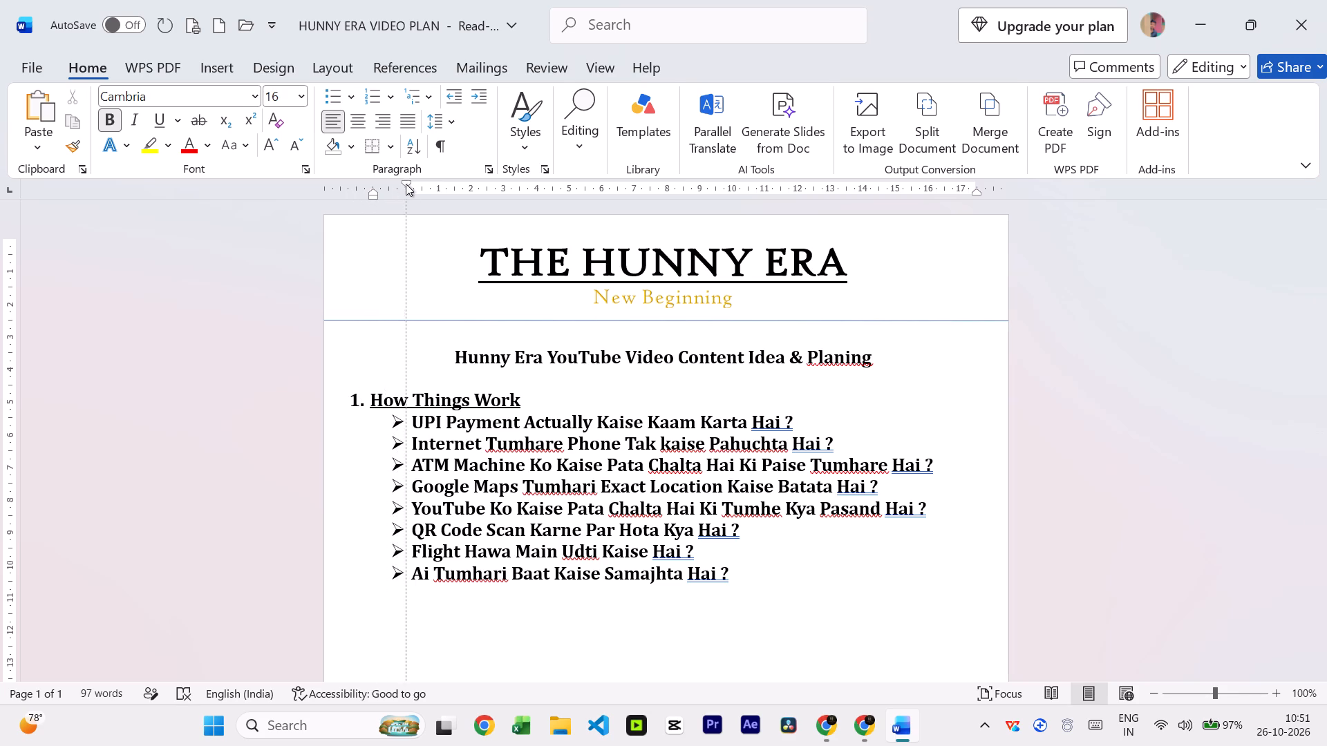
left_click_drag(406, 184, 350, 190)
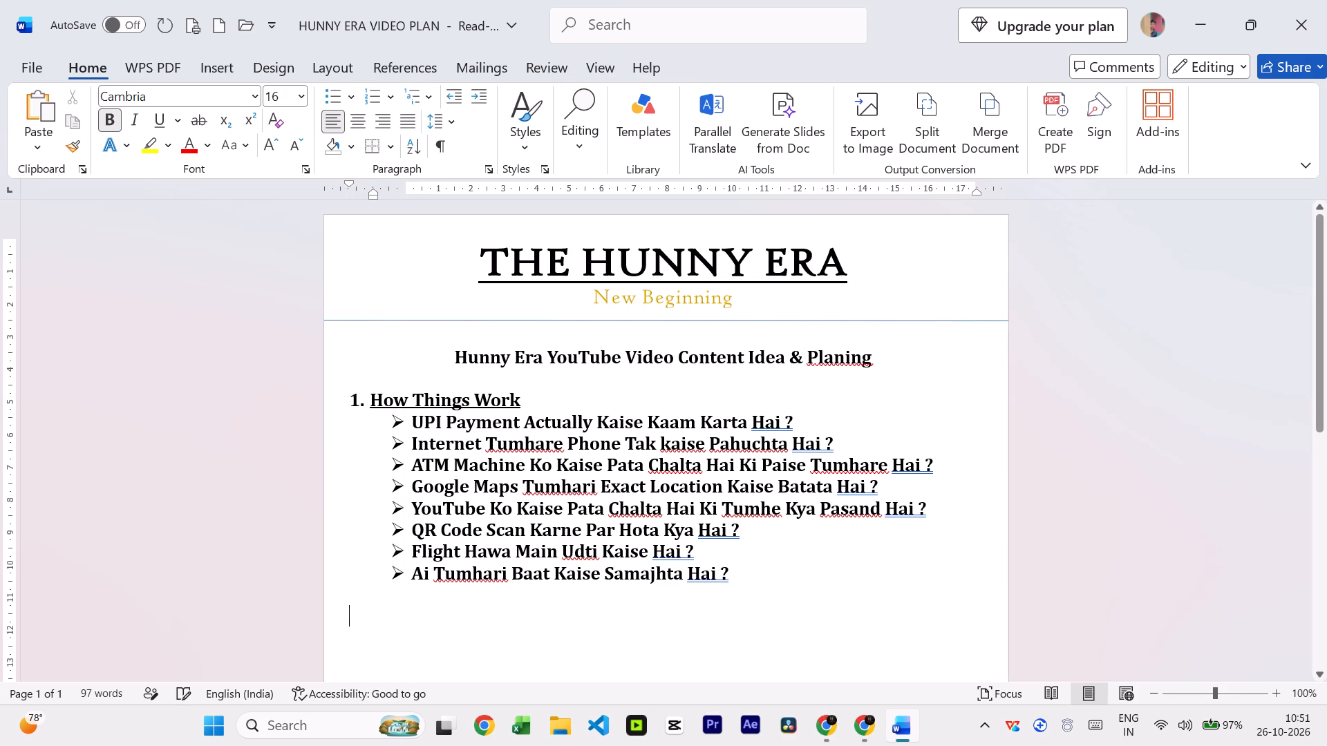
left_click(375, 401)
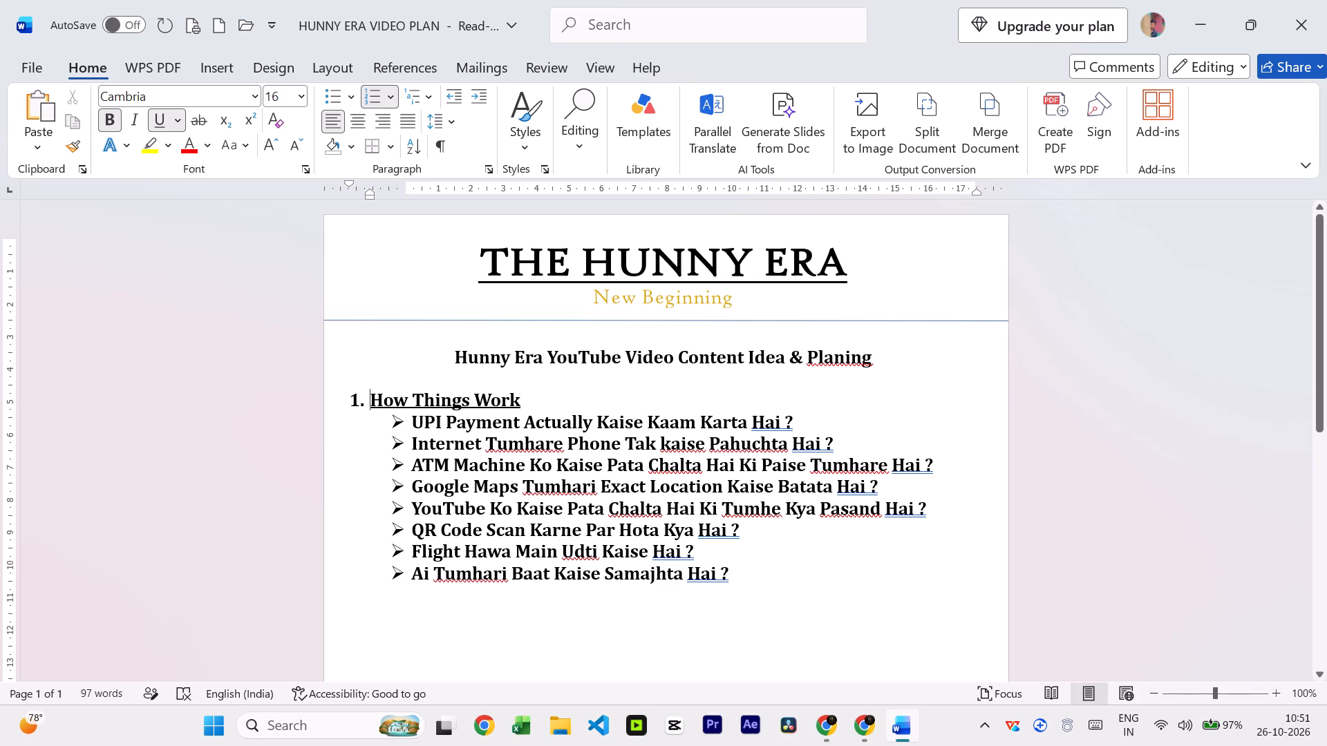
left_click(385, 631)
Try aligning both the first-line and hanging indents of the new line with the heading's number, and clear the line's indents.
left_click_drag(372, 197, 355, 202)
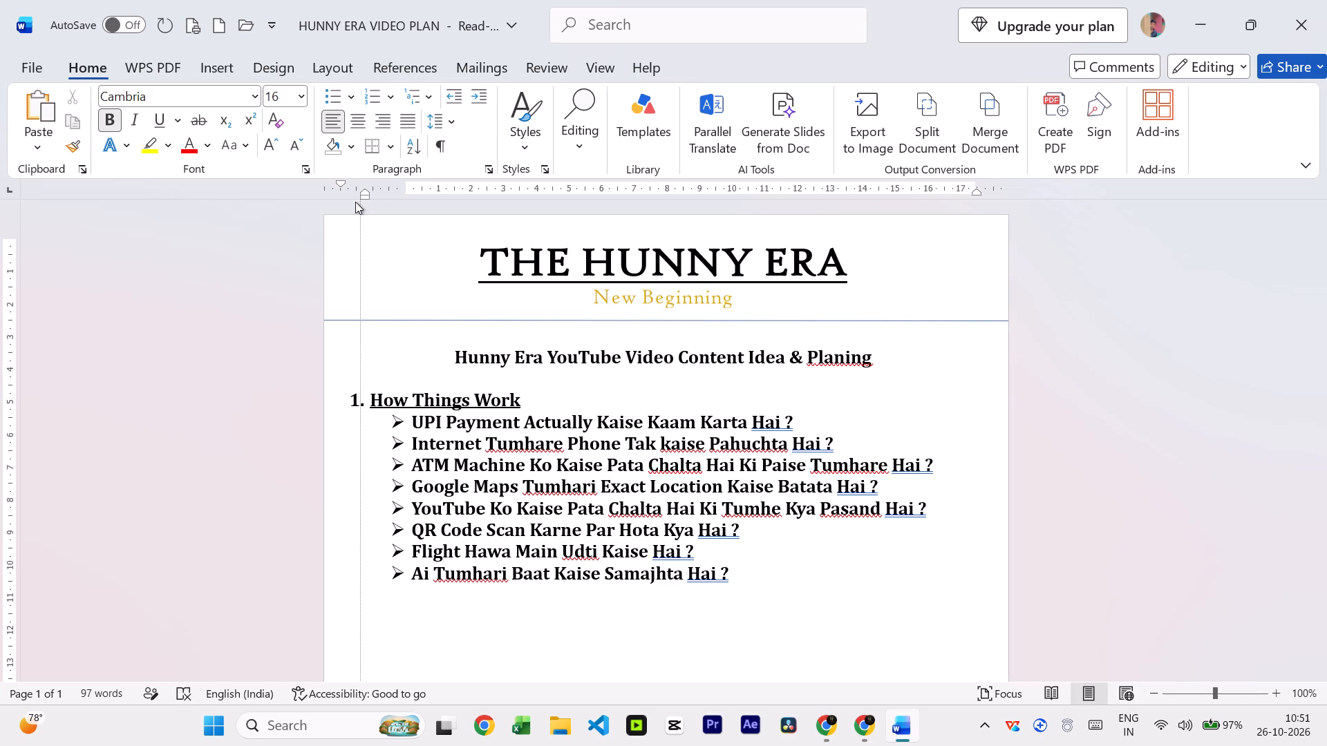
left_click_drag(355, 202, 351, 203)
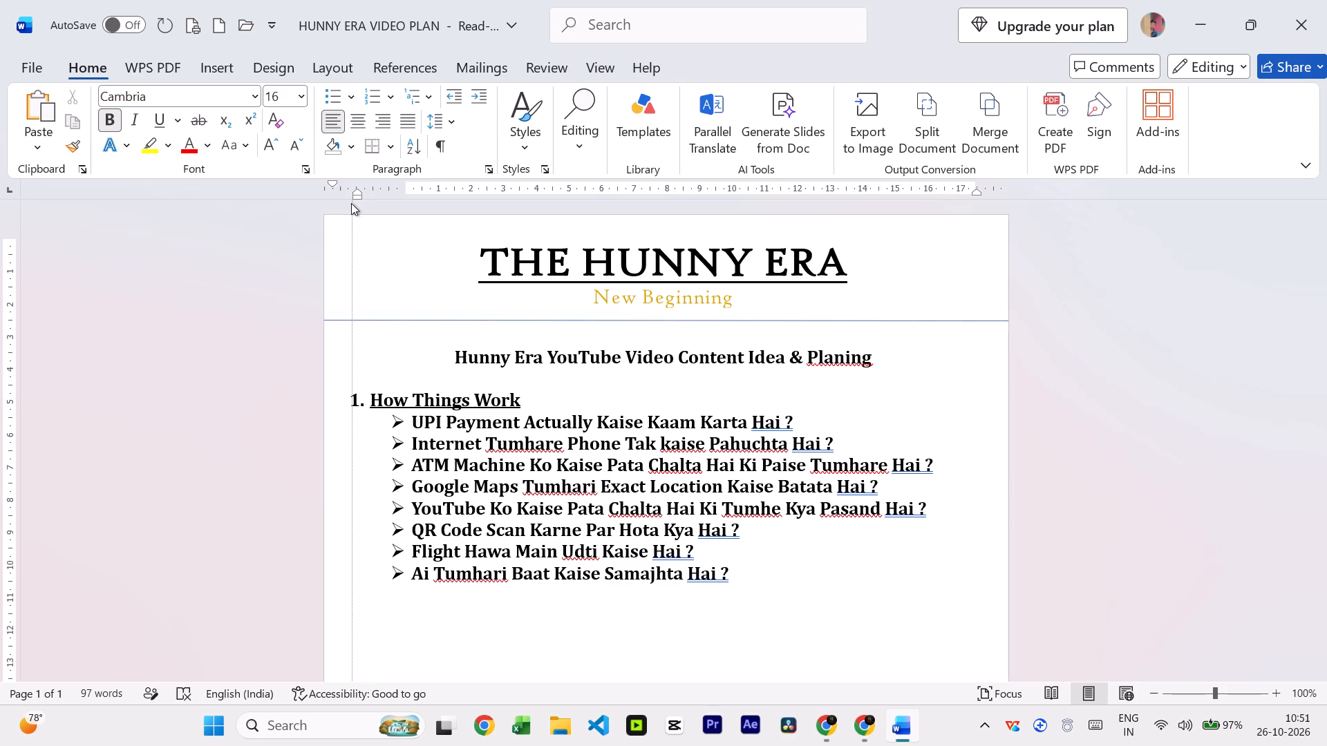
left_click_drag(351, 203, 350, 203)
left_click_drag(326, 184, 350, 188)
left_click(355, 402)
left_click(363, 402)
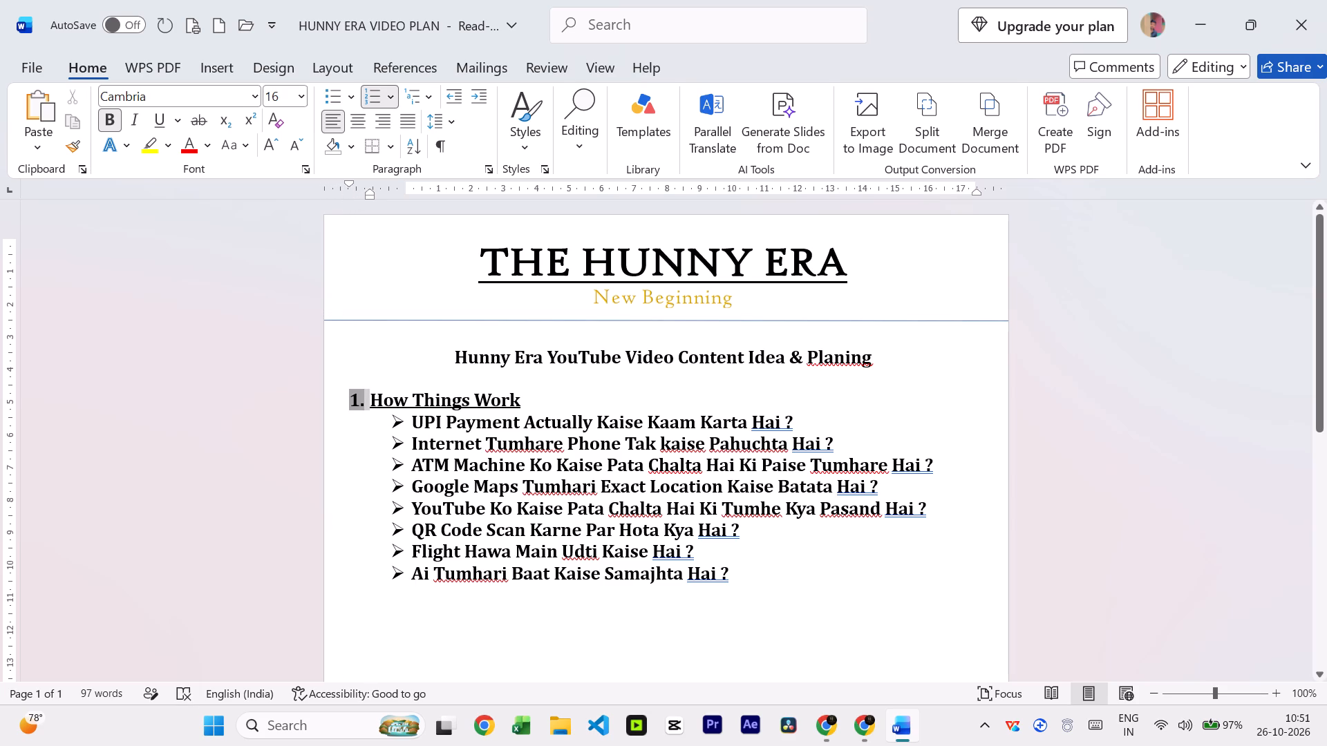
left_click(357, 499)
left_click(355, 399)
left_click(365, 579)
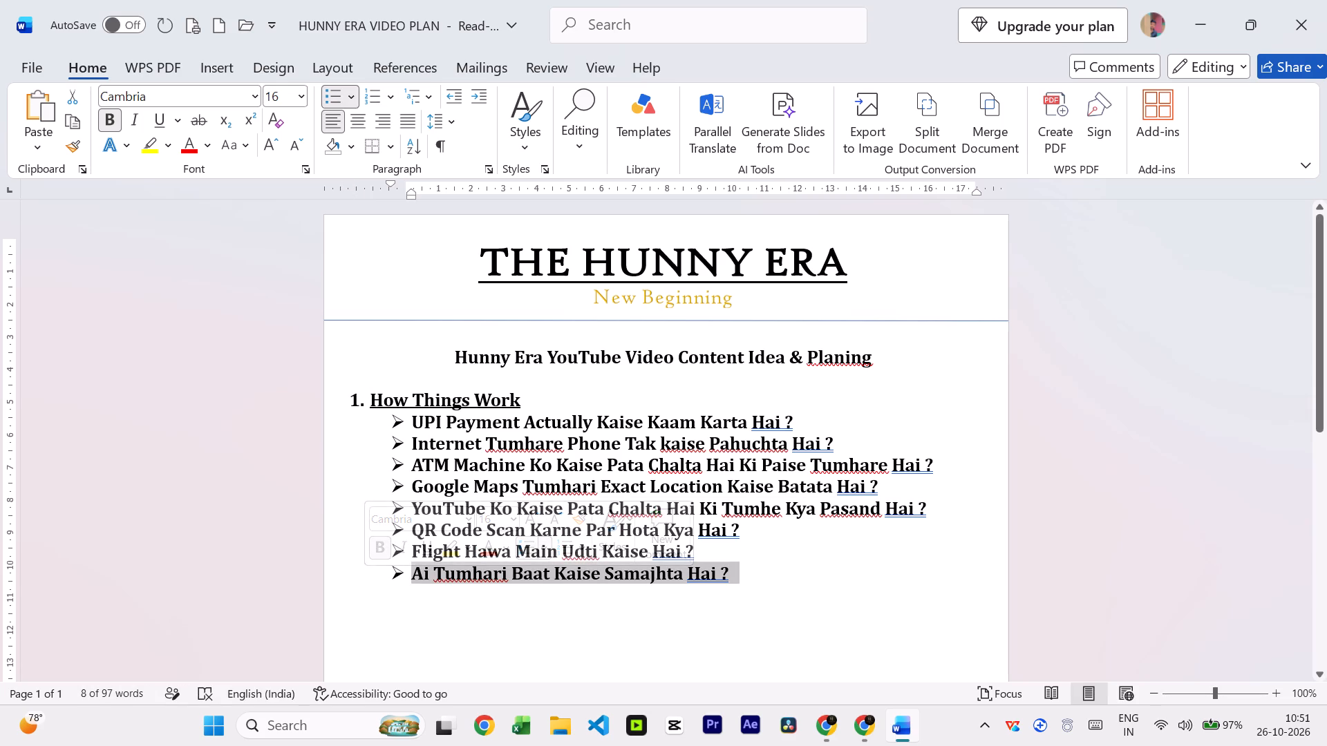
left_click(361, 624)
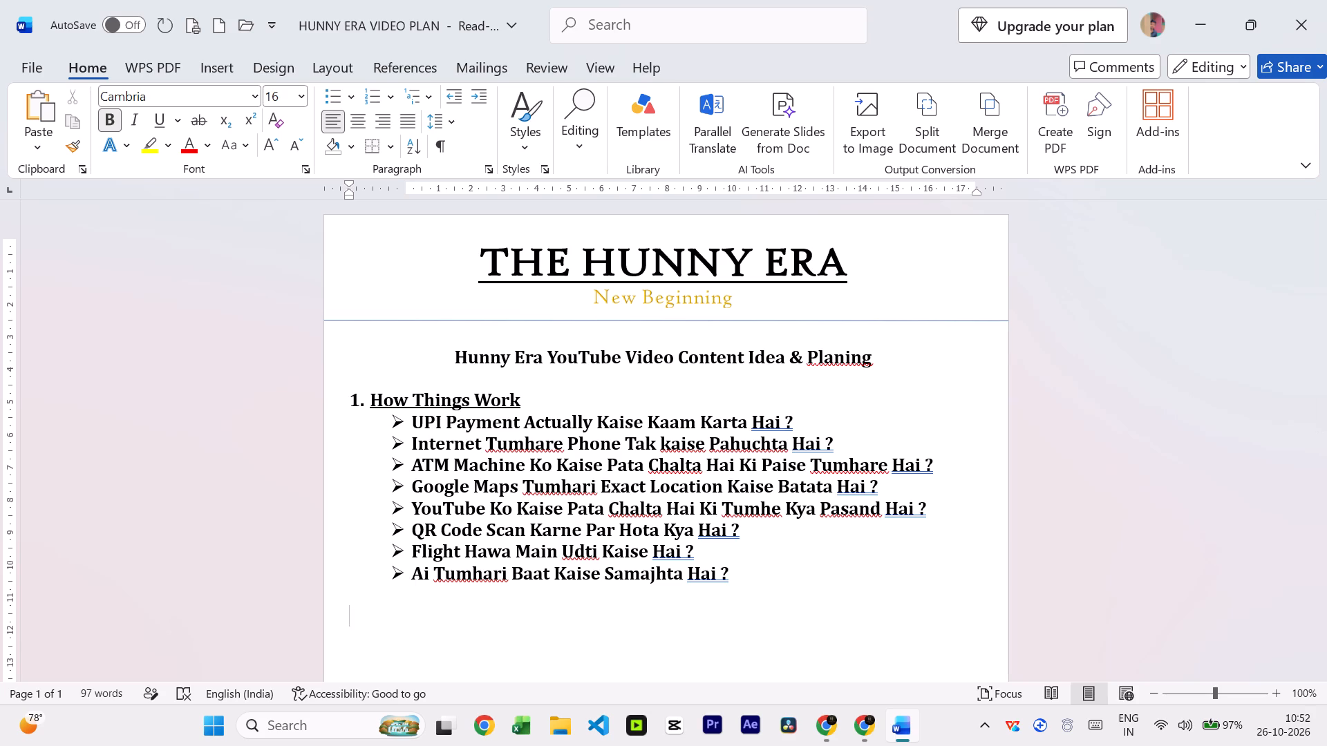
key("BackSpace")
Add two extra blank lines below the topic list, leaving the cursor on the second blank line under the last topic.
key("Return")
key("Left")
key("Left")
key("Return")
key("Return")
key("Return")
key("BackSpace")
key("BackSpace")
Move this line's left indent about 1.25 cm outside the margin and write the label "Goal :" on it.
left_click_drag(404, 198, 404, 200)
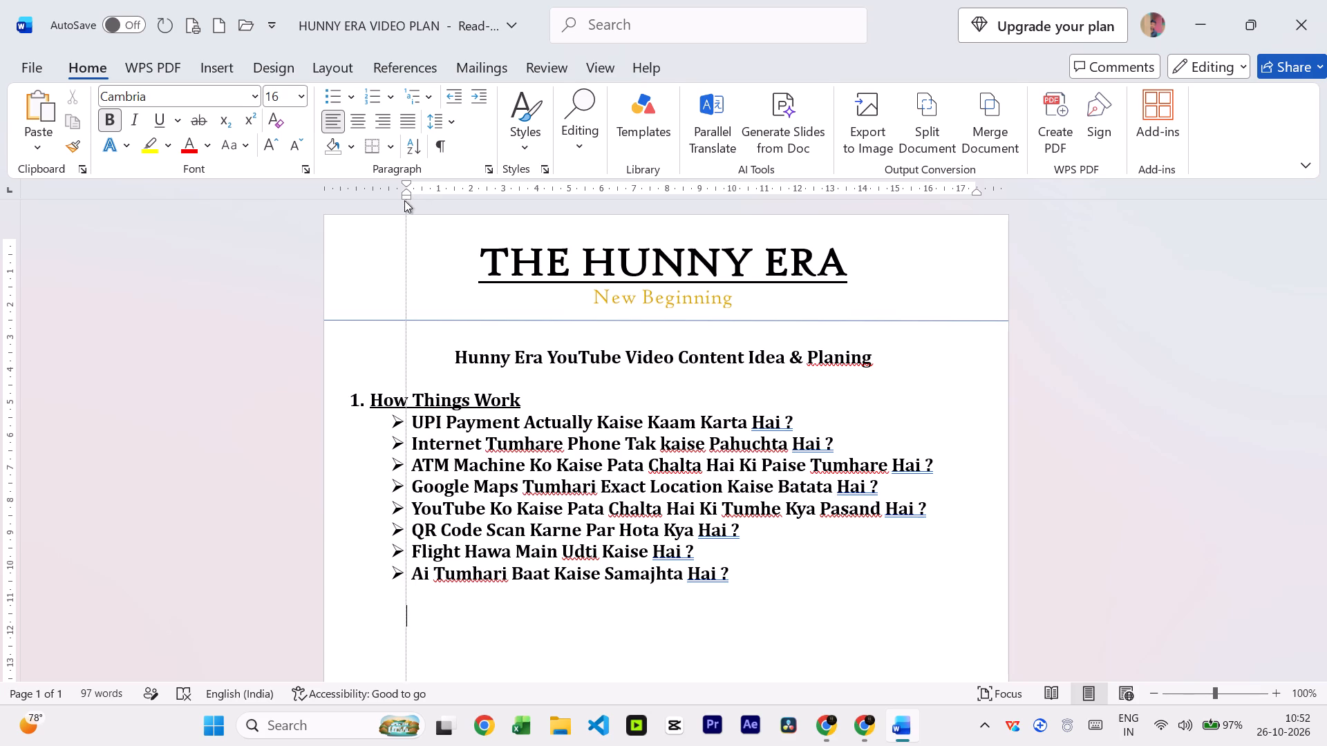
left_click_drag(404, 200, 366, 205)
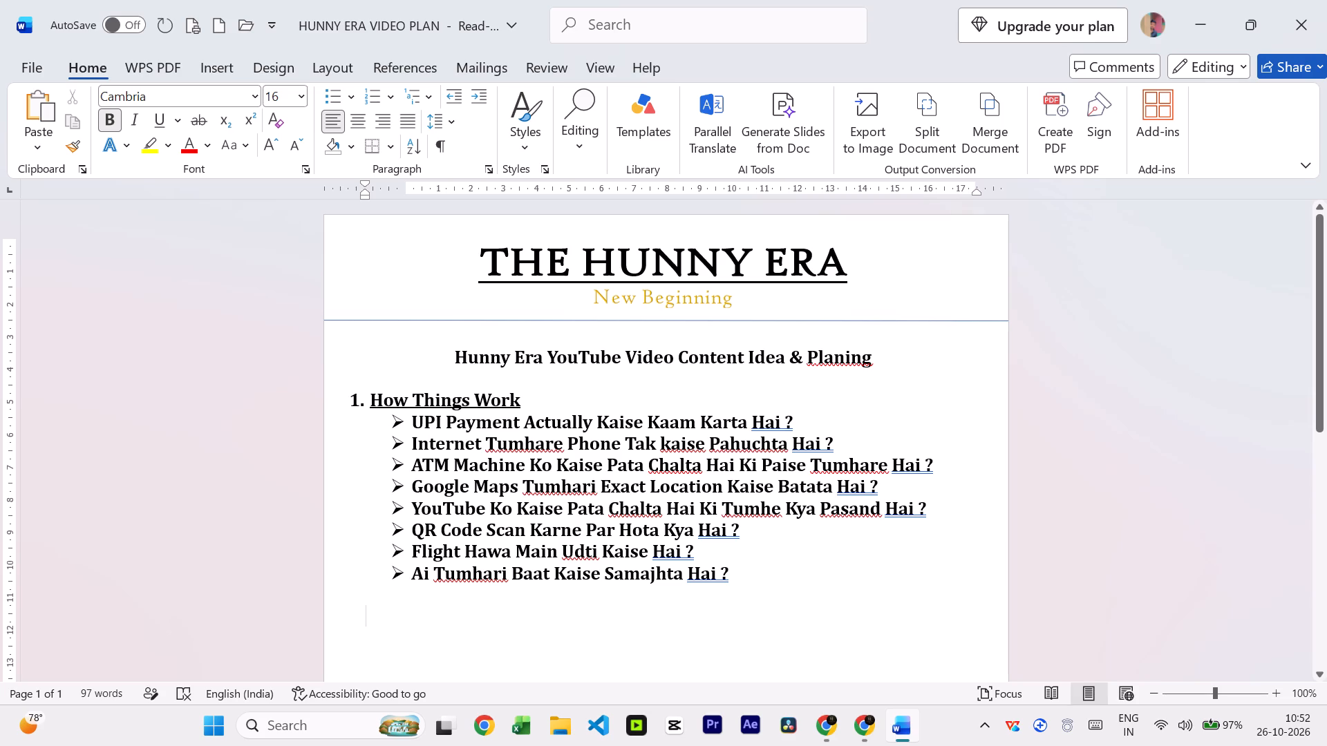
type("GO")
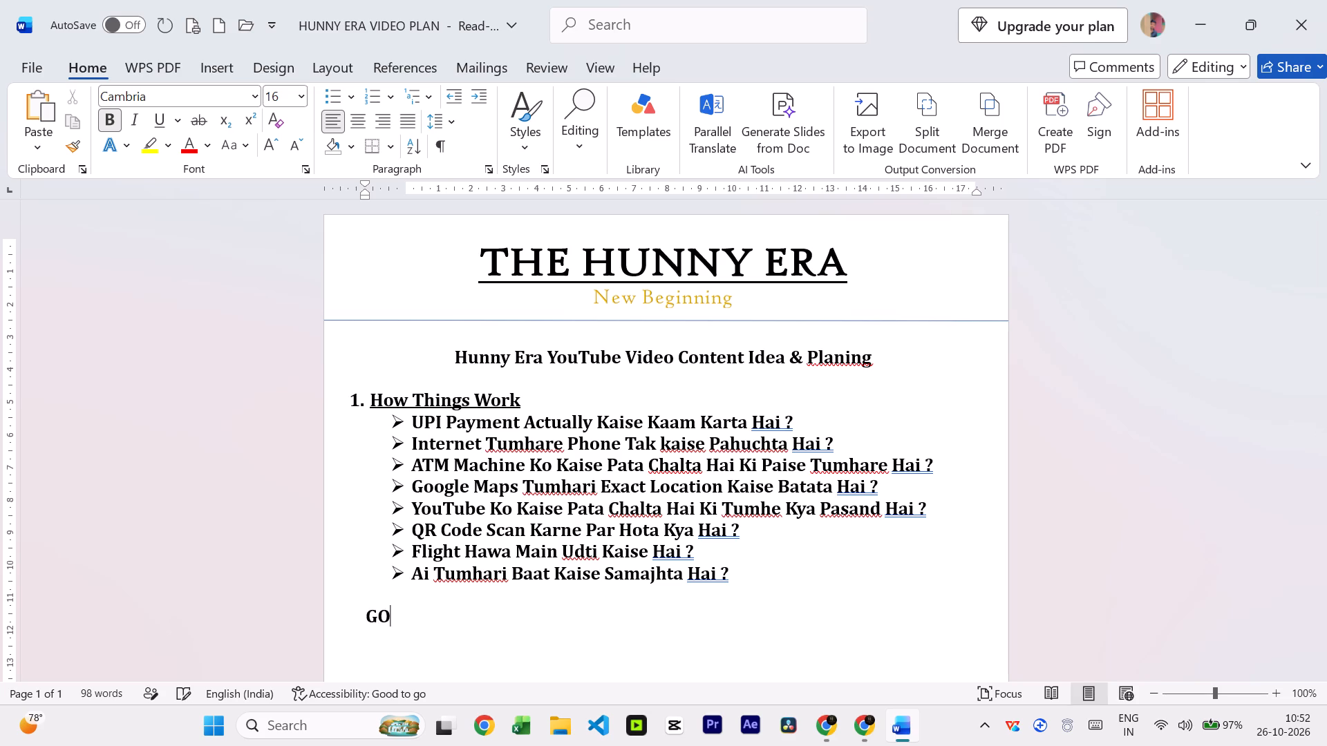
key("BackSpace")
key("shift+o")
key("BackSpace")
type("oal")
key("space")
type(":")
key("space")
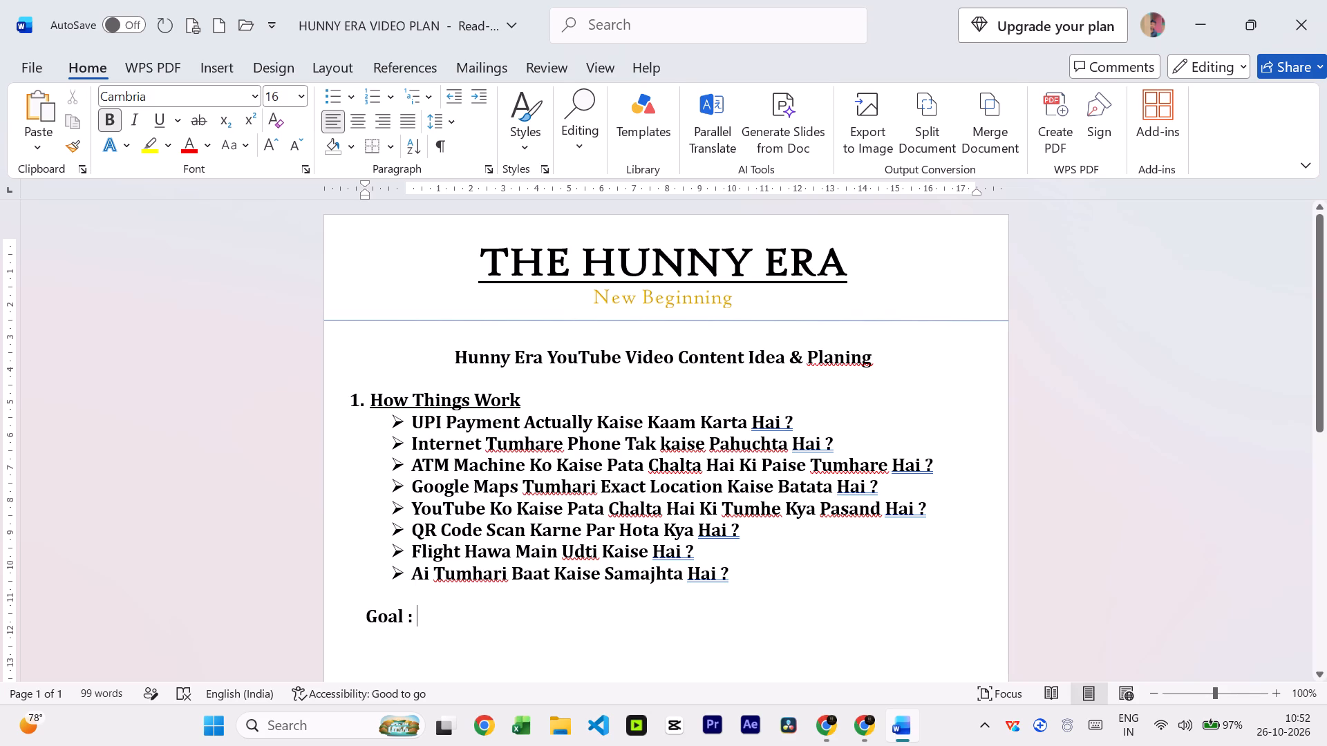
Begin the goal text after the "Goal :" label with "Viewer Ko Lage –".
key("shift+v")
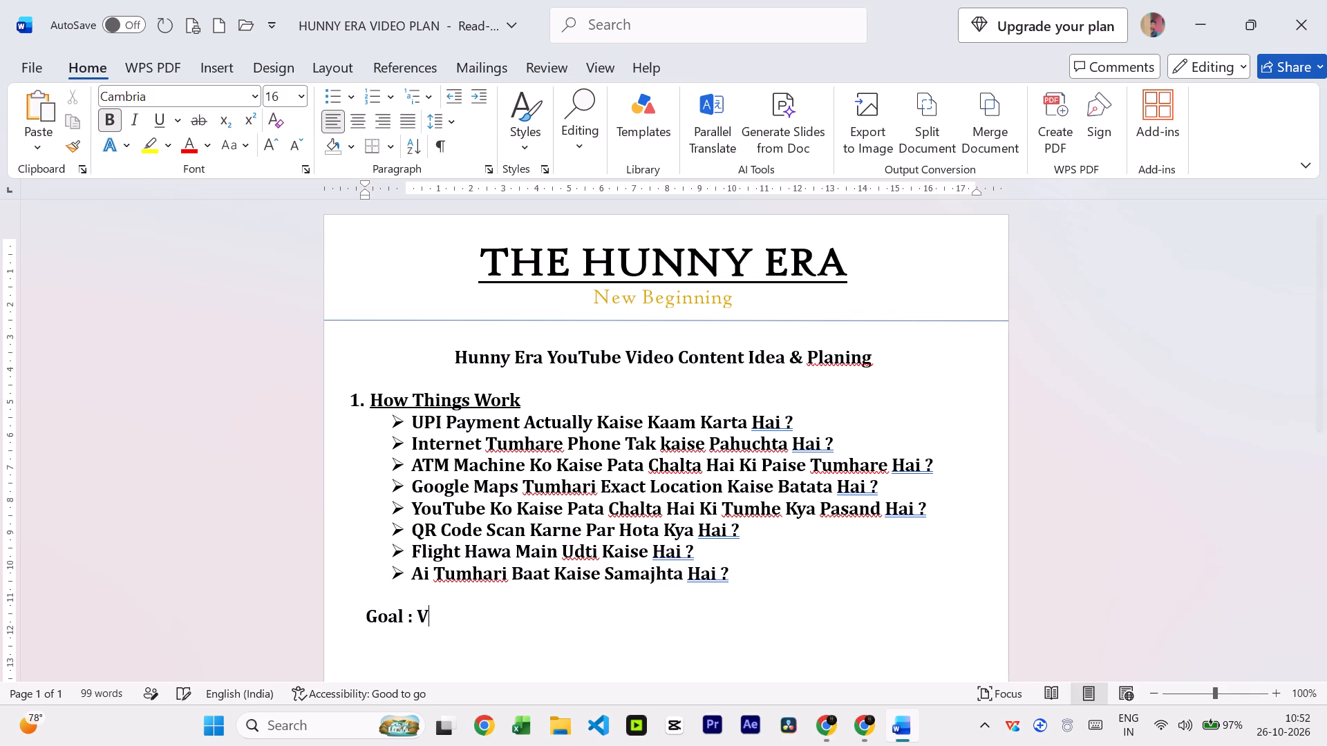
type("ier")
key("BackSpace")
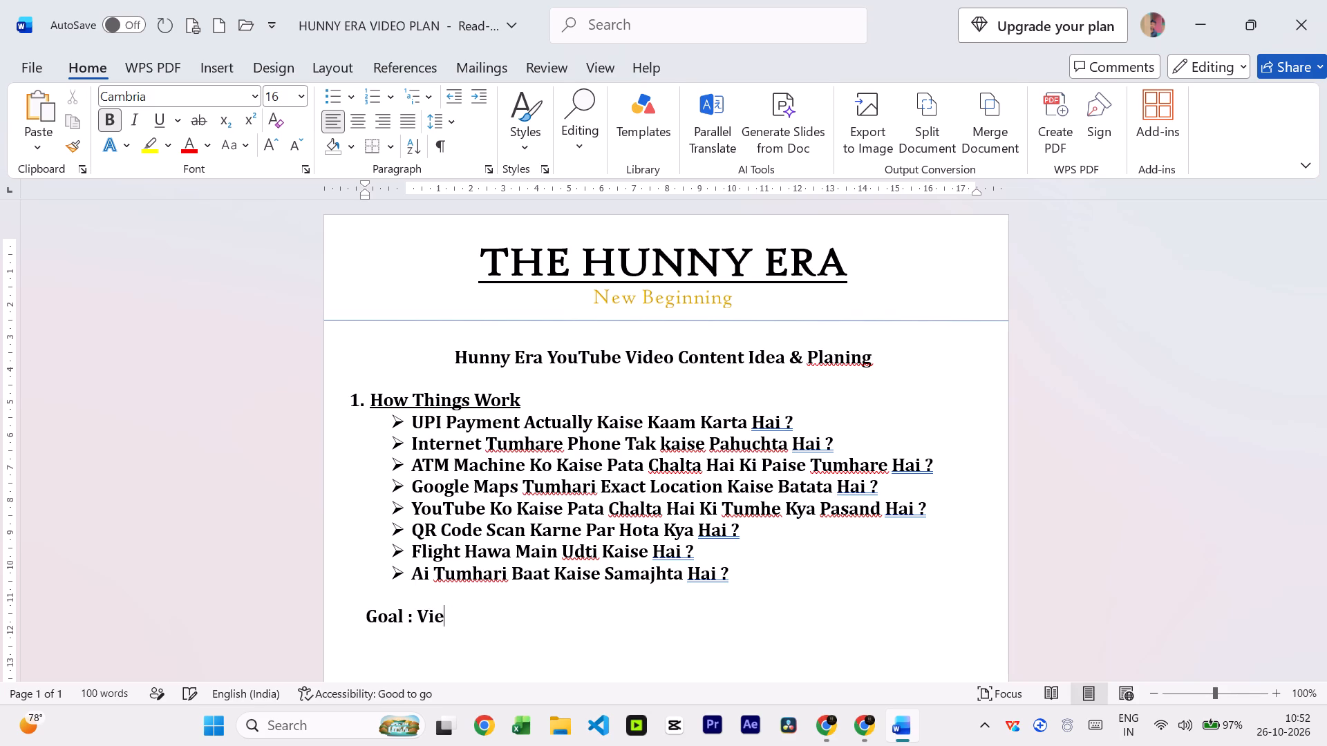
type("wer")
key("space")
type("Ko")
key("space")
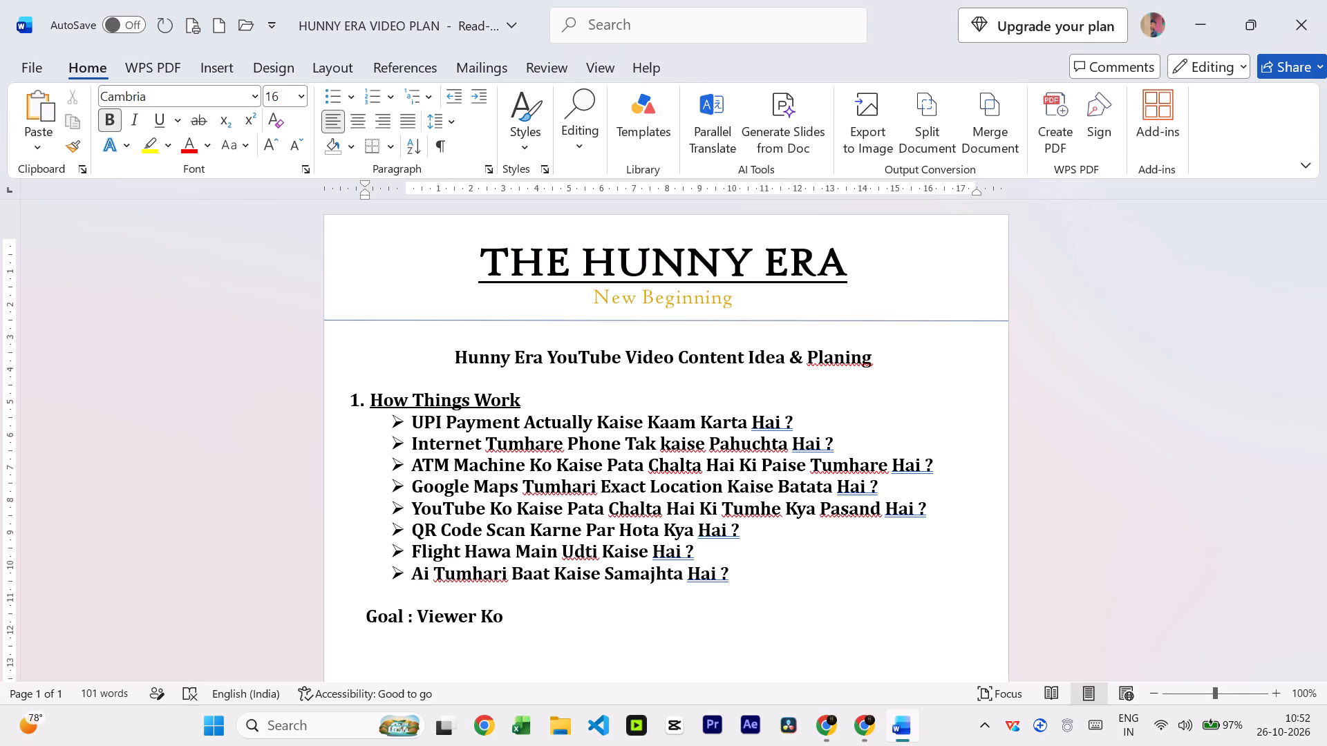
type("Lage")
key("space")
key("minus")
key("space")
Complete the goal line with an opening quotation mark and the text "Yaar , Ye To Mujhe Pata Hi Nahi Tha.".
type("\"")
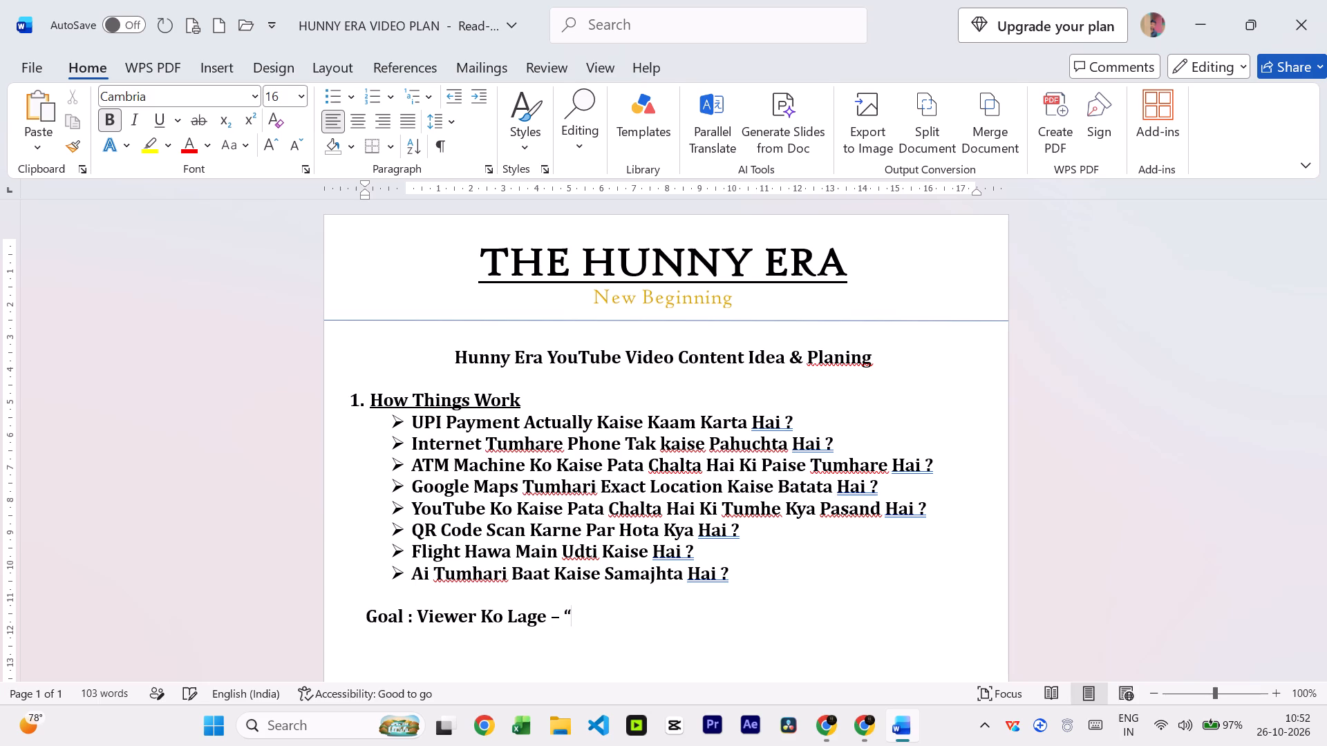
type("Yaar")
key("space")
type(",")
key("space")
type("Ye")
key("space")
type("To")
key("space")
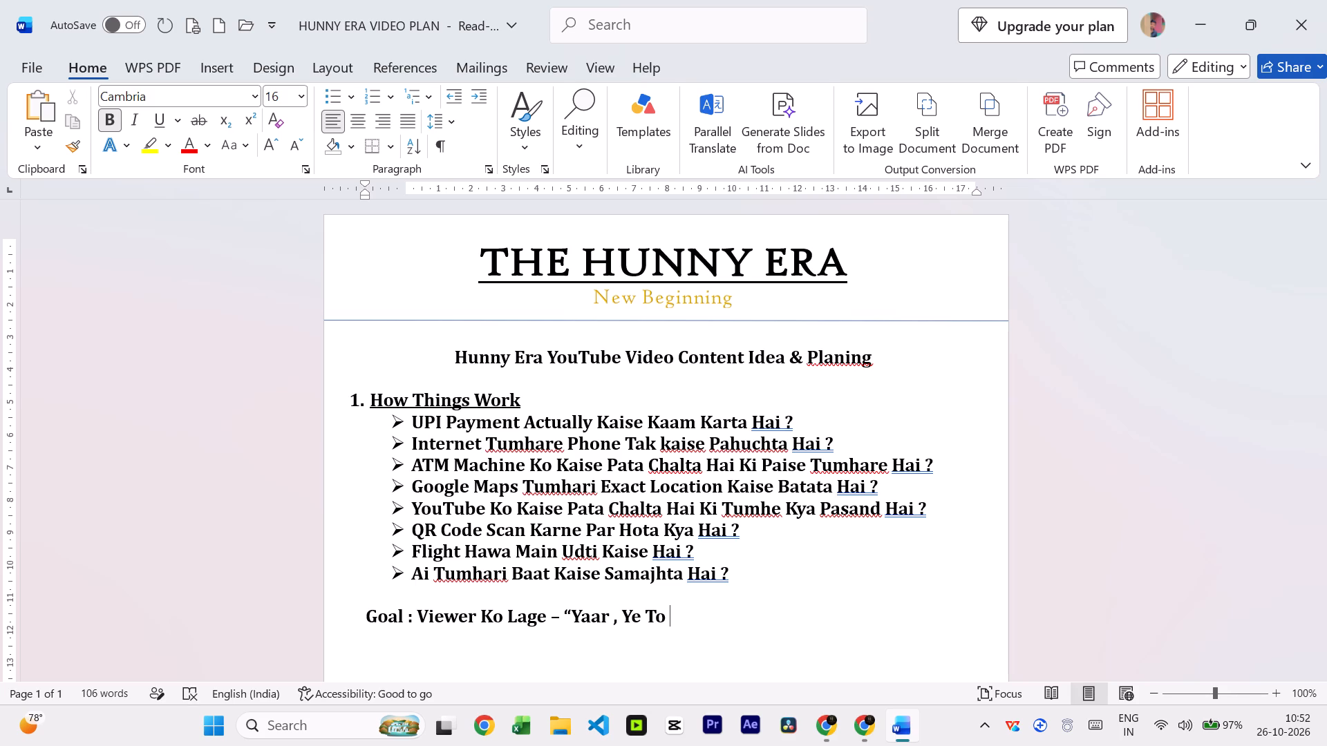
type("Mujhe")
key("space")
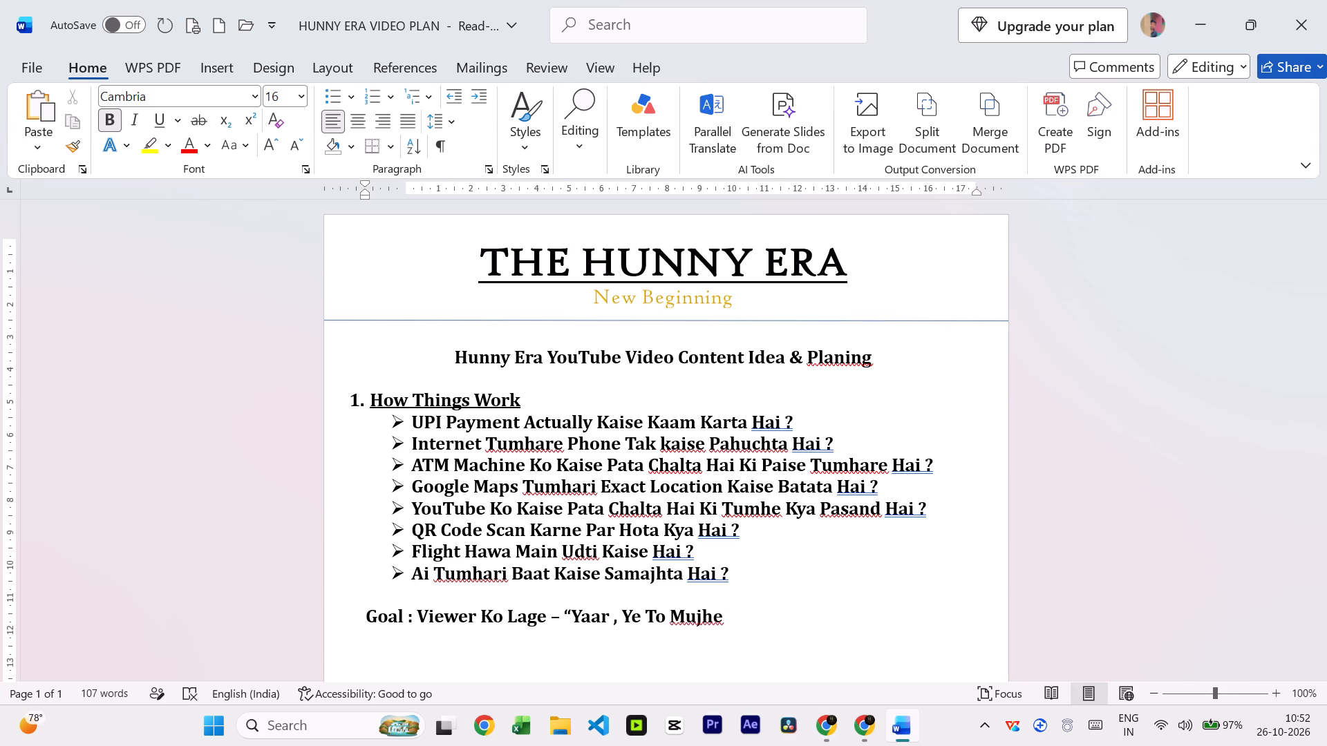
type("Pata Hi Nahi")
key("space")
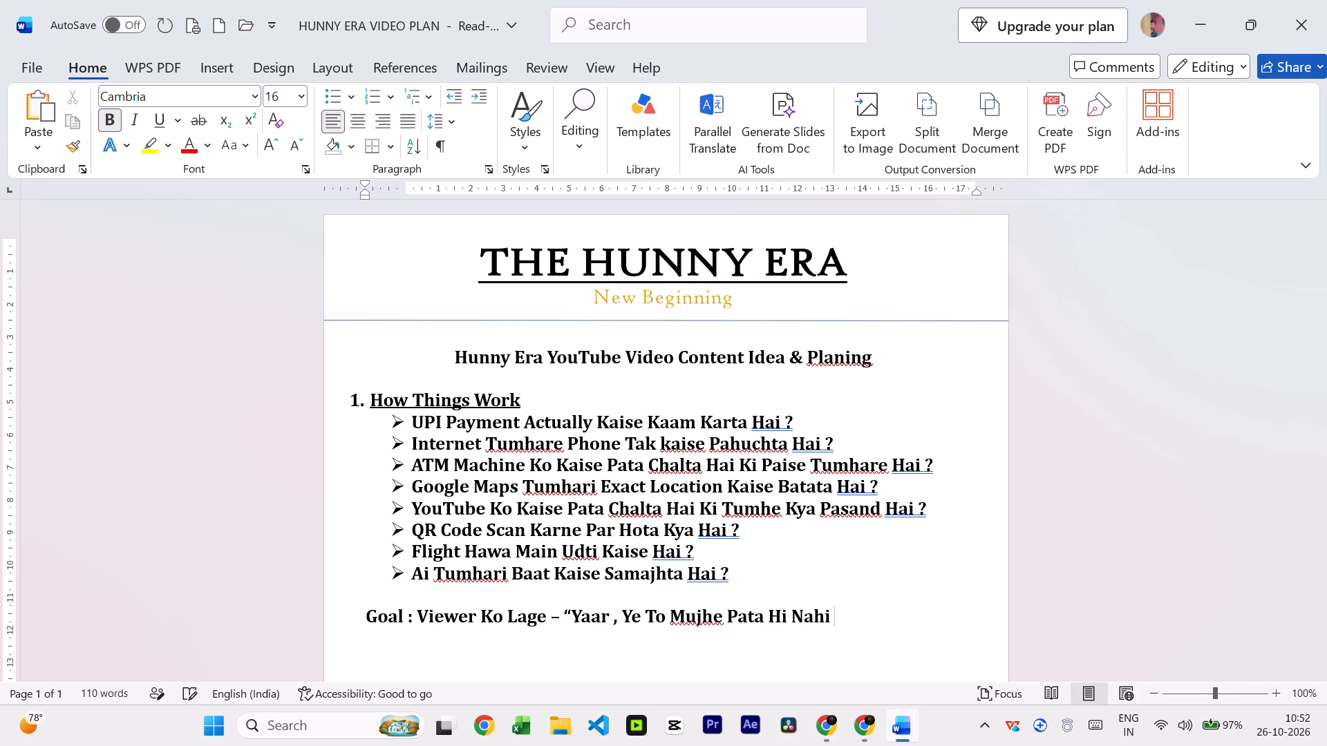
type("Tha")
key("period")
Add two new lines below the goal and move the second one's left indent about 1.75 cm outside the margin, level with the heading number.
key("Return")
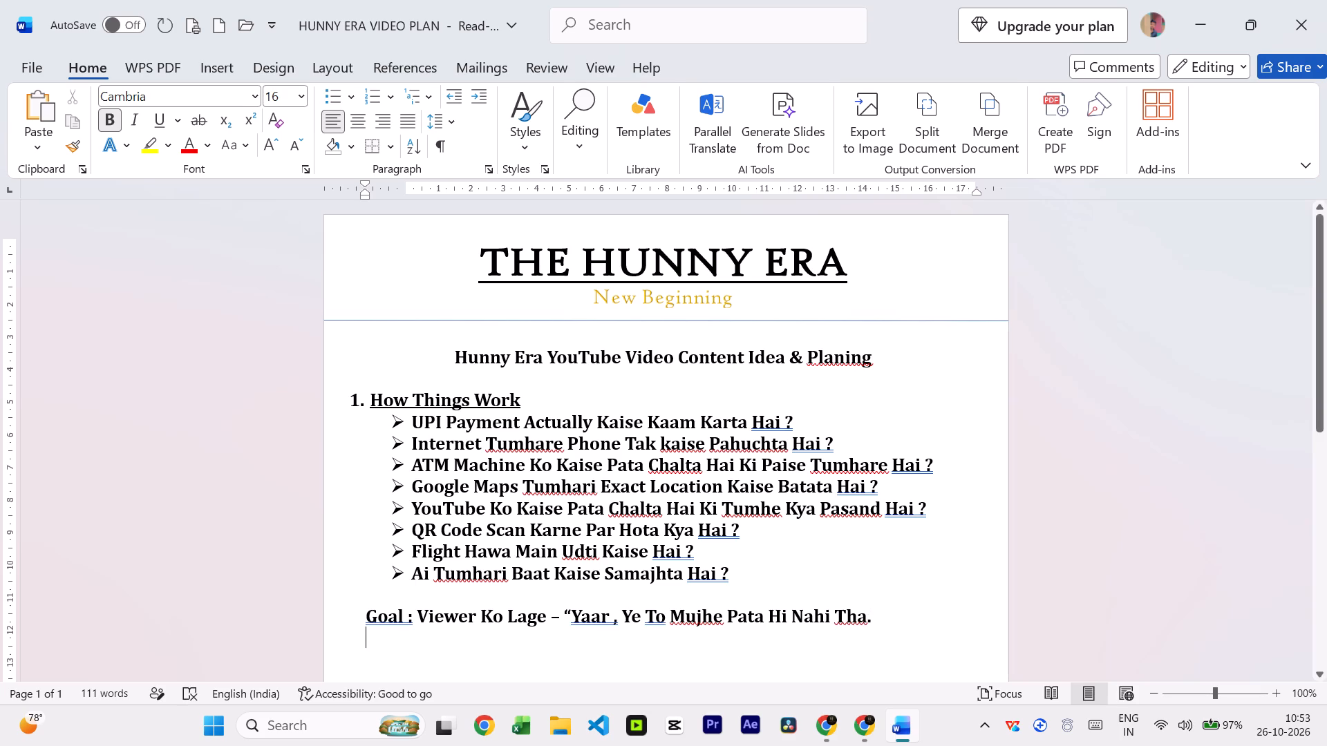
key("Return")
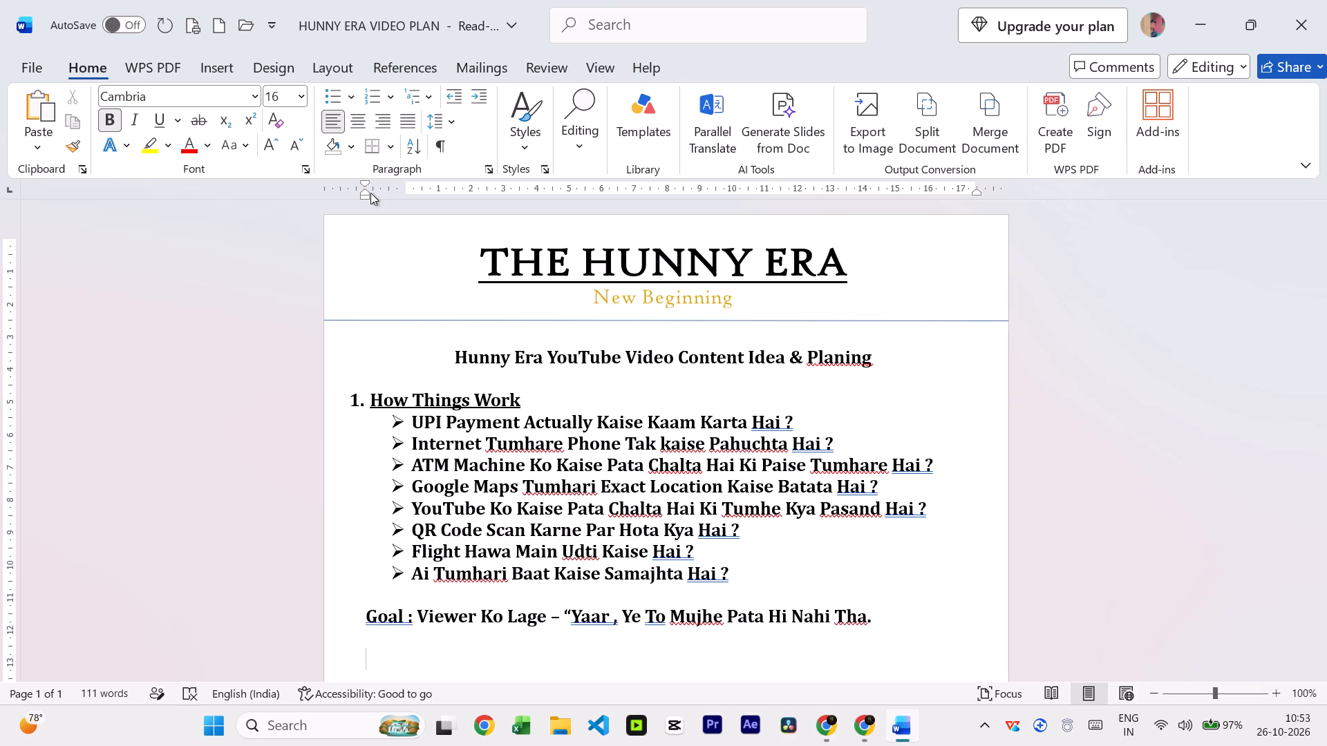
left_click_drag(364, 193, 349, 199)
left_click_drag(349, 199, 349, 200)
left_click_drag(349, 200, 343, 202)
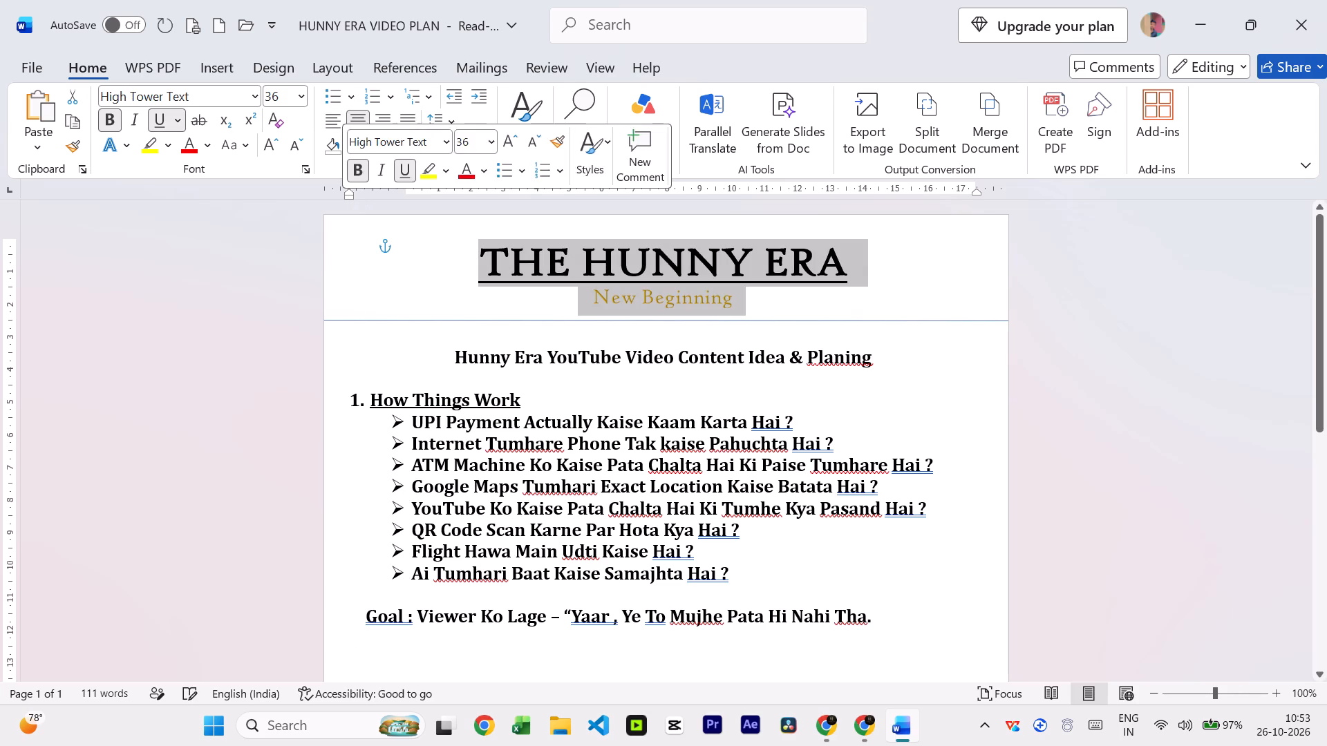
left_click(369, 648)
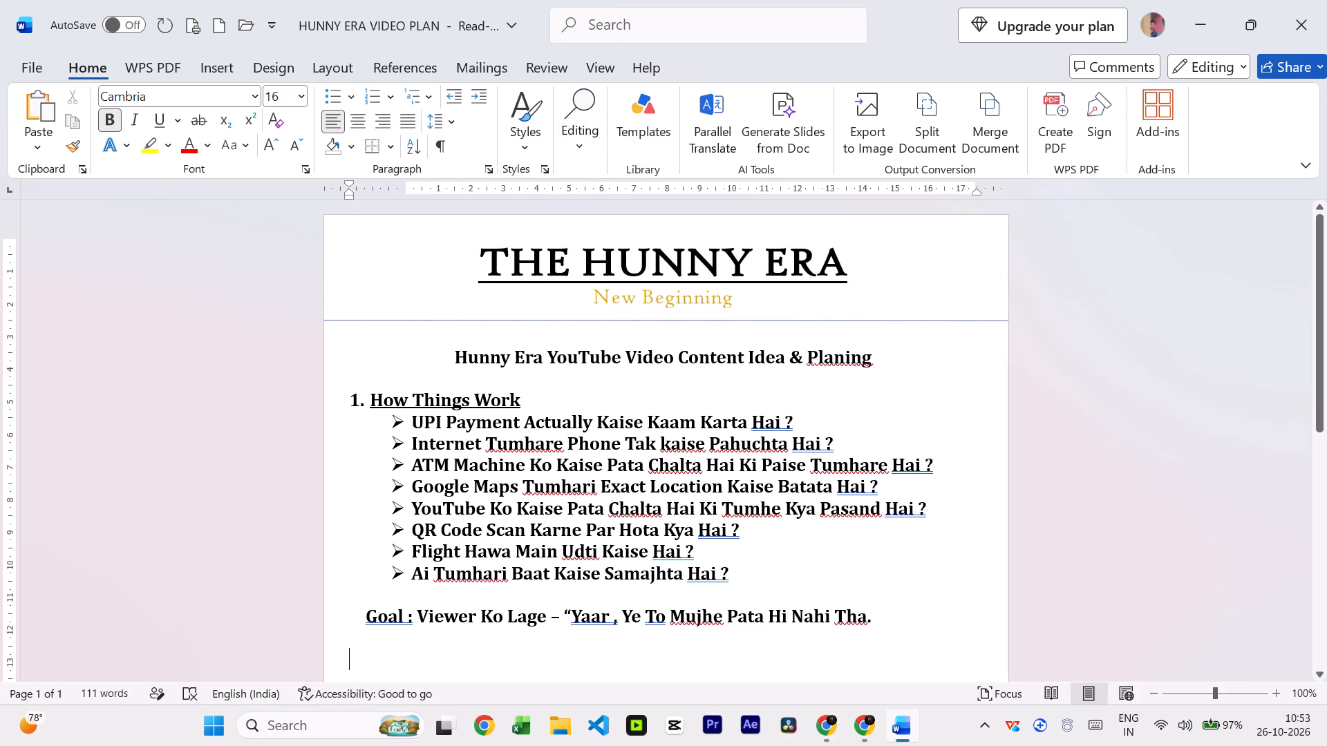
Write the second numbered category heading, "2. What If", on the line below the goal.
scroll(369, 649, "down", 13)
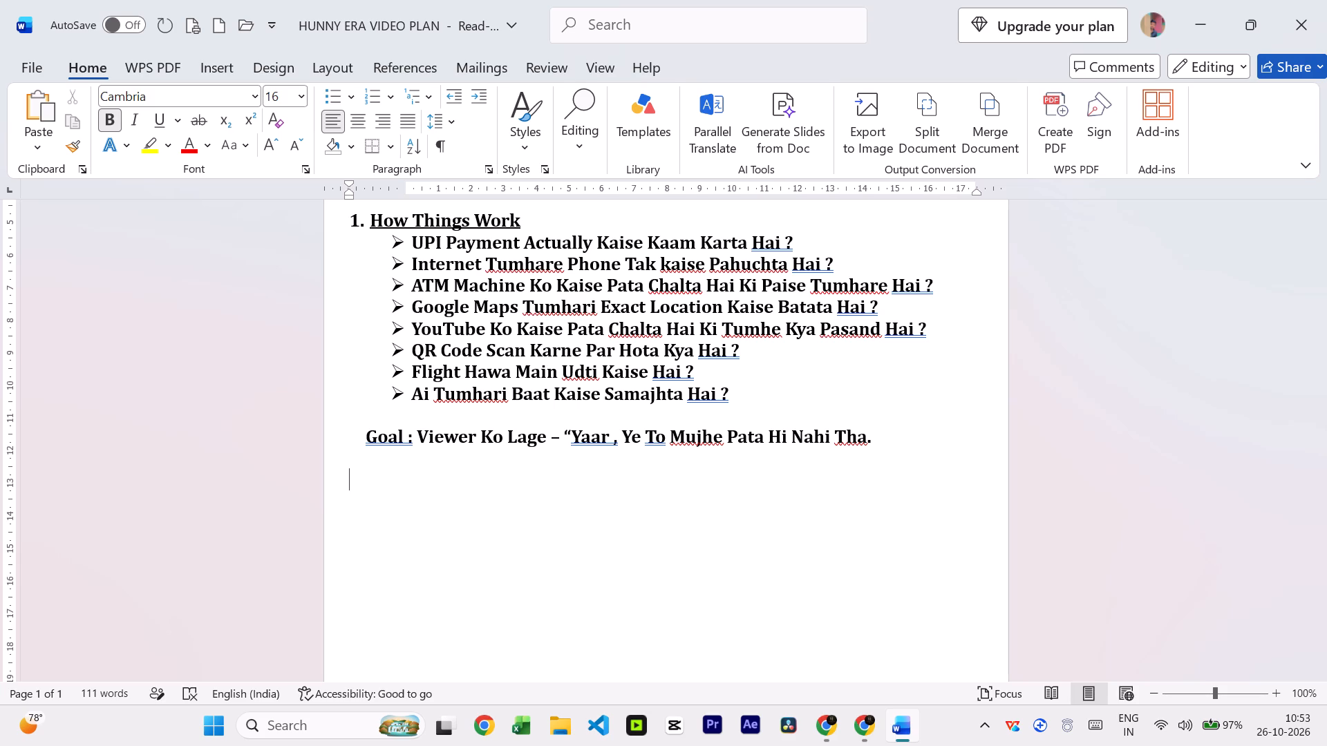
type("2.")
key("space")
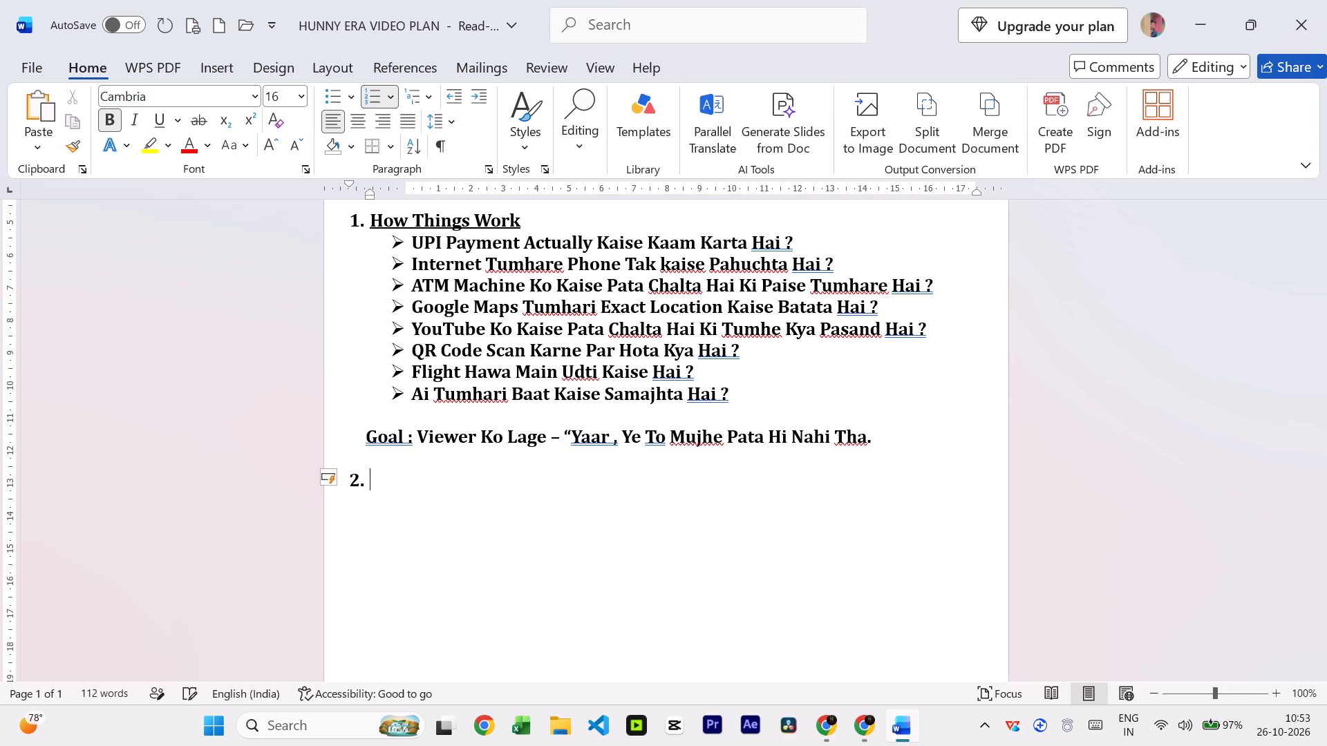
type("Ho")
key("BackSpace")
key("BackSpace")
type("What Id")
key("BackSpace")
key("f")
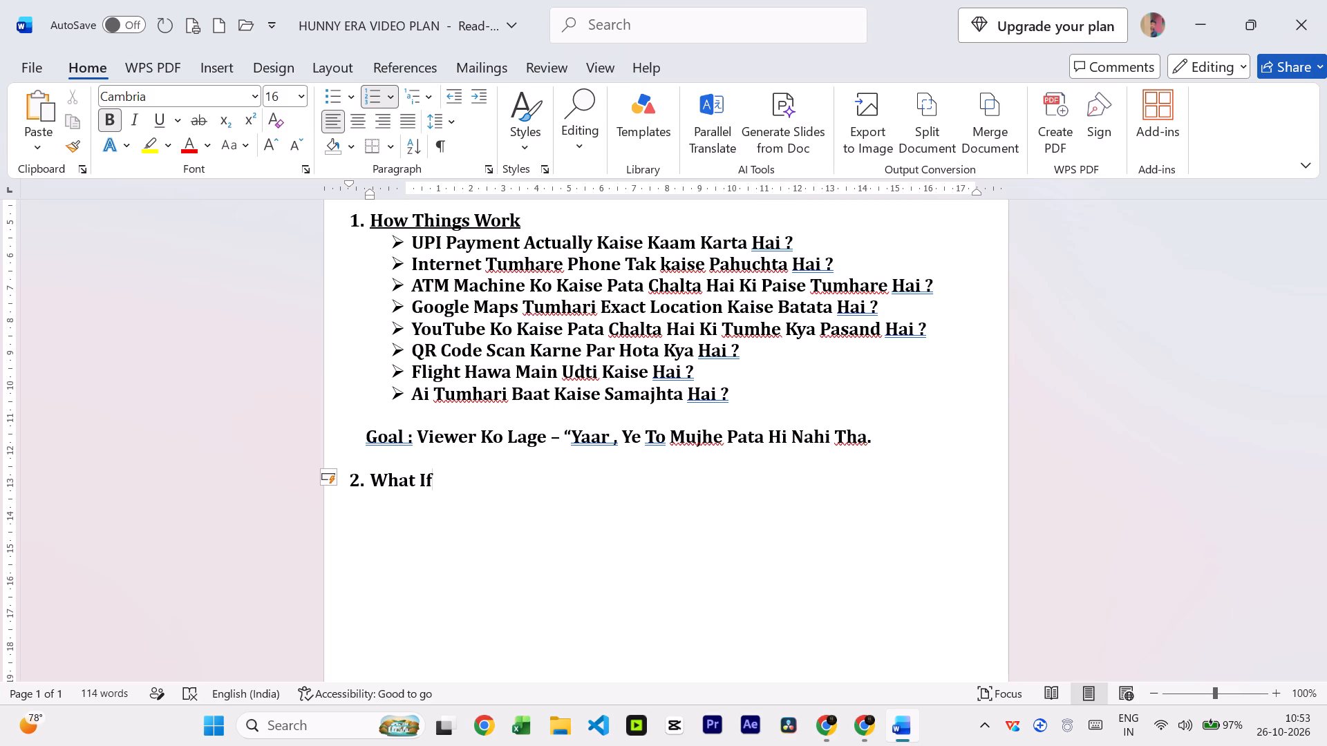
Underline the What If heading text and place the cursor at its end.
key("shift+Left")
key("shift+Left")
key("shift+Left")
key("shift+Left")
key("shift+Left")
key("shift+Left")
key("shift+Left")
key("shift+Left")
key("shift+Left")
key("shift+Left")
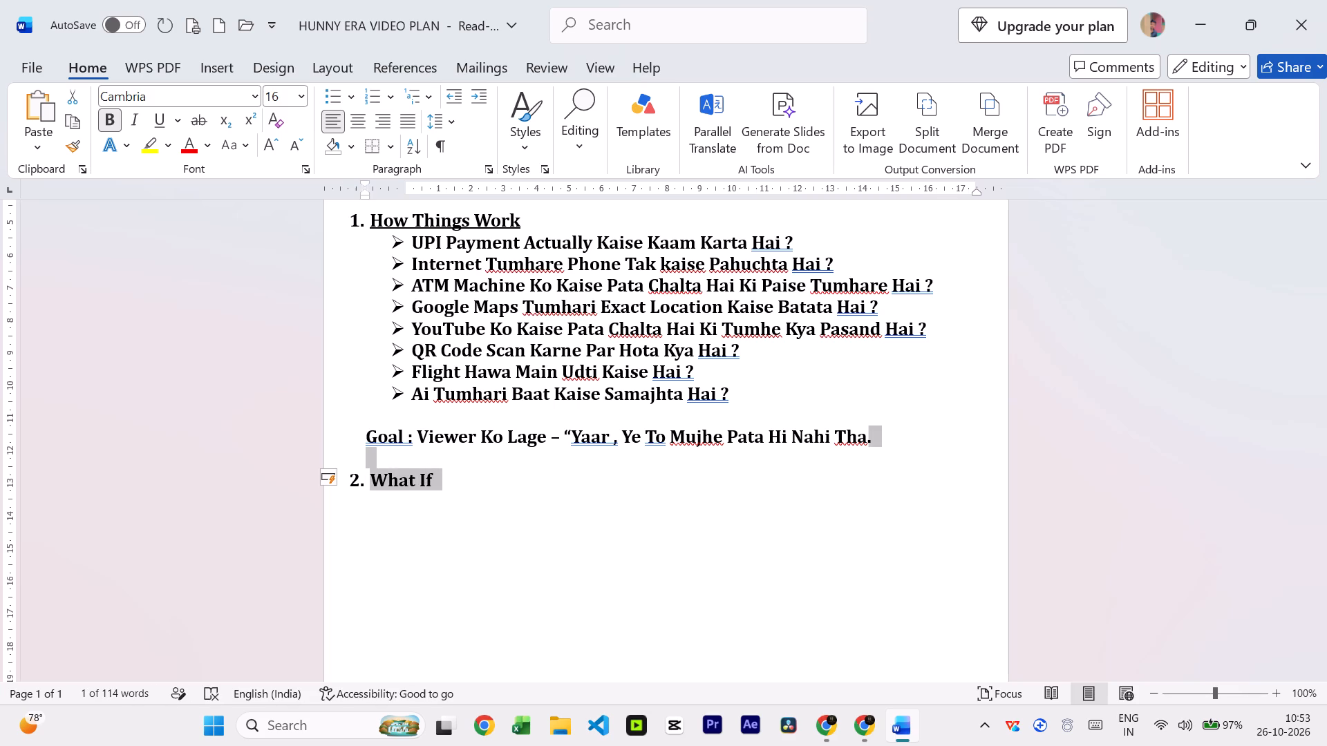
key("shift+Right")
key("shift+Right")
key("shift+Right")
key("shift+Right")
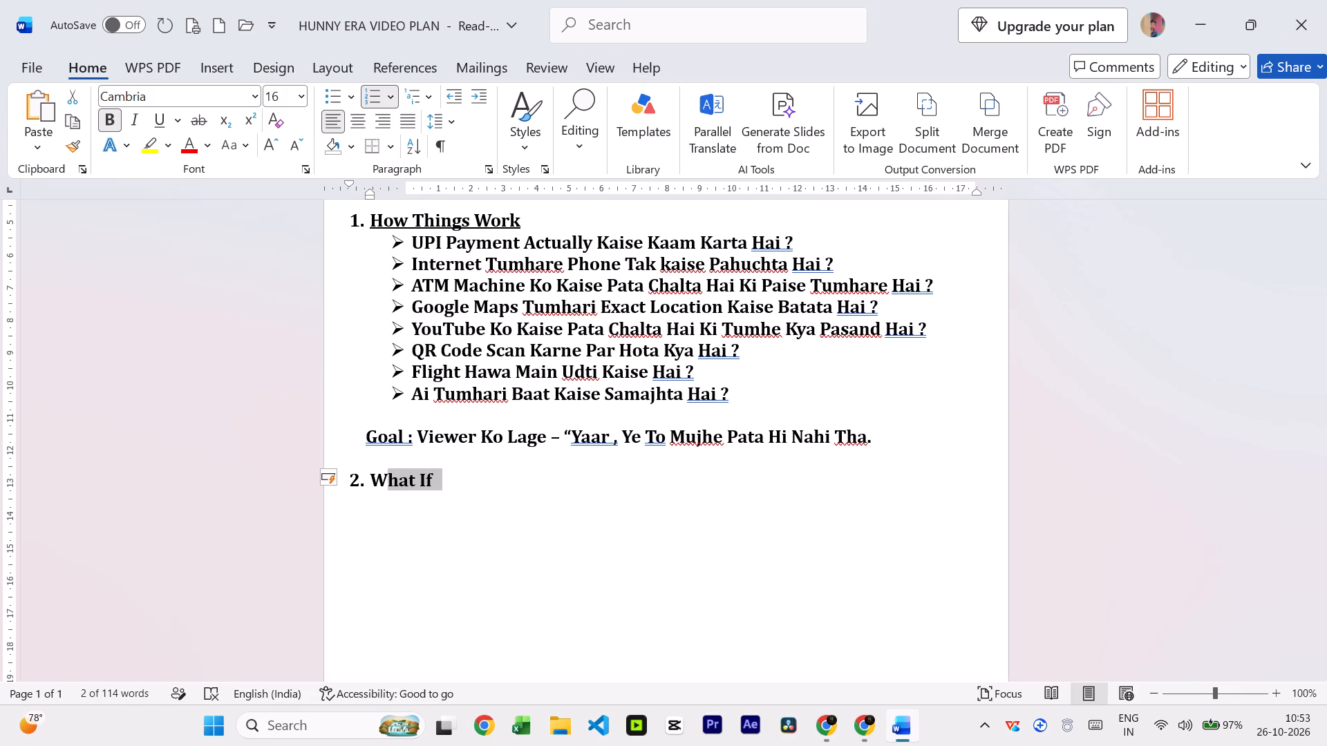
key("shift+Left")
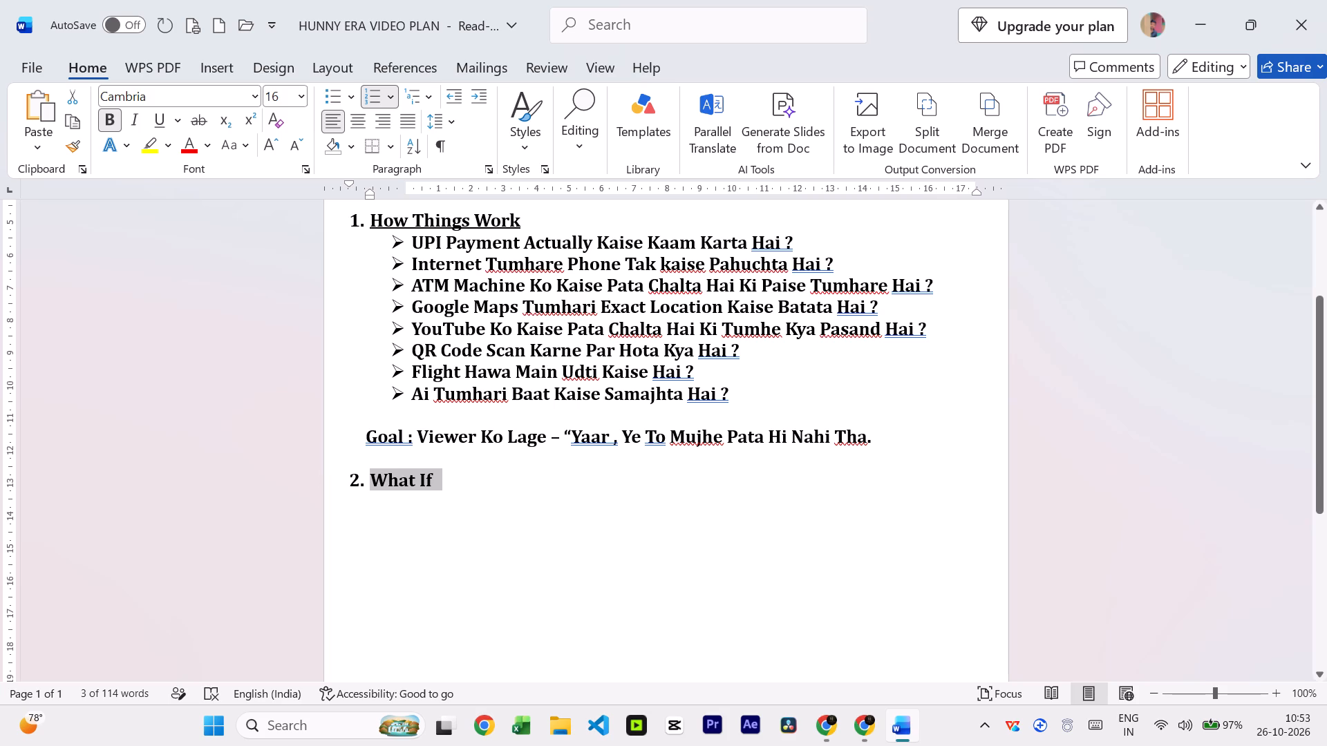
key("ctrl+u")
left_click(459, 481)
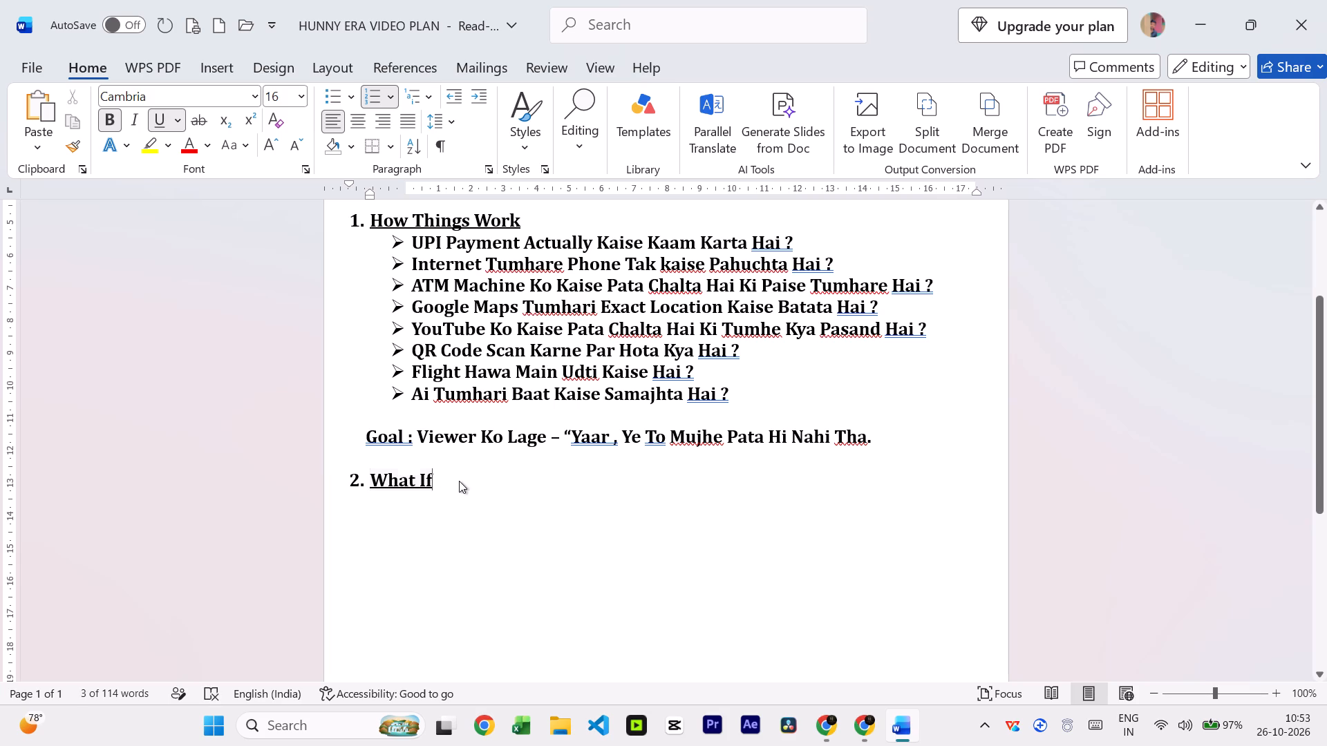
Start an unnumbered line under the What If heading and begin the first topic with "Agar India Main 7".
key("Return")
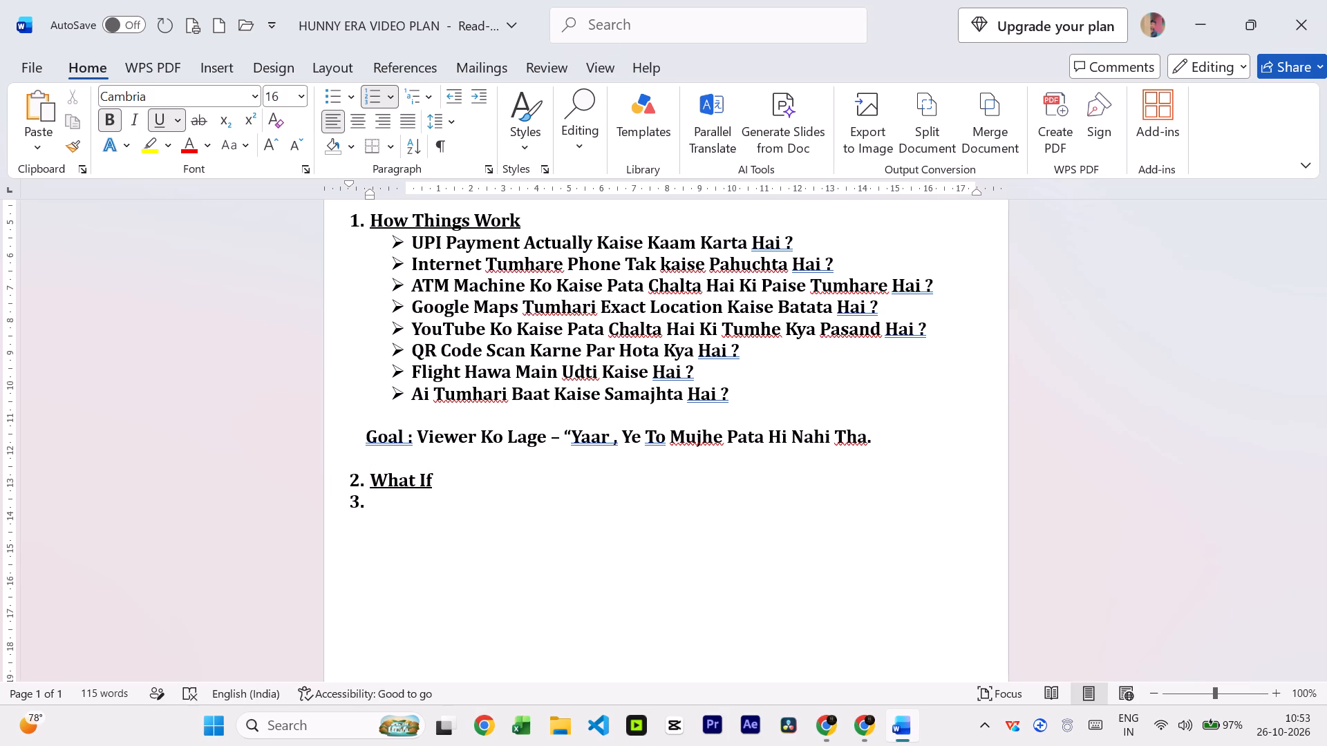
key("BackSpace")
key("space")
key("BackSpace")
key("space")
type("Agar")
key("space")
type("India")
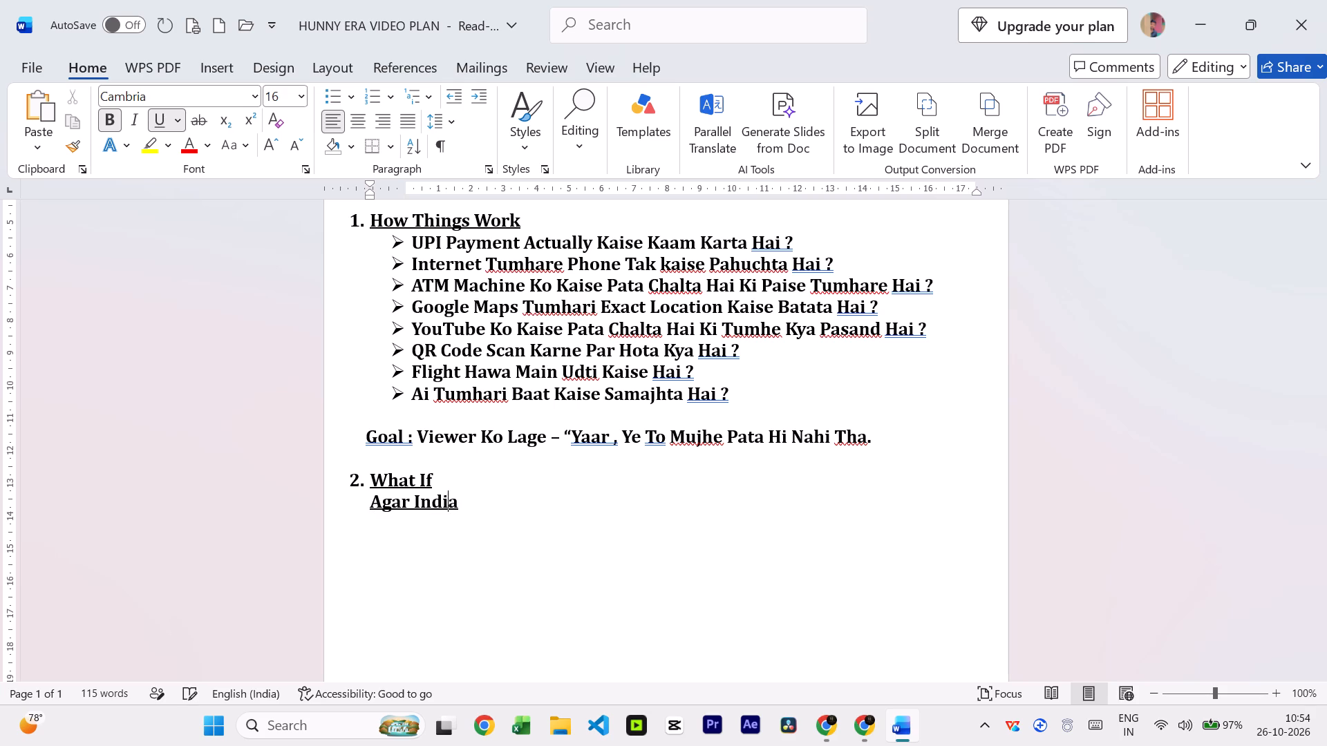
key("space")
type("Main")
key("space")
key("7")
Remove the underline from the "Agar India Main 7" line, leaving the What If heading underlined.
key("ctrl+u")
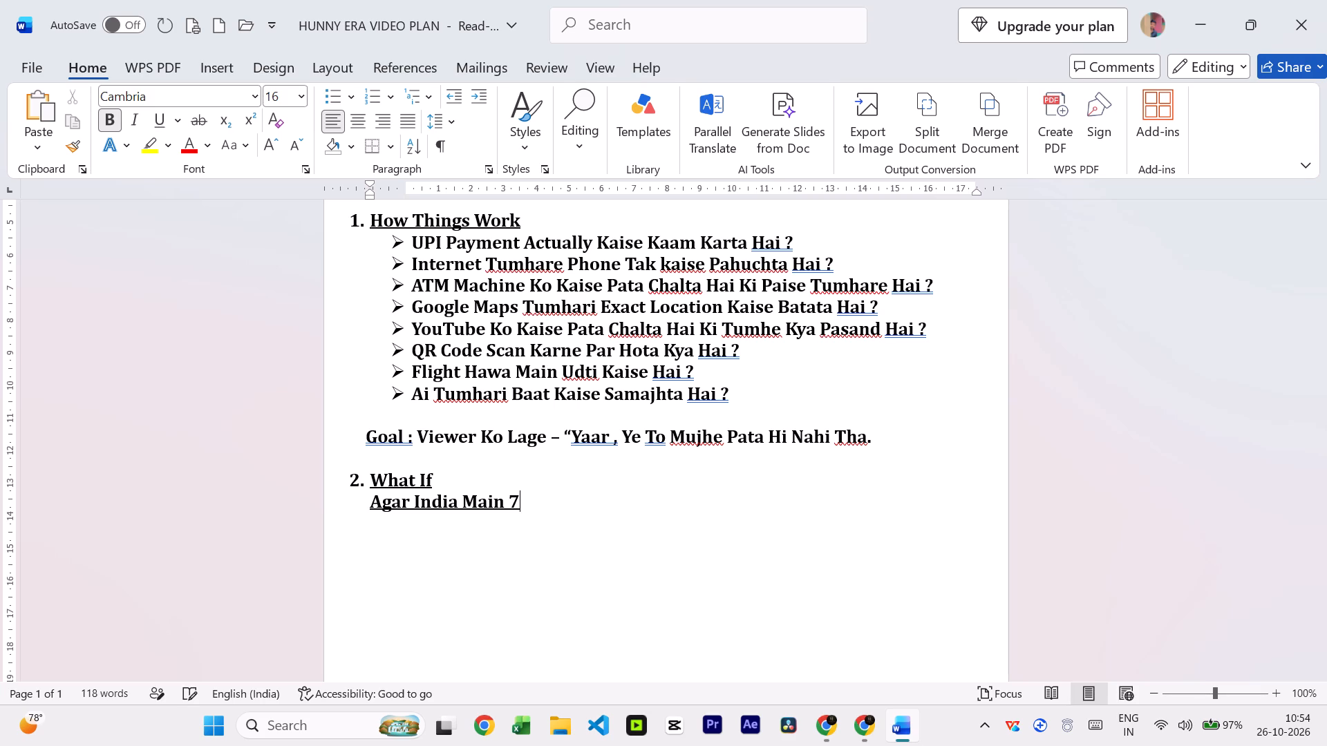
key("shift+Left")
key("shift+Left")
key("shift+Left")
key("shift+Left")
key("shift+Left")
key("shift+Left")
key("shift+Left")
key("shift+Left")
key("shift+Left")
key("shift+Left")
key("shift+Left")
key("shift+Left")
key("shift+Left")
key("shift+Left")
key("shift+Left")
key("shift+Left")
key("shift+Left")
key("shift+Left")
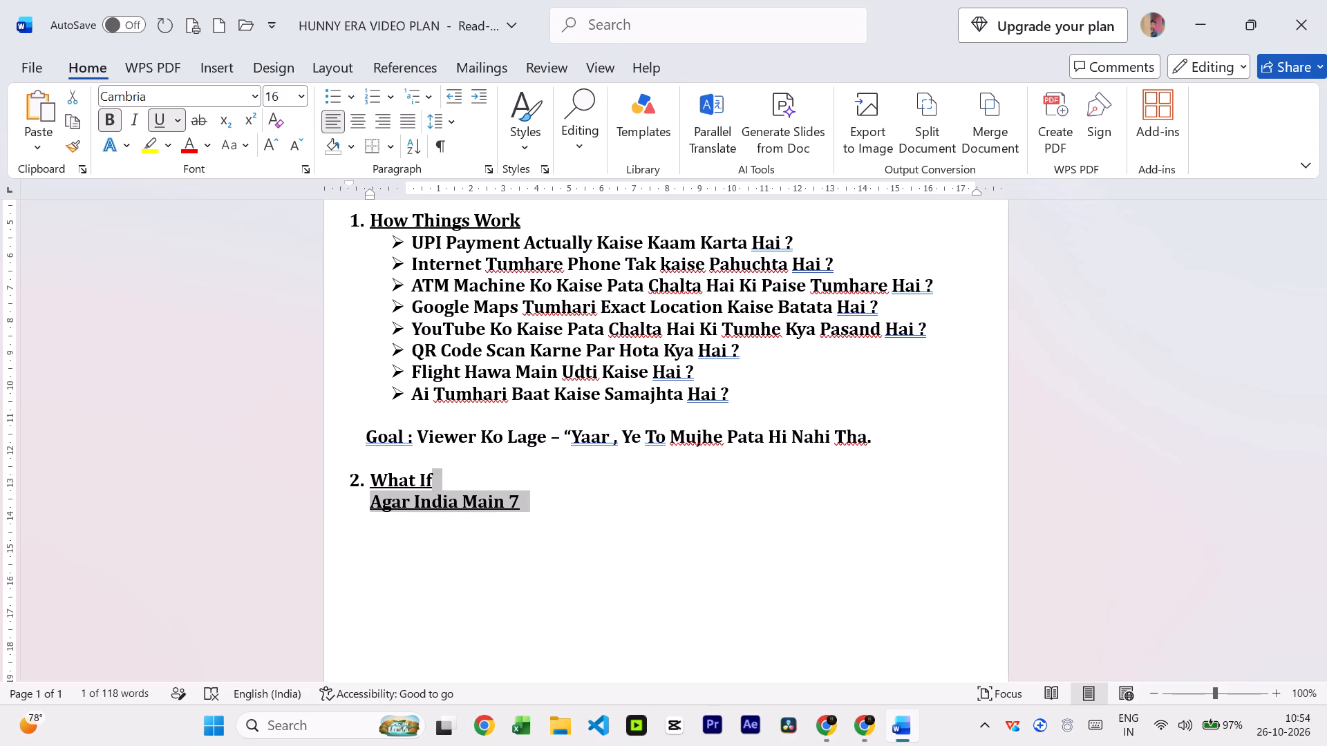
key("shift+Right")
key("ctrl+u")
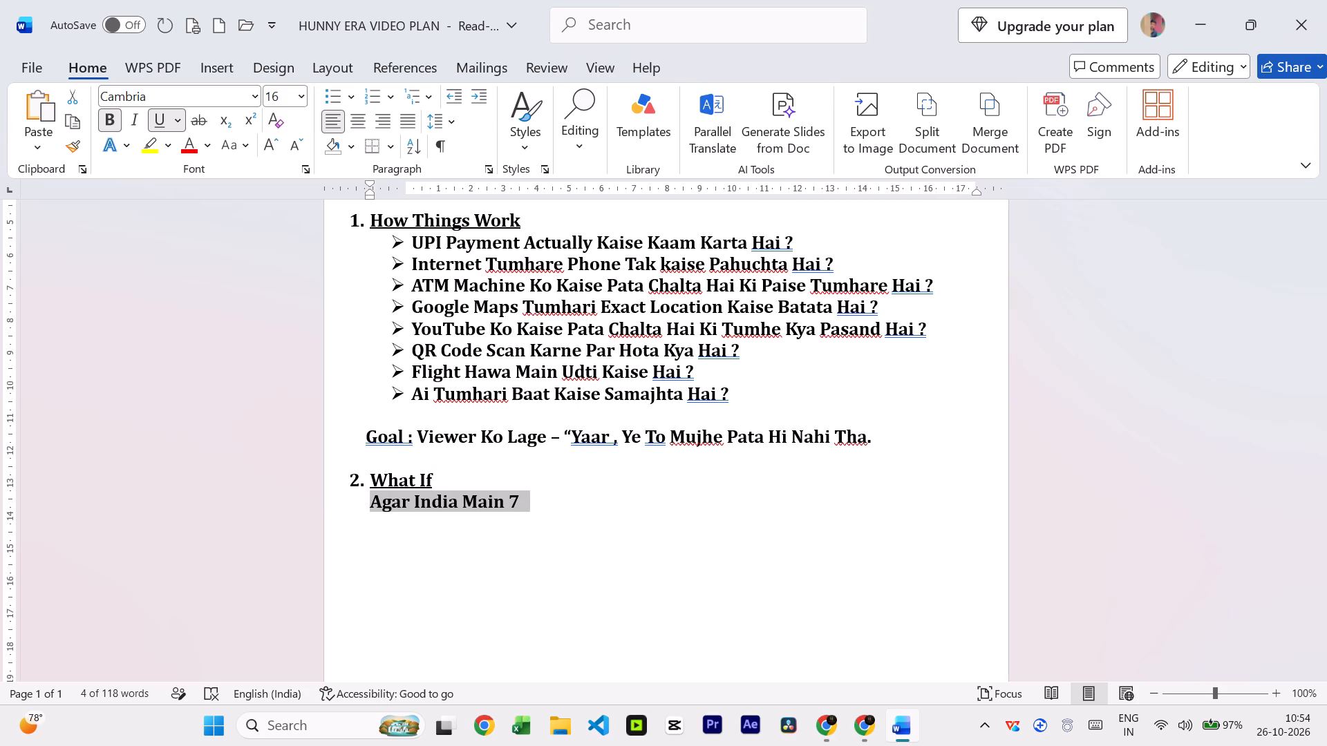
Complete the first What If topic after the 7 with "Din Internet Band Ho Jaaye To ?".
key("Right")
key("Up")
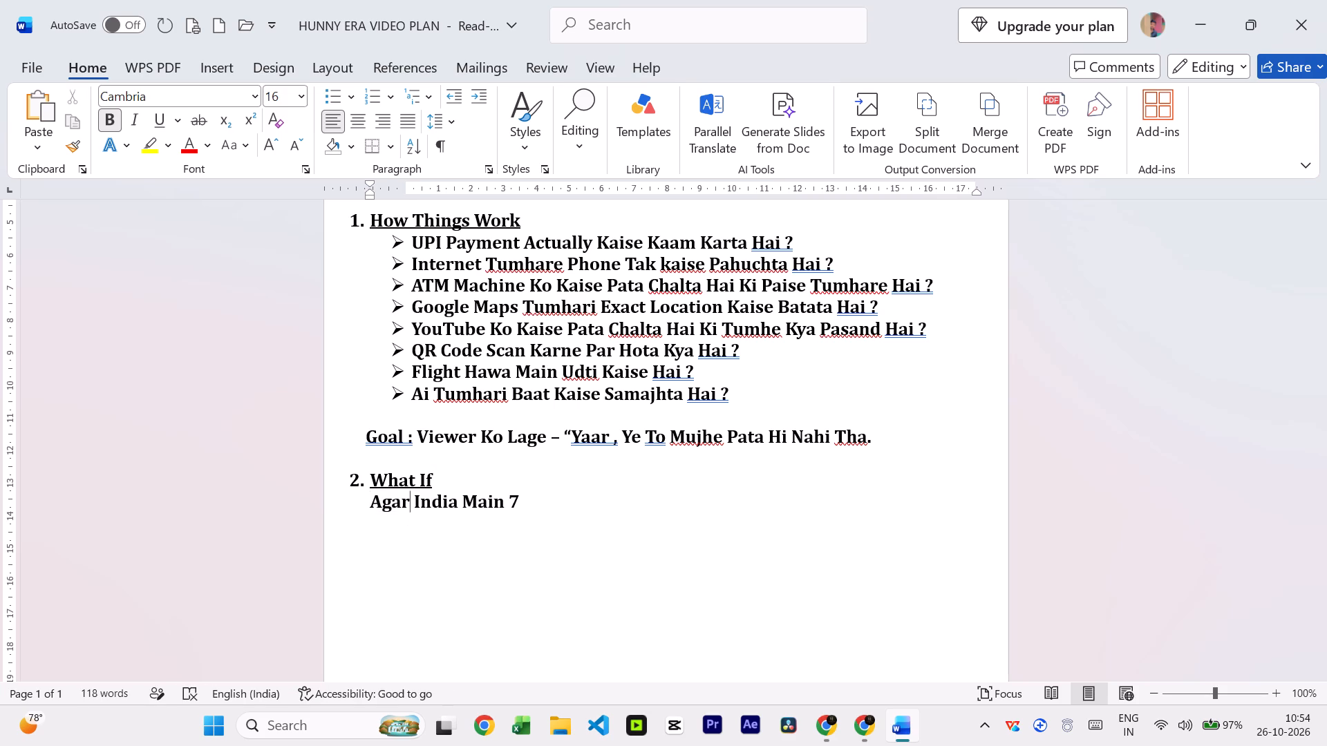
key("Right")
key("Right")
key("Right")
key("Right")
key("Right")
key("Right")
key("Right")
key("Right")
key("Right")
key("Right")
key("Right")
key("Right")
key("Right")
key("Right")
key("Right")
key("Right")
key("Right")
key("Left")
key("Left")
key("space")
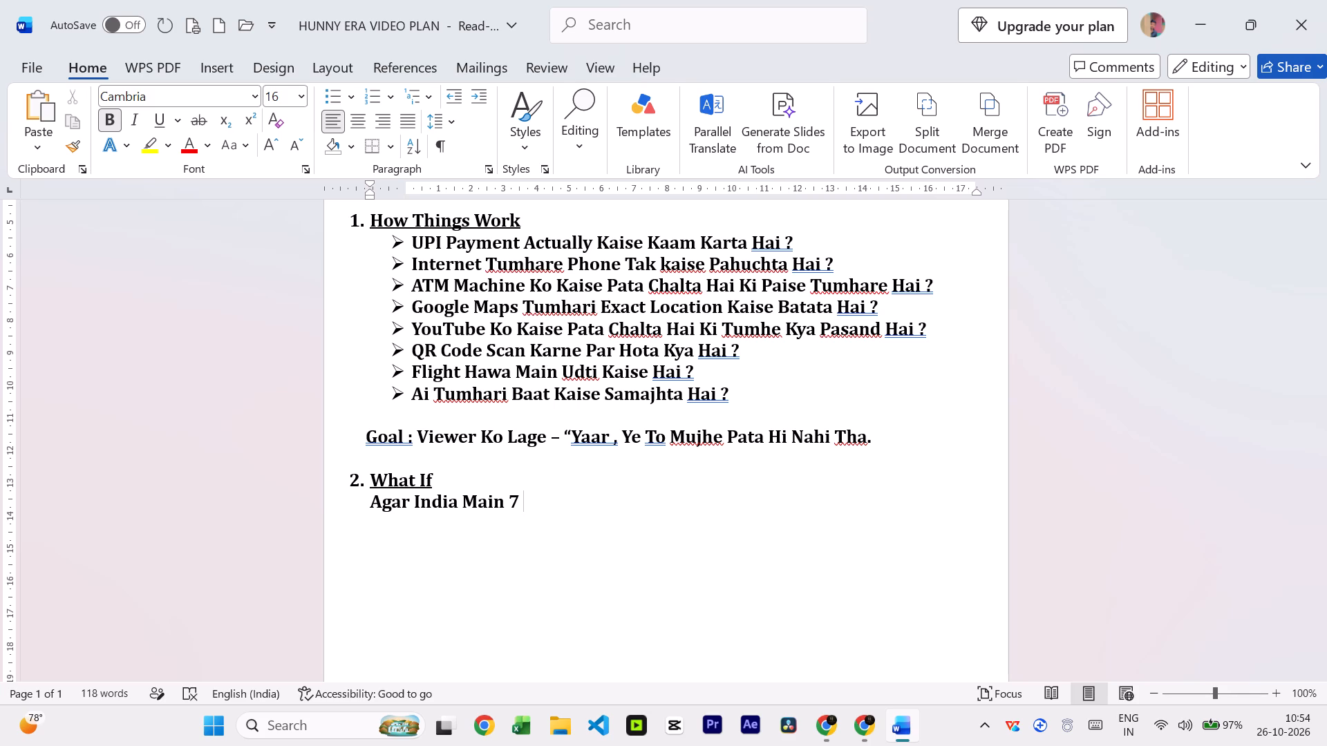
type("Din")
key("space")
type("Interner")
key("space")
key("BackSpace")
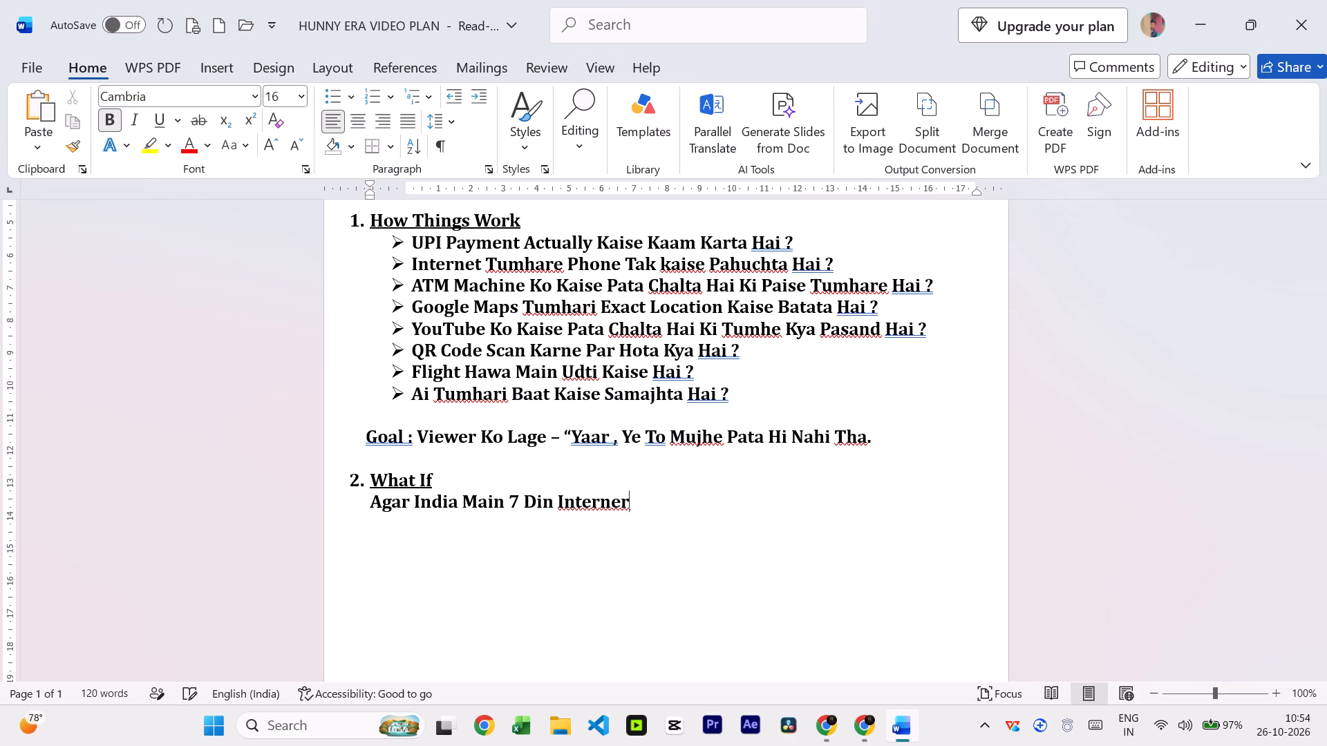
key("BackSpace")
type("t")
key("space")
type("band")
key("space")
key("BackSpace")
key("BackSpace")
key("BackSpace")
key("BackSpace")
key("BackSpace")
type("Band Ho Jaaye")
key("space")
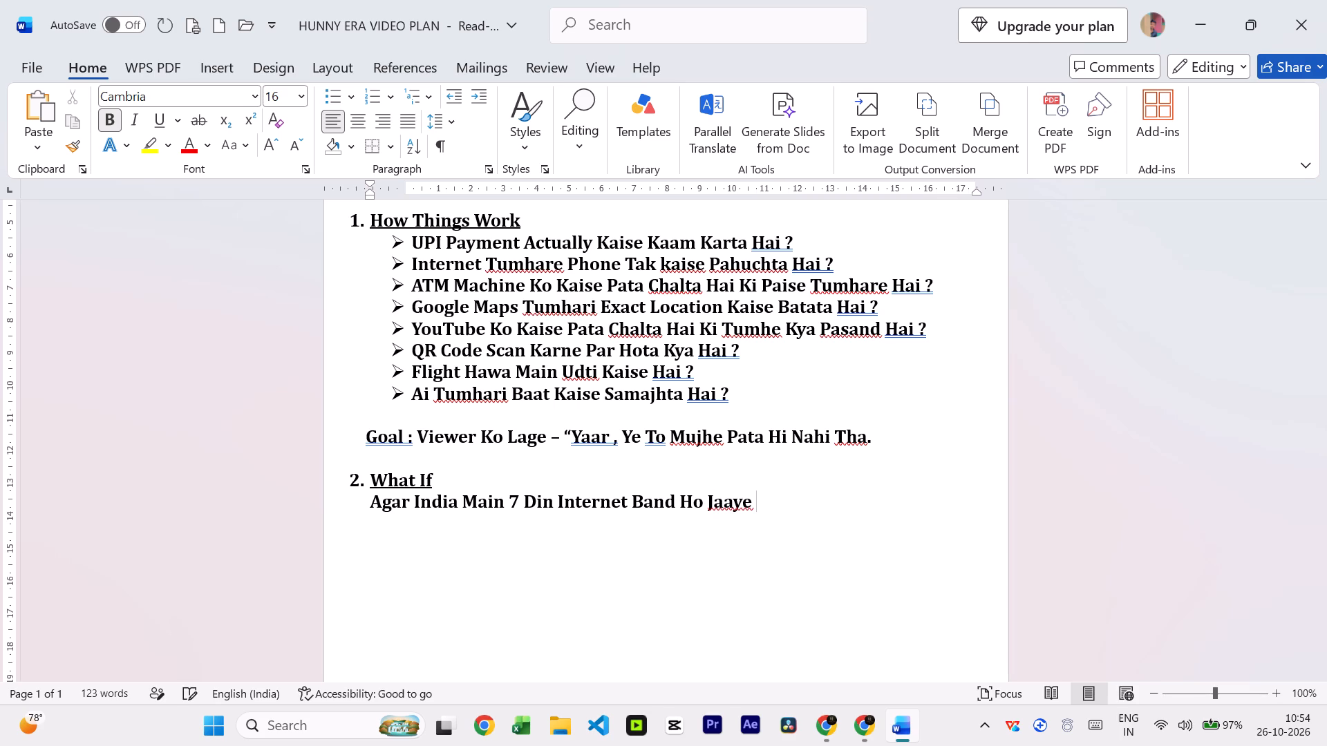
key("shift+question")
key("Left")
key("t")
key("BackSpace")
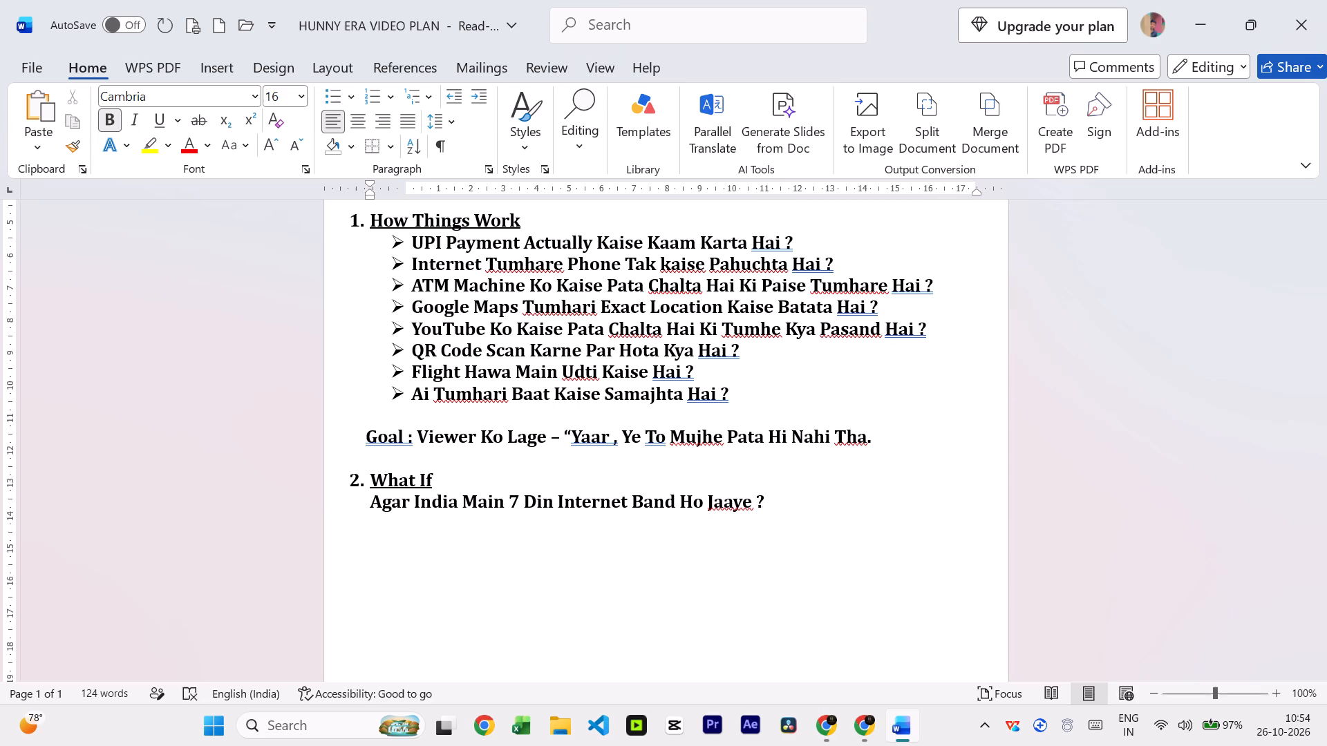
key("shift+y")
key("BackSpace")
type("To")
key("space")
key("Right")
key("Right")
key("Left")
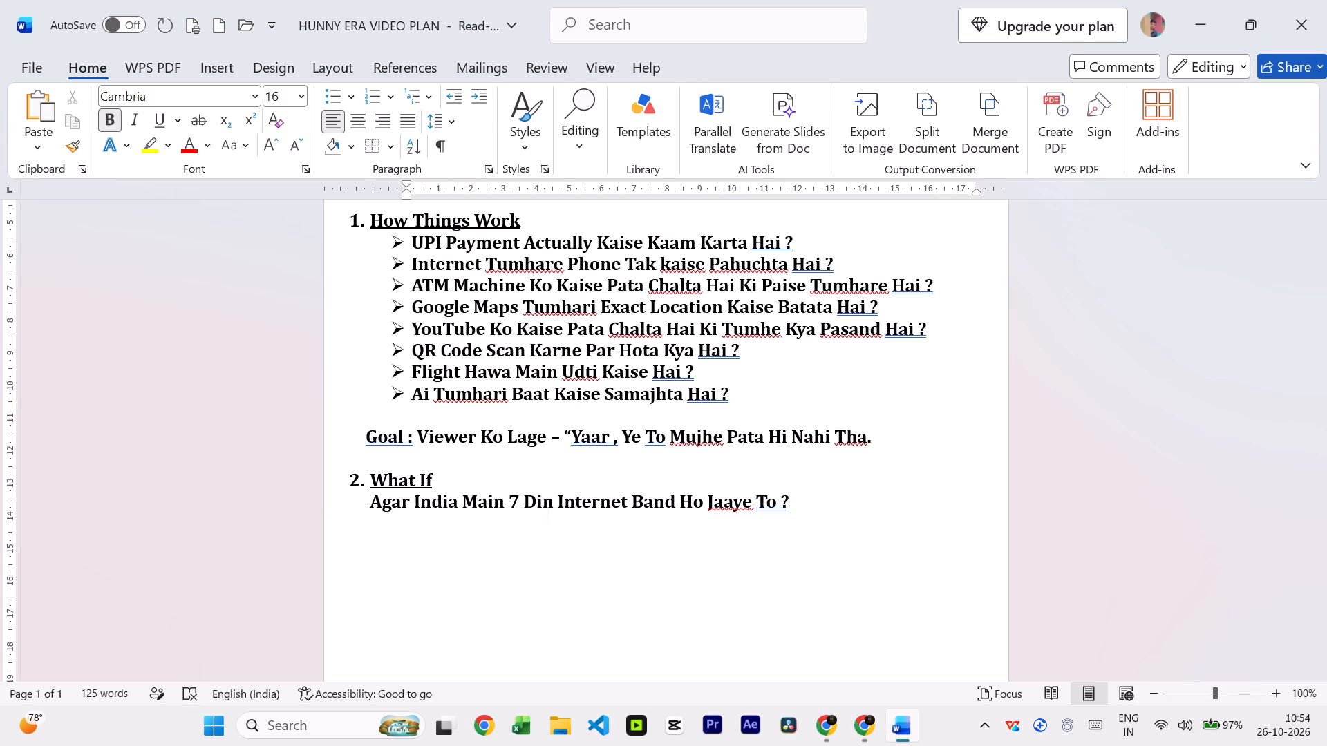
Add the second What If topic on a new line: "Agar Duniya Se Petrol Ek Din Main Khatam Ho Jaaye To ?".
key("Return")
type("Agar")
key("space")
type("Duniya")
key("space")
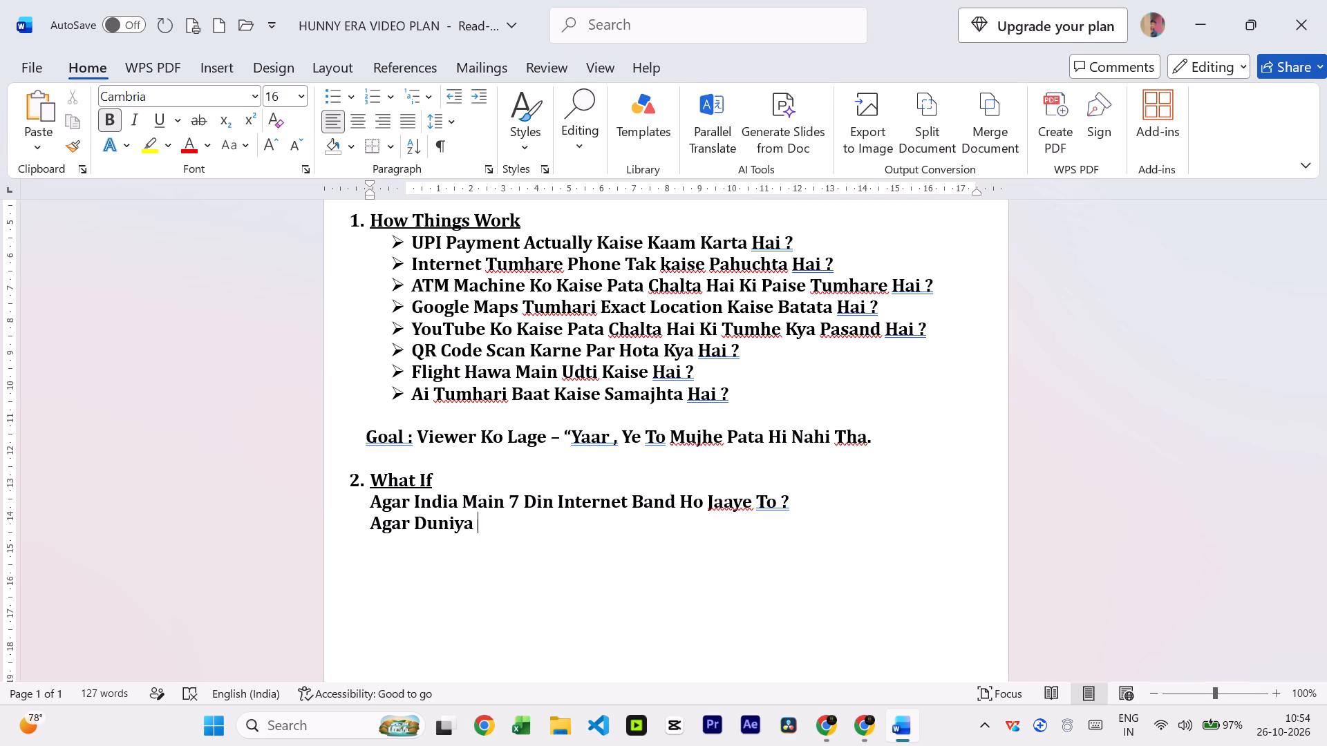
type("Se")
key("space")
type("Petrol")
key("space")
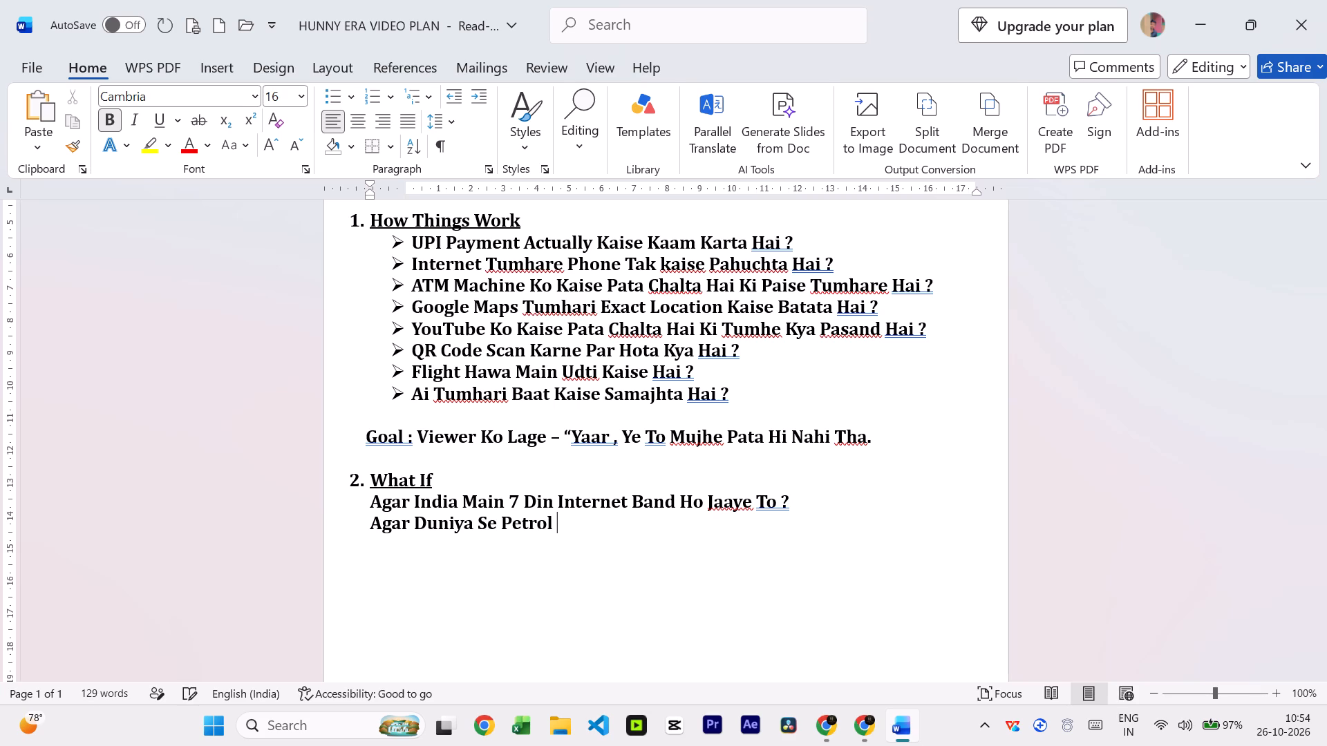
type("Ek")
key("space")
type("Din")
key("space")
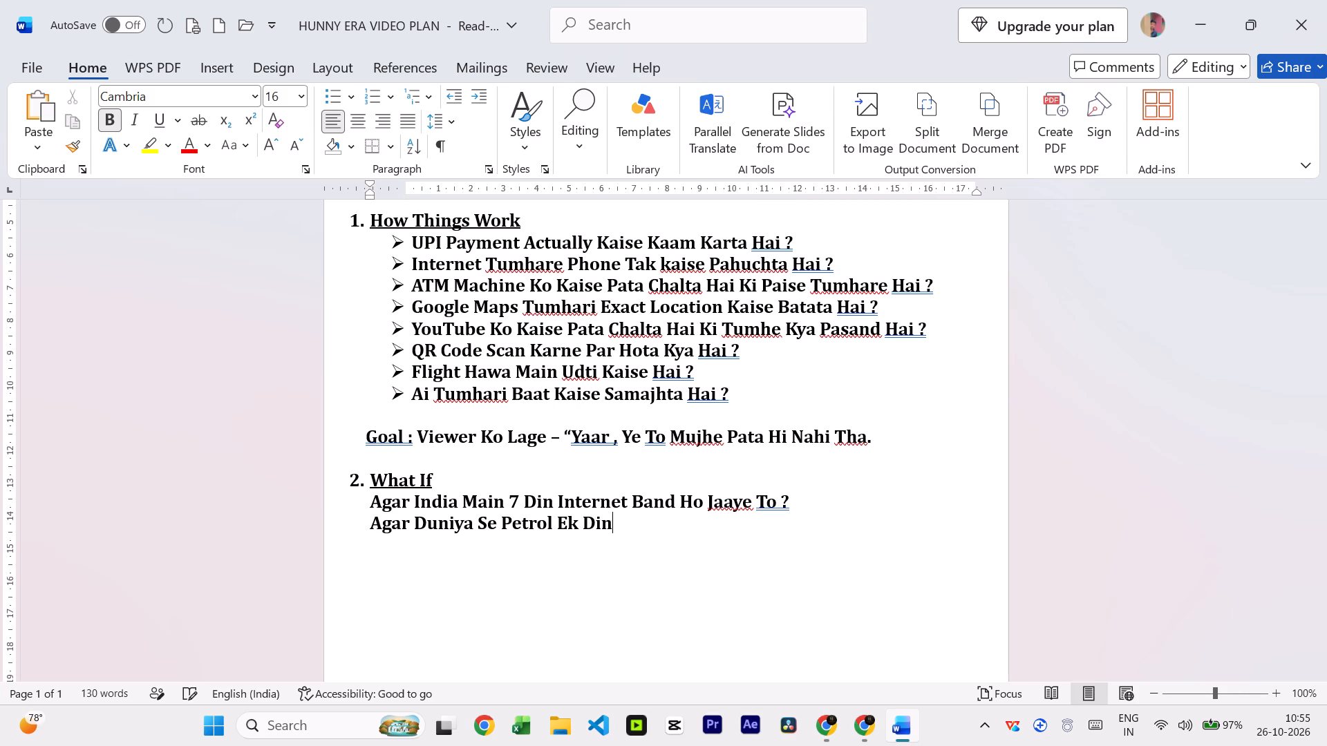
type("Main")
key("space")
type("Khatam")
key("space")
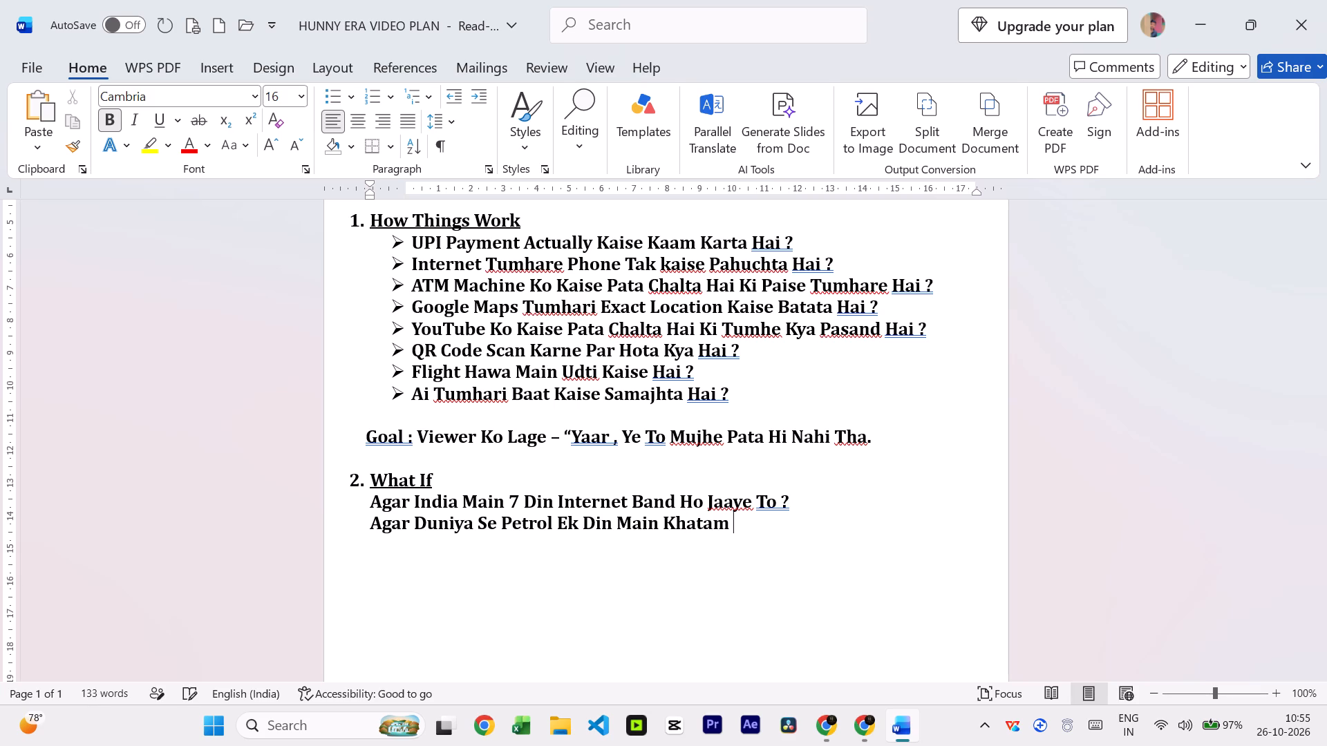
type("Ho Jaaye")
key("space")
key("shift+question")
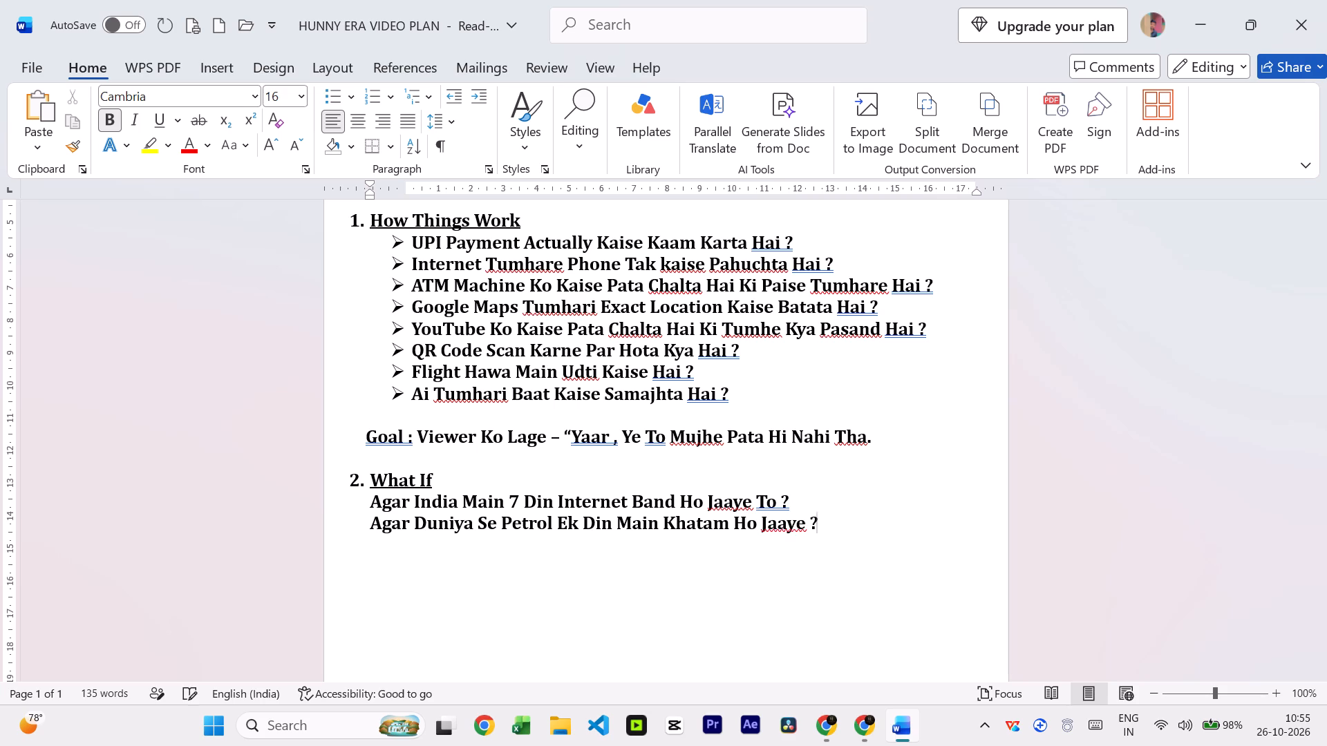
key("Return")
key("Left")
key("Left")
type("To")
key("space")
key("Right")
Add the third What If topic on a new line: "Agar Gravity 1 Minute Ke Liye Gayab Ho Jaaye To ?".
key("Return")
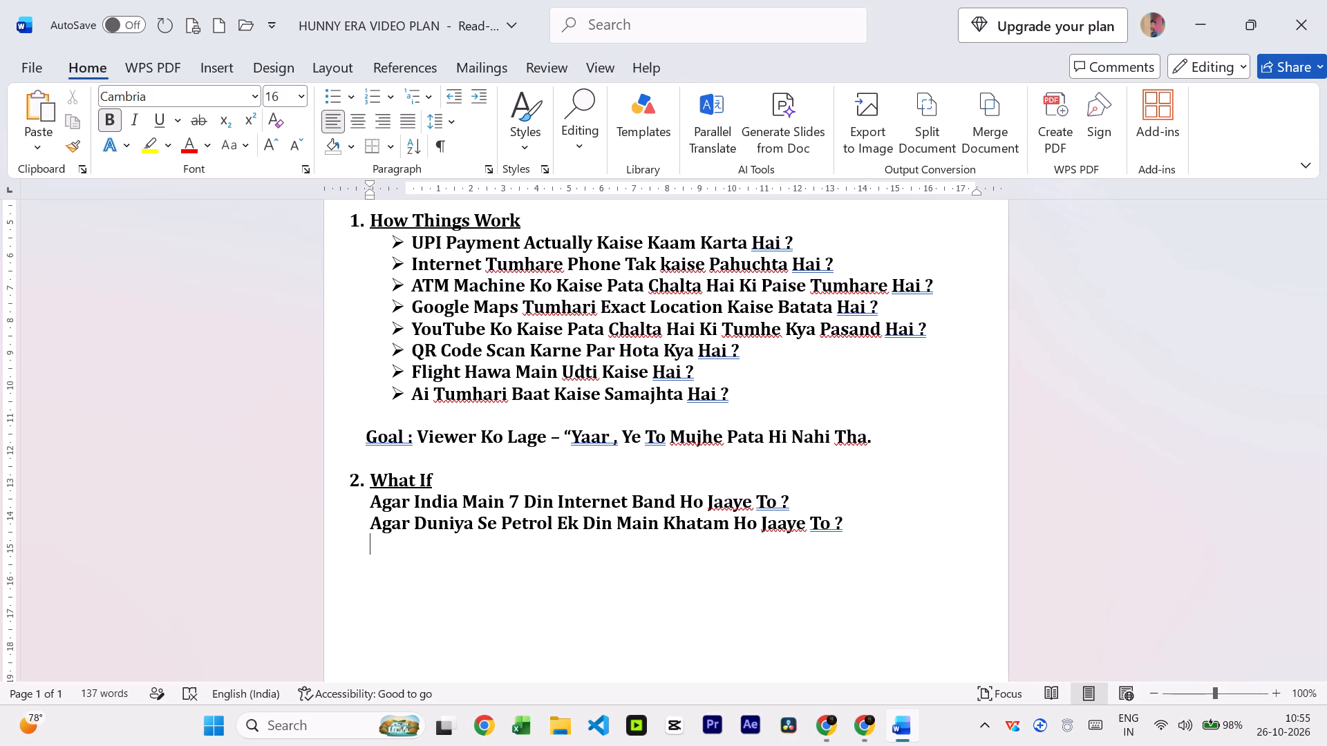
type("Agar")
key("space")
type("Gravity")
key("space")
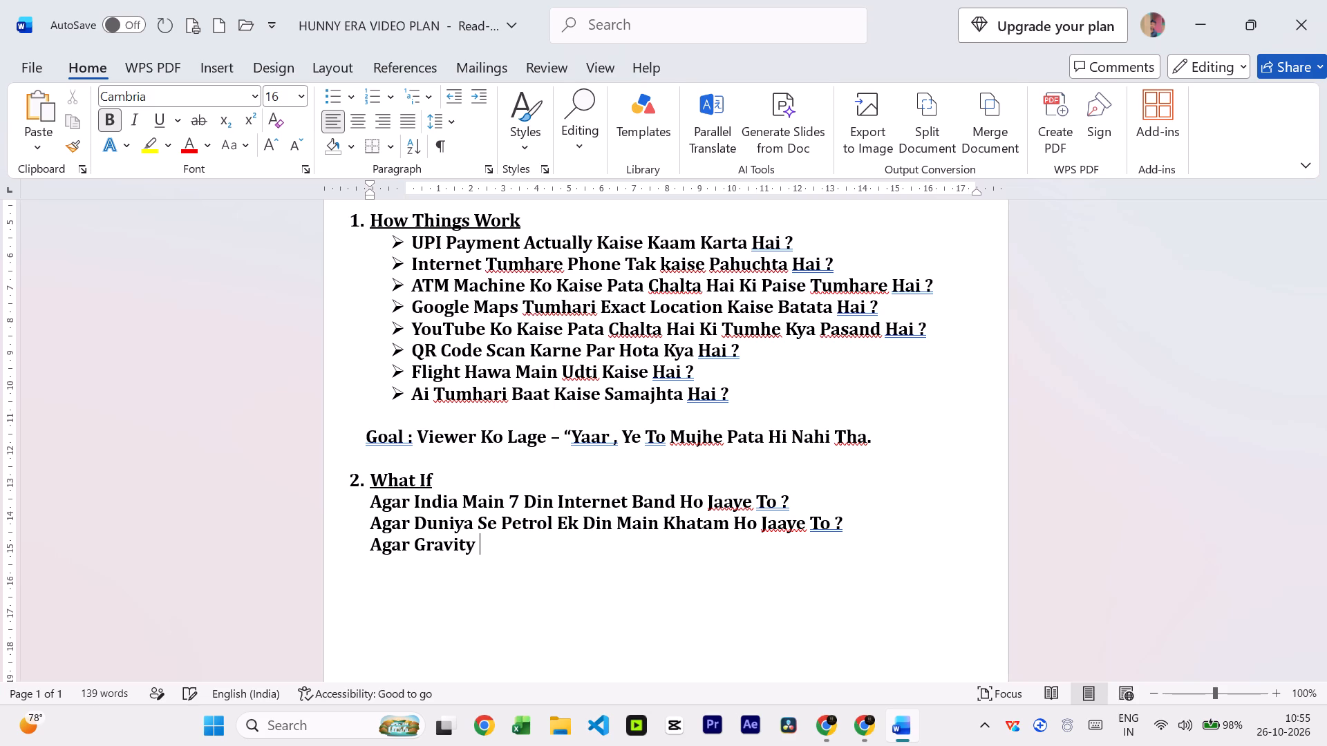
type("1 Mi")
type("nute")
key("space")
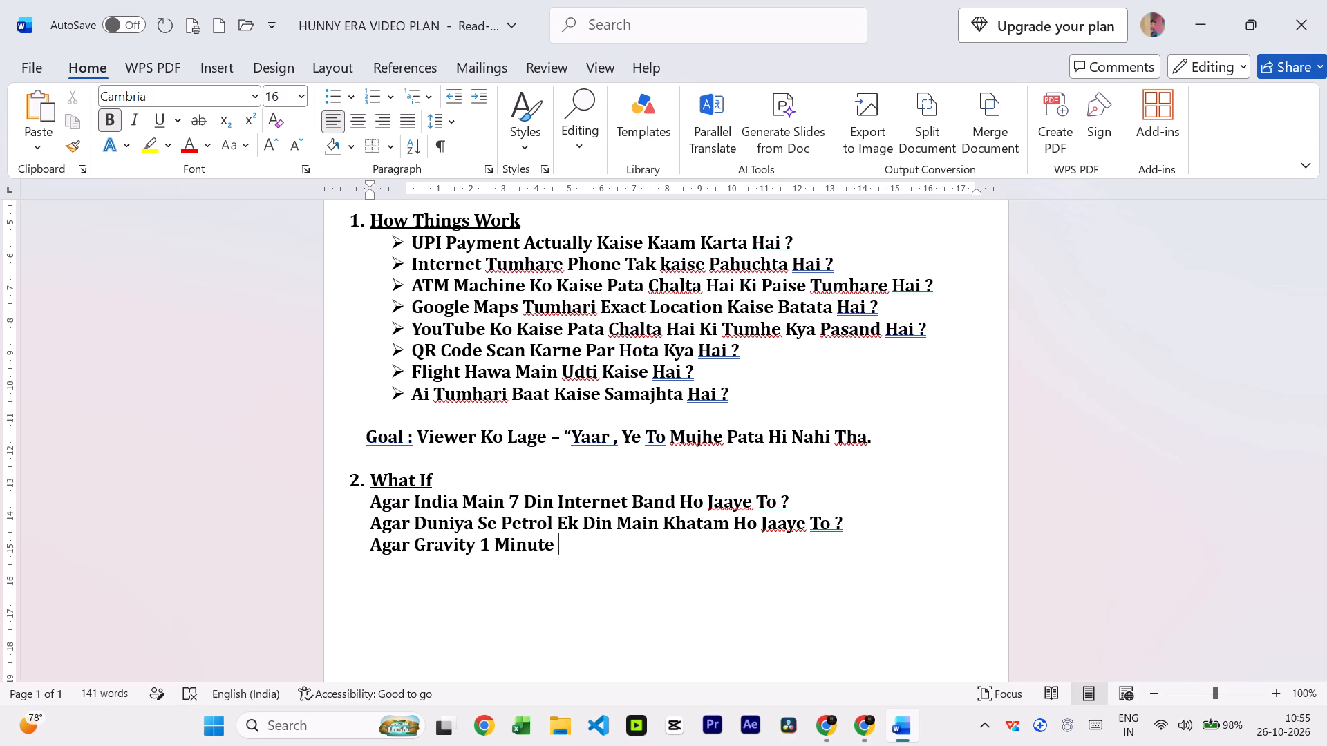
type("Ke Liye")
key("space")
type("Gayan")
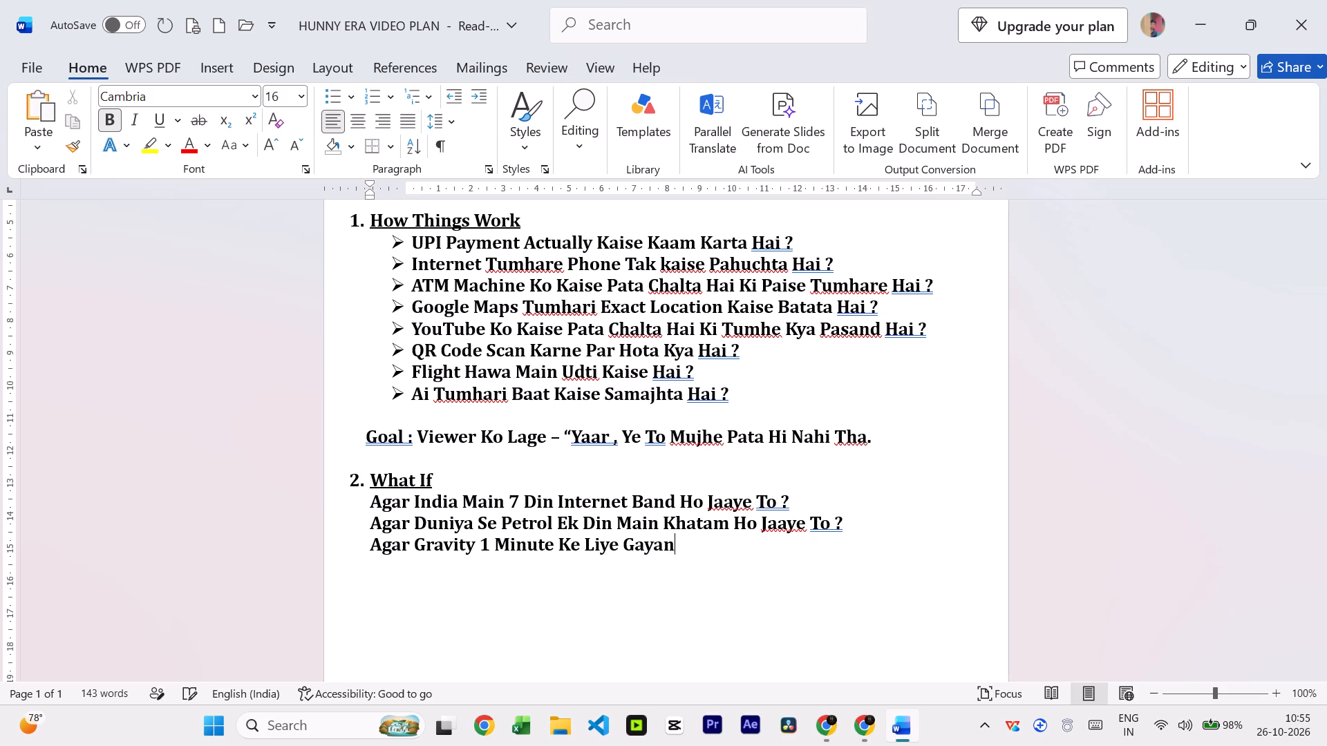
key("BackSpace")
type("b Ho Jaaye")
key("space")
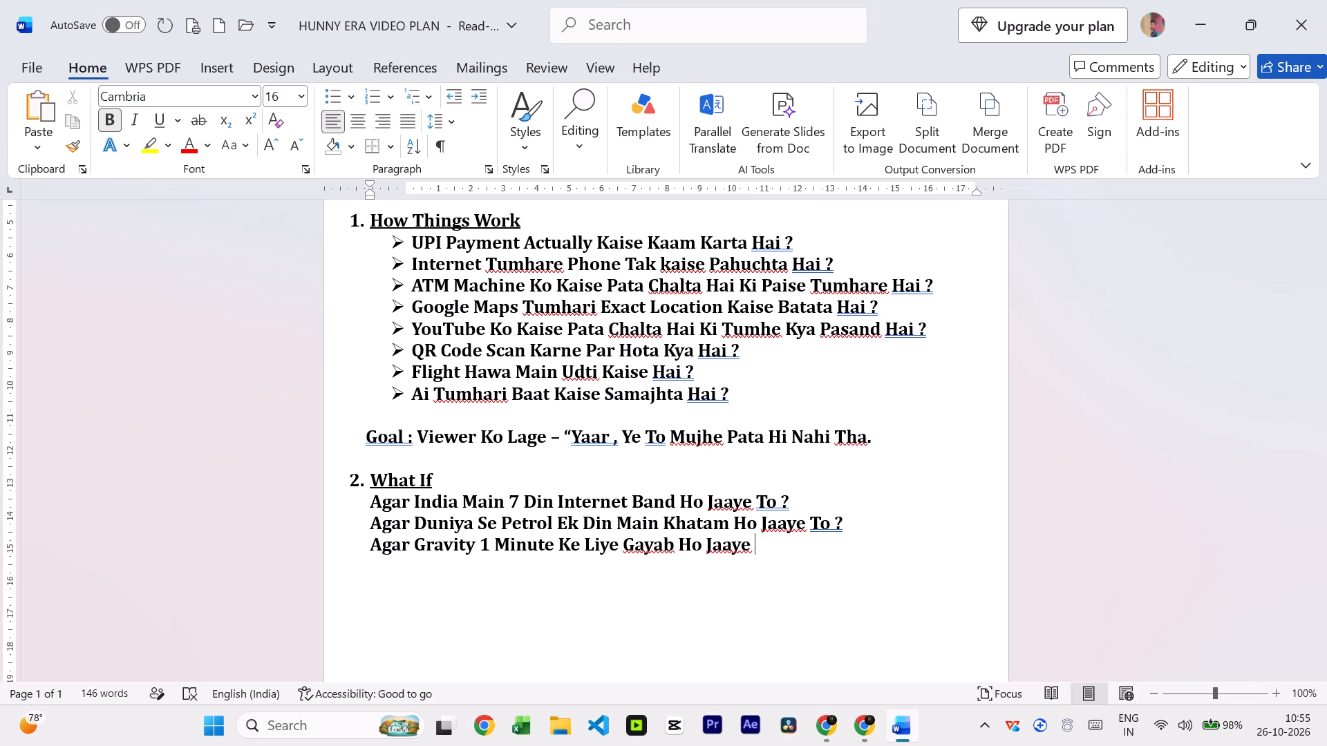
type("To ?")
Add the fourth What If topic on a new line: "Agar Puri Duniya Ki Electricity Band Ho Jaaye To ?".
key("Return")
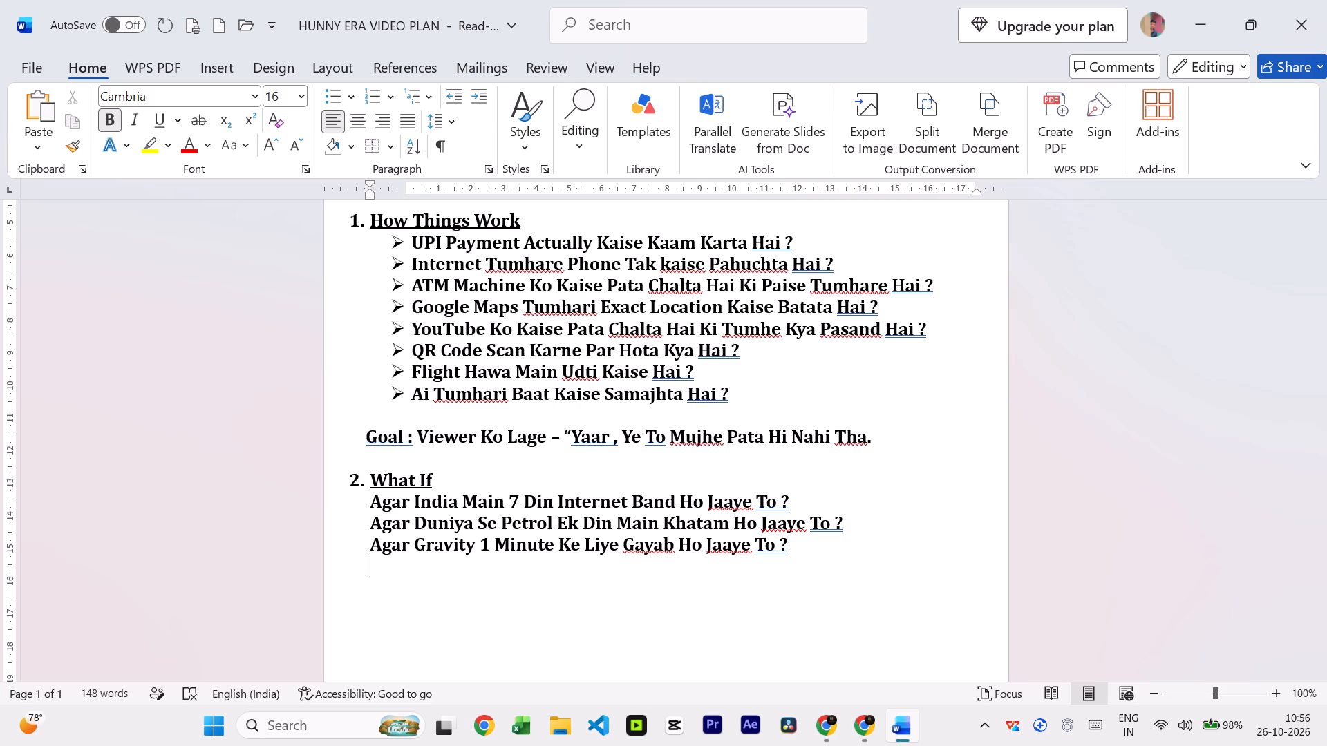
type("Aga")
type("r P")
type("uri Duniya Ki Elect")
type("ri")
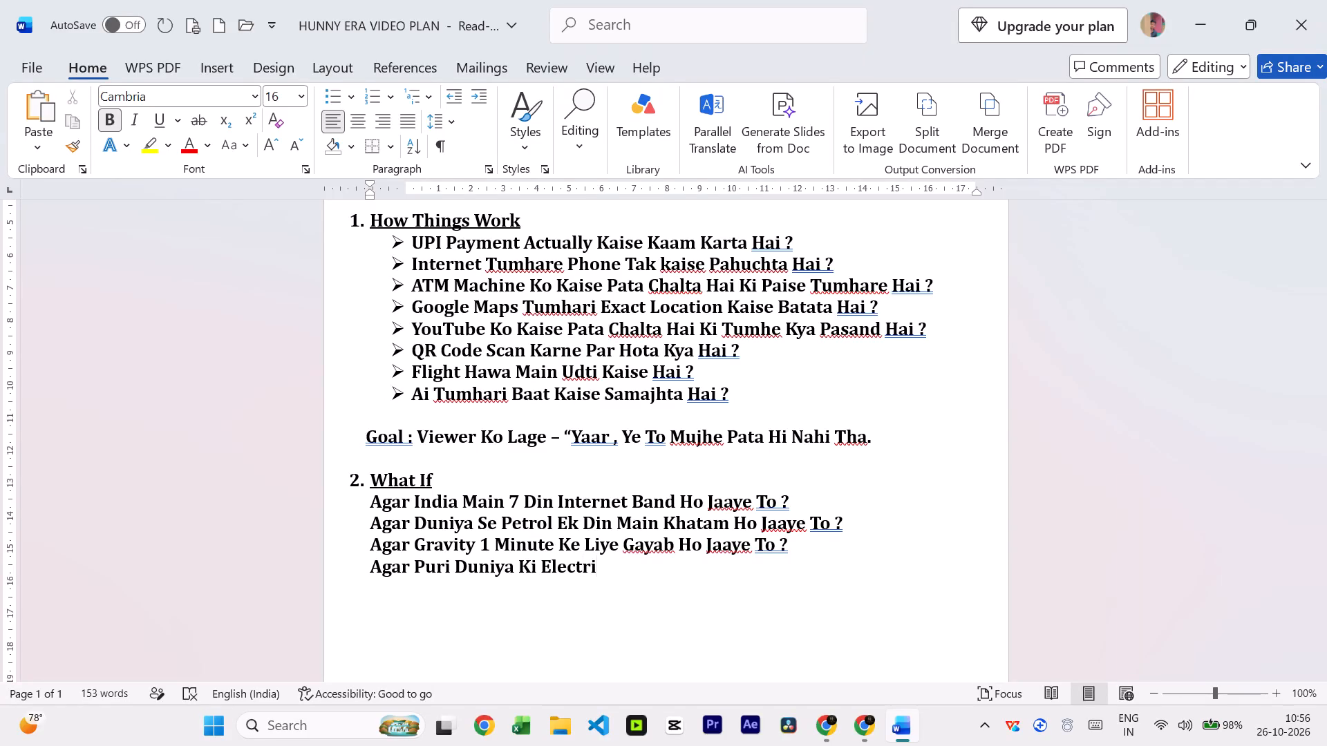
type("city Bn")
key("BackSpace")
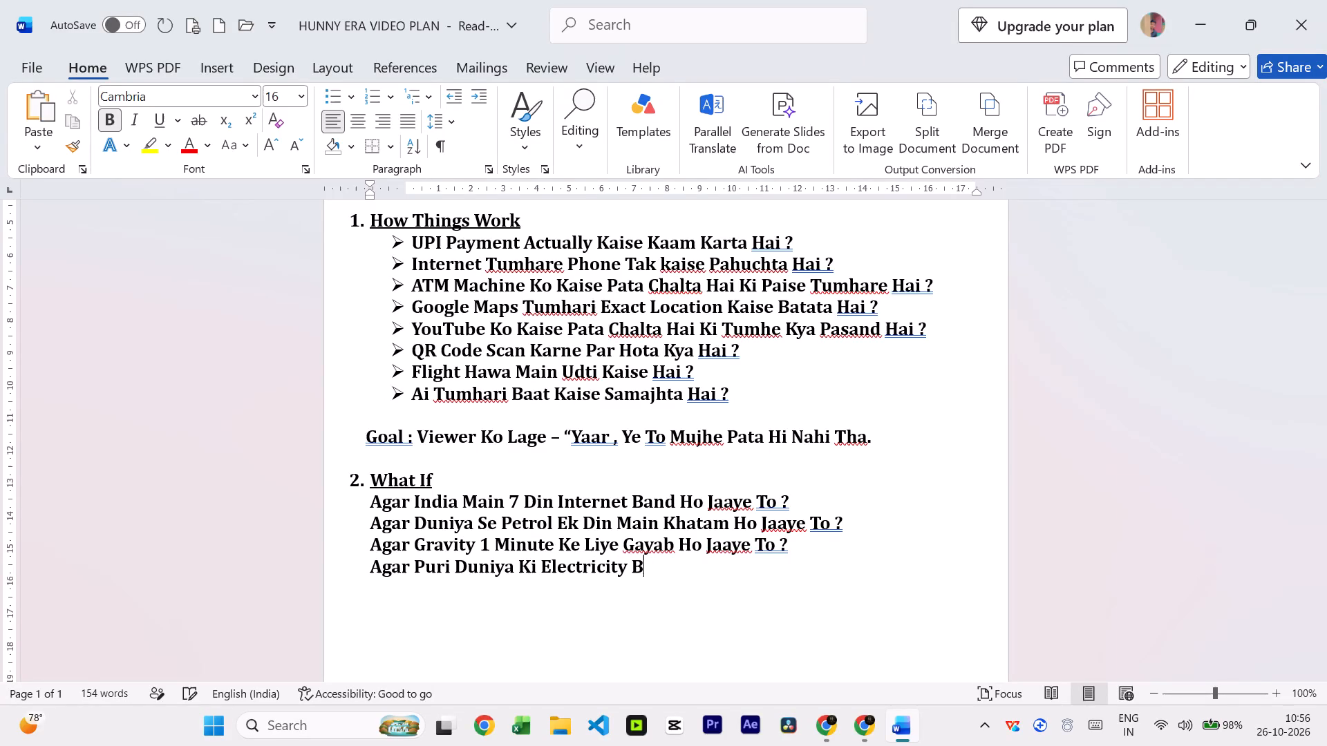
type("and Ho Jaaye To ?")
Add the fifth What If topic on a new line: "Agar Insaan 200 Saal Tak Zinda Reh Sake To ?".
key("Return")
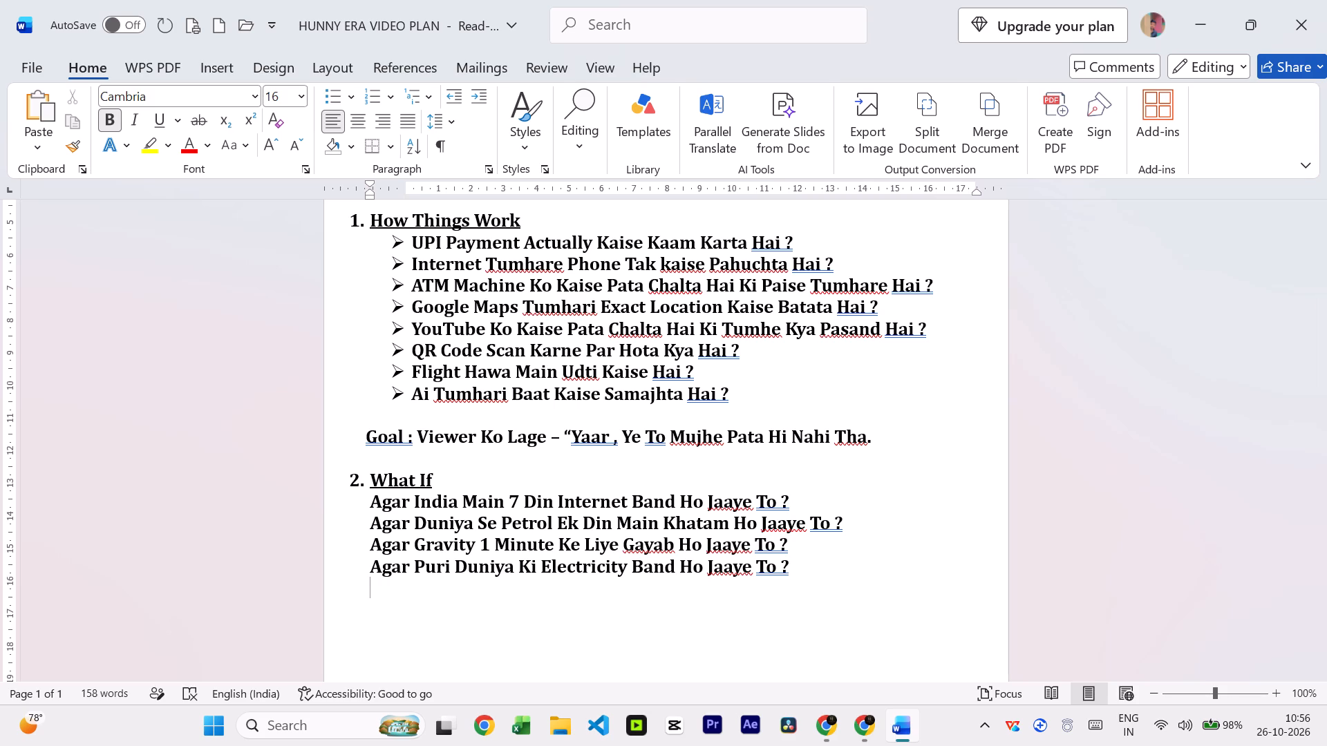
type("Agar")
key("space")
type("Insaan")
key("space")
key("shift+at")
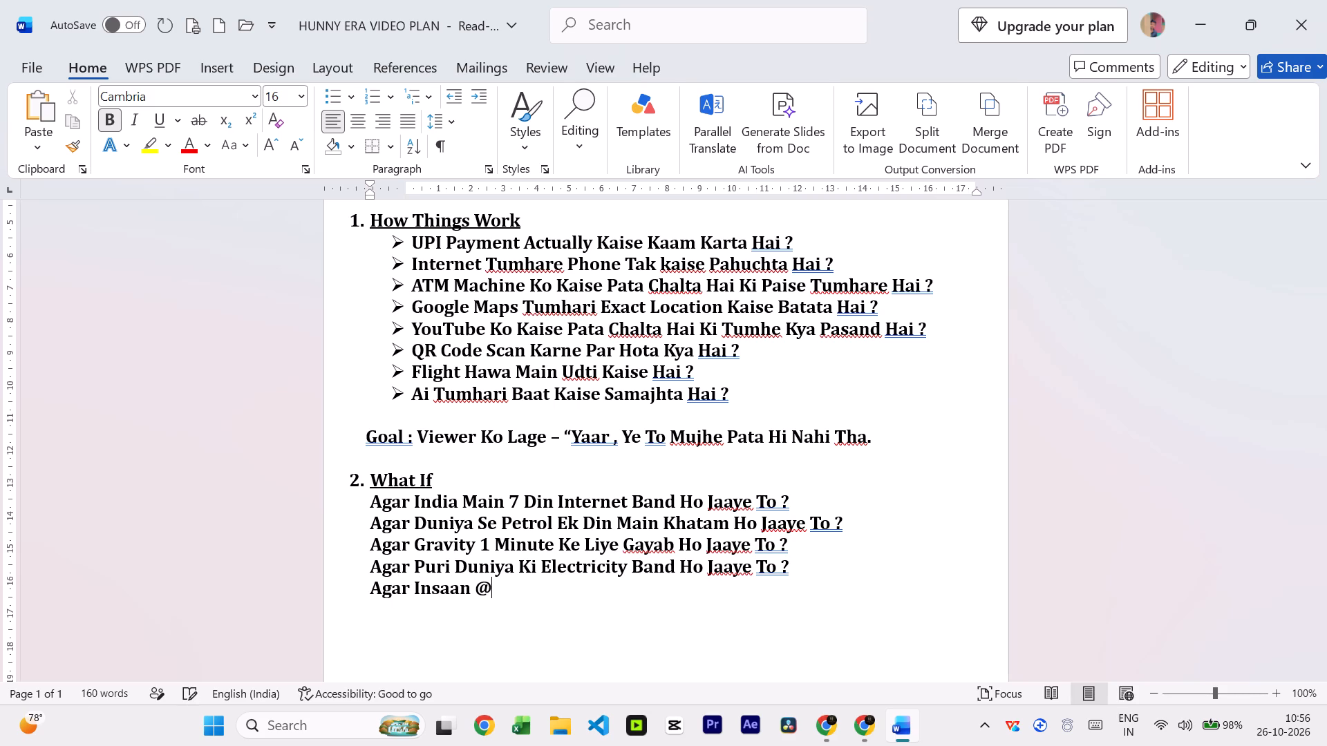
key("BackSpace")
type("200")
key("space")
type("Saal Tak")
key("space")
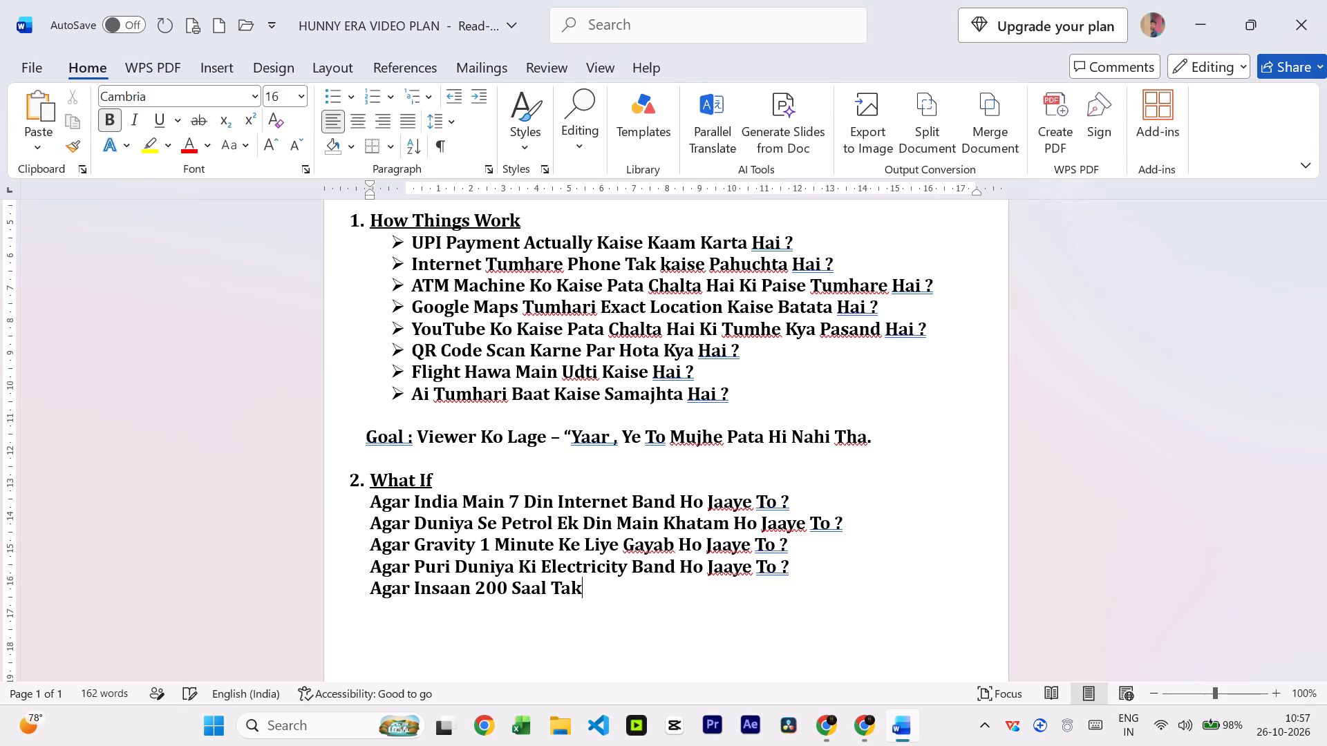
type("Zinda Reh Sake To ?")
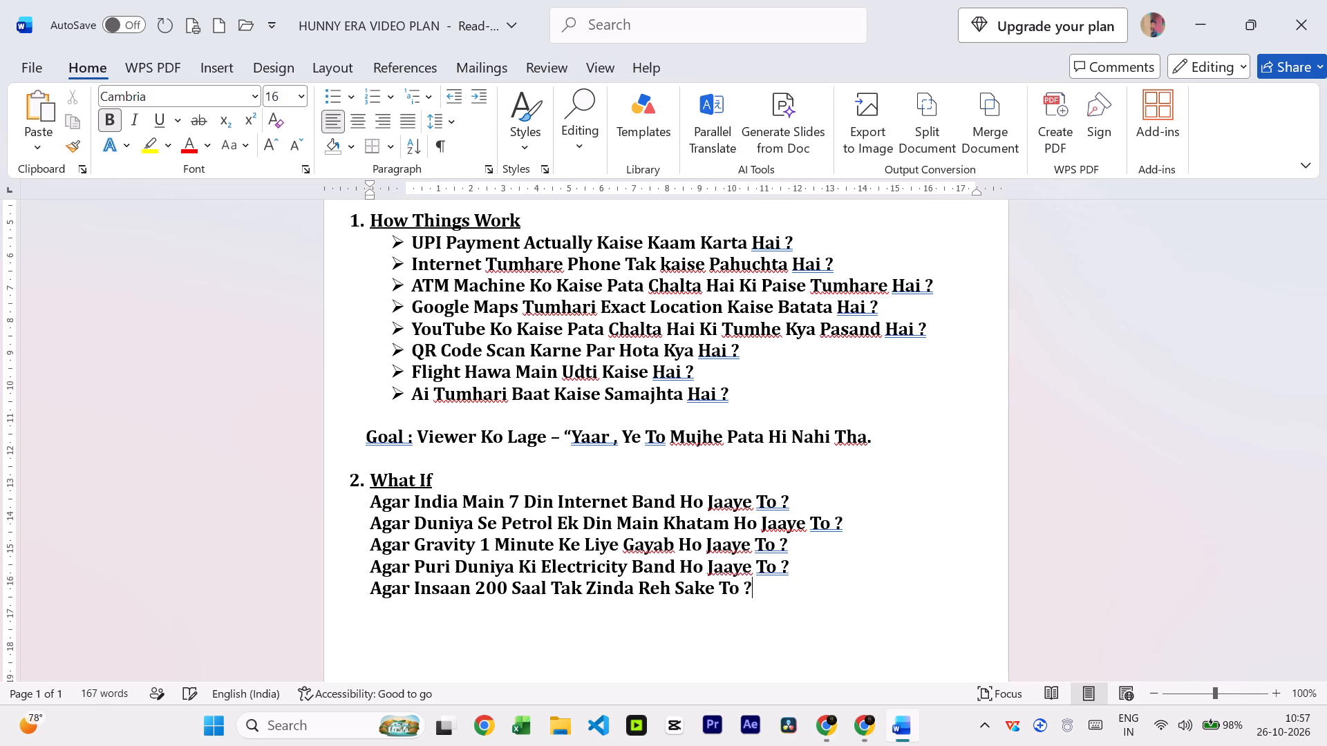
Add the sixth What If topic on a new line: "Agar Ai Saari Jobs Karne Lage To ?".
key("Return")
type("Agar Ai Saari Jobs Karne Lage To ?")
Add the seventh What If topic, "Agar India Main Cash Bilkul Band Ho Jaye To ?", and start an empty line below it.
key("Return")
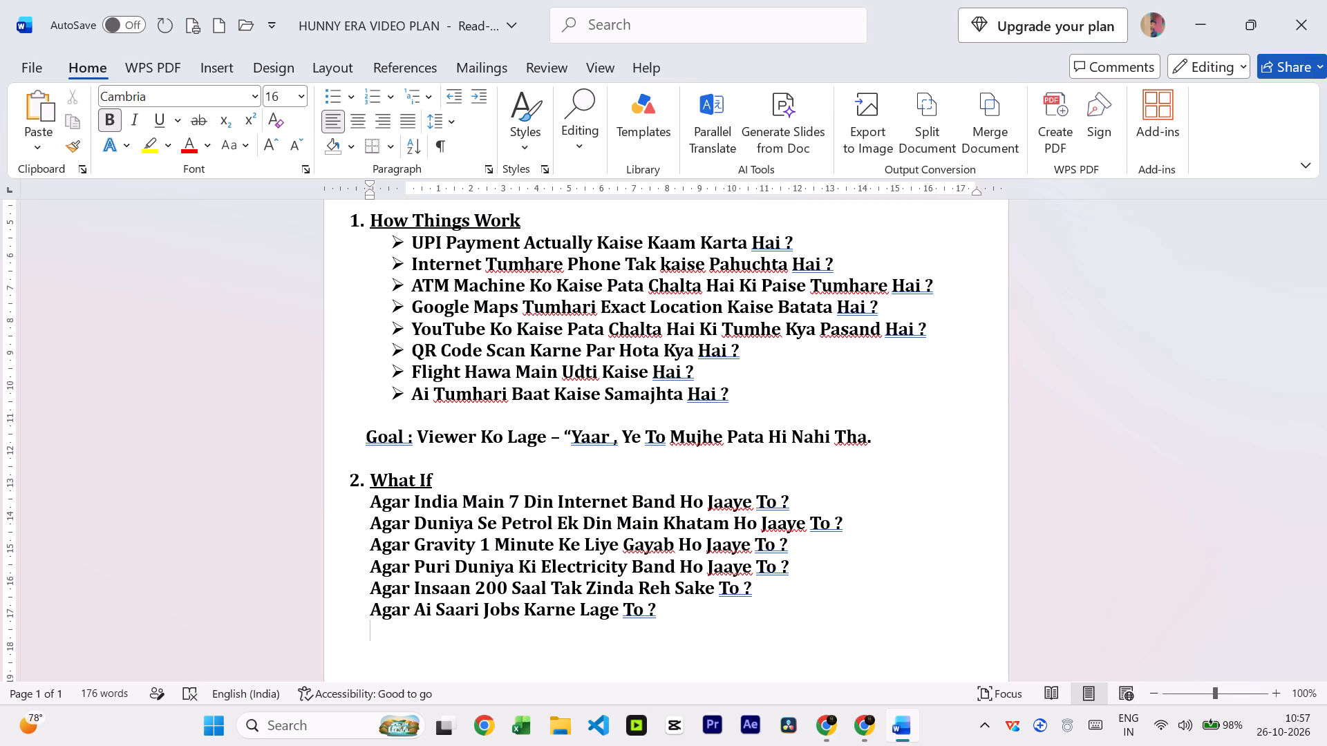
type("Agar")
key("space")
type("India")
key("space")
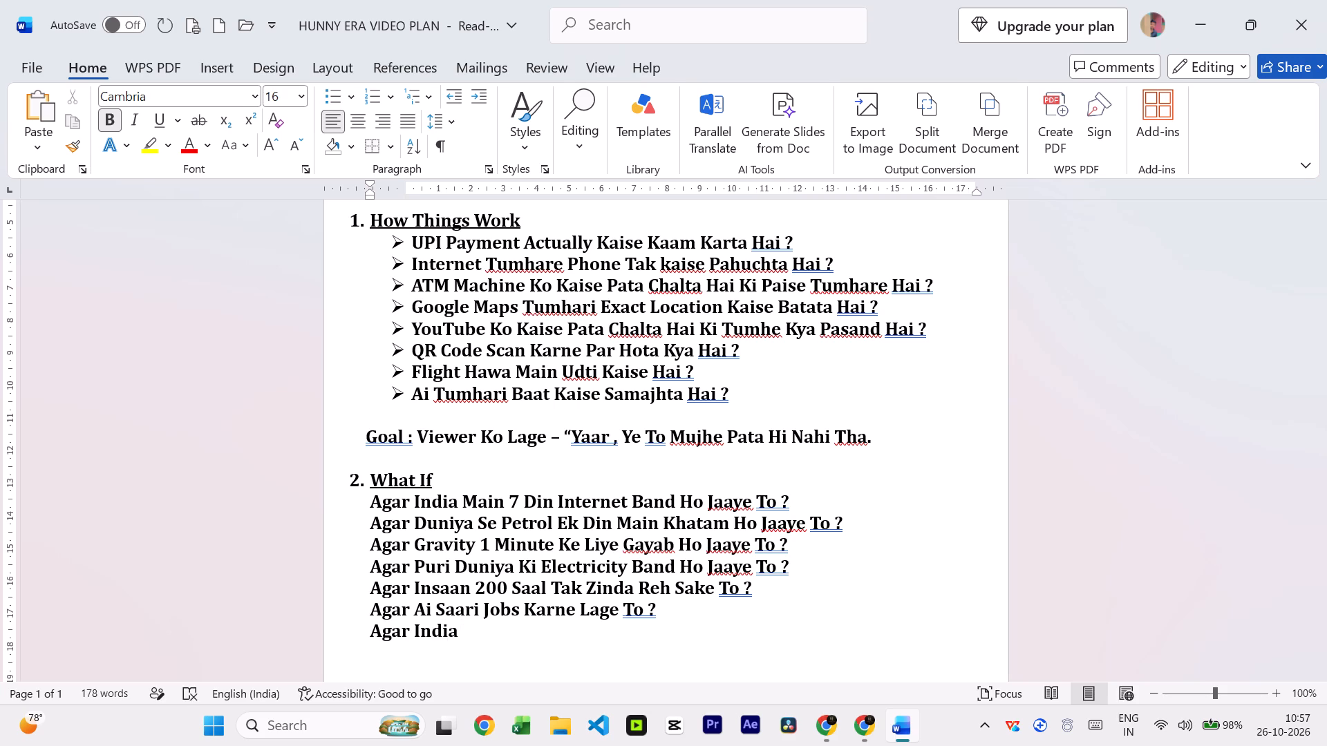
type("Main")
key("space")
type("Cash")
key("space")
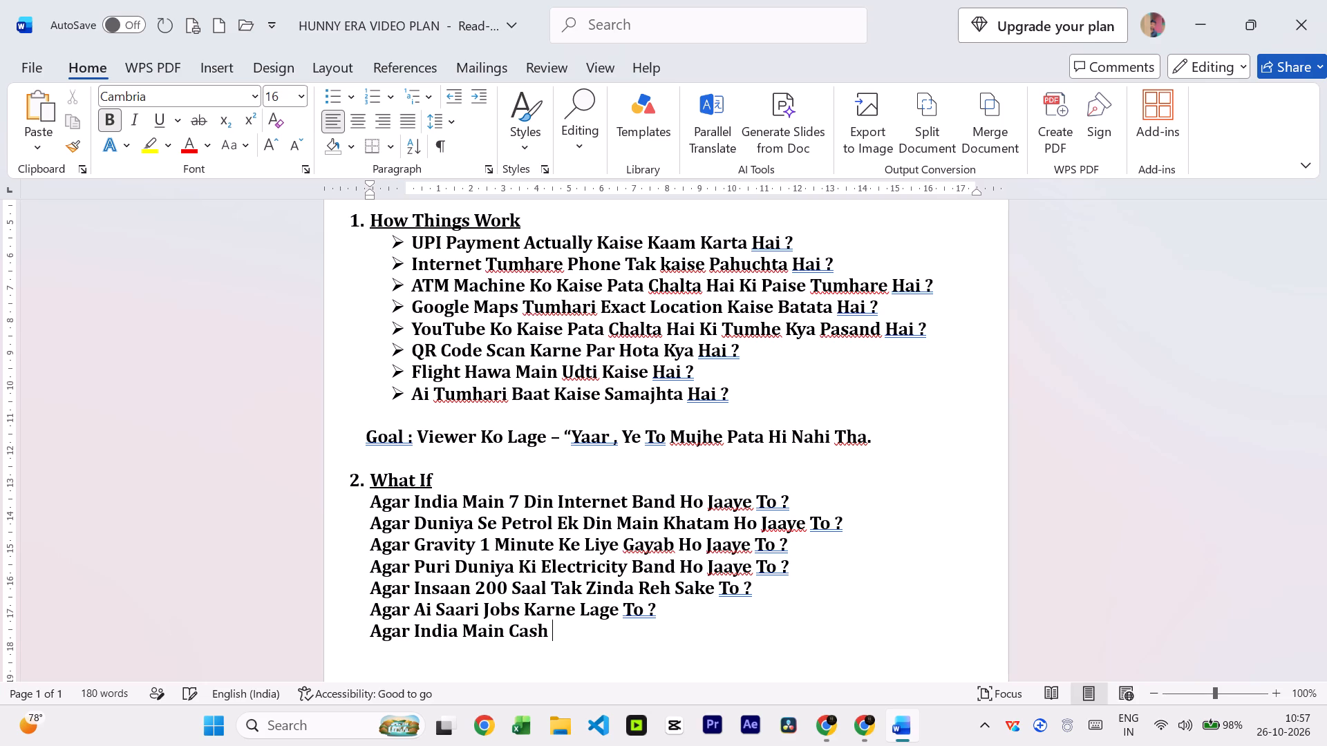
type("Bilkul Band Ho Jaye To ?")
key("Return")
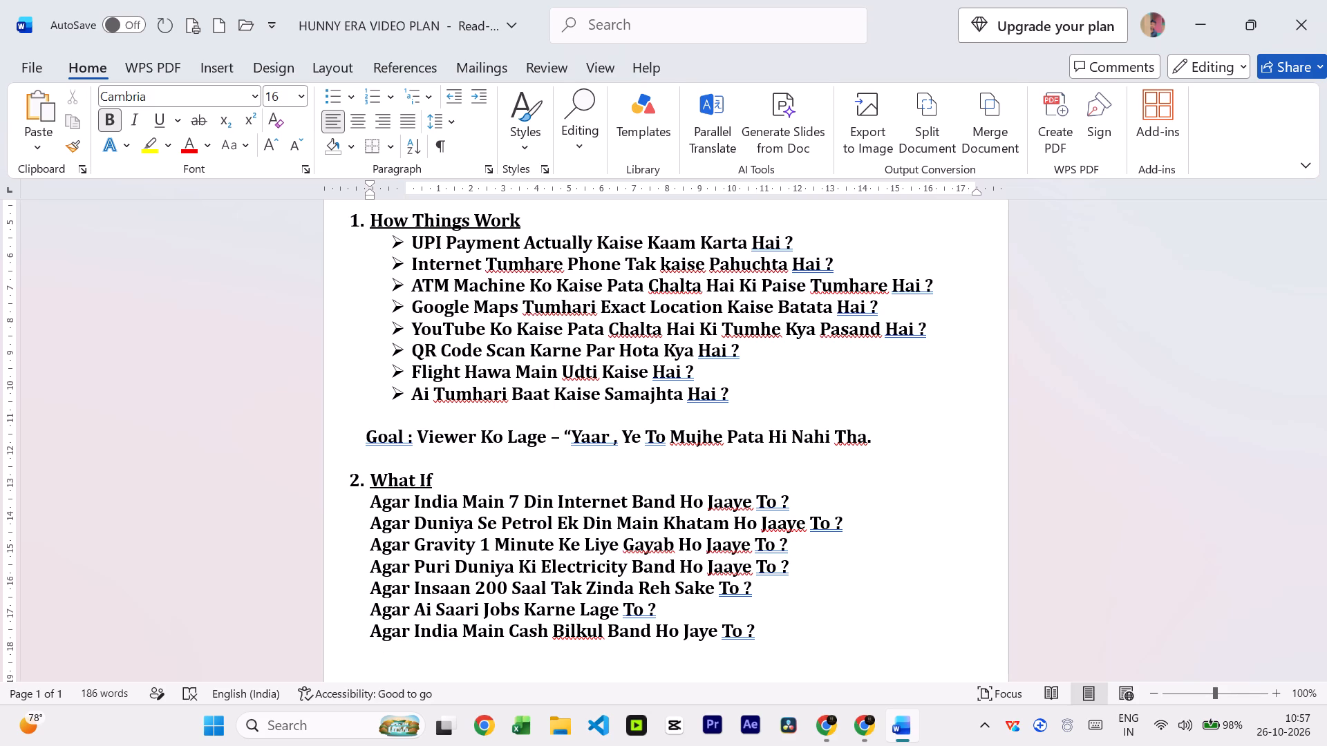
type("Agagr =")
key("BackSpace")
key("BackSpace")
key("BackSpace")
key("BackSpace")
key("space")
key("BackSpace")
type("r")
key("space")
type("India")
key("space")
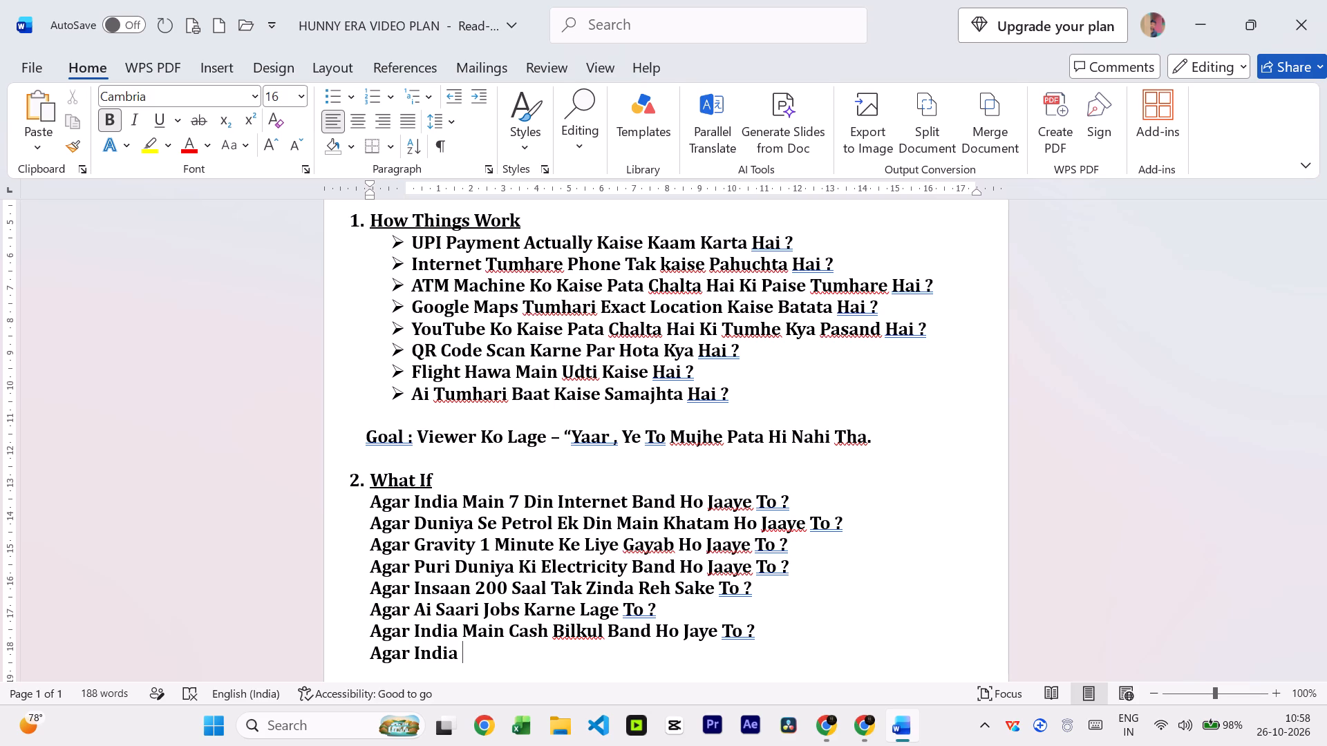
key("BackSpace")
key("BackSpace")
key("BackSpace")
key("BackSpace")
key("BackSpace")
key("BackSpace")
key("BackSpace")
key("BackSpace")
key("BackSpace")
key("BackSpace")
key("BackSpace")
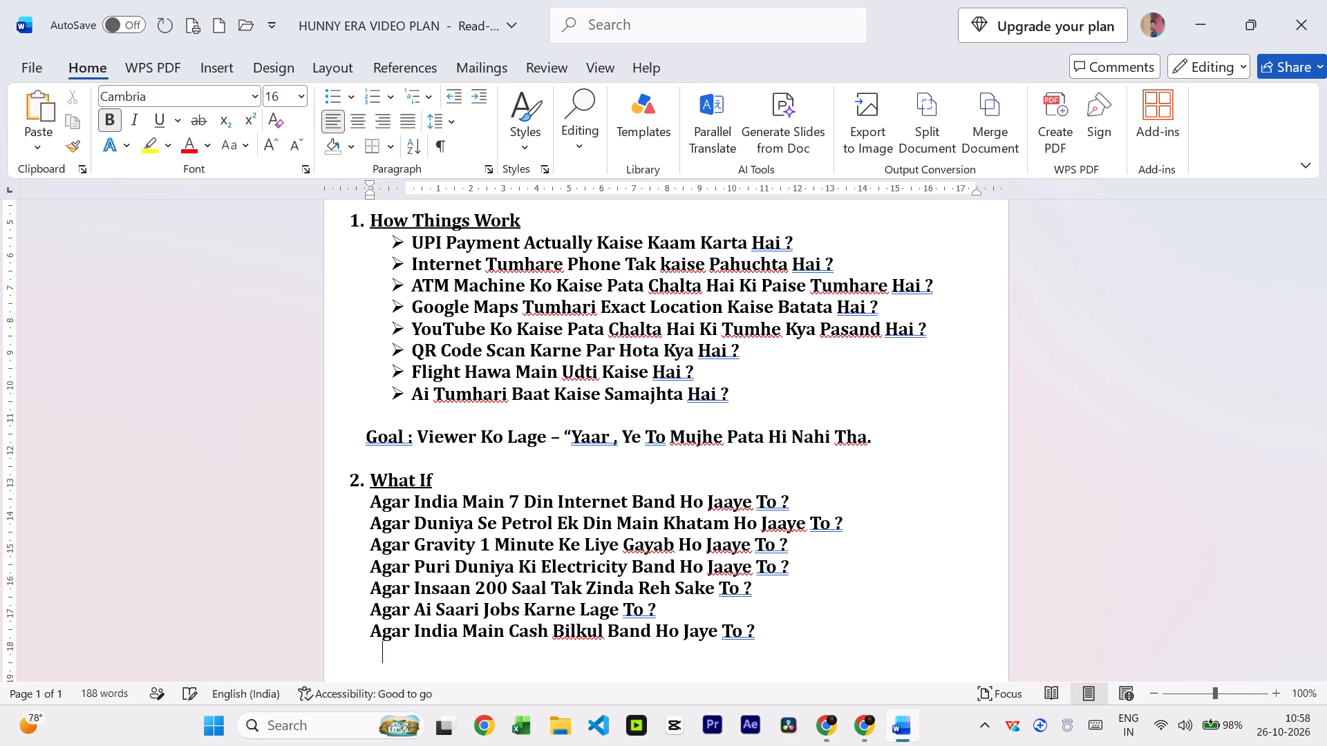
Leave a blank line after the last What If topic and continue on the line below it.
key("Return")
scroll(478, 459, "down", 8)
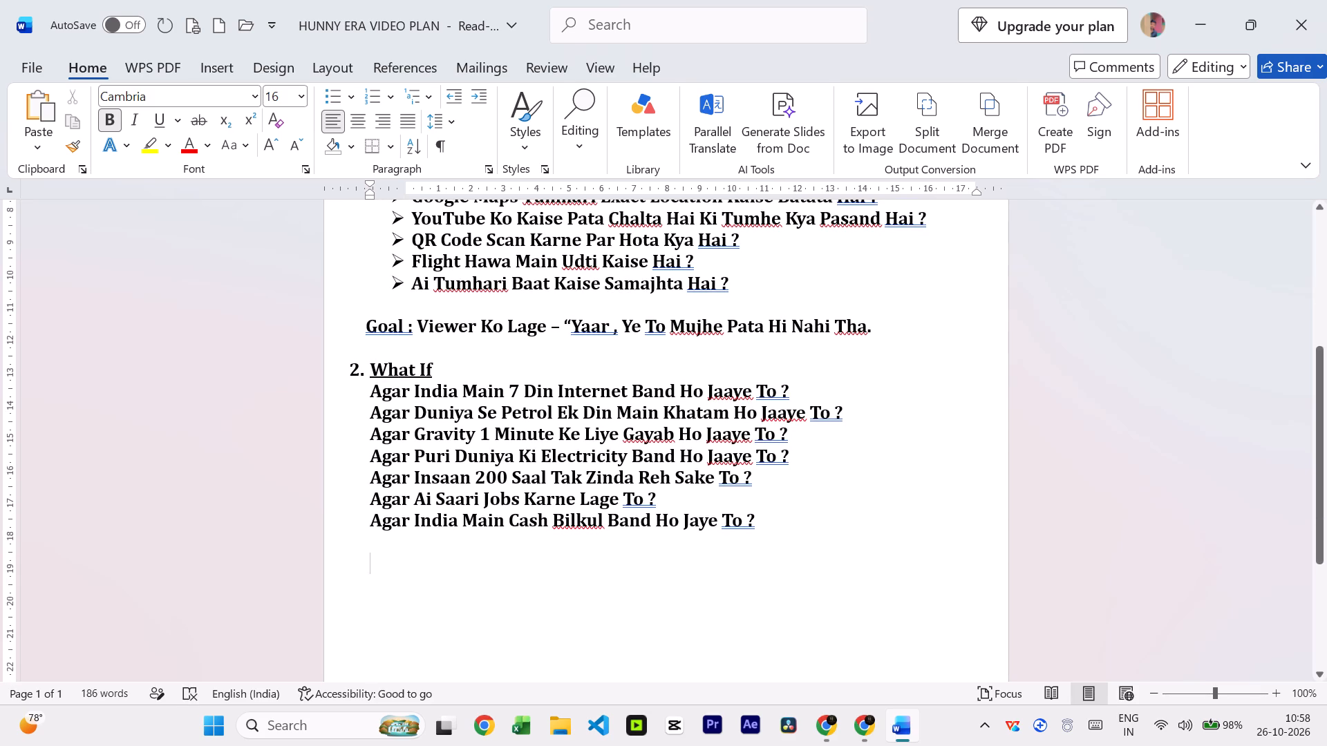
scroll(371, 551, "up", 6)
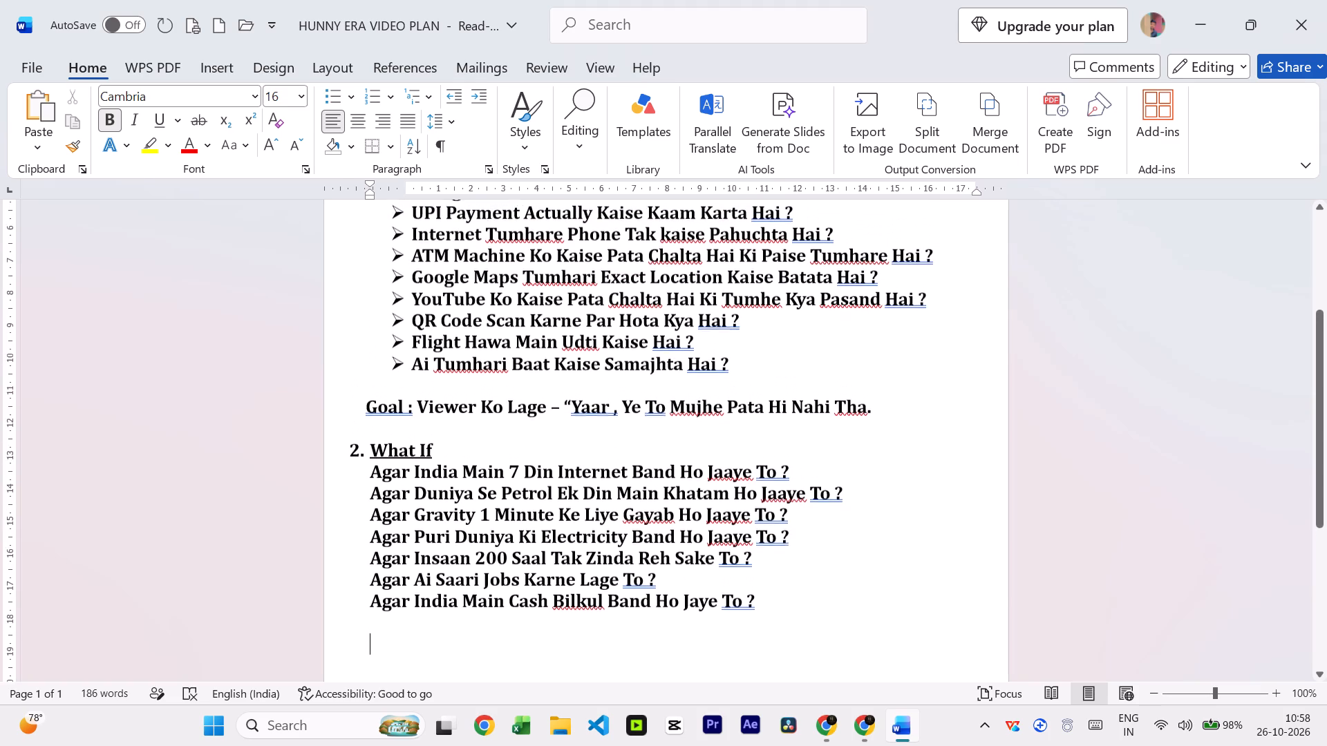
scroll(374, 548, "up", 2)
scroll(374, 542, "down", 6)
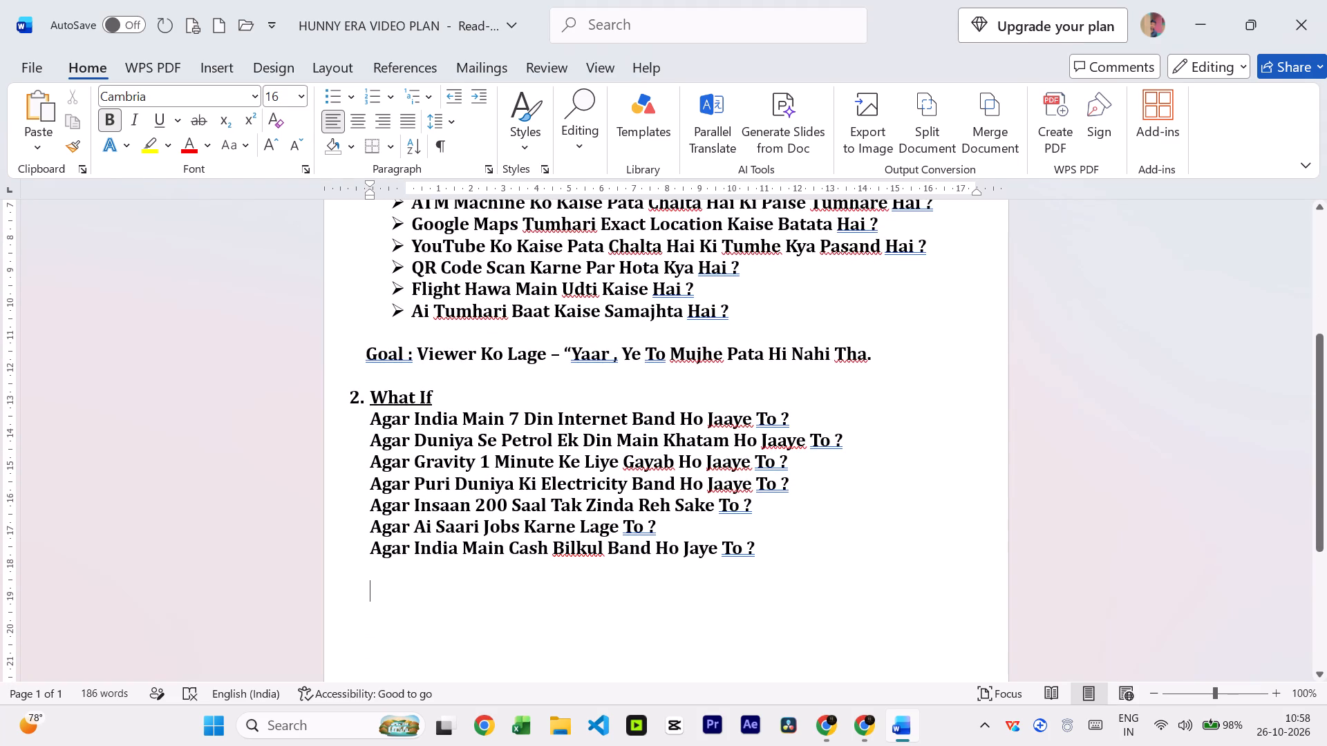
key("Left")
key("Return")
Reduce the indent of the empty line below the What If topics to align it with the first category's Goal line.
left_click(406, 191)
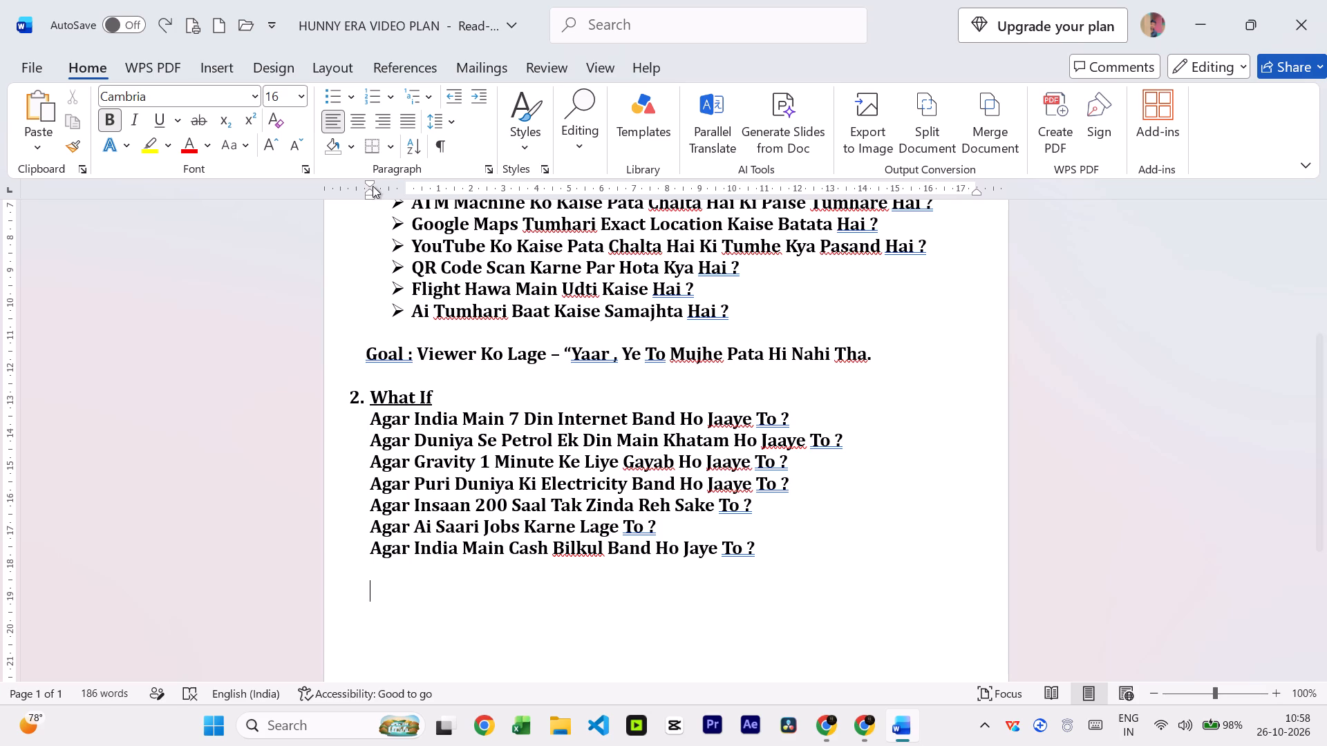
left_click_drag(368, 191, 361, 195)
key("g")
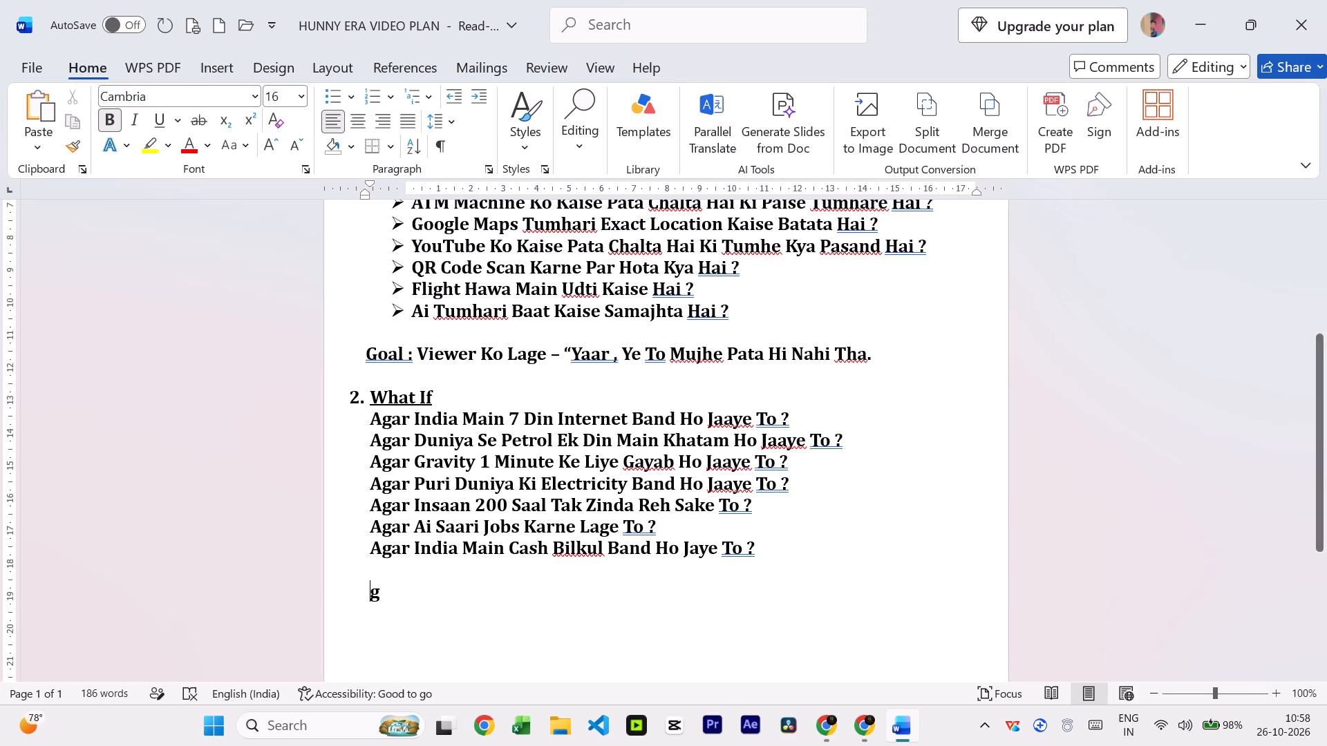
key("BackSpace")
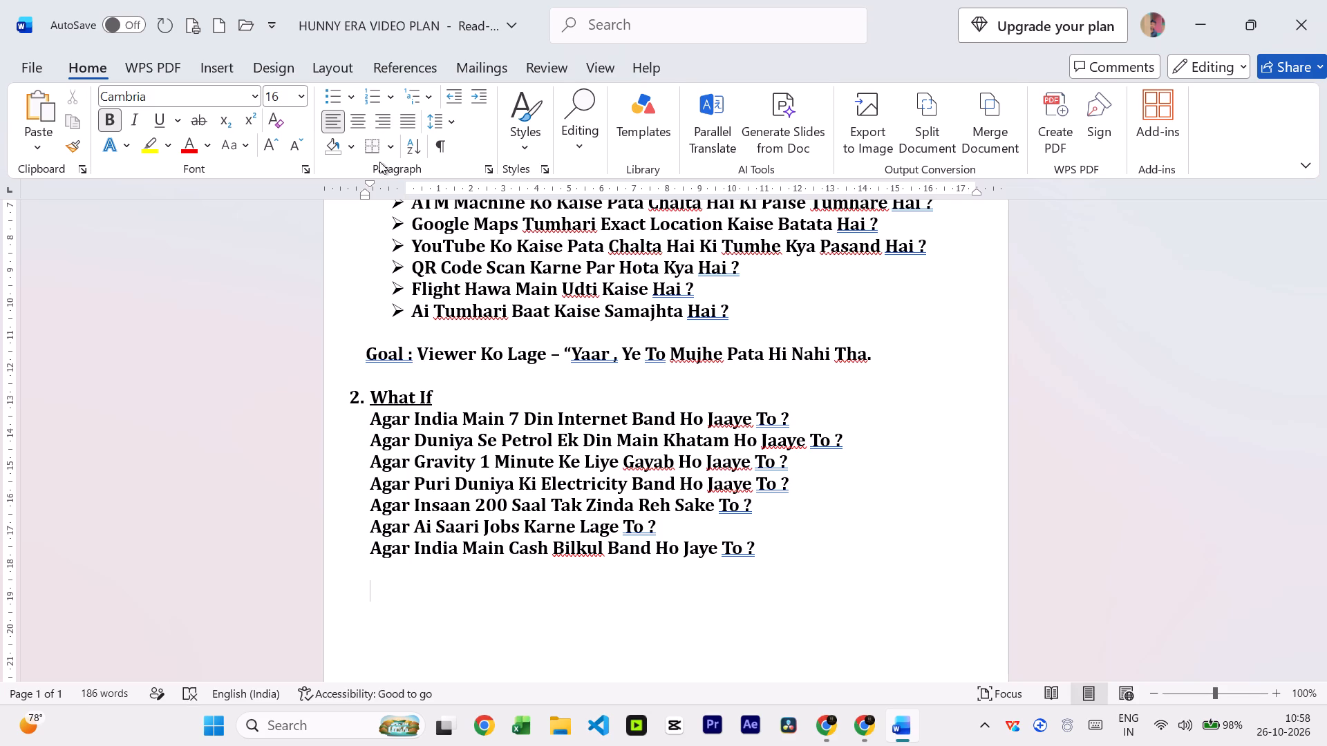
left_click(372, 181)
type("rg")
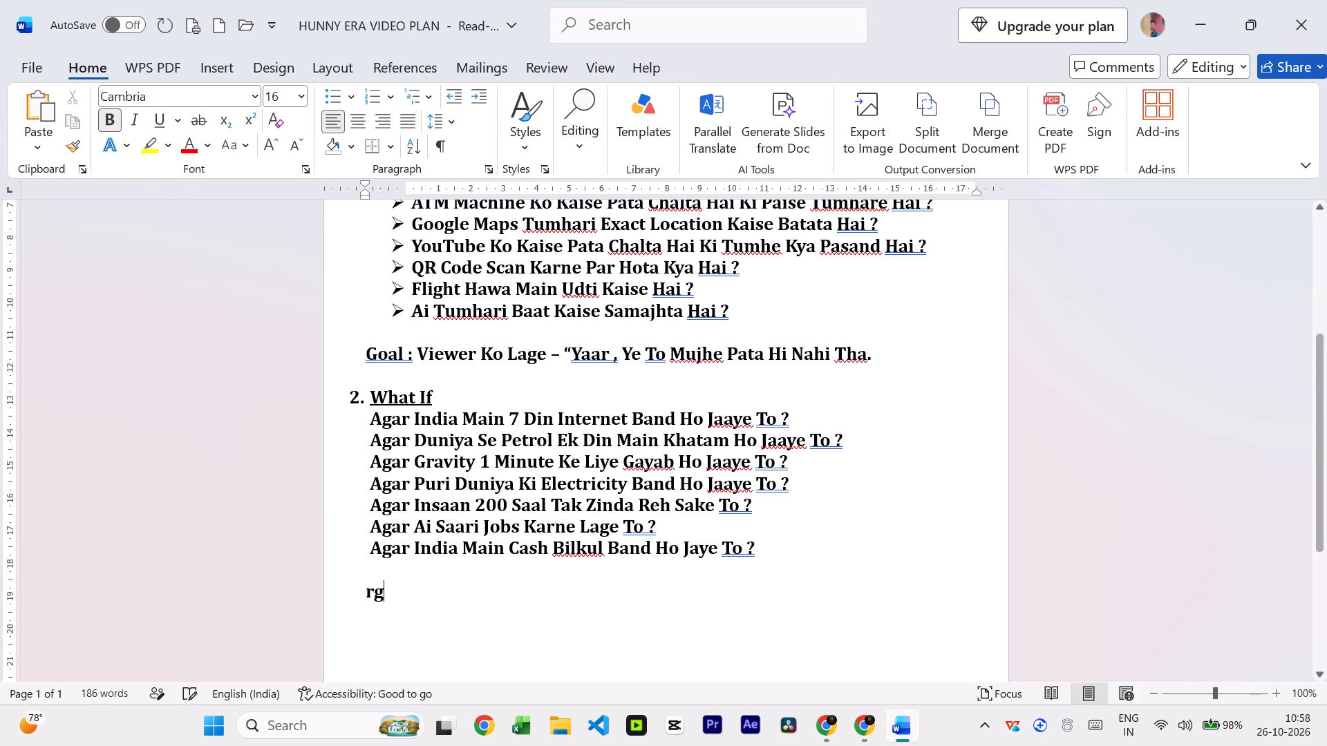
key("BackSpace")
key("BackSpace")
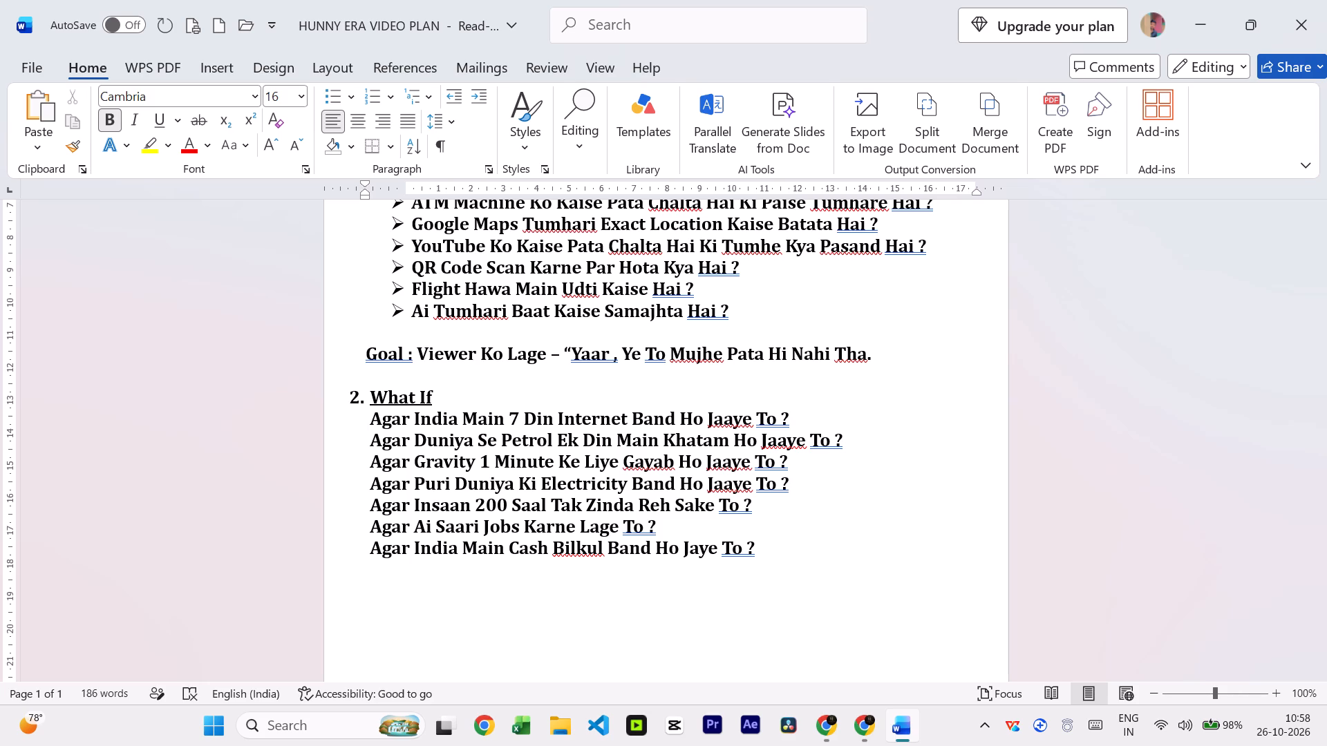
Begin the What If category's goal line with "Goal : Aage Kya Hoga…?".
type("Goal")
key("space")
type(":")
key("space")
type("Aaa")
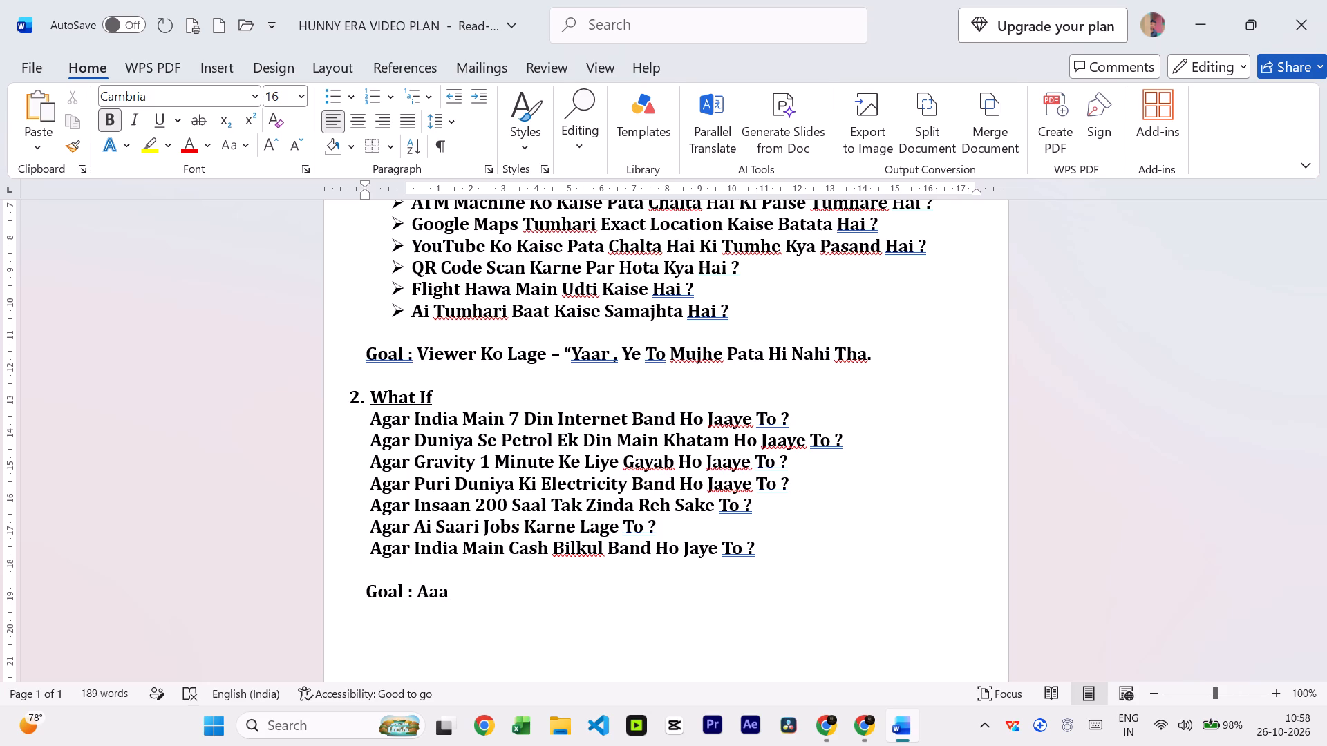
key("BackSpace")
type("ge Kya Hoga")
key("space")
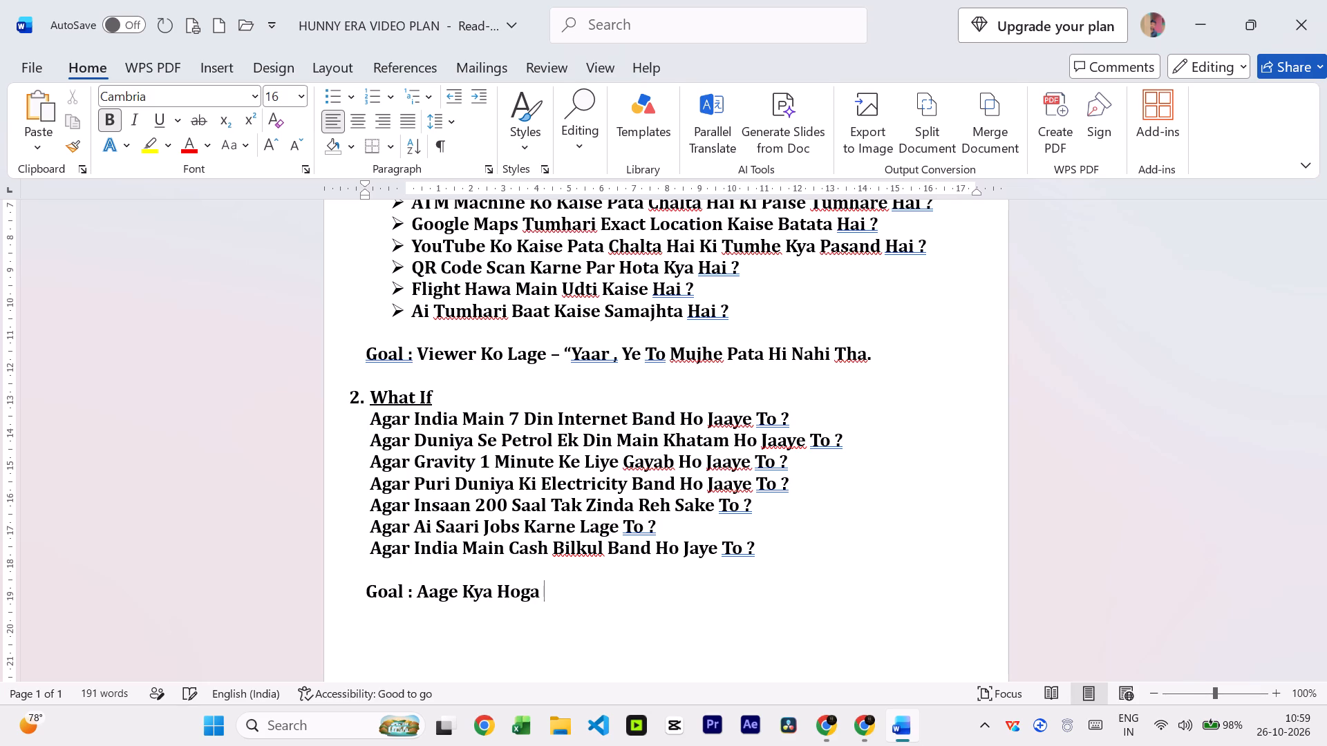
key("BackSpace")
type("...?")
key("space")
Continue the What If goal line with "Wali Curiosity Ko Poori Video Me Banaye Rakhna".
type("Wali")
key("space")
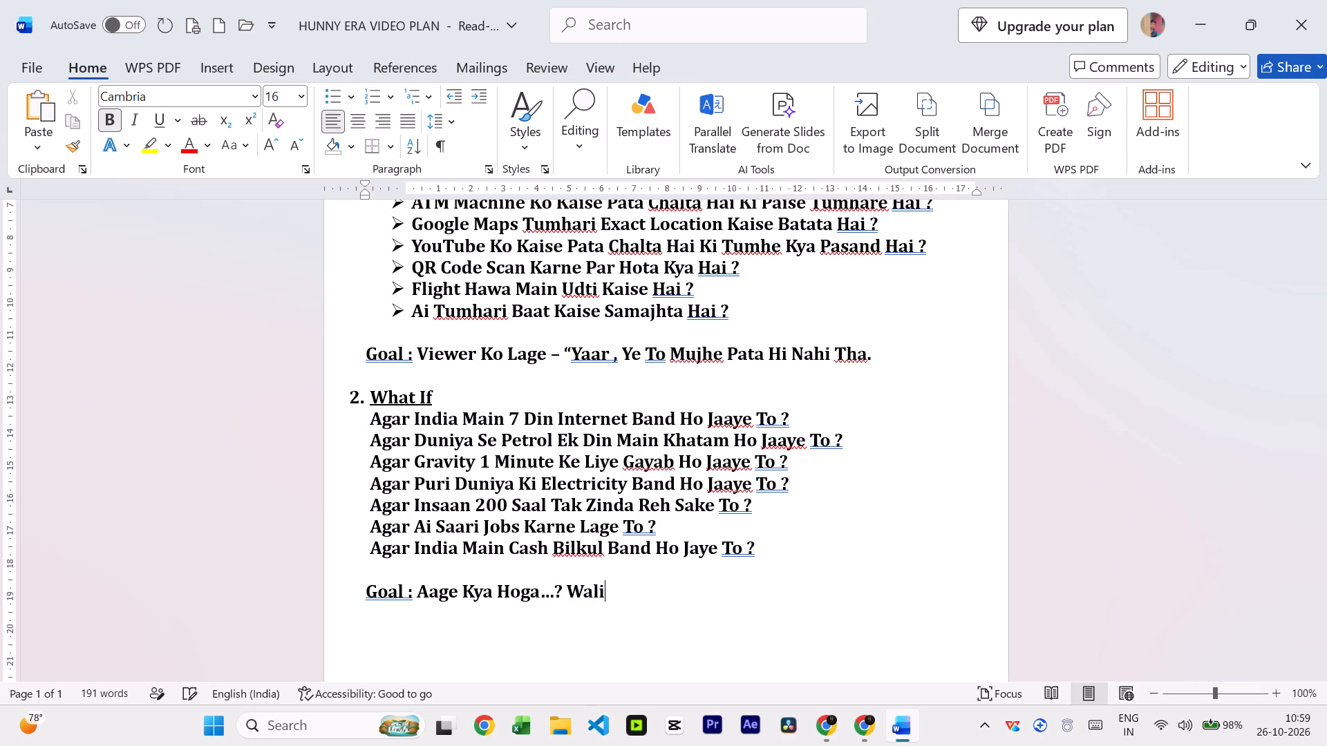
type("Cut")
key("BackSpace")
type("riosi")
type("ty")
key("space")
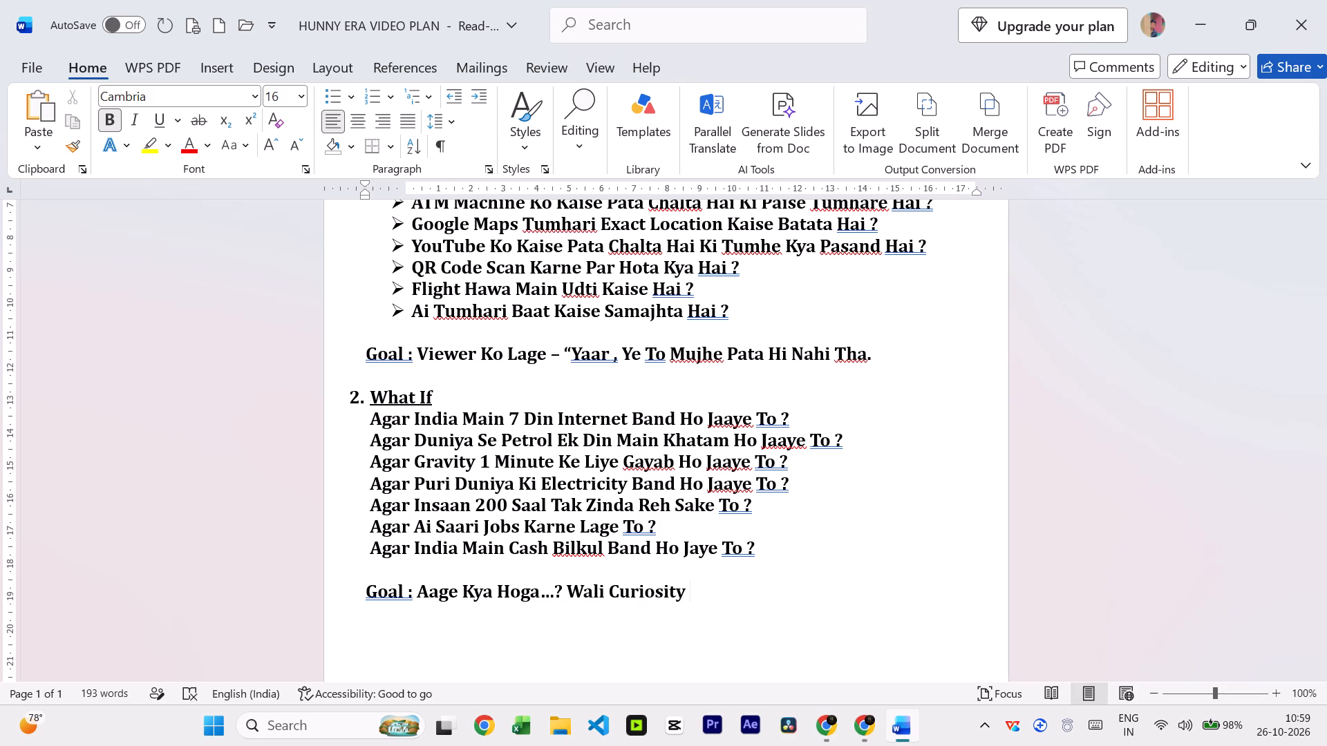
type("Ko")
key("space")
type("Poori Video ME")
key("space")
key("BackSpace")
key("BackSpace")
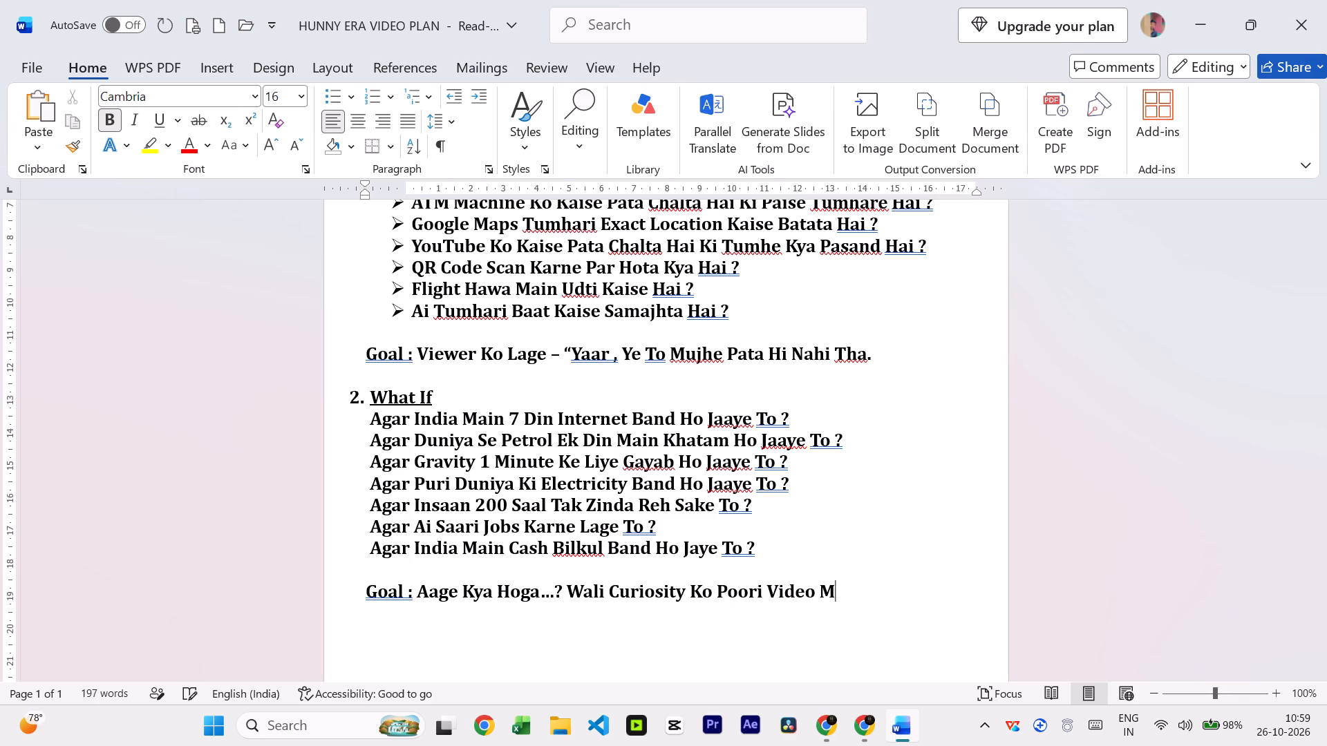
type("e Banaye")
key("space")
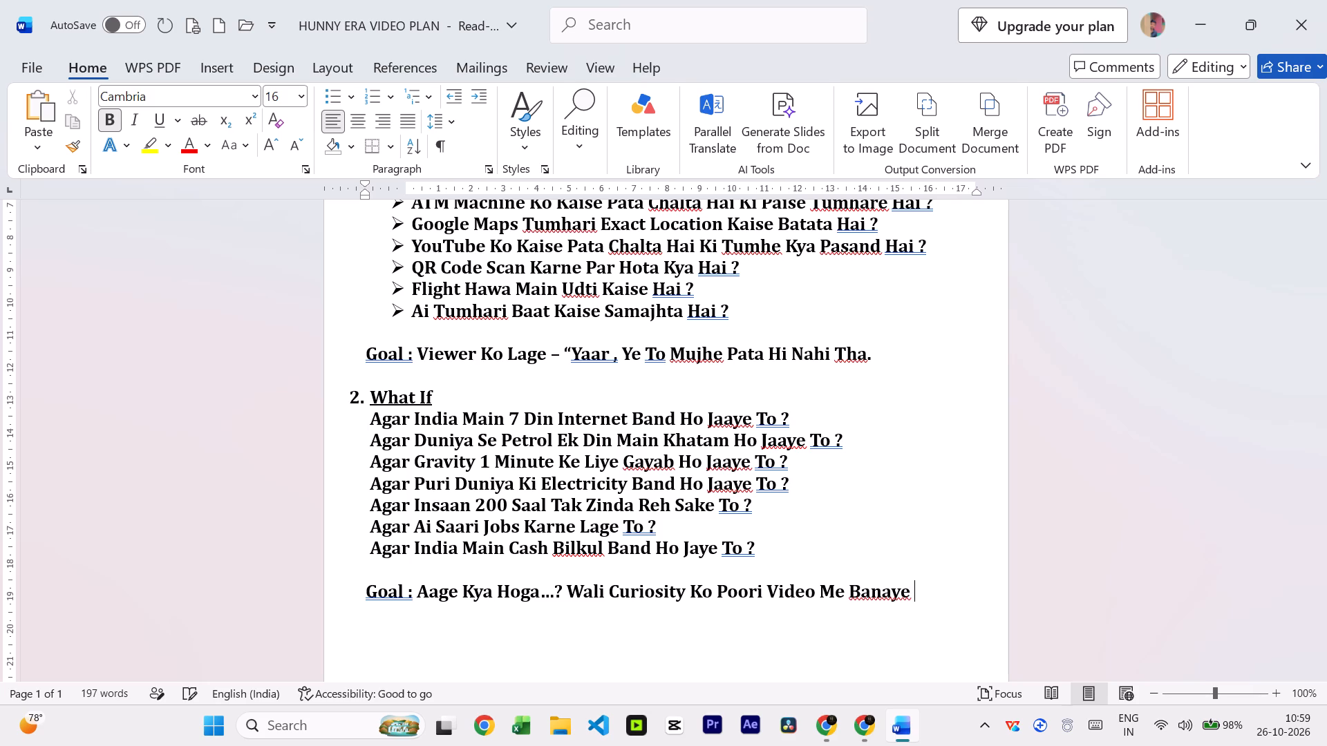
type("Rakhna")
key("space")
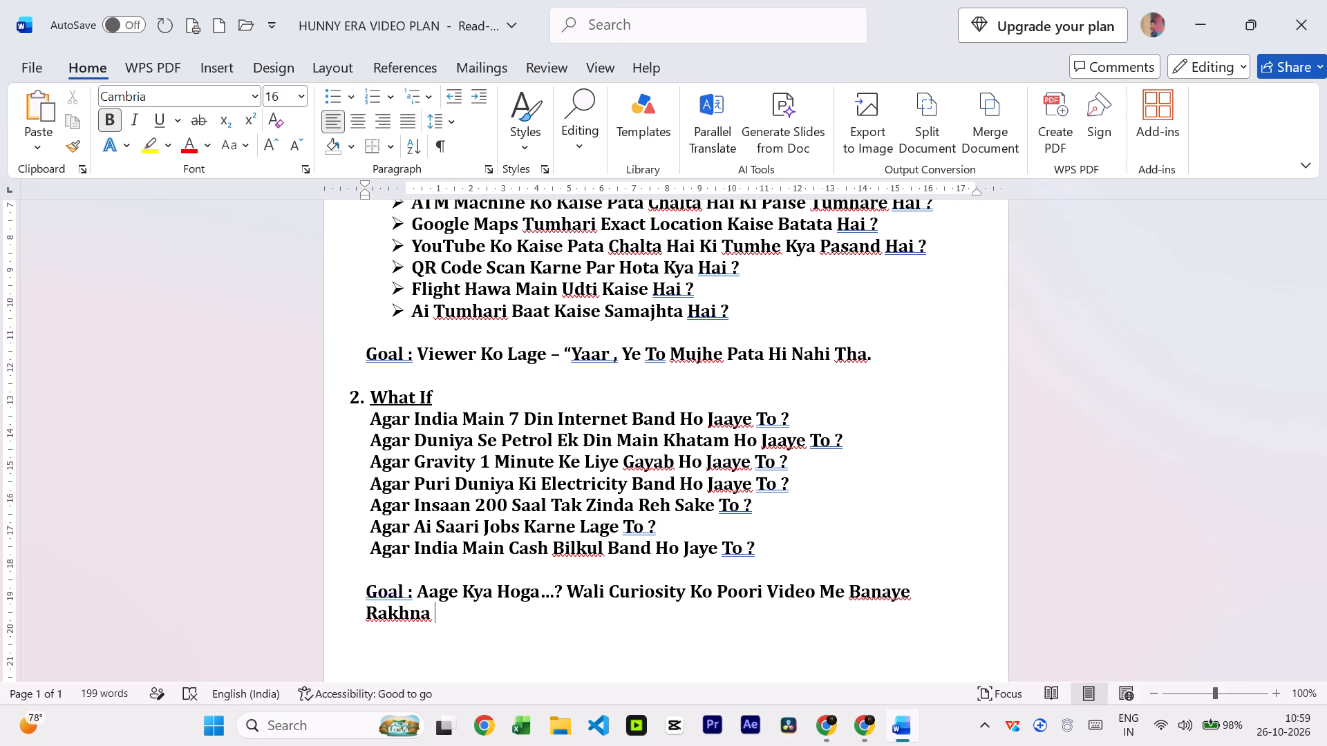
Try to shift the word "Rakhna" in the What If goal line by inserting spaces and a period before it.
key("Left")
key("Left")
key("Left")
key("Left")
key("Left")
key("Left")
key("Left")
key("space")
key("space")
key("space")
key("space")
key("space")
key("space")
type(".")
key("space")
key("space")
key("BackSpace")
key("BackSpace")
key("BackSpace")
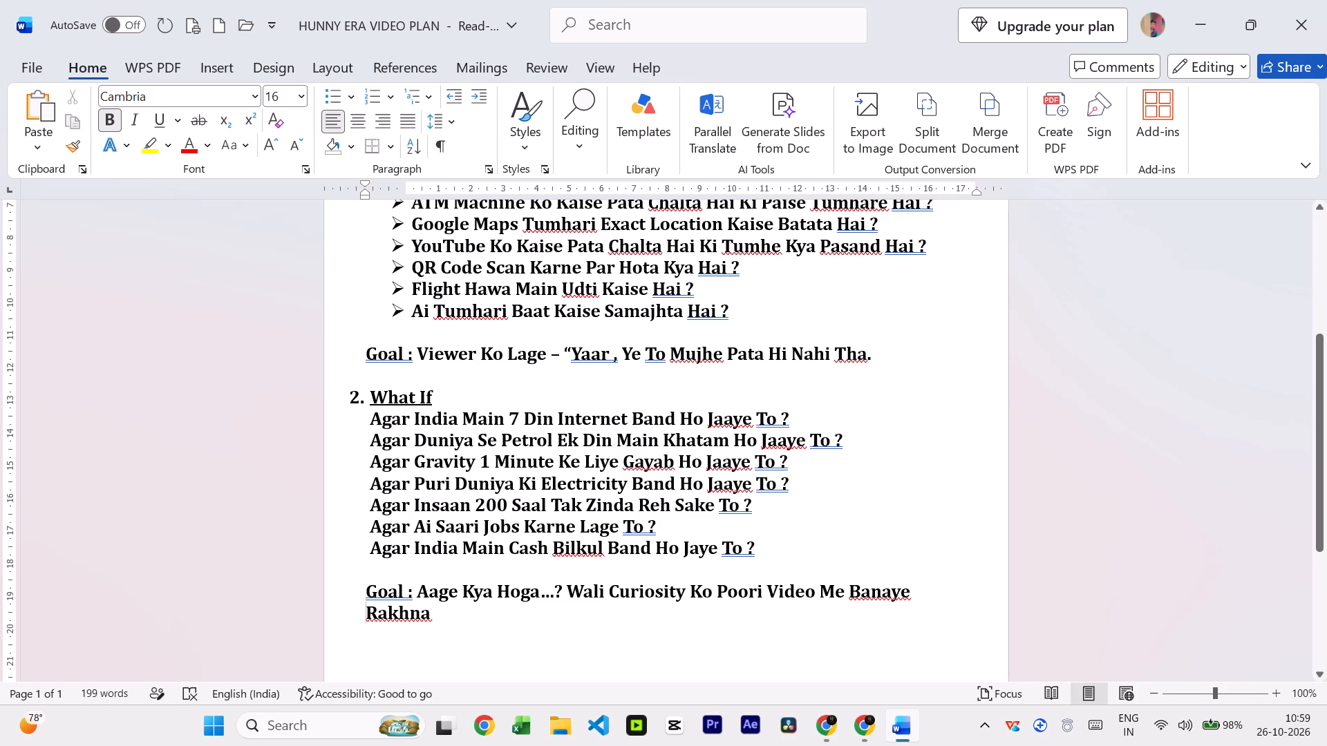
End the What If goal line with a period directly after "Rakhna", without a space between them.
left_click(442, 623)
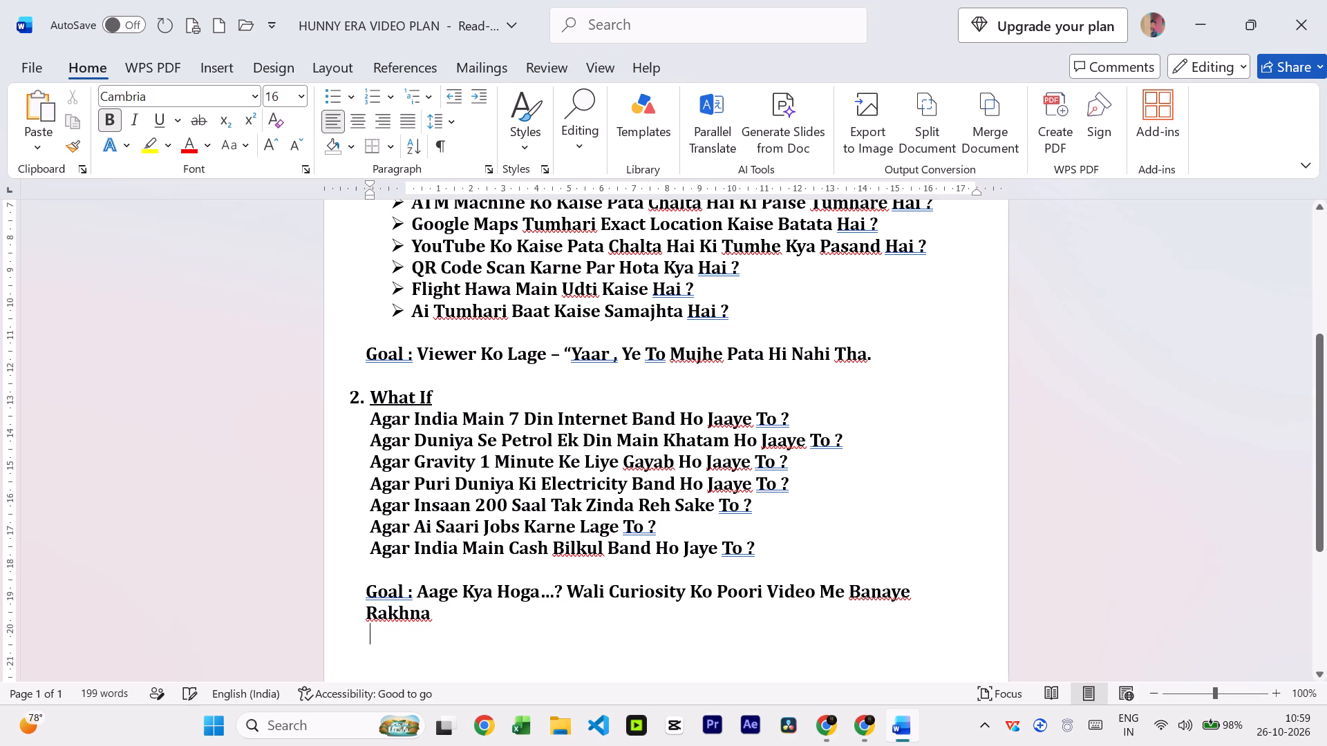
left_click(444, 604)
key("period")
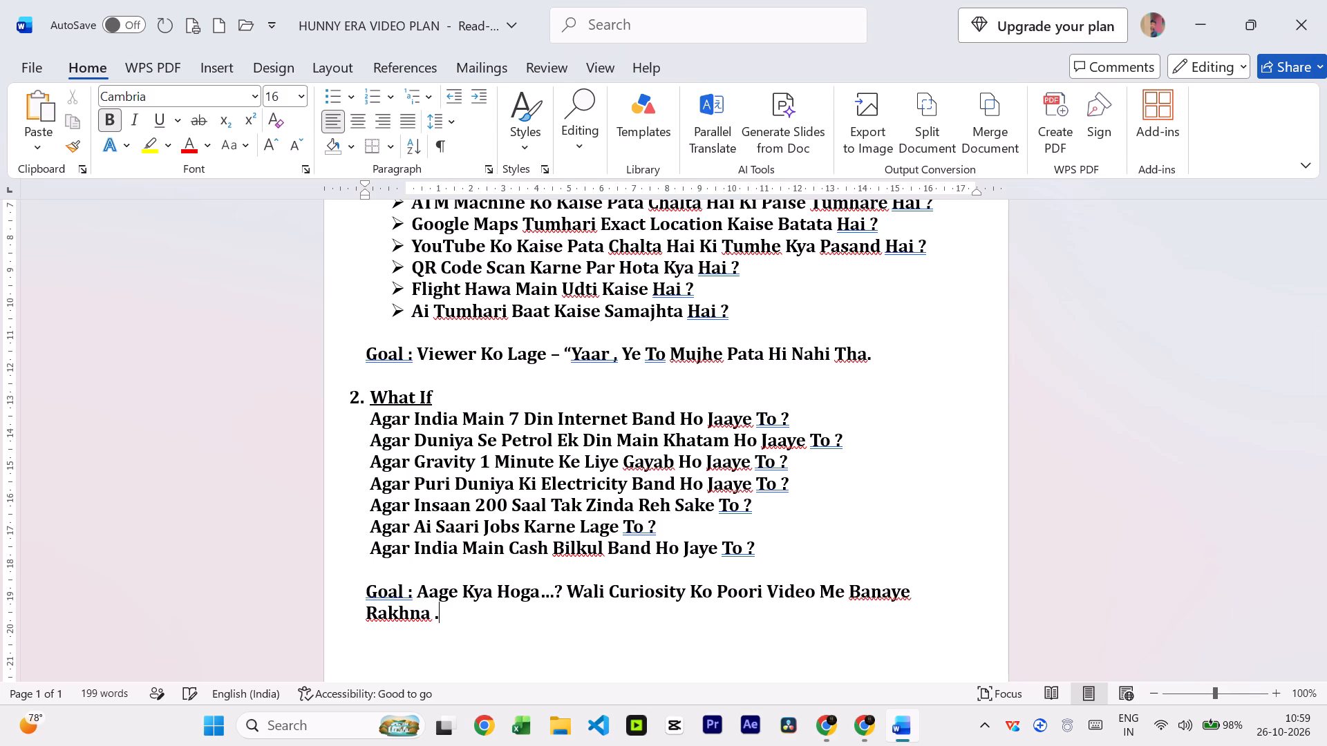
key("BackSpace")
key("BackSpace")
key("period")
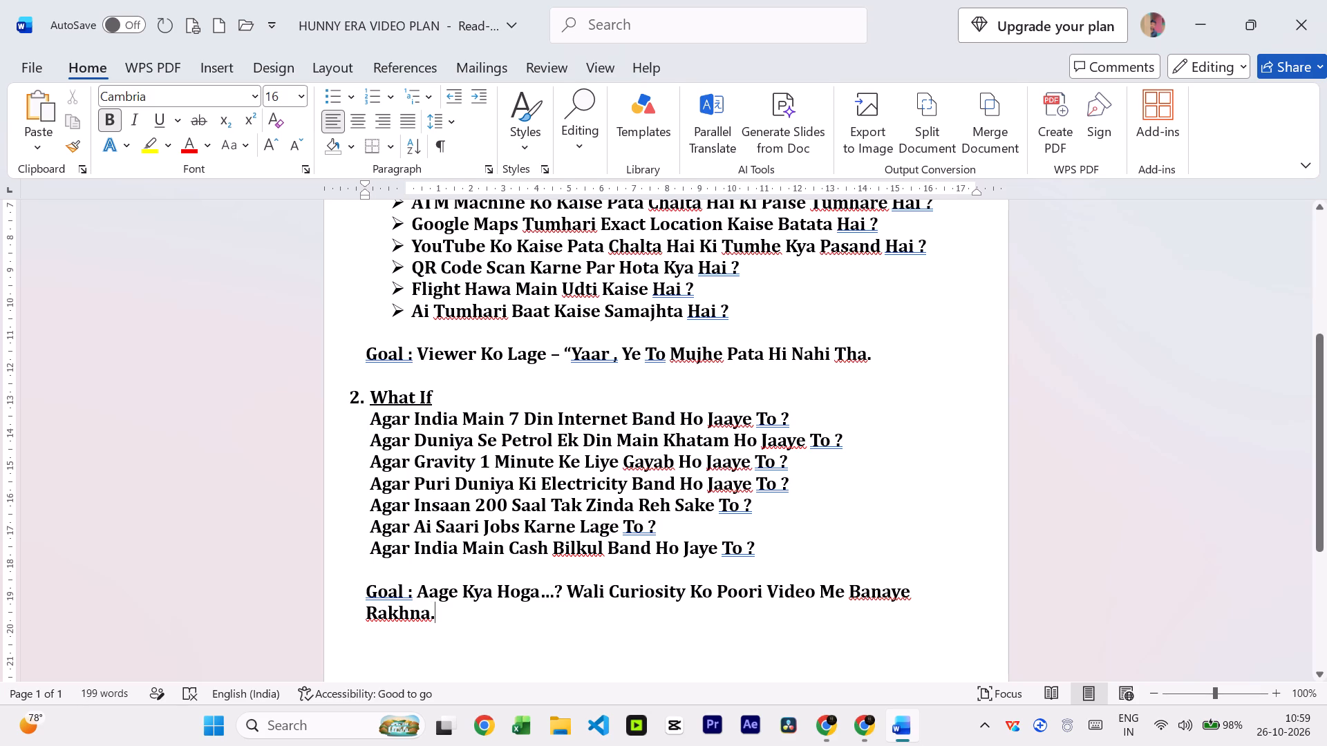
Apply four-diamond bullets to all seven What If topics, leaving the What If heading out.
left_click_drag(767, 552, 373, 404)
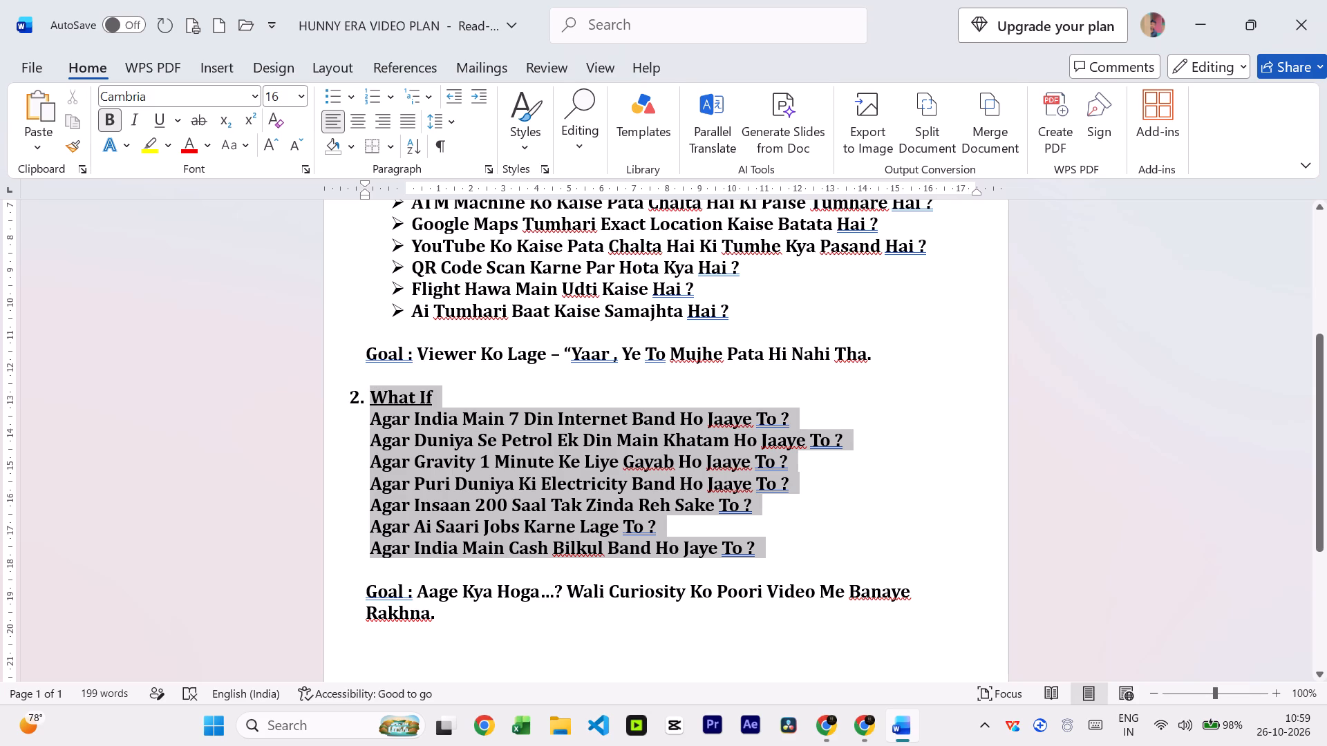
left_click_drag(373, 404, 373, 410)
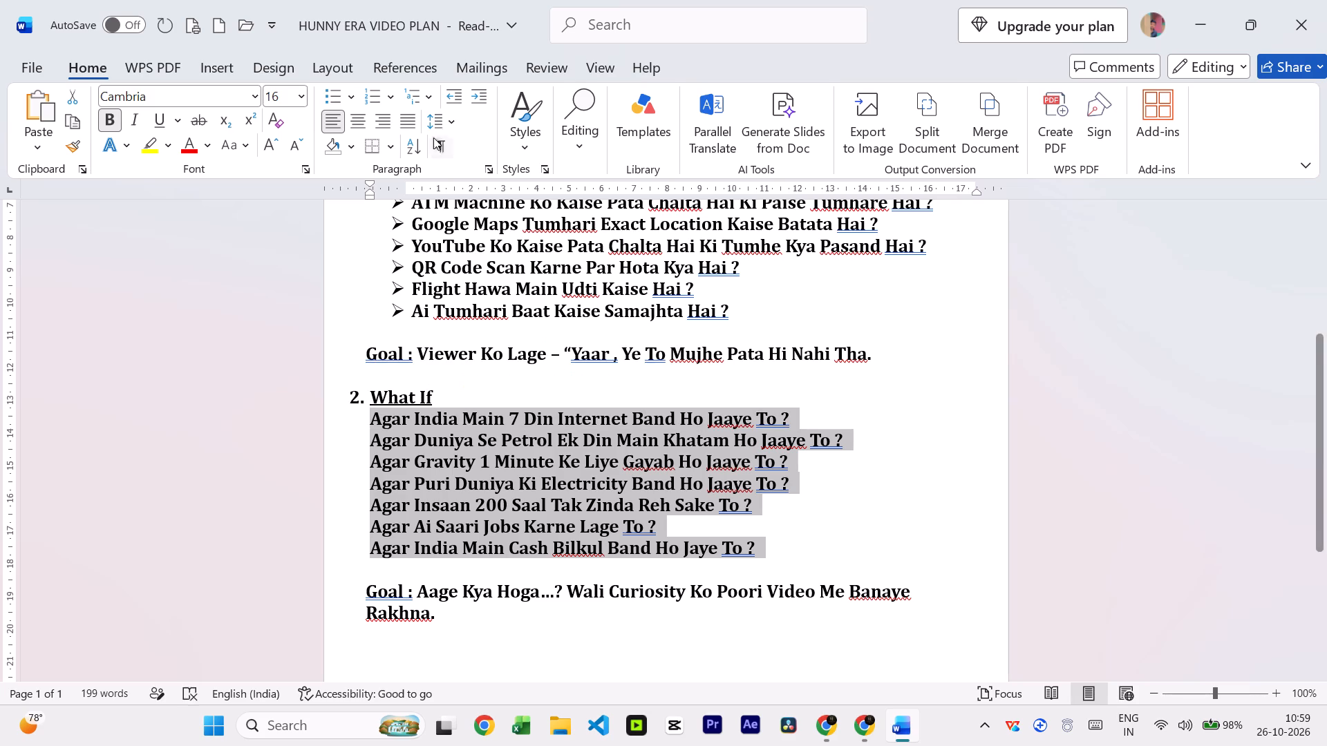
left_click(350, 97)
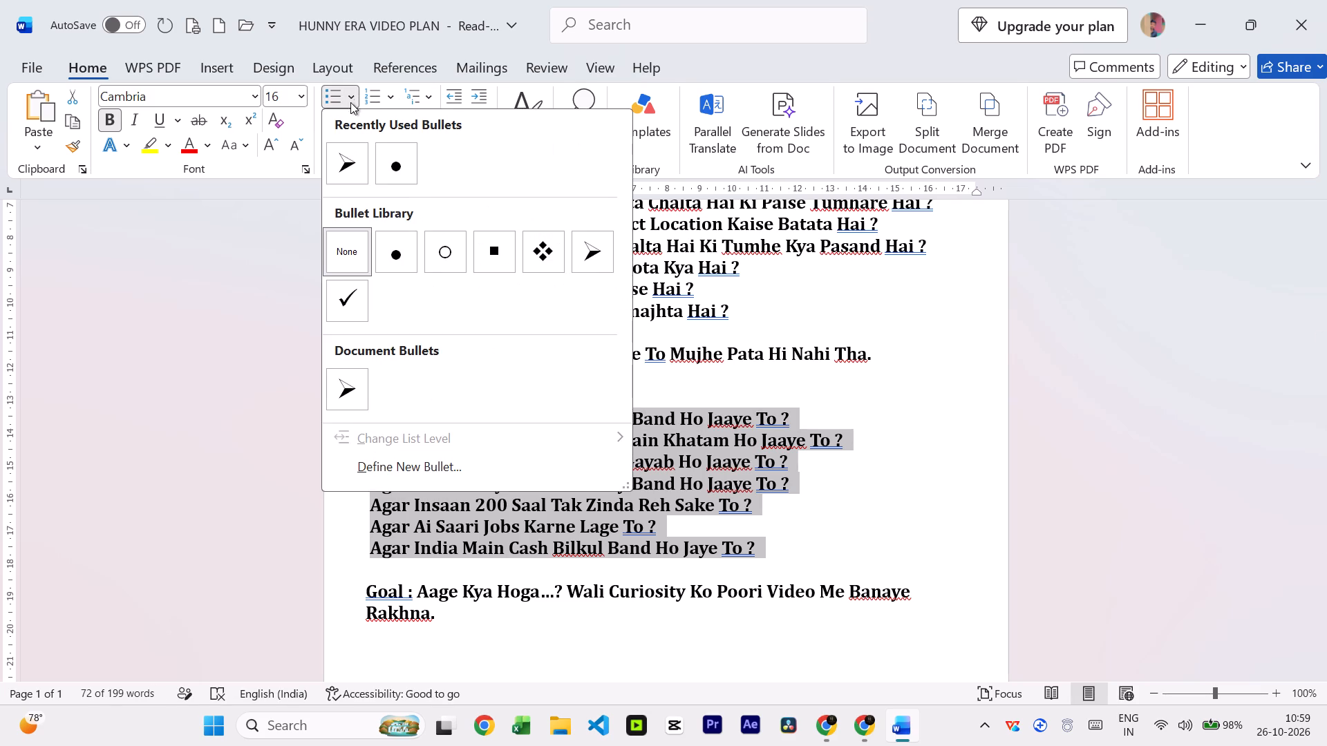
left_click(537, 255)
left_click(518, 559)
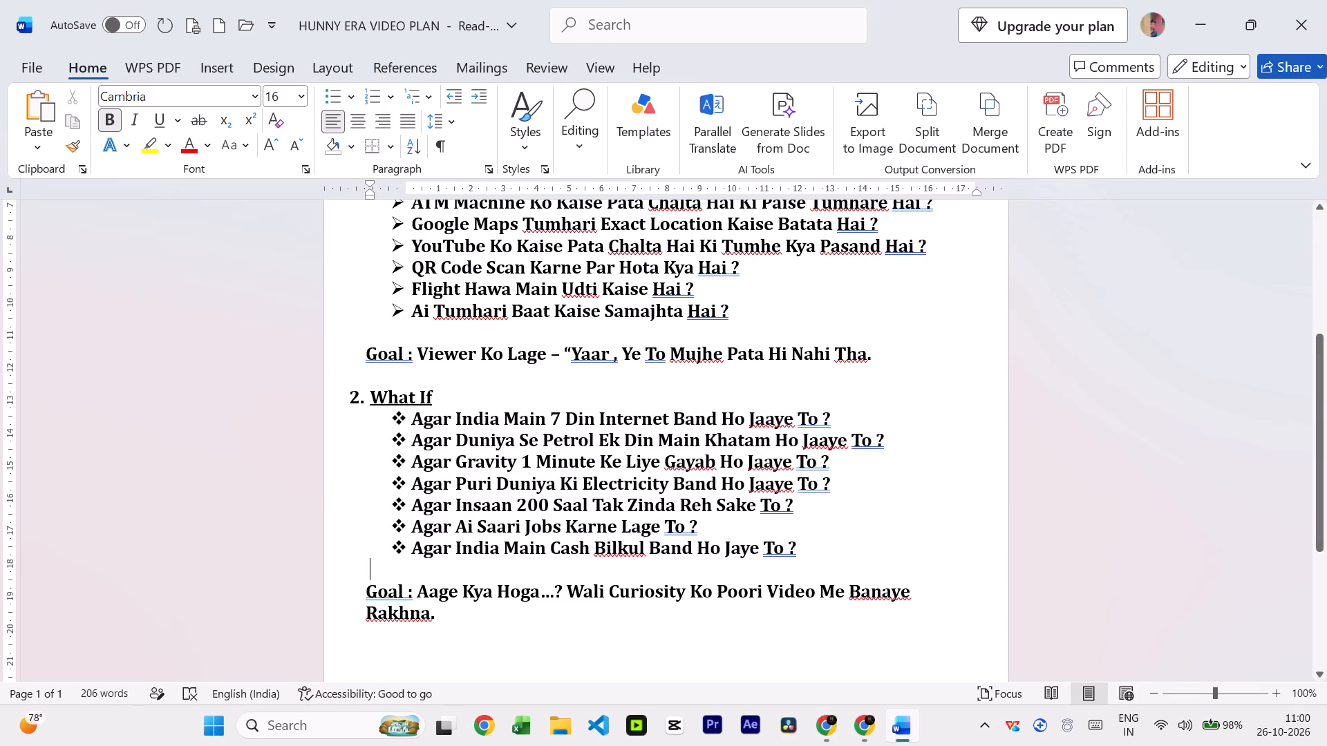
Leave a blank line below the What If goal and start numbered category 3.
scroll(501, 613, "down", 3)
left_click(476, 586)
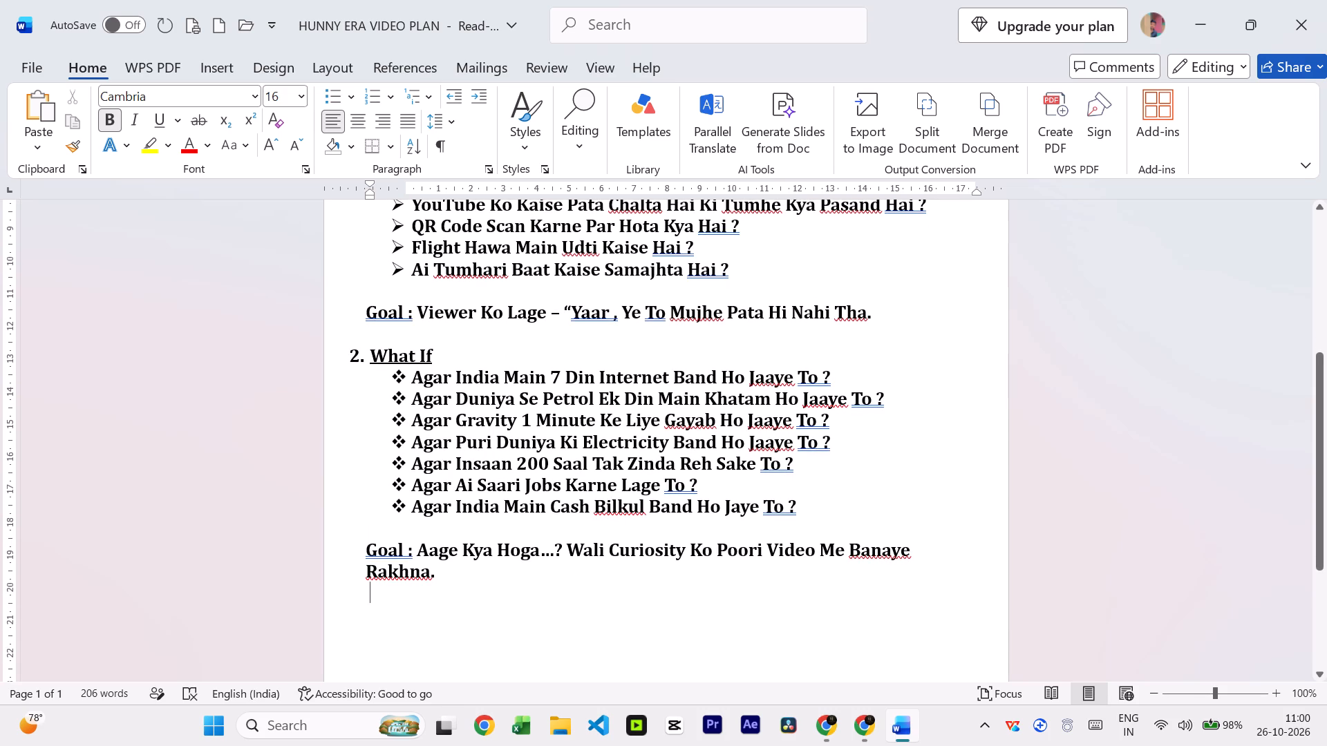
key("Return")
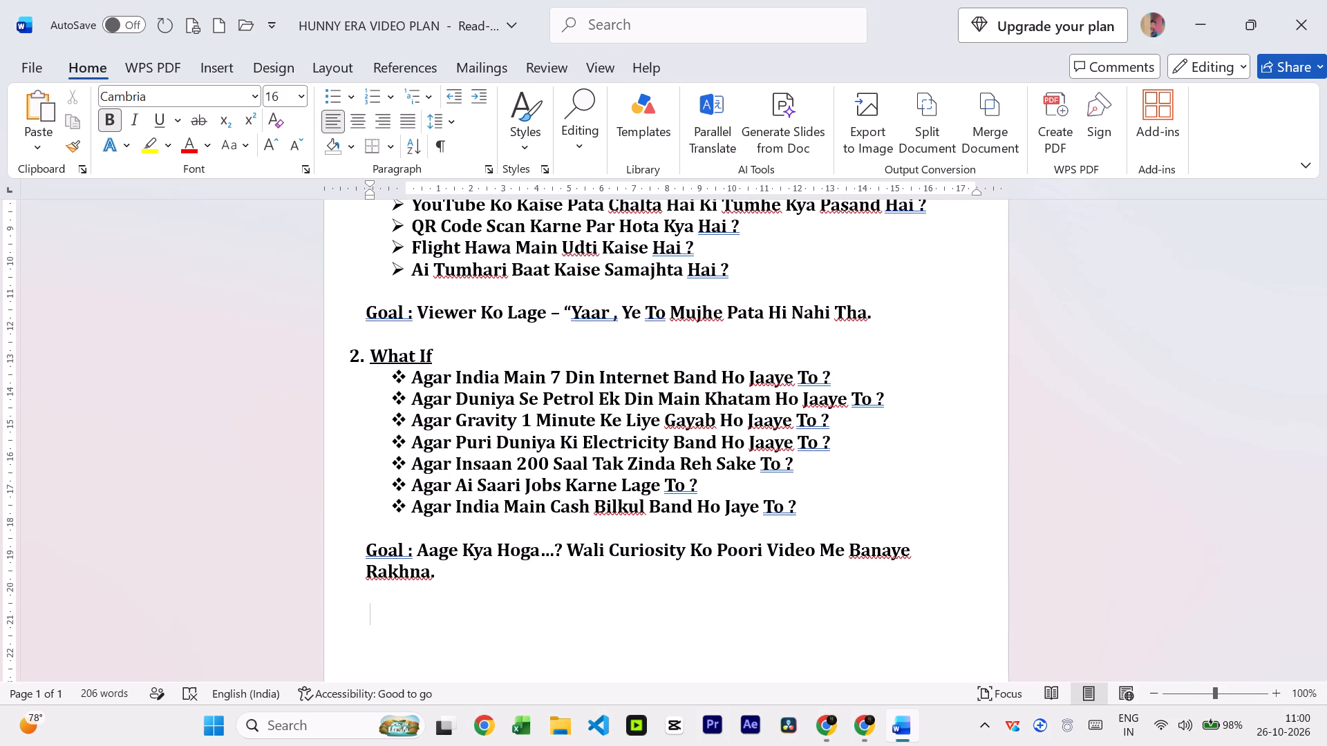
type("3.")
key("space")
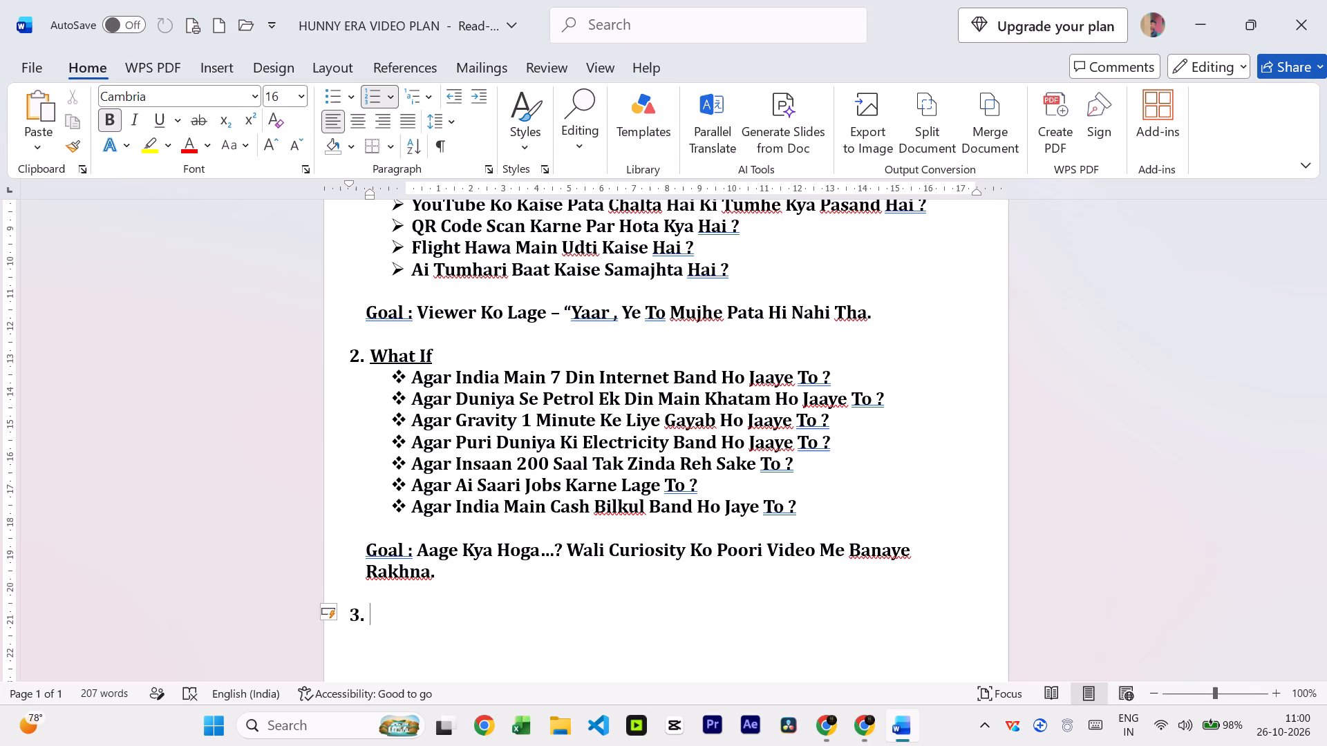
Break the What If goal after "Goal :" so that "Aage Kya Hoga…?" starts a line of its own.
left_click(420, 550)
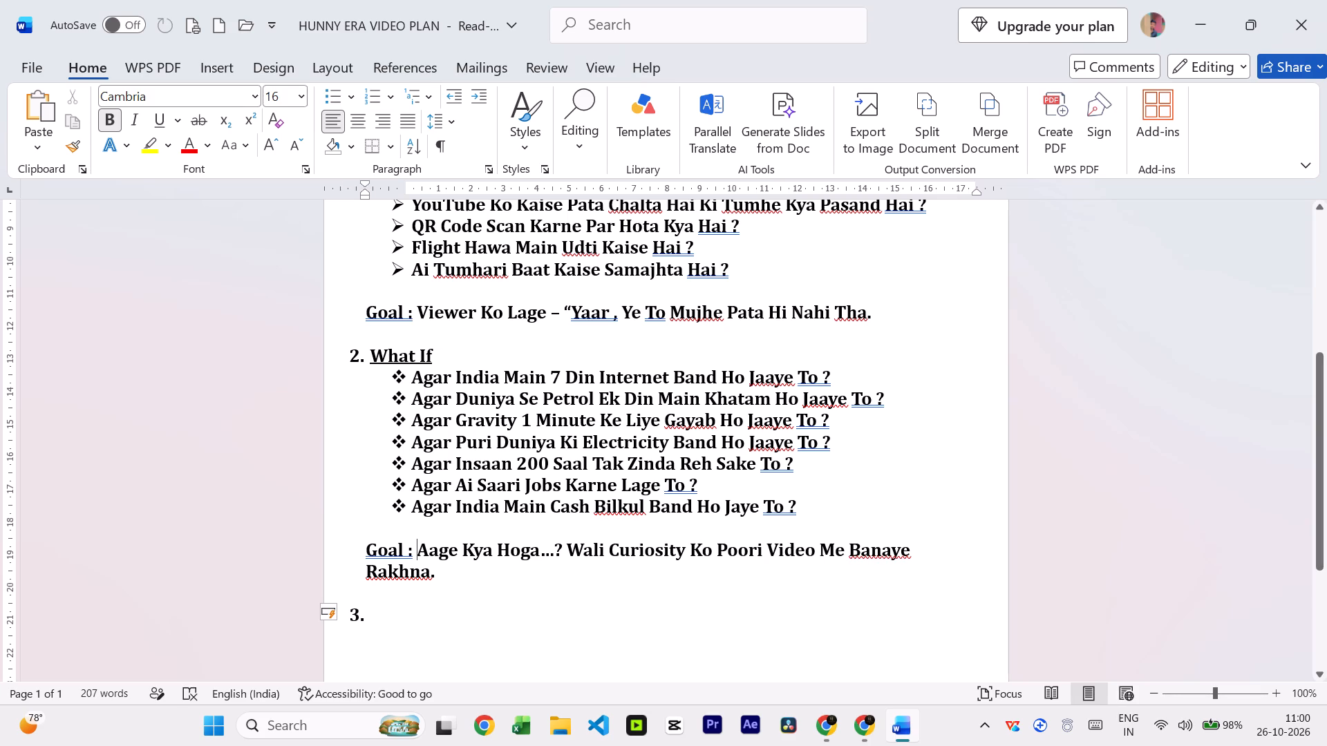
key("Return")
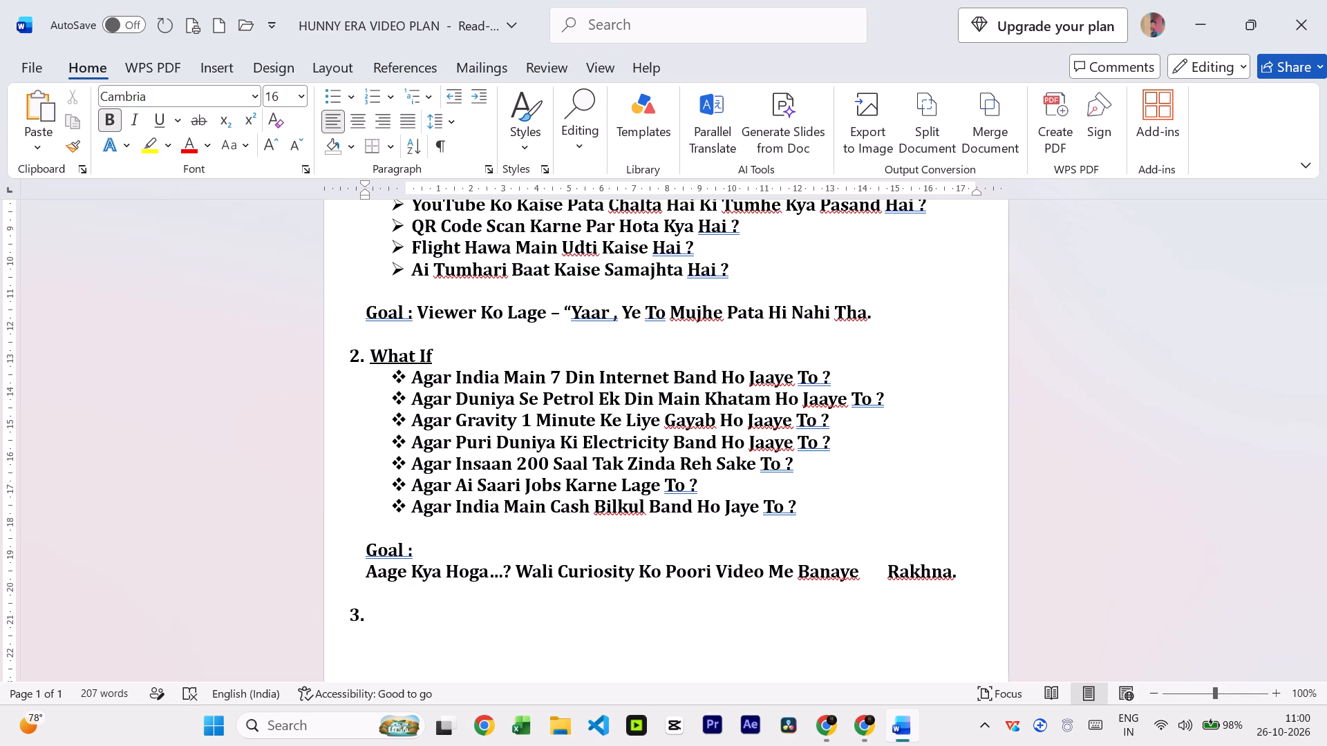
Reduce the gap between "Banaye" and "Rakhna" in the What If goal to a single space.
key("Right")
key("Right")
key("Right")
key("Right")
key("Right")
key("Right")
key("Right")
key("Right")
key("Right")
key("Right")
key("Right")
key("Right")
key("Right")
key("Right")
key("Right")
key("Right")
key("Right")
key("Right")
key("Right")
key("Right")
key("Right")
key("Right")
key("Right")
key("Right")
key("BackSpace")
key("BackSpace")
key("BackSpace")
key("BackSpace")
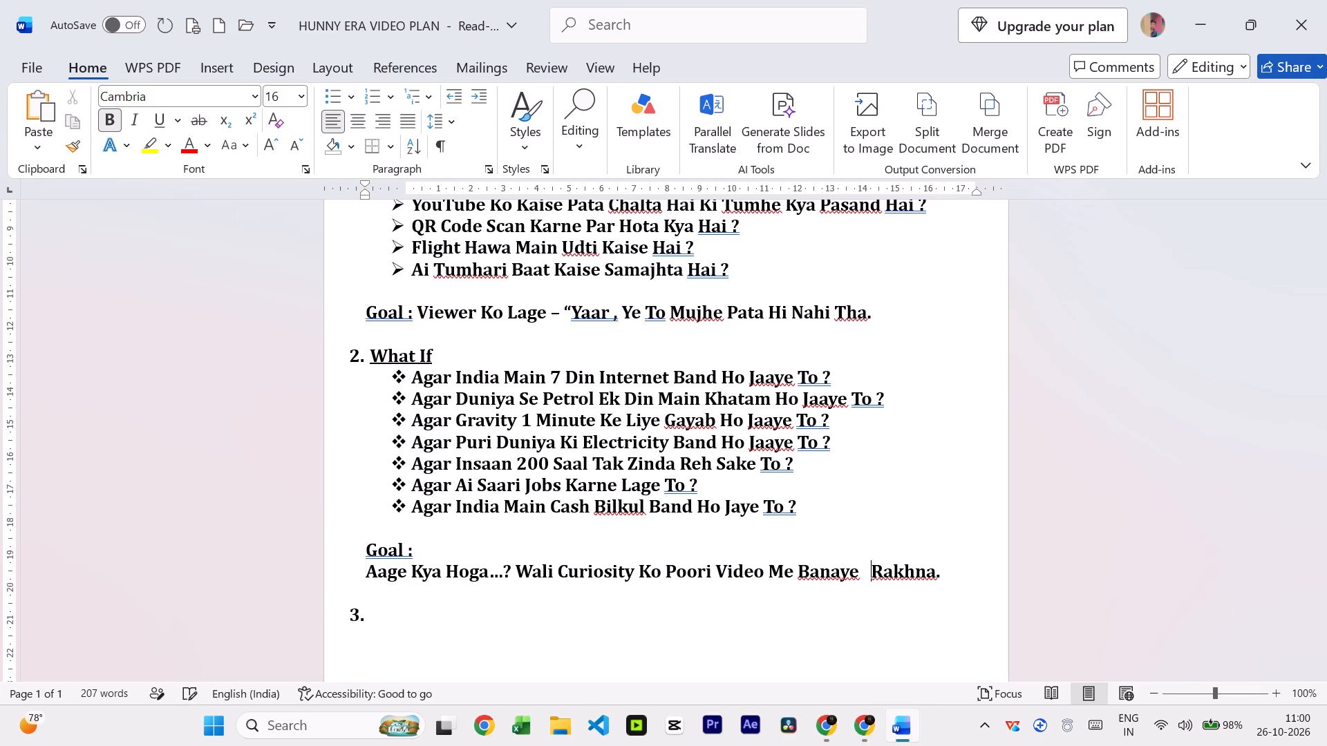
key("BackSpace")
key("BackSpace")
key("BackSpace")
key("space")
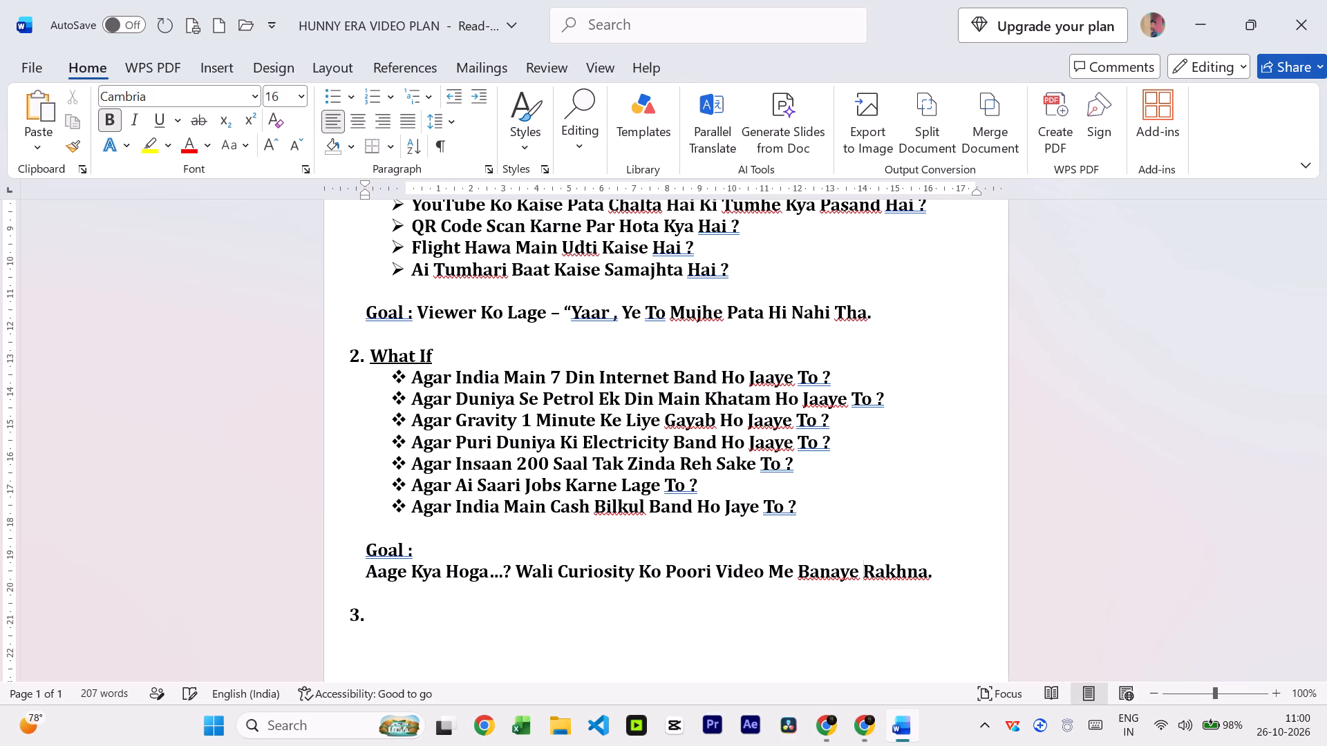
Begin a new sentence after the What If "Goal :" label with "Aise Hypothetical Scenarior".
left_click(428, 559)
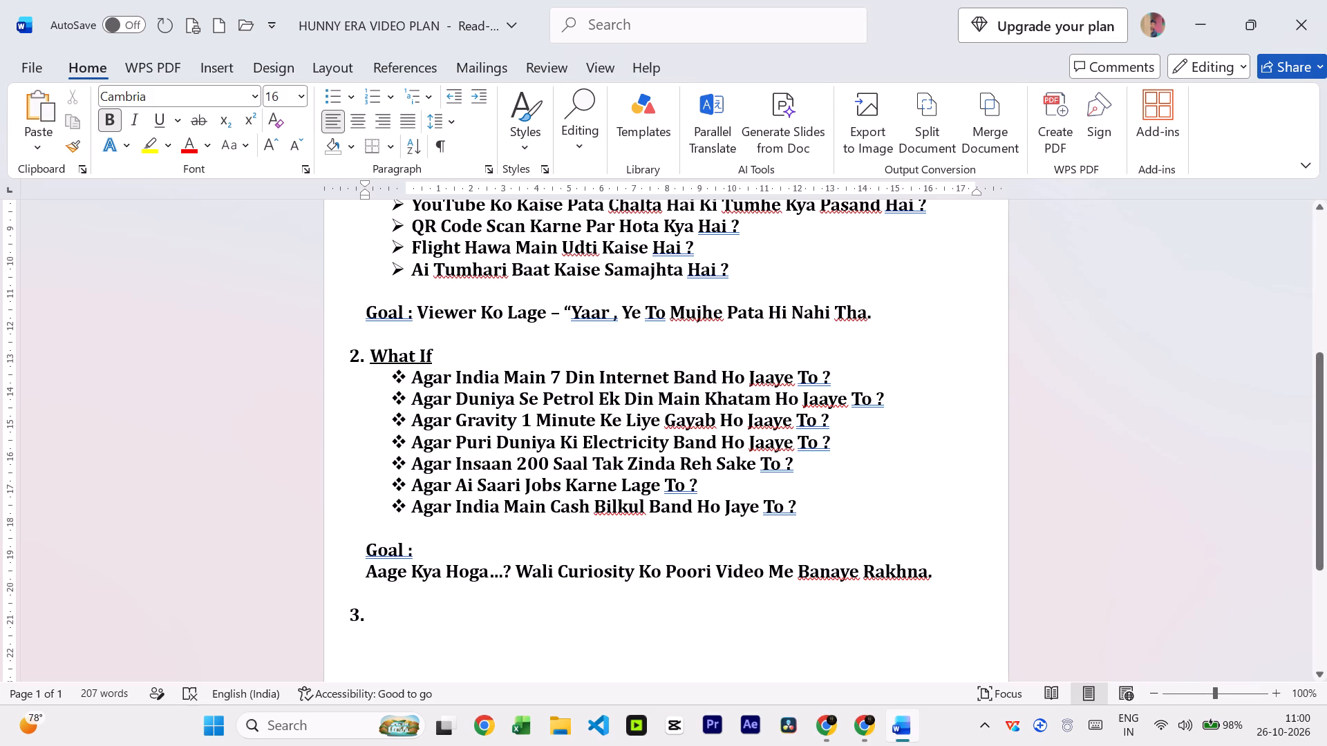
type("Aisi")
key("space")
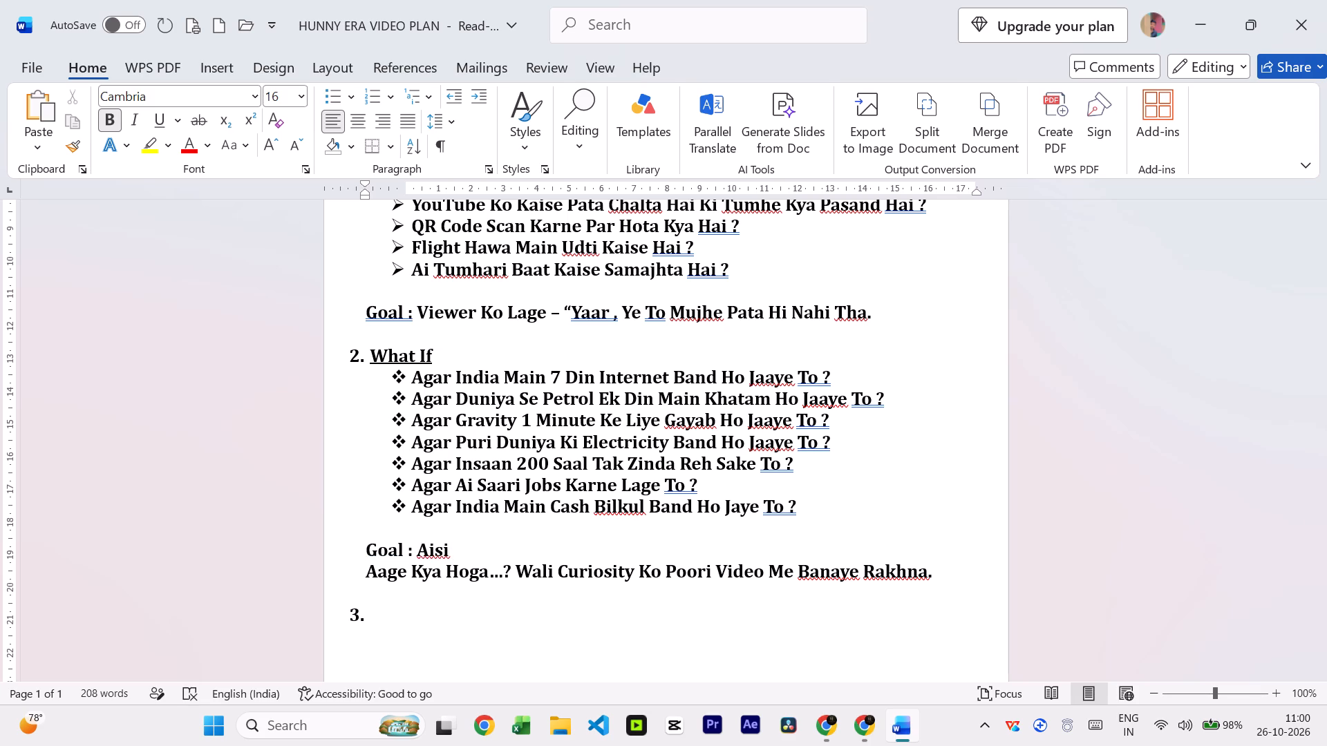
key("BackSpace")
key("BackSpace")
type("e")
key("space")
type("Hypo")
type("thetical")
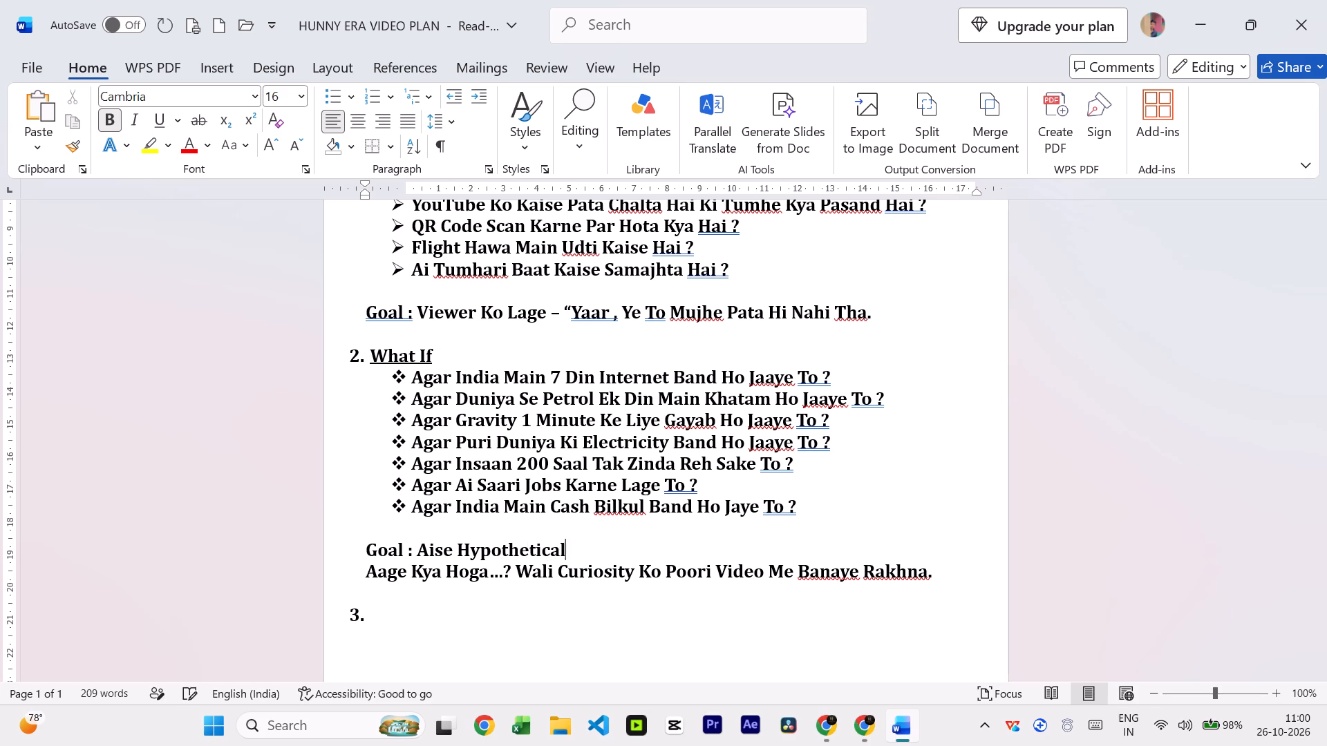
key("space")
key("shift+s")
type("ce")
type("na")
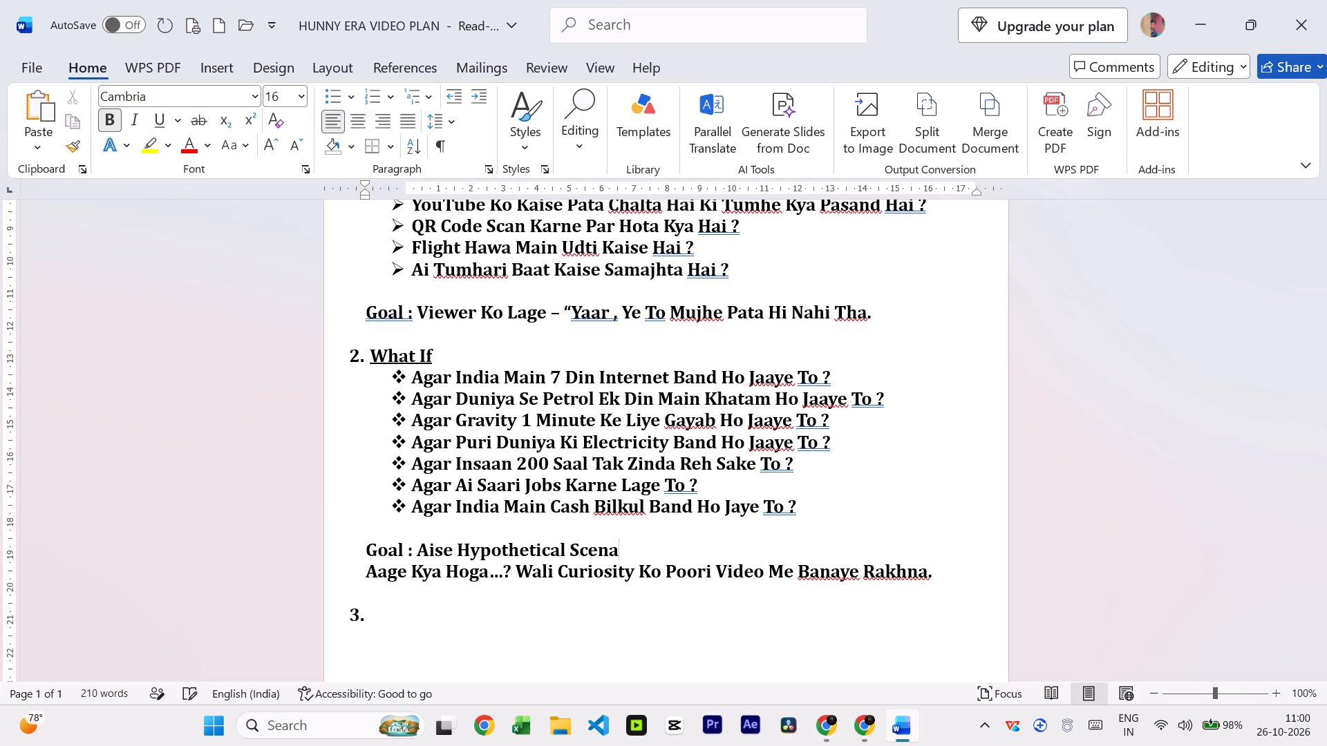
type("tio")
key("BackSpace")
key("BackSpace")
key("BackSpace")
type("rio")
key("r")
Continue the What If goal sentence with "Jo Audience Ke Mind Me Sawal Paida Karein.".
key("space")
type("Jo")
key("space")
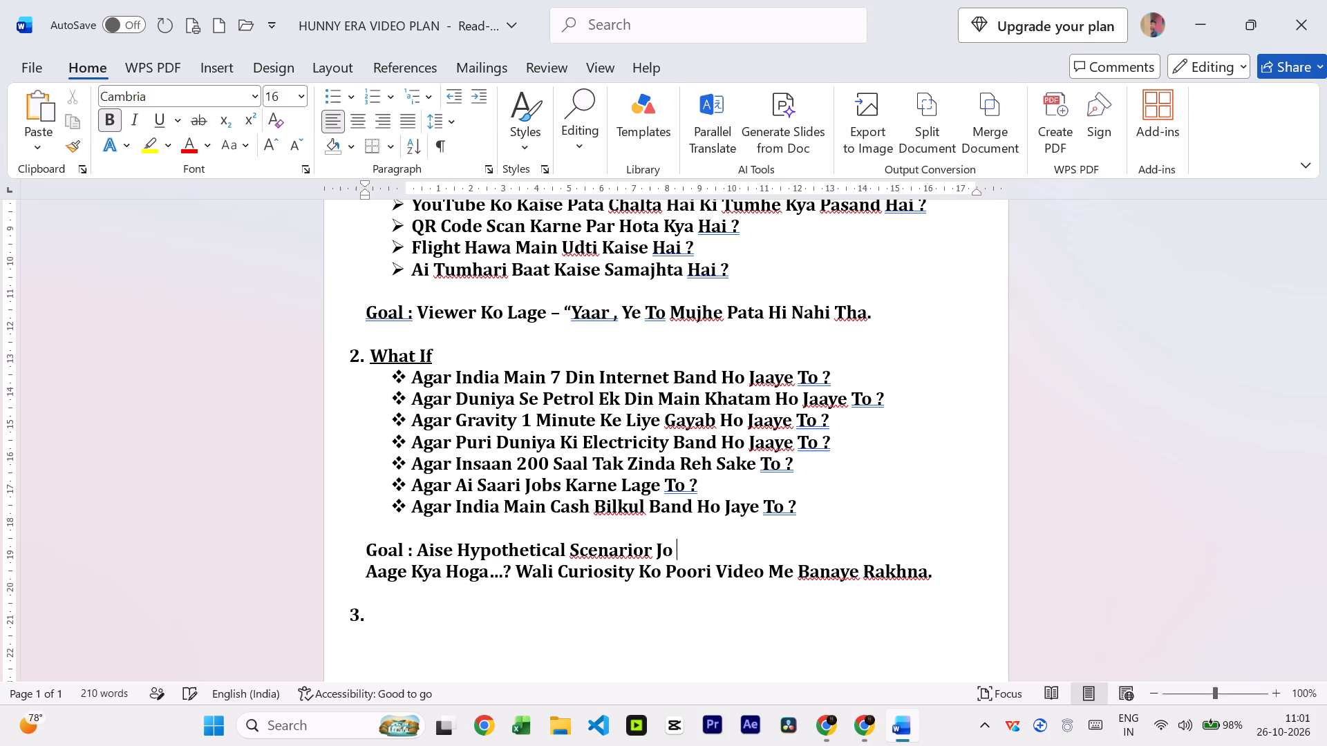
type("Audience")
key("space")
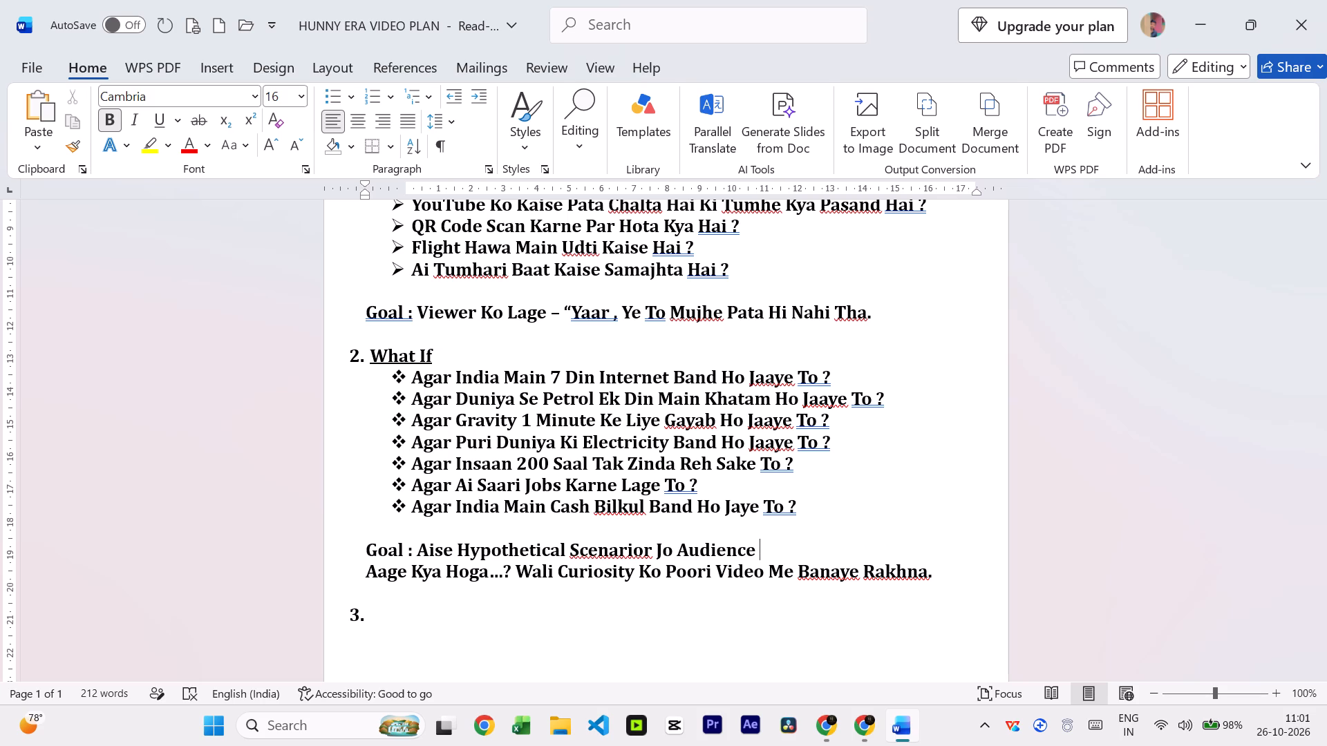
type("Ke Min =d")
key("BackSpace")
key("BackSpace")
key("BackSpace")
type("d")
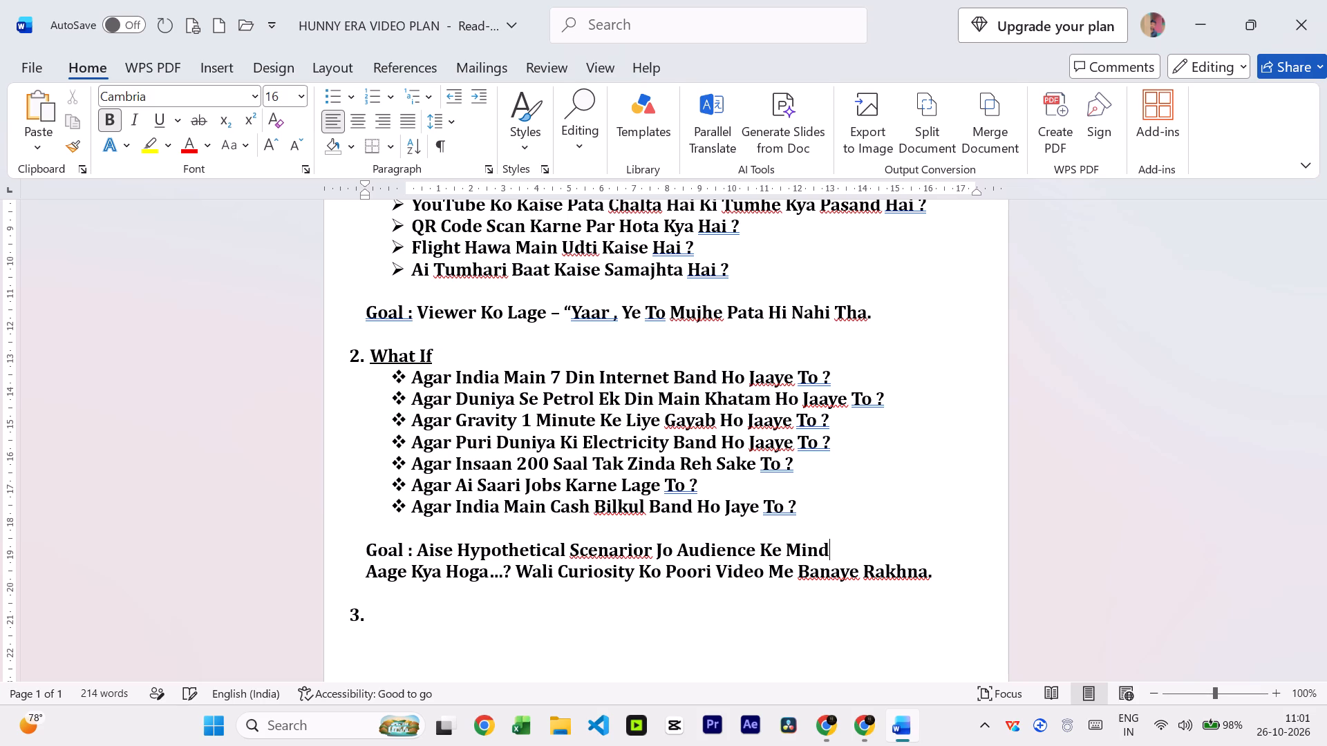
key("space")
type("Me")
key("space")
type("Sawal Paose")
key("BackSpace")
key("BackSpace")
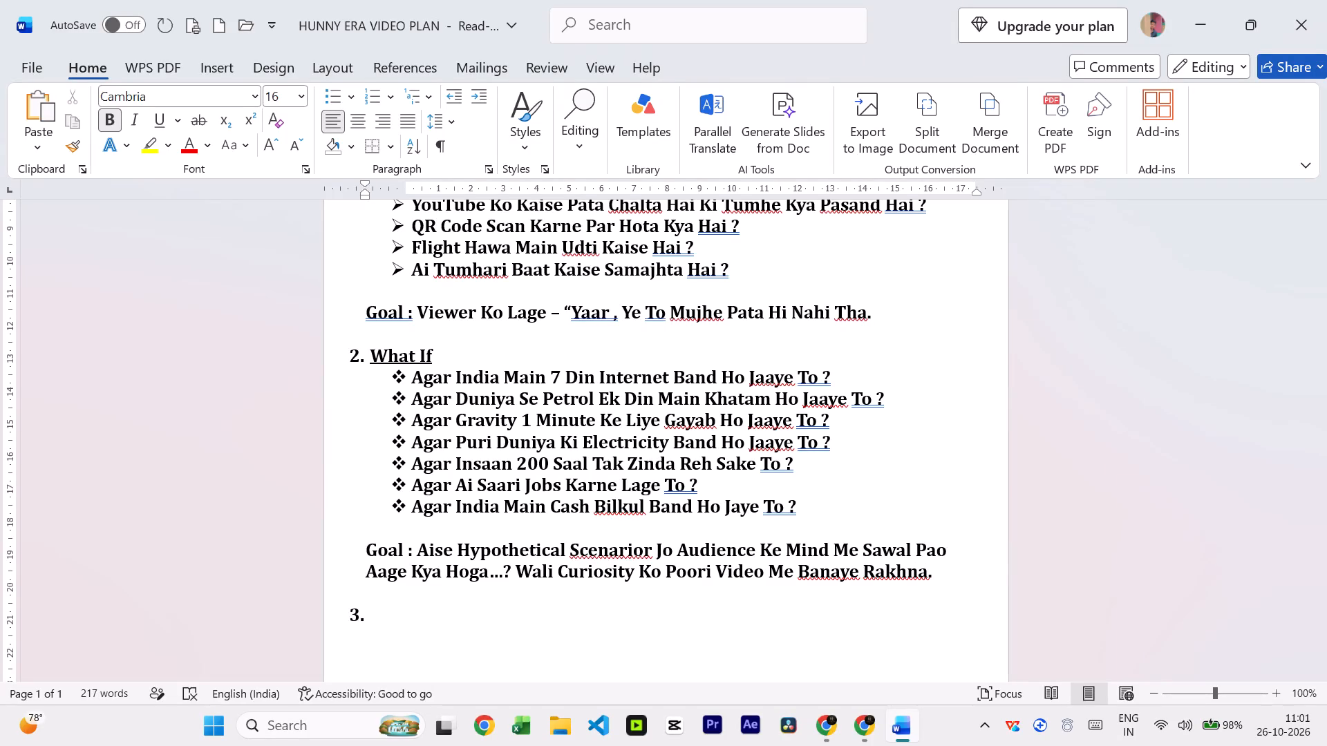
key("BackSpace")
type("ida")
key("space")
type("Karein")
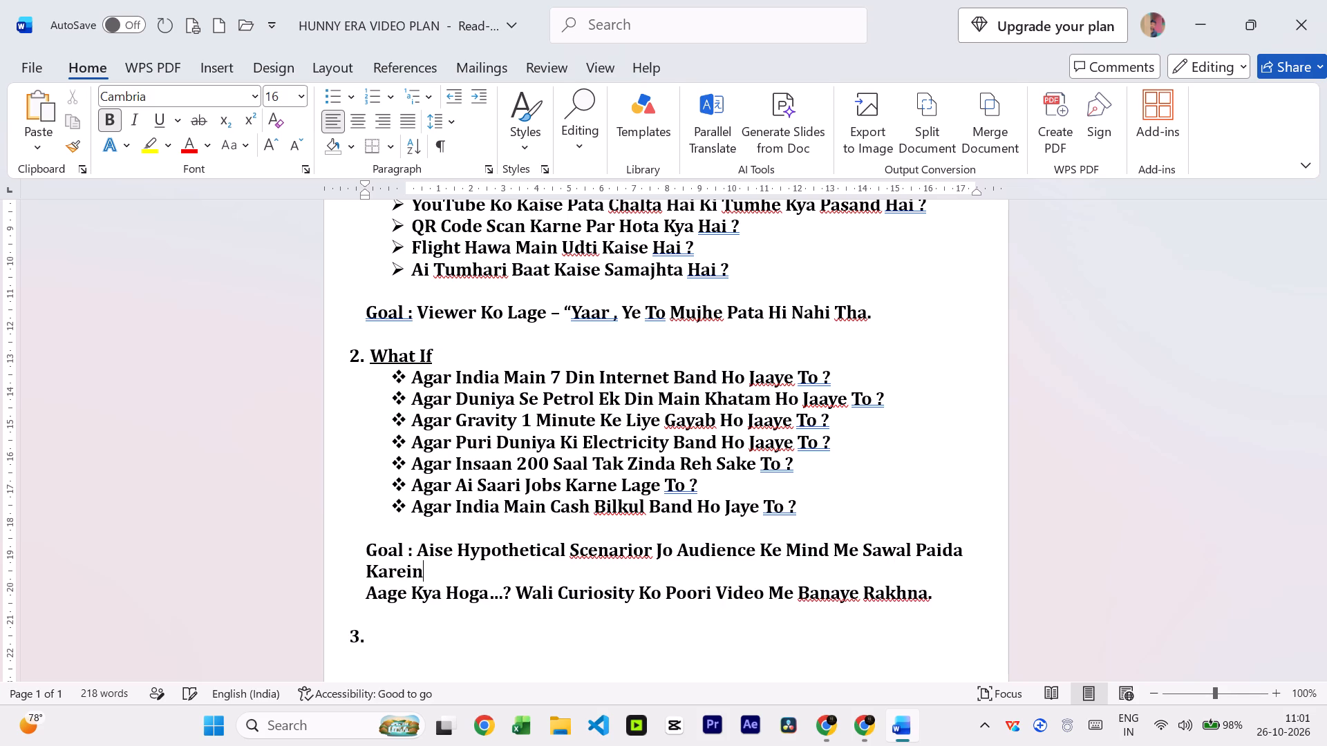
key("period")
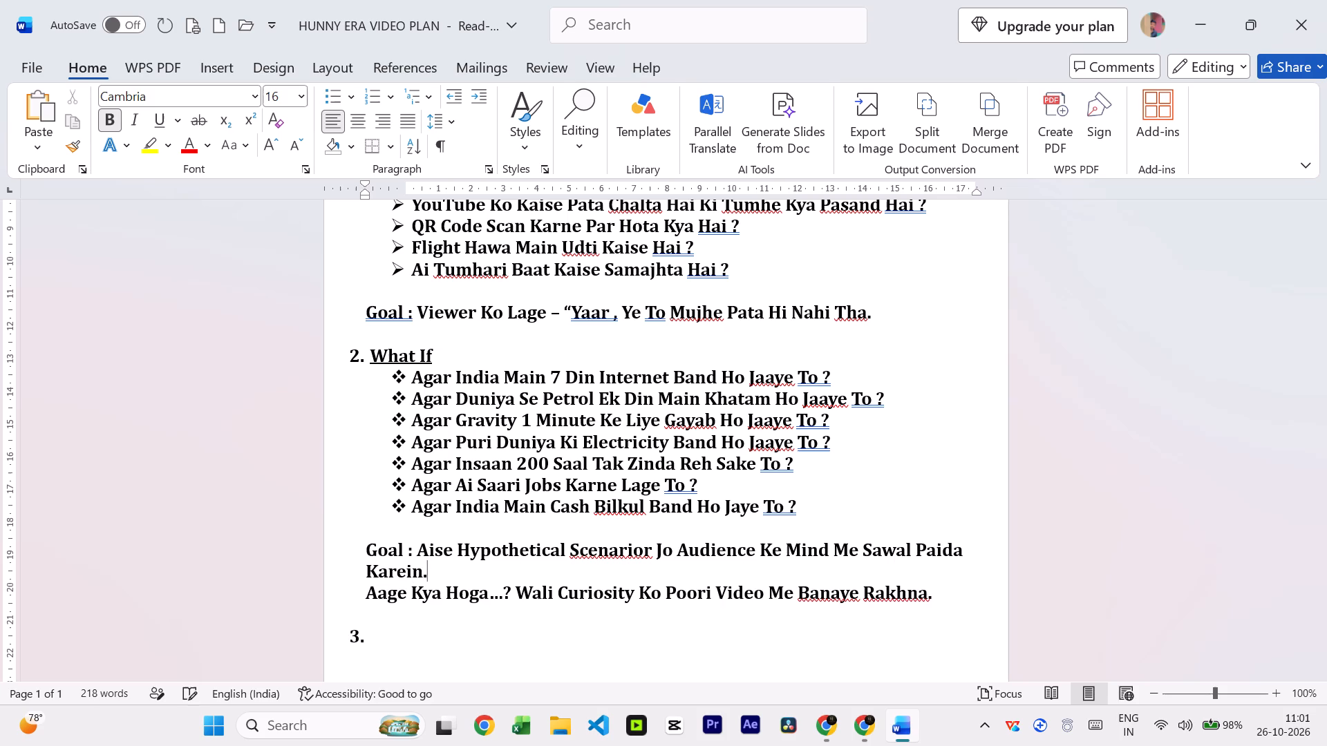
Enter "Future India" as the heading of numbered category 3.
scroll(459, 562, "down", 4)
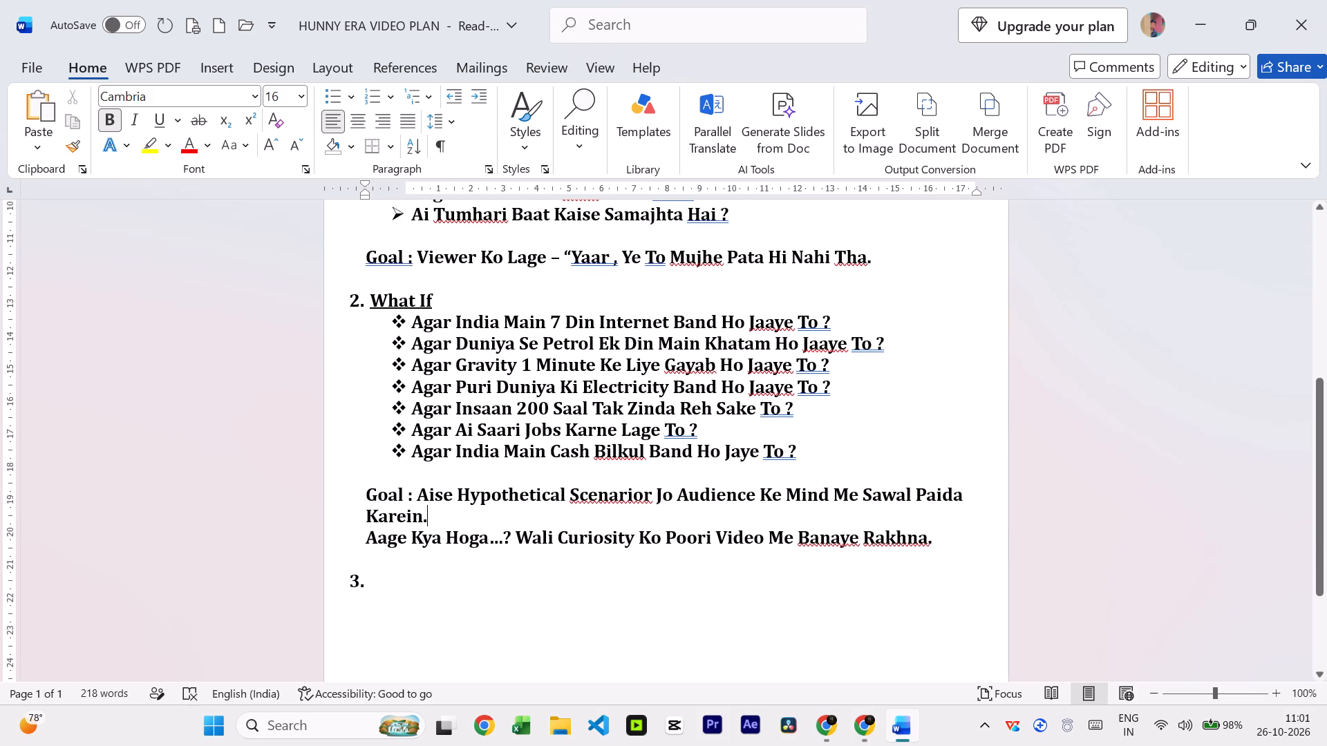
left_click(423, 583)
left_click(423, 586)
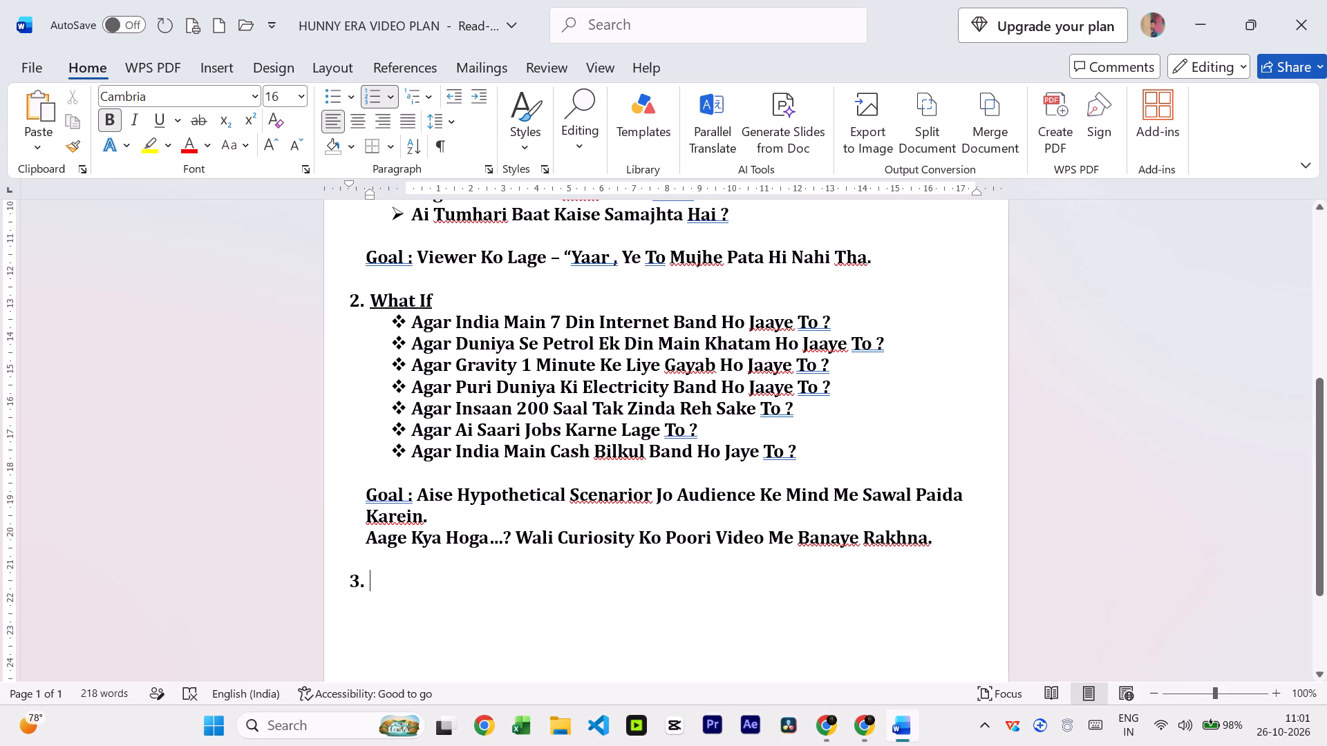
type("Futu")
type("re India")
key("space")
key("BackSpace")
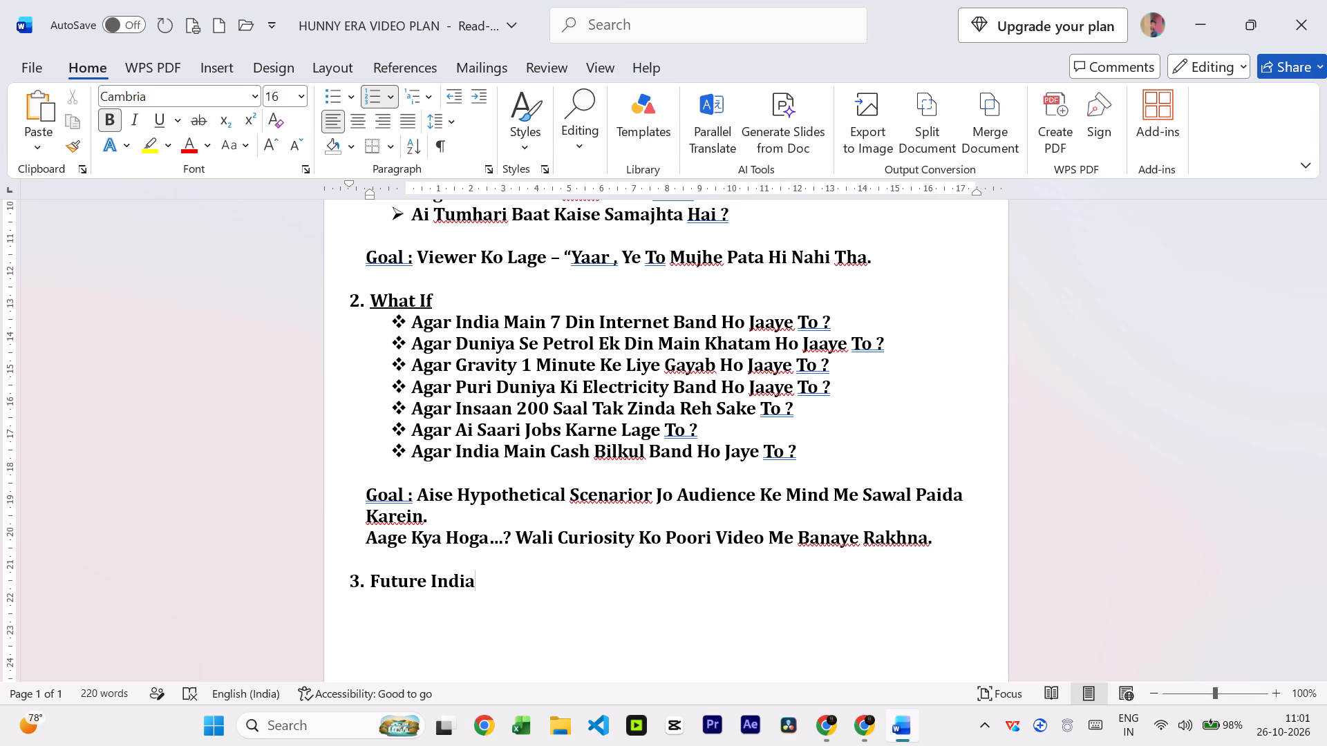
Add the first topic, "2040 Main Delhi Kaisi Hogi ?", on an unnumbered line under Future India.
key("Return")
key("BackSpace")
key("space")
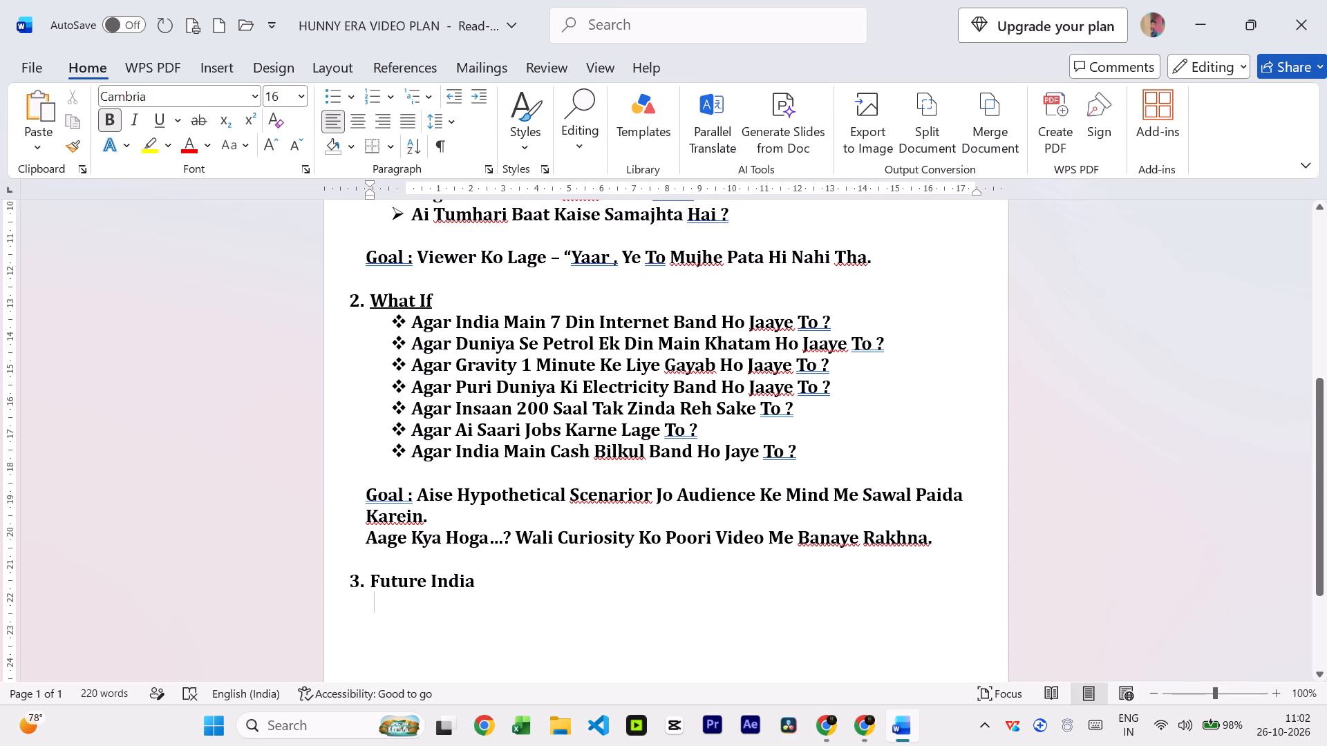
type("2040")
key("space")
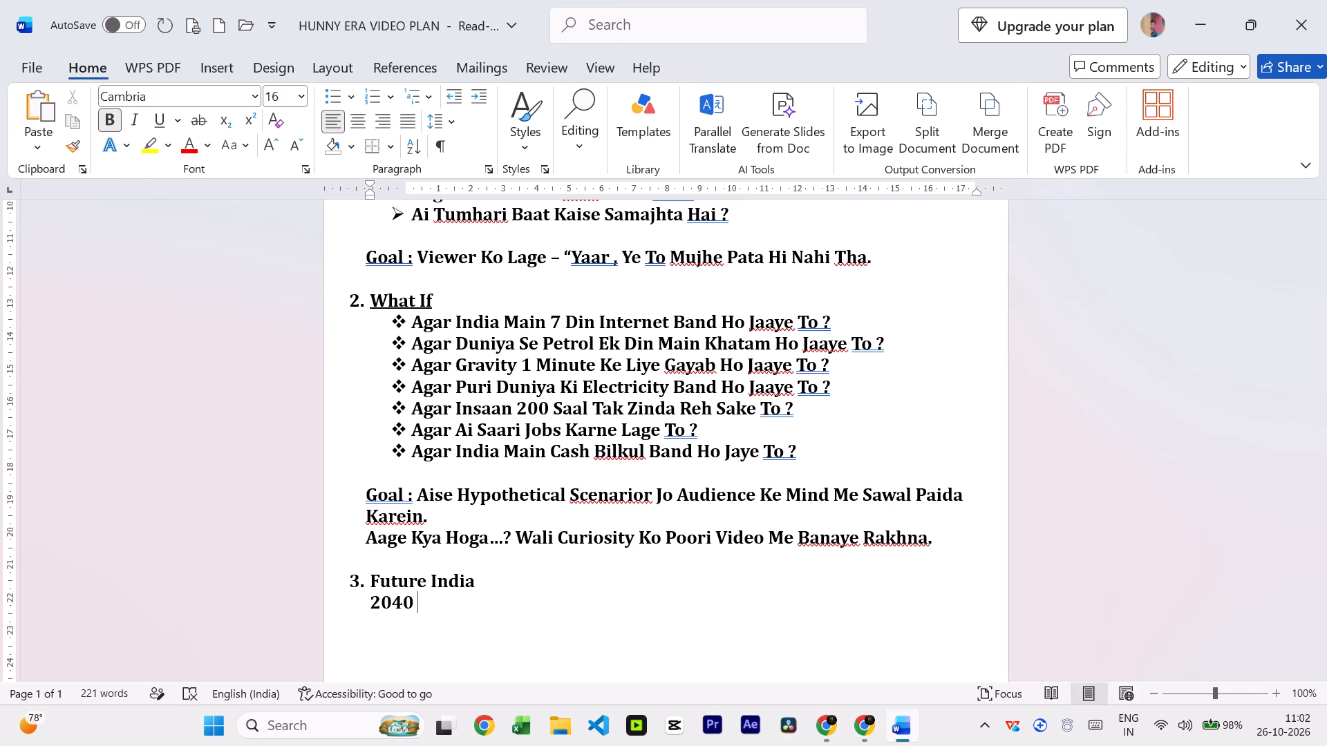
type("Mian")
key("space")
key("BackSpace")
key("BackSpace")
key("BackSpace")
key("BackSpace")
type("ain")
key("space")
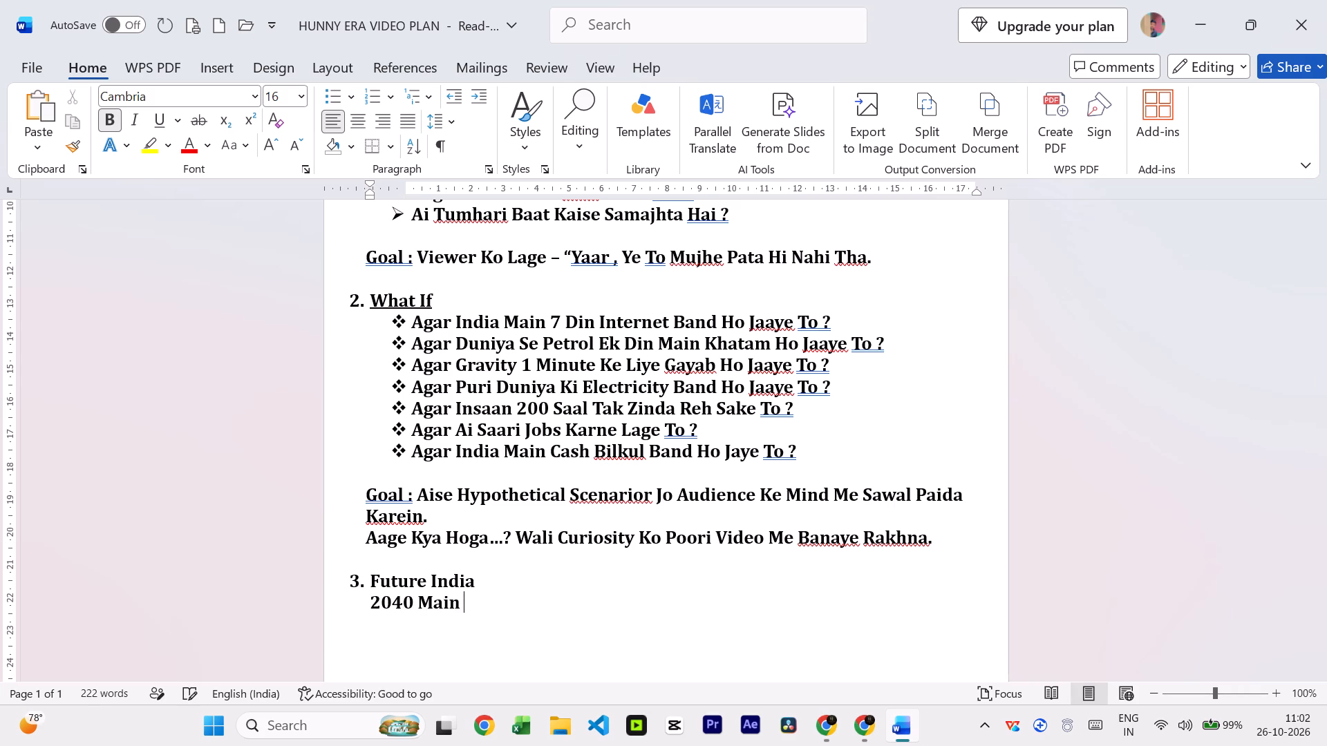
type("Delhi")
key("space")
type("Kaisi Hogi ?")
key("Return")
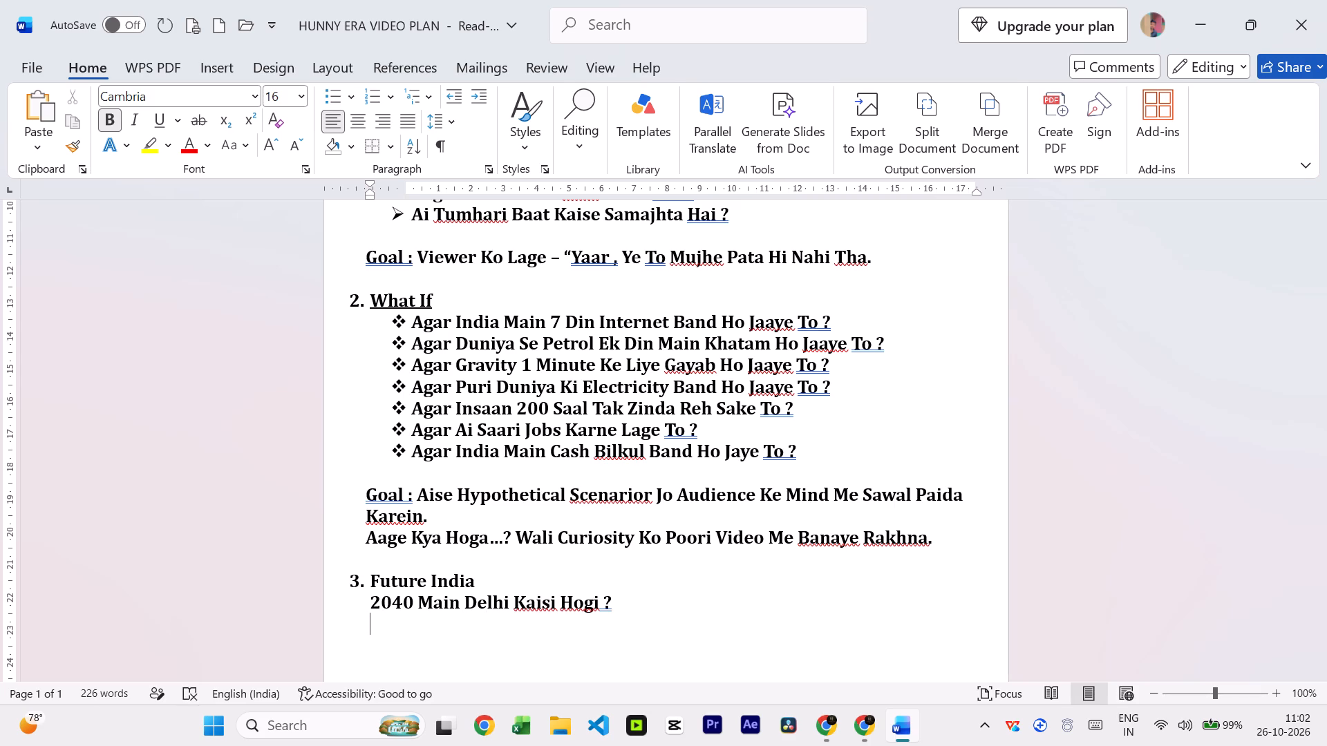
Add the second Future India topic, "2035 Tak India Me kaun-si Jobs Badal Sakti Hai ?", on its own line.
type("202")
key("BackSpace")
key("3")
type("5")
key("space")
type("Tak")
key("space")
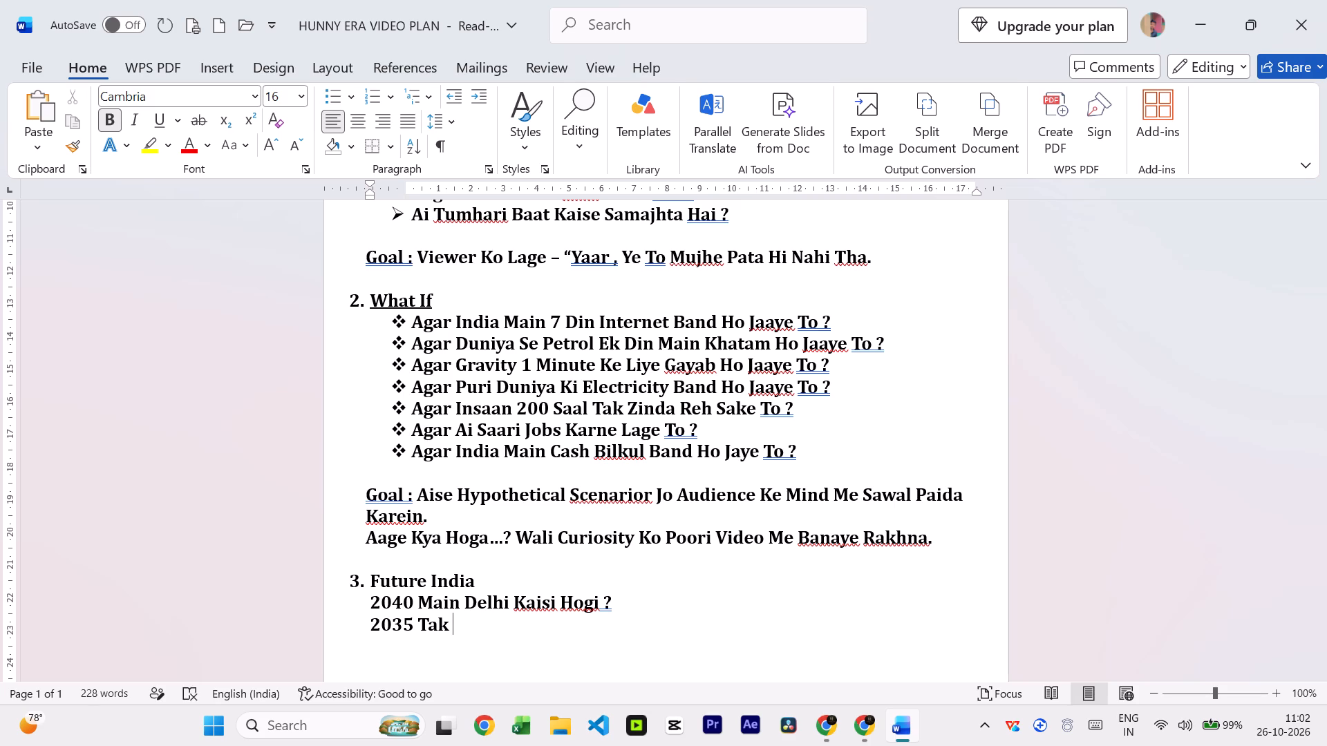
type("India")
key("space")
type("Me")
key("space")
key("k")
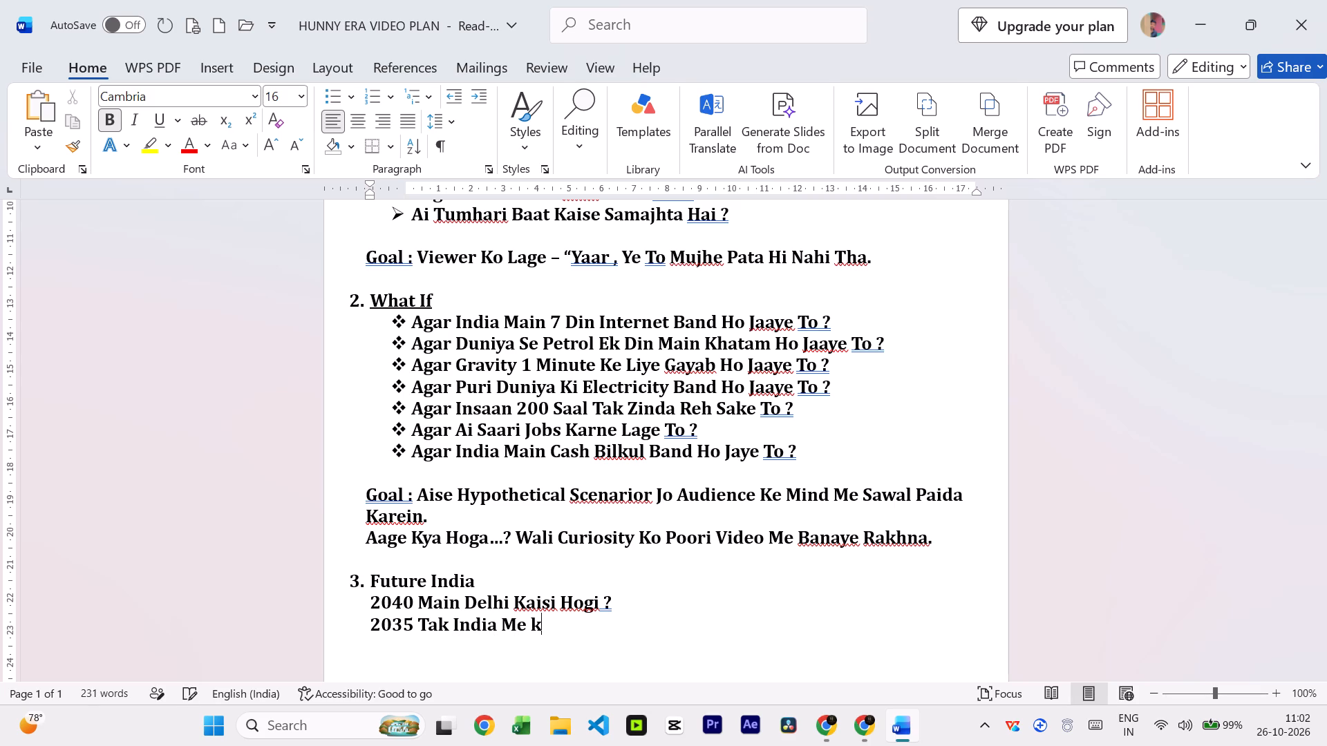
type("auns")
key("BackSpace")
type("-si")
key("space")
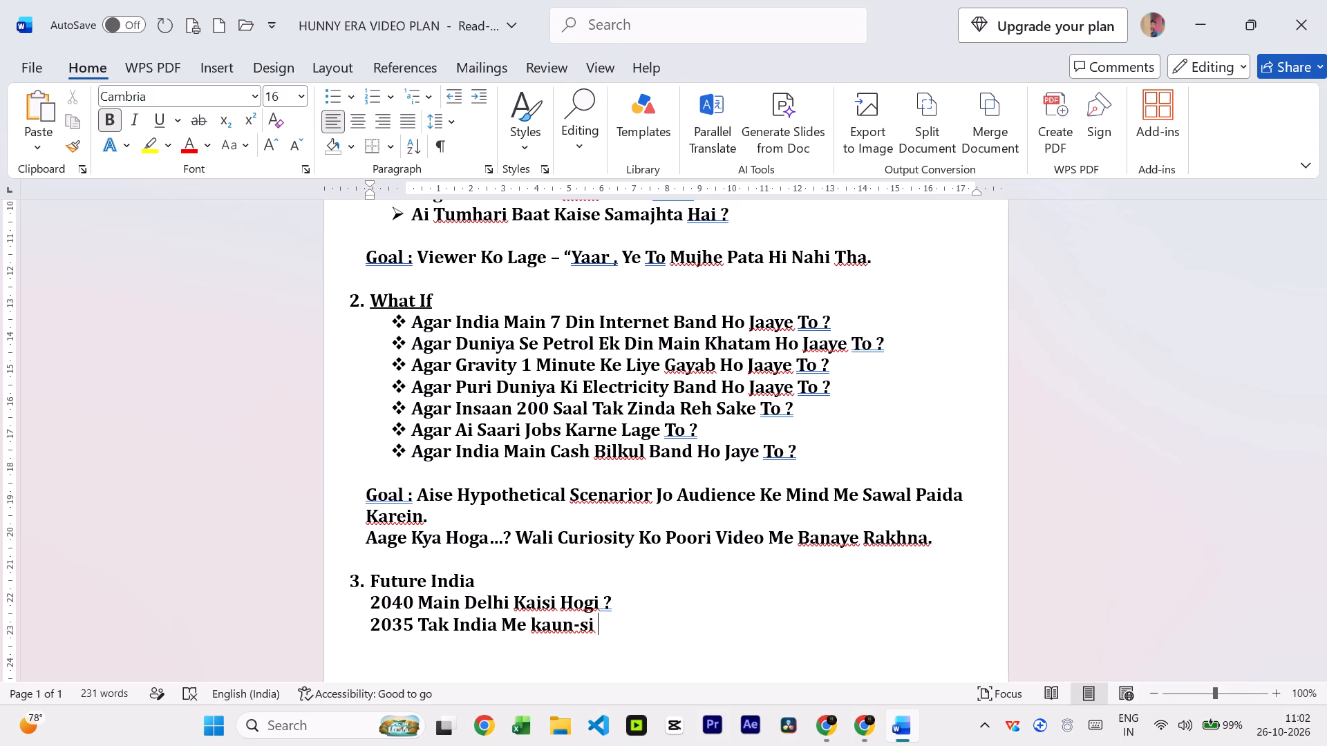
type("Jo")
type("bs")
key("space")
type("Badal")
key("space")
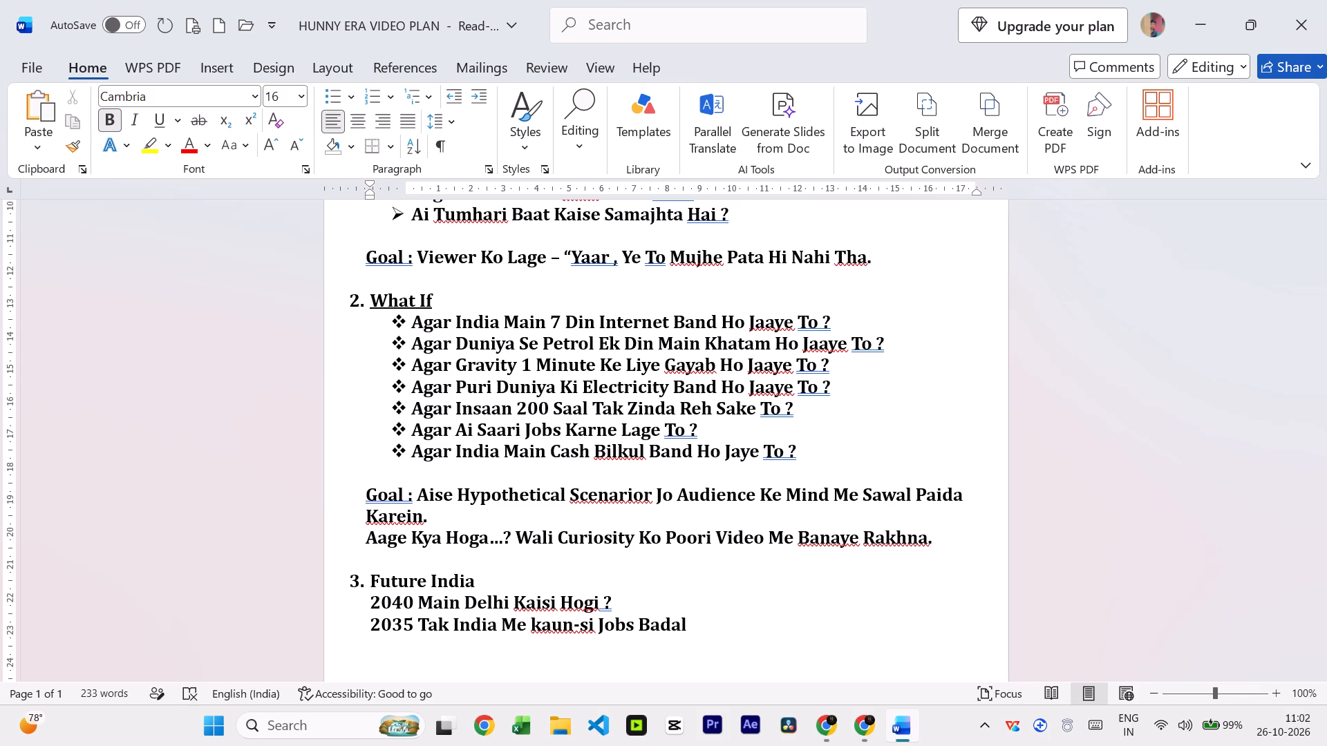
type("Sakti Hai ?")
key("Return")
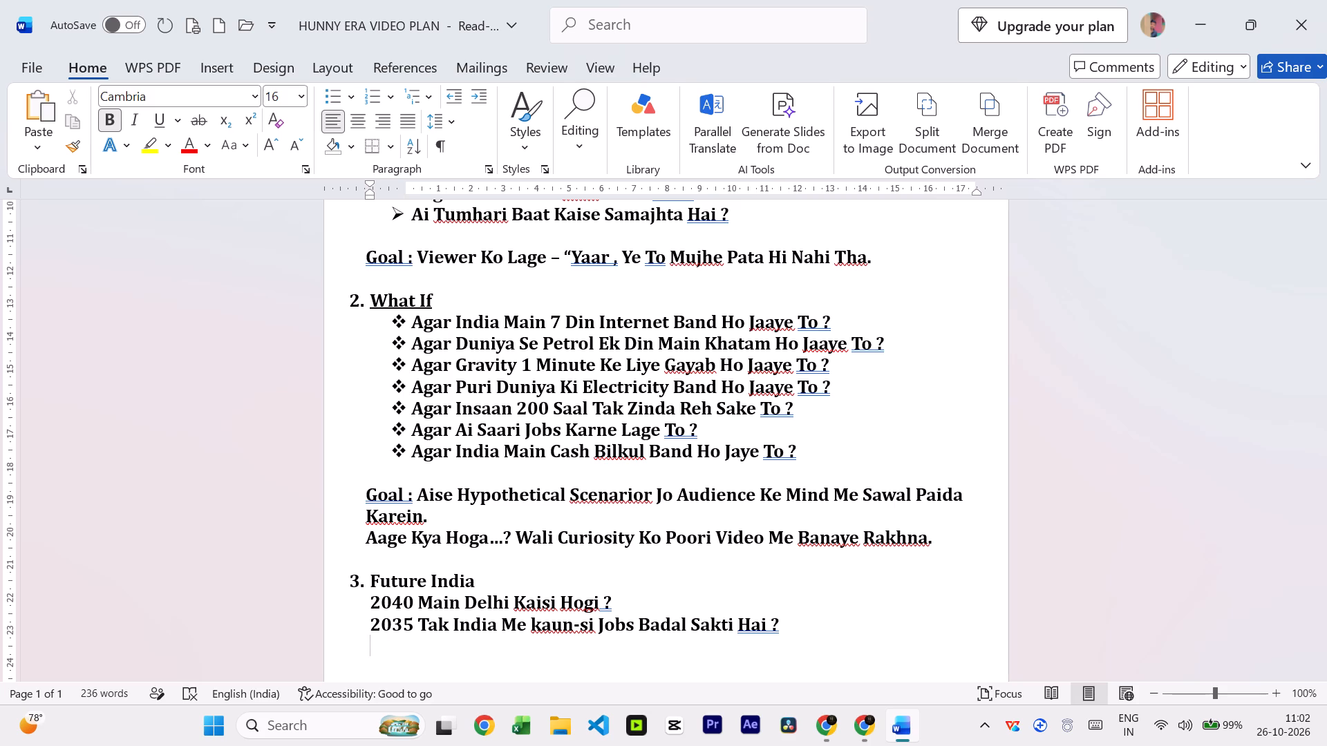
Add the third Future India topic, "Future Main Indian Schools Kaise Dikhenge ?", on its own line.
type("Future")
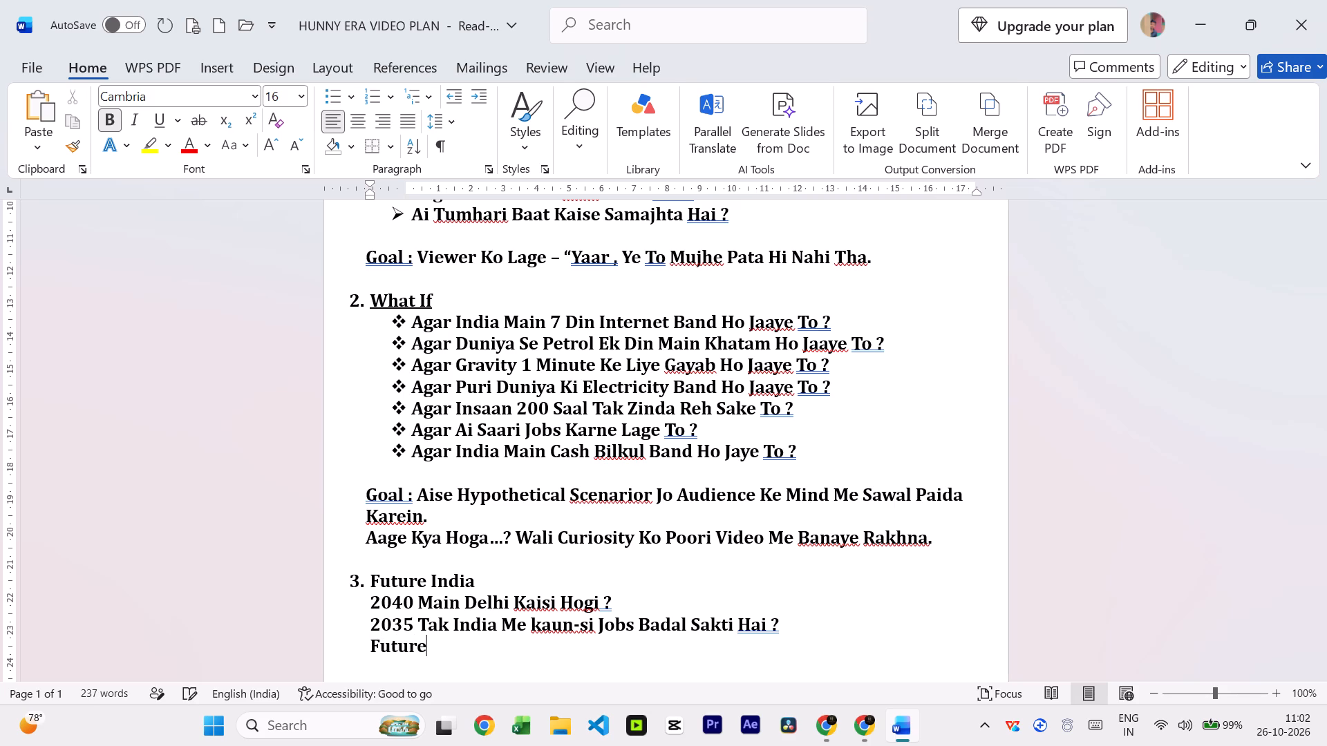
key("space")
type("Main India")
key("space")
key("BackSpace")
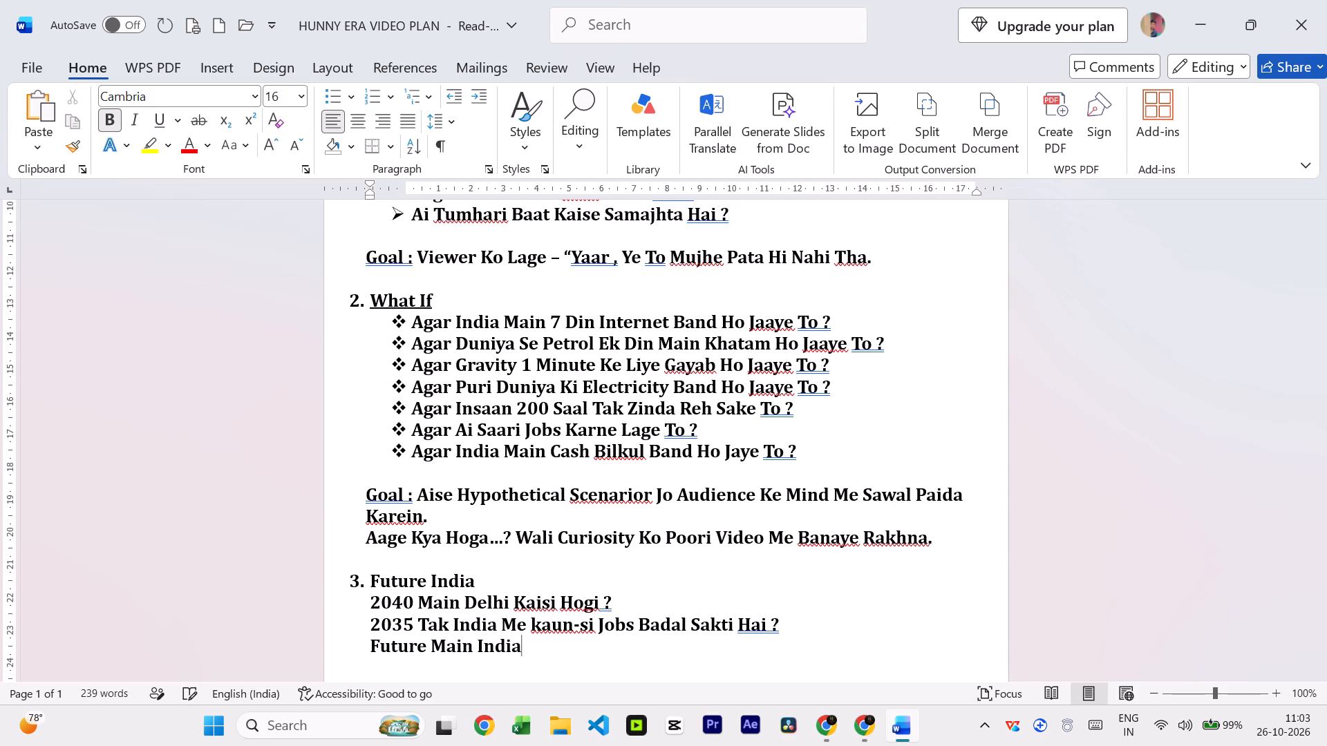
type("n School")
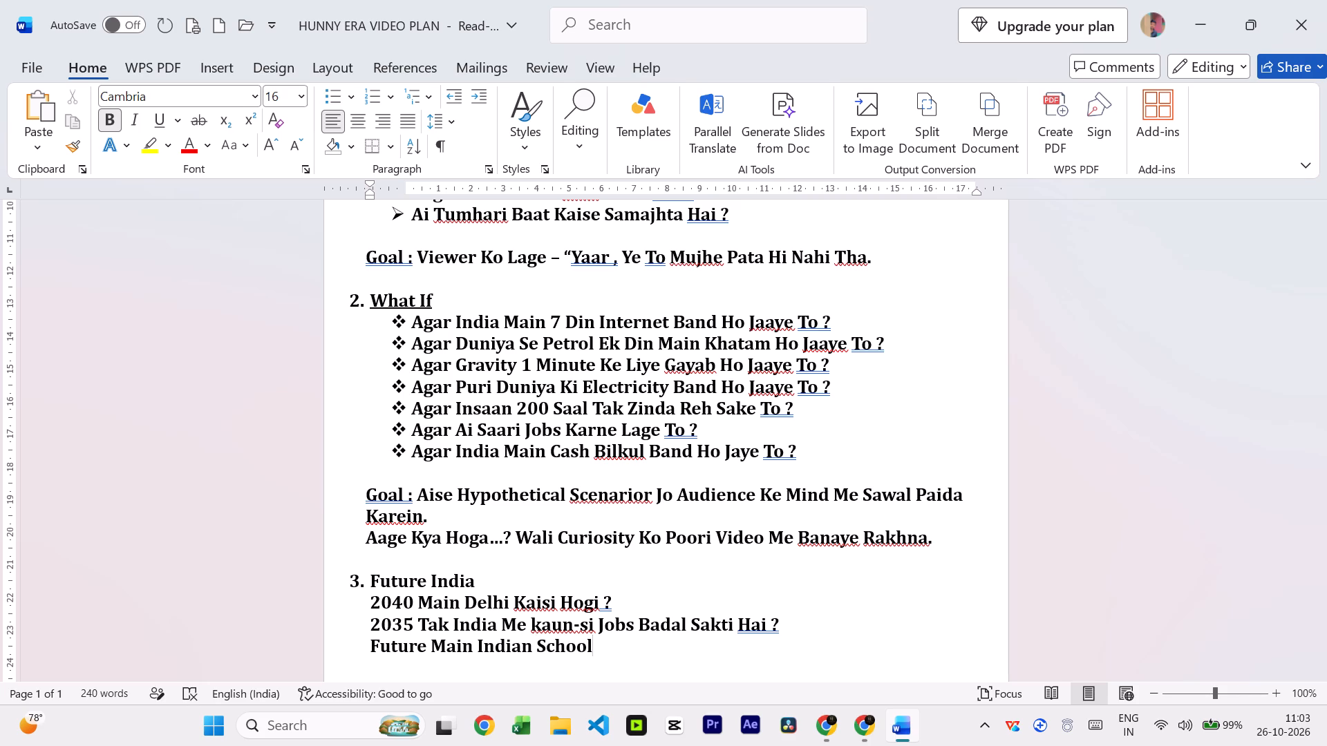
type("s")
key("space")
type("Kaise")
key("space")
type("Dikhenge")
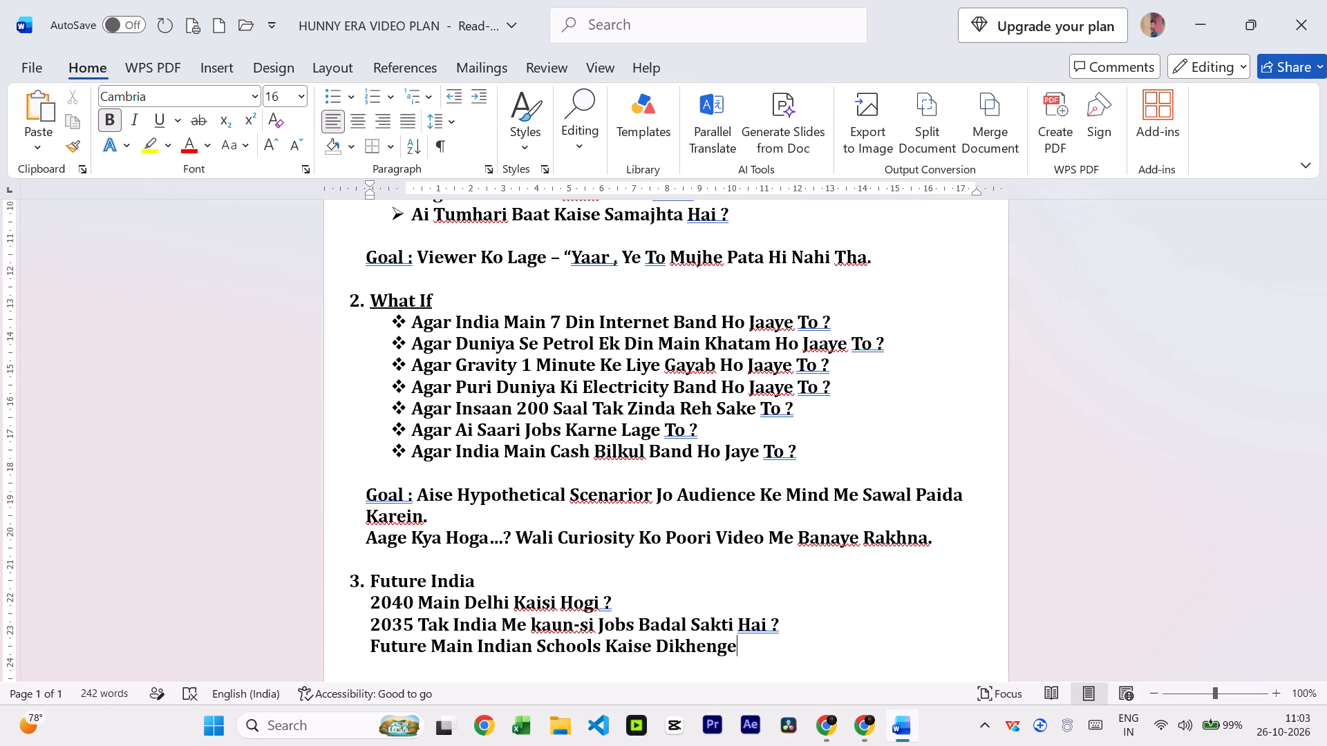
key("space")
type("?")
key("Return")
Add the fourth Future India topic, "Kya India Main Driverless Cars Common Ho jayengi ?", on its own line.
scroll(651, 460, "down", 12)
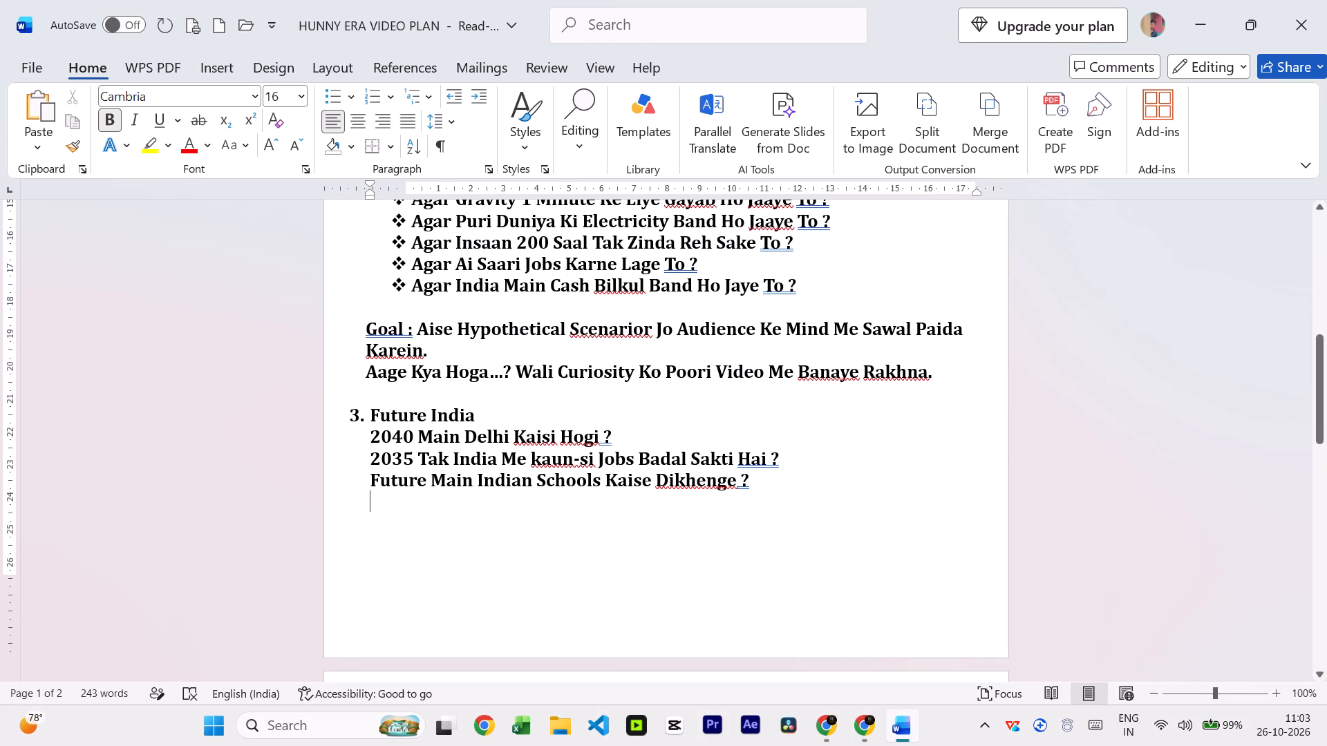
type("Kya")
key("space")
type("India")
key("space")
type("Main")
key("space")
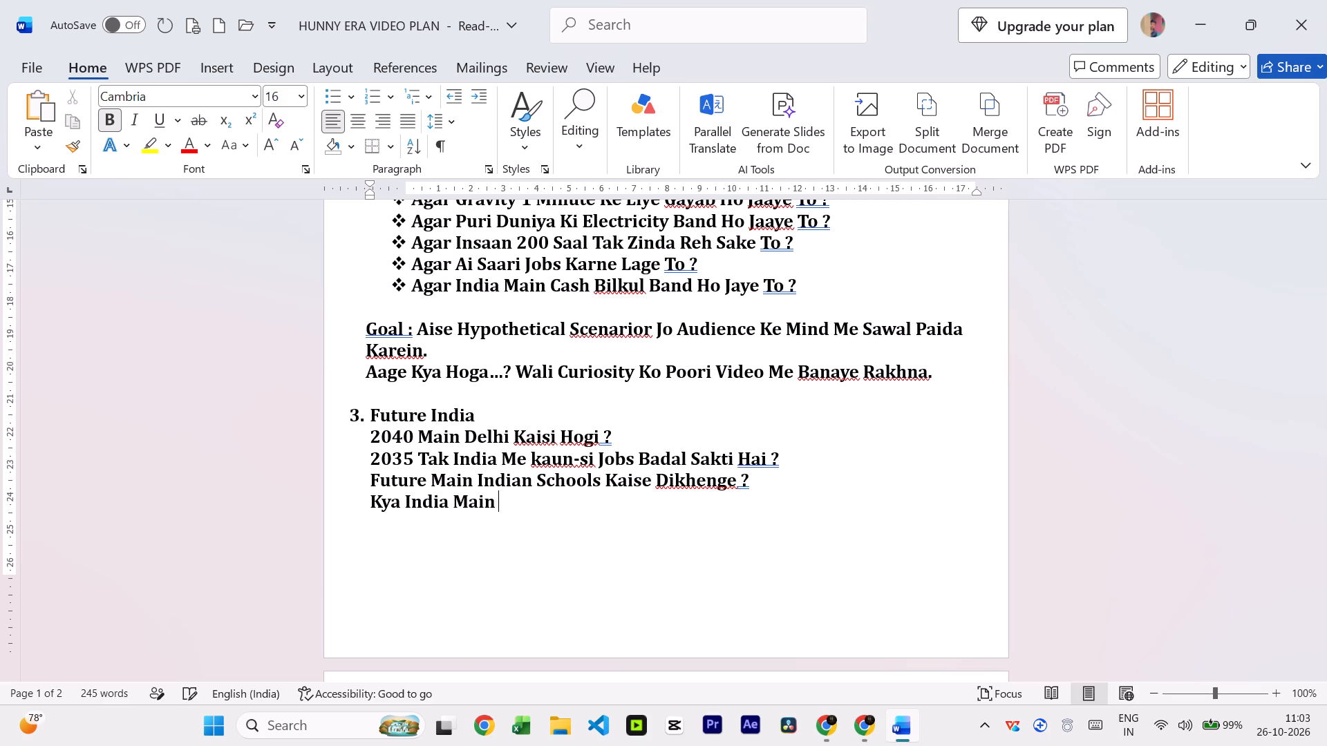
type("Drive")
type("rless")
key("space")
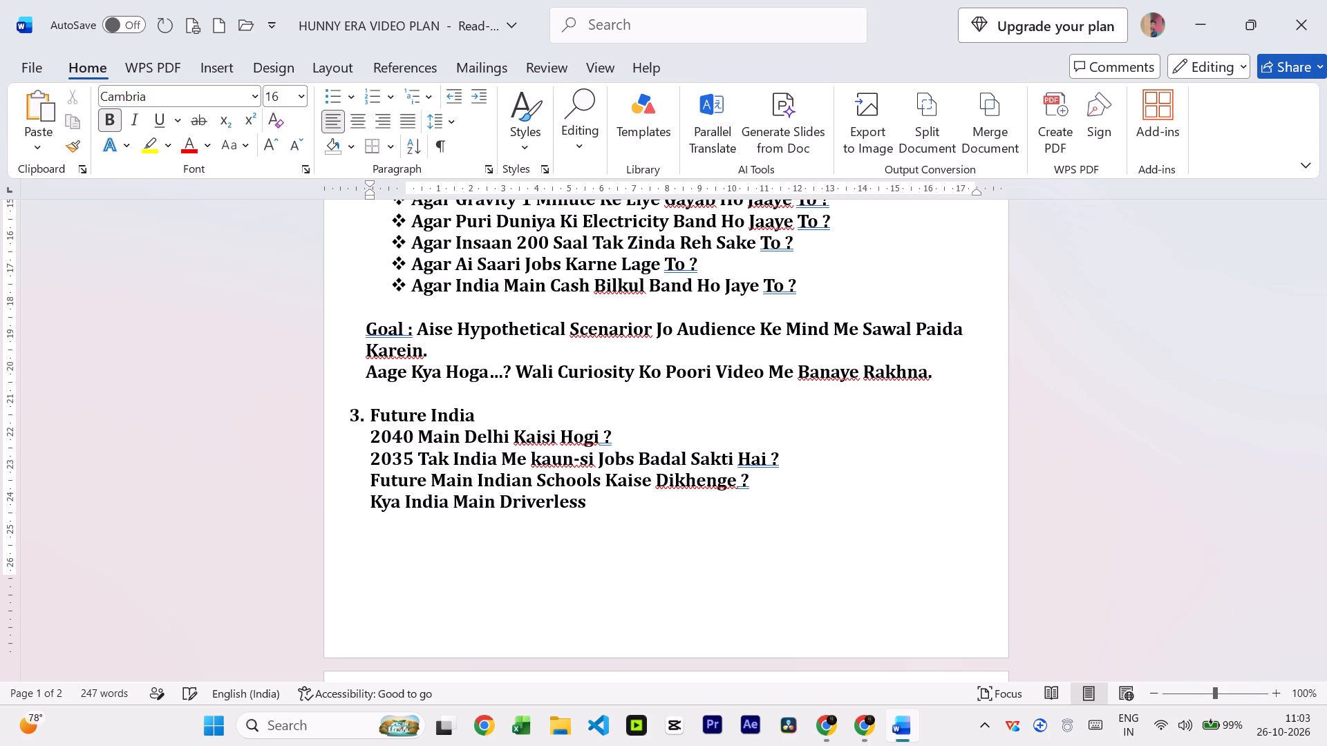
key("shift+c")
type("ars")
key("space")
type("Common")
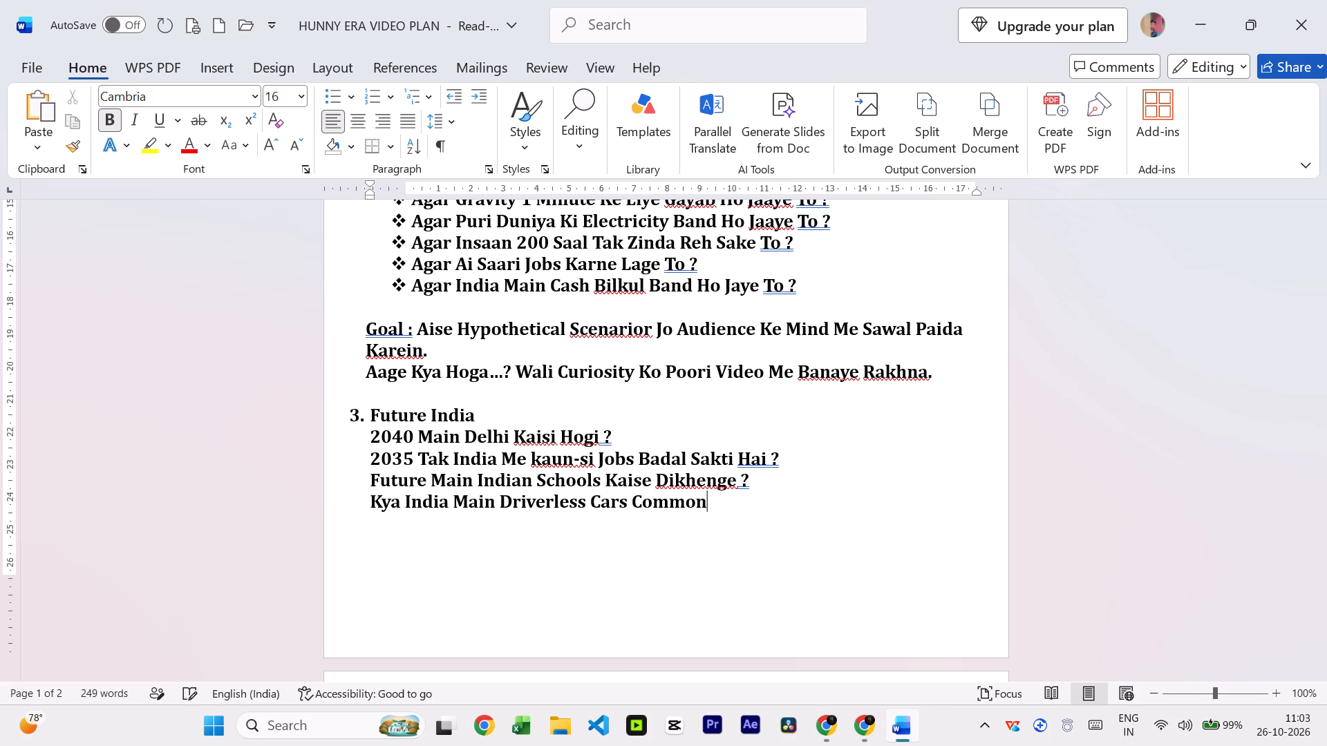
key("space")
type("J=")
key("BackSpace")
key("BackSpace")
type("Ho")
key("space")
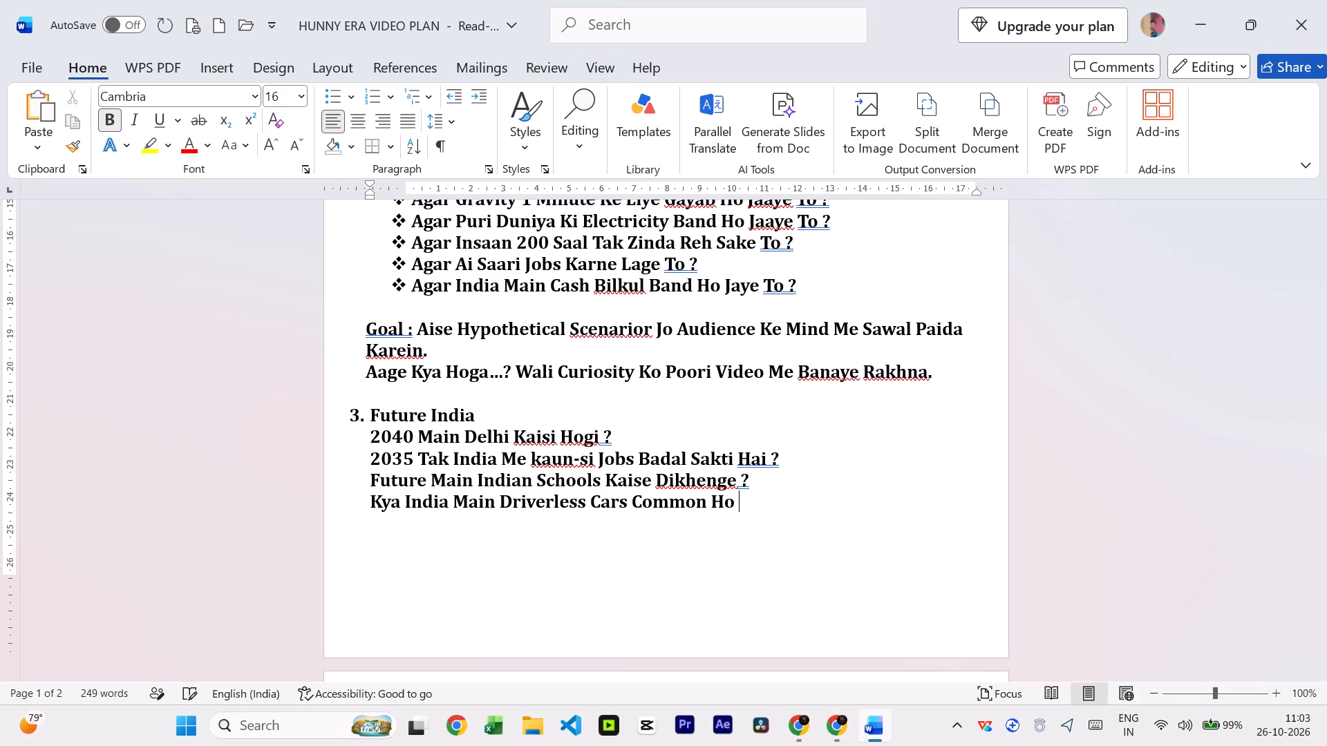
type("jayengi")
key("space")
key("shift+question")
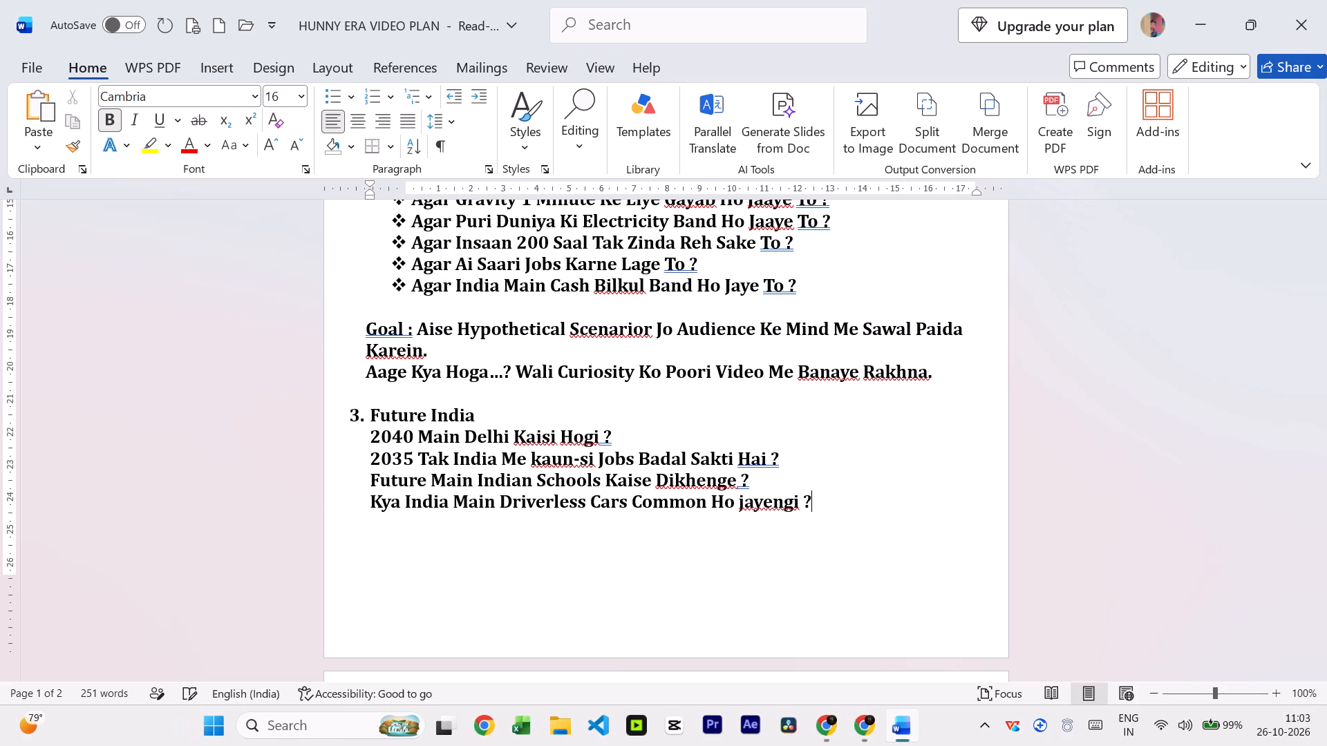
key("Return")
Add the fifth Future India topic, "2040 Main Paise Kamane Ka Tarika Kaisa Hoga ?", on its own line.
type("20")
type("40 Main")
key("space")
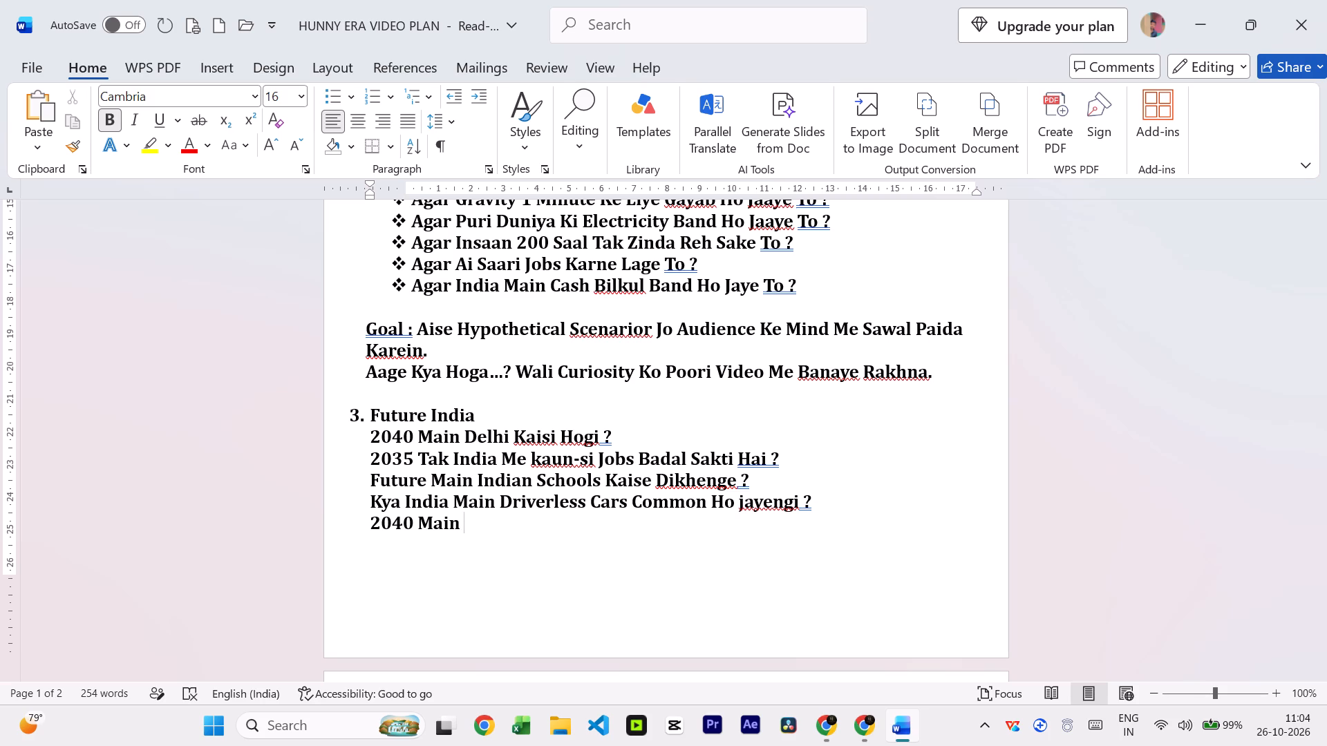
key("shift+p")
type("aise Kamar")
key("BackSpace")
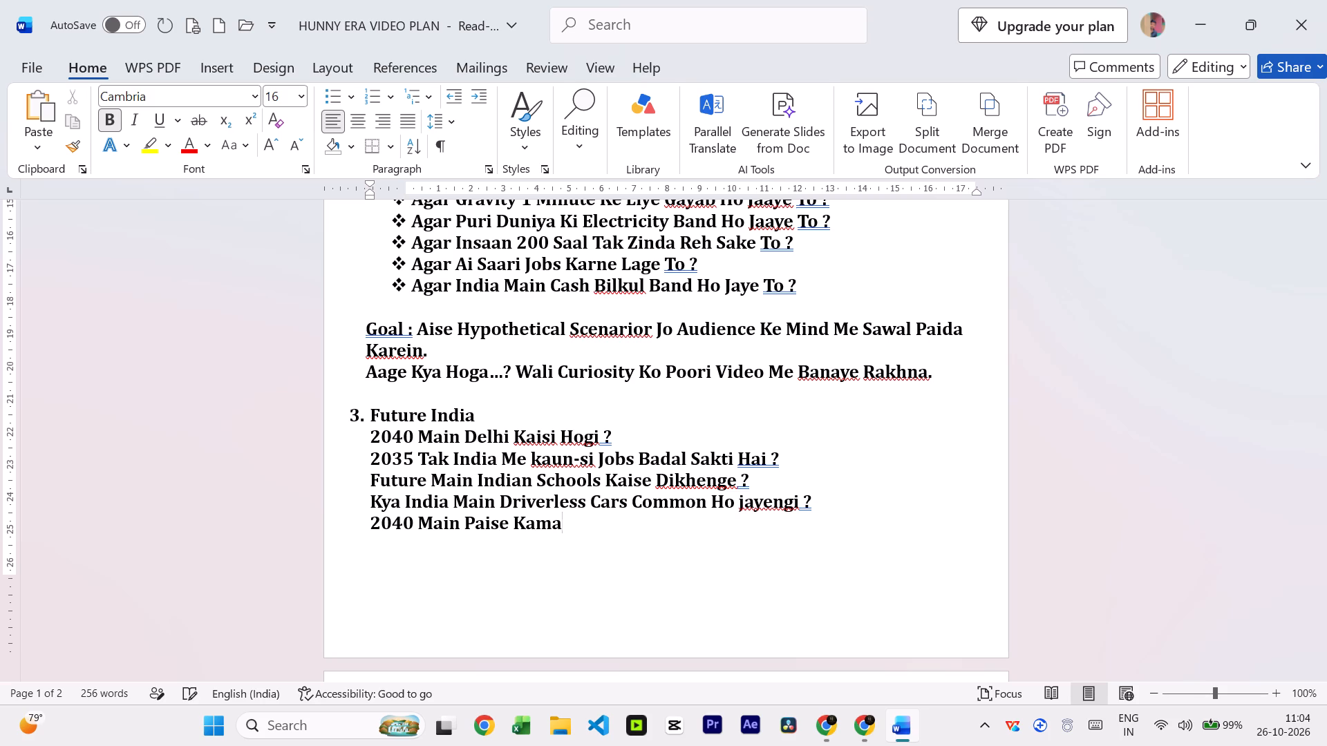
type("ne K a")
key("BackSpace")
key("BackSpace")
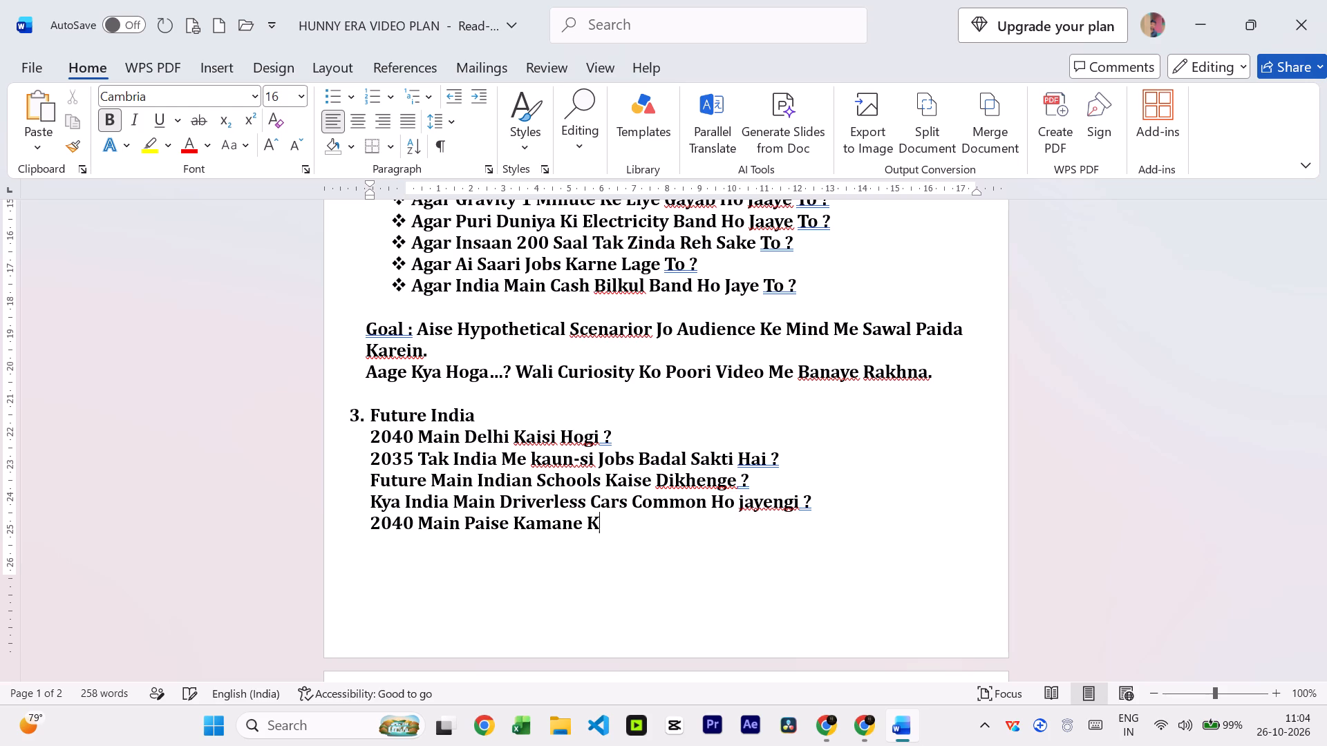
type("a")
key("space")
type("ta")
key("r")
type("ika")
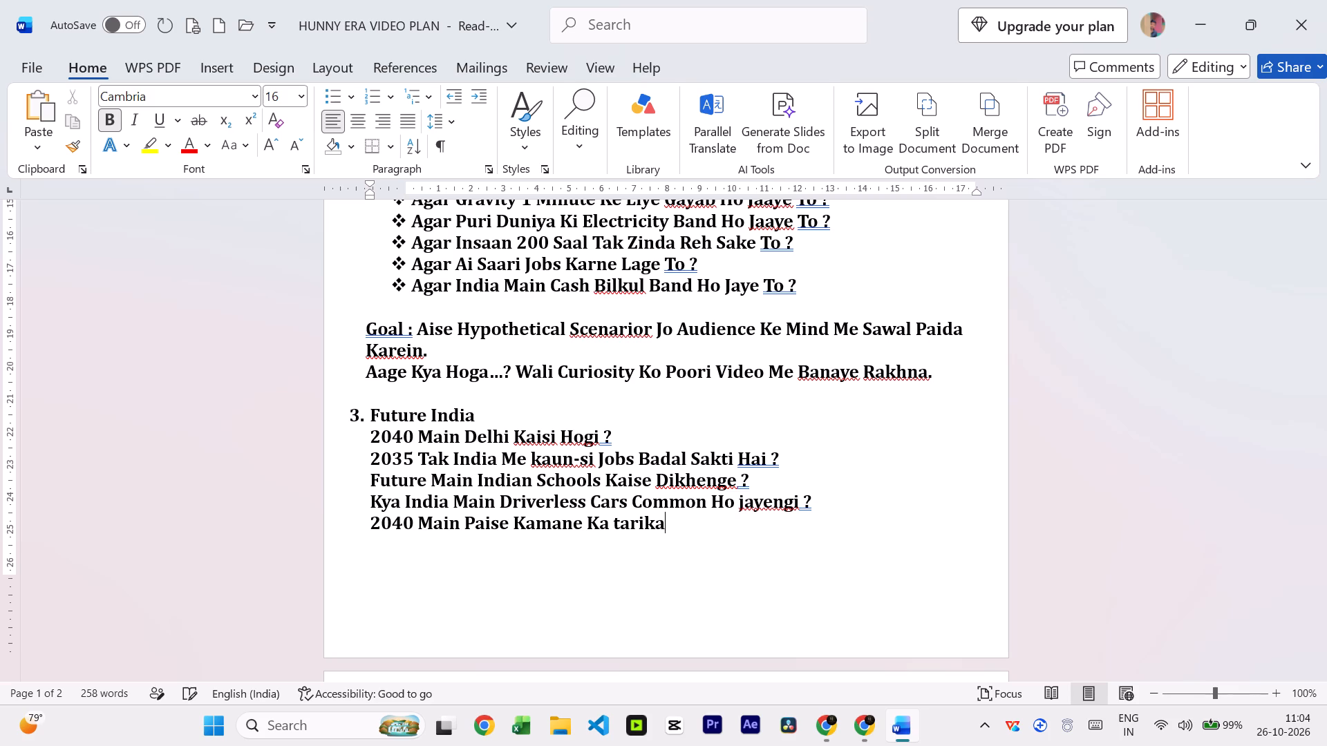
key("space")
key("BackSpace")
key("BackSpace")
key("BackSpace")
key("BackSpace")
key("BackSpace")
key("BackSpace")
key("BackSpace")
type("Tarika")
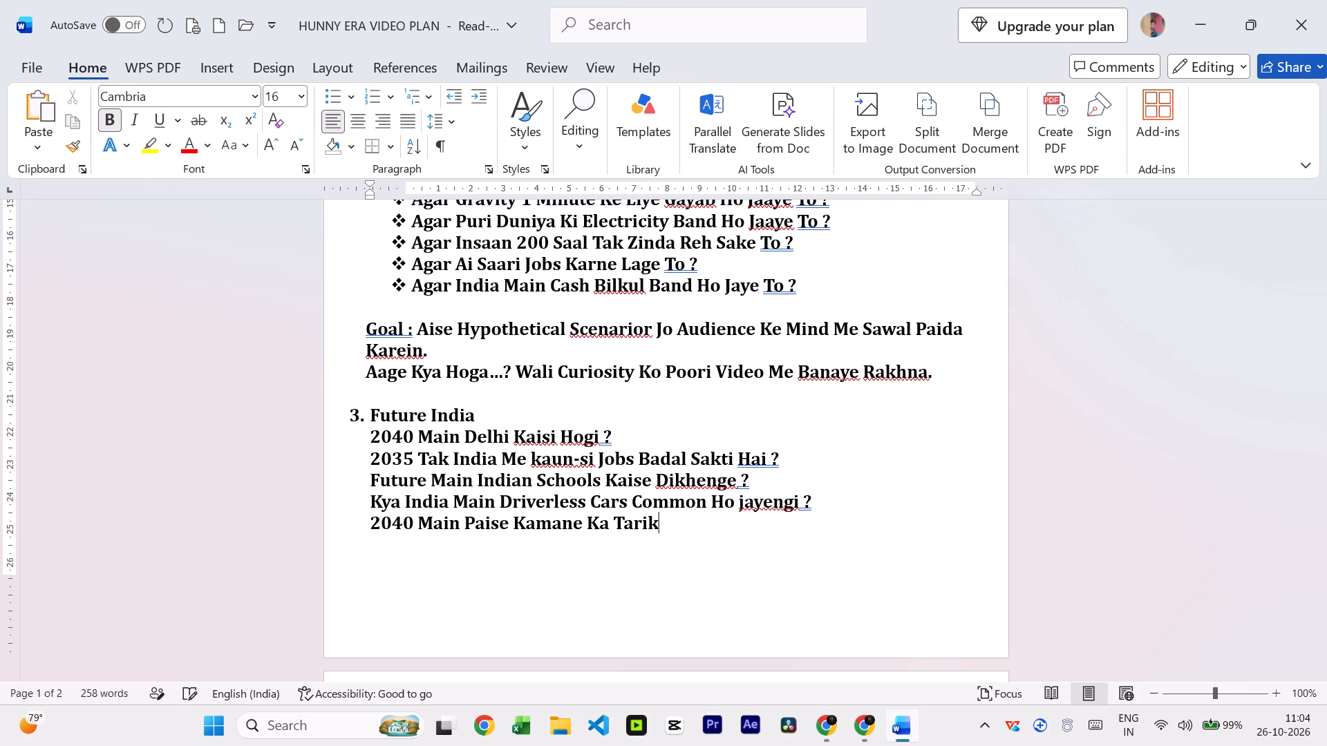
key("space")
type("Kya")
key("space")
key("BackSpace")
key("BackSpace")
key("BackSpace")
key("BackSpace")
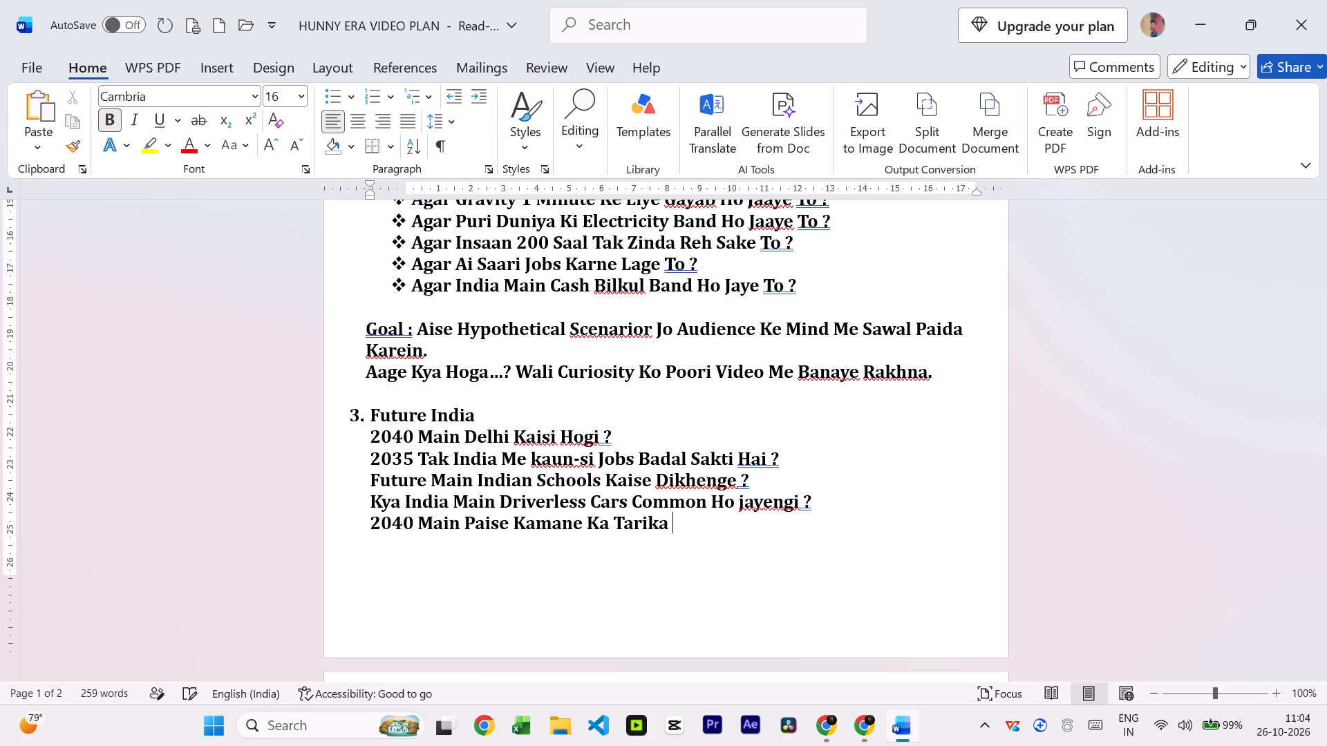
type("Kaisa Hoga ?")
key("Return")
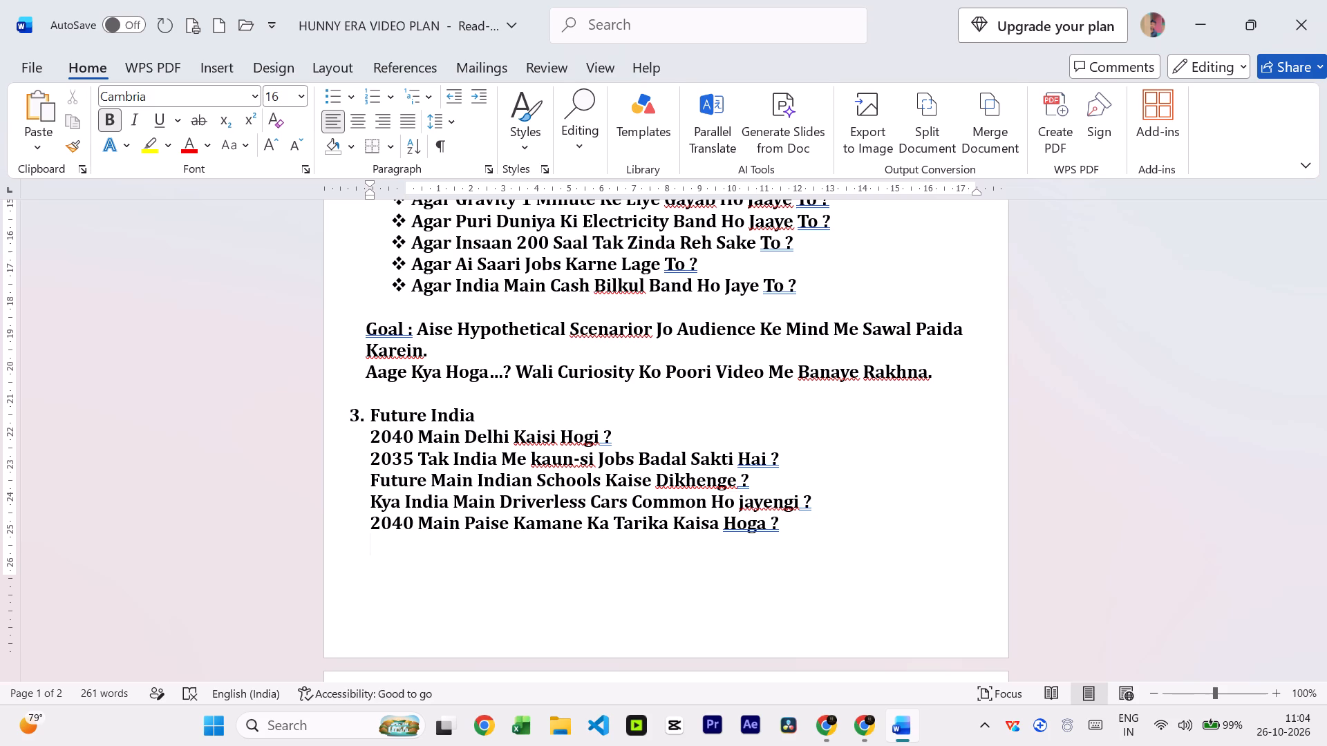
Add the sixth Future India topic, "Future Ke Smart Villages kaise Honge ?", on its own line.
type("Furu=")
key("BackSpace")
key("BackSpace")
key("BackSpace")
type("tuee")
key("space")
key("BackSpace")
key("BackSpace")
key("BackSpace")
type("re")
key("space")
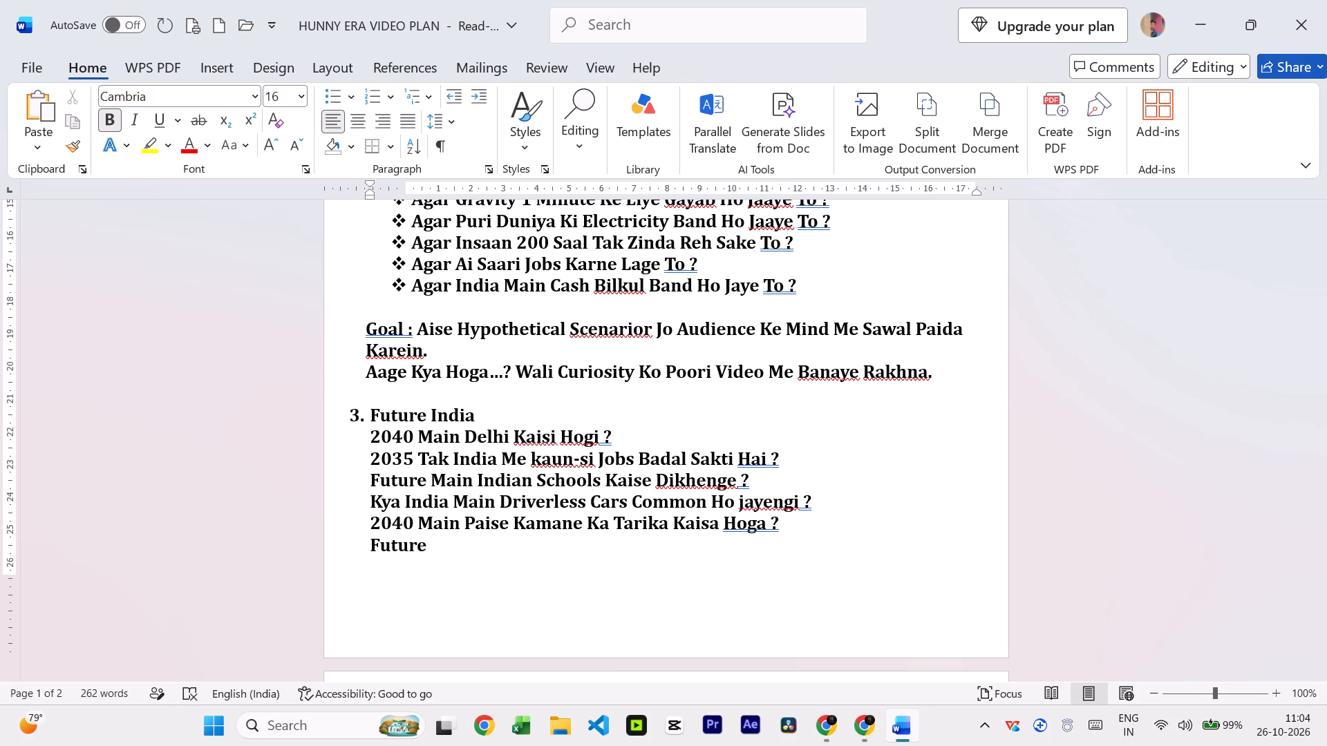
type("Ke")
key("space")
type("Smart Vill")
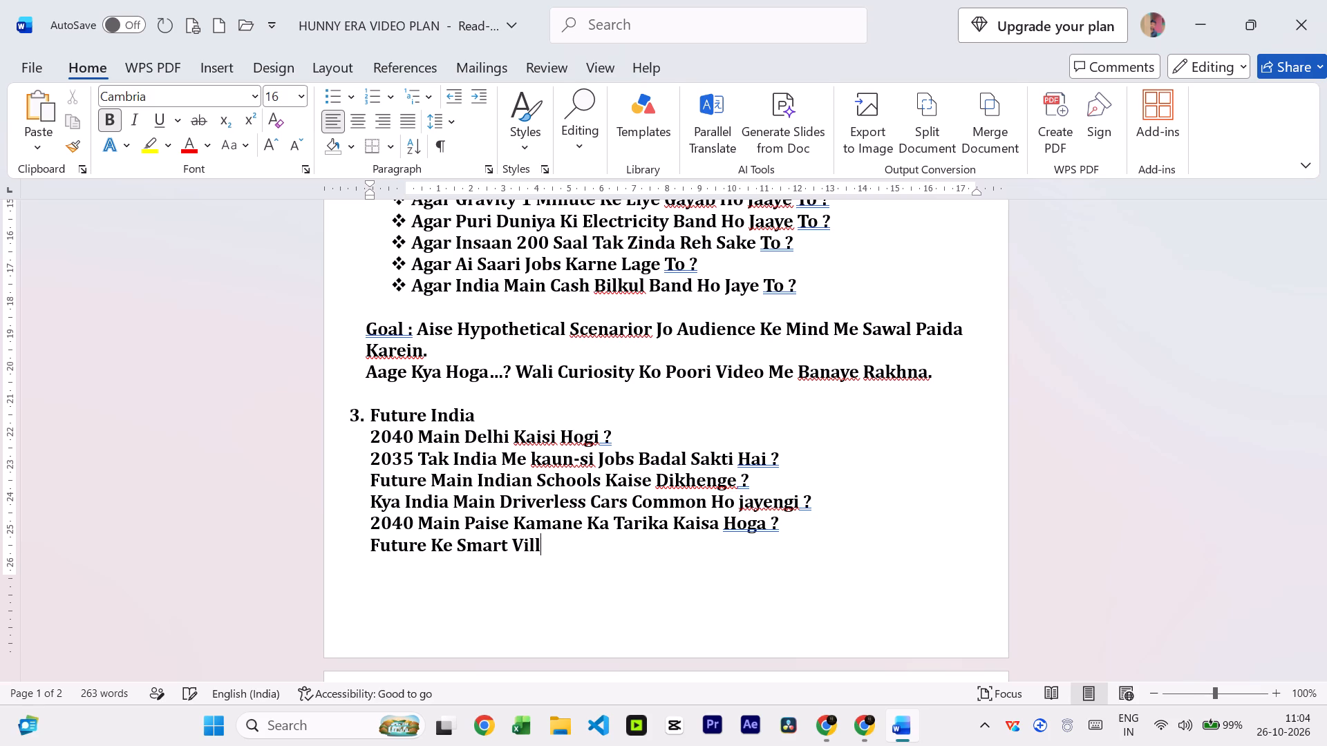
type("ages")
key("space")
type("kaise")
key("space")
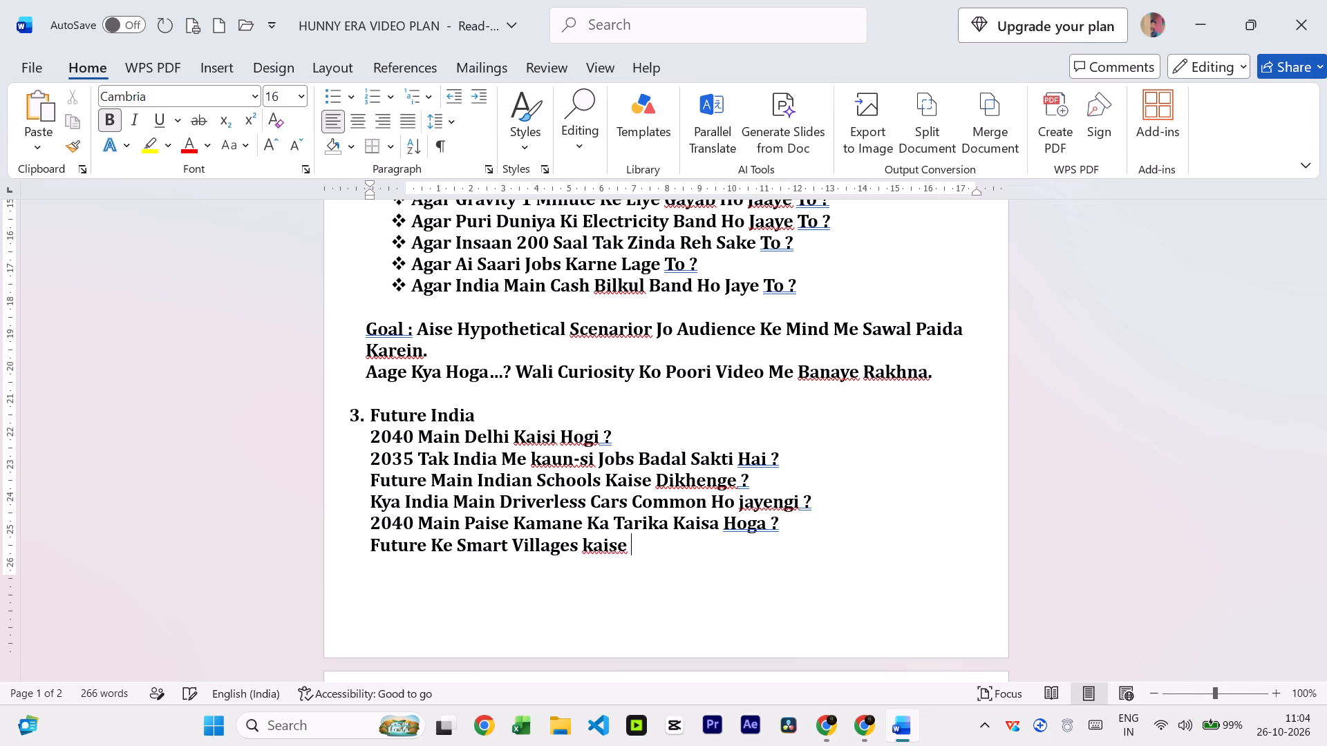
type("Honge ?")
key("Return")
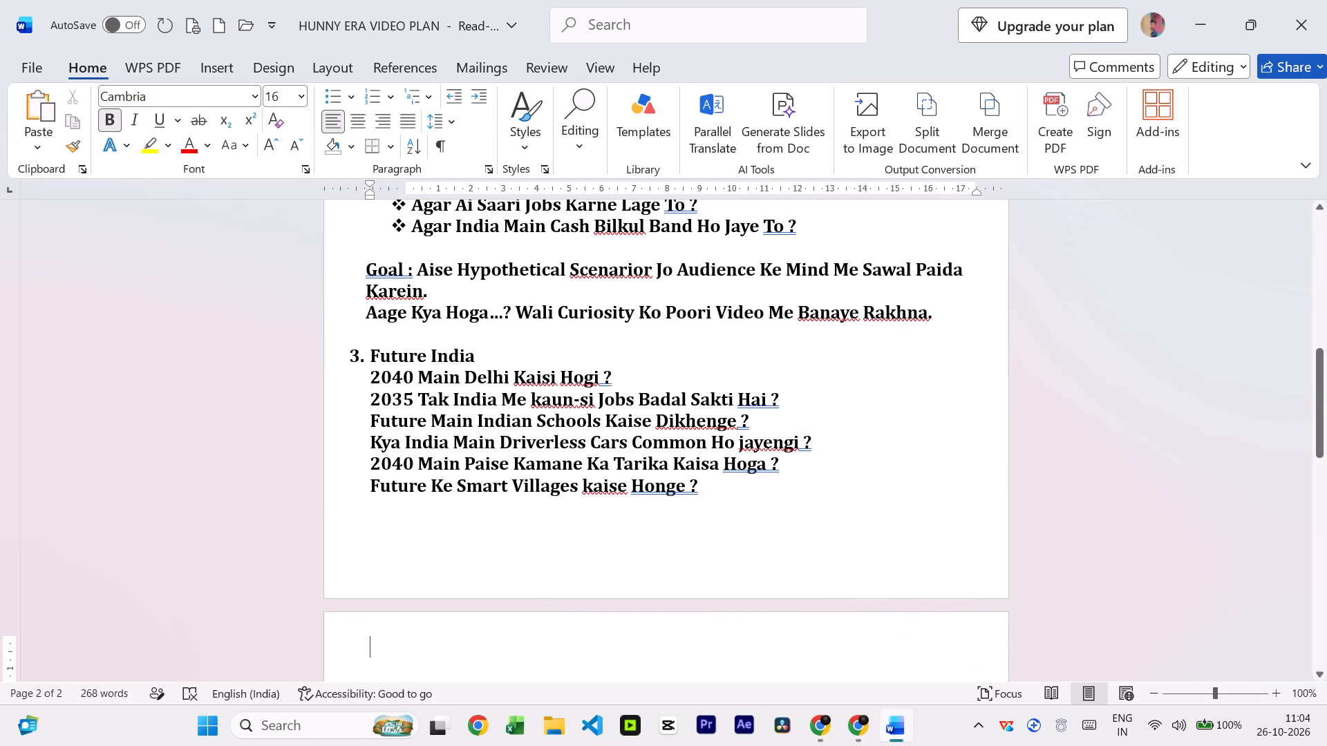
Reduce the page's bottom margin to make room for more lines beneath the last Future India topic.
left_click(446, 557)
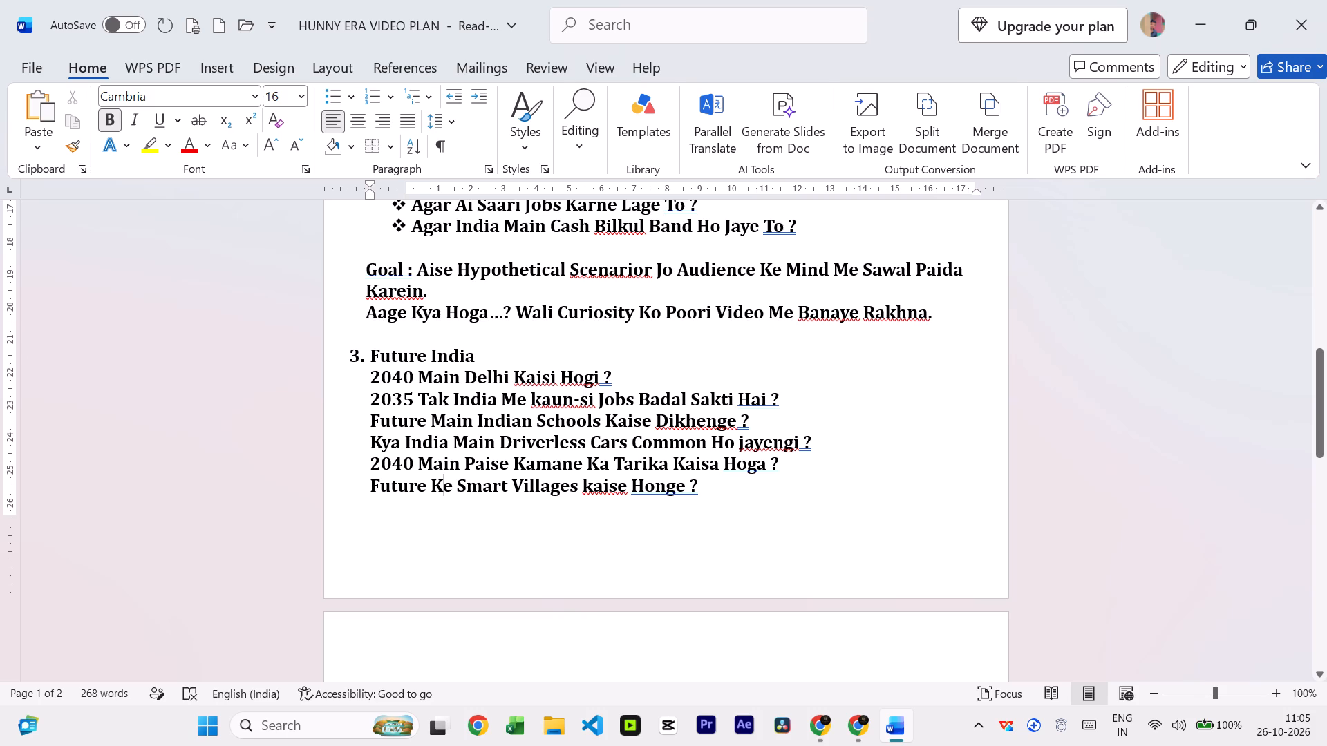
left_click_drag(11, 515, 7, 535)
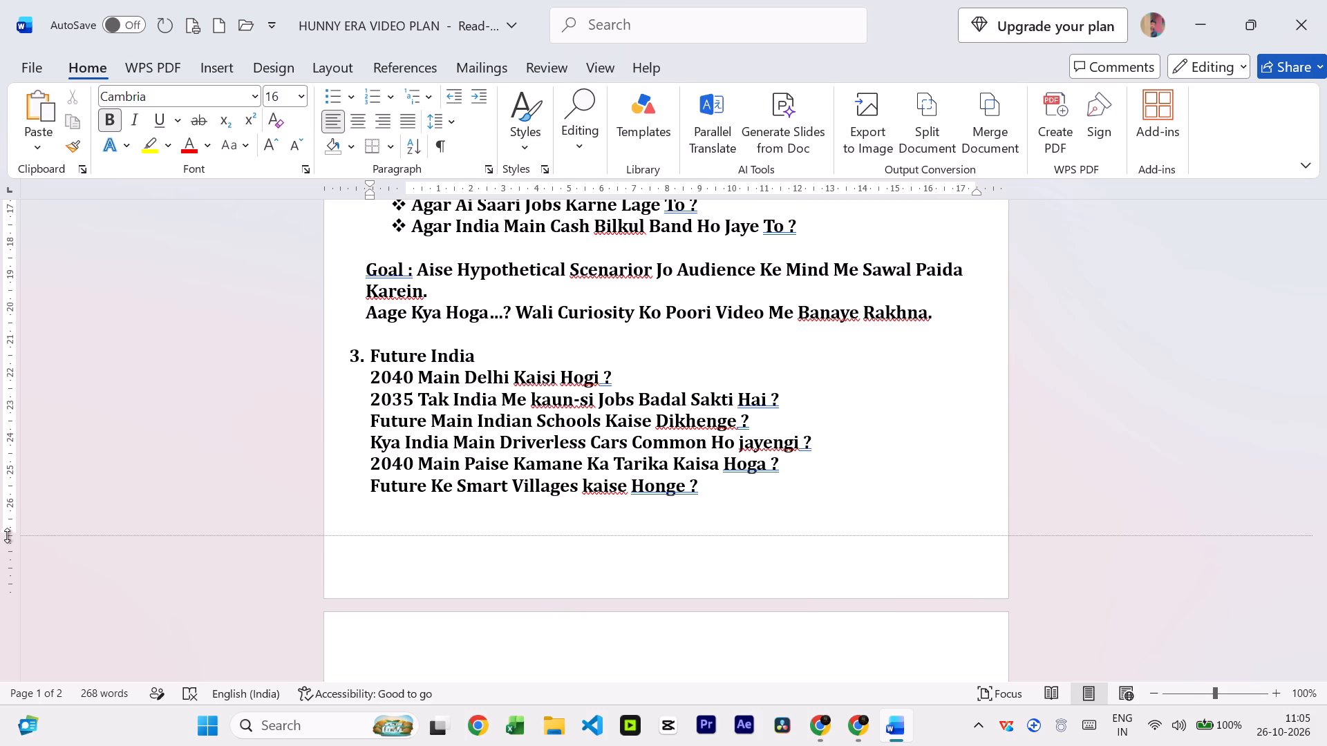
left_click_drag(7, 535, 4, 570)
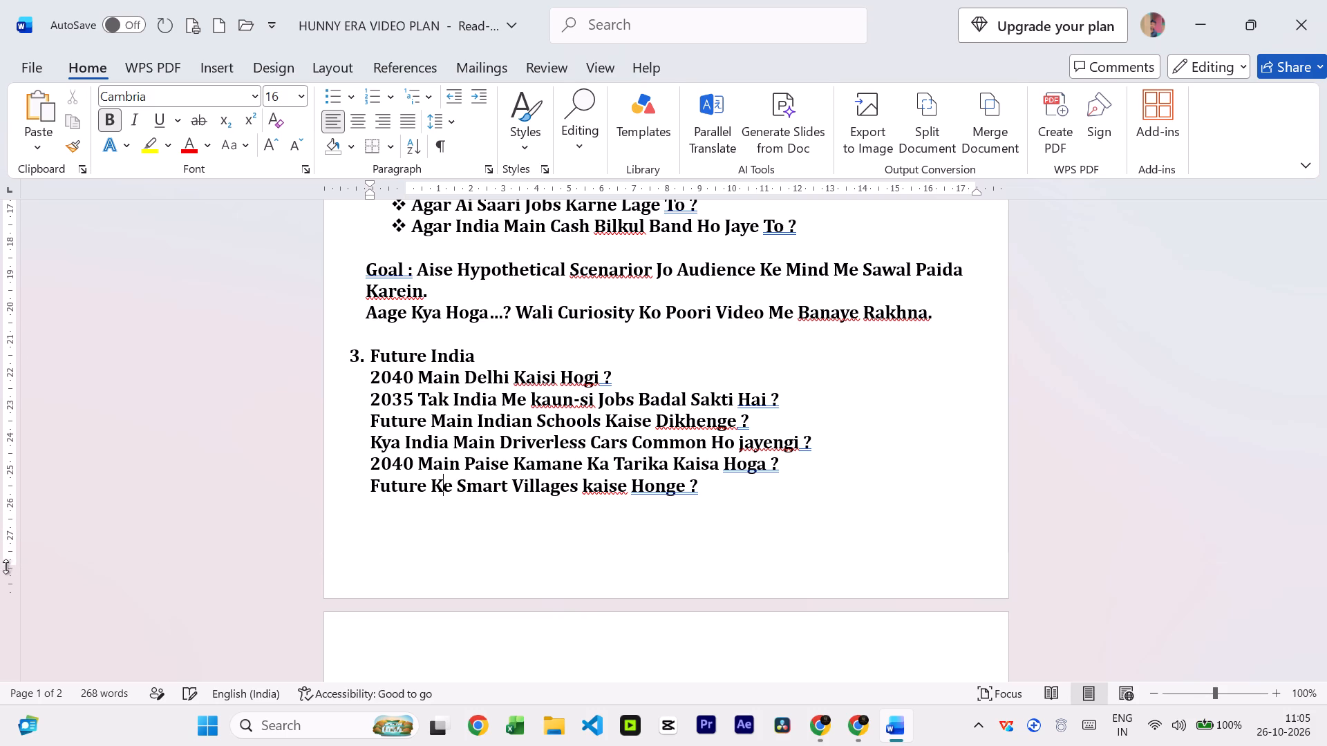
Clear the extra blank lines beneath the smart villages topic, leaving one empty line aligned with the topics.
left_click(717, 502)
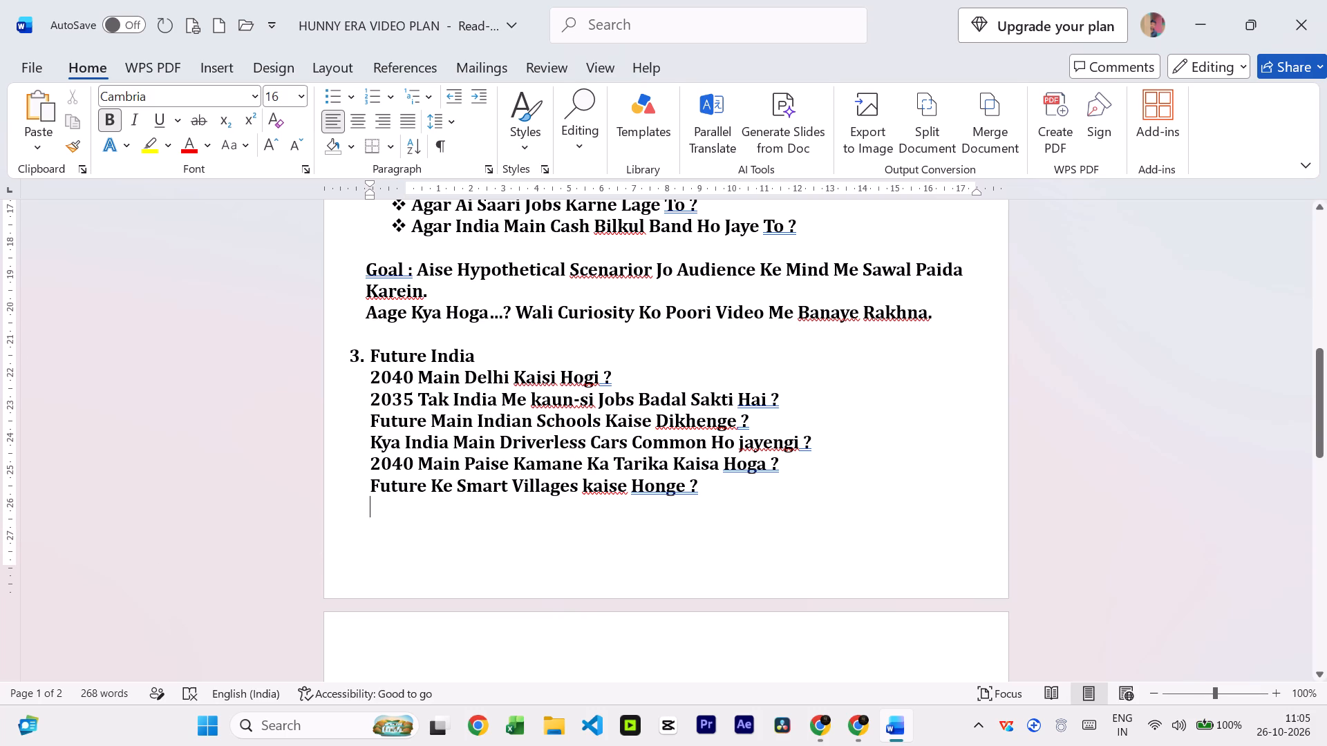
left_click(719, 492)
left_click(447, 522)
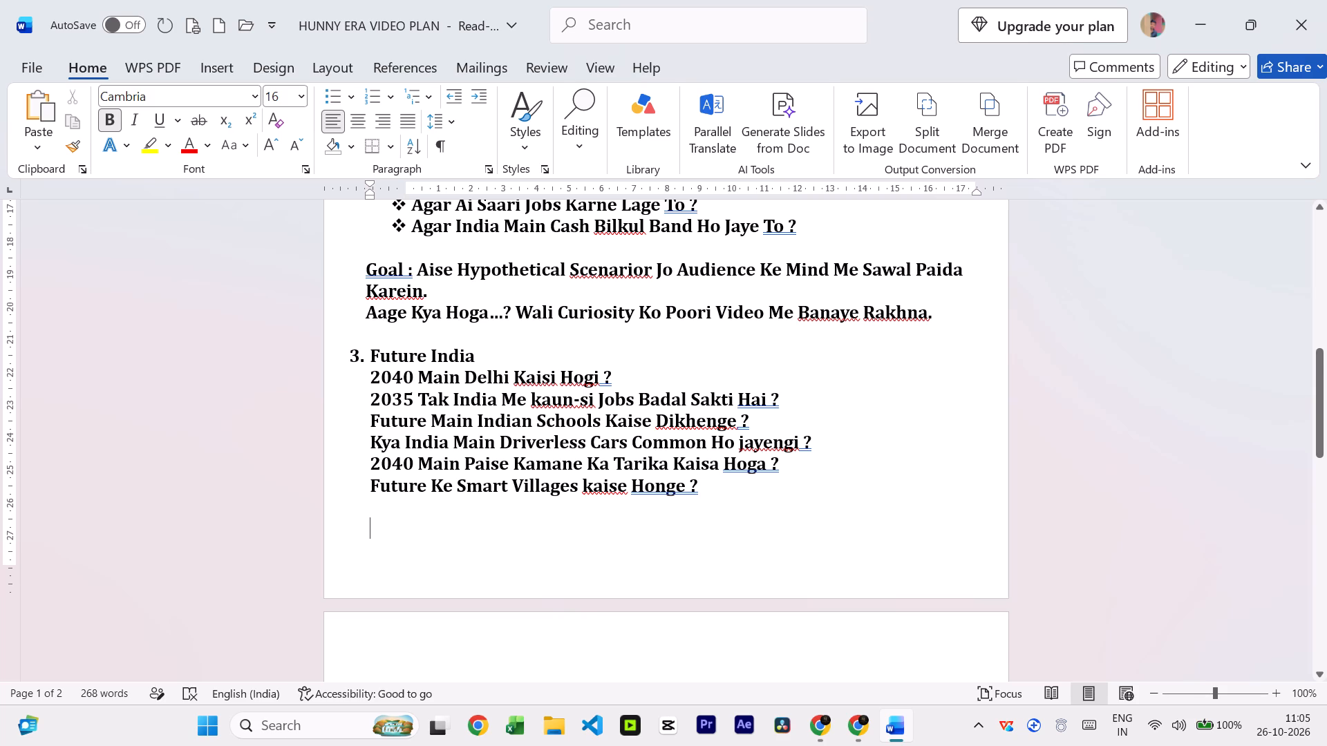
left_click(442, 555)
left_click(417, 567)
key("BackSpace")
key("BackSpace")
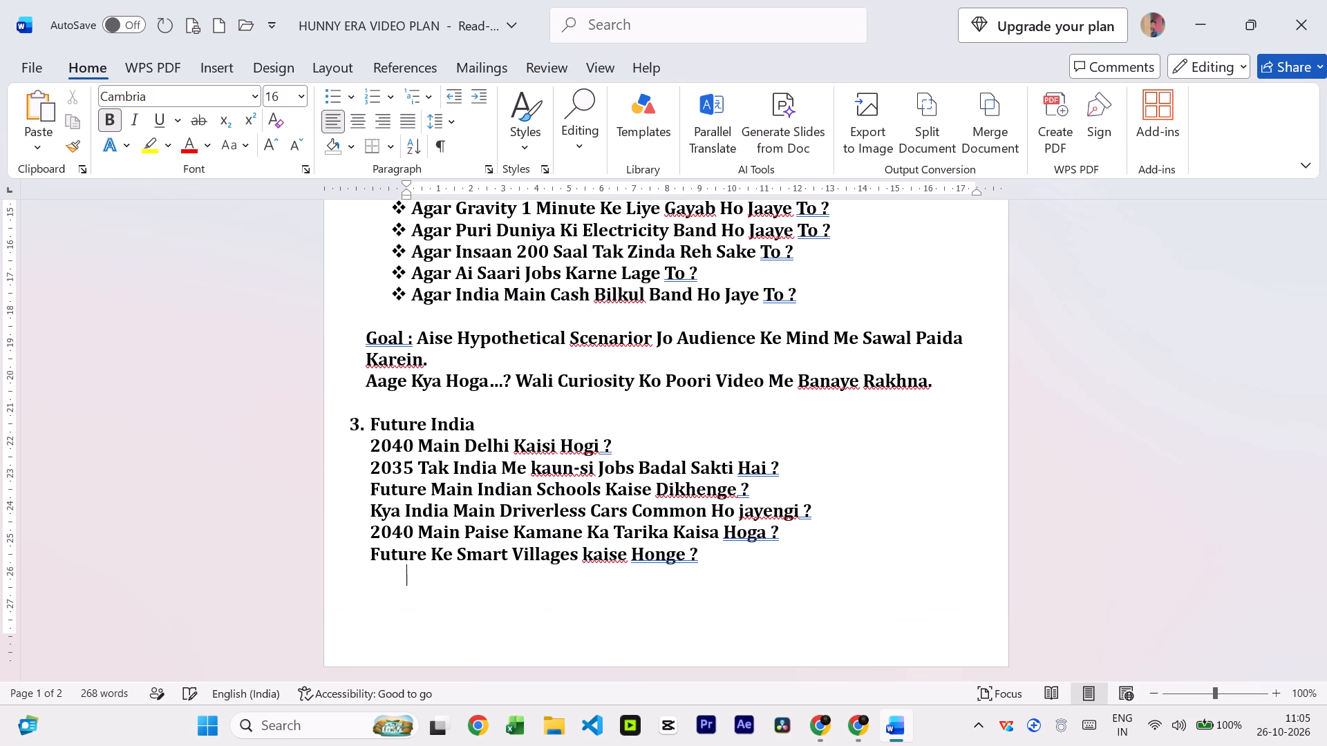
key("BackSpace")
key("Return")
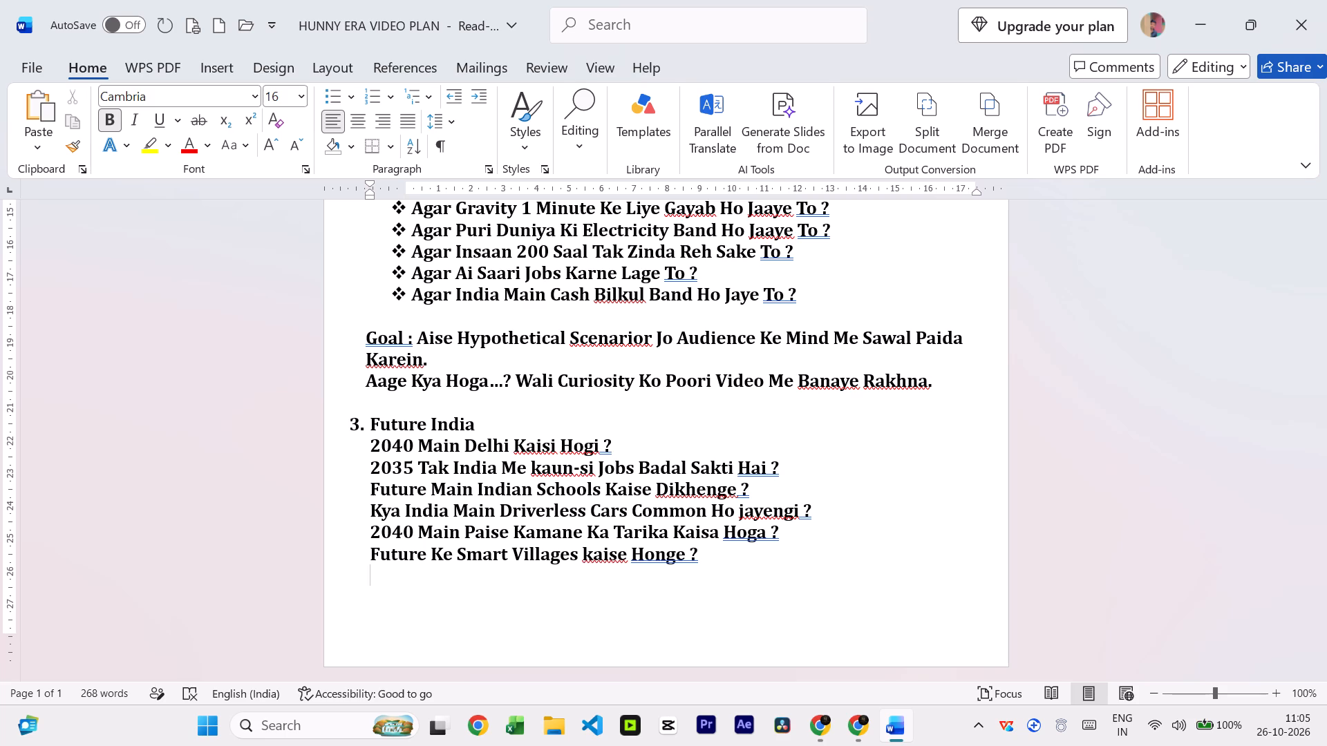
Add the seventh Future India topic, "Kya India Hydrogen Se Gaadiyan Chalayega ?", on its own line.
type("Kya")
key("space")
type("India")
key("space")
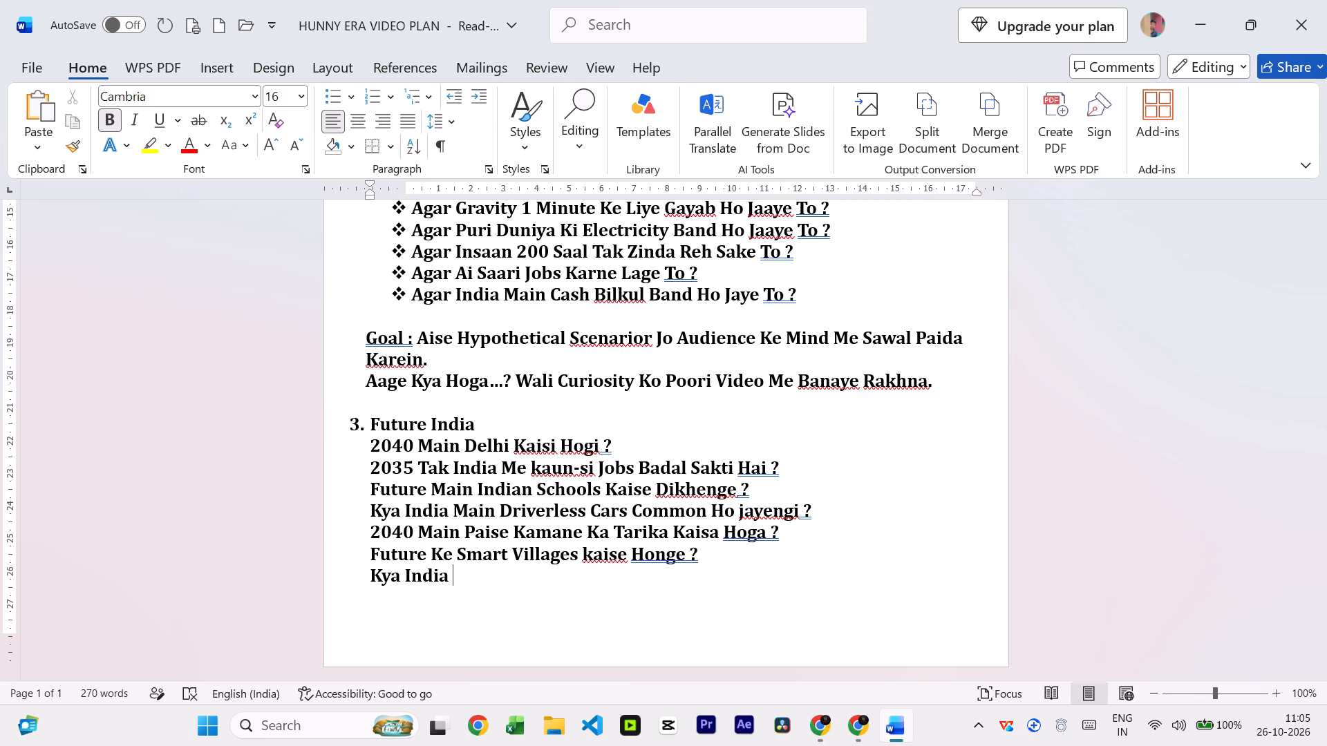
type("Hydrogen")
key("space")
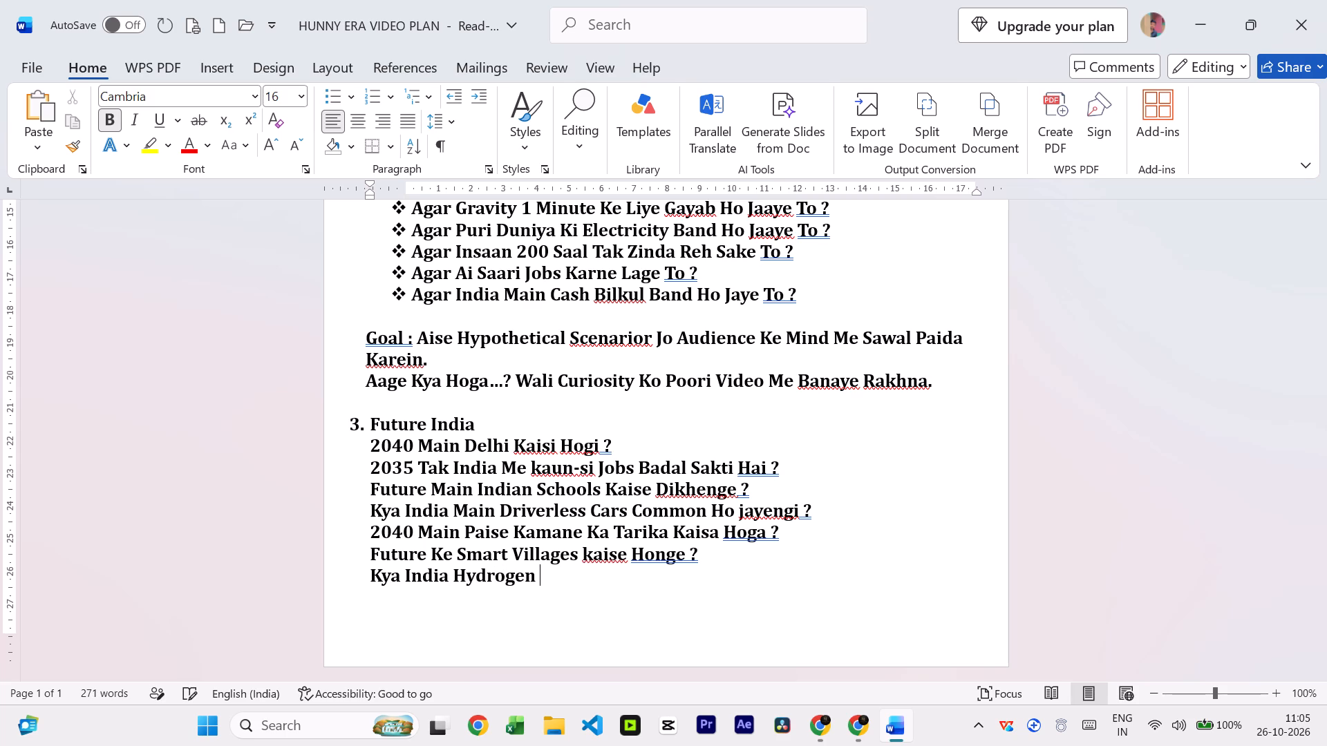
type("Se")
key("space")
type("Gaadiya")
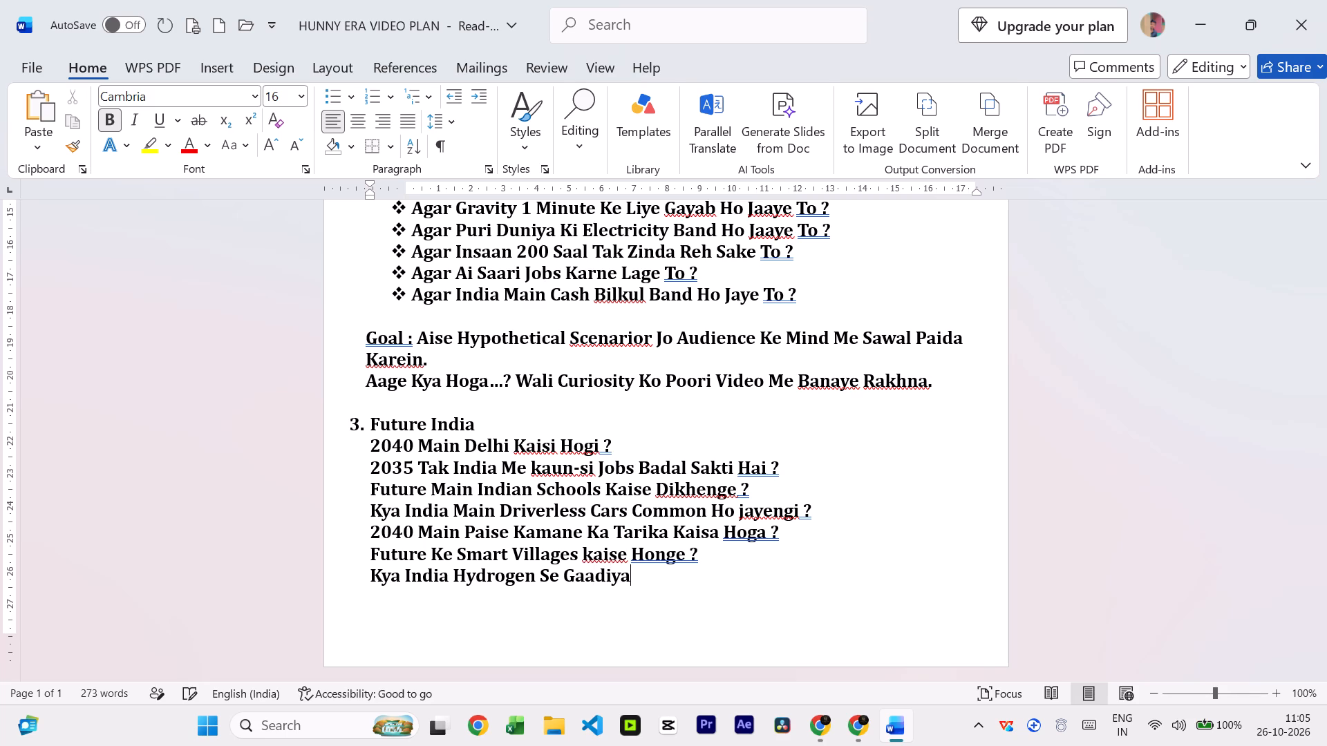
type("n")
key("space")
type("Cha")
type("layega ?")
key("Return")
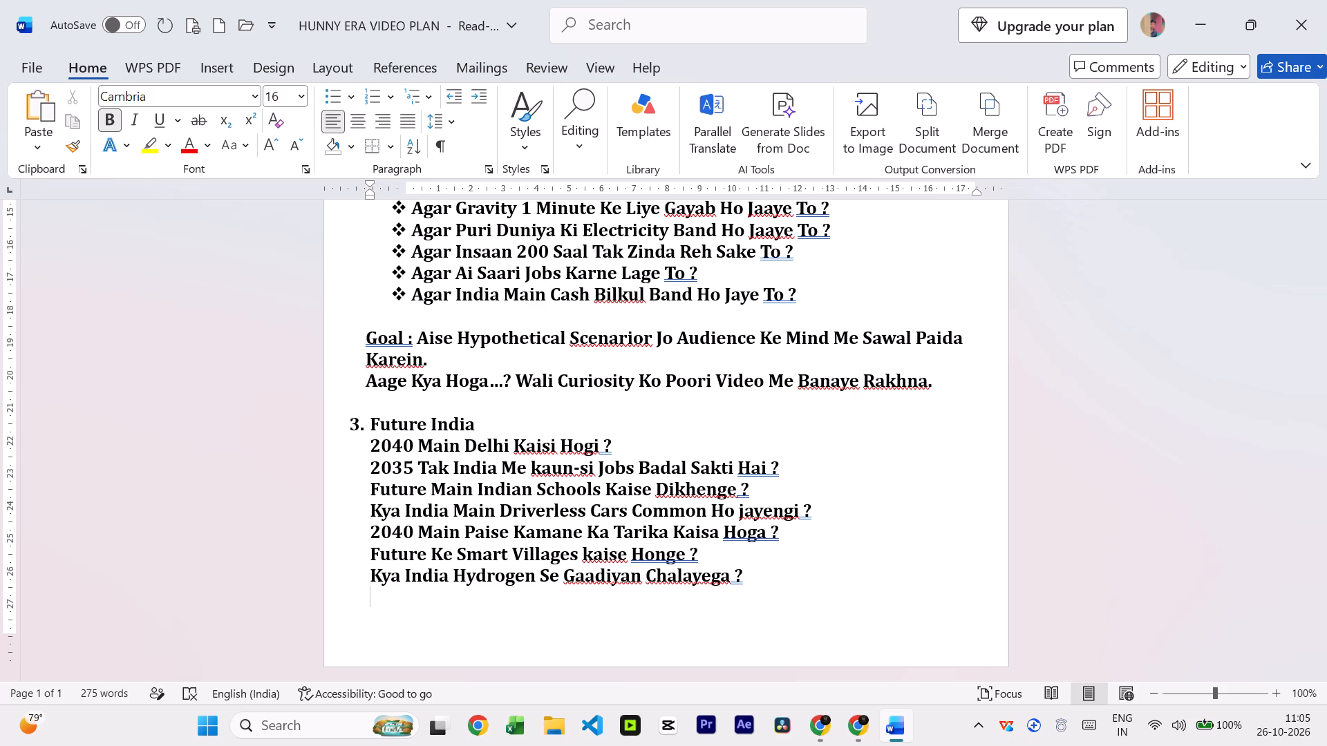
Add the eighth Future India topic, "2040 Main Ai Hamari Daily Life Kaise Badlega ?", on its own line.
type("20")
type("40")
key("space")
type("Main")
key("space")
type("Ai")
key("space")
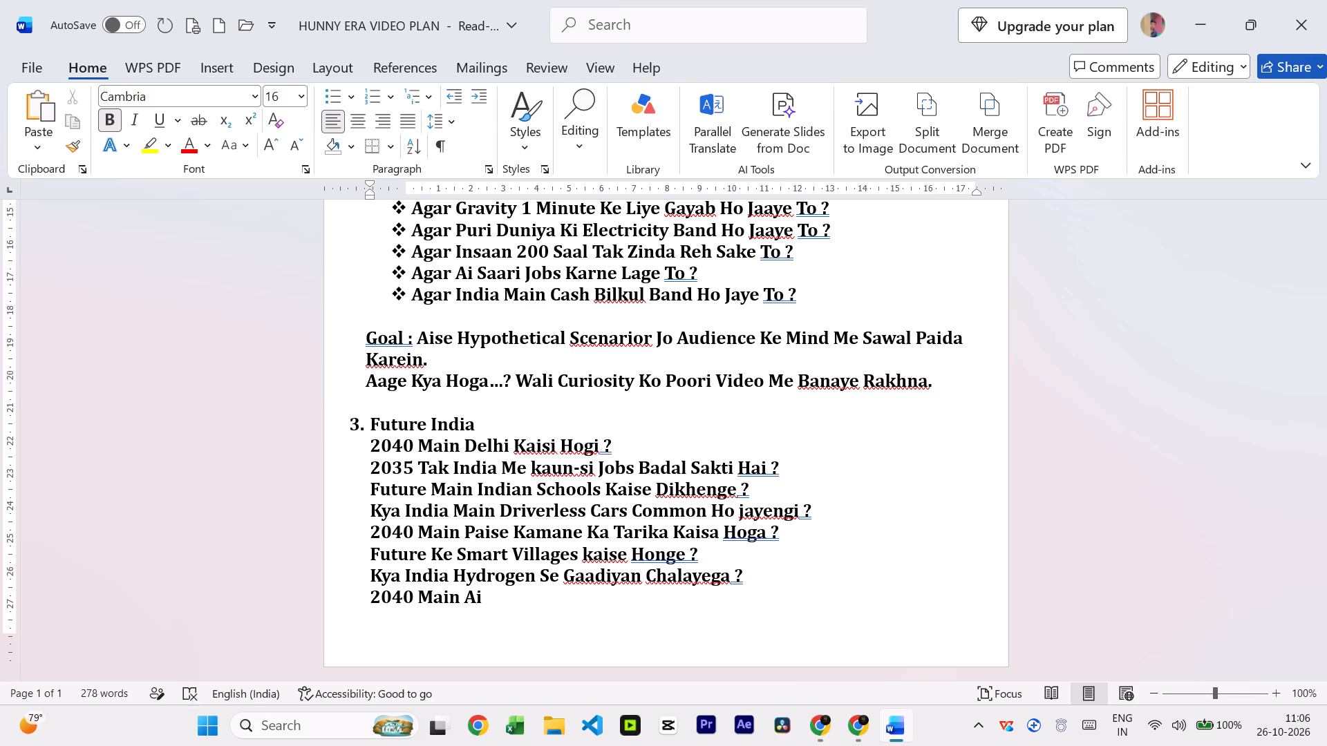
type("hamari")
key("space")
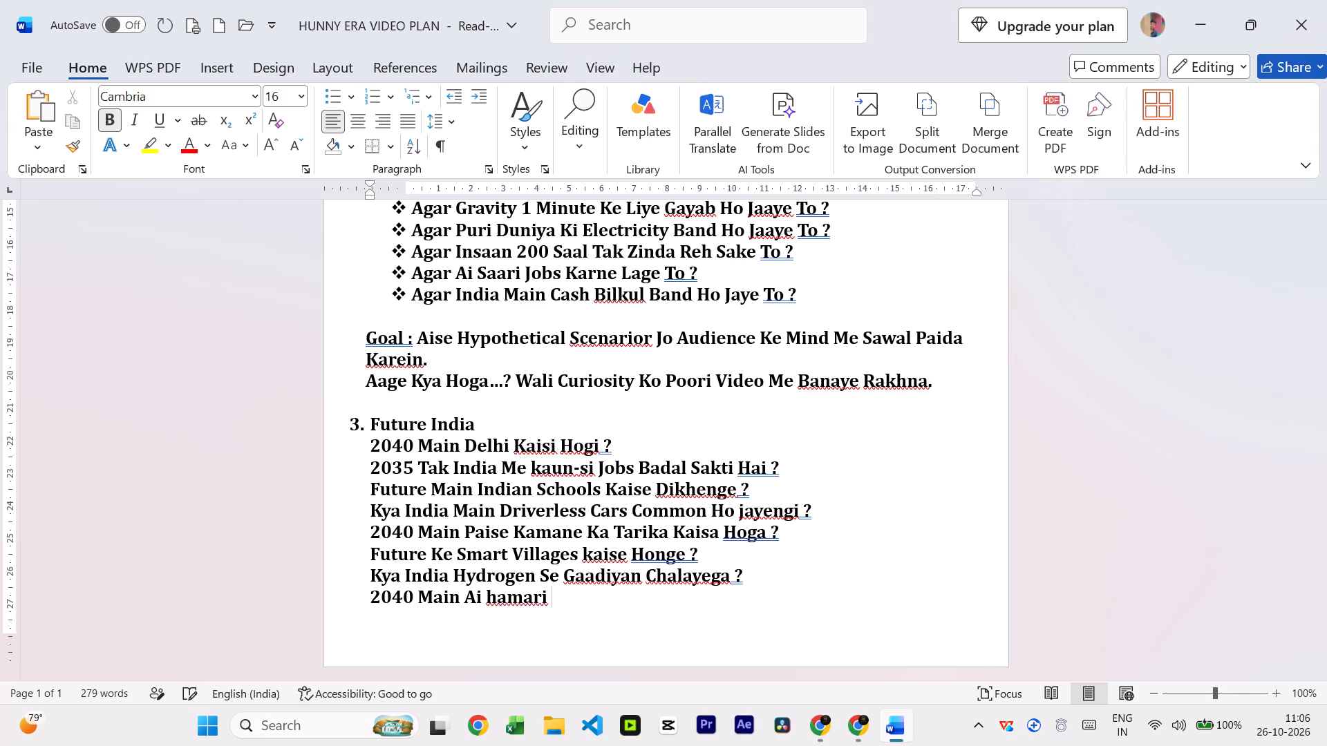
type("Dali")
key("space")
key("BackSpace")
key("BackSpace")
key("BackSpace")
key("BackSpace")
key("BackSpace")
key("BackSpace")
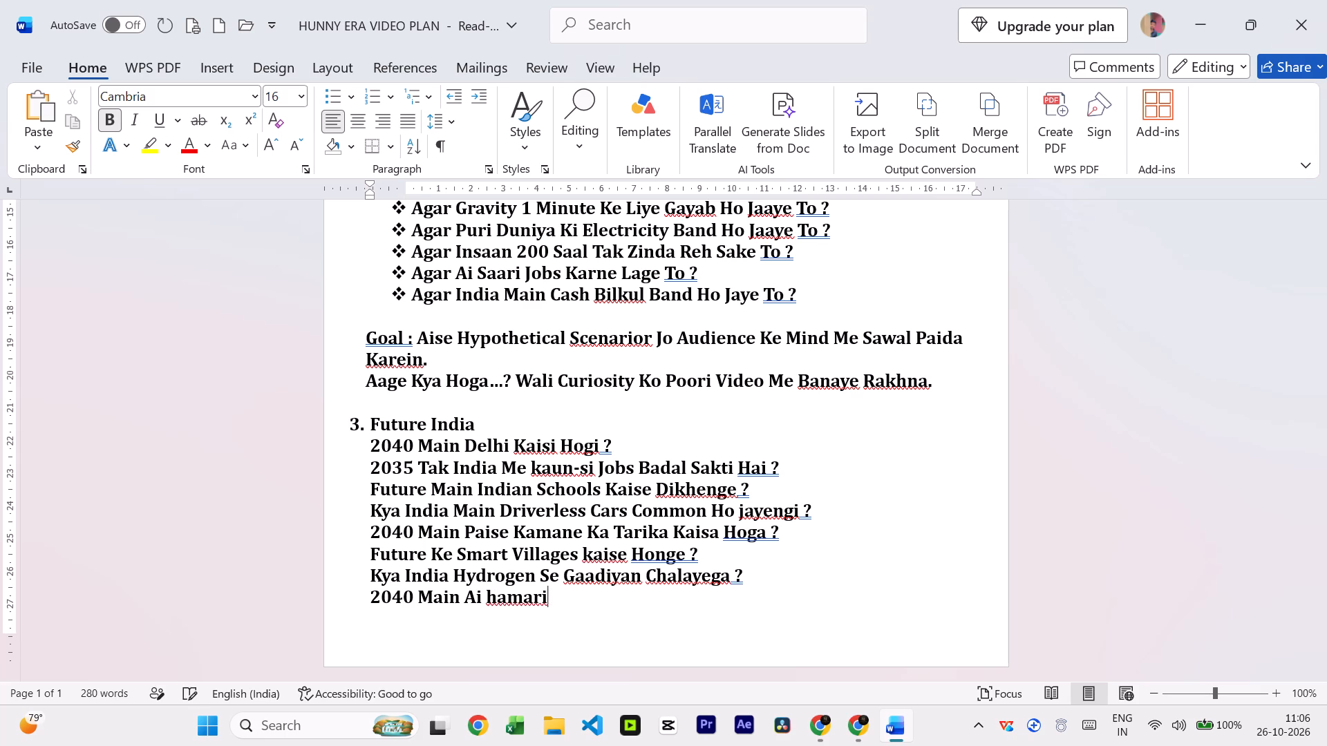
key("BackSpace")
key("BackSpace")
key("BackSpace")
key("BackSpace")
key("BackSpace")
key("BackSpace")
type("Hamari Daily")
key("space")
type("Lid")
key("BackSpace")
type("fe")
key("space")
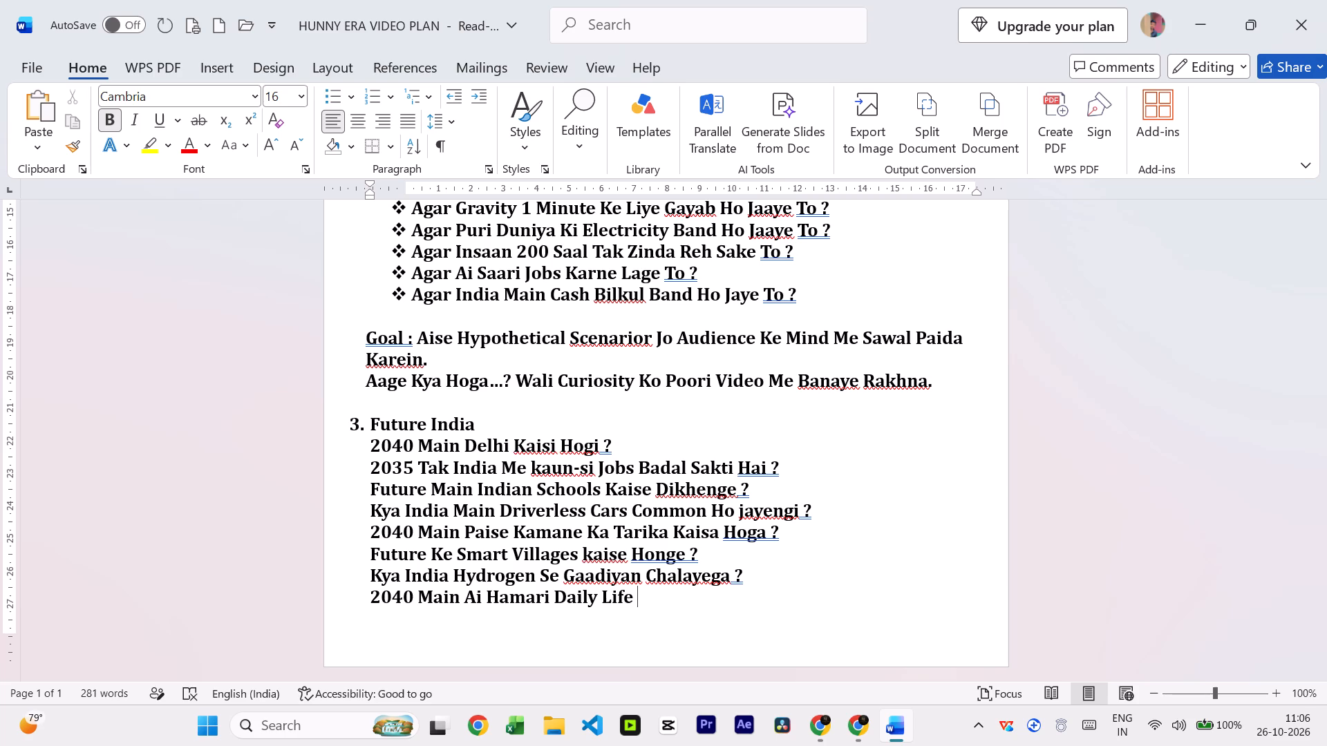
type("Kaise")
key("space")
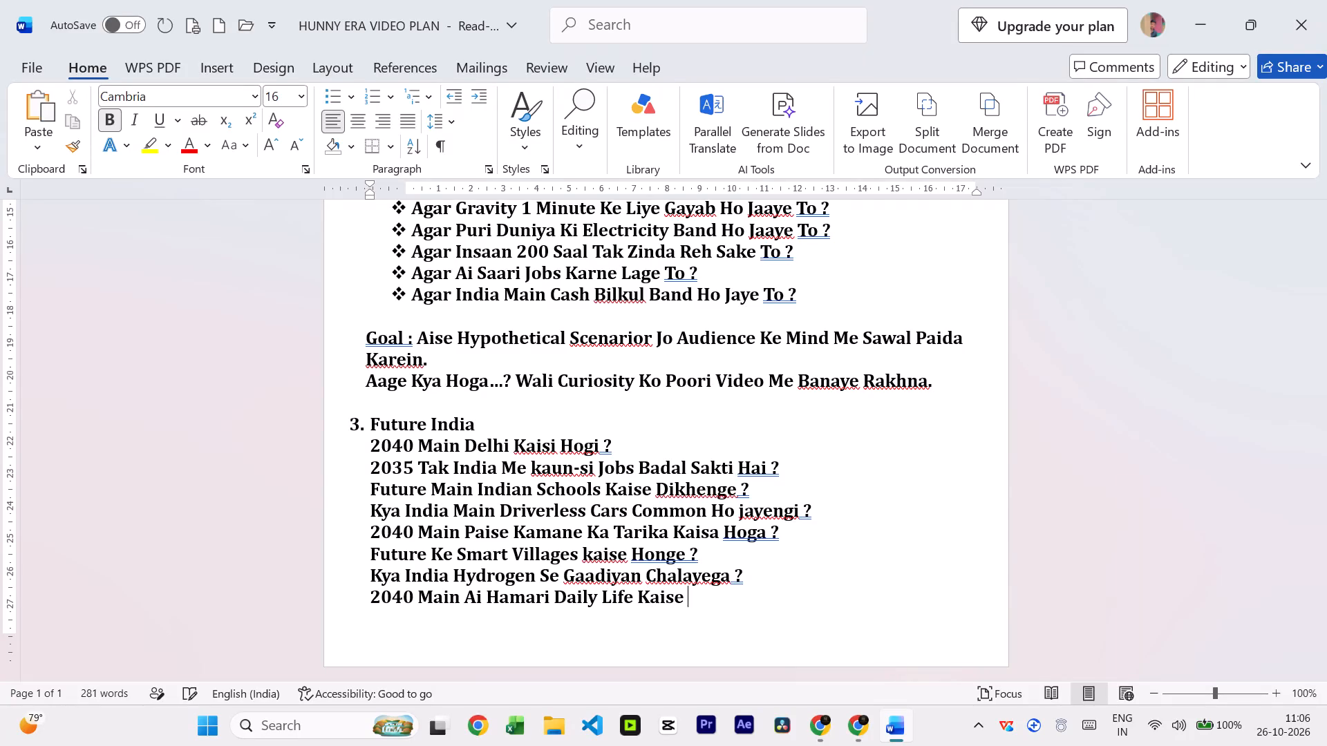
key("shift+d")
key("BackSpace")
type("Badlega ?")
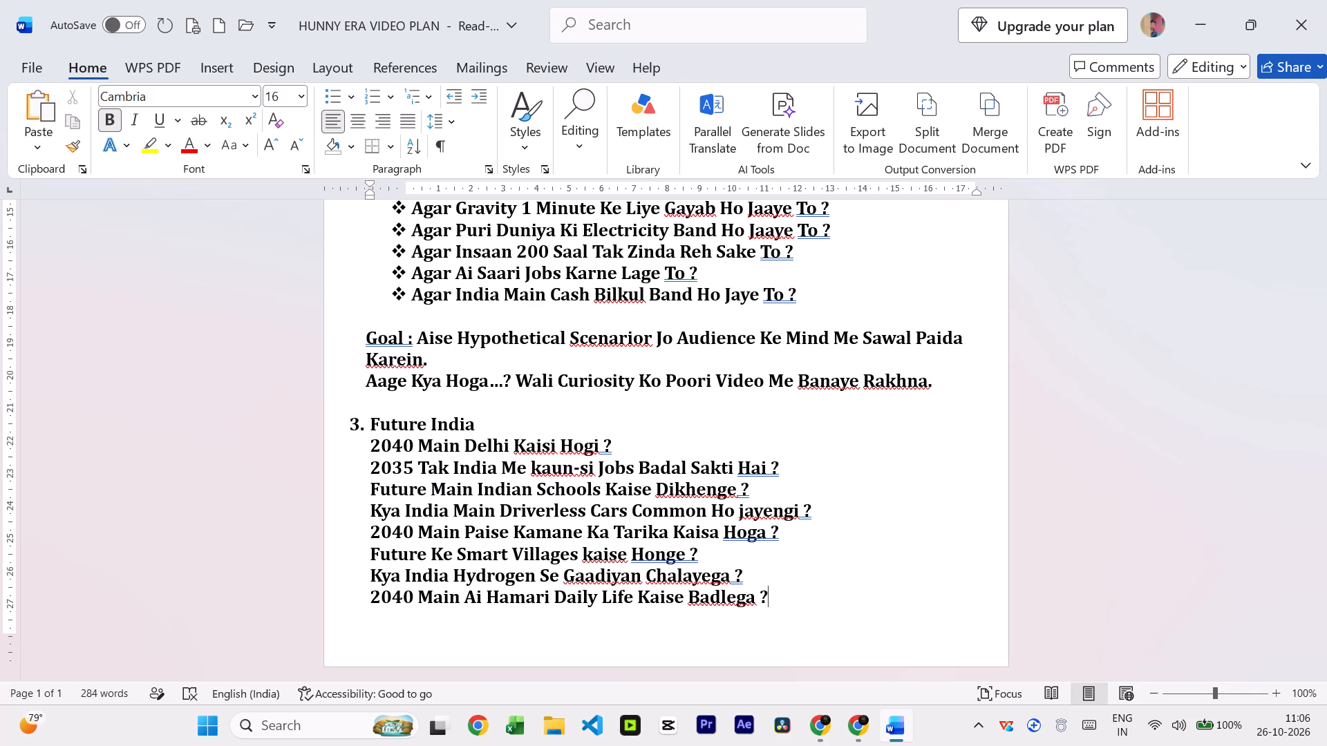
key("Return")
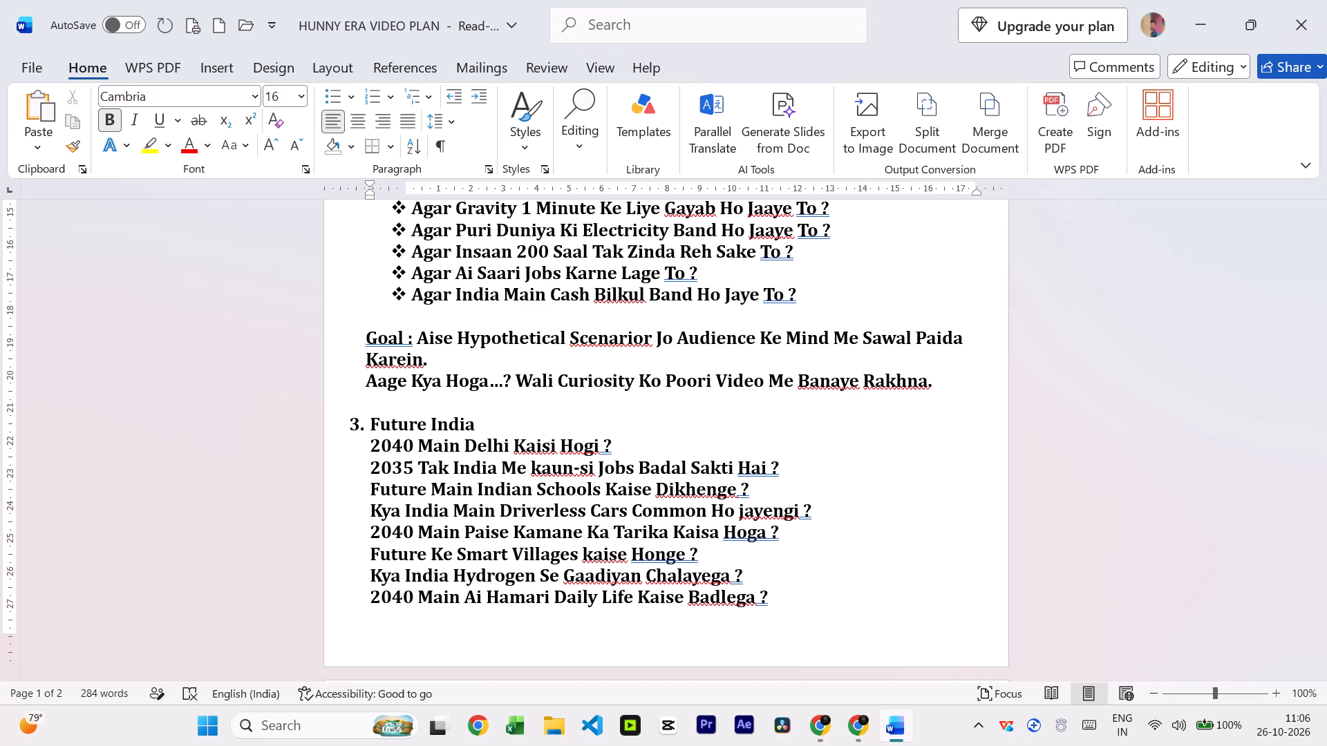
Leave an empty line beneath the last Future India topic and start the category's goal line with "Goal :".
key("shift+g")
key("BackSpace")
key("Return")
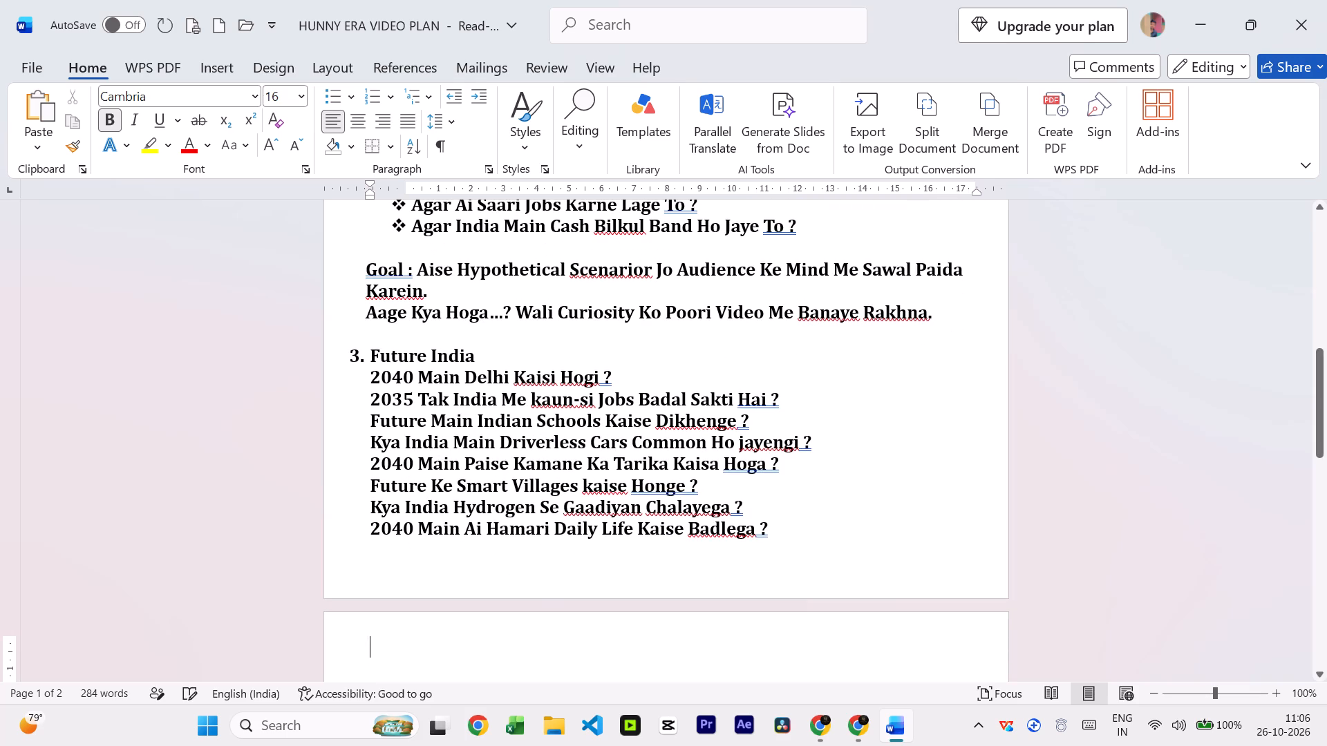
type("Goal ?")
key("BackSpace")
type("\":mn")
key("space")
key("BackSpace")
key("BackSpace")
key("BackSpace")
key("BackSpace")
key("BackSpace")
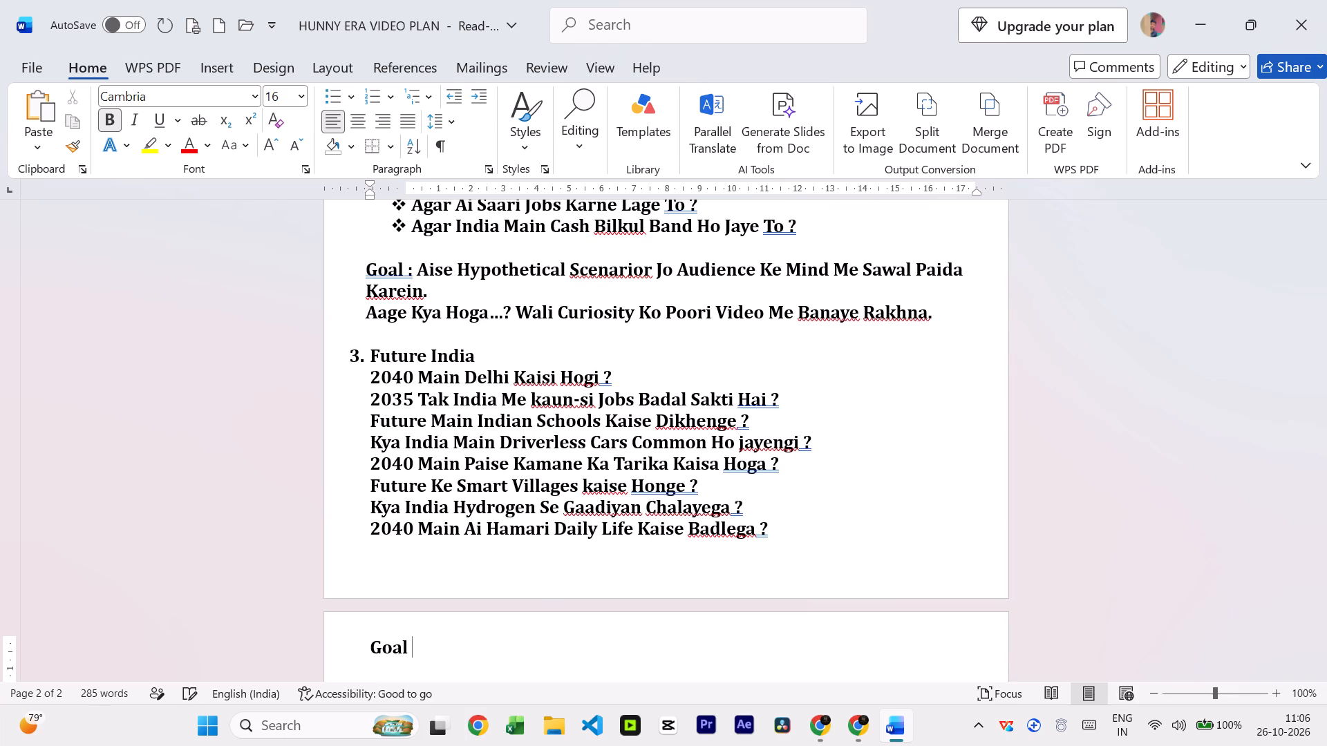
type(":")
key("space")
Write the opening of the Future India goal after the label: "Future Ko Imagine Karna ,".
type("Futu")
type("re")
key("space")
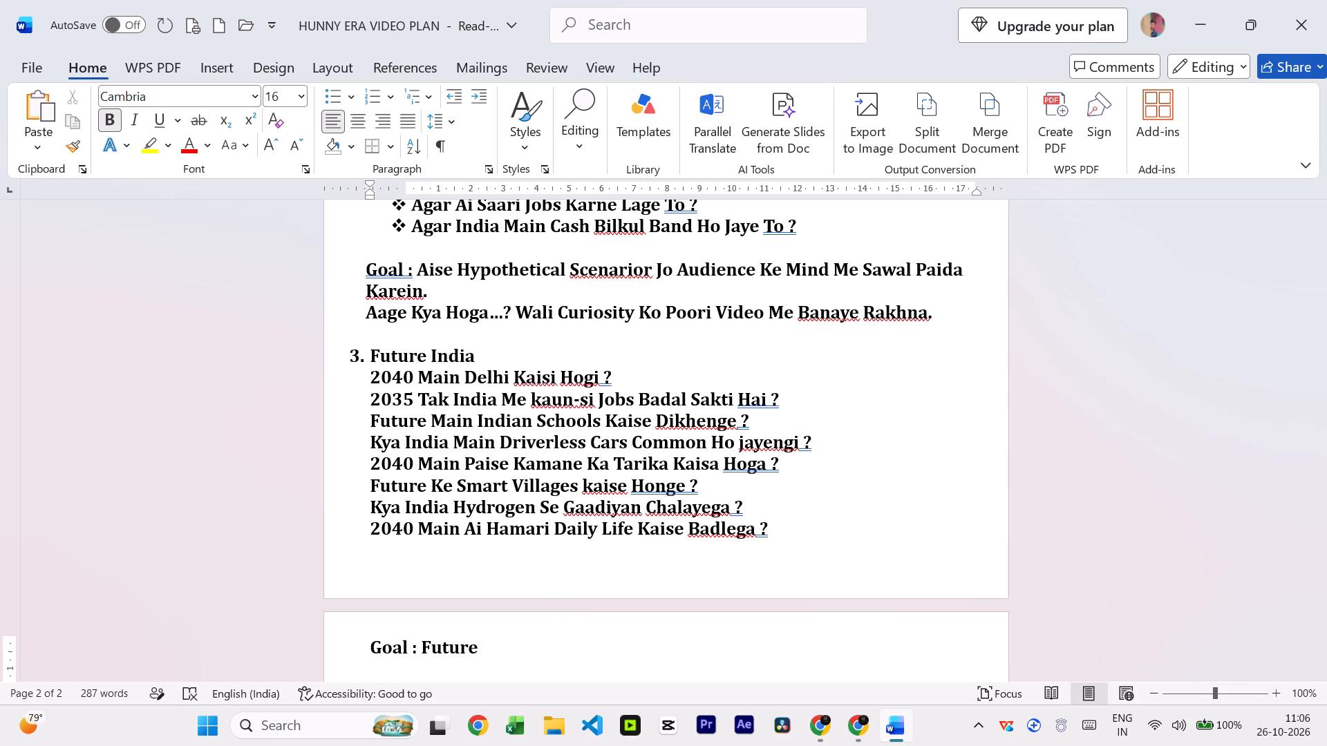
type("KO")
key("BackSpace")
type("o Imagine")
key("space")
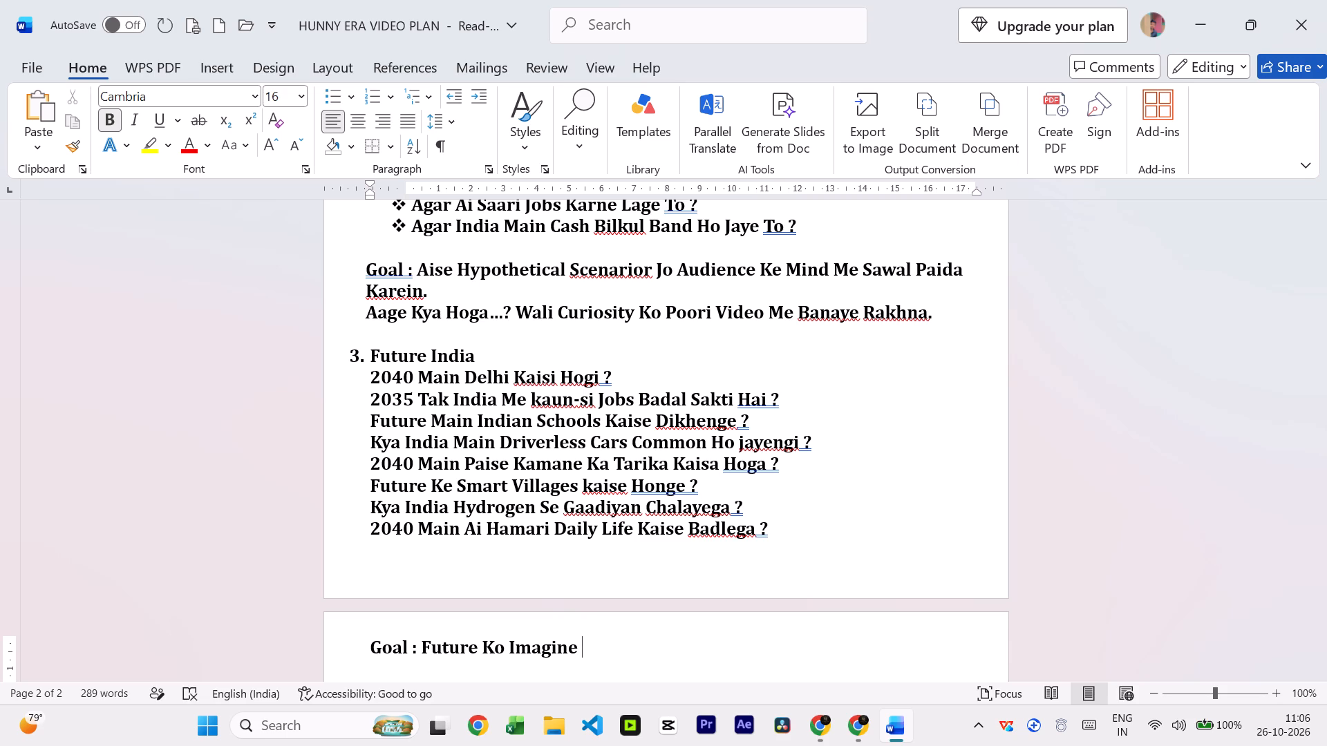
type("Karna")
key("space")
type(",m")
key("space")
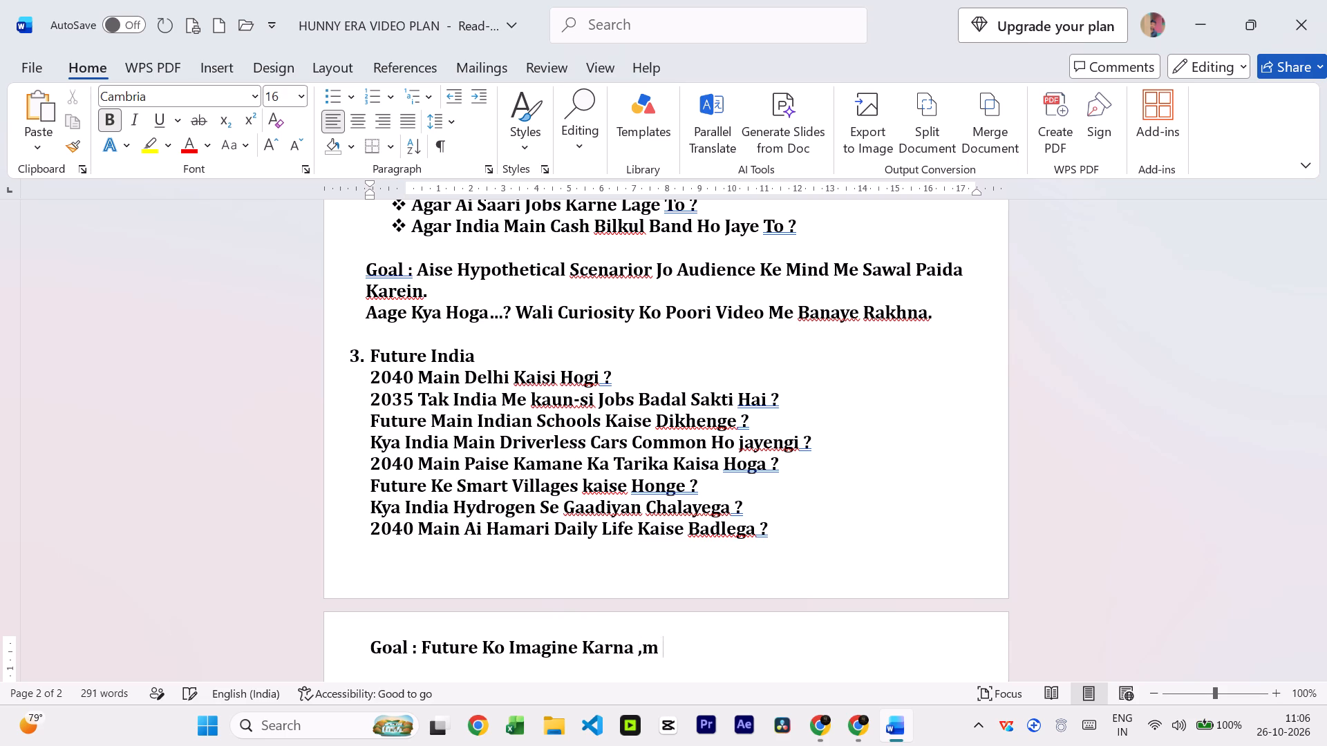
key("BackSpace")
key("BackSpace")
key("space")
Continue the Future India goal with "Lekin Facts , Current Projects Aur".
type("Lekin")
key("space")
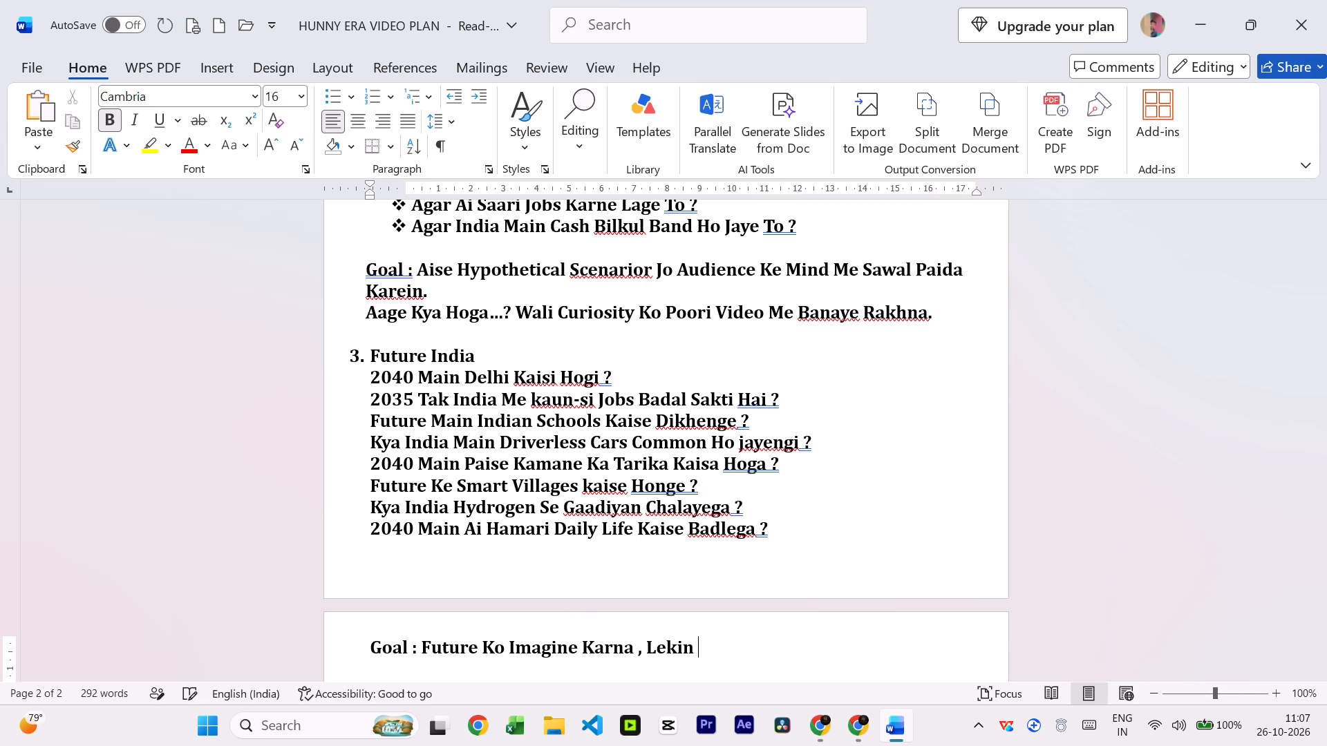
type("Facts")
key("space")
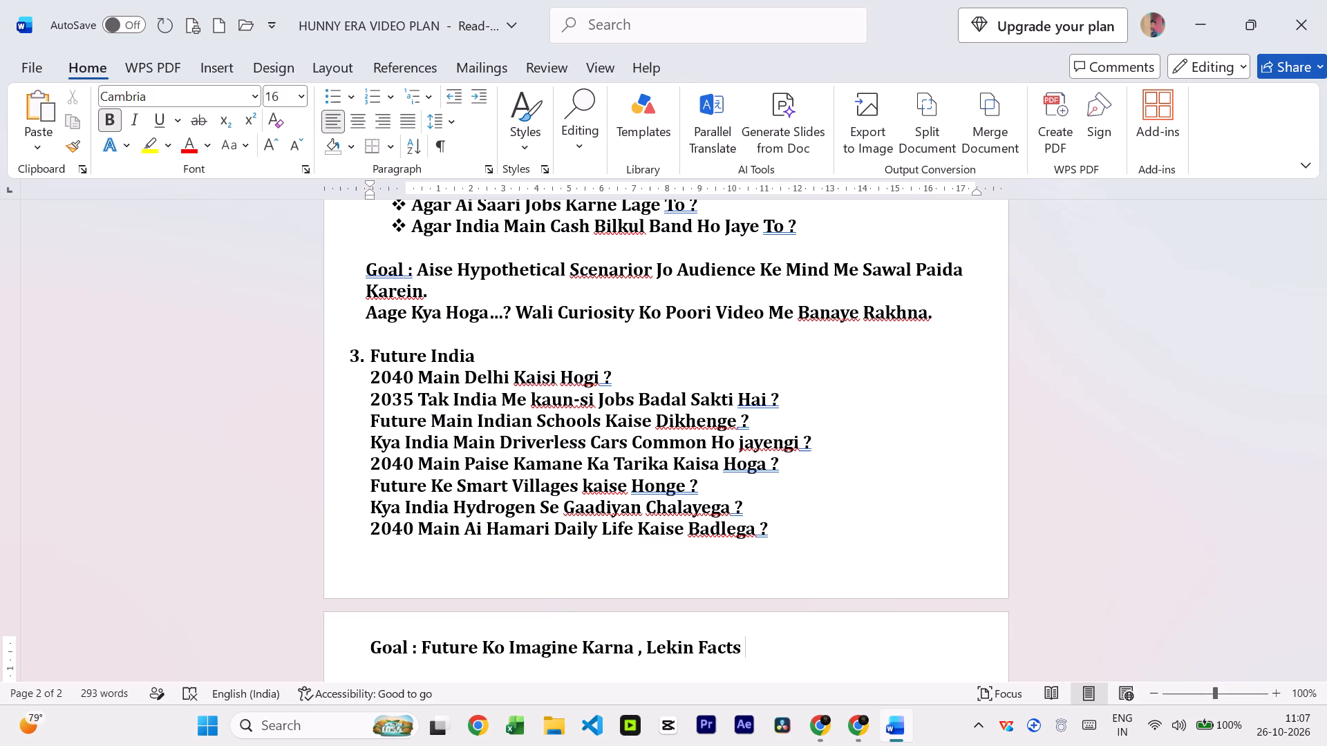
type(",")
key("space")
type("Current")
key("space")
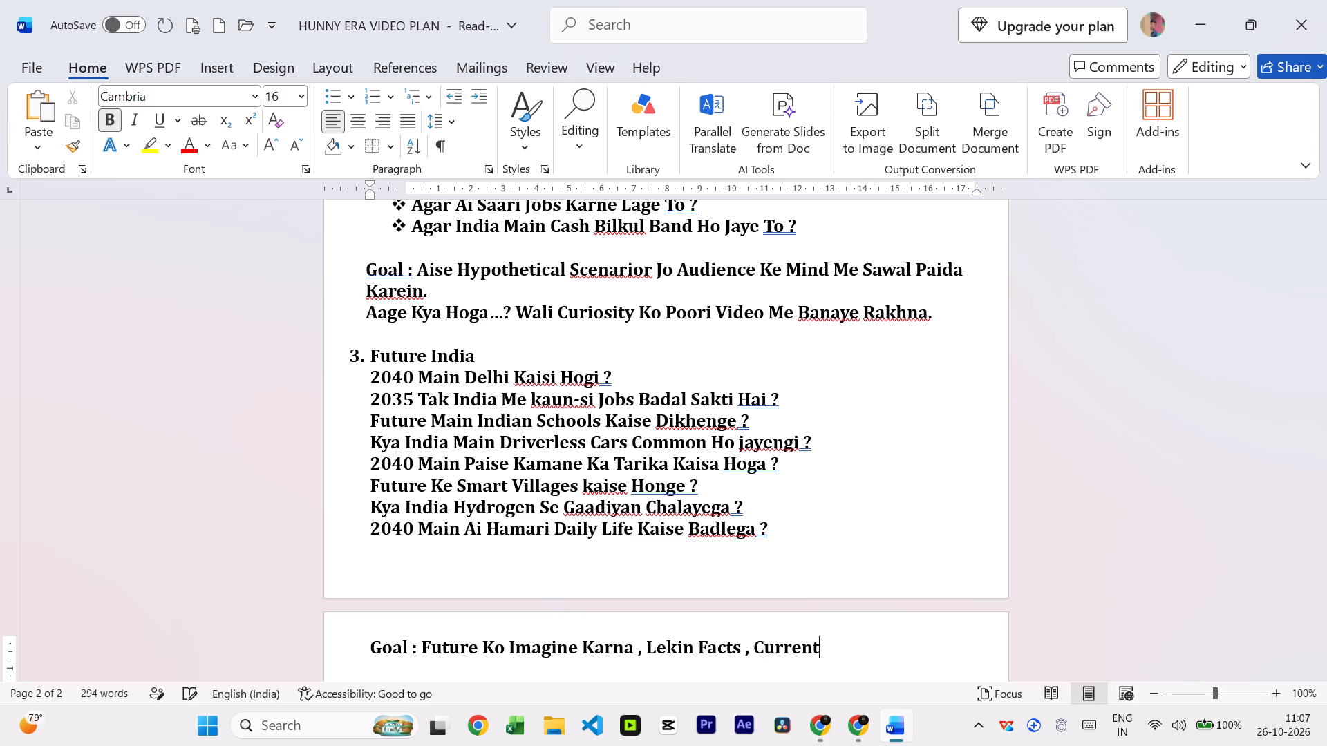
type("Projects")
key("space")
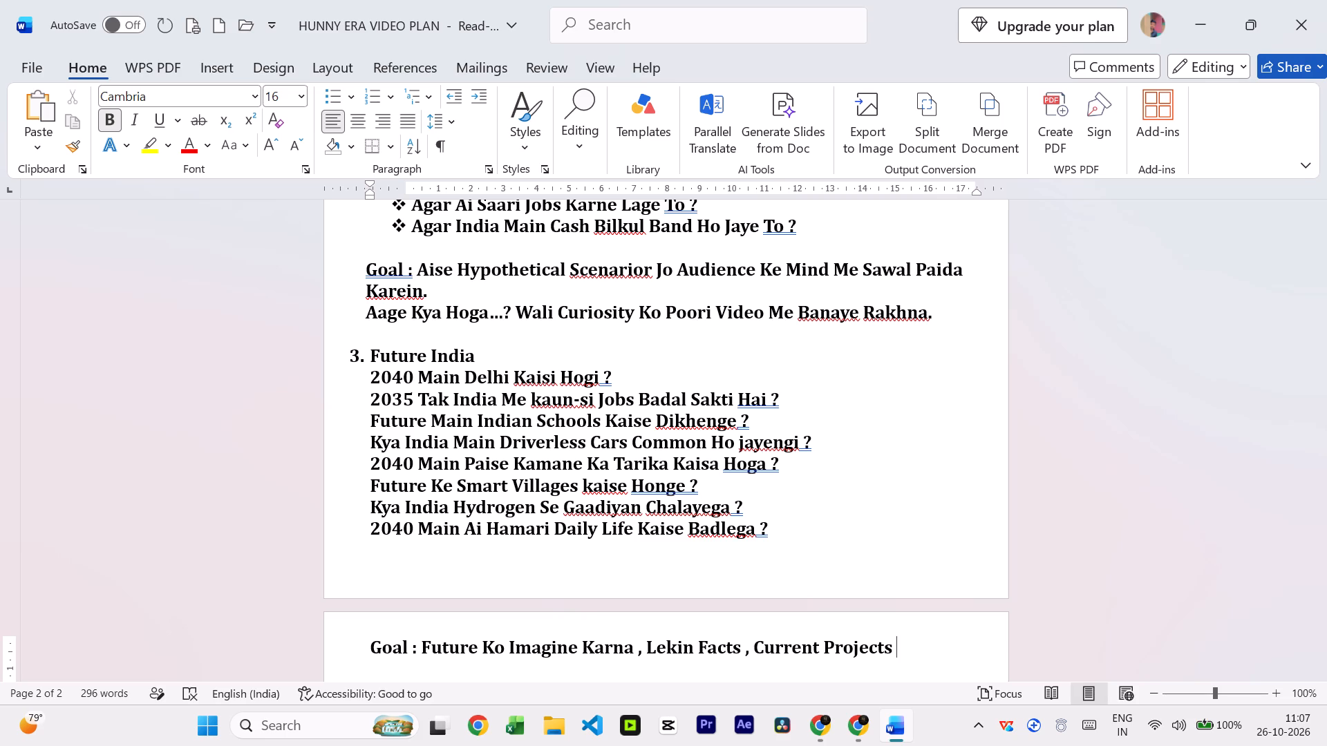
type("Aur")
key("space")
Finish the Future India goal sentence with "Realstic Predictions Ke Sath.".
type("Real")
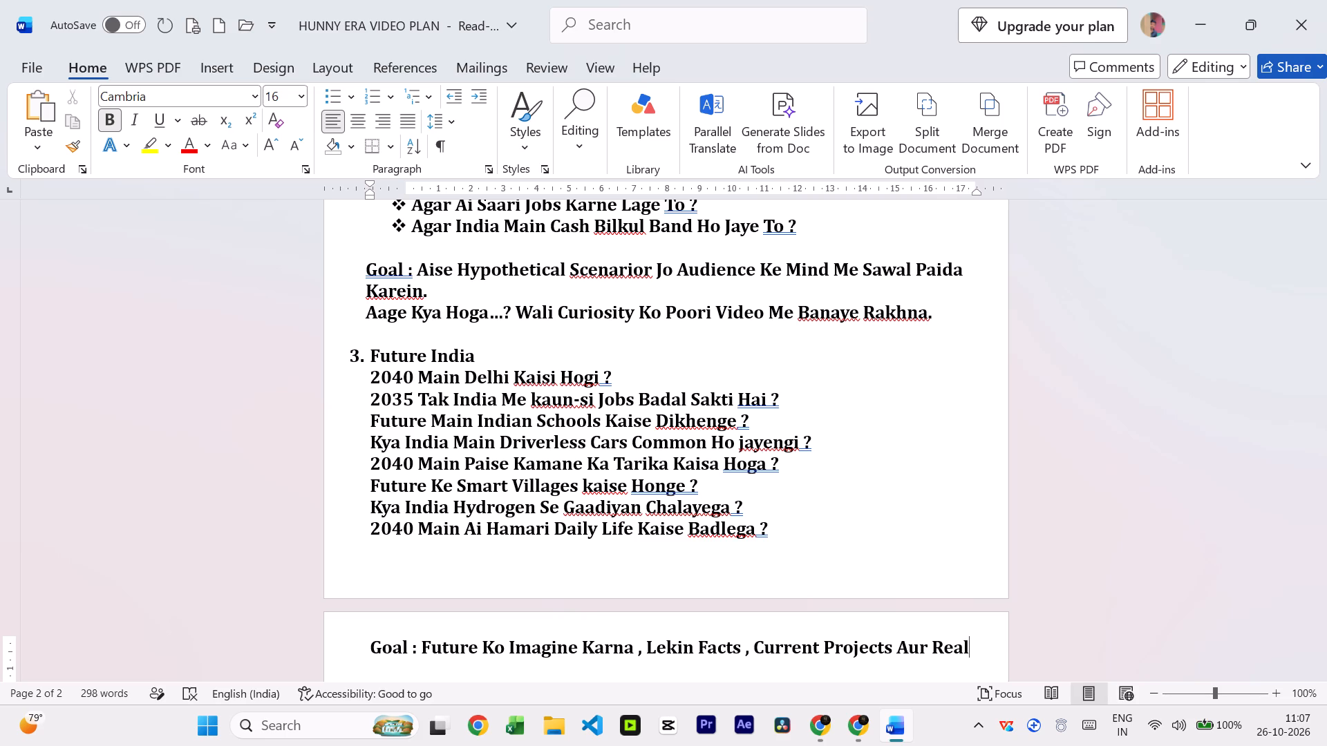
type("stics")
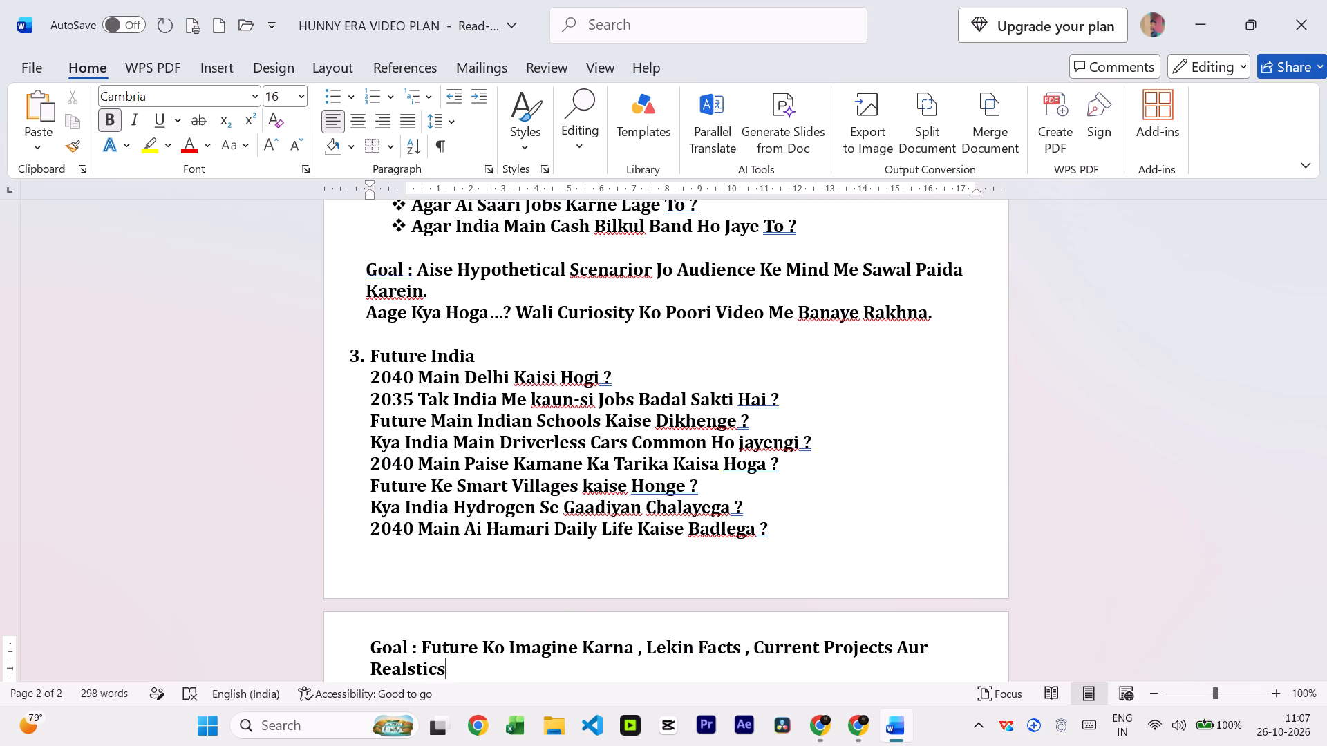
key("BackSpace")
key("space")
type("Prediction")
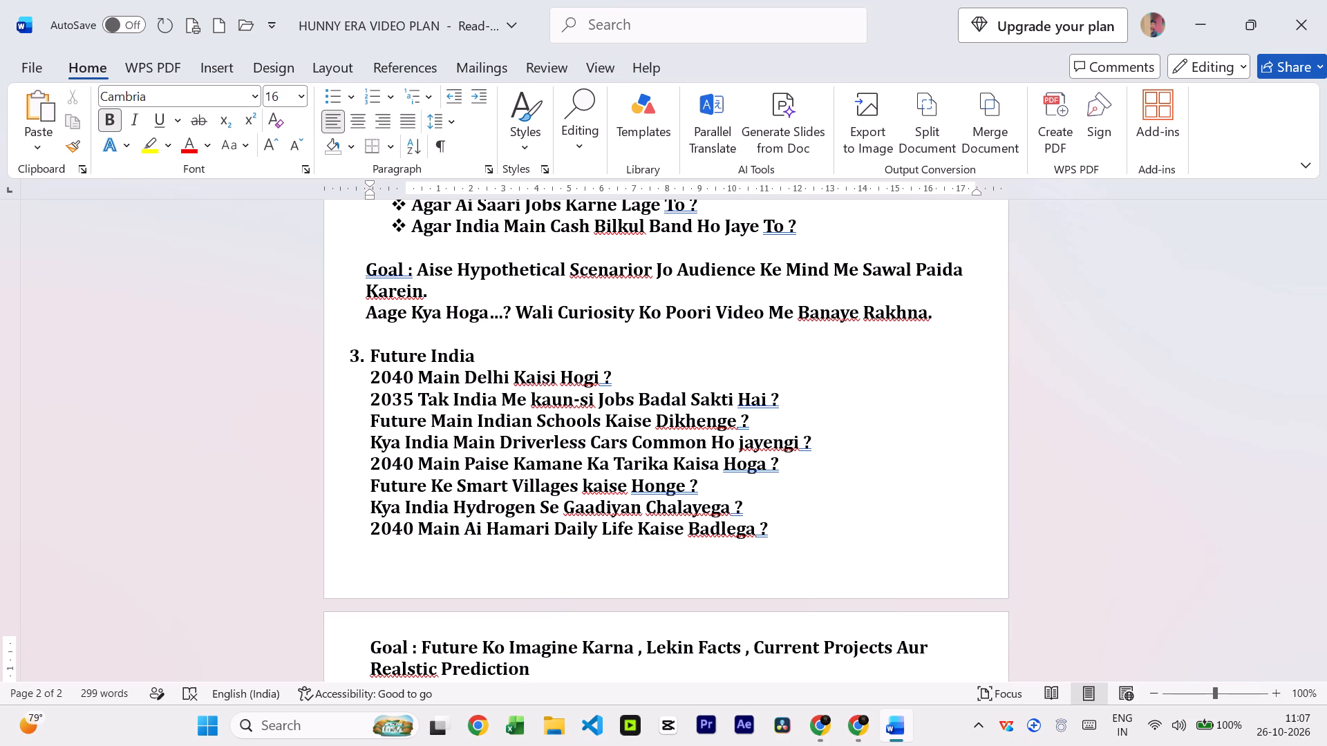
type("s K")
type("e")
key("space")
type("Sath")
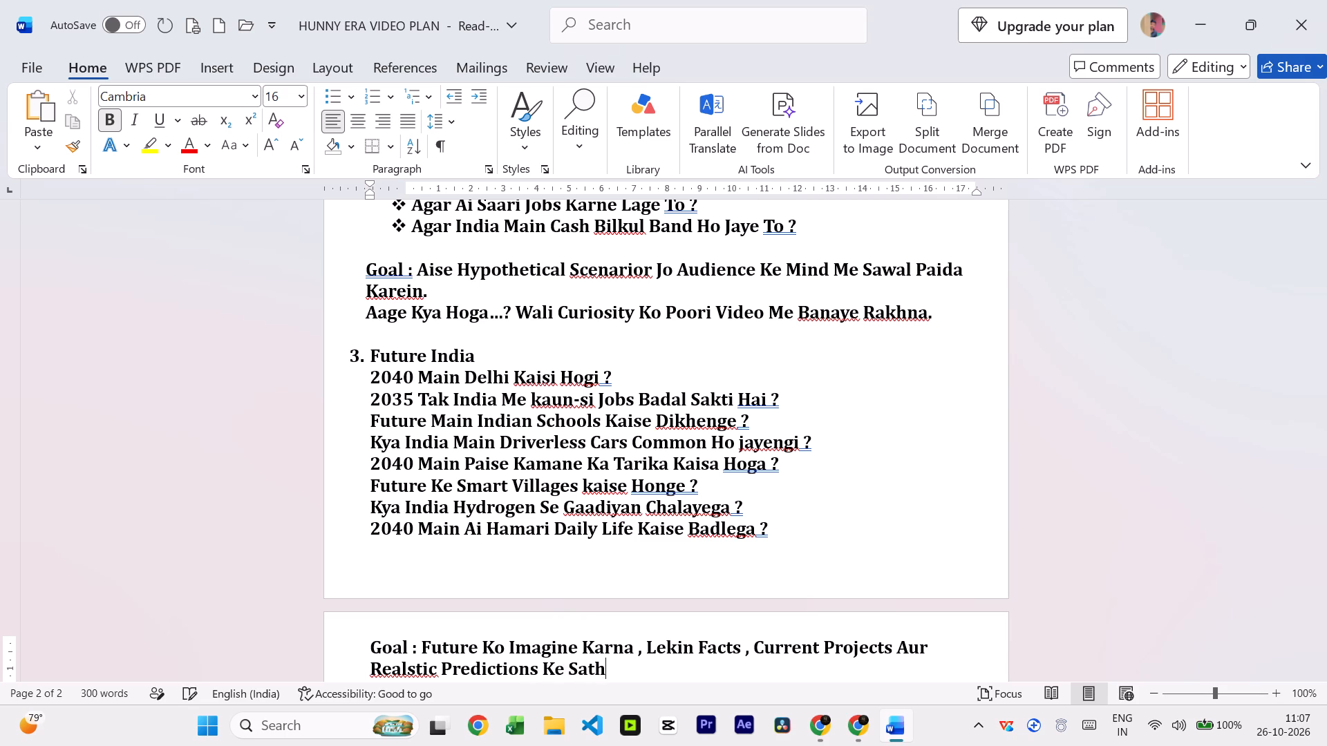
key("period")
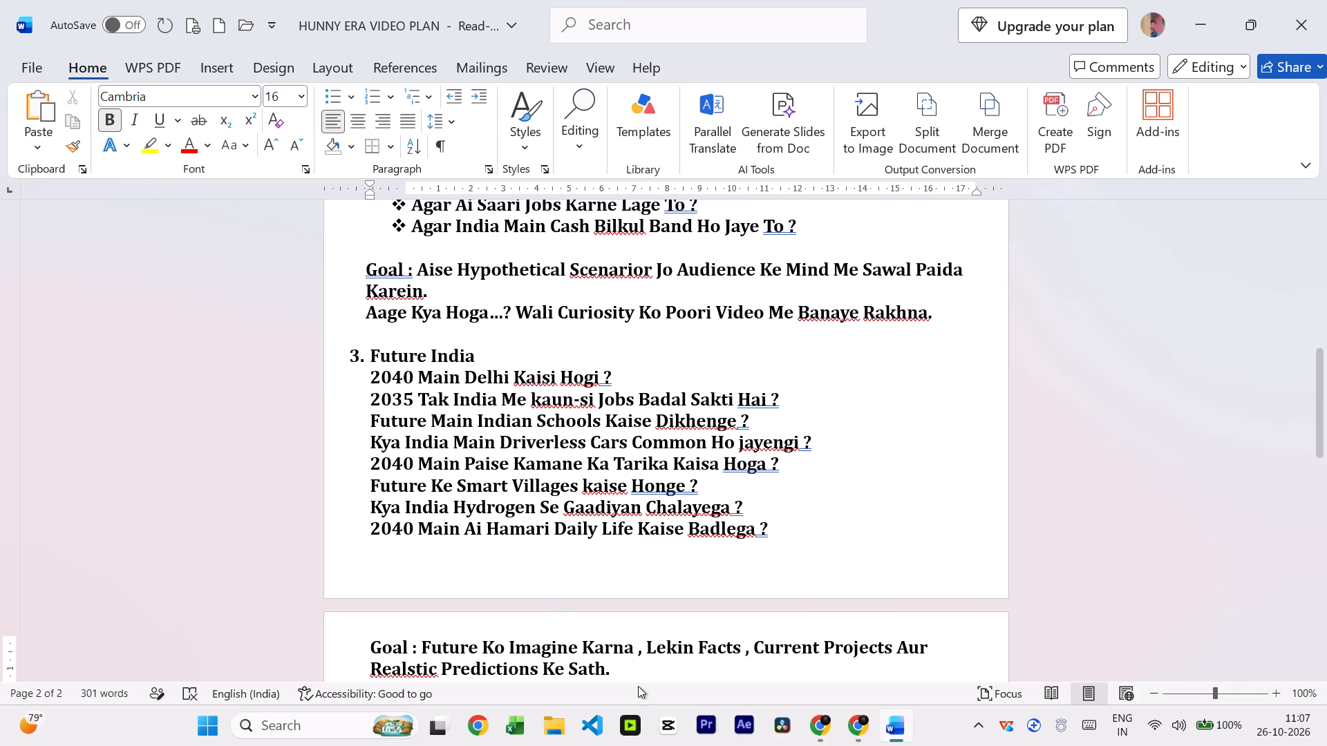
Format all eight Future India topics as a bulleted list with small solid square bullets.
scroll(637, 686, "down", 3)
scroll(621, 624, "down", 12)
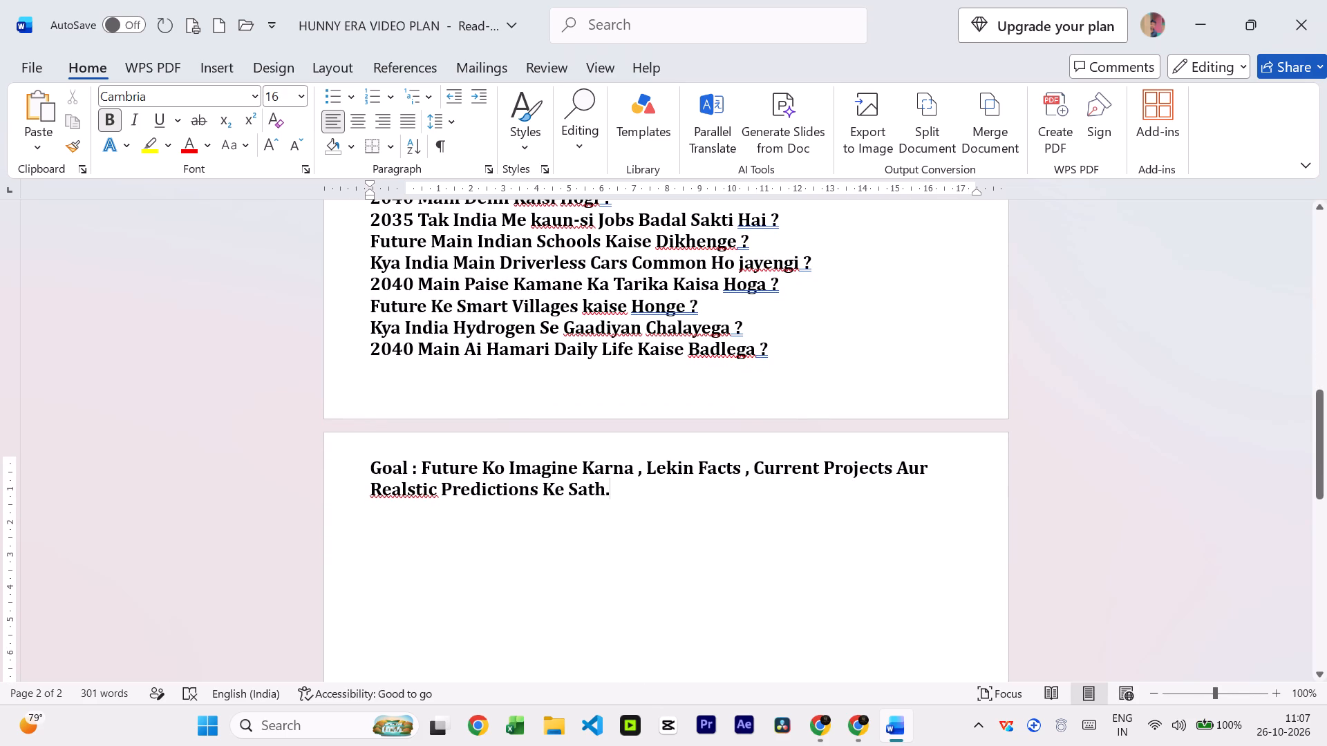
scroll(473, 390, "up", 8)
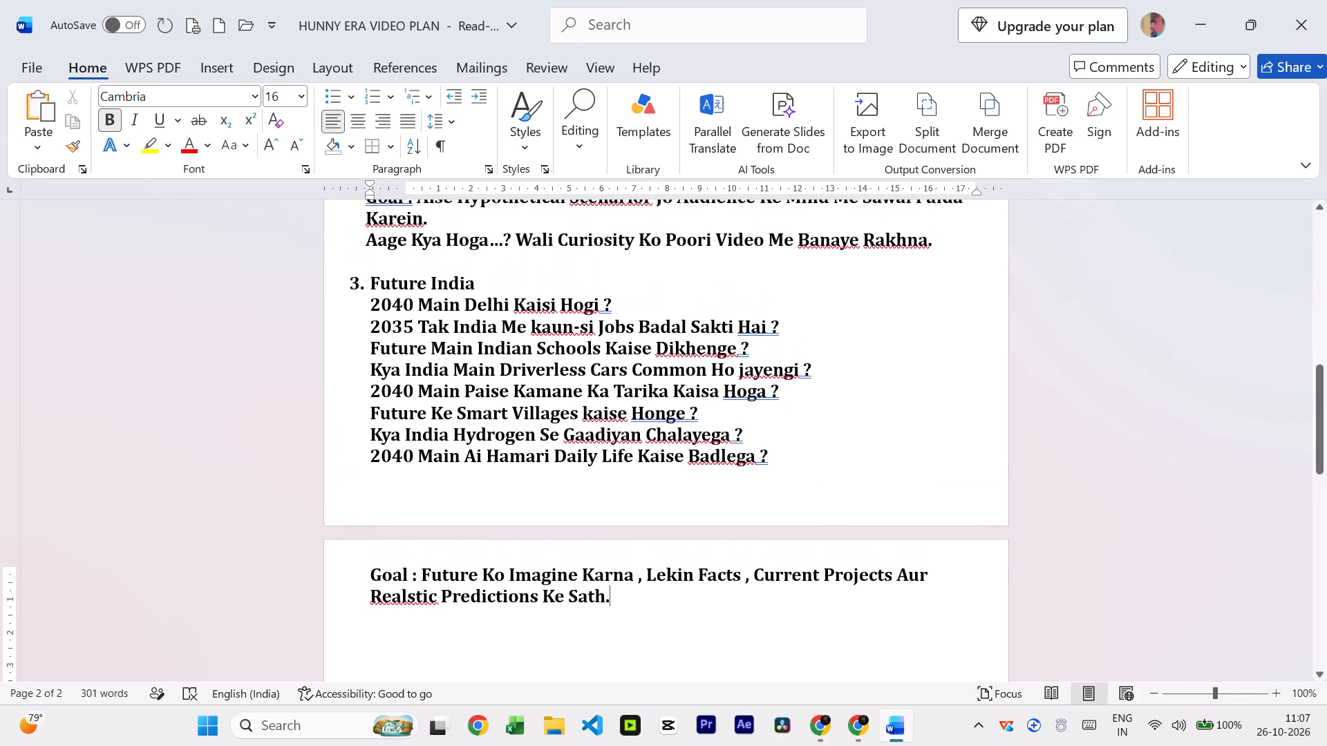
left_click_drag(793, 468, 466, 337)
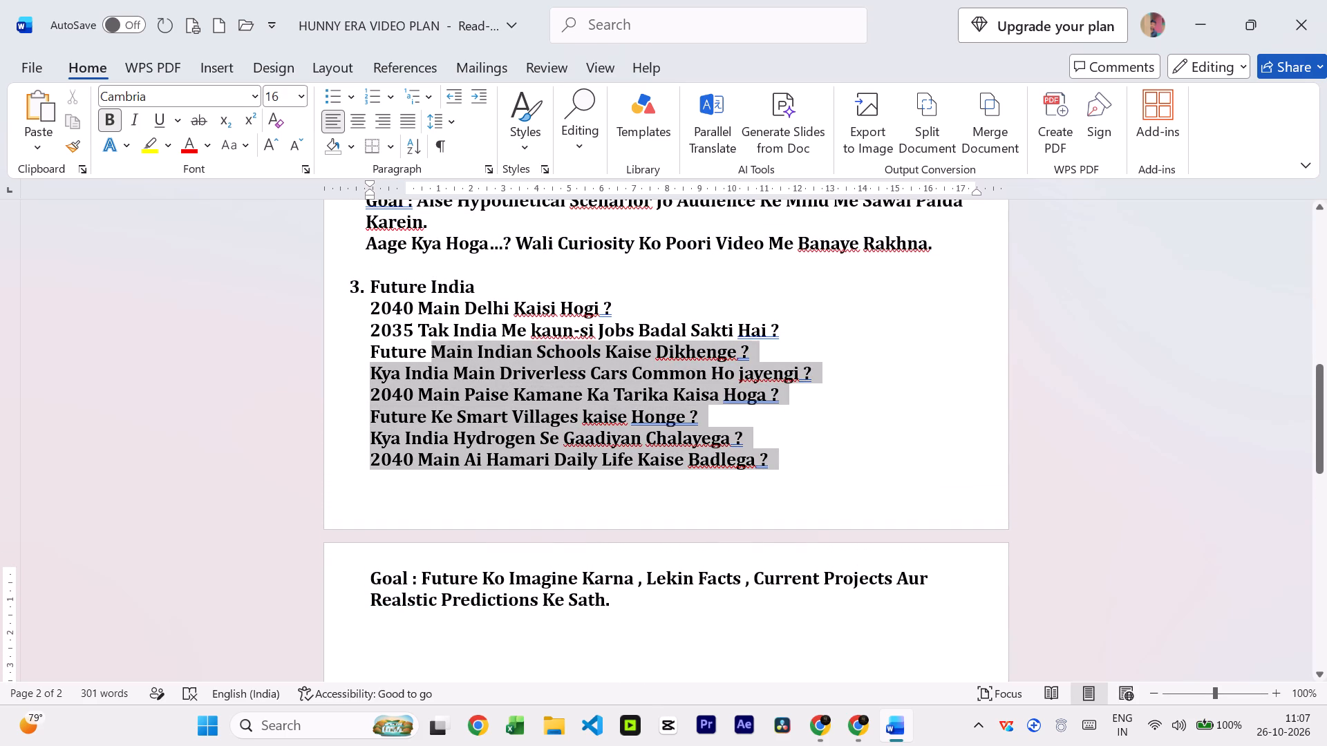
left_click_drag(466, 337, 393, 312)
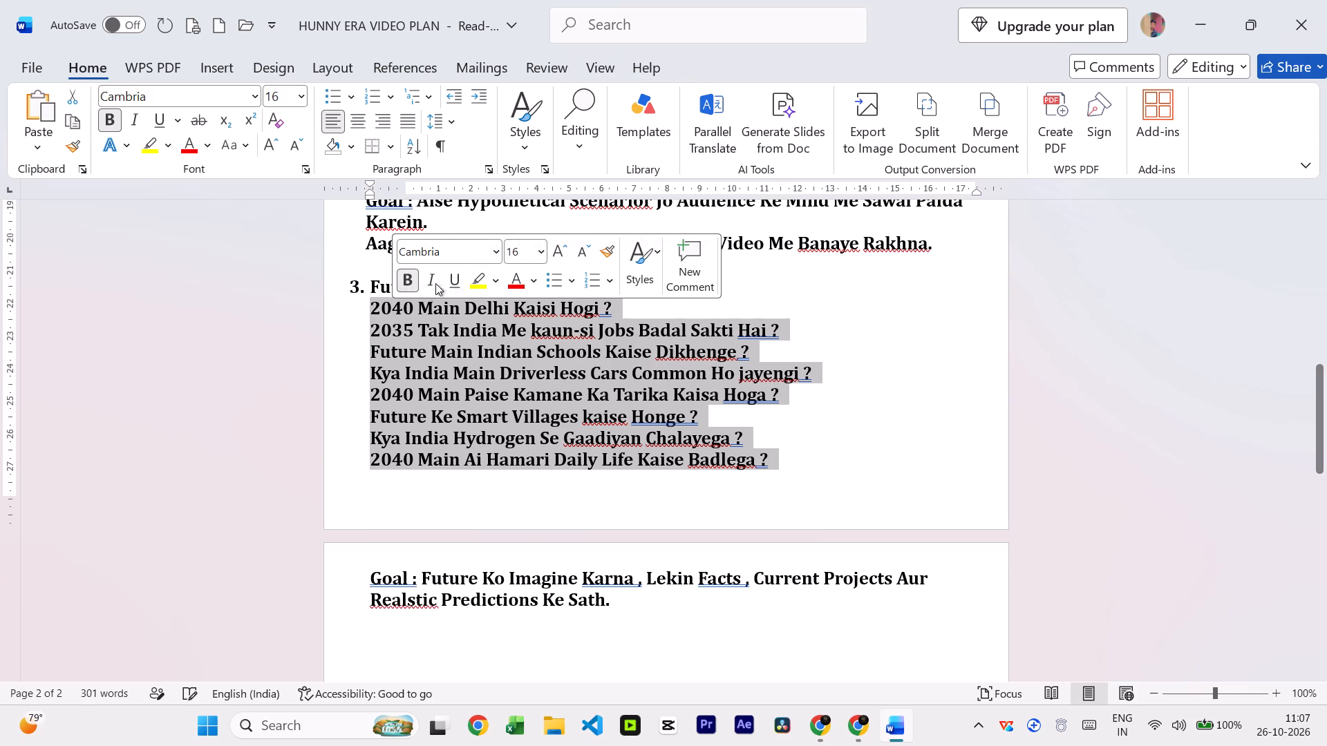
left_click(356, 100)
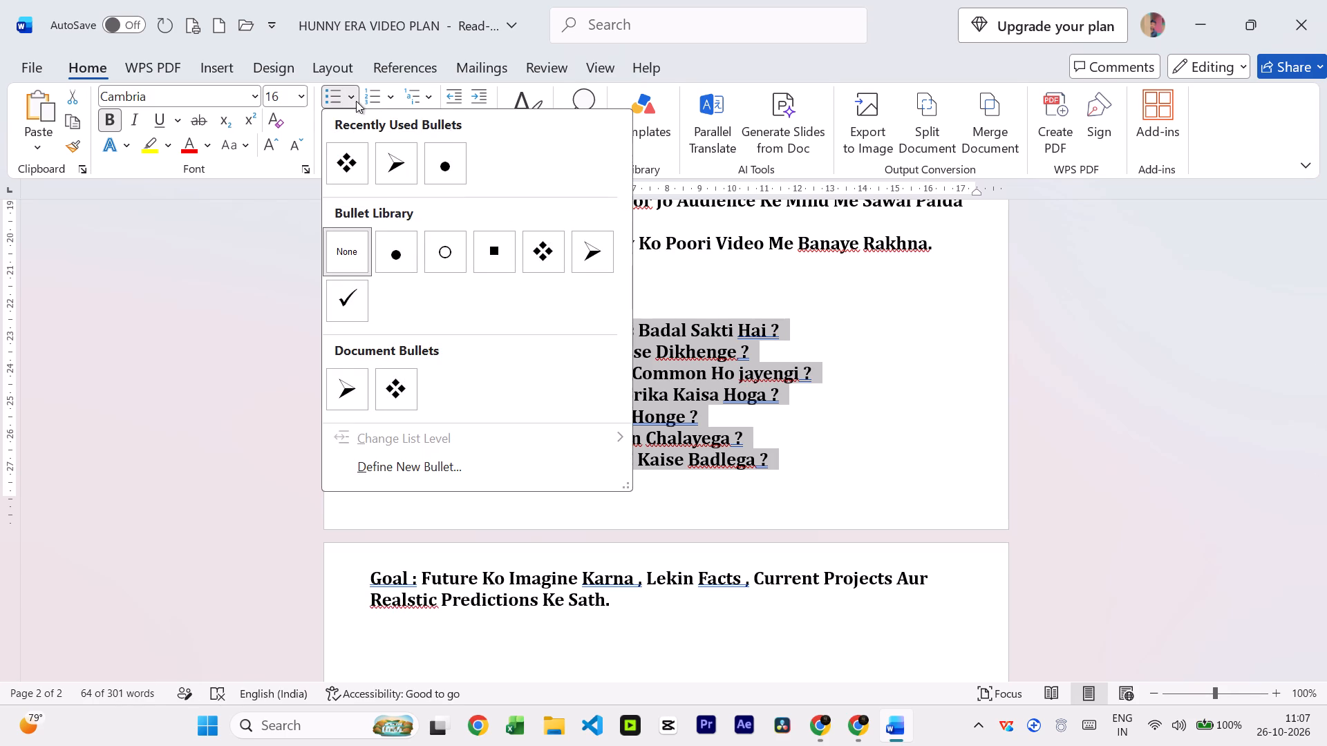
left_click(484, 252)
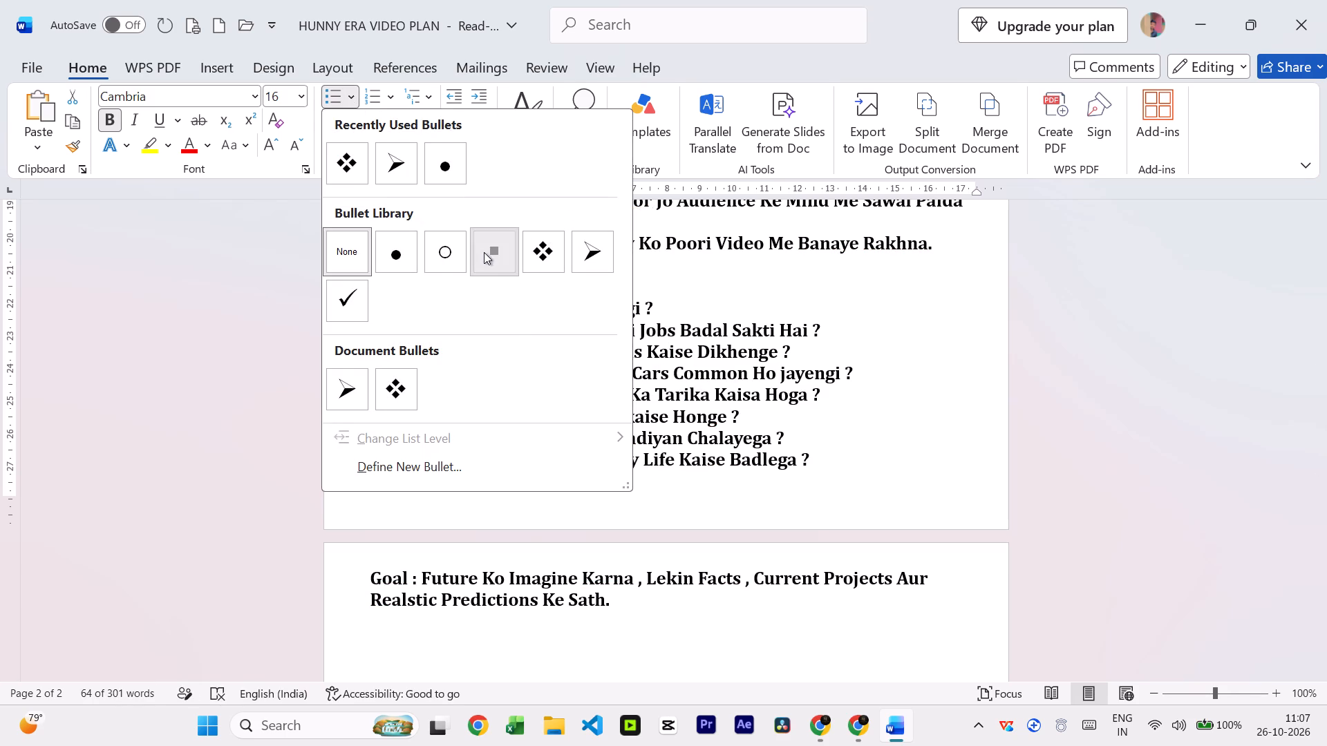
left_click(549, 509)
Review the layout of the earlier categories, the Future India list and its goal on the following page.
scroll(547, 506, "up", 7)
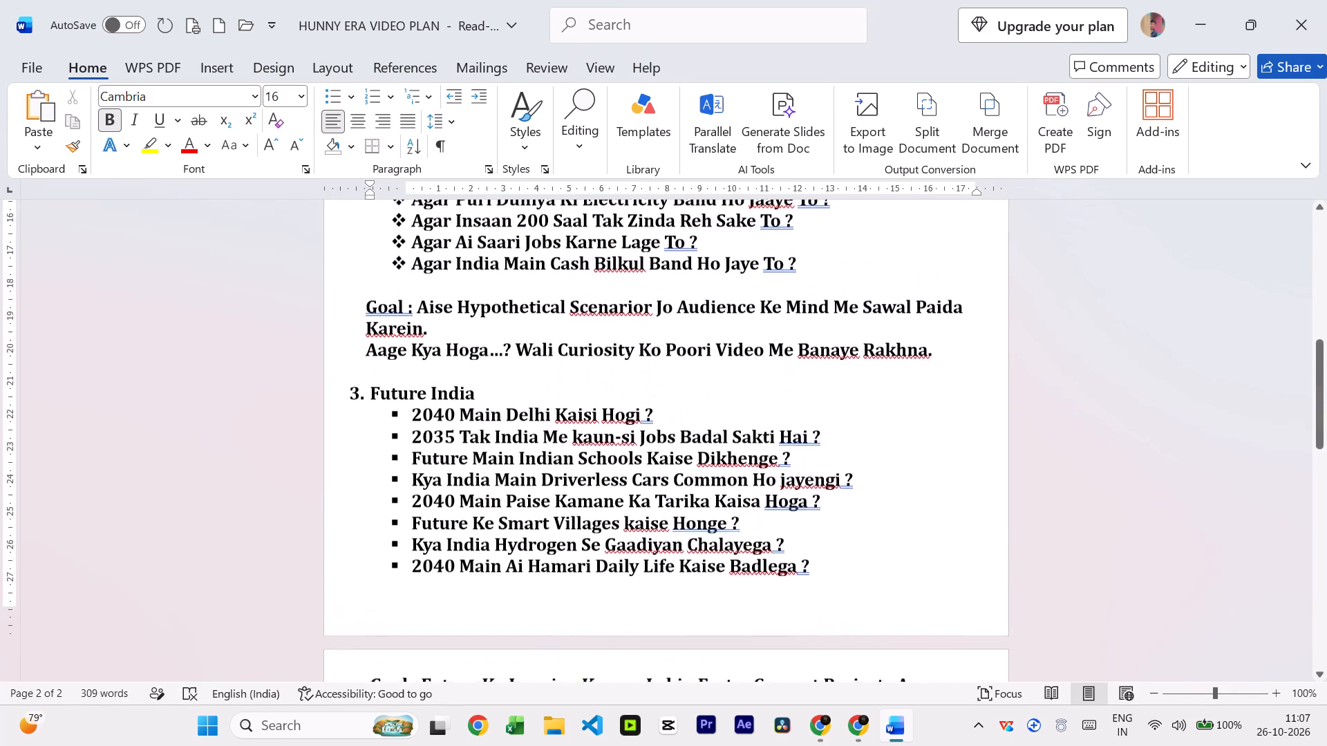
scroll(552, 468, "up", 20)
scroll(552, 468, "up", 3)
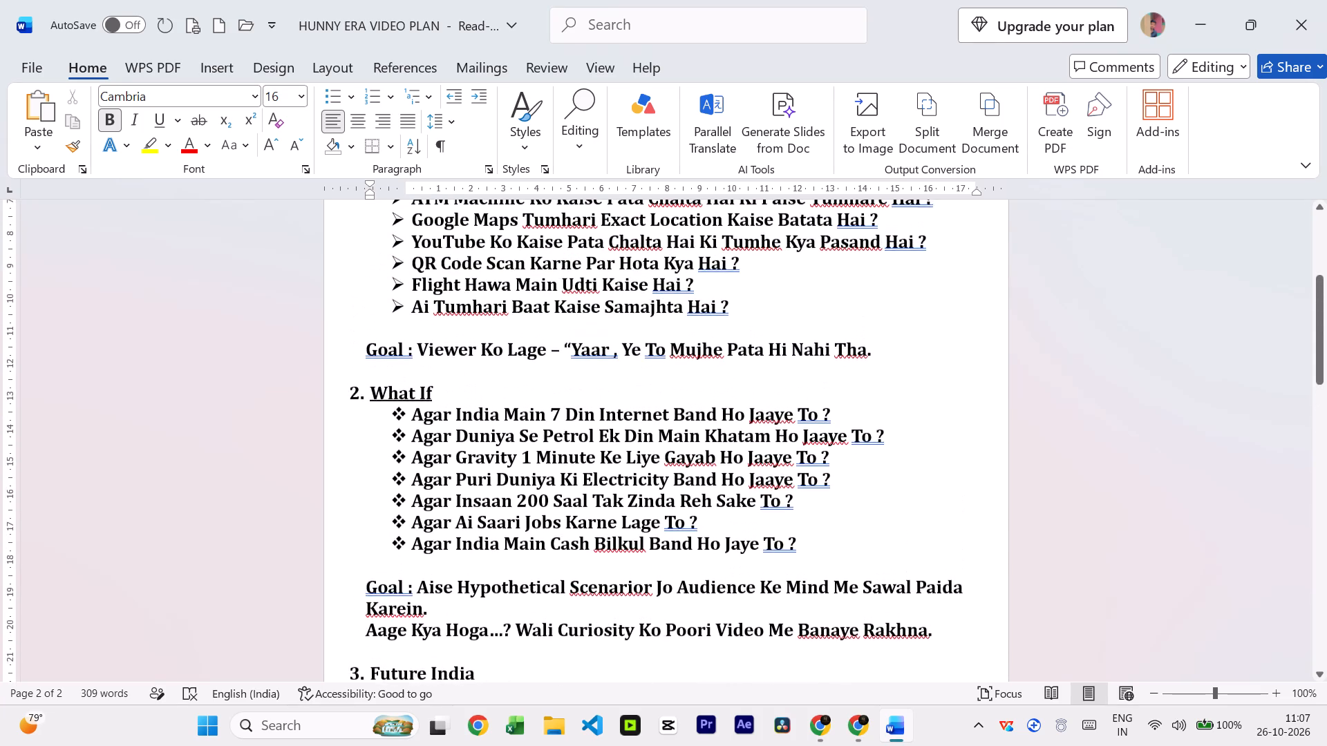
scroll(554, 473, "up", 3)
scroll(554, 473, "down", 20)
scroll(554, 473, "down", 10)
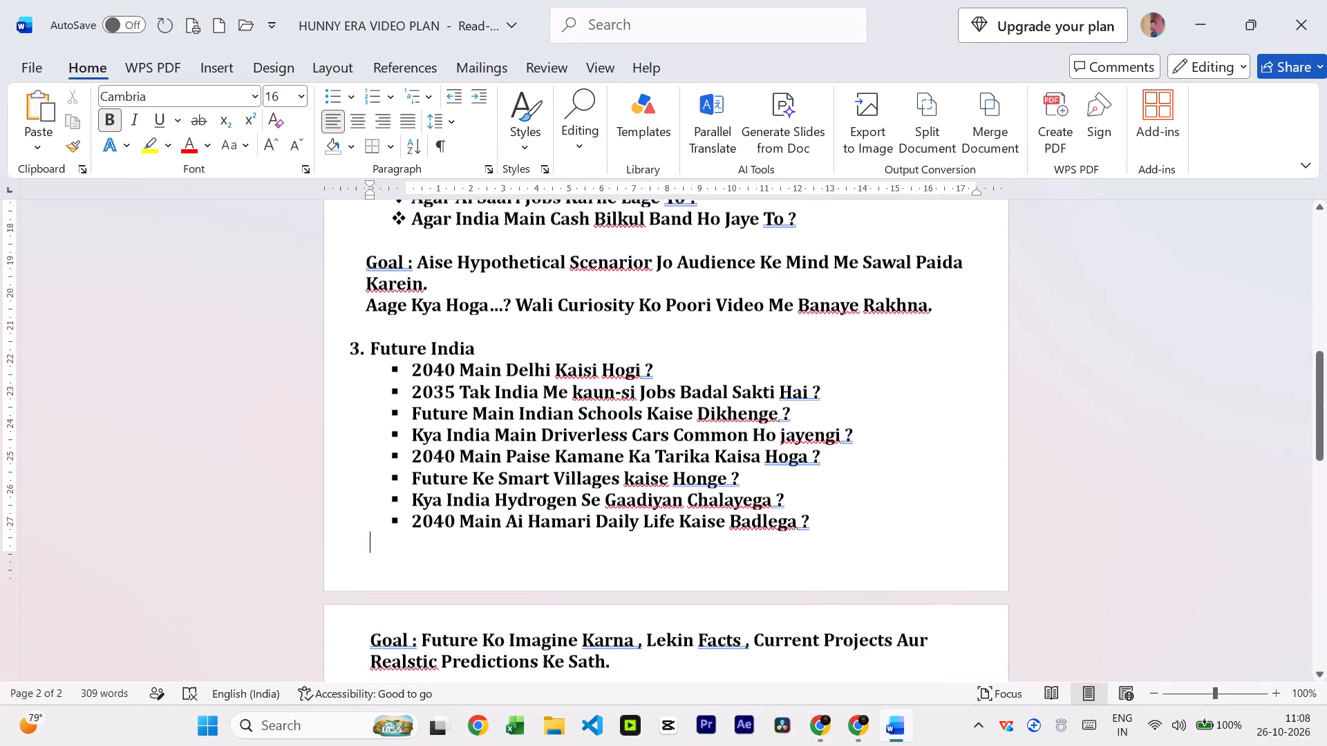
scroll(554, 467, "down", 12)
scroll(554, 468, "up", 3)
left_click(559, 544)
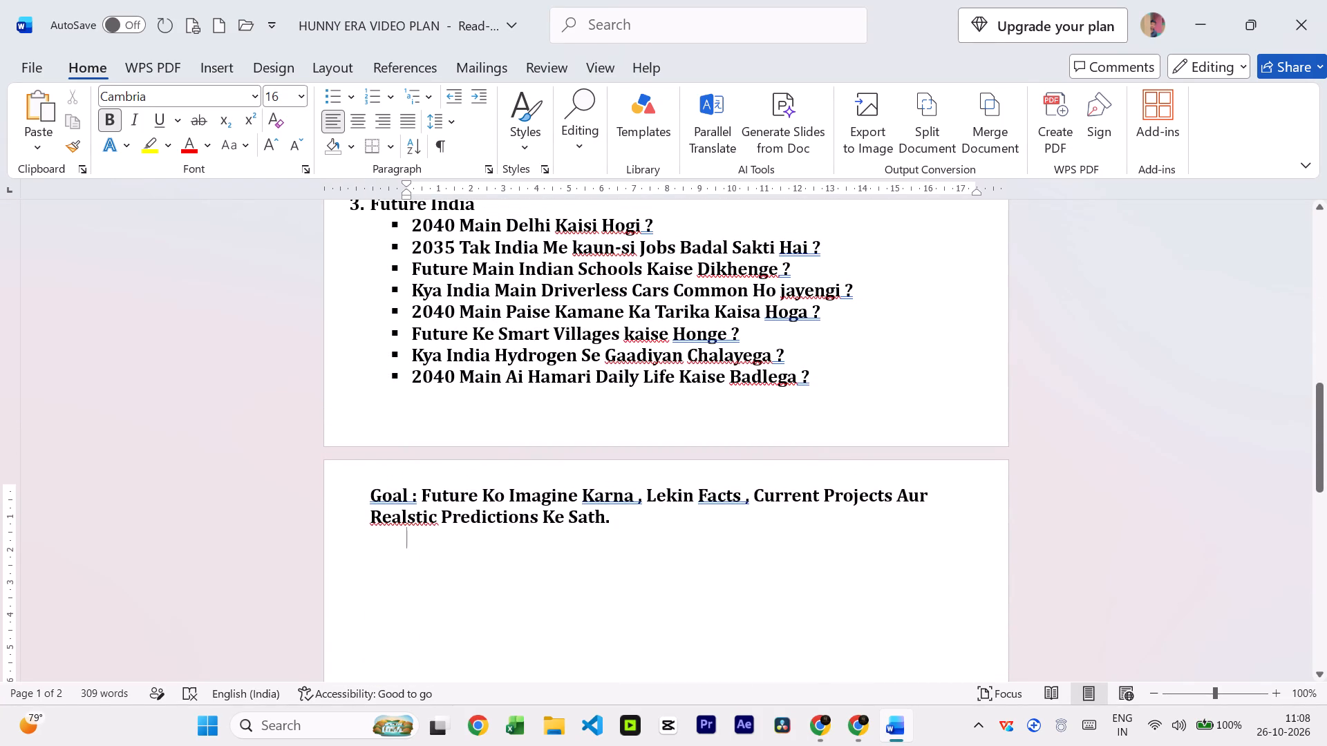
left_click(637, 528)
Reduce the bottom page margin so the text area extends almost to the page's lower edge.
left_click(408, 417)
left_click_drag(8, 415, 8, 443)
left_click(8, 443)
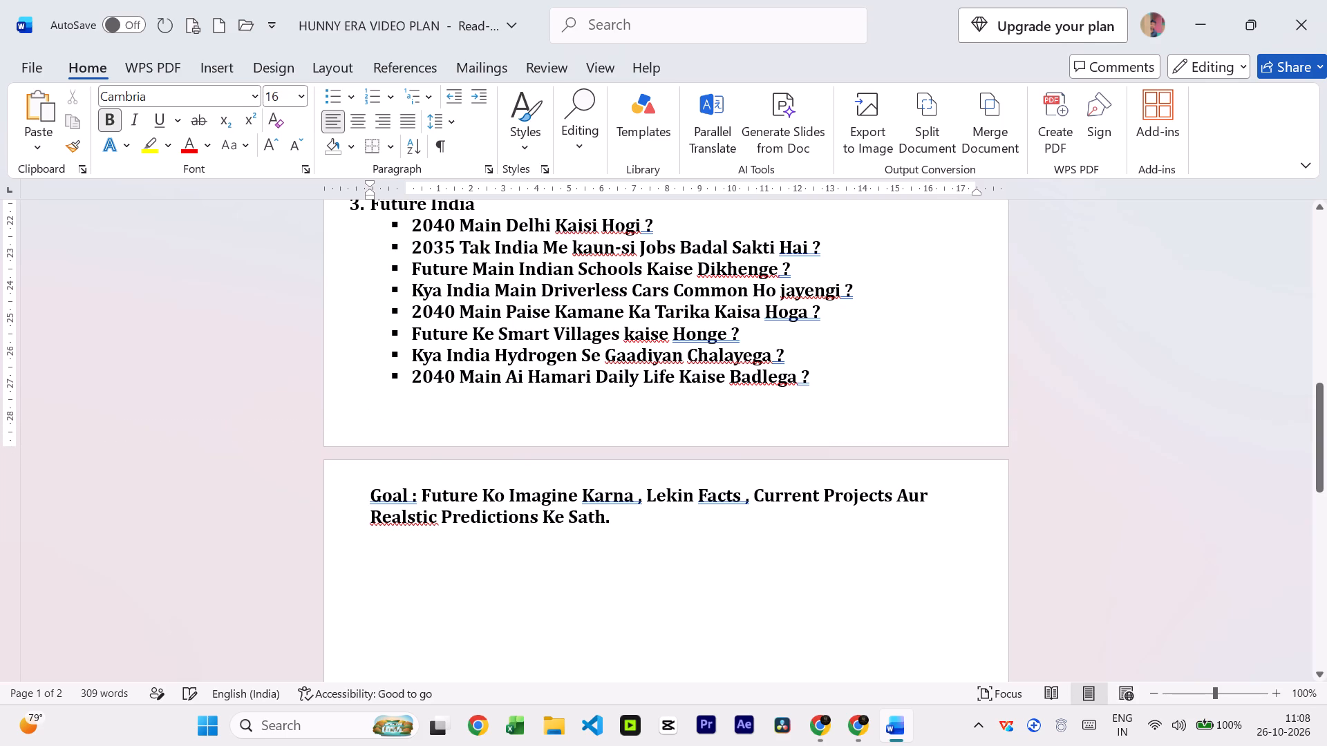
Delete the empty line above the Future India goal so the goal sits directly beneath the last topic.
left_click(372, 495)
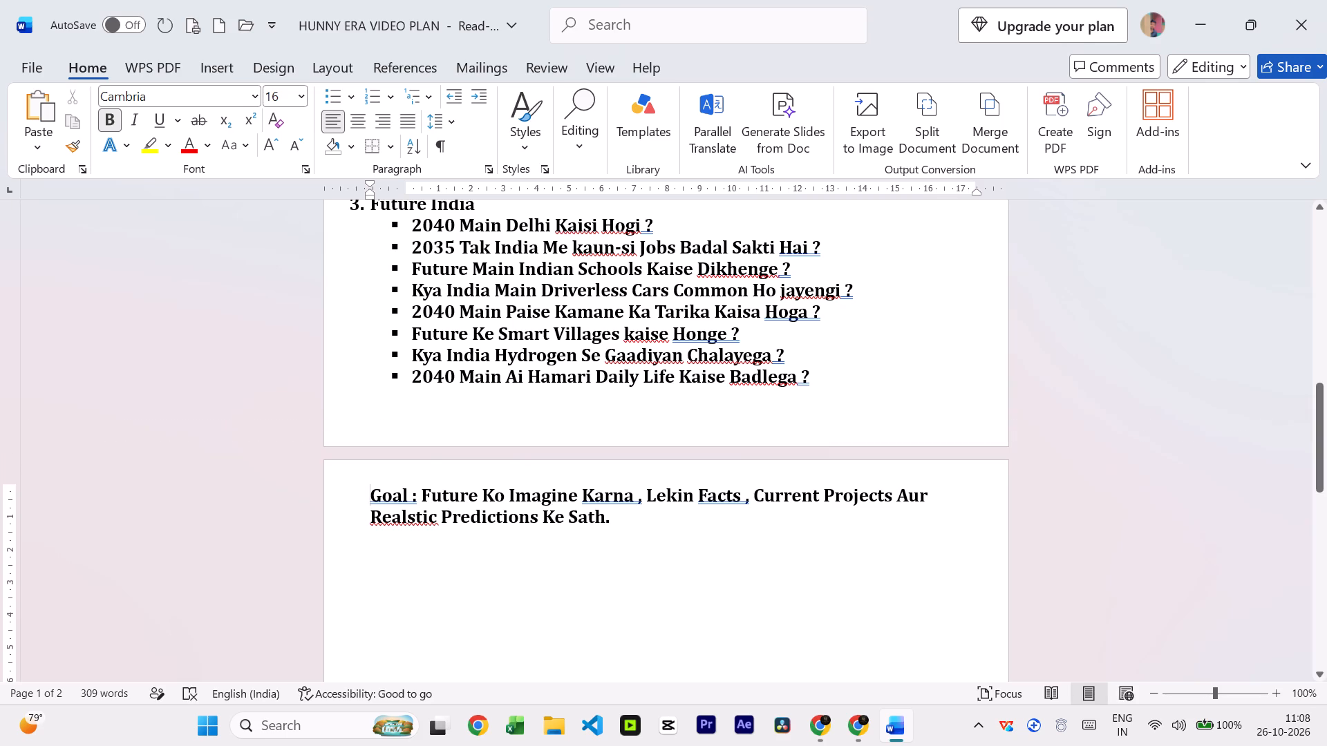
key("BackSpace")
key("BackSpace")
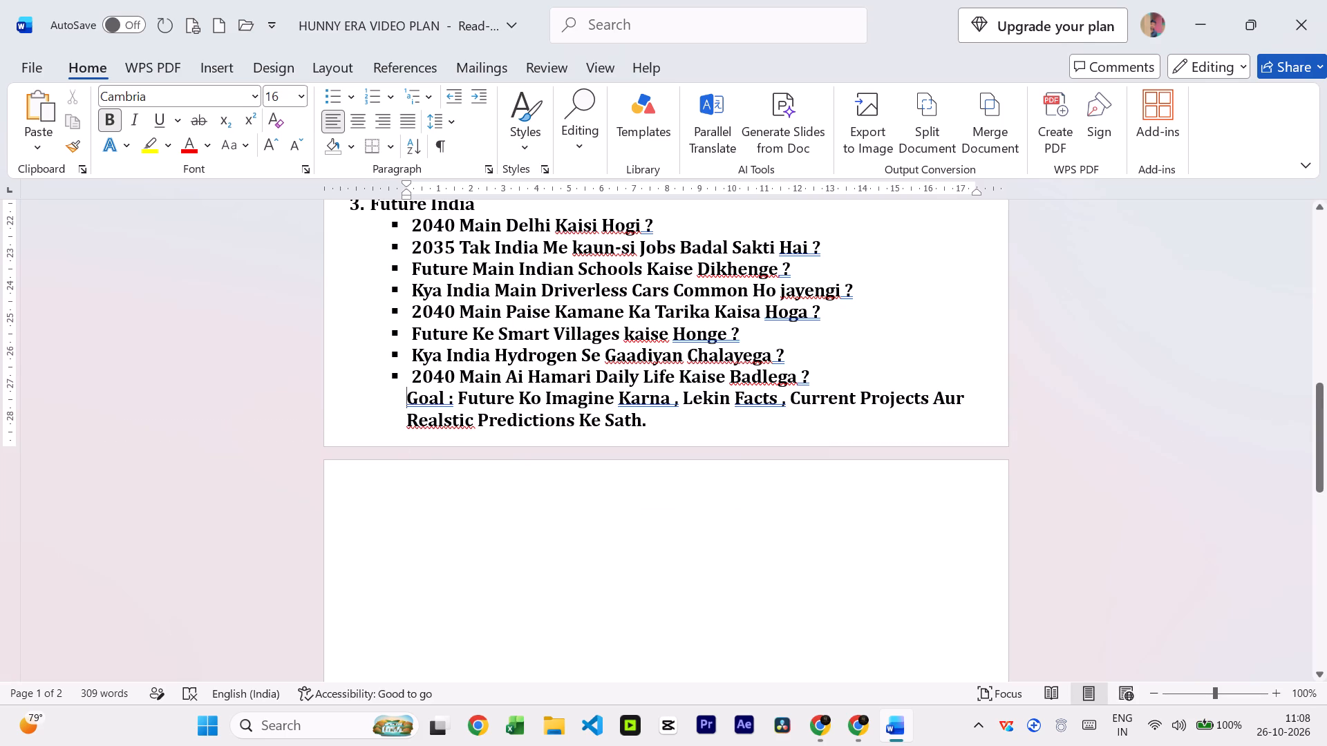
Set the font size of all eight Future India topics to 14.
scroll(704, 383, "up", 2)
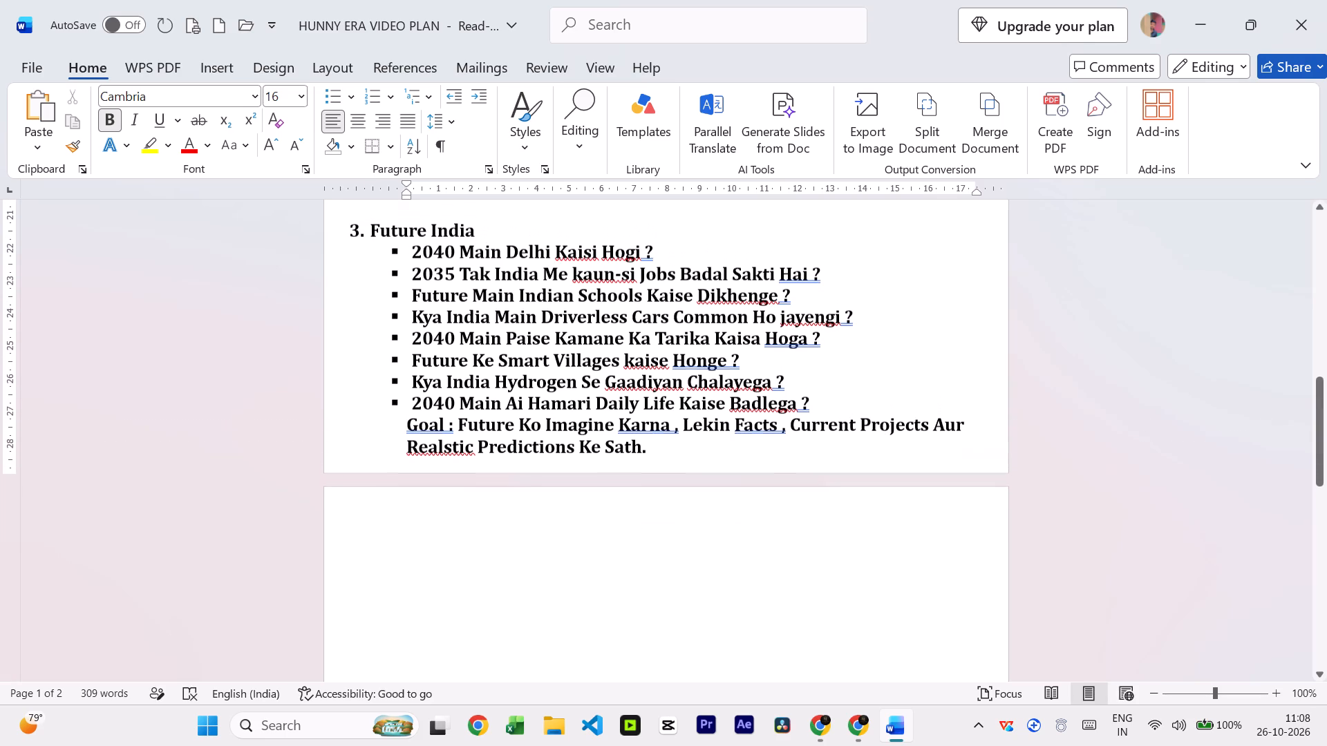
scroll(704, 383, "up", 1)
left_click(813, 424)
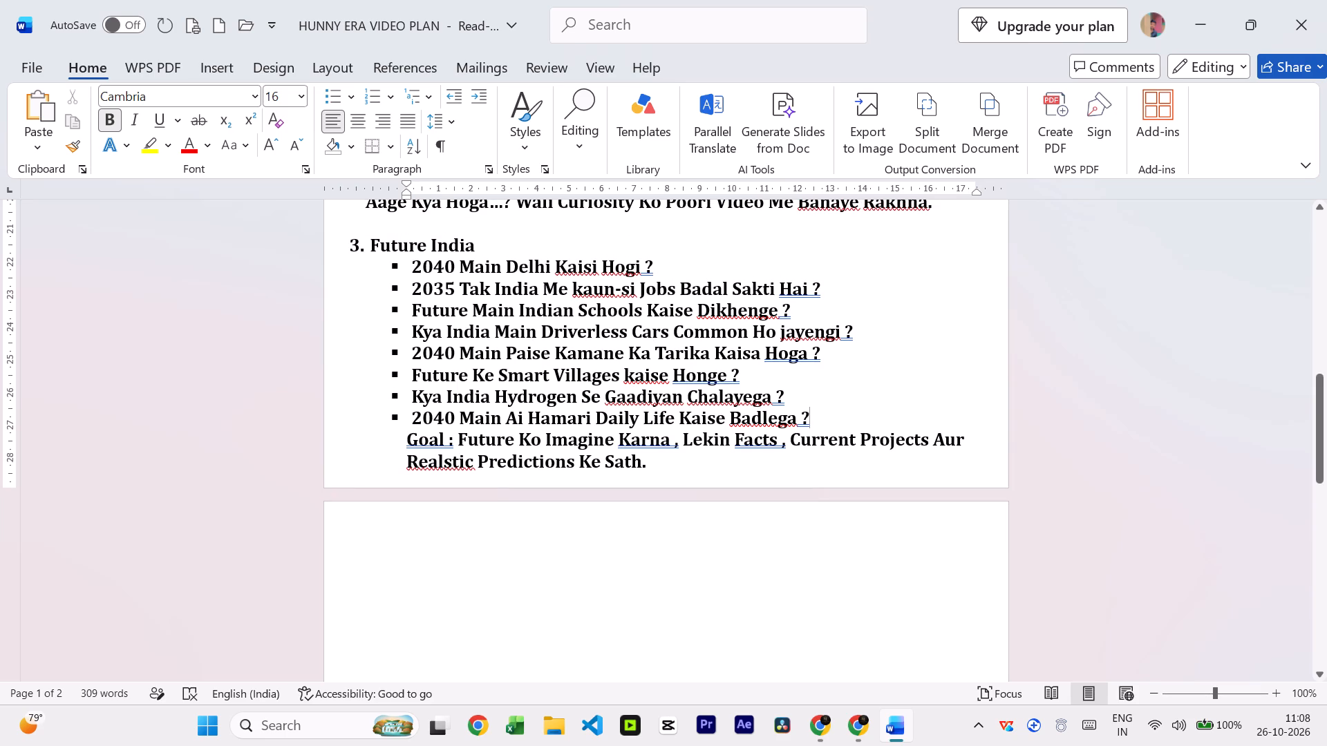
left_click_drag(811, 424, 348, 276)
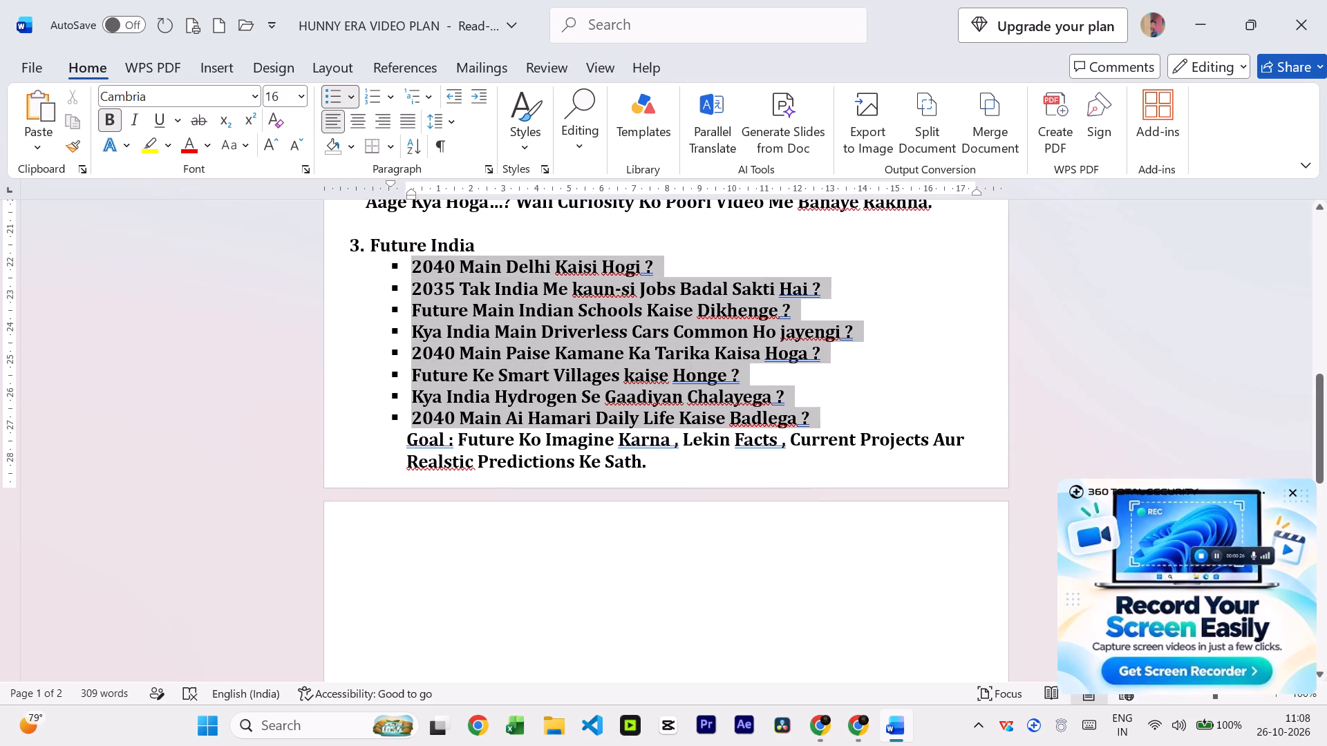
left_click_drag(348, 276, 354, 276)
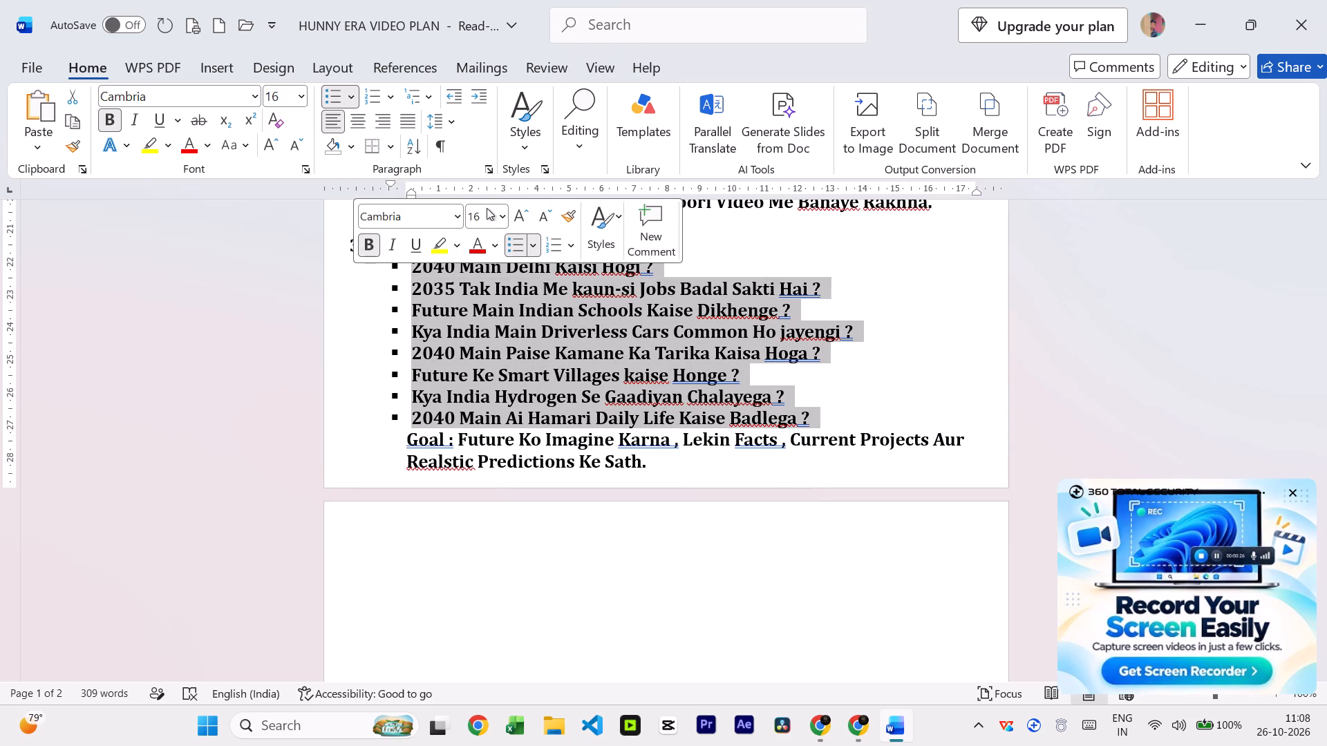
left_click(502, 219)
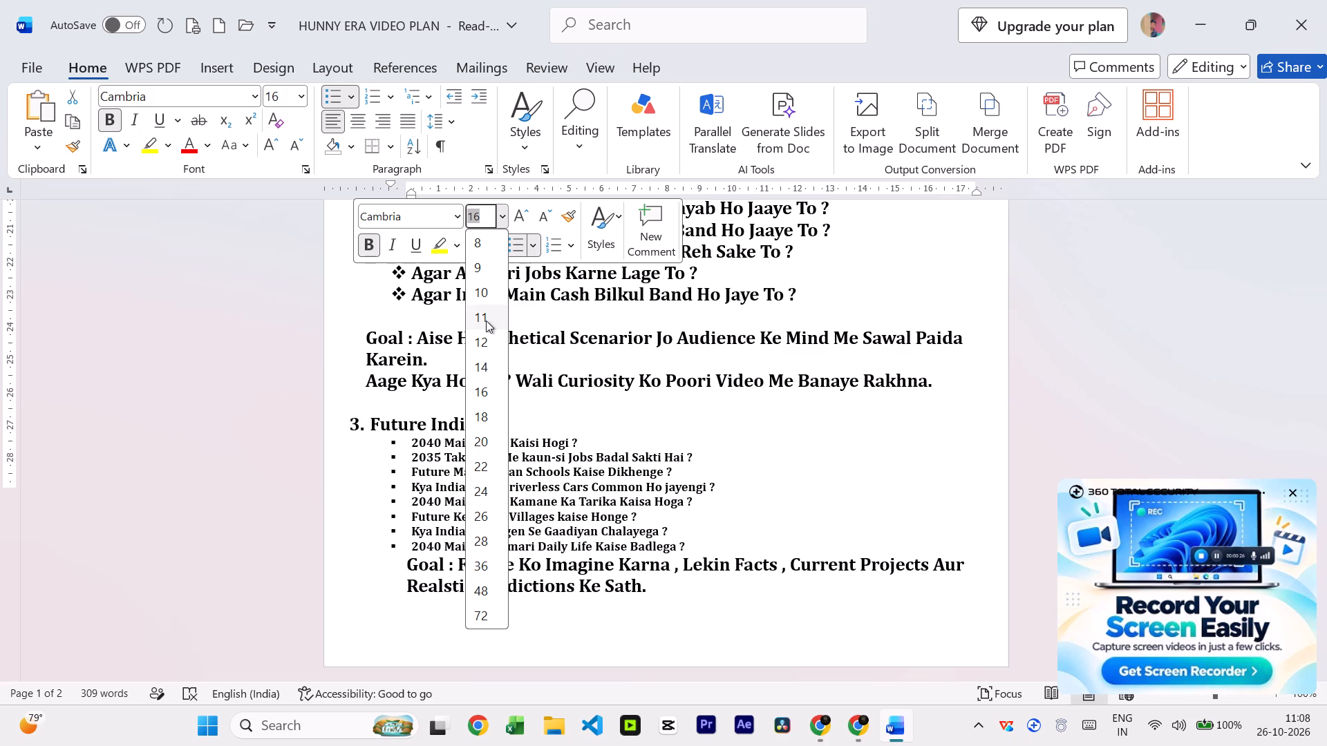
left_click(480, 361)
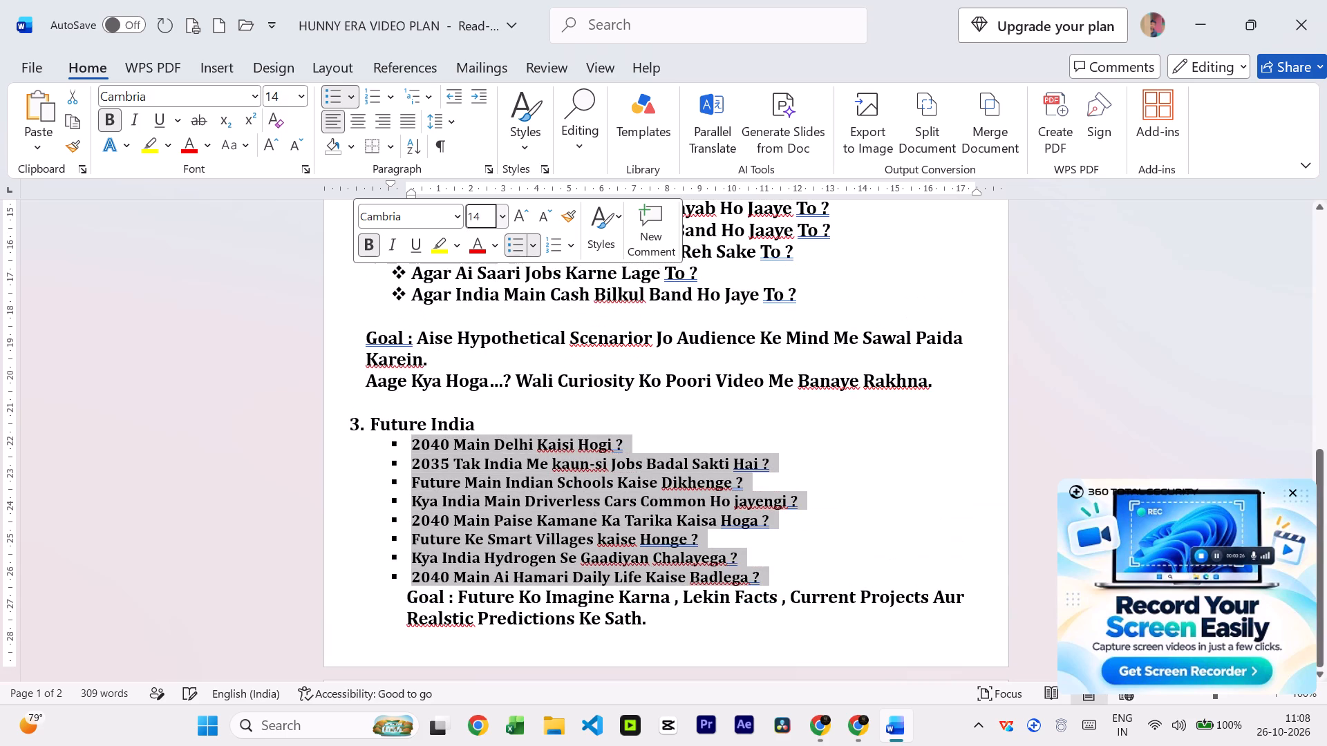
Reduce the left indent of the Future India goal paragraph so it starts nearly in line with the Future India heading text.
left_click(474, 623)
left_click(406, 594)
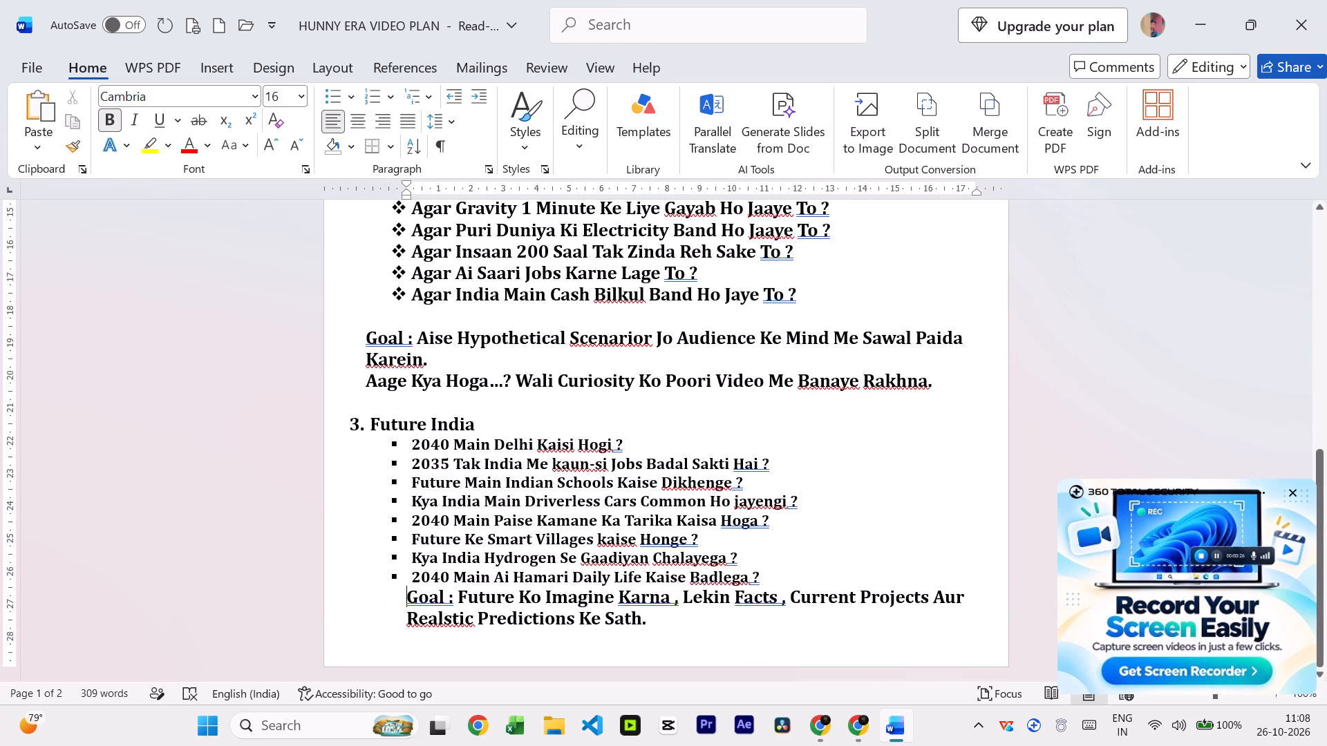
left_click_drag(404, 193, 400, 196)
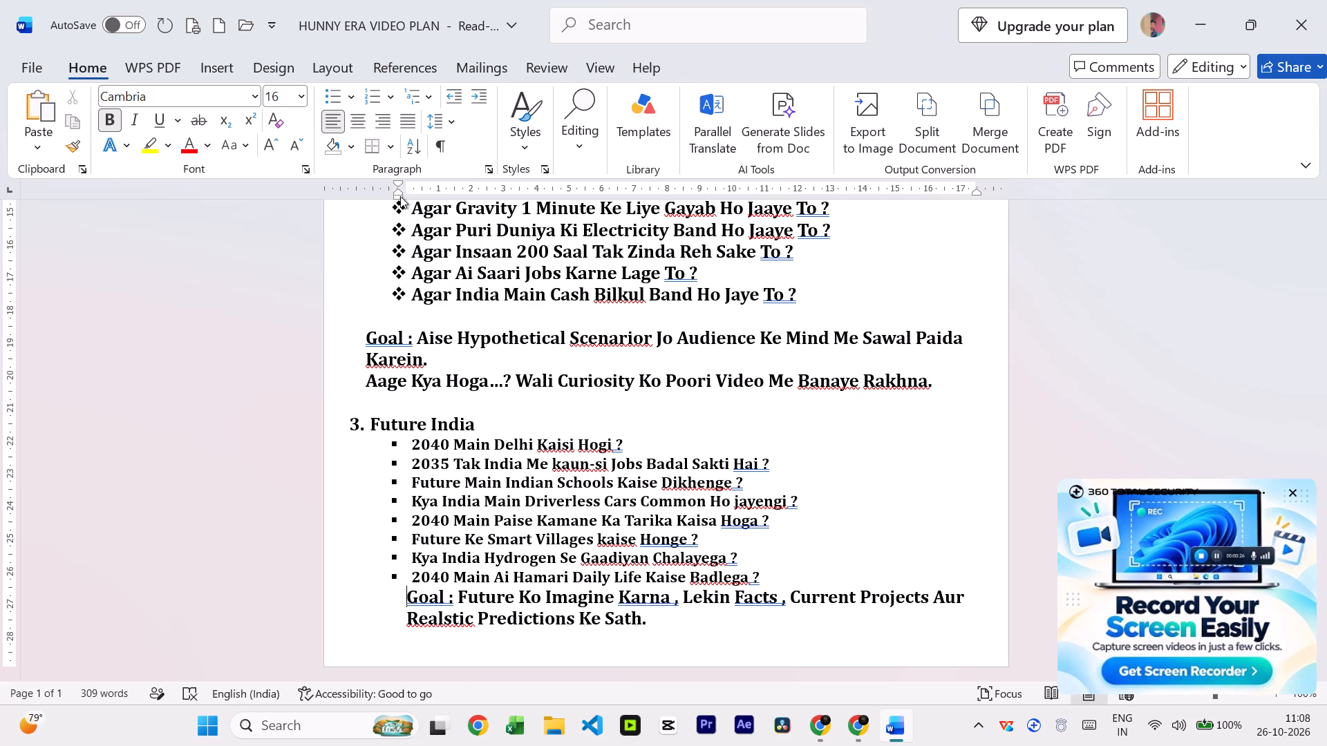
left_click_drag(400, 196, 369, 207)
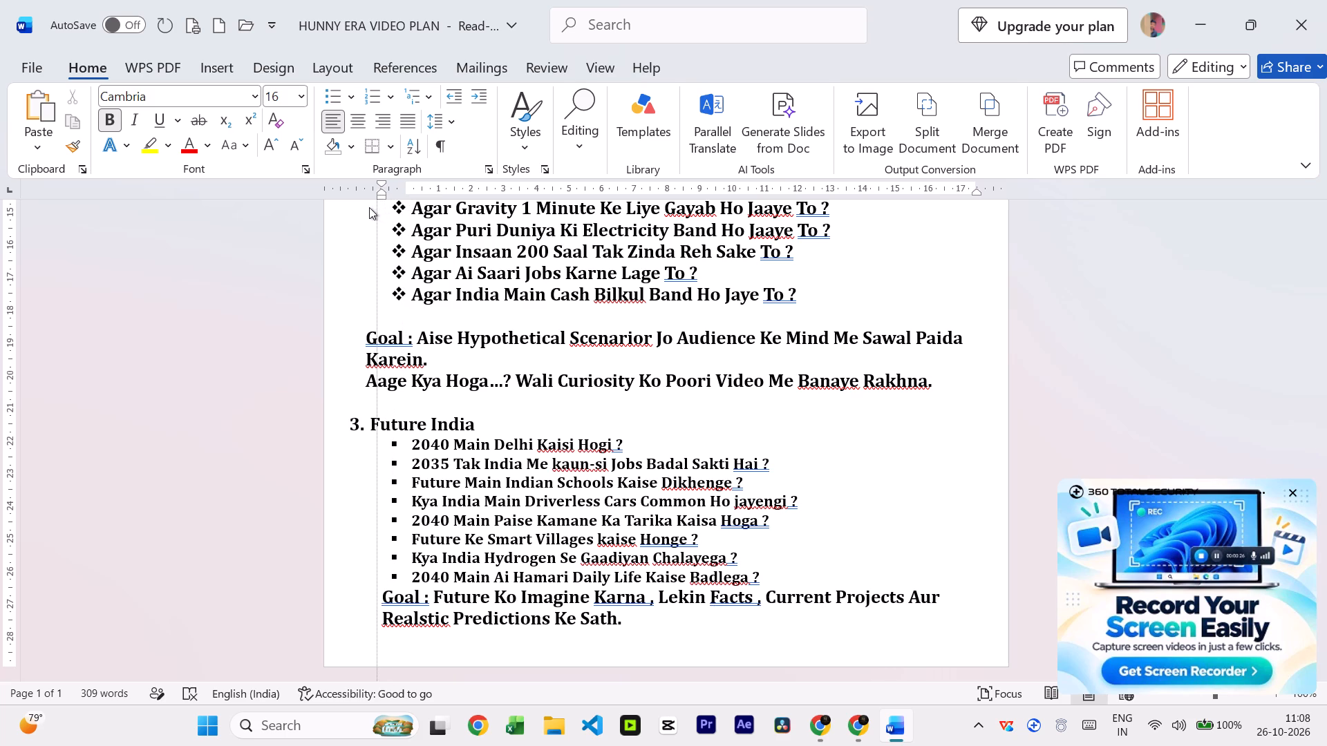
left_click_drag(369, 207, 371, 208)
key("BackSpace")
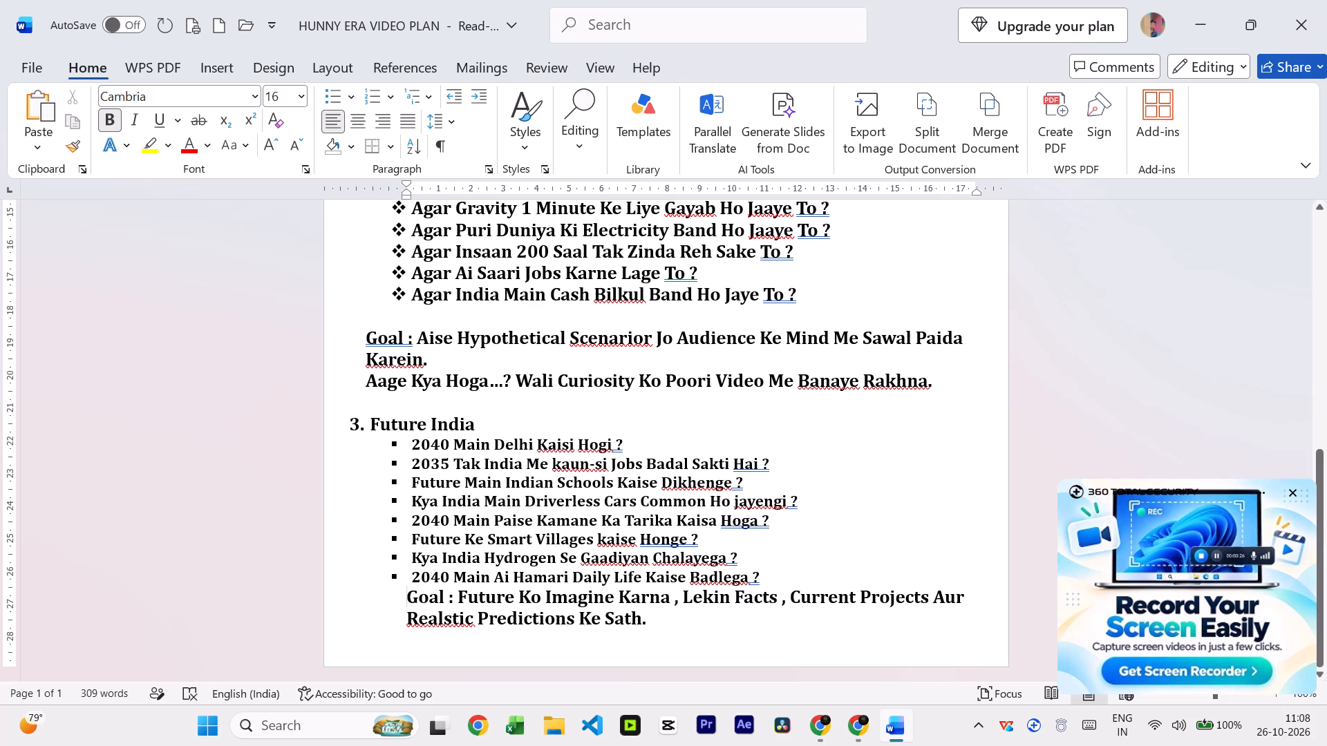
key("ctrl+z")
Set the font size of all seven What If topics to 14.
scroll(462, 497, "down", 6)
scroll(512, 522, "up", 2)
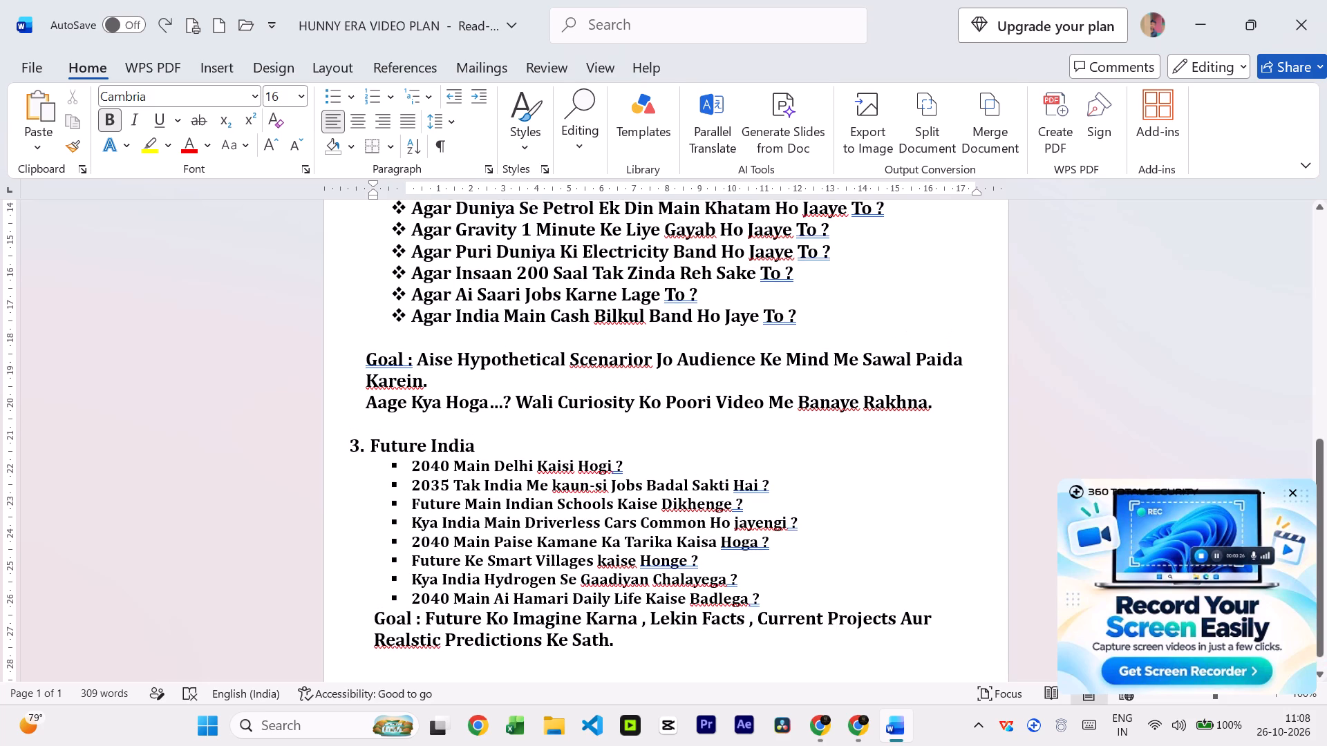
scroll(520, 511, "up", 6)
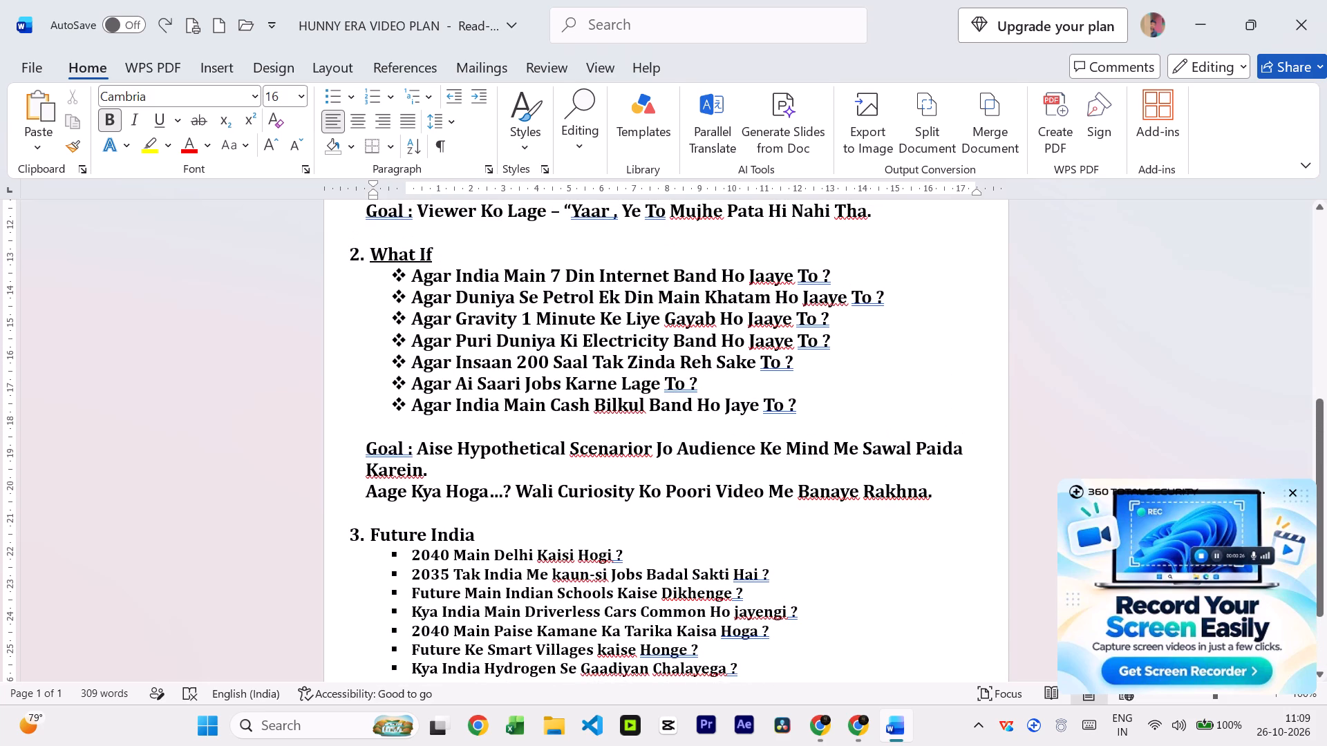
scroll(522, 496, "up", 6)
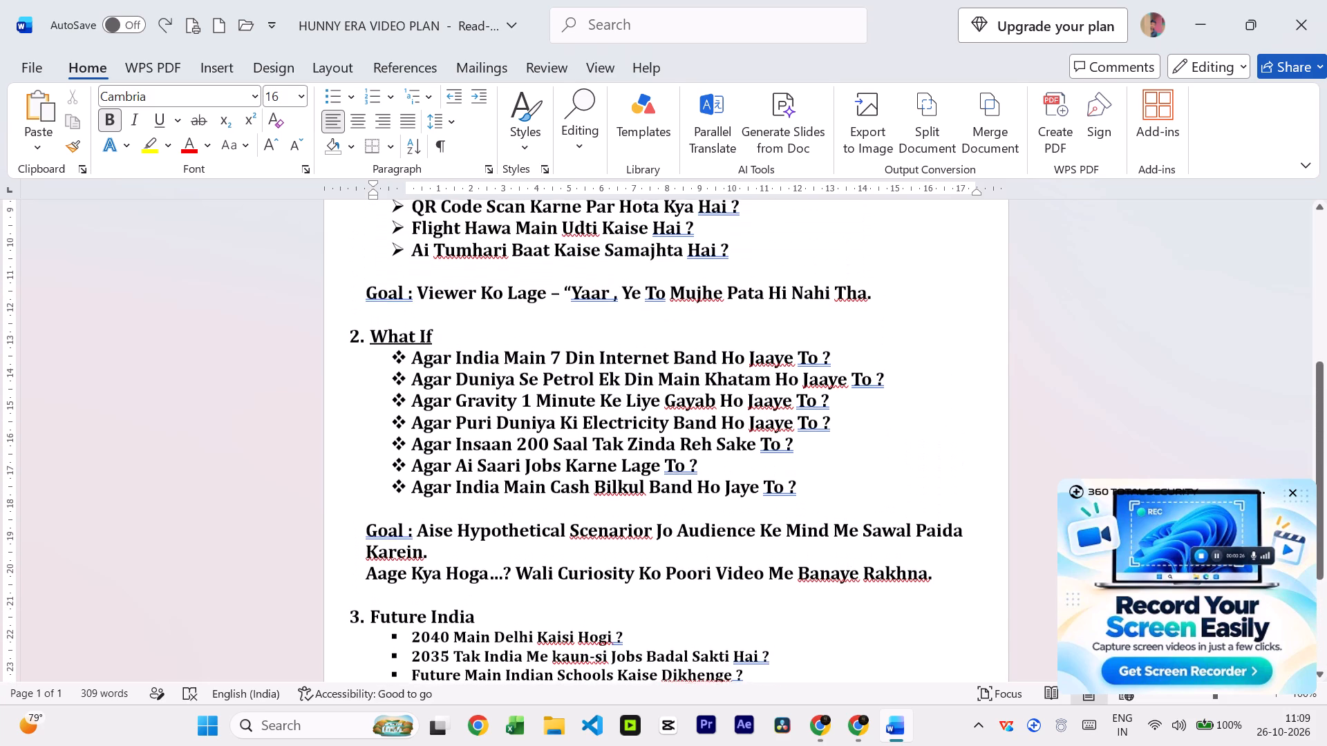
left_click_drag(793, 488, 420, 373)
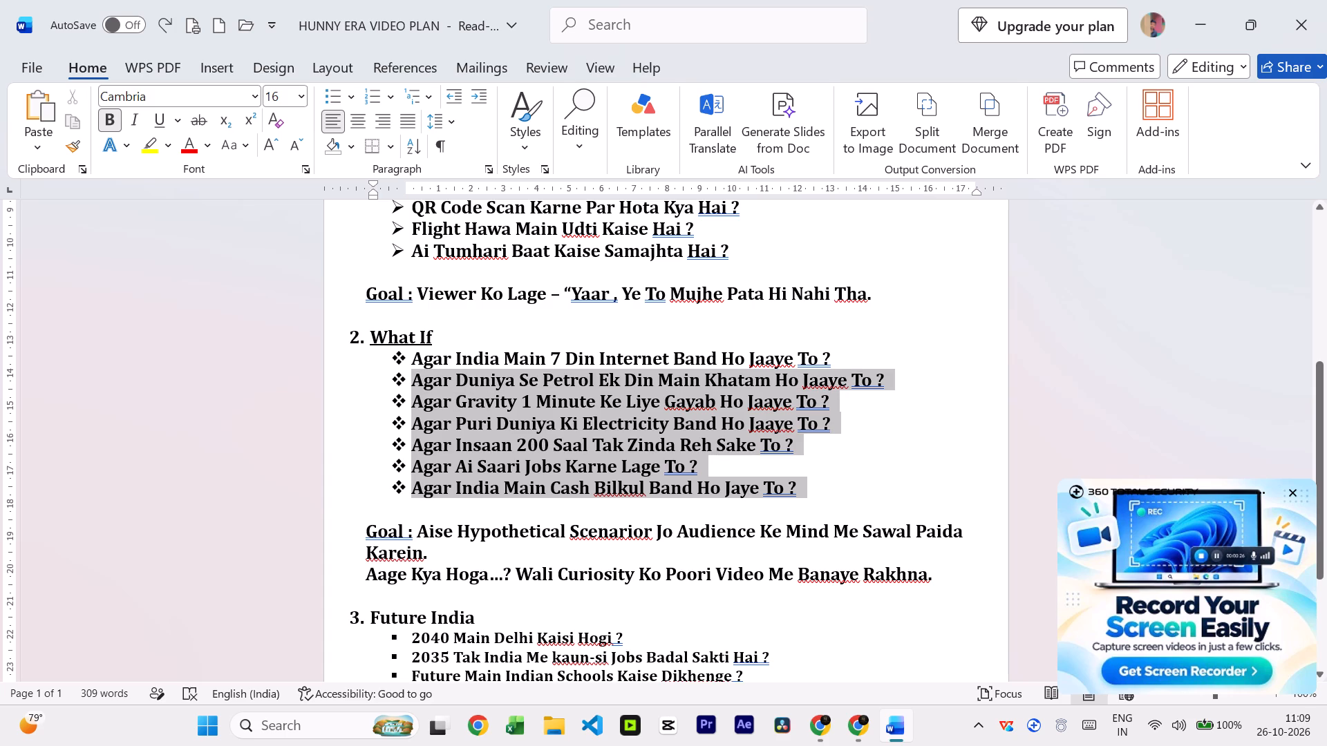
left_click_drag(420, 373, 417, 361)
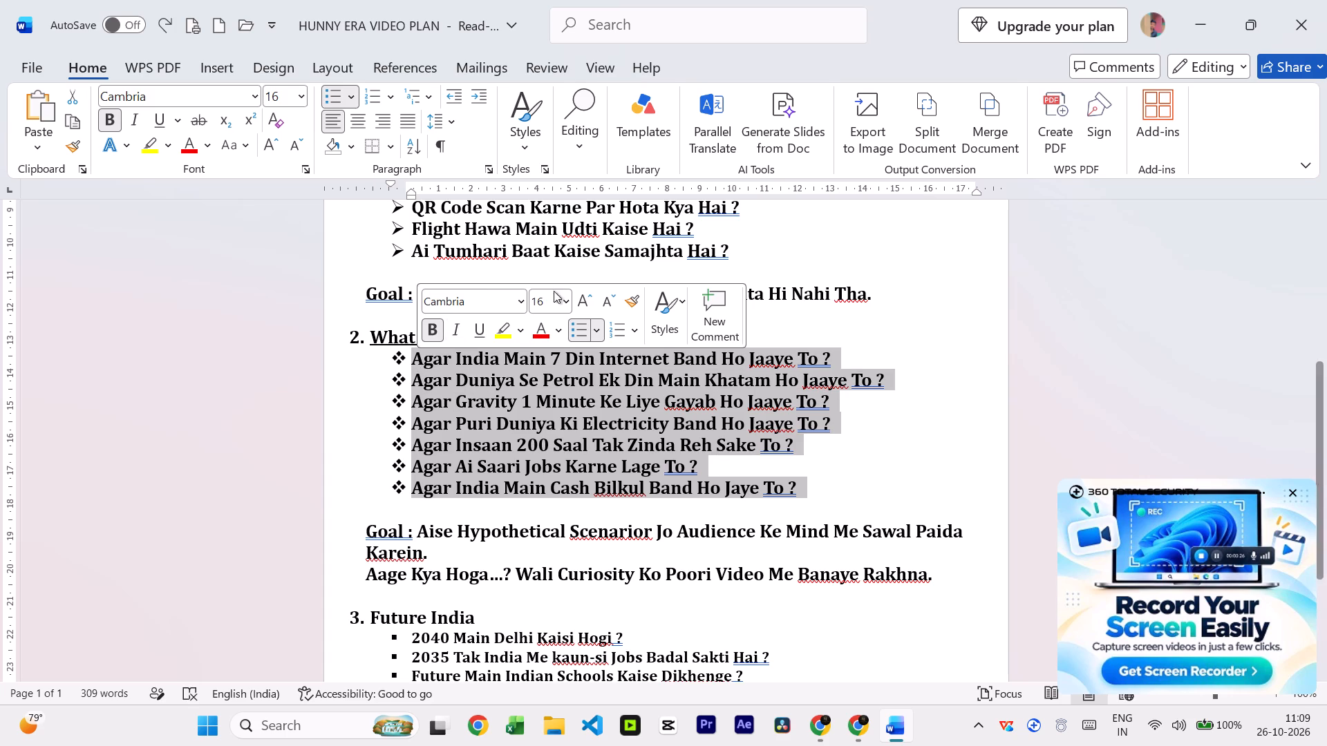
left_click(566, 298)
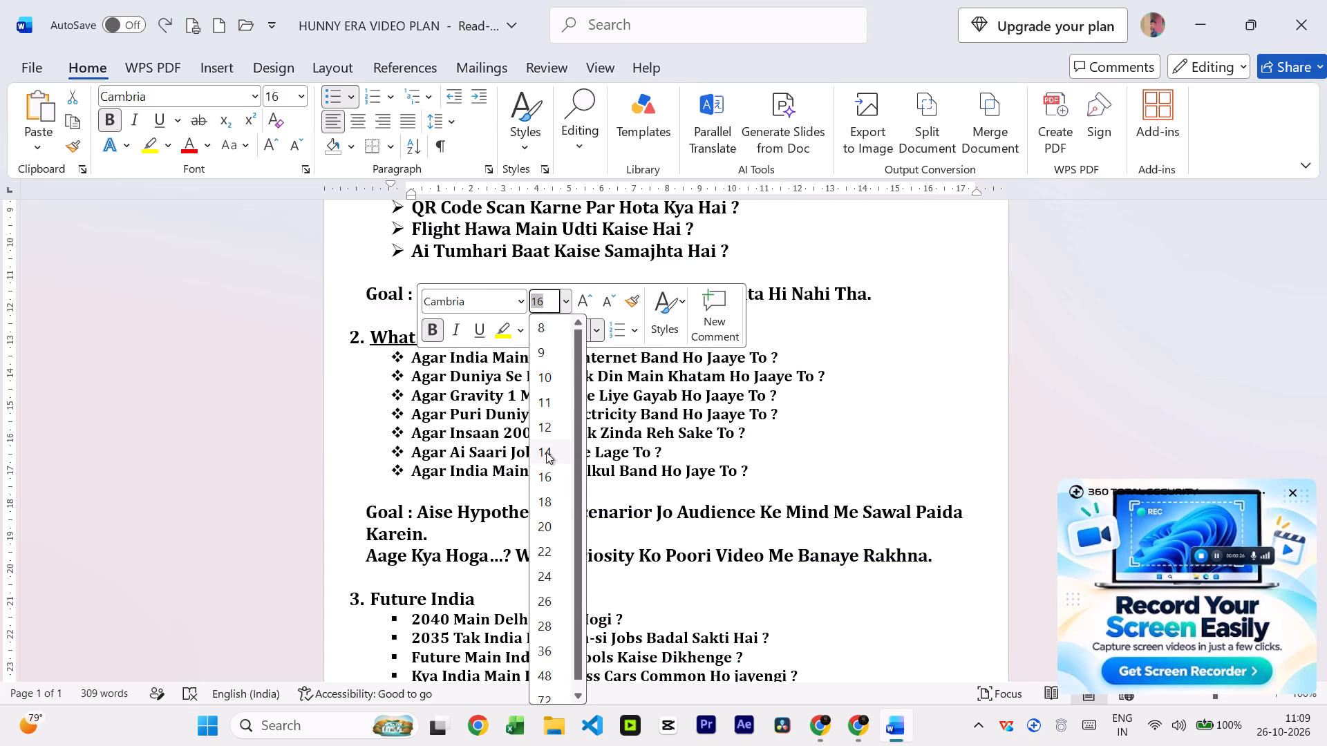
left_click(546, 452)
left_click(771, 437)
Set the font size of all eight How Things Work topics to 14.
scroll(751, 476, "down", 9)
scroll(751, 467, "up", 18)
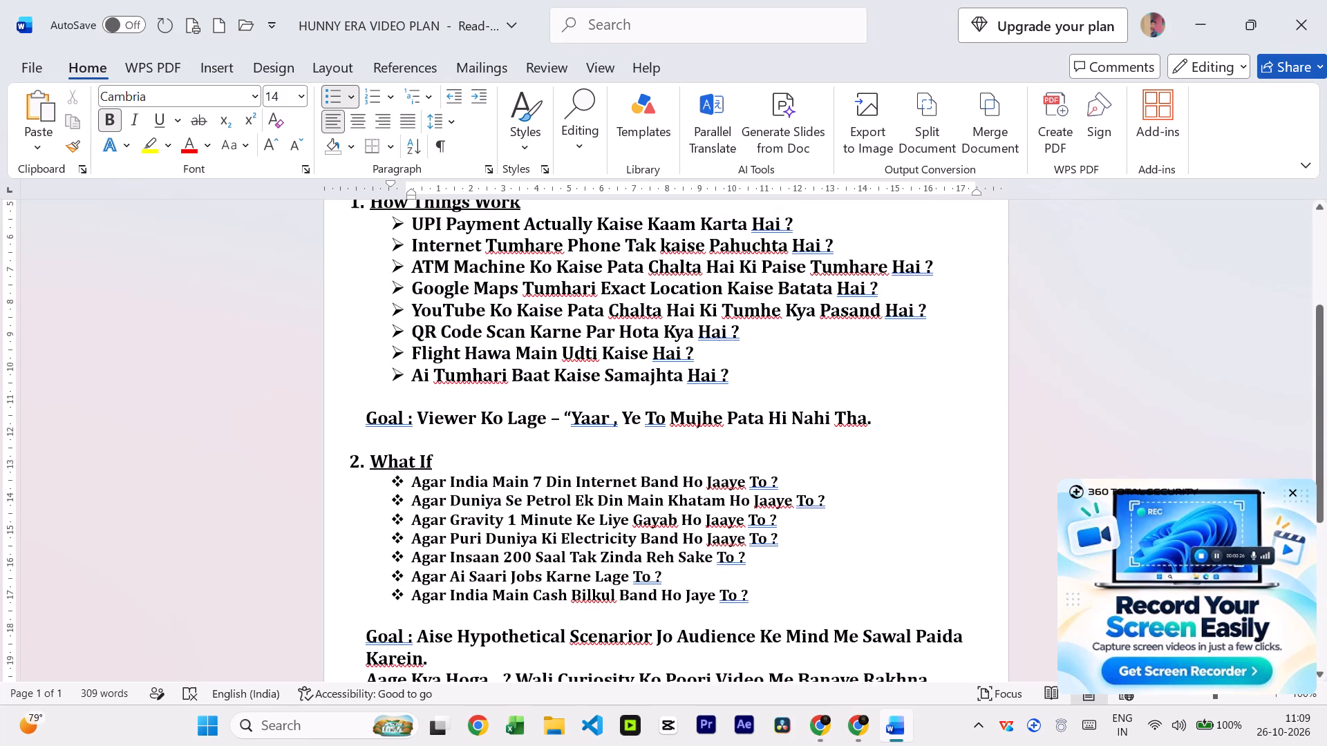
scroll(743, 378, "up", 5)
left_click_drag(733, 441, 473, 384)
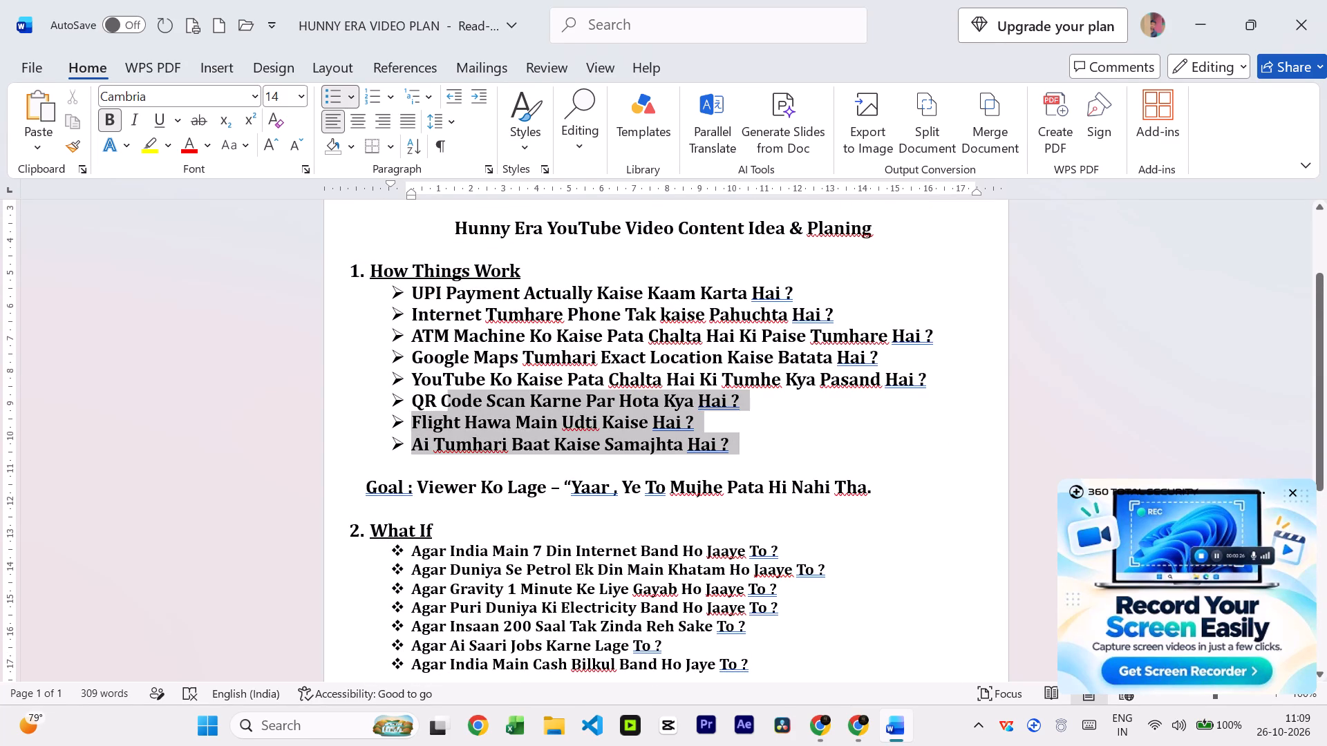
left_click_drag(473, 384, 390, 298)
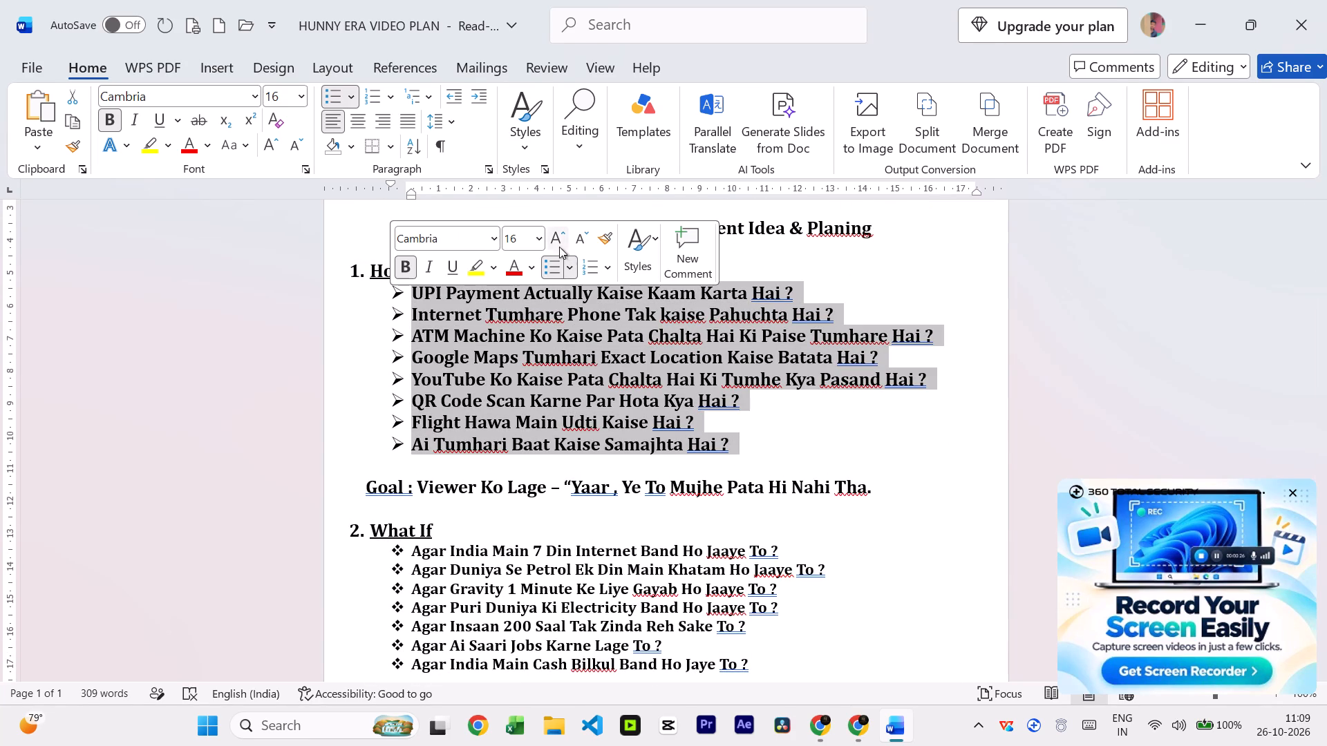
left_click(540, 240)
left_click(532, 387)
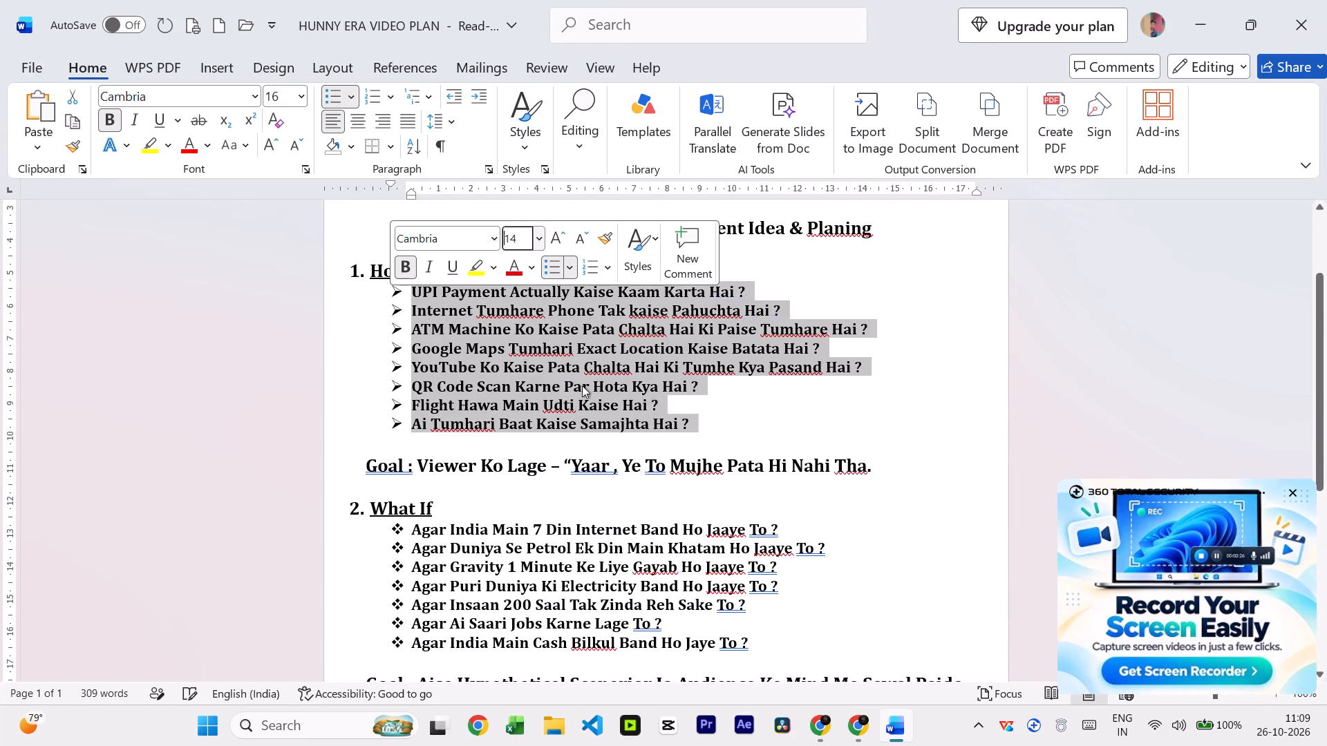
left_click(813, 421)
Review the layout of the three category lists and their goals down to the end of the page.
scroll(554, 454, "down", 2)
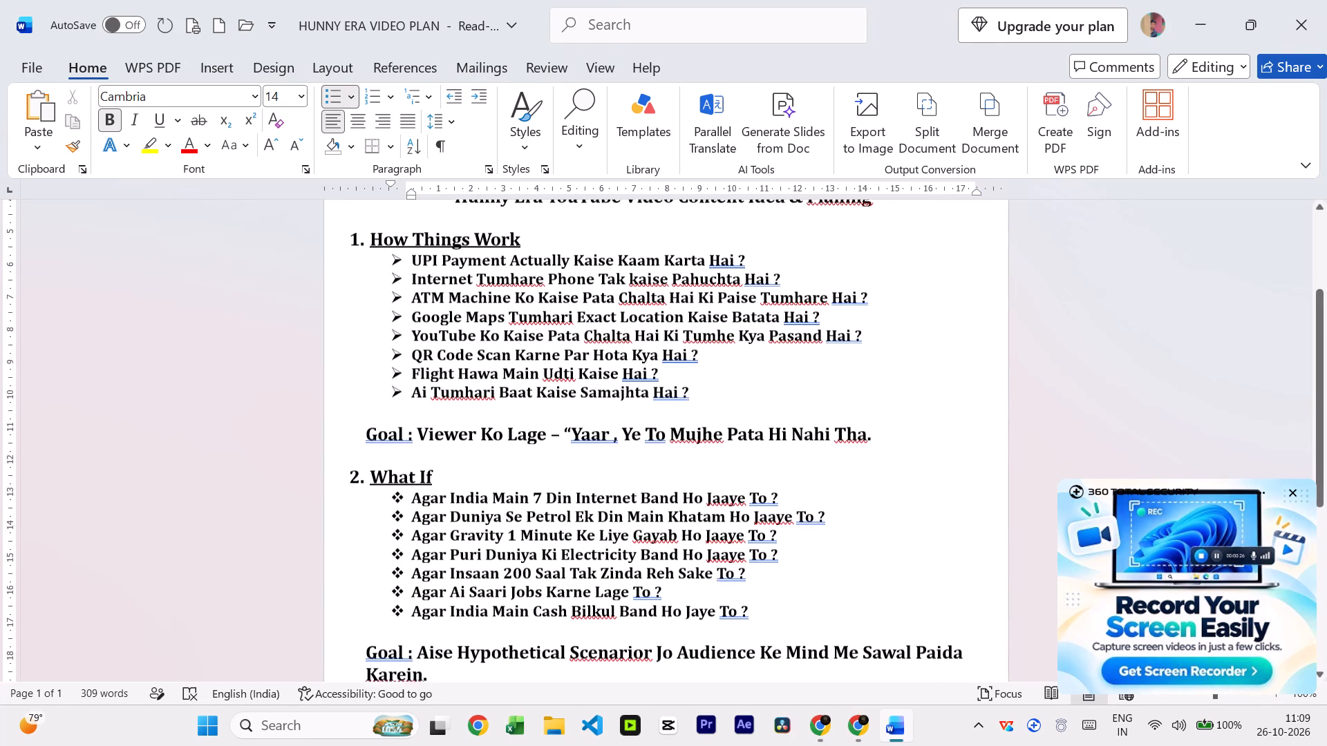
scroll(554, 454, "down", 3)
scroll(554, 453, "up", 3)
scroll(525, 453, "down", 5)
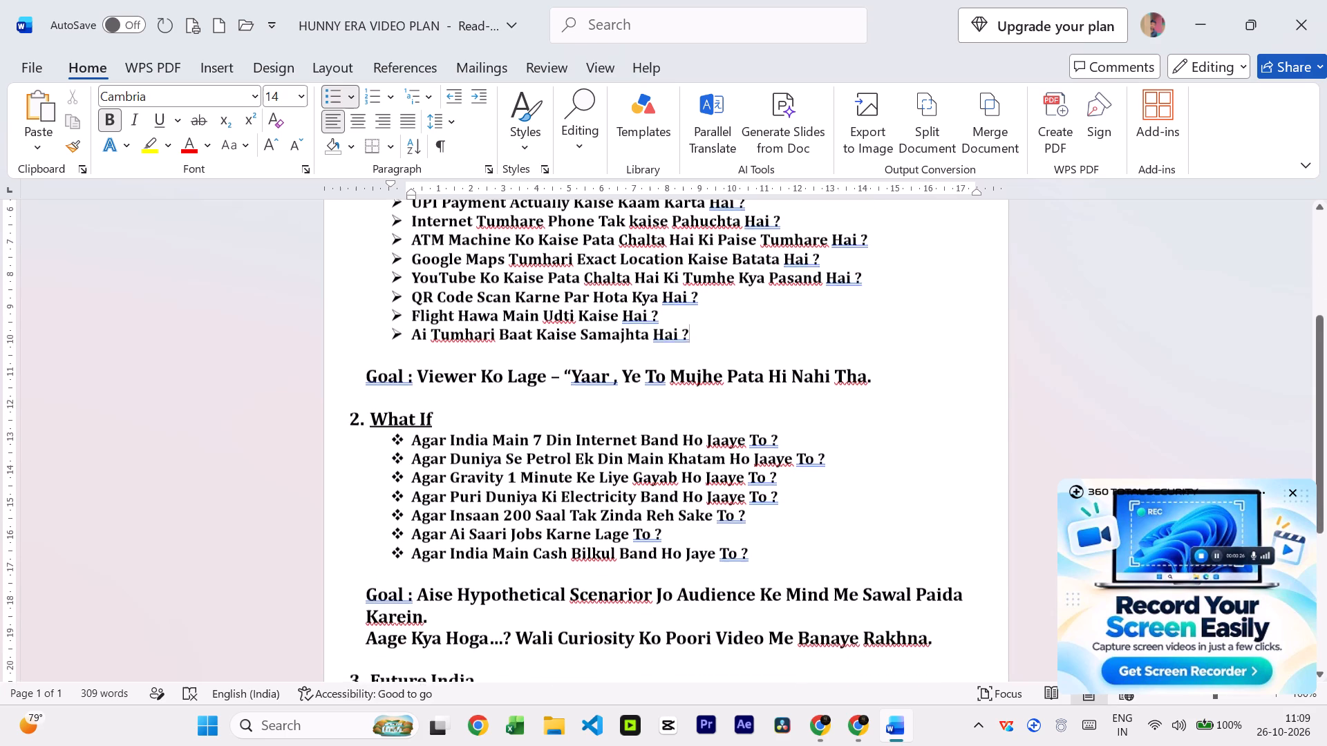
scroll(525, 452, "down", 8)
scroll(525, 451, "up", 12)
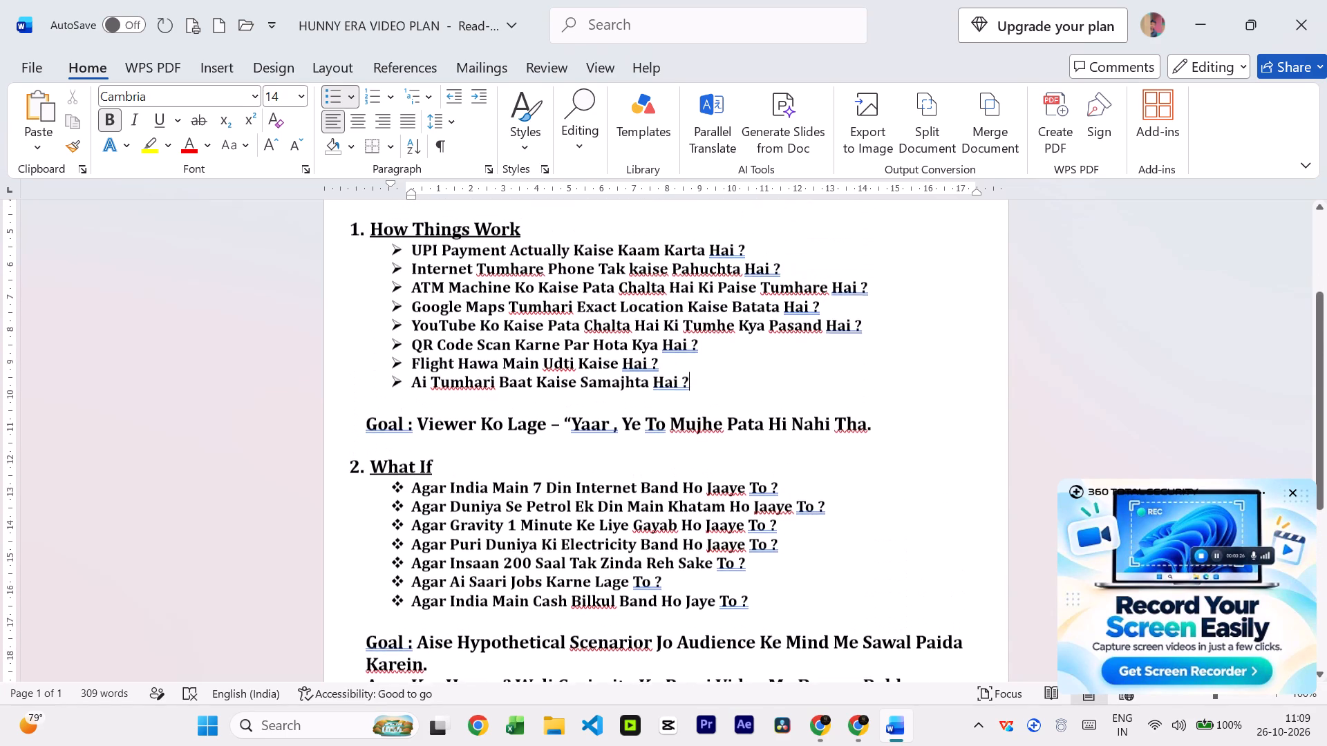
scroll(531, 436, "down", 20)
scroll(531, 436, "down", 5)
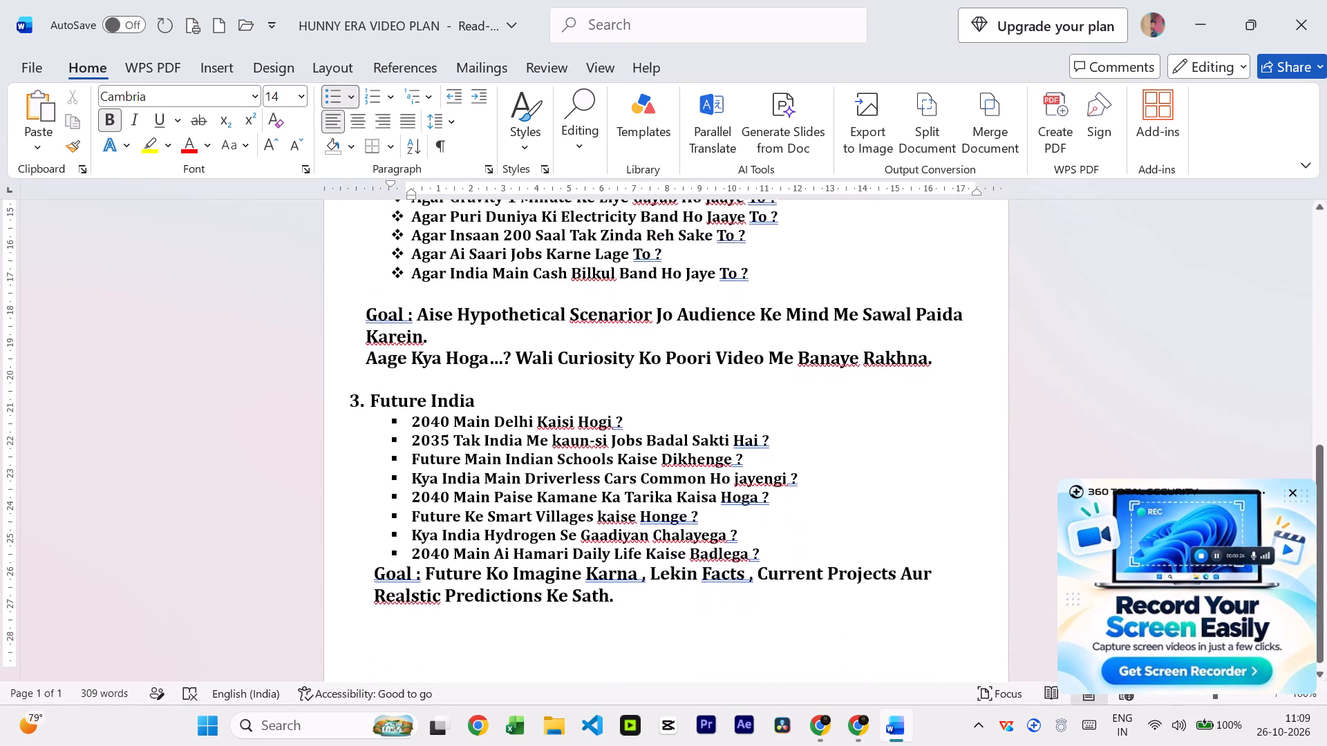
scroll(537, 425, "down", 10)
scroll(522, 635, "down", 6)
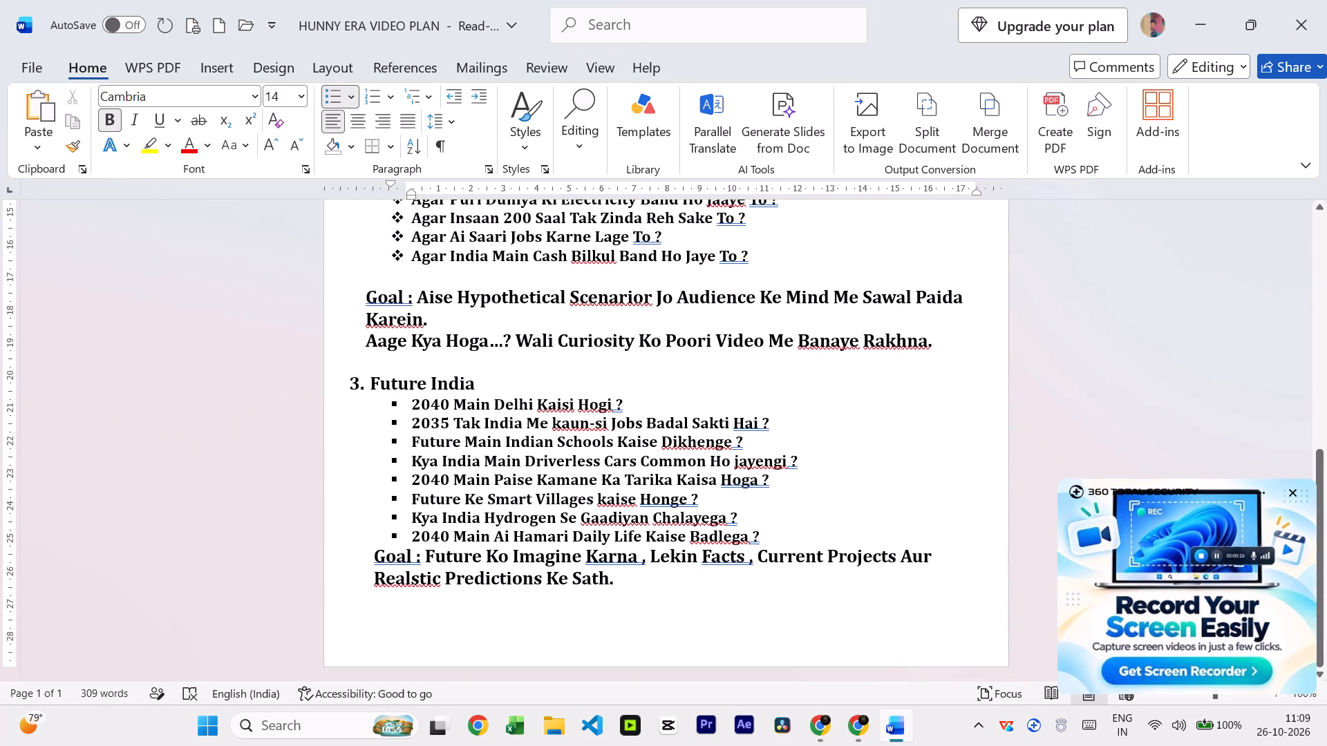
scroll(529, 594, "down", 5)
Add three blank lines below the Future India goal so the document continues on a second page.
left_click(555, 603)
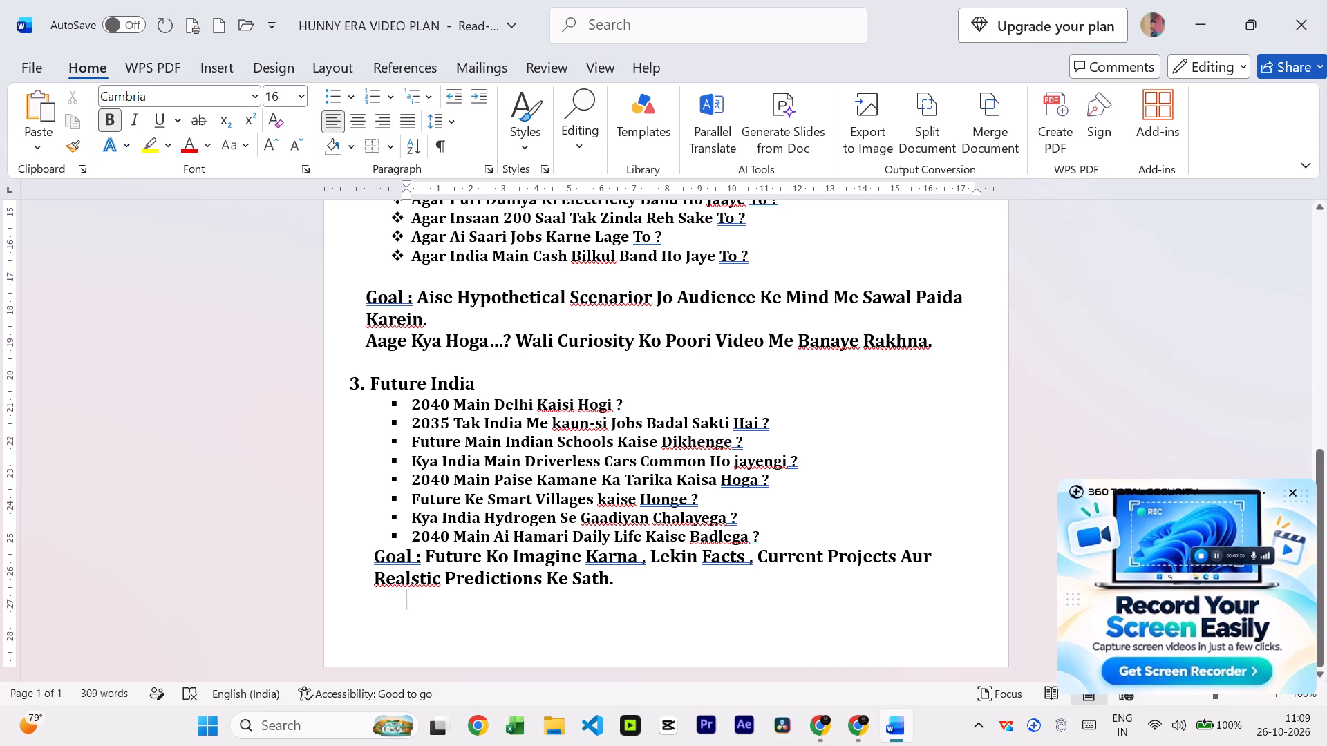
key("Return")
key("Return")
key("Return")
scroll(535, 612, "down", 3)
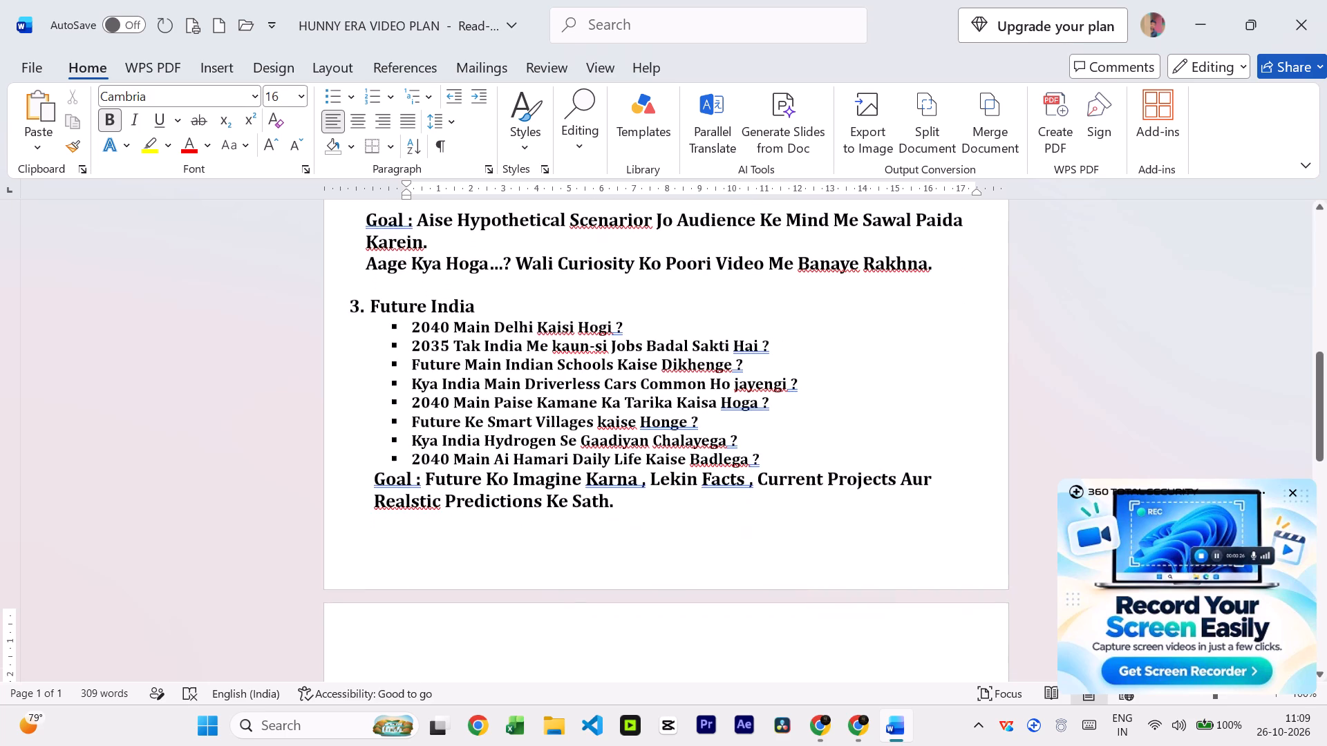
scroll(535, 612, "down", 19)
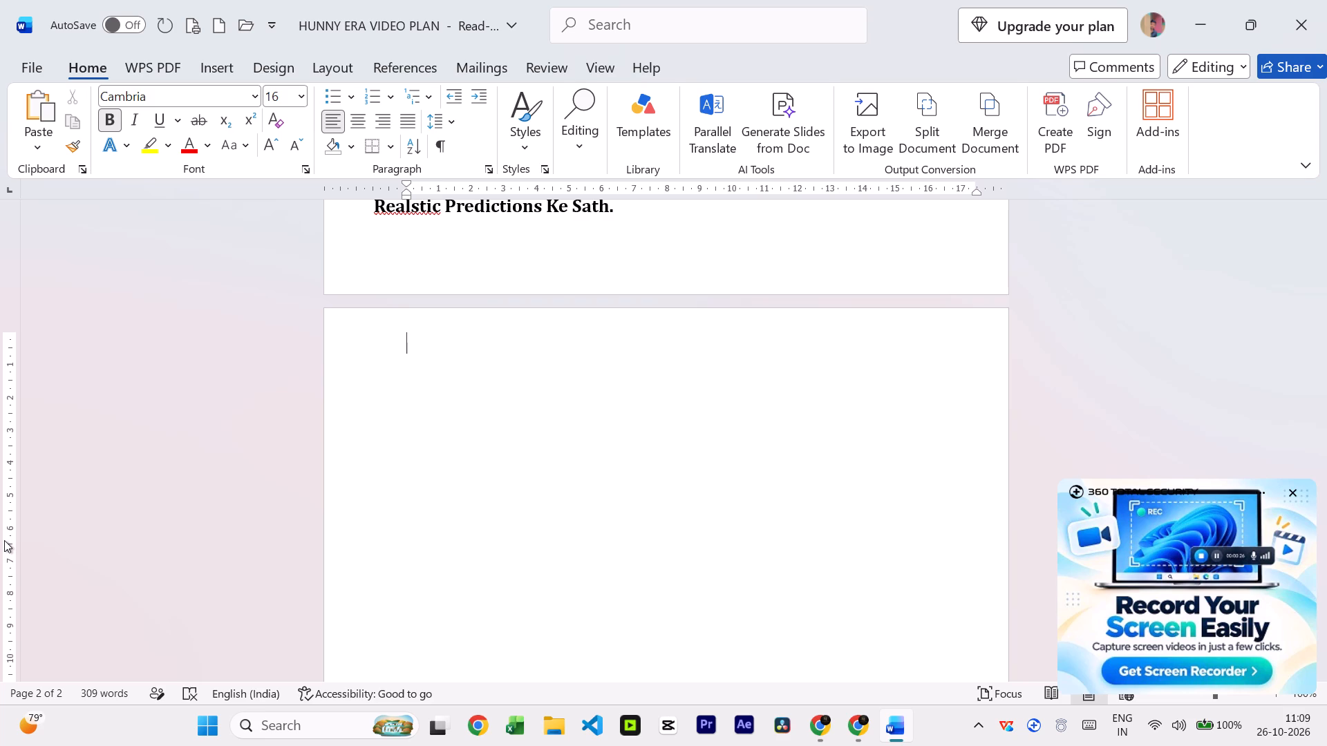
scroll(18, 588, "down", 1)
Insert a WordArt object in the plain black style at the top of the second page.
left_click(211, 66)
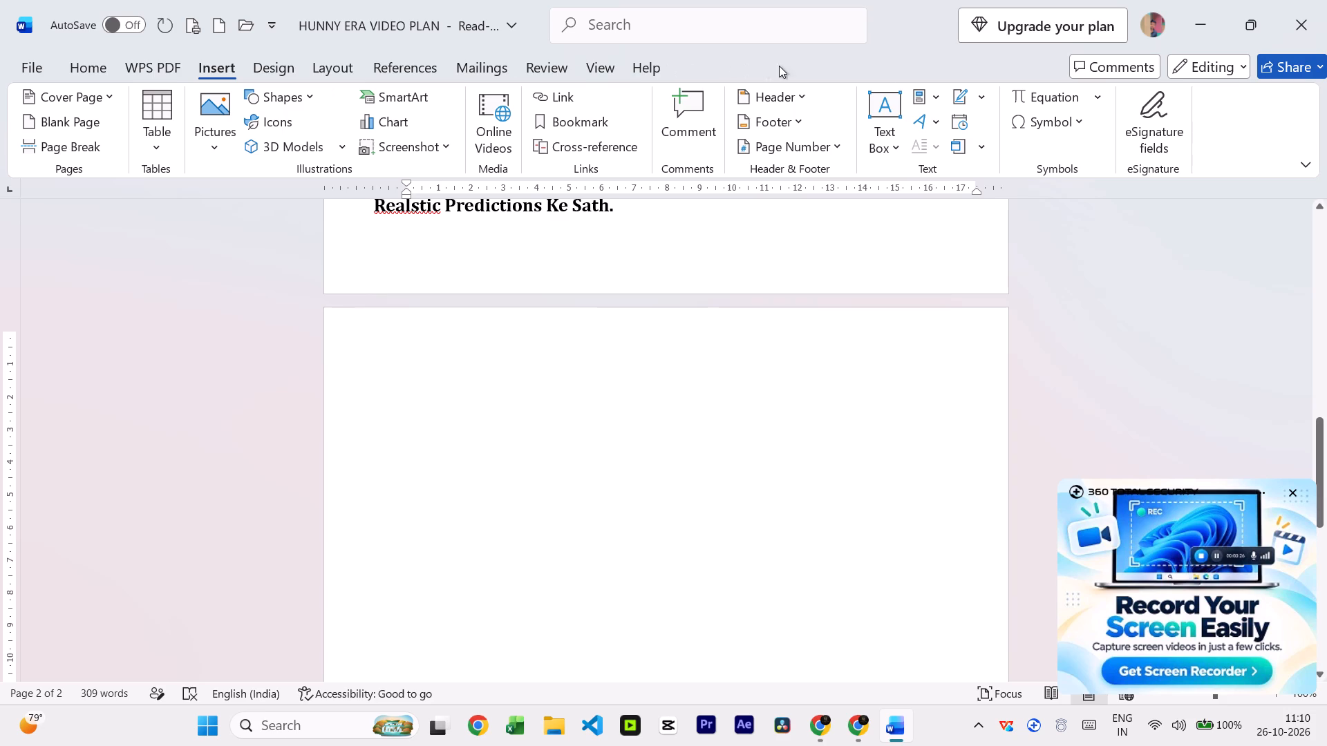
left_click(923, 122)
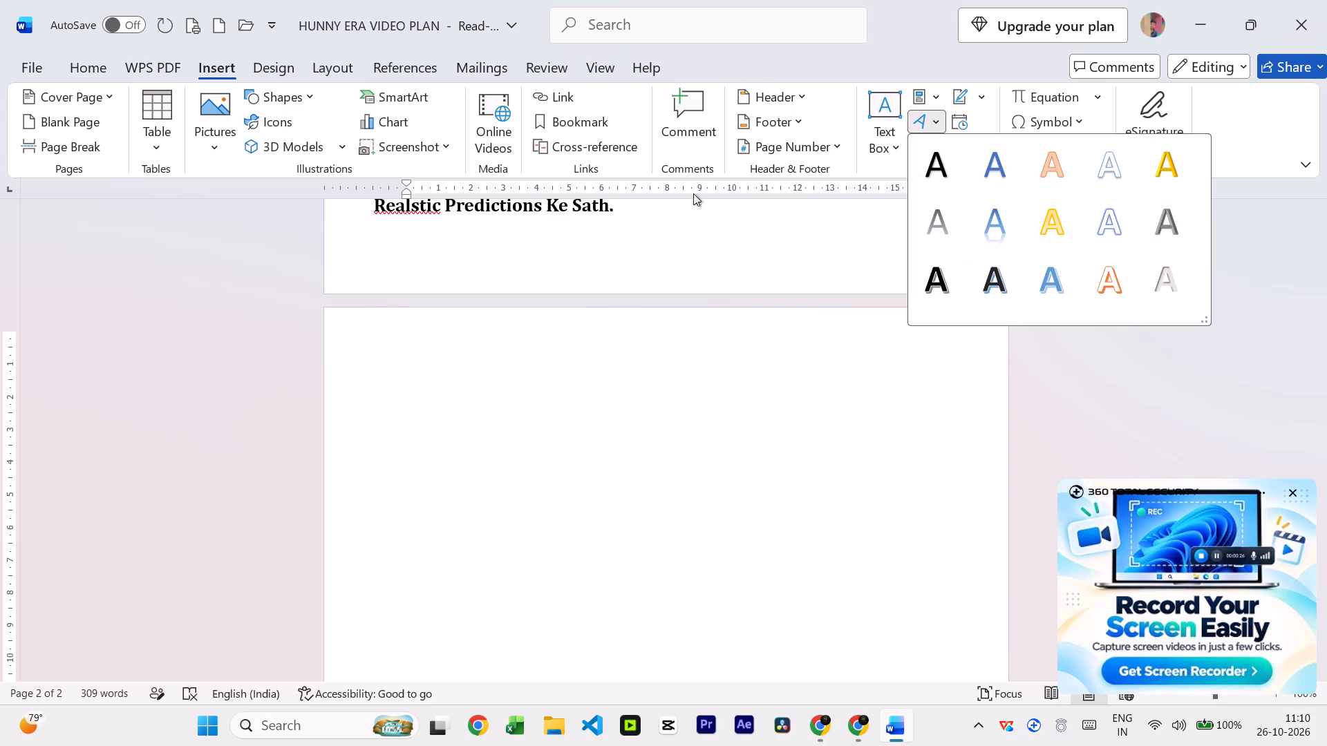
left_click(937, 166)
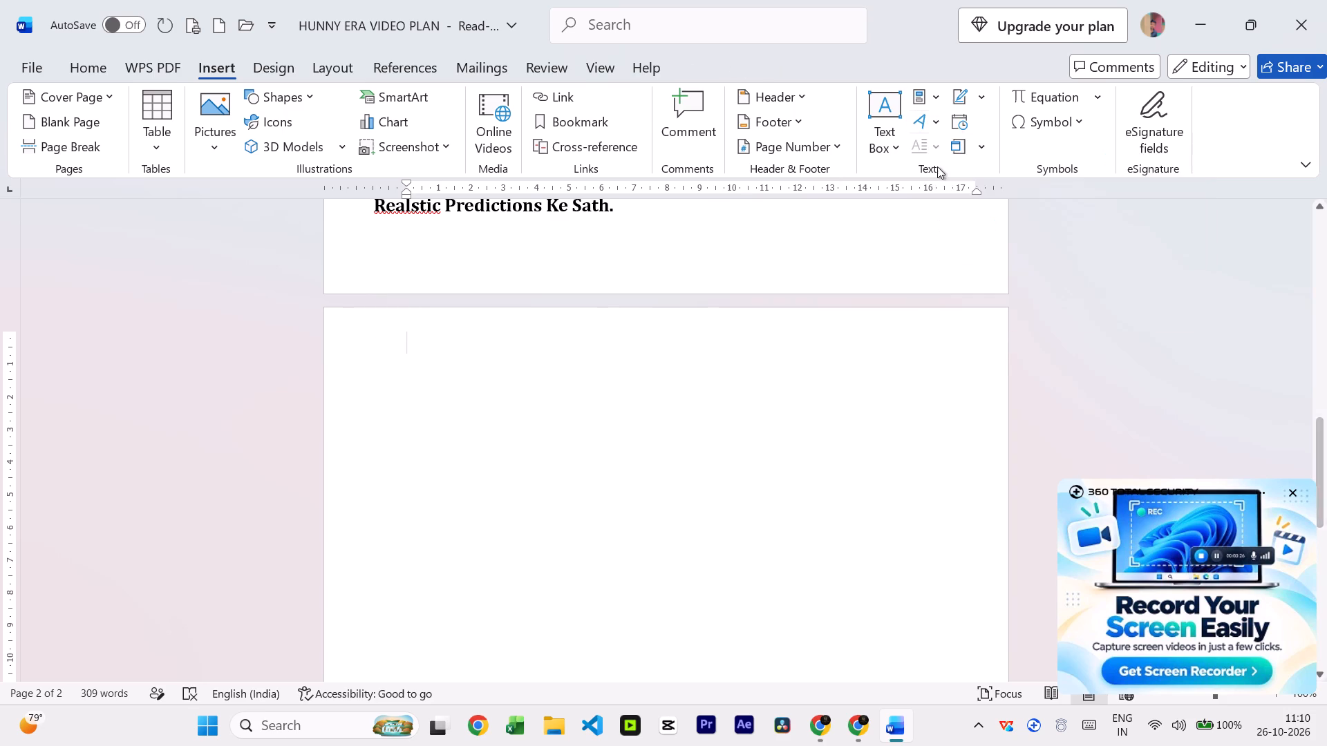
left_click(635, 368)
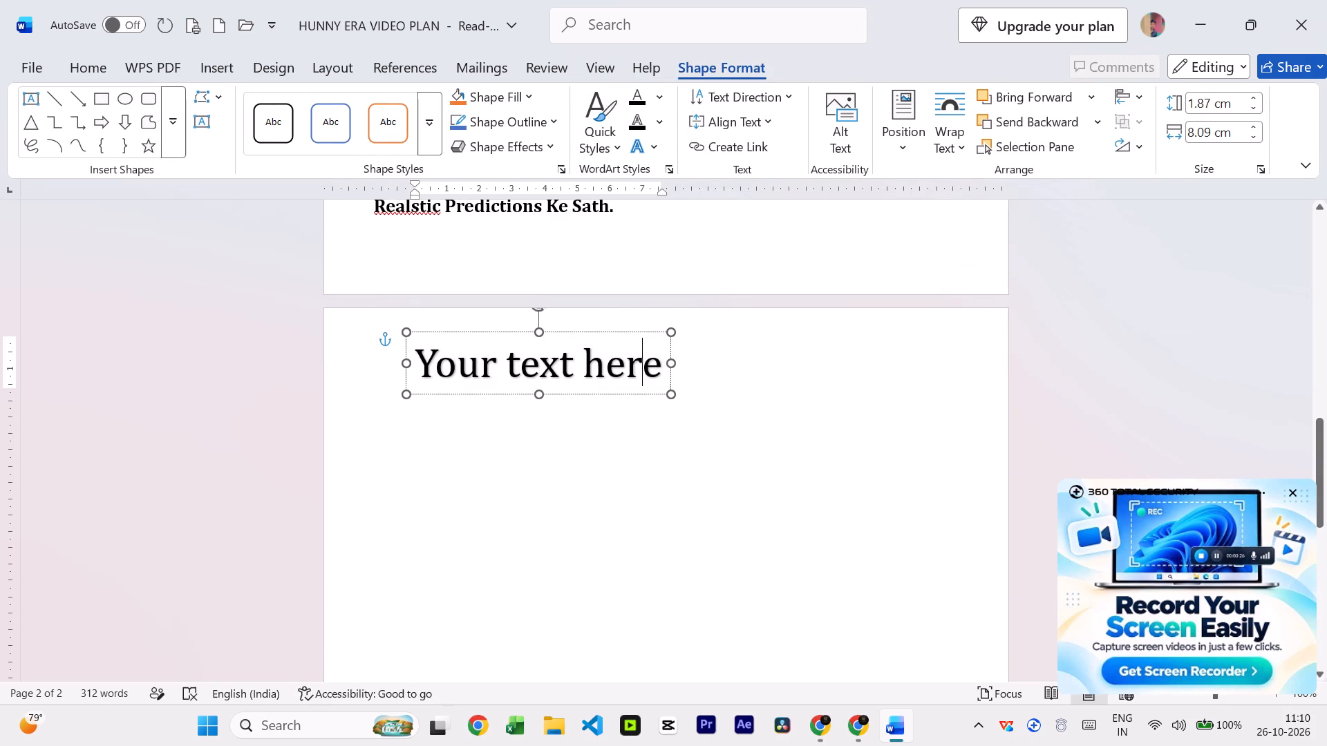
Replace the WordArt placeholder text with "First 12 Videos Roadmap".
key("Right")
key("shift+Left")
key("shift+Left")
key("shift+Left")
key("shift+Left")
key("shift+Left")
key("shift+Left")
key("shift+Left")
key("shift+Left")
key("shift+Left")
key("shift+Left")
key("shift+Left")
key("shift+Left")
key("shift+Left")
key("shift+Left")
key("shift+Left")
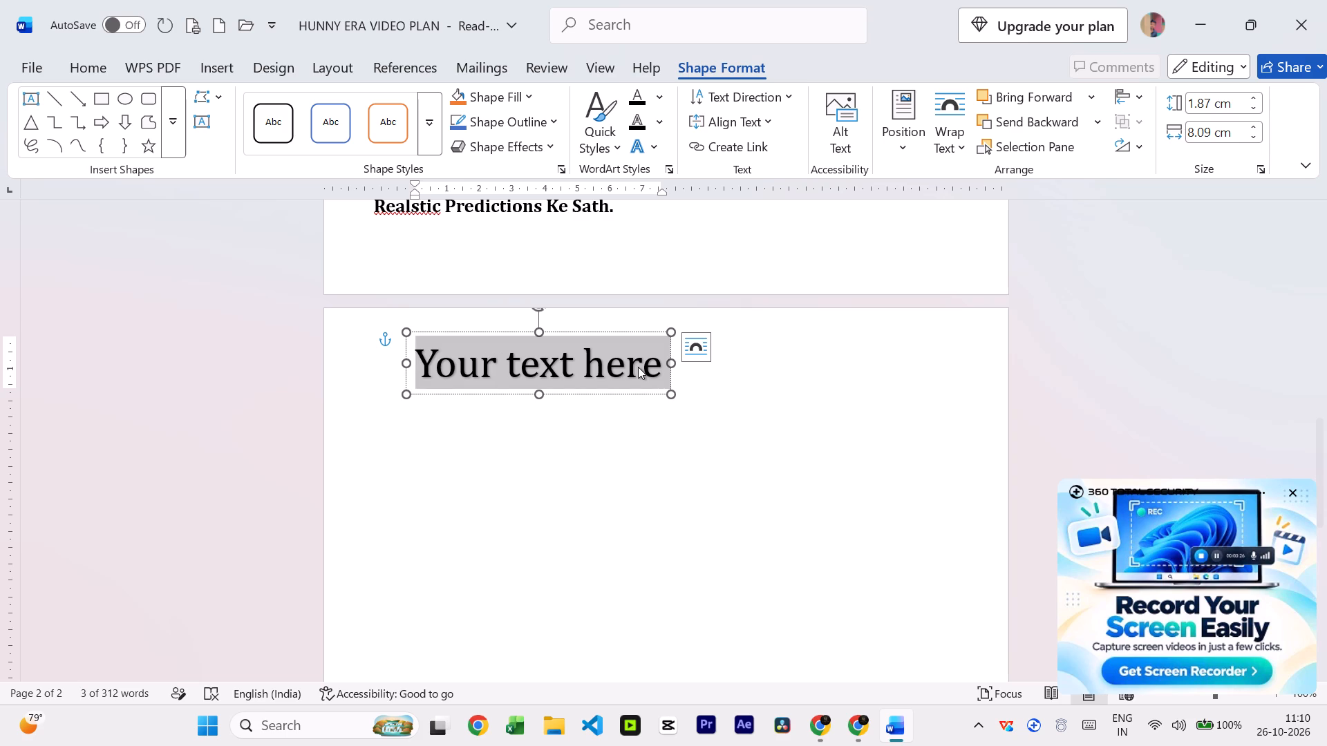
key("shift+f")
type("irst")
key("space")
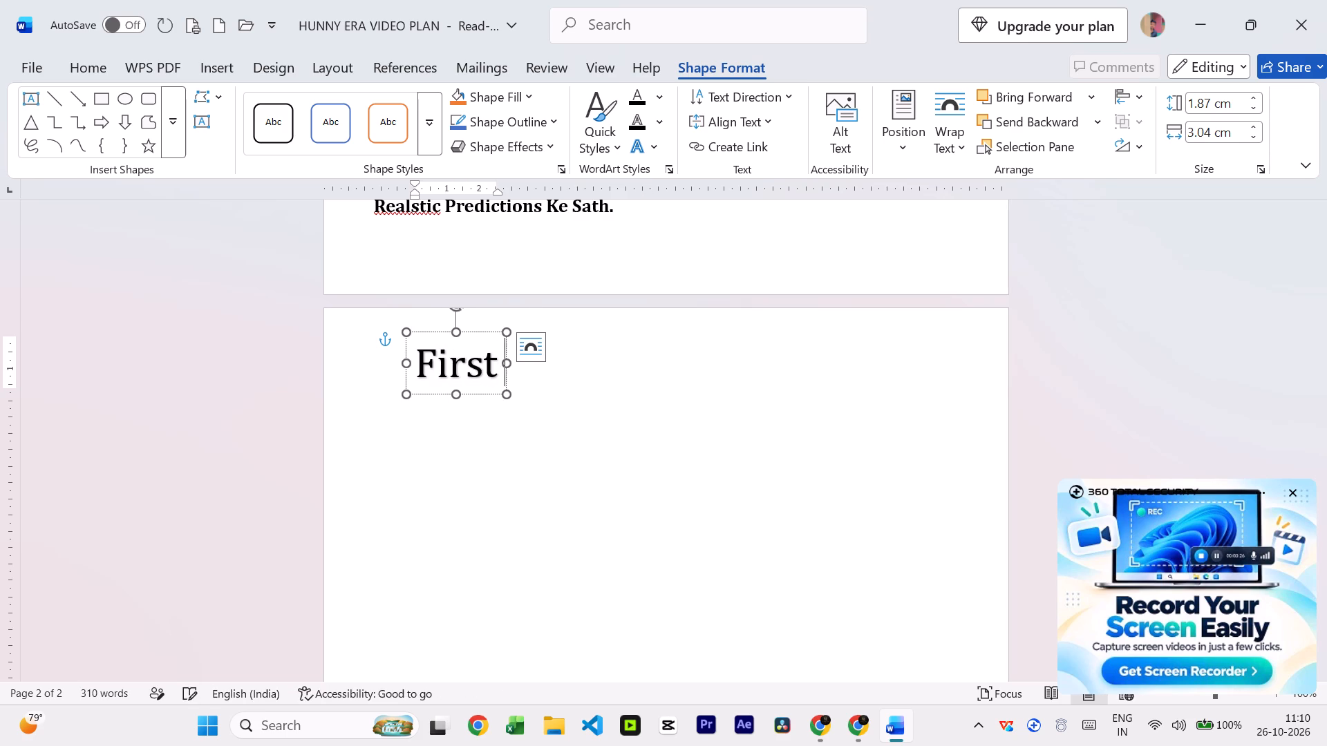
type("1")
key("space")
key("BackSpace")
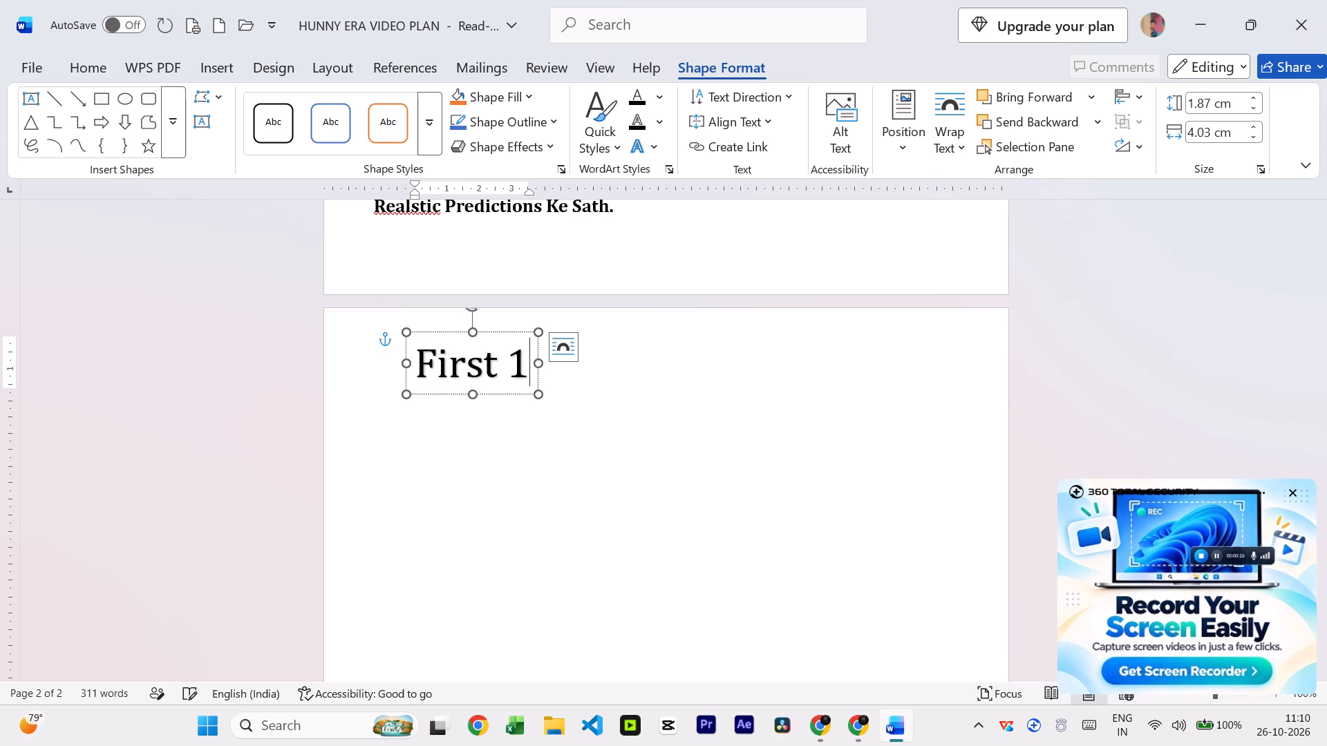
type("3")
key("space")
key("BackSpace")
key("BackSpace")
type("2 Video")
key("space")
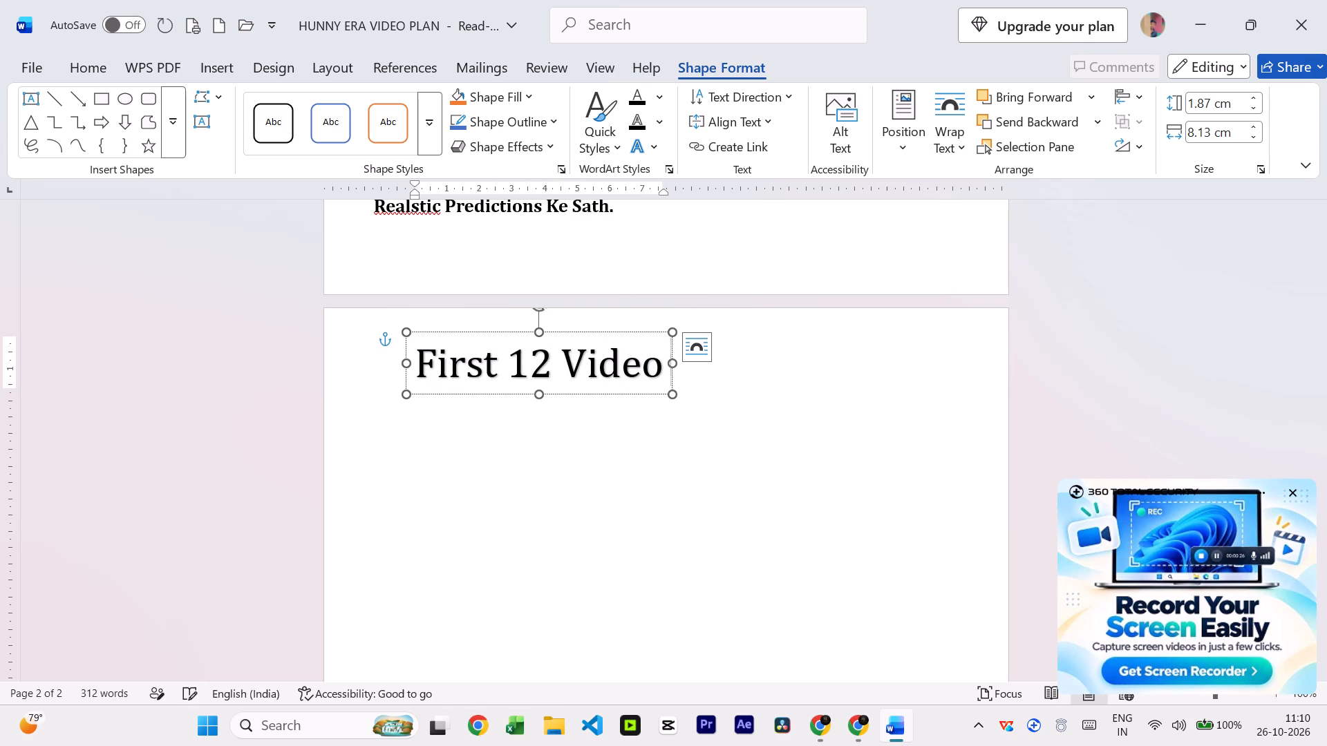
key("BackSpace")
type("s")
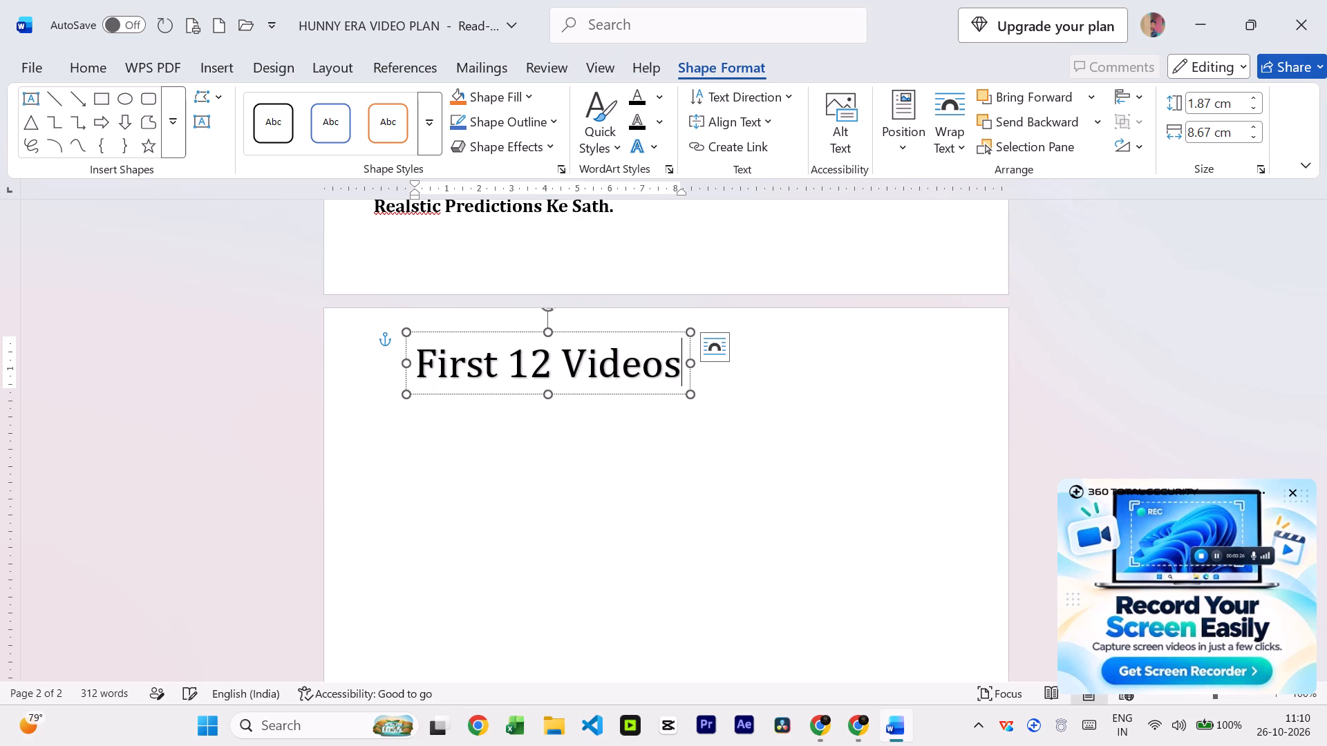
key("space")
type("Road")
type("map")
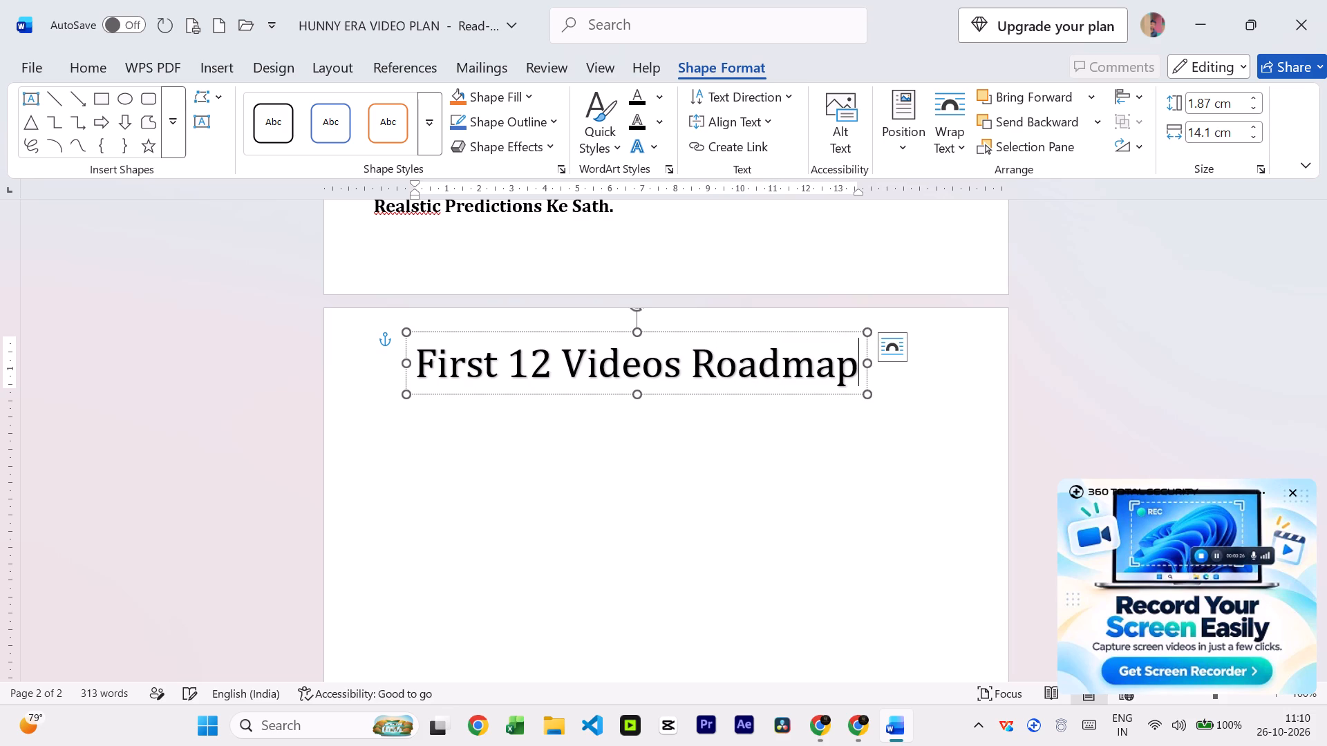
type("..")
key("BackSpace")
key("BackSpace")
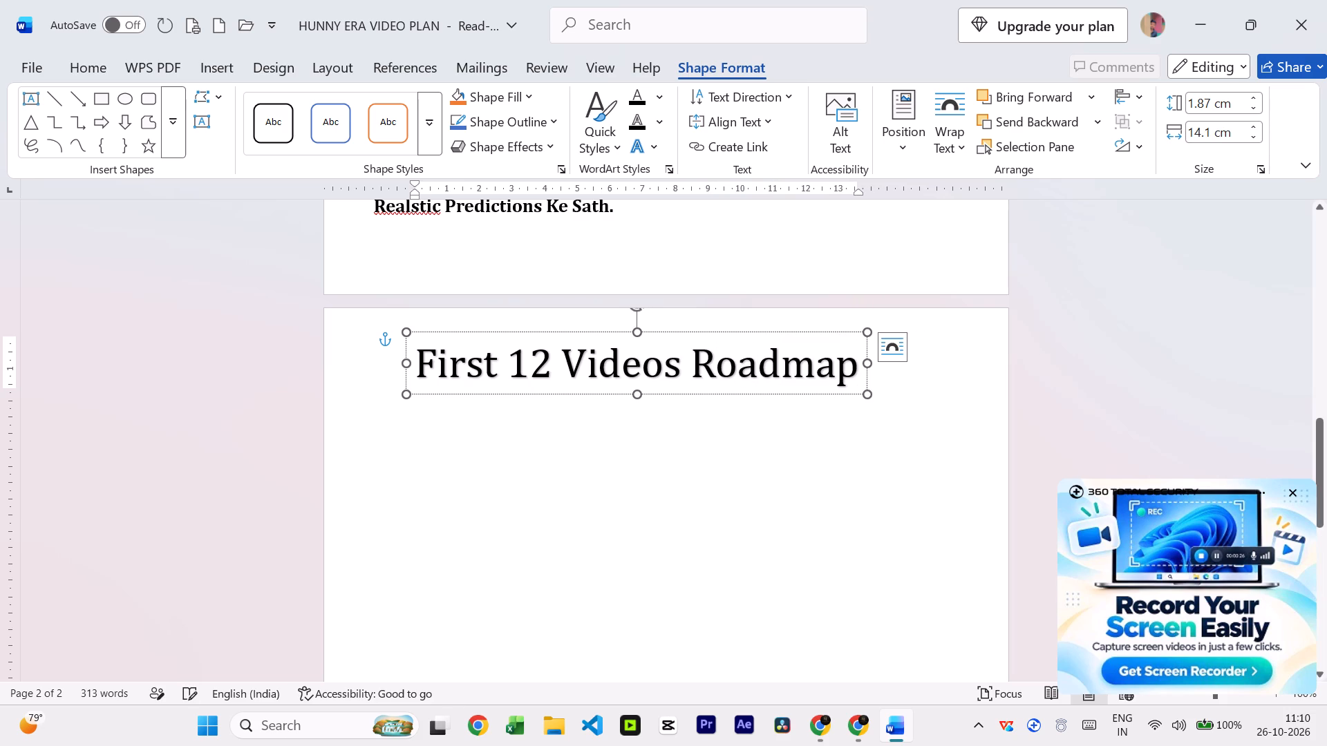
Narrow the First 12 Videos Roadmap WordArt box to about 9 cm and set its text to font size 22.
left_click_drag(867, 391, 701, 389)
left_click(675, 372)
key("ctrl+a")
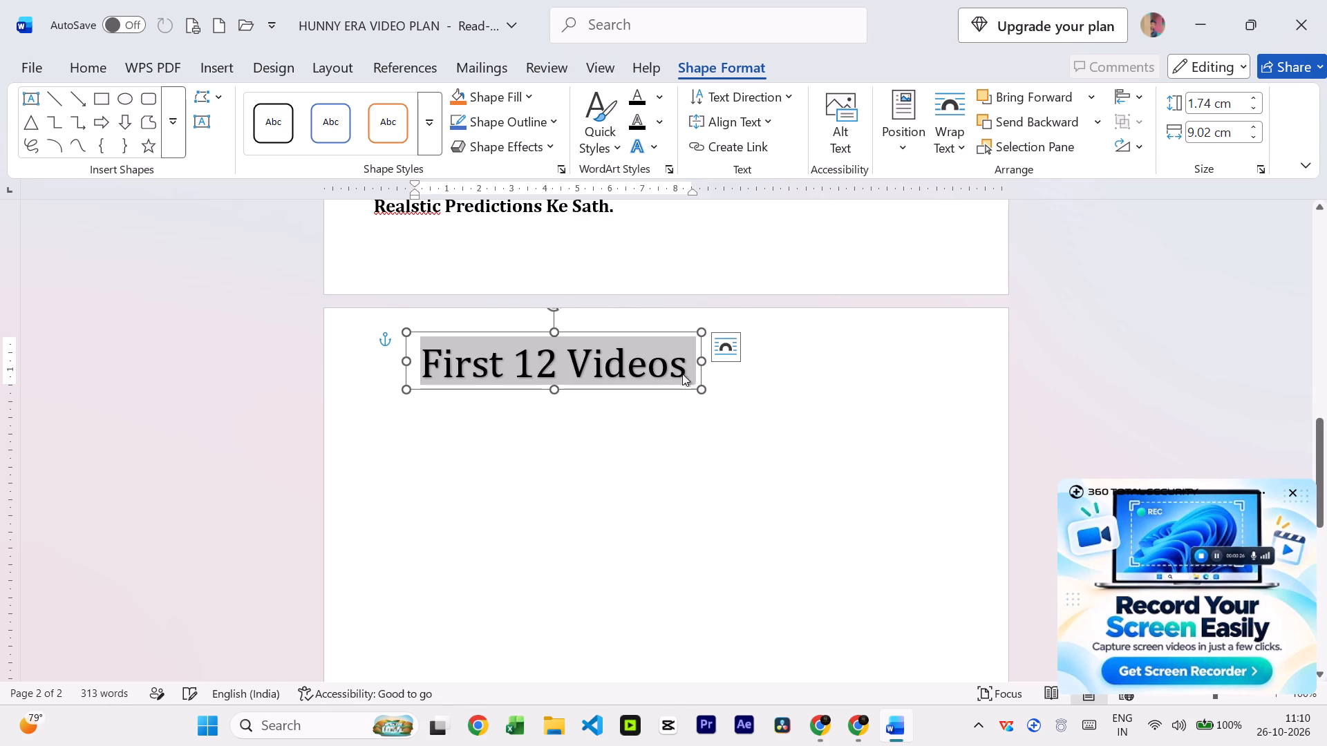
right_click(656, 356)
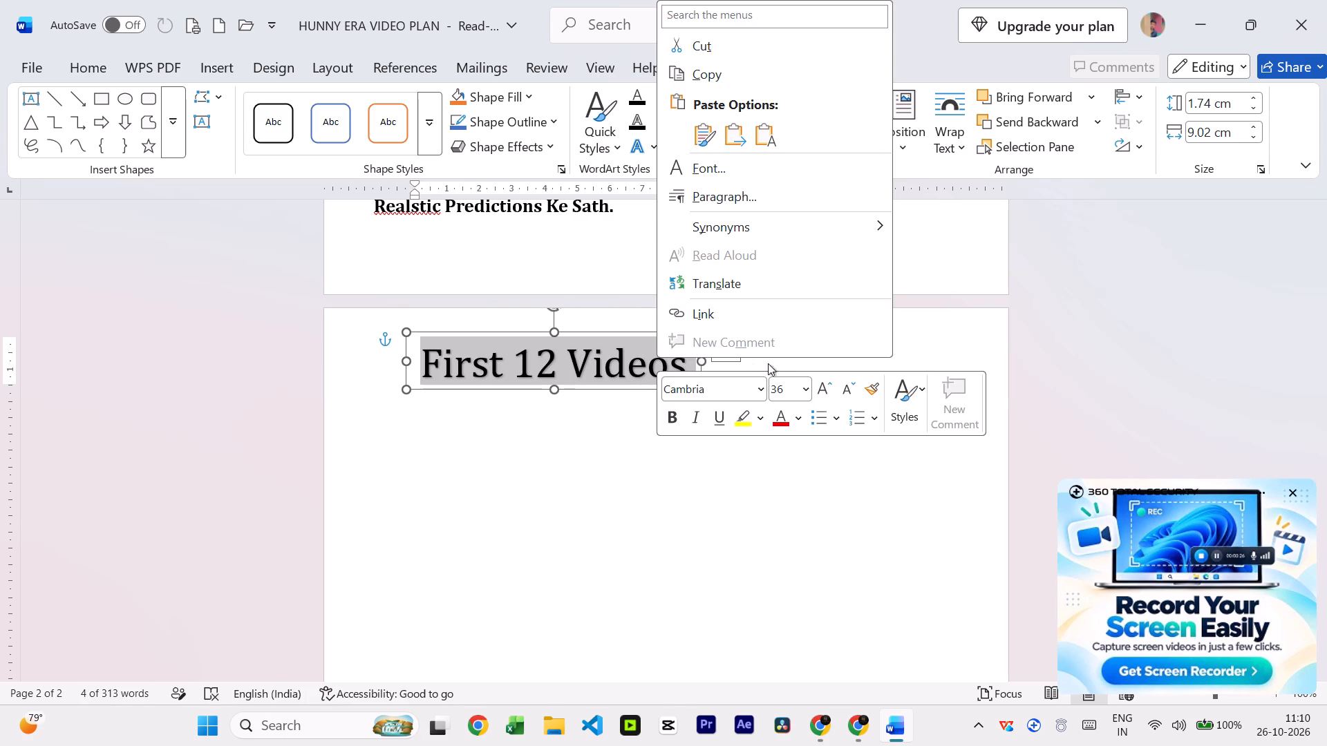
left_click(803, 388)
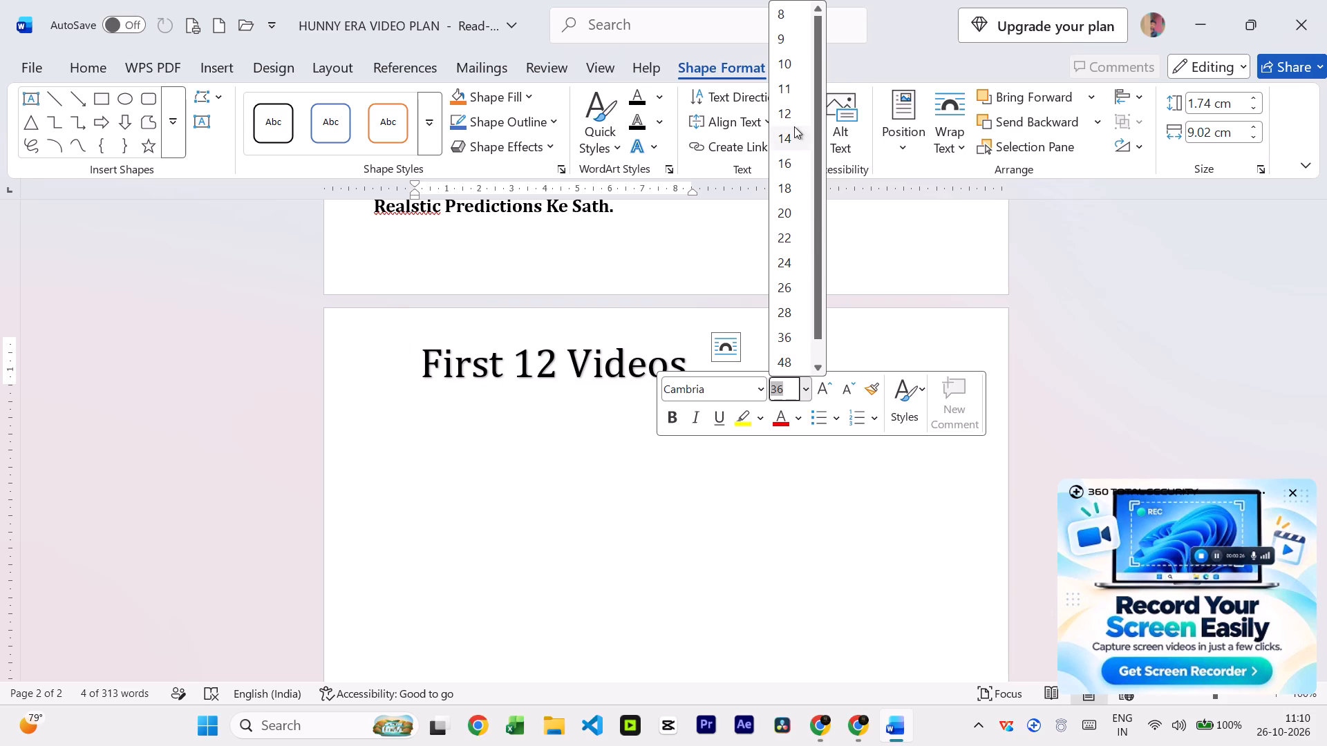
left_click(789, 233)
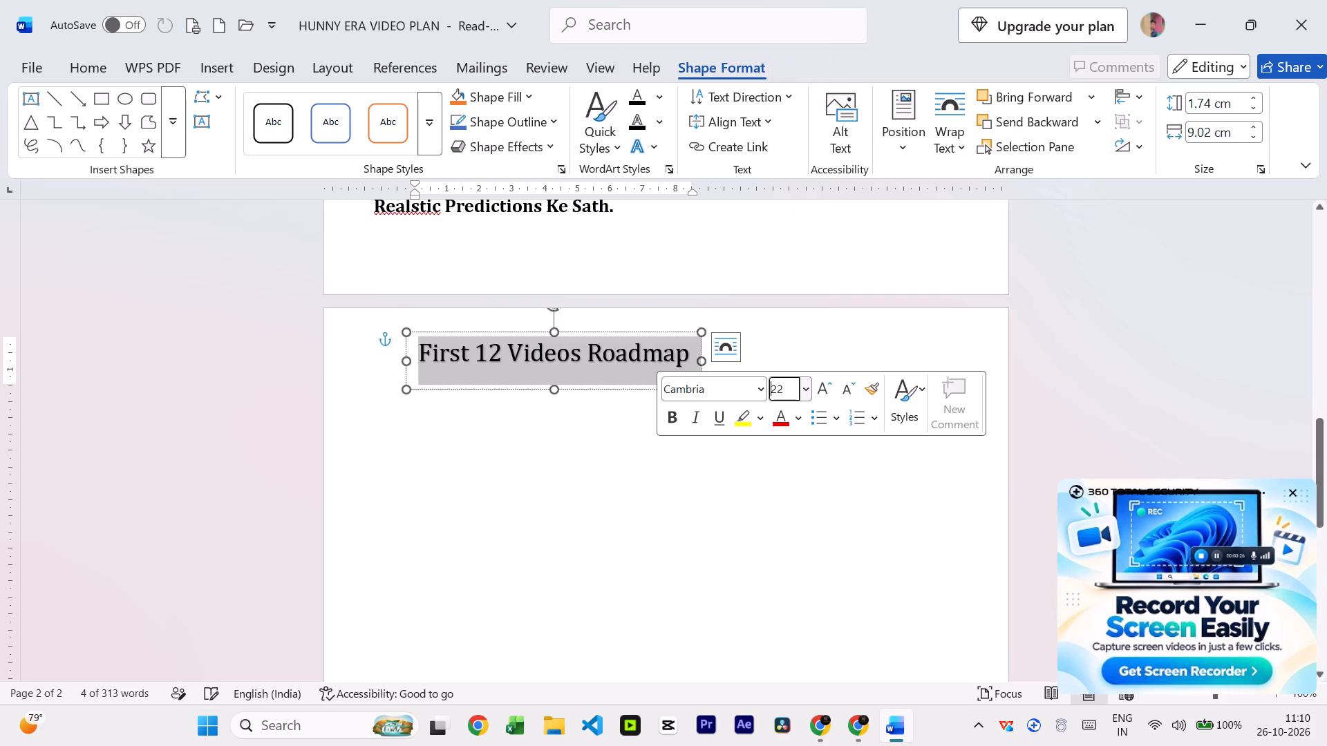
Move the First 12 Videos Roadmap box lower to the middle of the page width and centre its text.
left_click(617, 354)
left_click(655, 380)
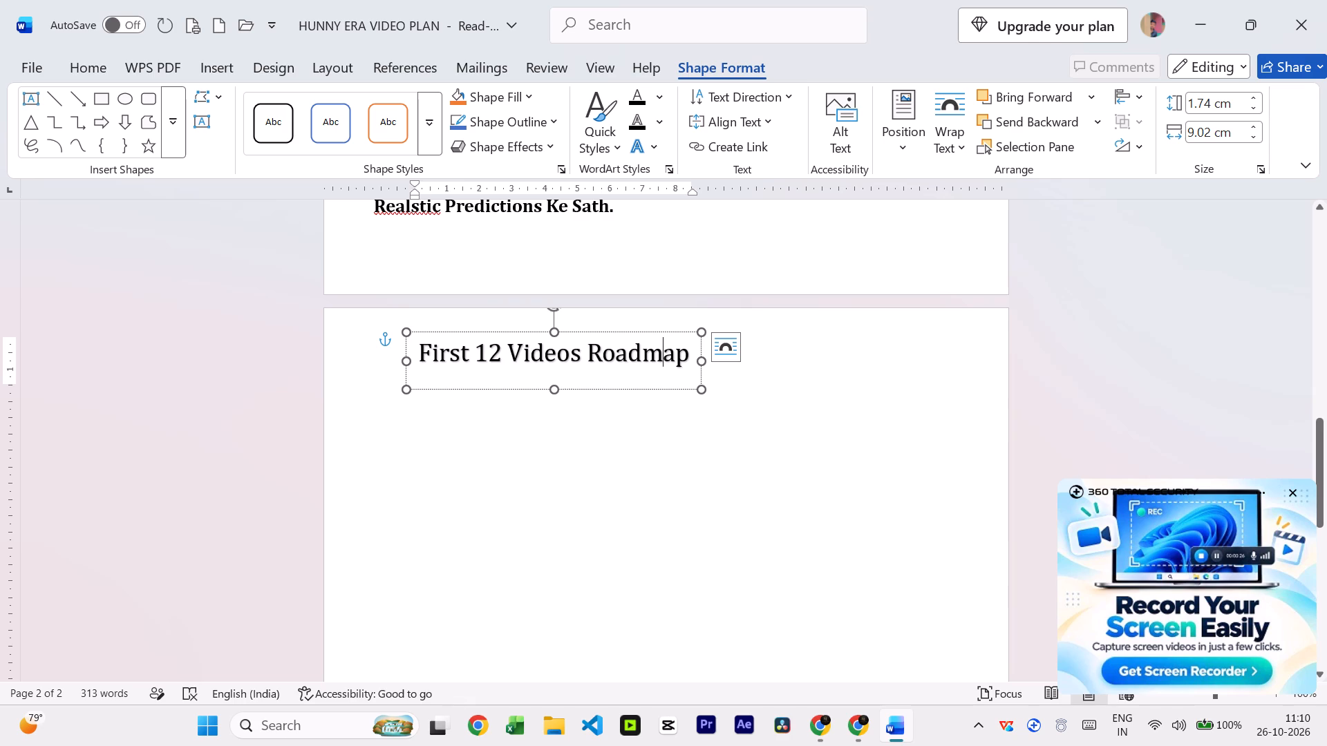
left_click_drag(666, 390, 769, 462)
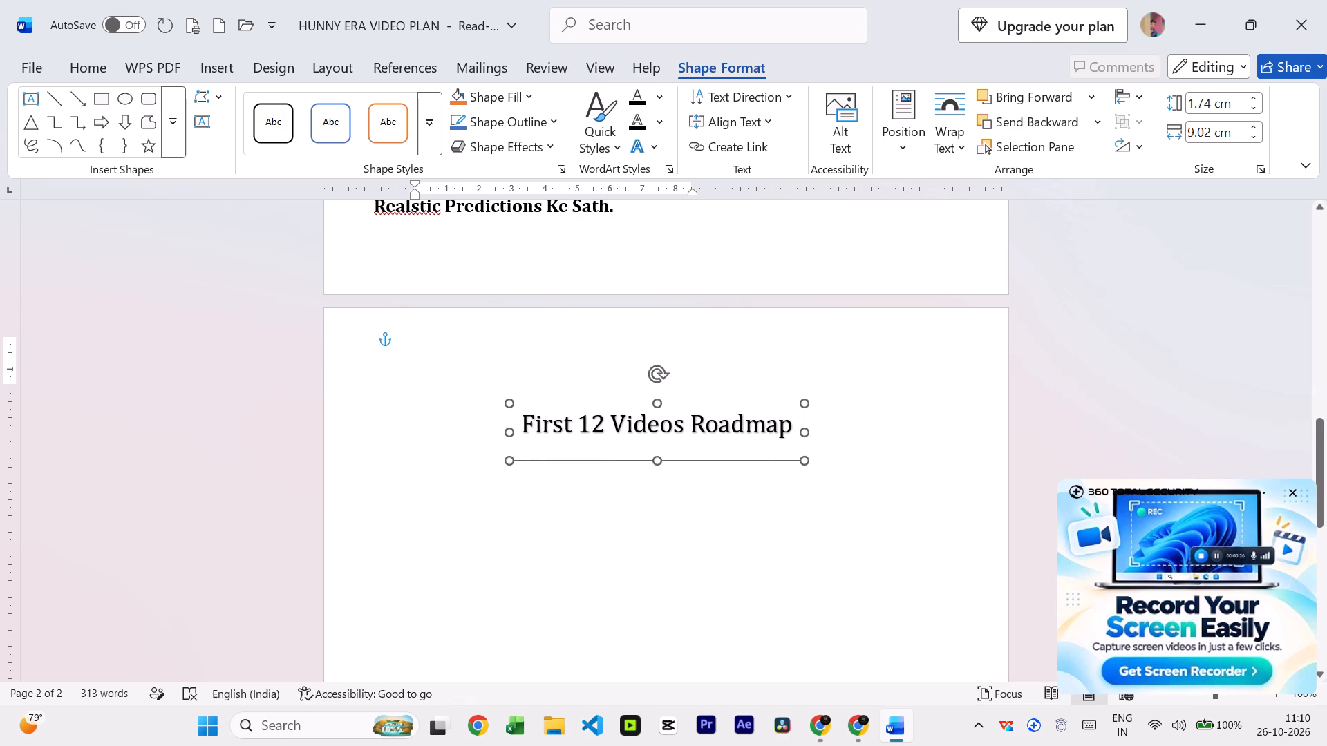
left_click_drag(769, 462, 778, 466)
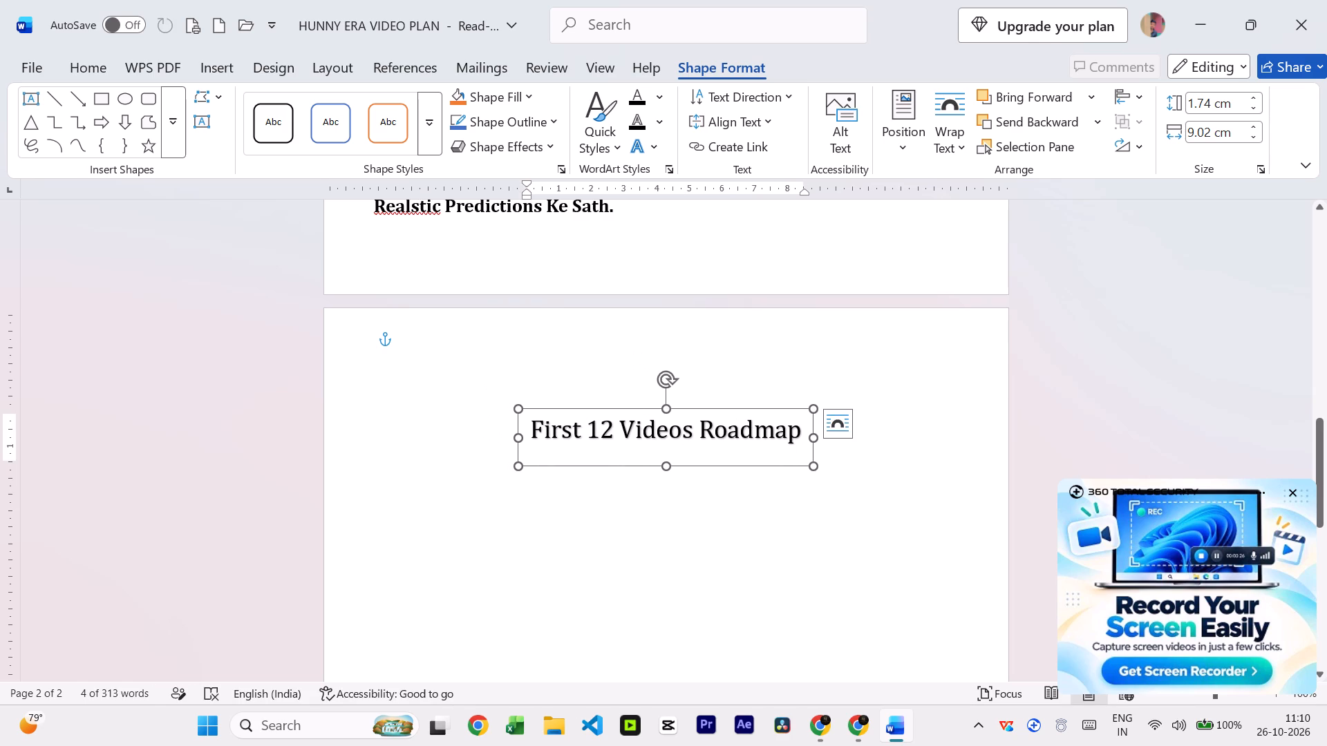
key("ctrl+e")
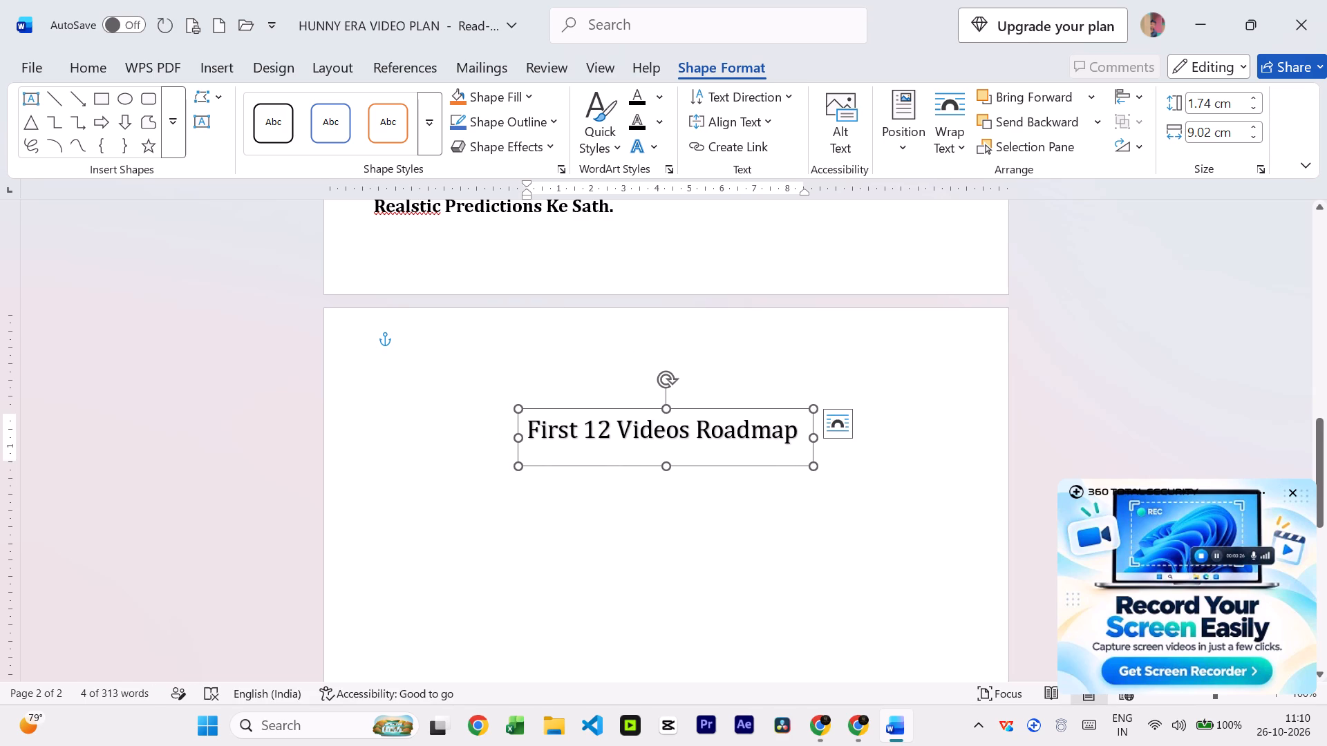
Insert a gold-style WordArt at the top of the second page reading "HUNNY ERA".
left_click(701, 365)
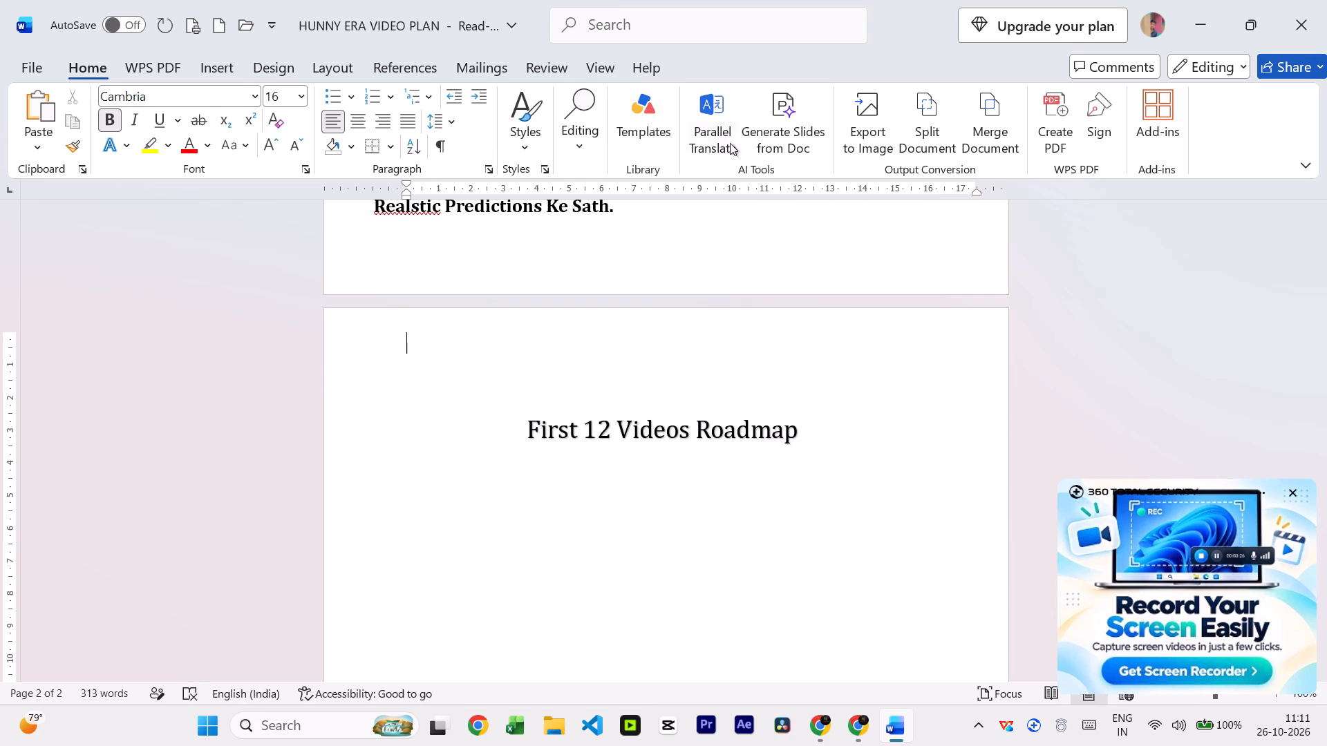
left_click(225, 67)
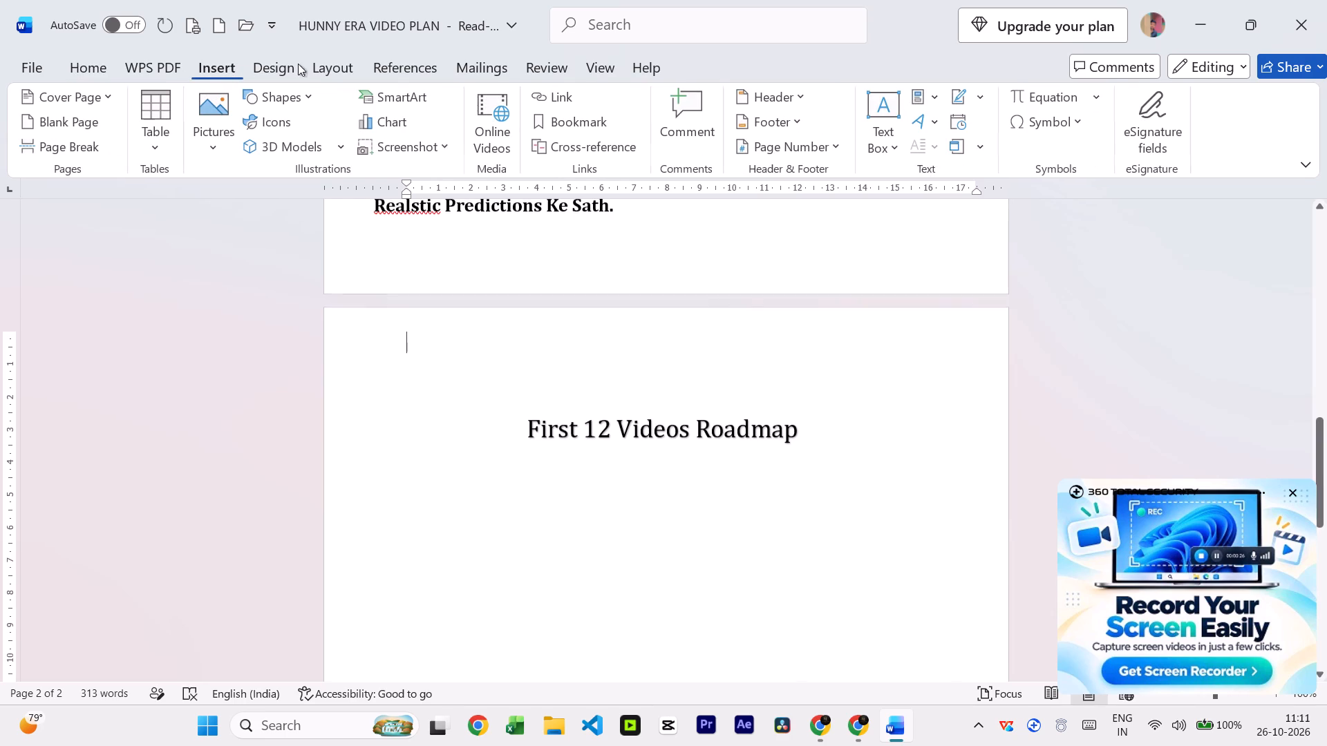
left_click(939, 125)
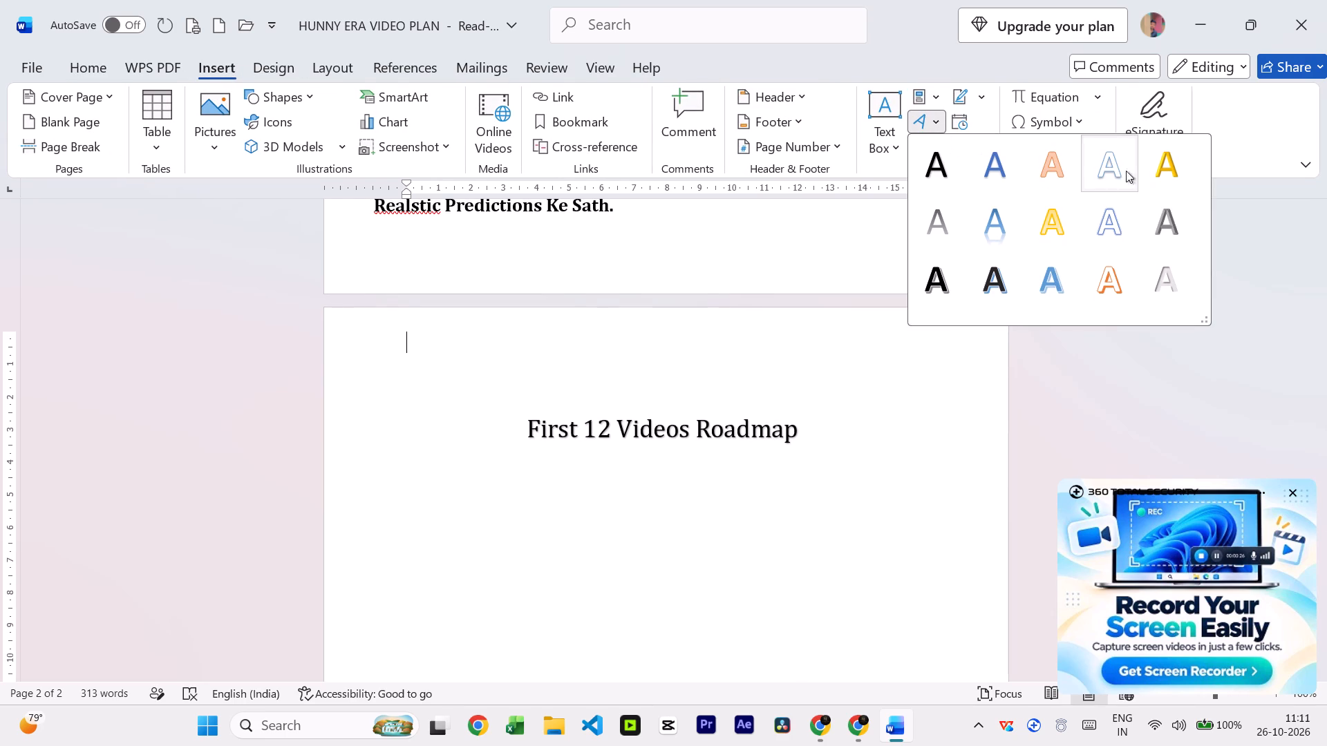
left_click(1162, 166)
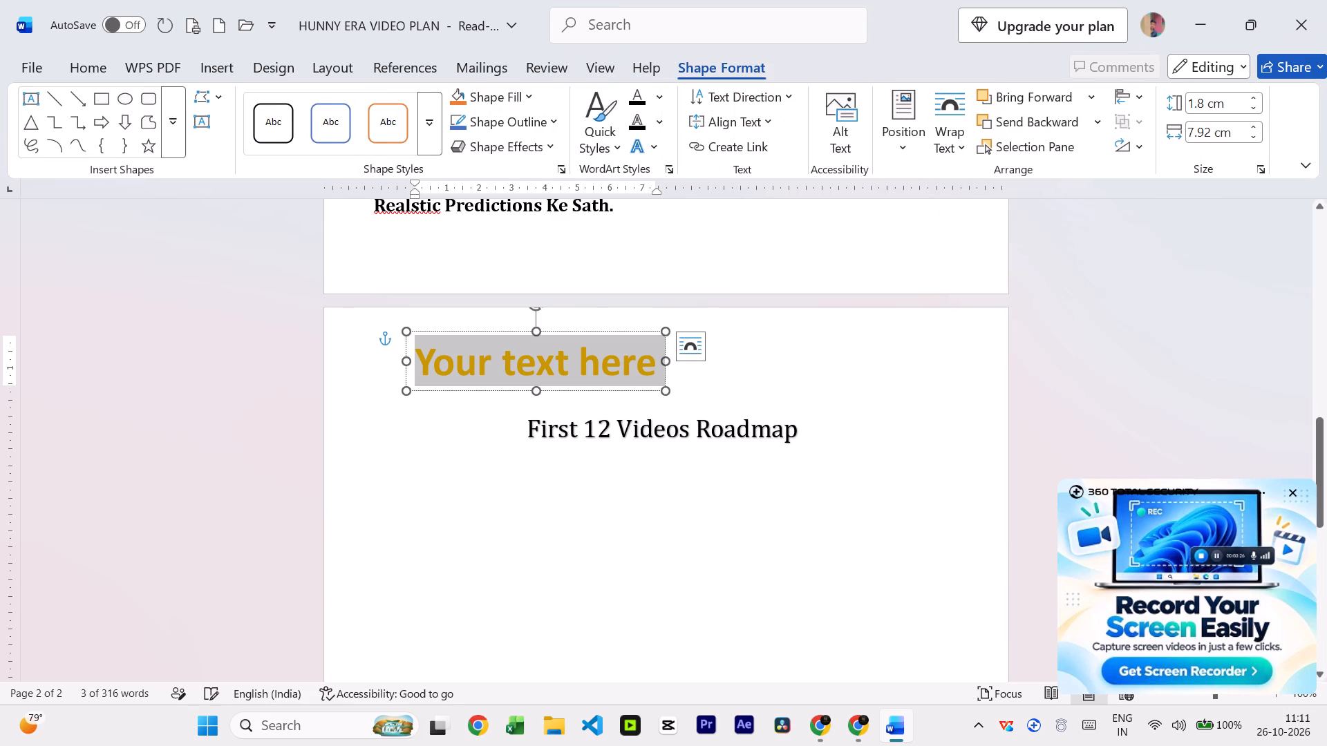
type("HUNNY ERA")
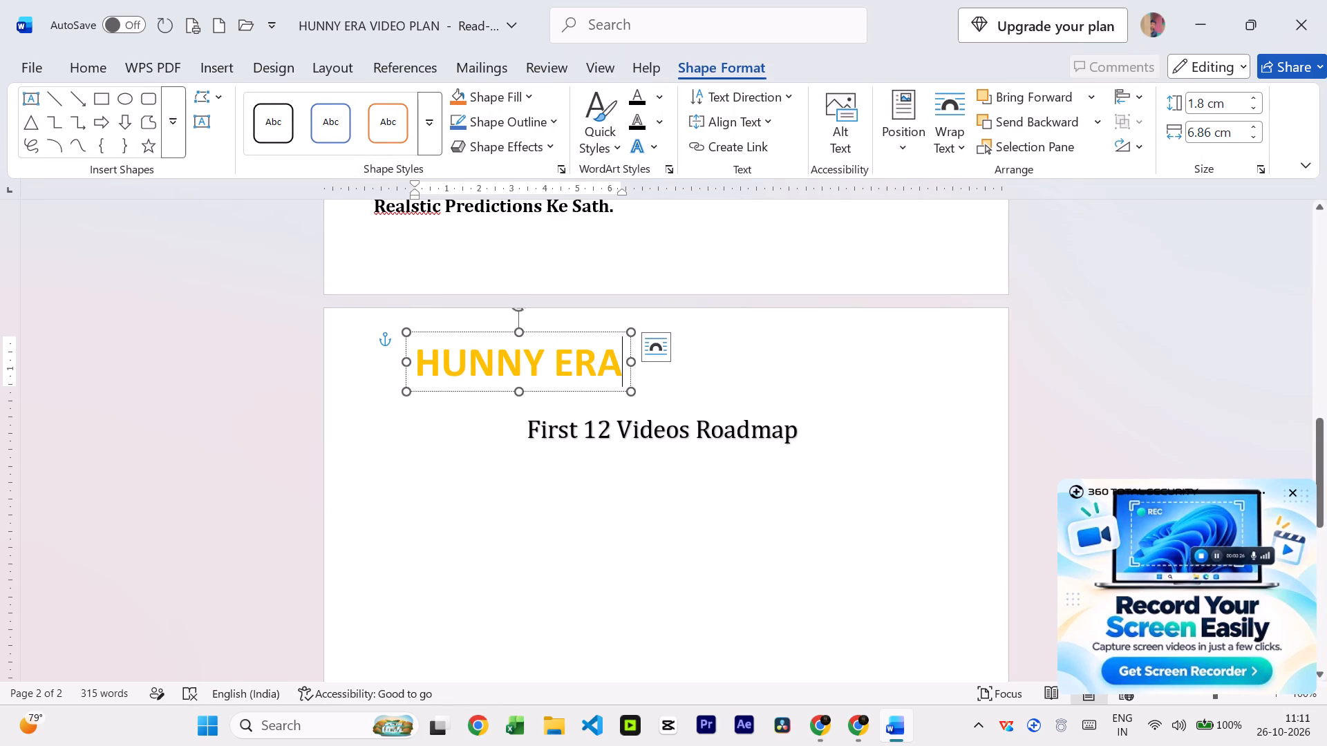
Set the font size of the HUNNY ERA WordArt text to 48.
left_click(555, 332)
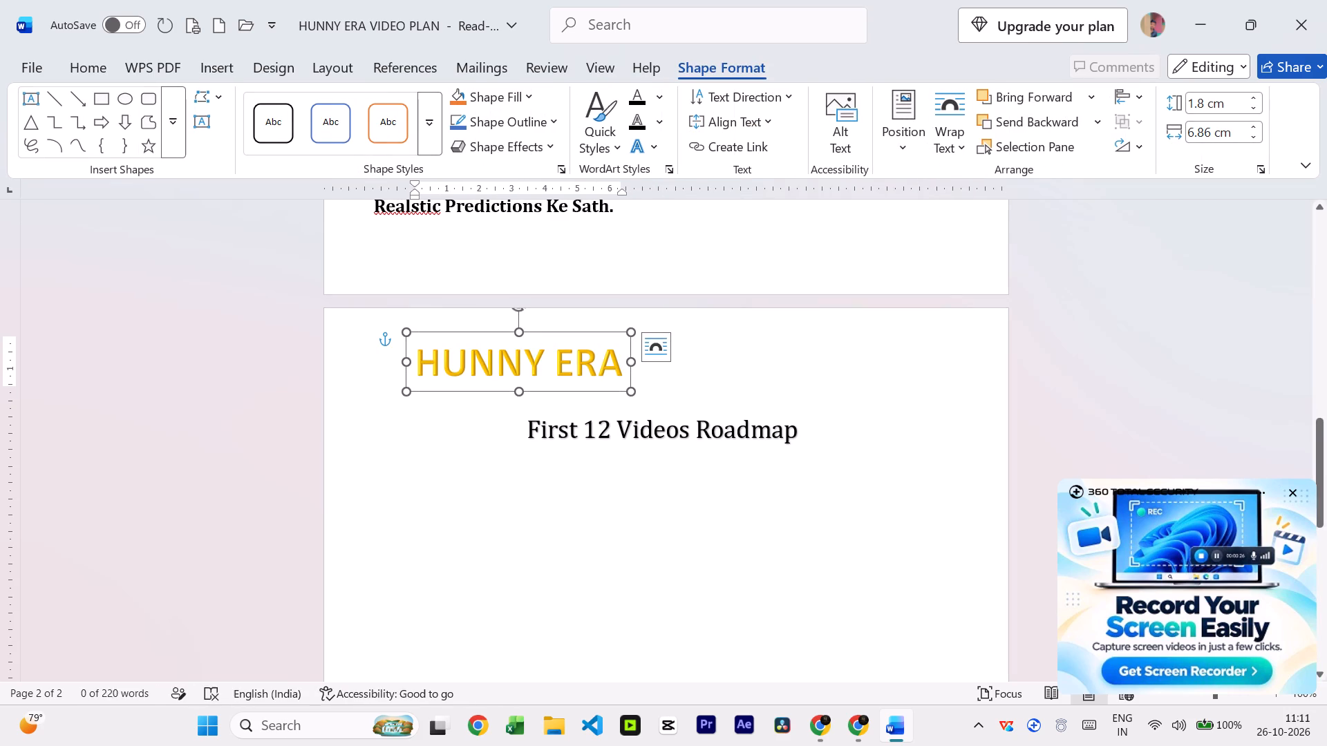
left_click_drag(554, 337, 590, 341)
left_click(557, 335)
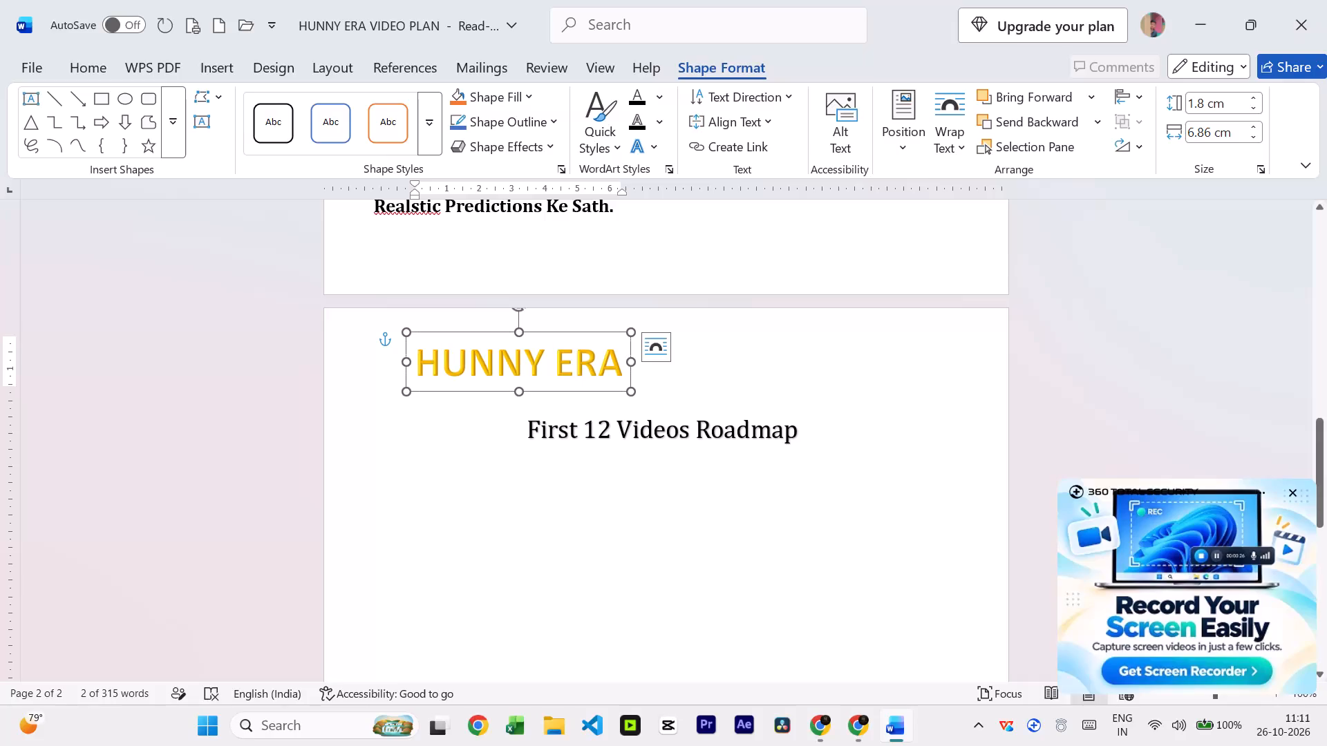
left_click_drag(551, 327, 565, 330)
left_click(556, 356)
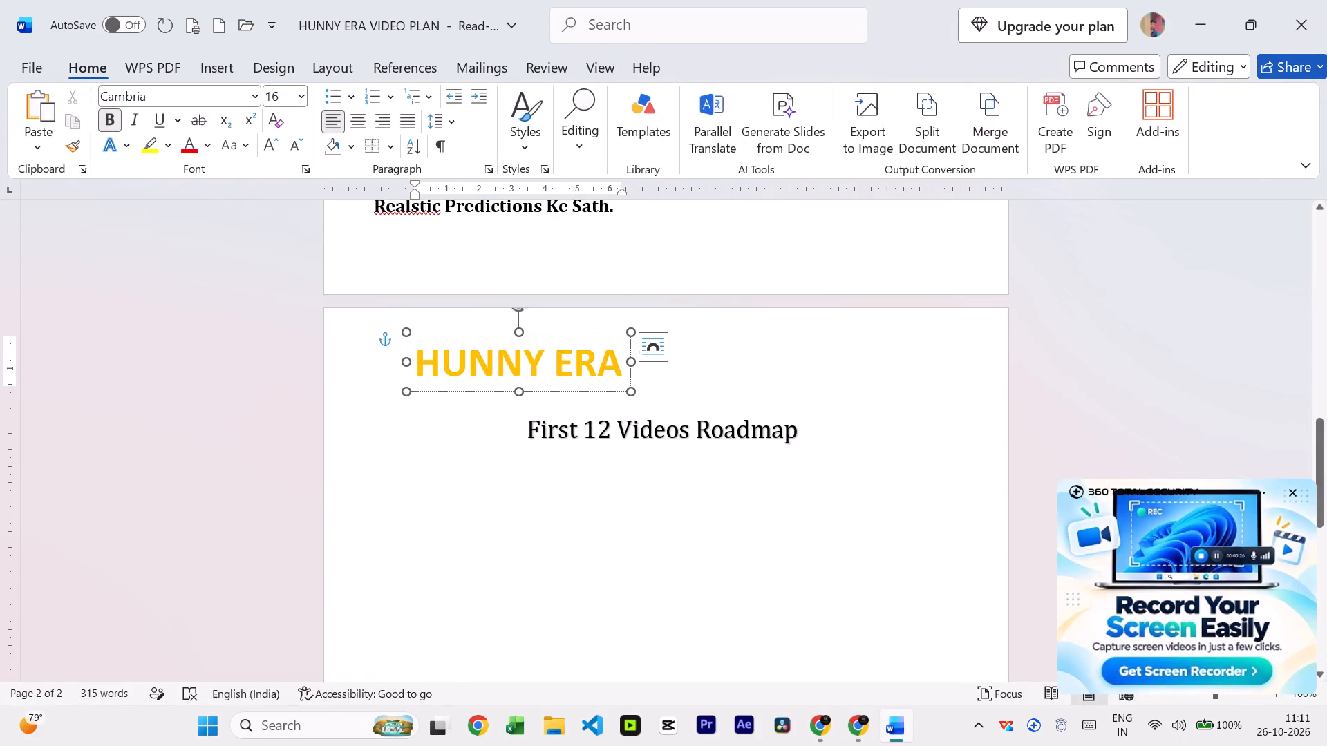
left_click(555, 336)
key("ctrl+a")
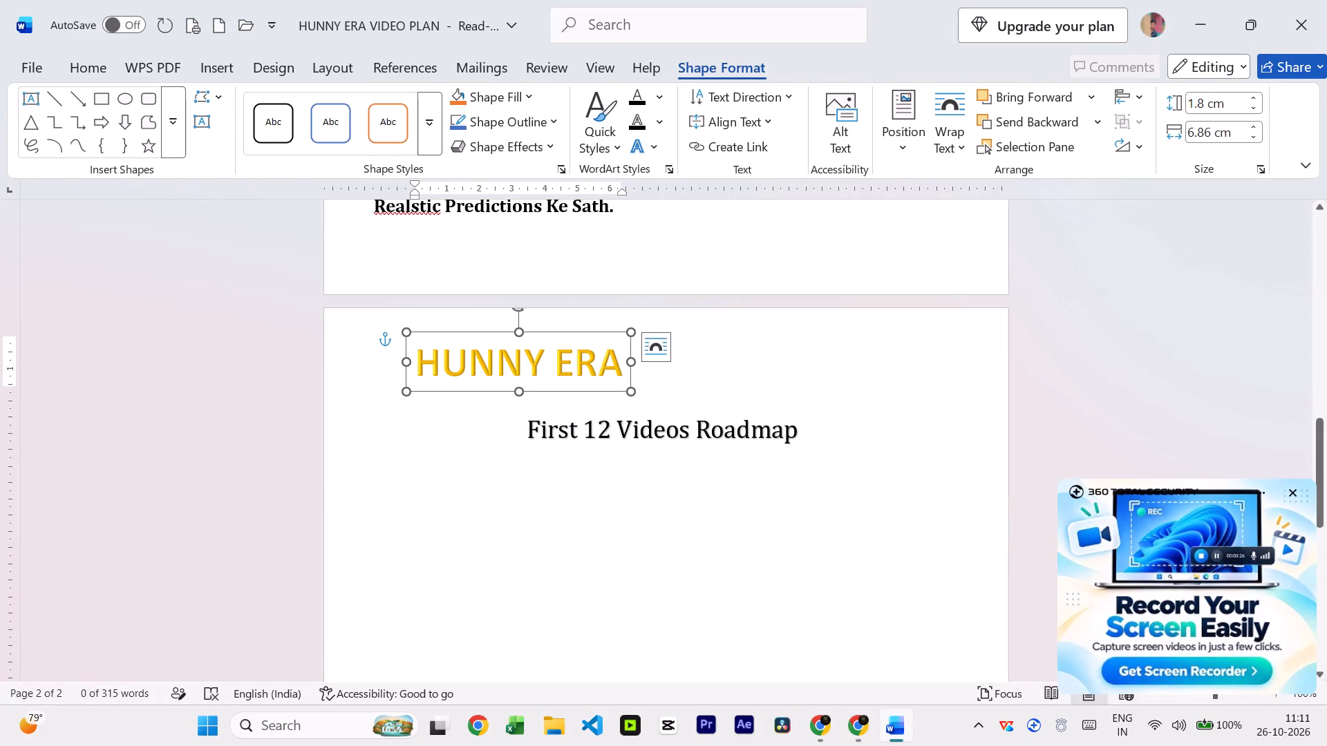
right_click(577, 370)
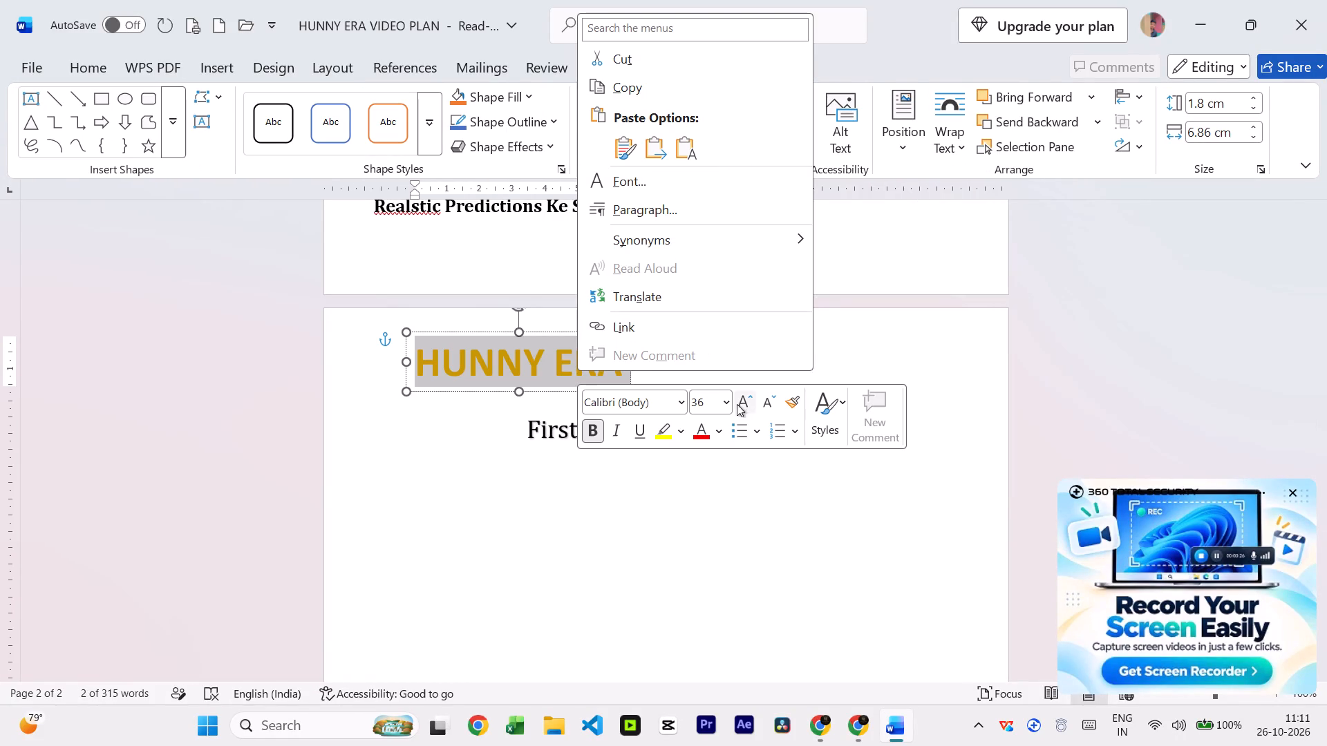
left_click(722, 397)
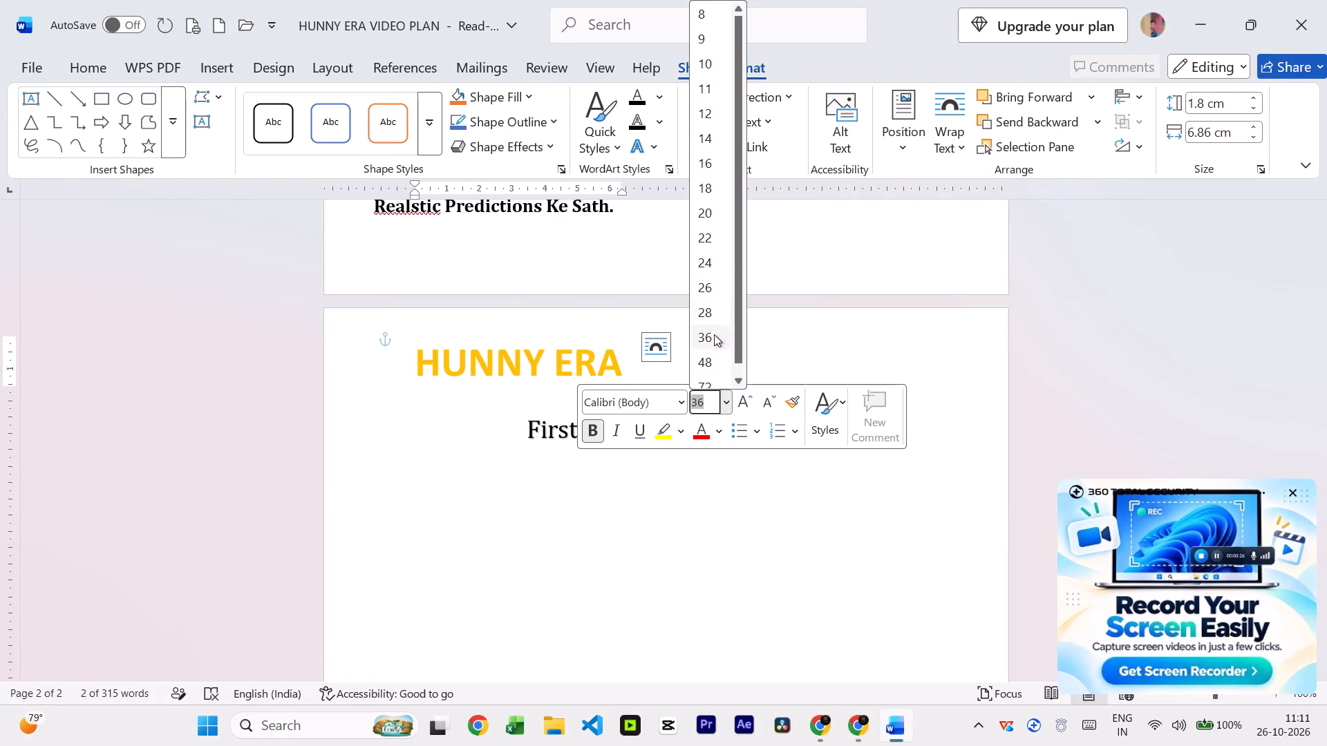
left_click(707, 361)
left_click(543, 373)
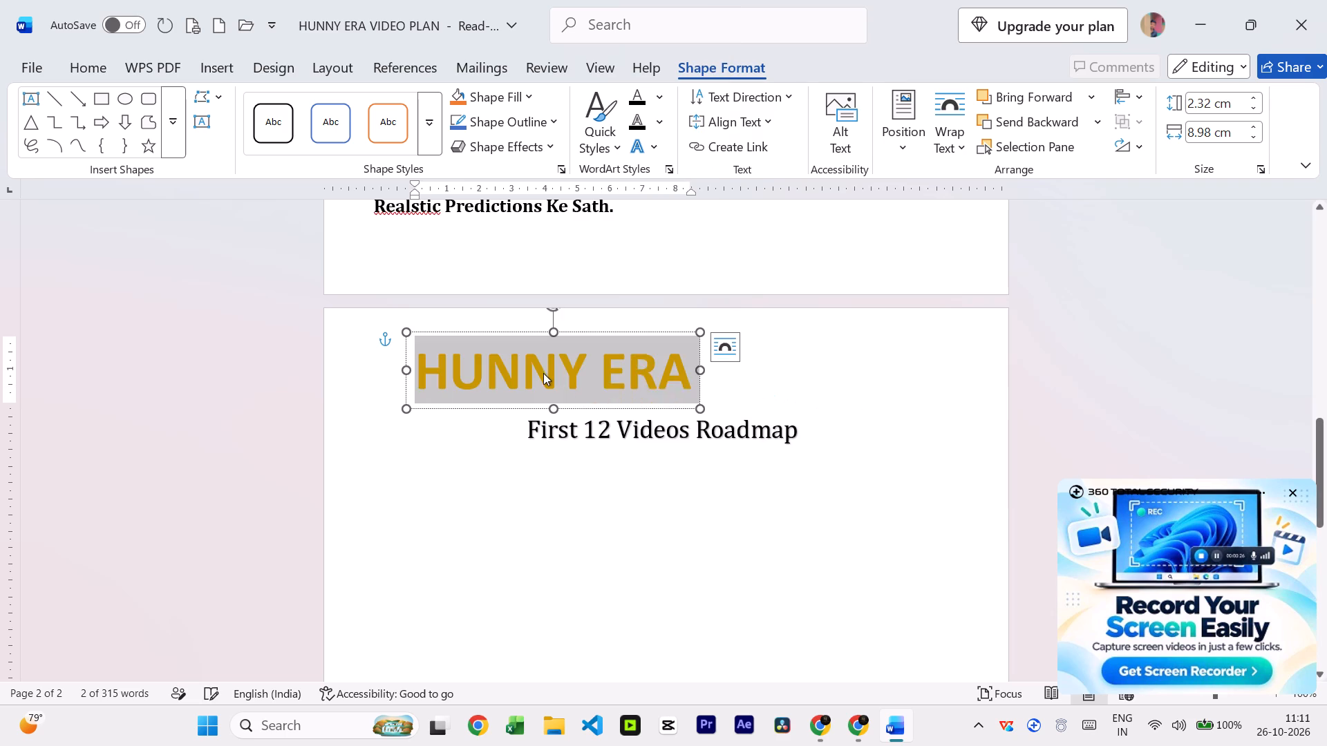
Position the HUNNY ERA WordArt near the middle of the page width, directly above the First 12 Videos Roadmap title.
left_click(596, 331)
left_click_drag(596, 331, 600, 331)
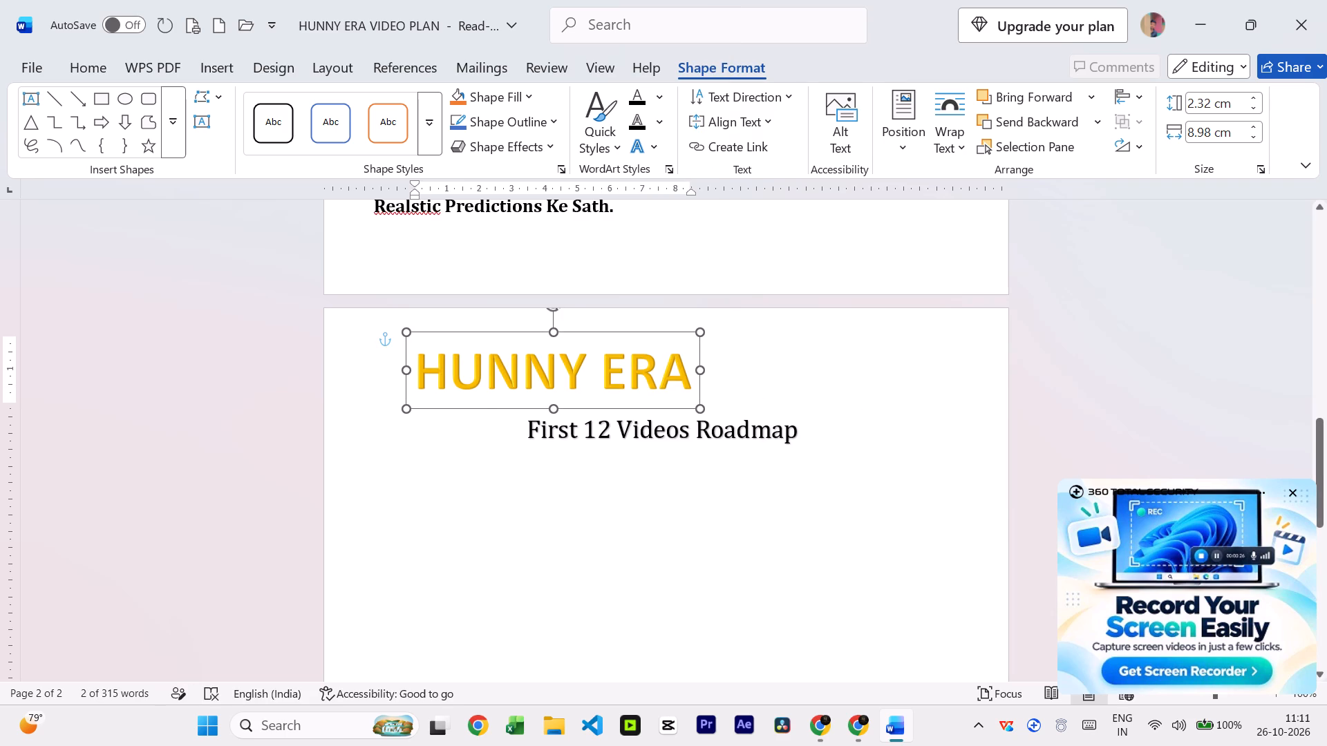
left_click_drag(600, 331, 640, 335)
left_click(640, 335)
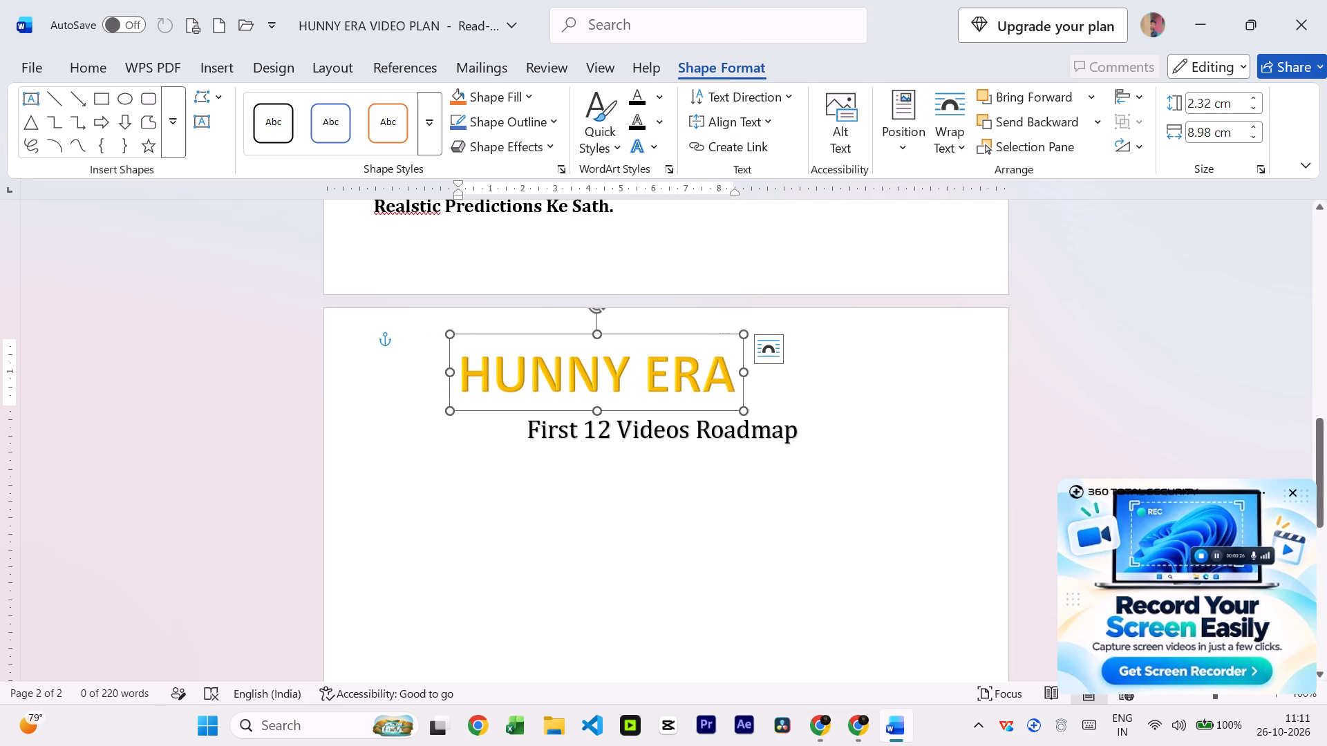
key("ctrl+e")
key("ctrl+e")
key("ctrl+e")
key("ctrl+e")
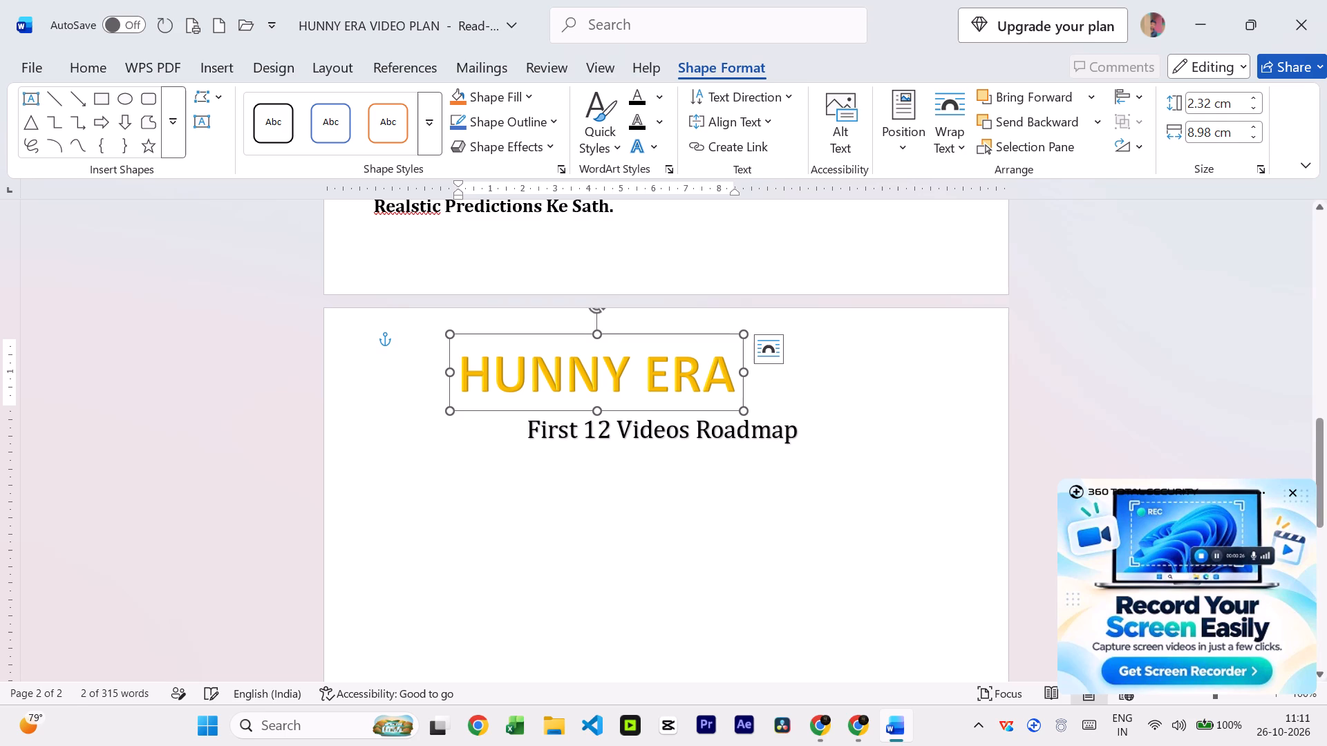
left_click_drag(639, 333, 707, 332)
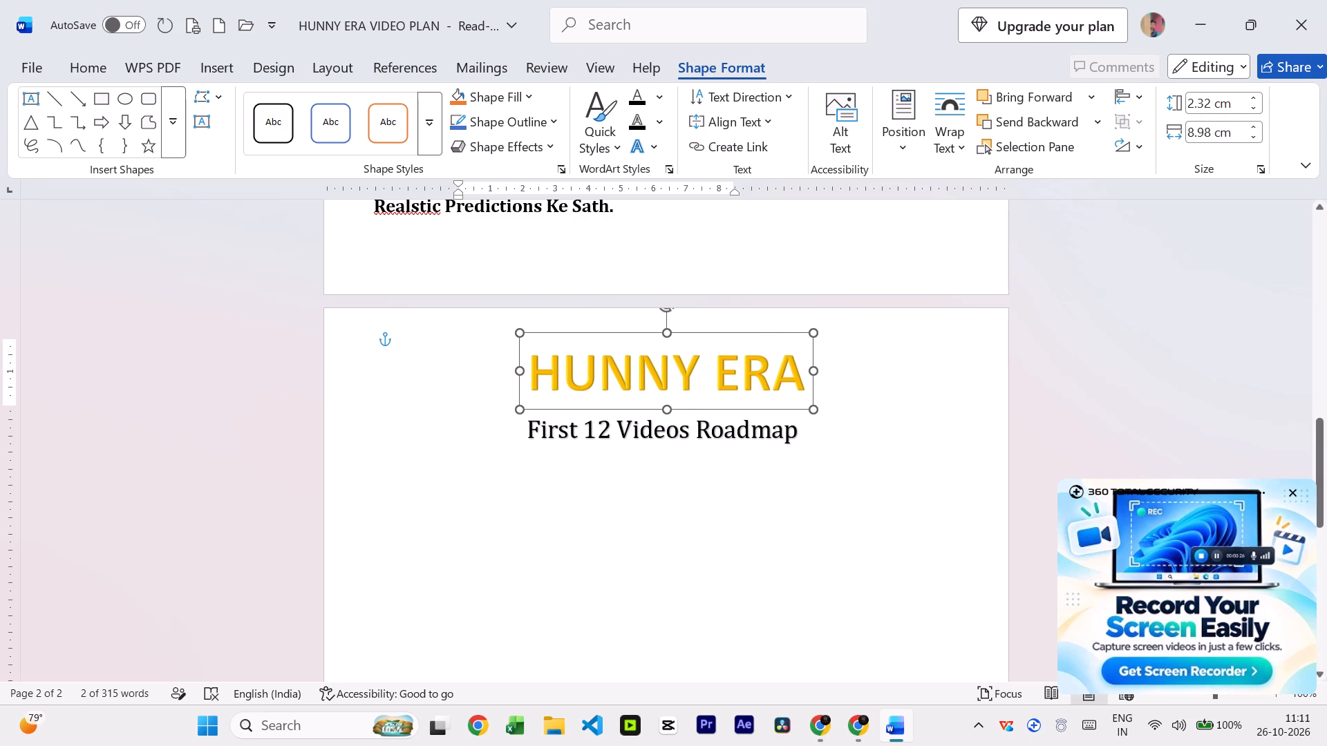
left_click_drag(707, 332, 695, 332)
left_click(694, 486)
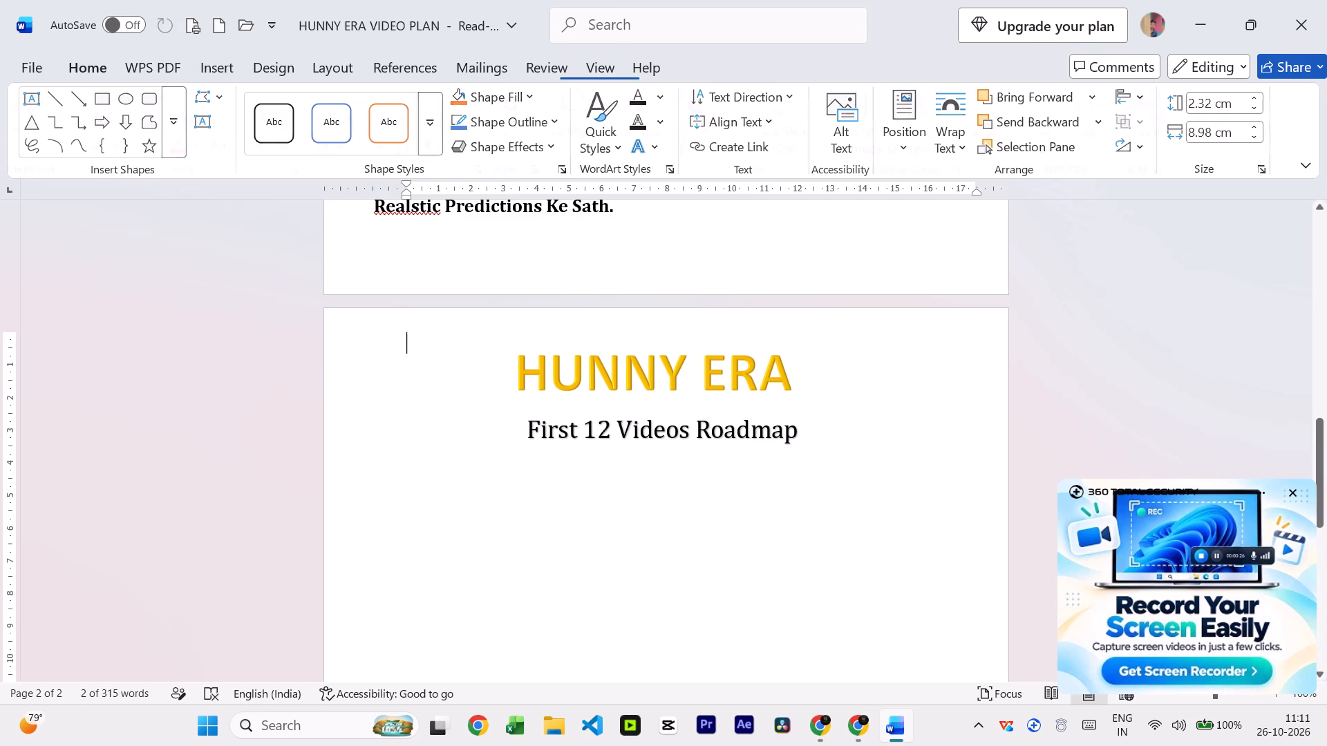
left_click(694, 370)
left_click(695, 334)
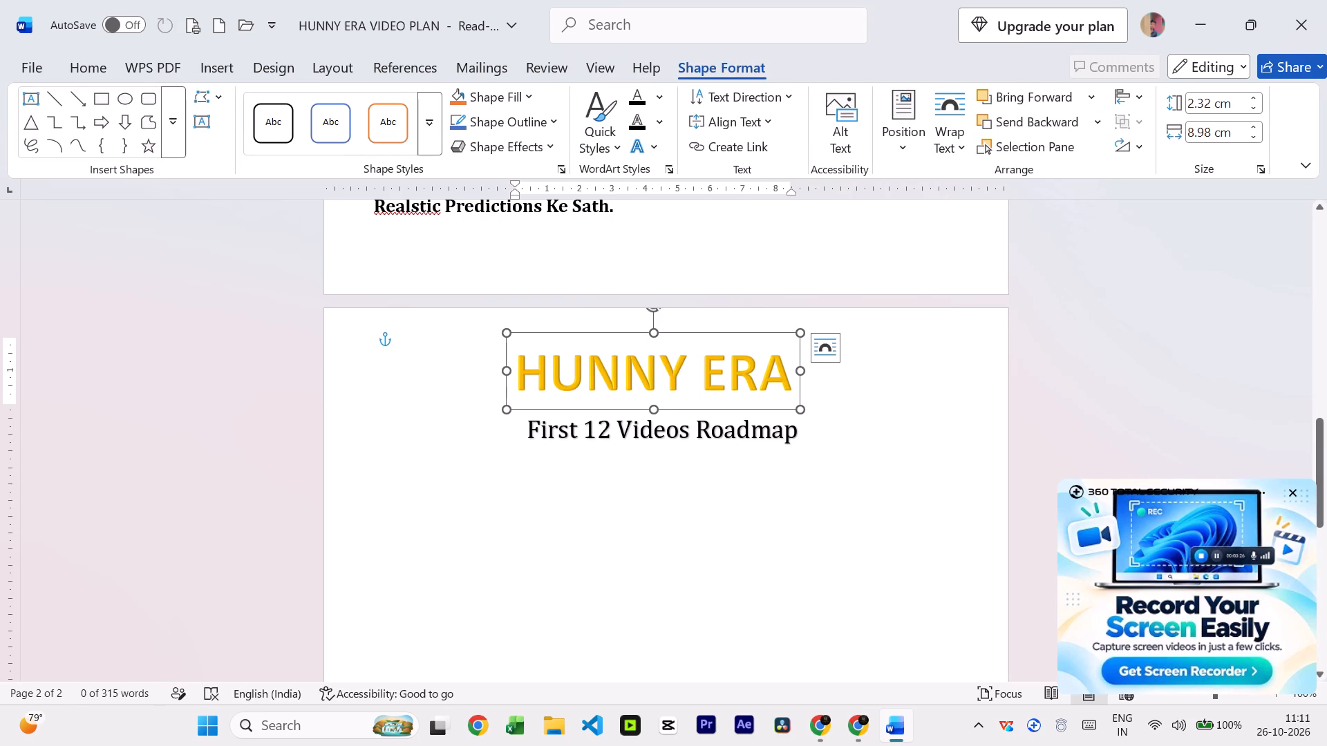
left_click(695, 330)
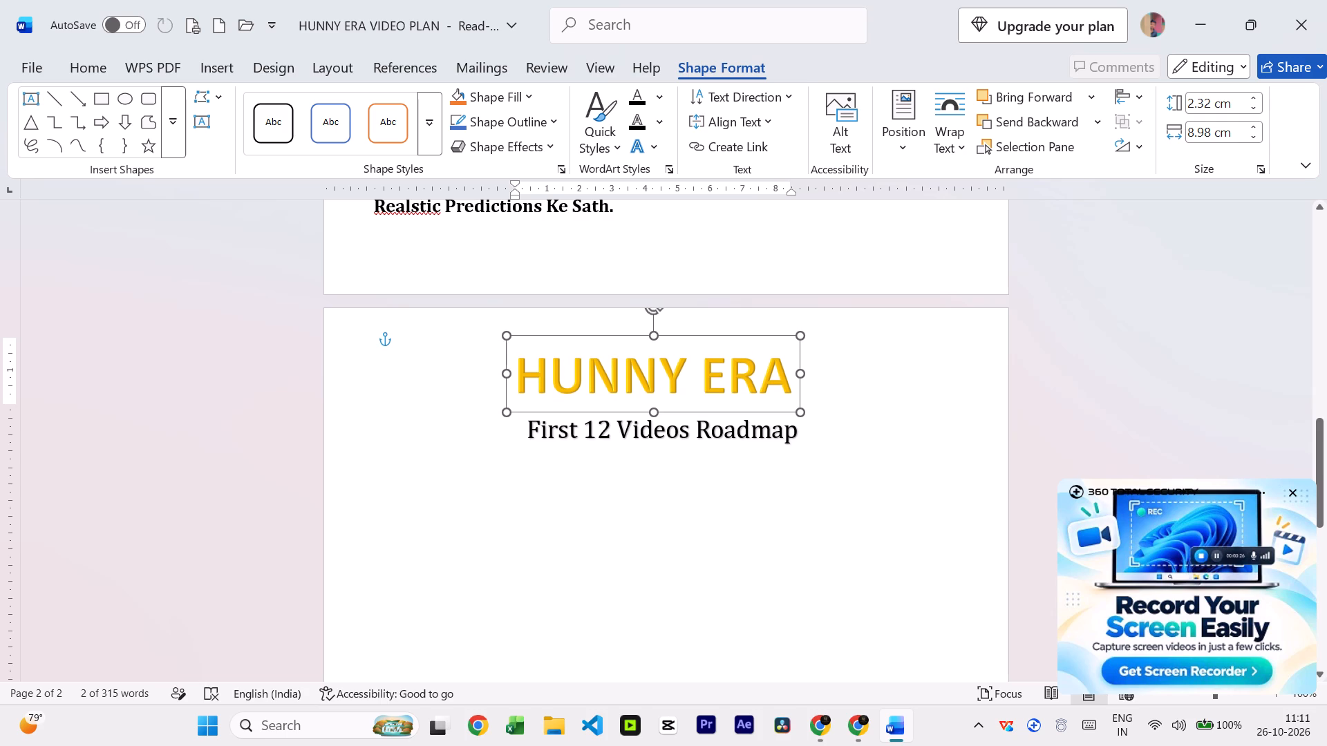
Move the First 12 Videos Roadmap box up so it sits close beneath the HUNNY ERA heading.
left_click(694, 432)
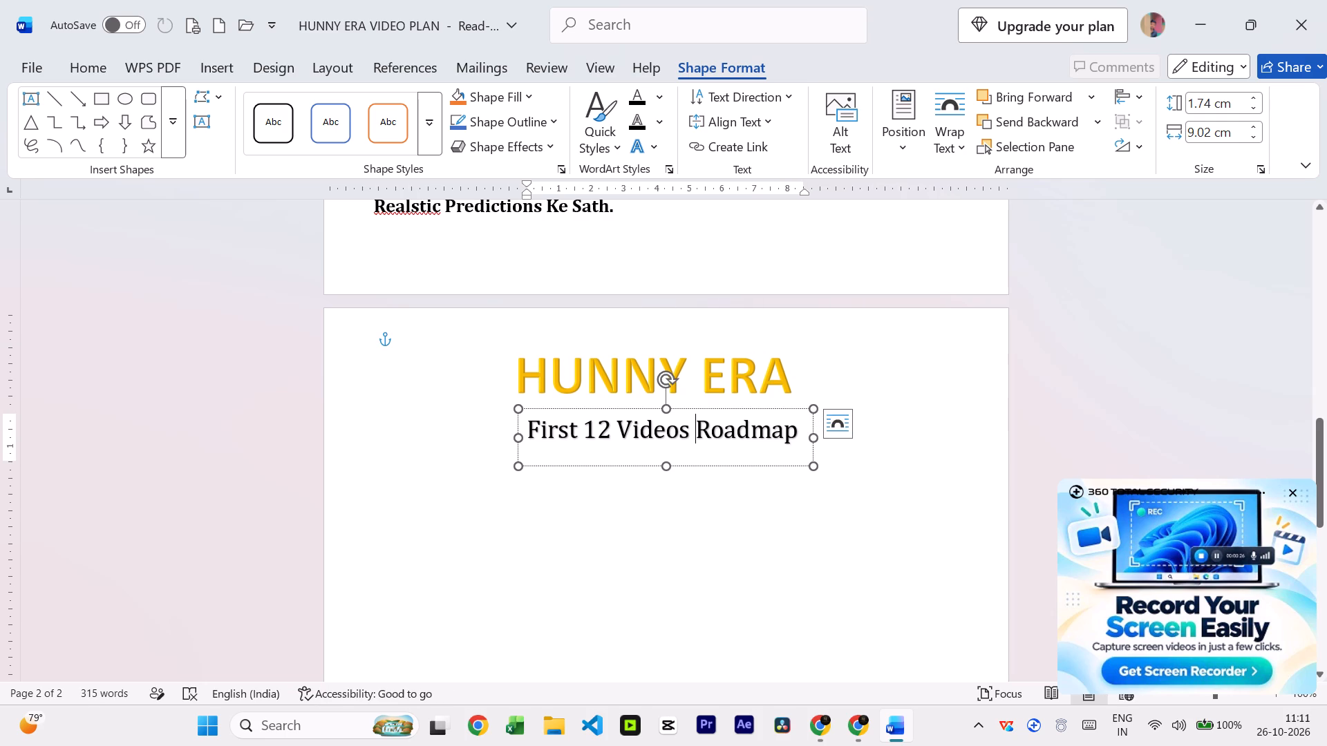
left_click_drag(693, 414, 693, 403)
left_click_drag(693, 412, 693, 401)
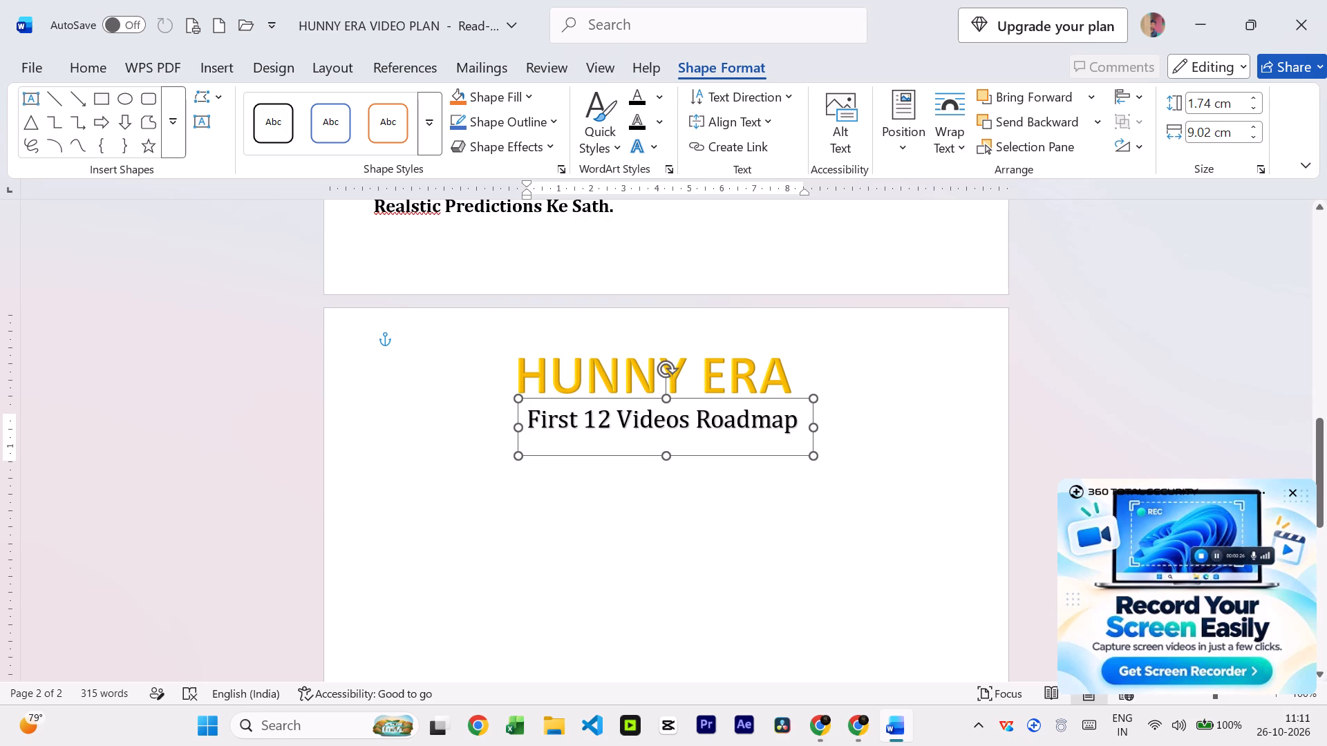
left_click_drag(693, 401, 689, 391)
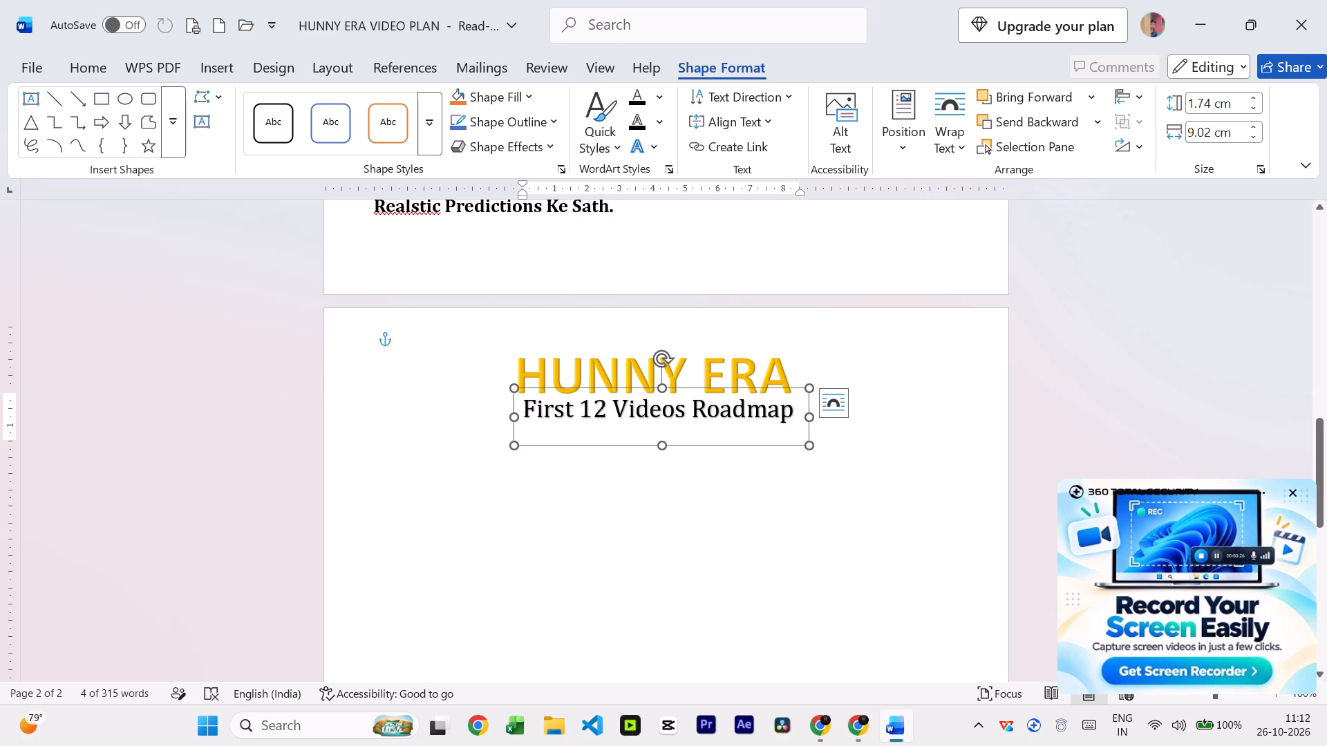
left_click(702, 385)
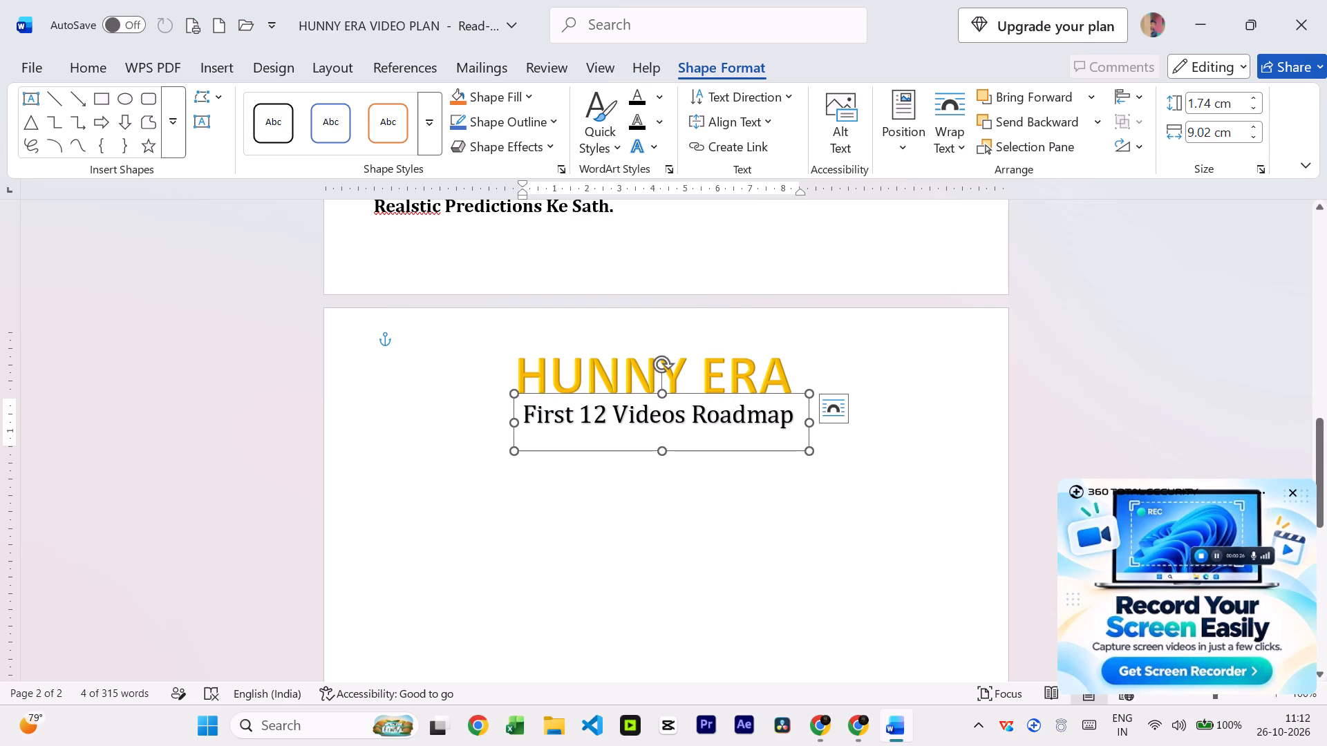
Set the font size of the First 12 Videos Roadmap title to 18.
triple_click(703, 416)
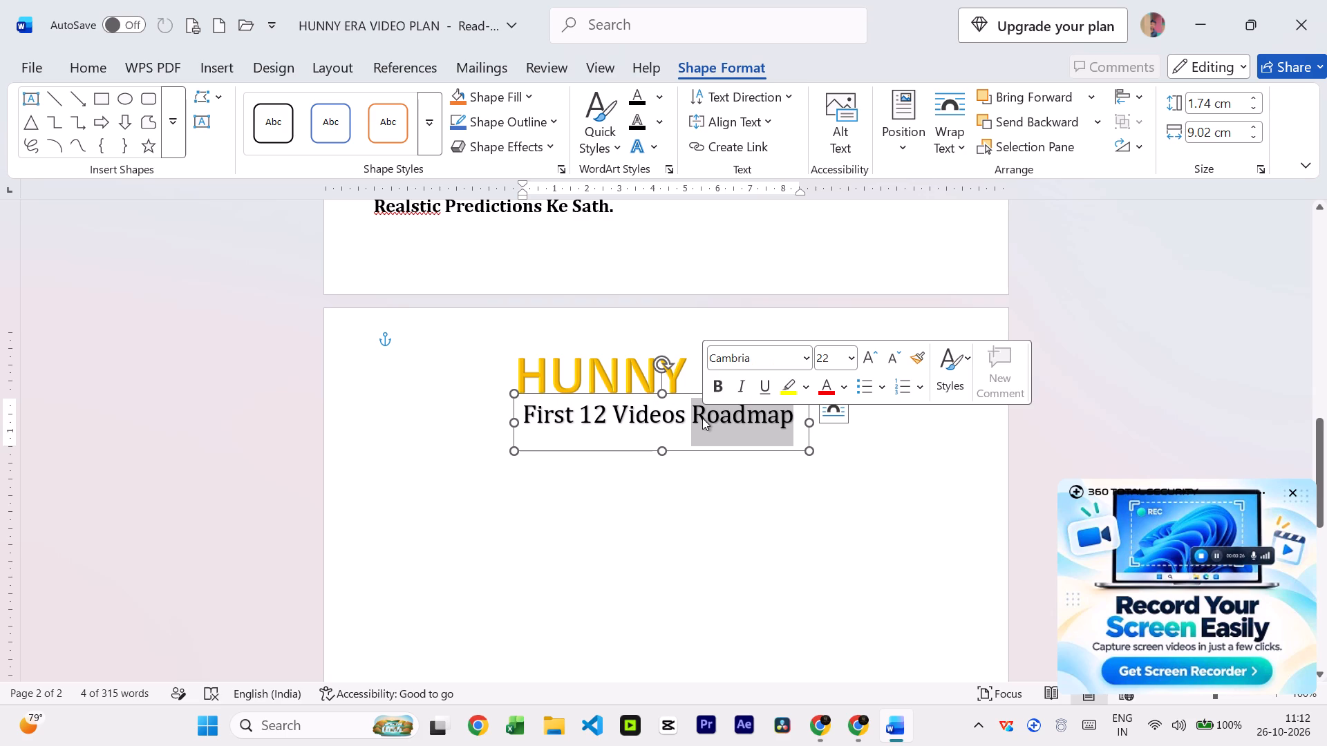
key("ctrl+a")
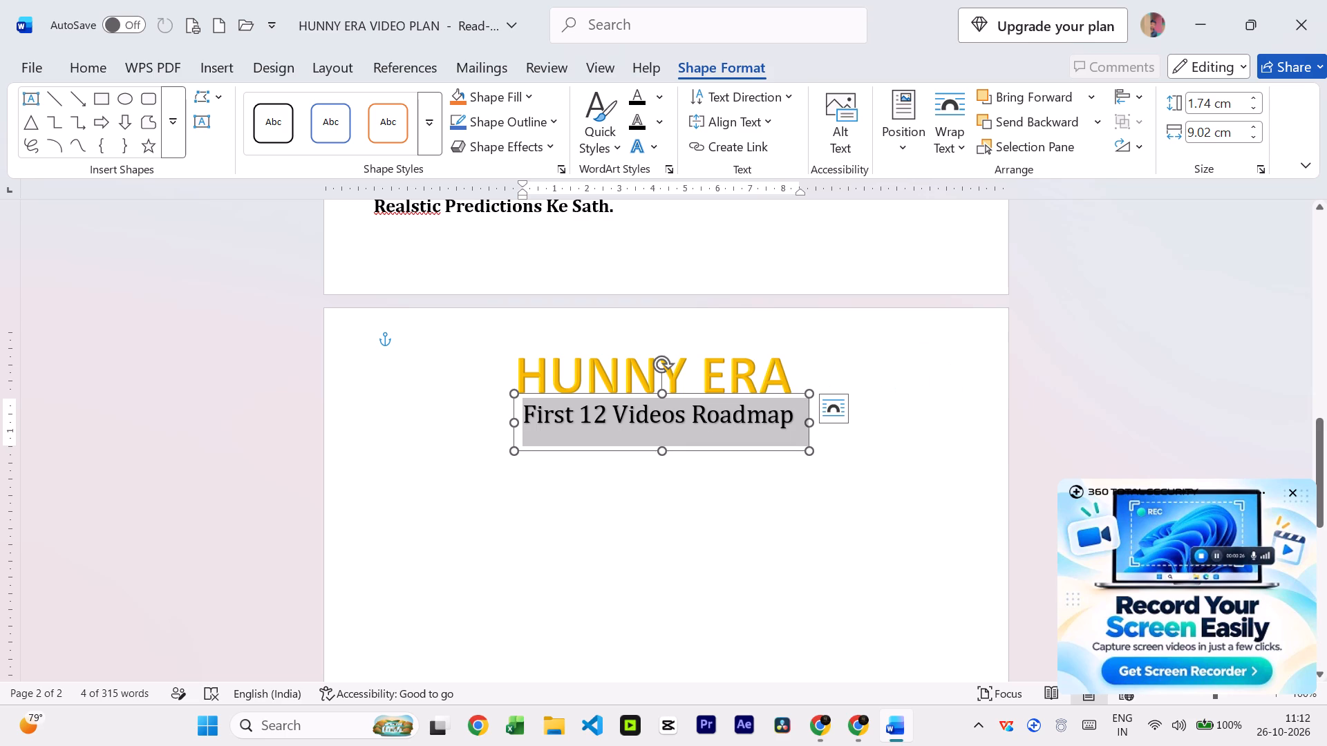
right_click(710, 405)
left_click(691, 430)
left_click(691, 417)
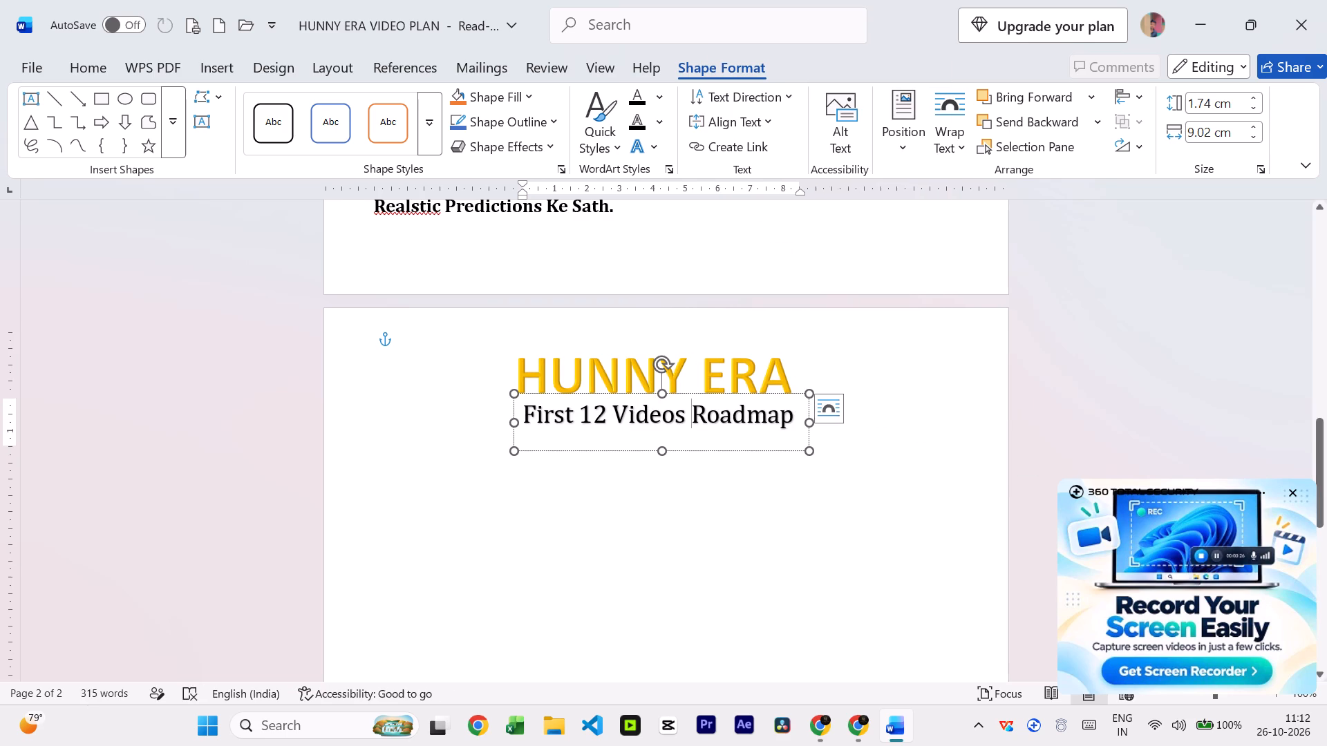
key("ctrl+a")
right_click(695, 420)
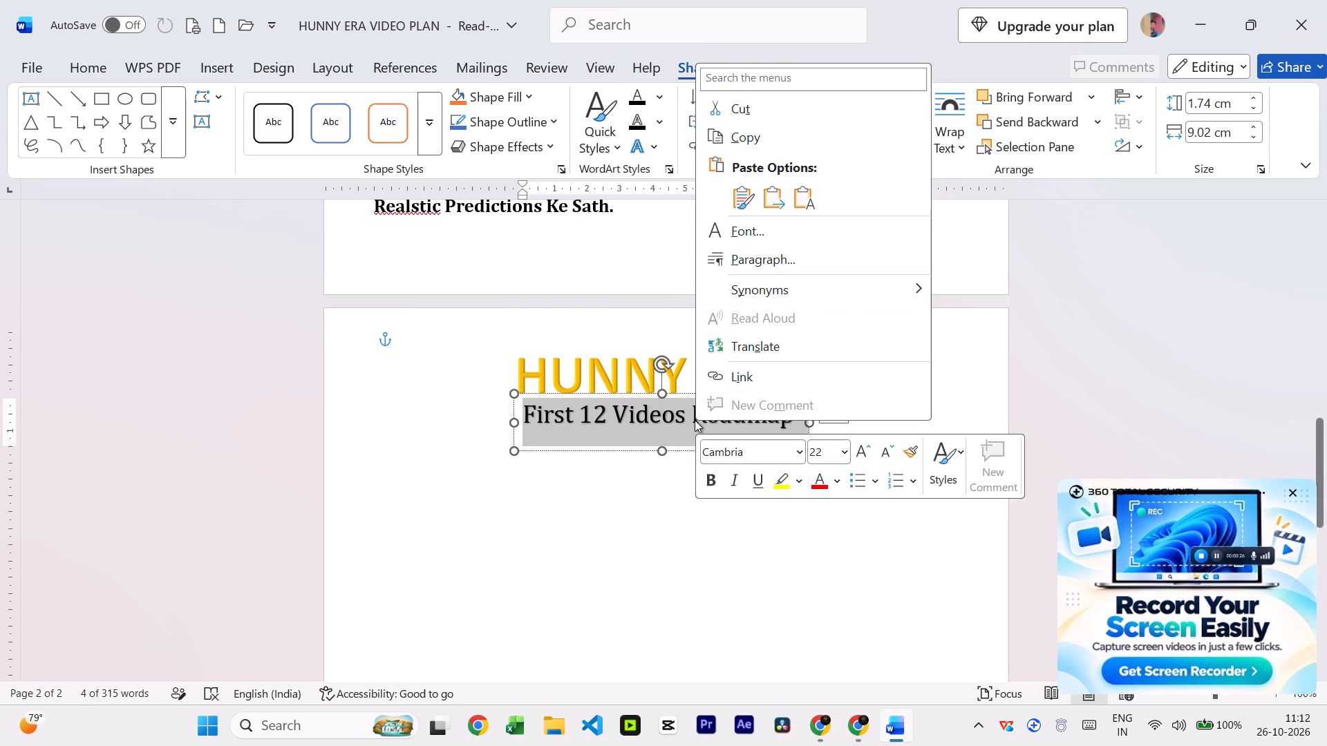
left_click(840, 450)
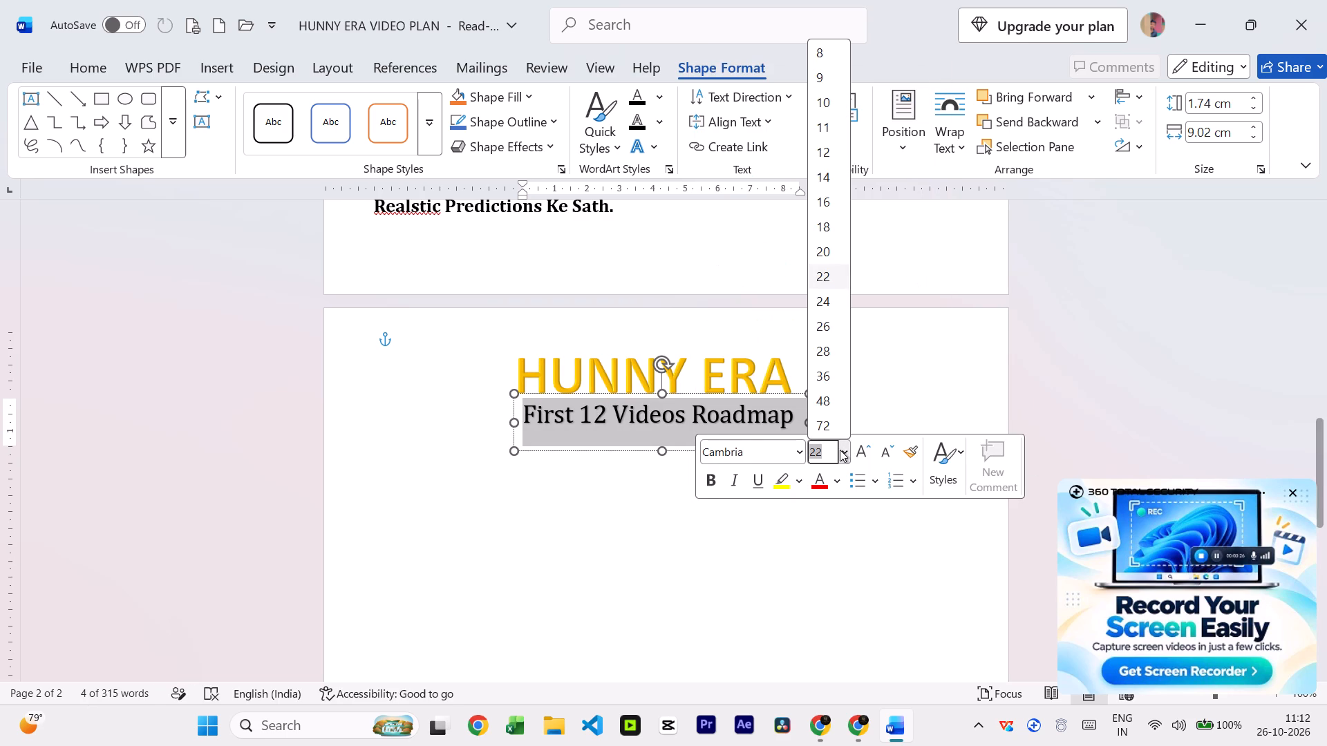
left_click(827, 229)
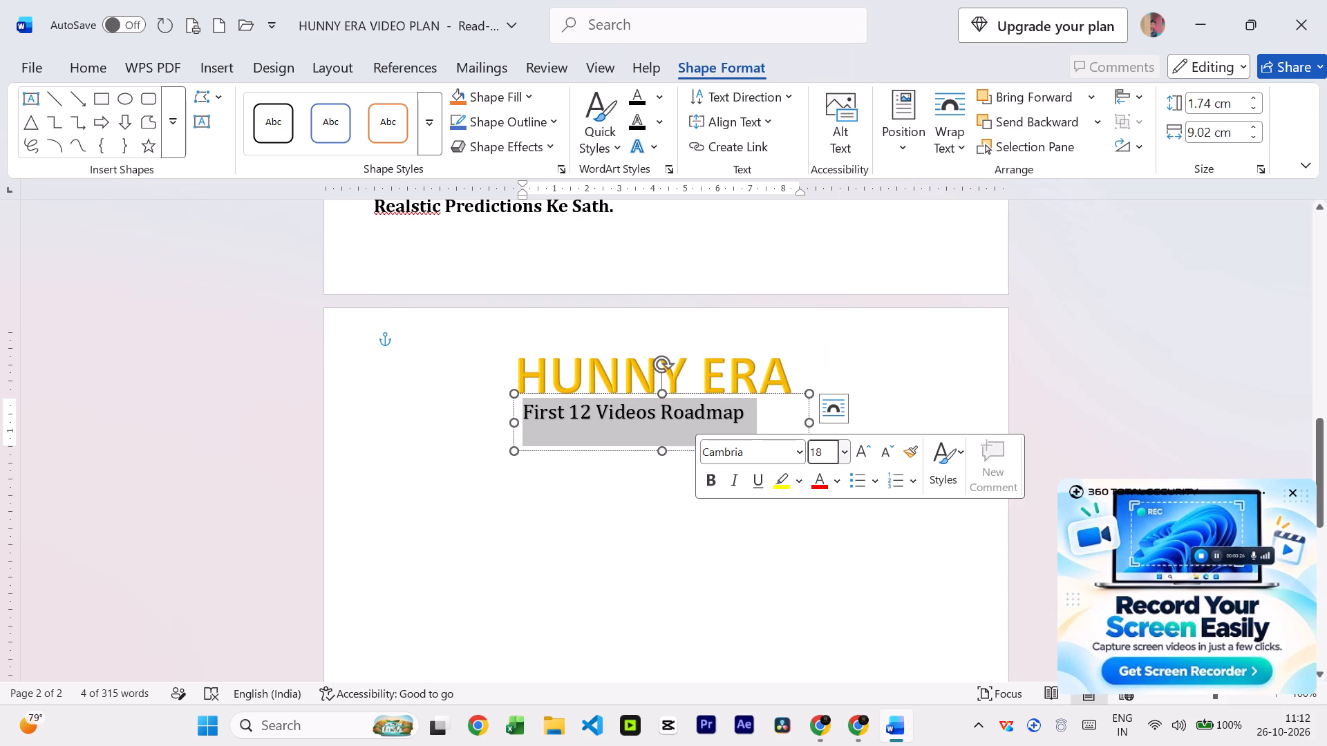
left_click(755, 410)
left_click(731, 420)
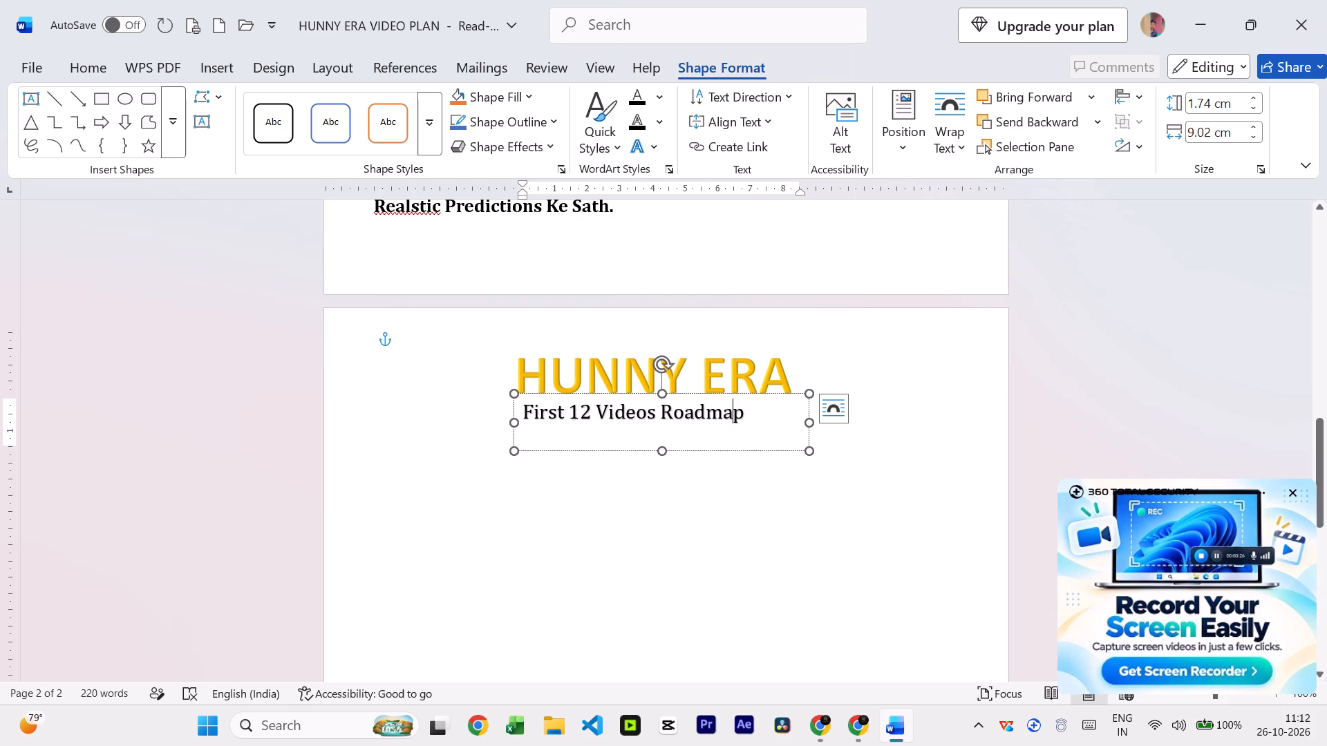
Shrink the First 12 Videos Roadmap text box to fit its text, about 7.32 cm wide and 1.08 cm high.
left_click_drag(809, 423, 755, 421)
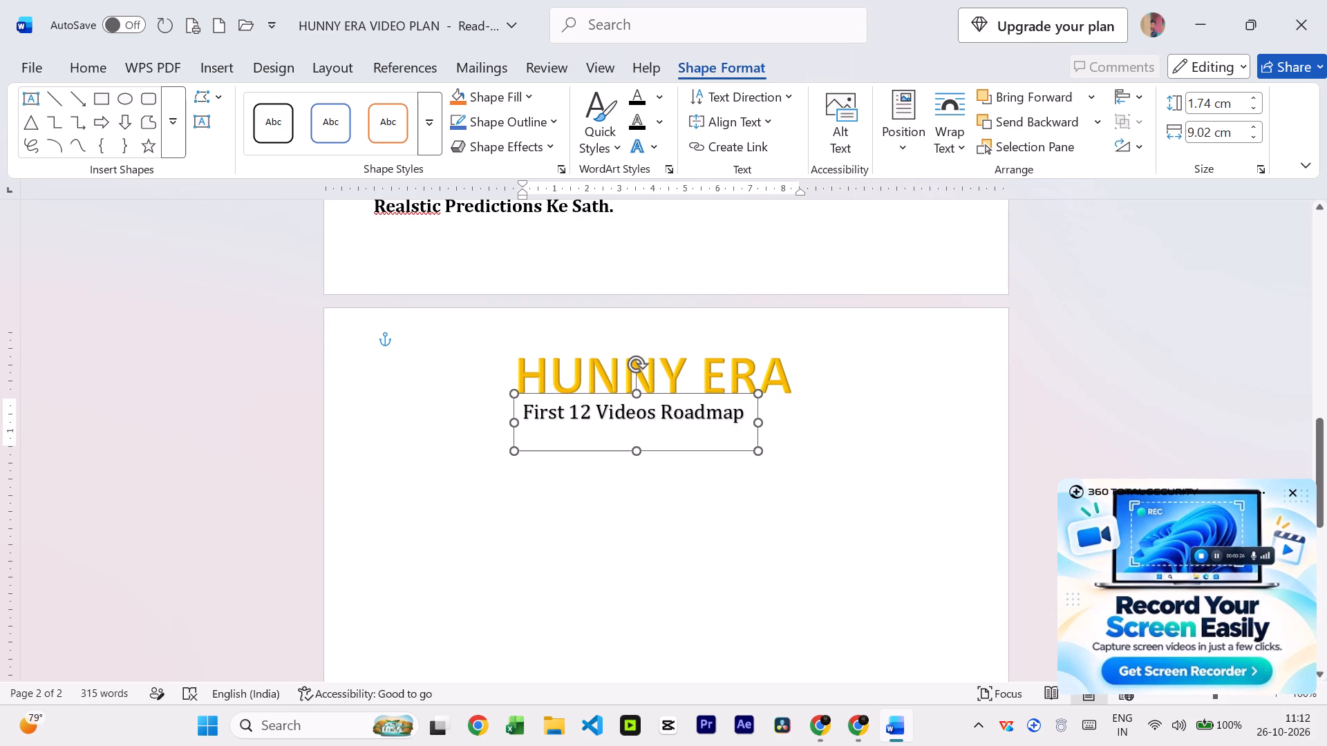
left_click_drag(755, 421, 753, 420)
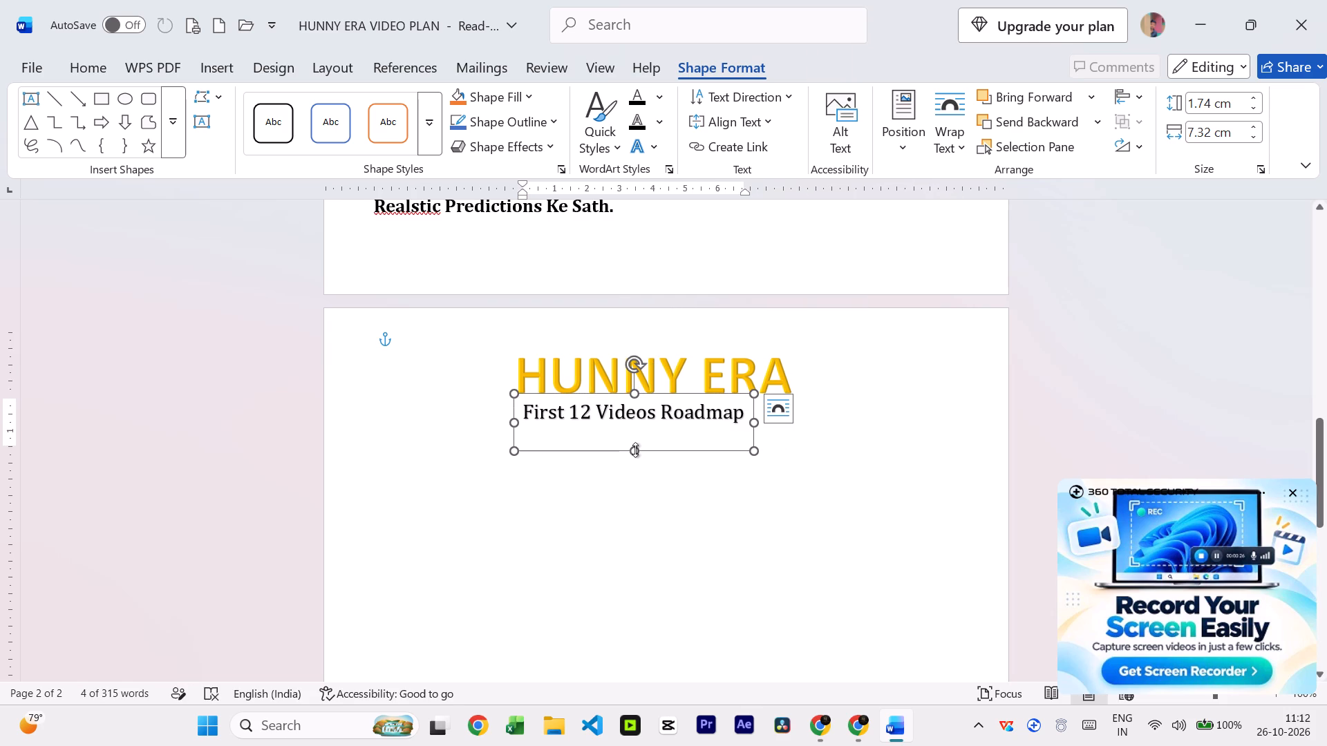
left_click_drag(635, 450, 635, 429)
left_click(635, 429)
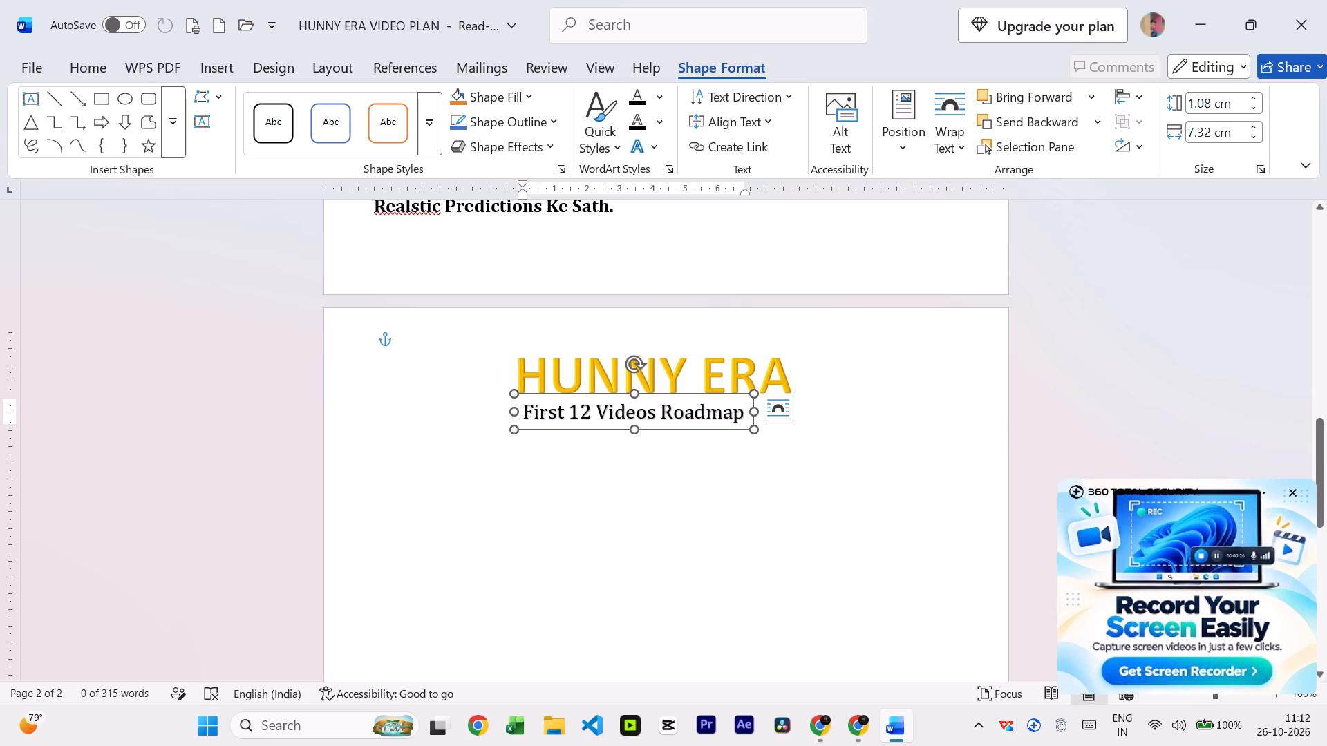
Move the First 12 Videos Roadmap box sideways so it sits centred directly beneath the HUNNY ERA heading.
left_click(643, 408)
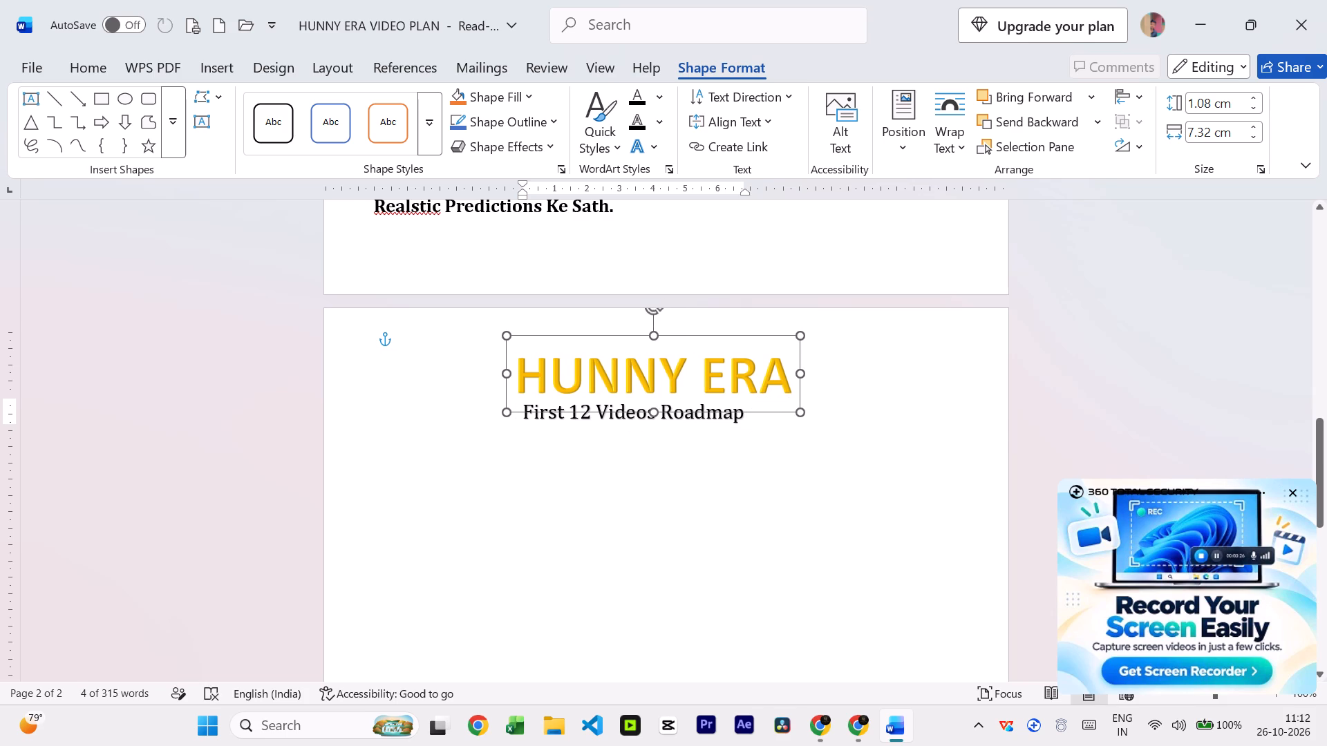
left_click(641, 417)
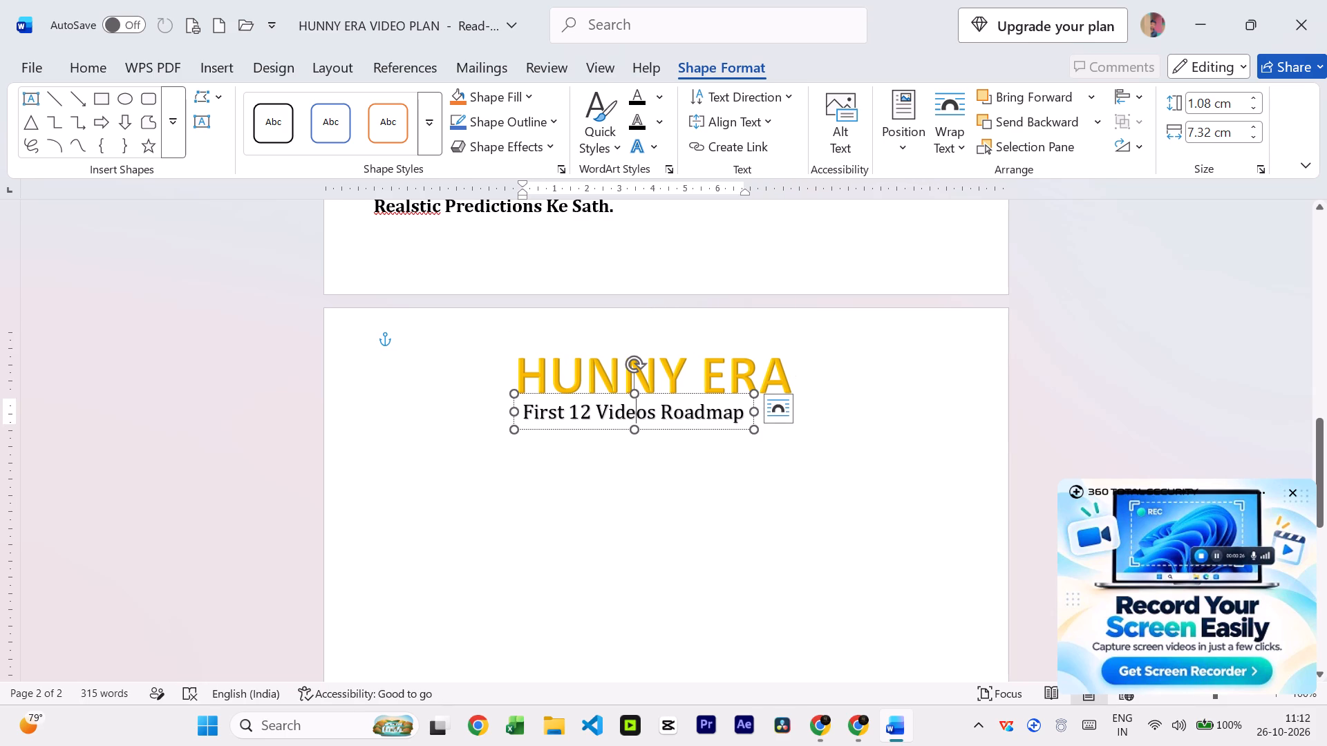
left_click(643, 426)
left_click_drag(646, 427, 674, 424)
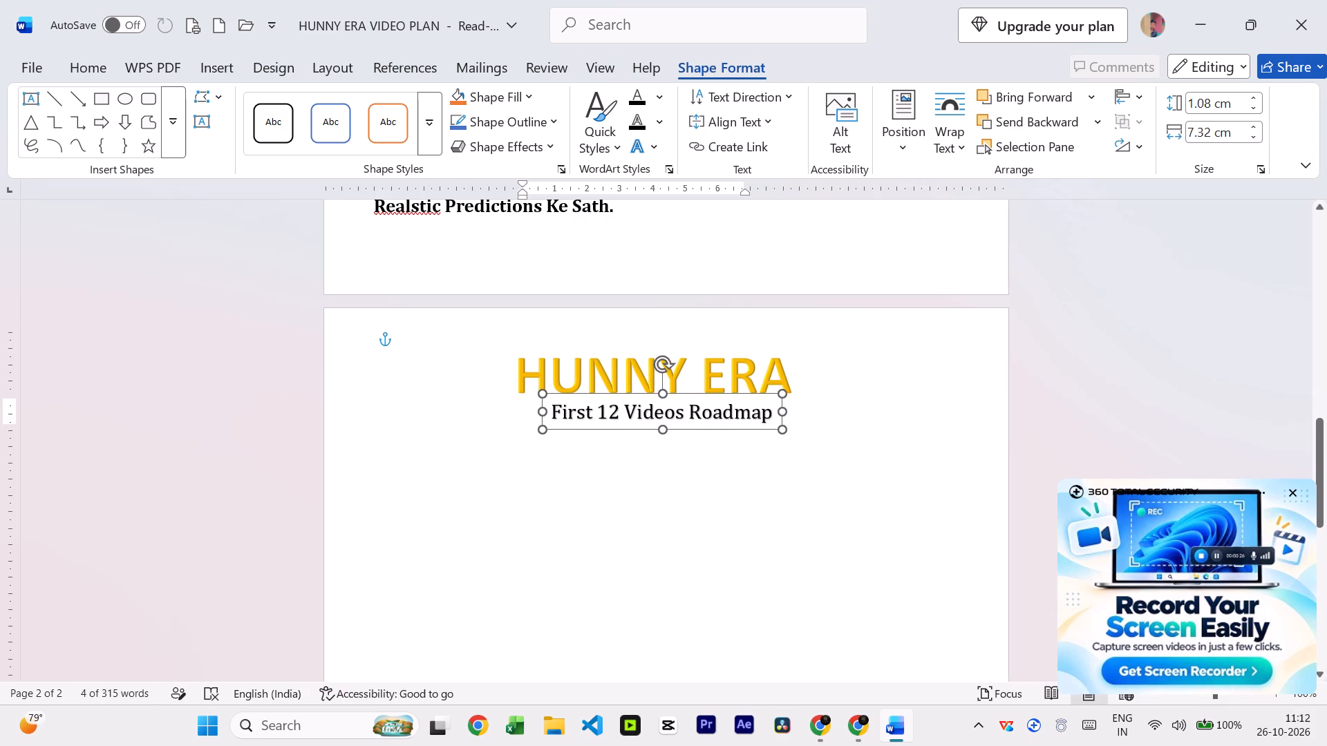
left_click_drag(674, 424, 675, 427)
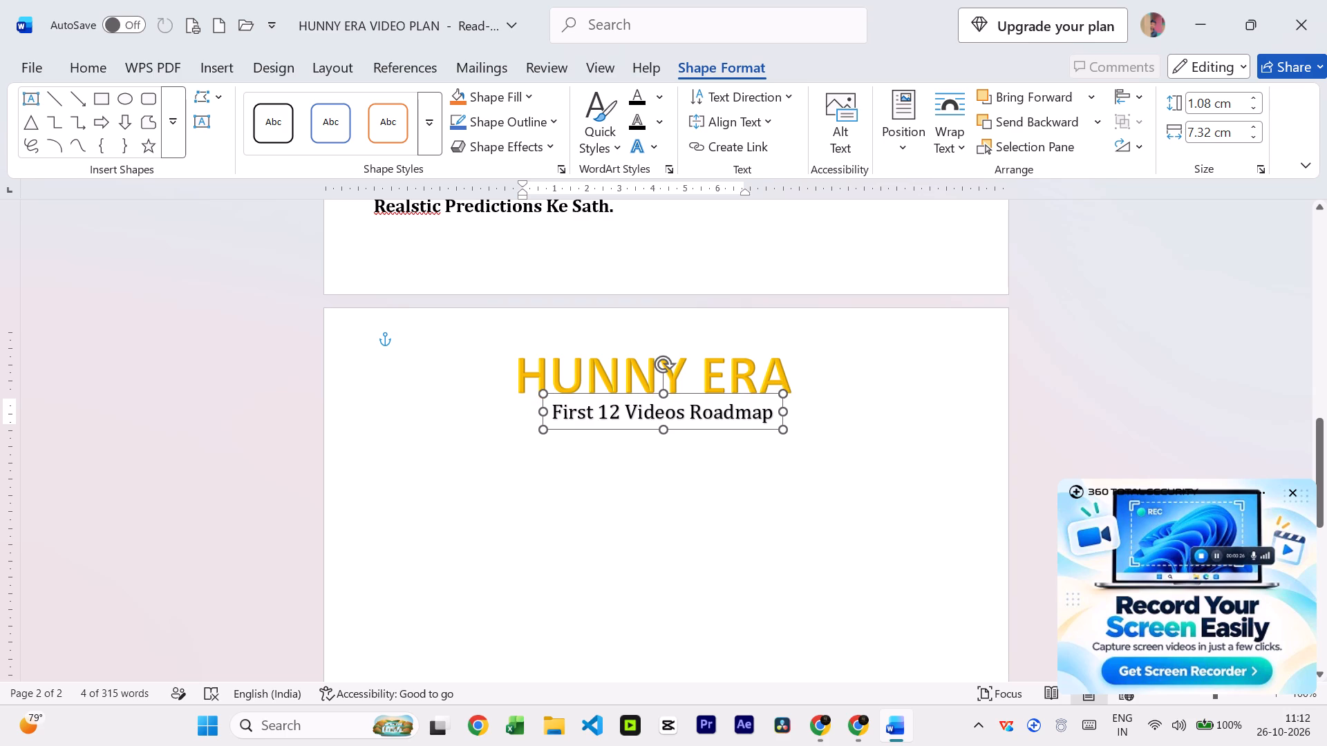
left_click_drag(675, 427, 669, 427)
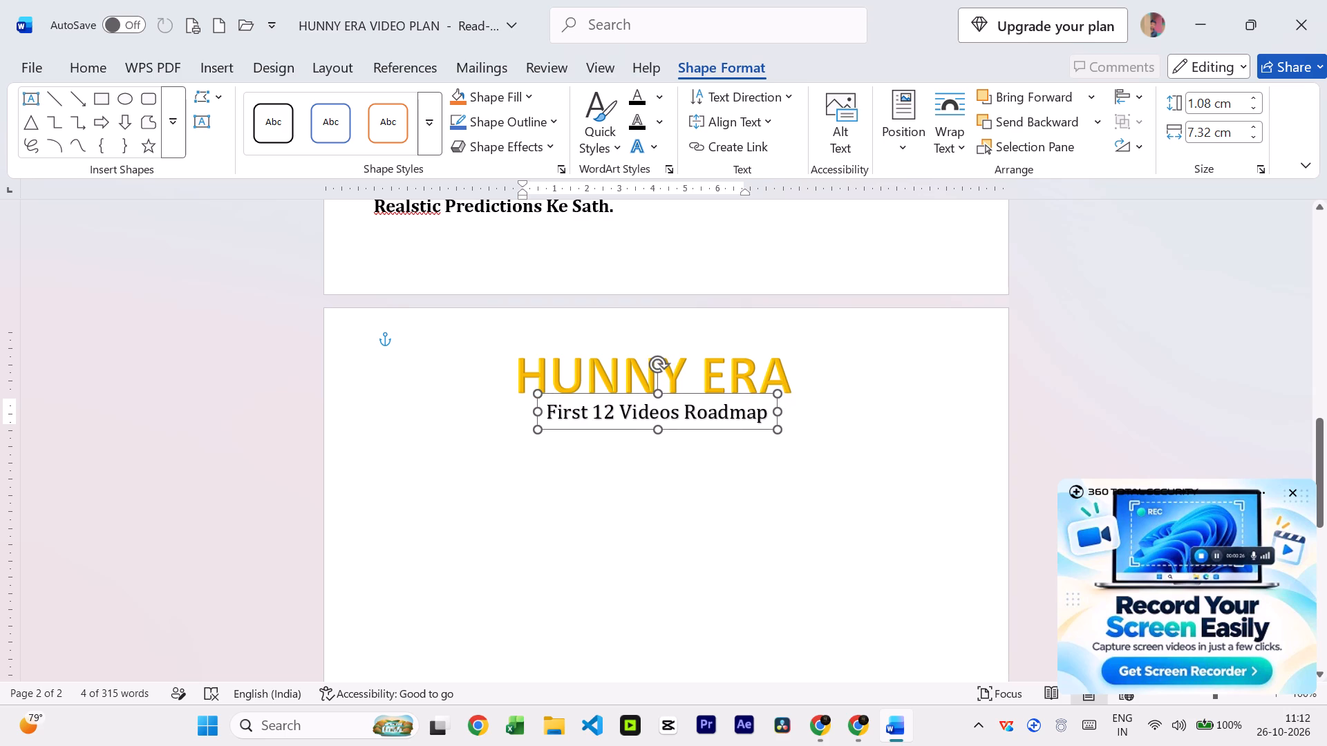
left_click_drag(669, 427, 669, 425)
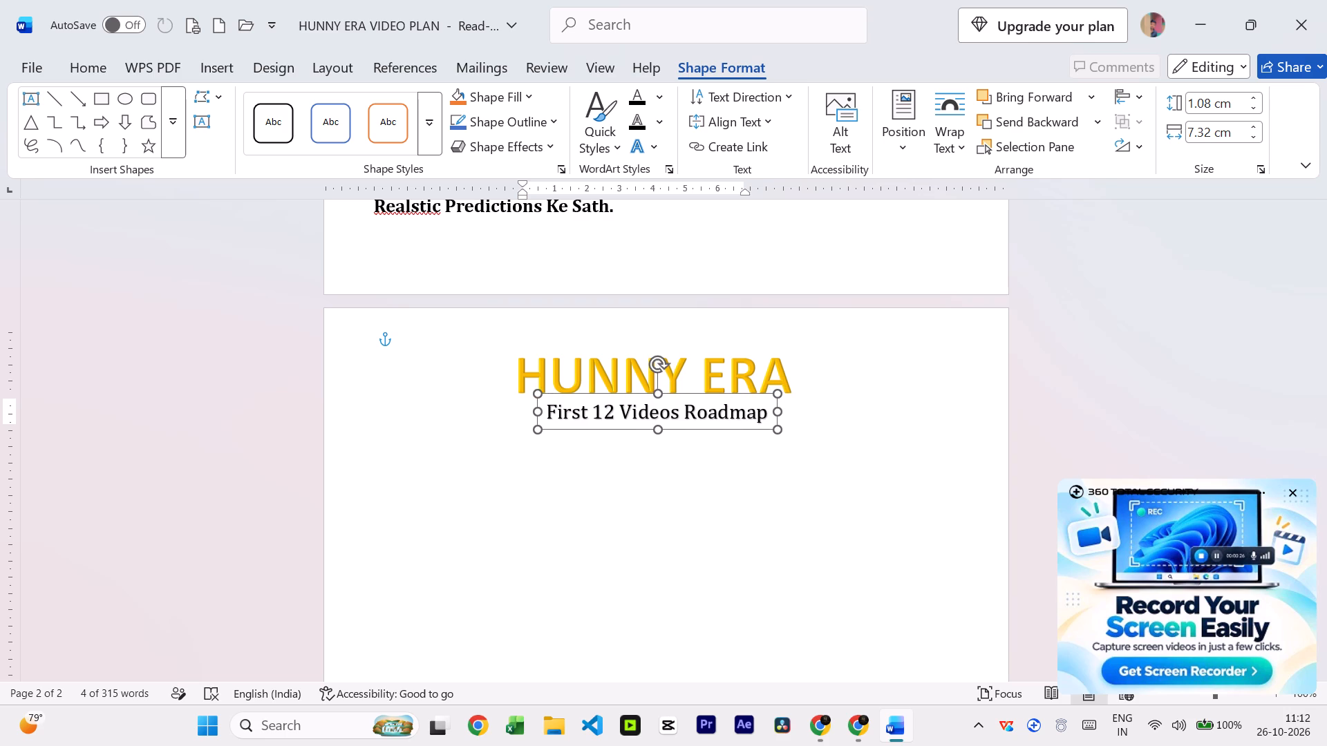
left_click_drag(669, 425, 670, 424)
left_click(668, 472)
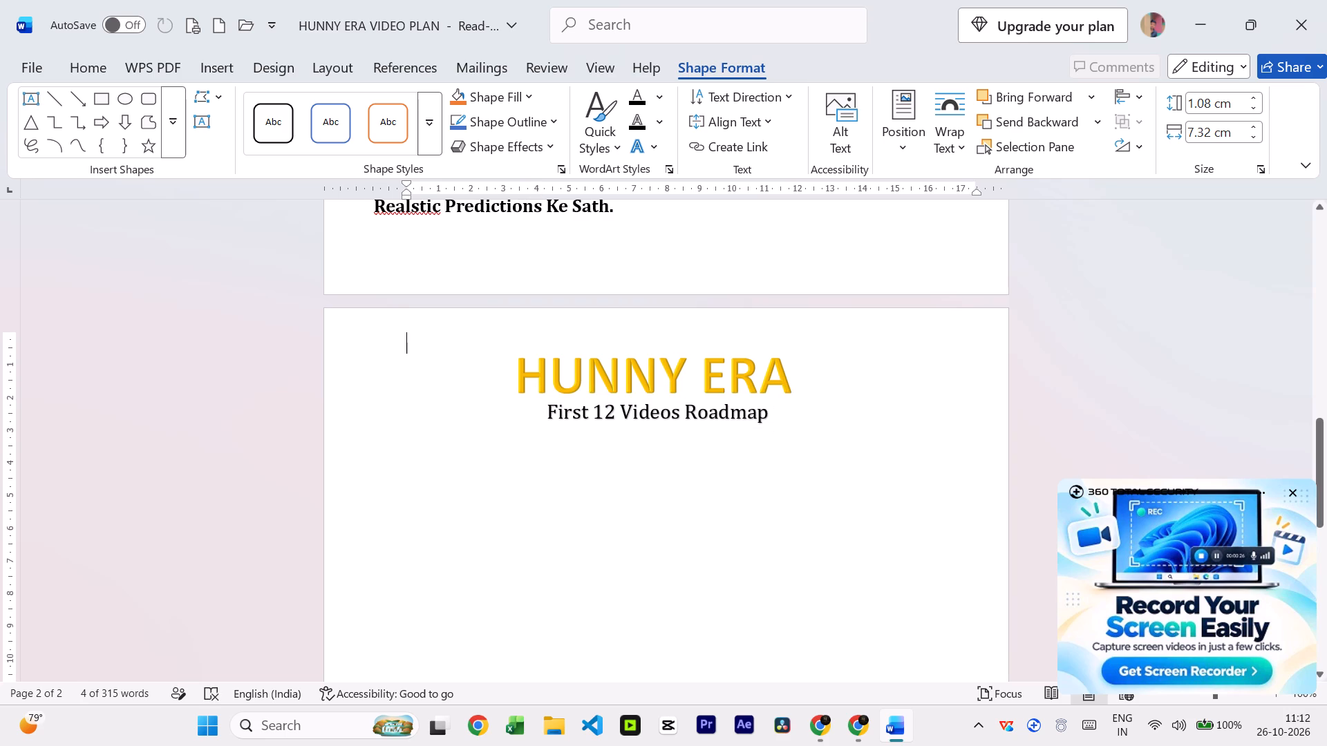
Underline the whole HUNNY ERA heading on the second page.
left_click(677, 384)
key("ctrl+a")
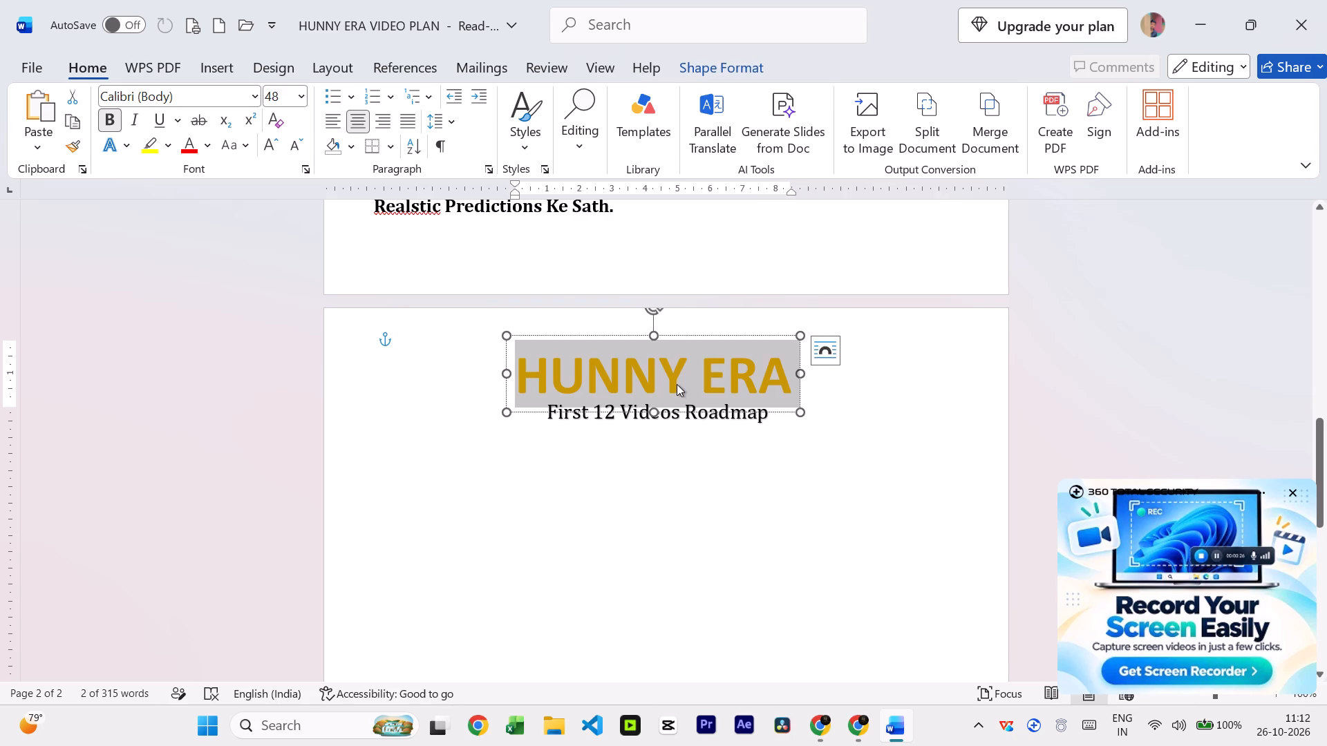
key("ctrl+u")
left_click(712, 468)
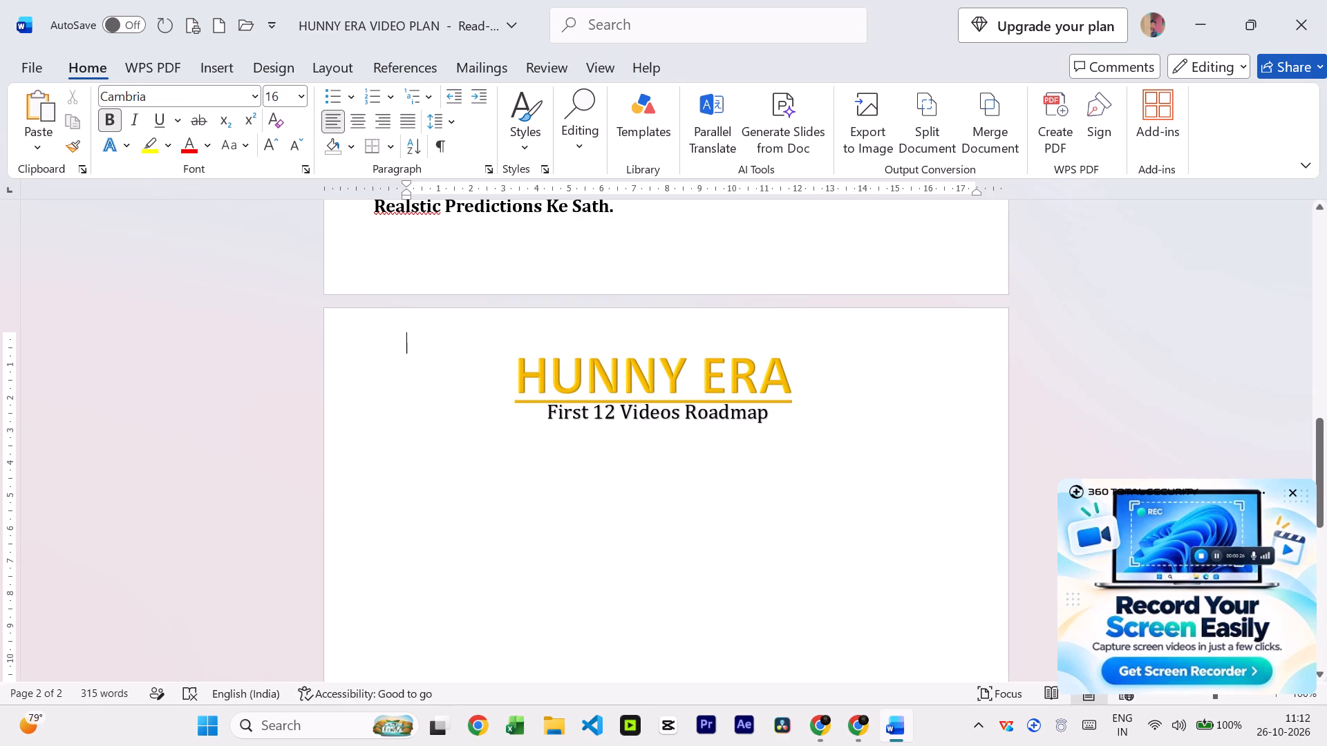
Nudge the First 12 Videos Roadmap box down slightly to clear the underline of the HUNNY ERA heading.
left_click(697, 425)
left_click(697, 430)
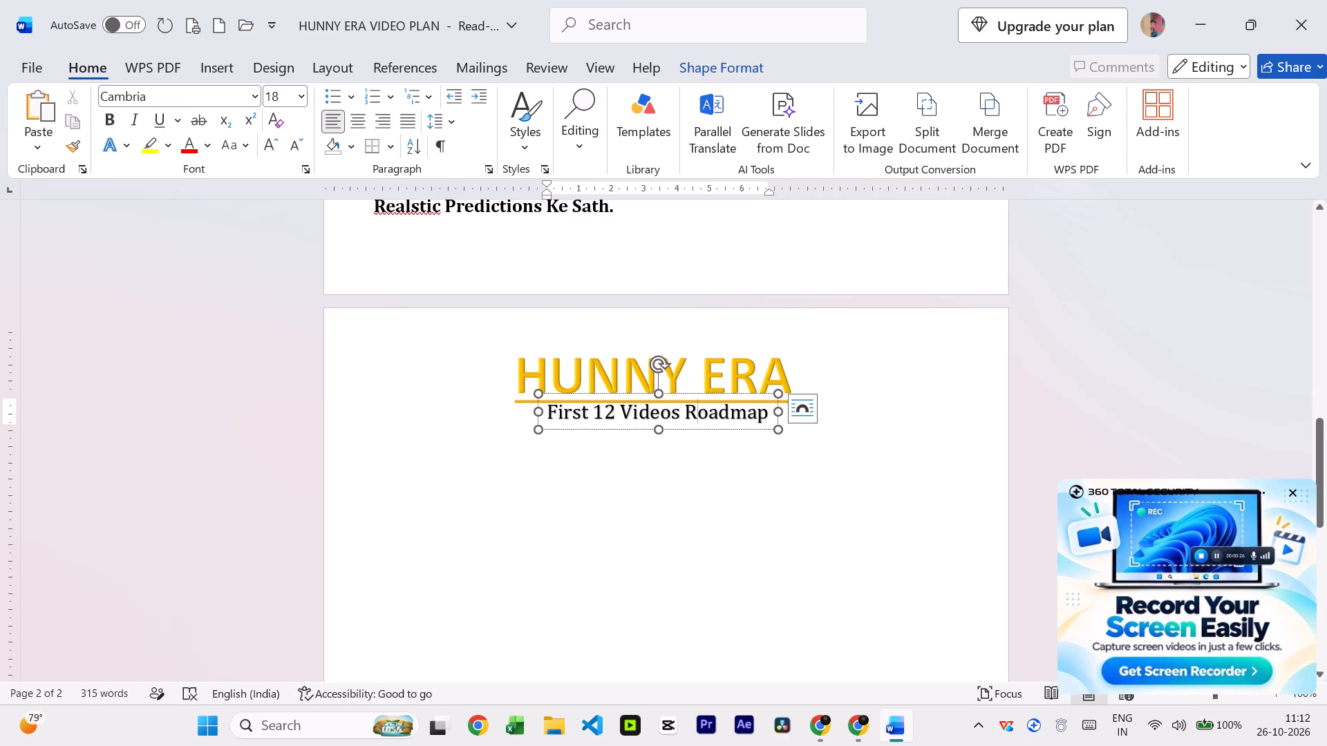
left_click_drag(697, 430, 697, 437)
left_click(696, 501)
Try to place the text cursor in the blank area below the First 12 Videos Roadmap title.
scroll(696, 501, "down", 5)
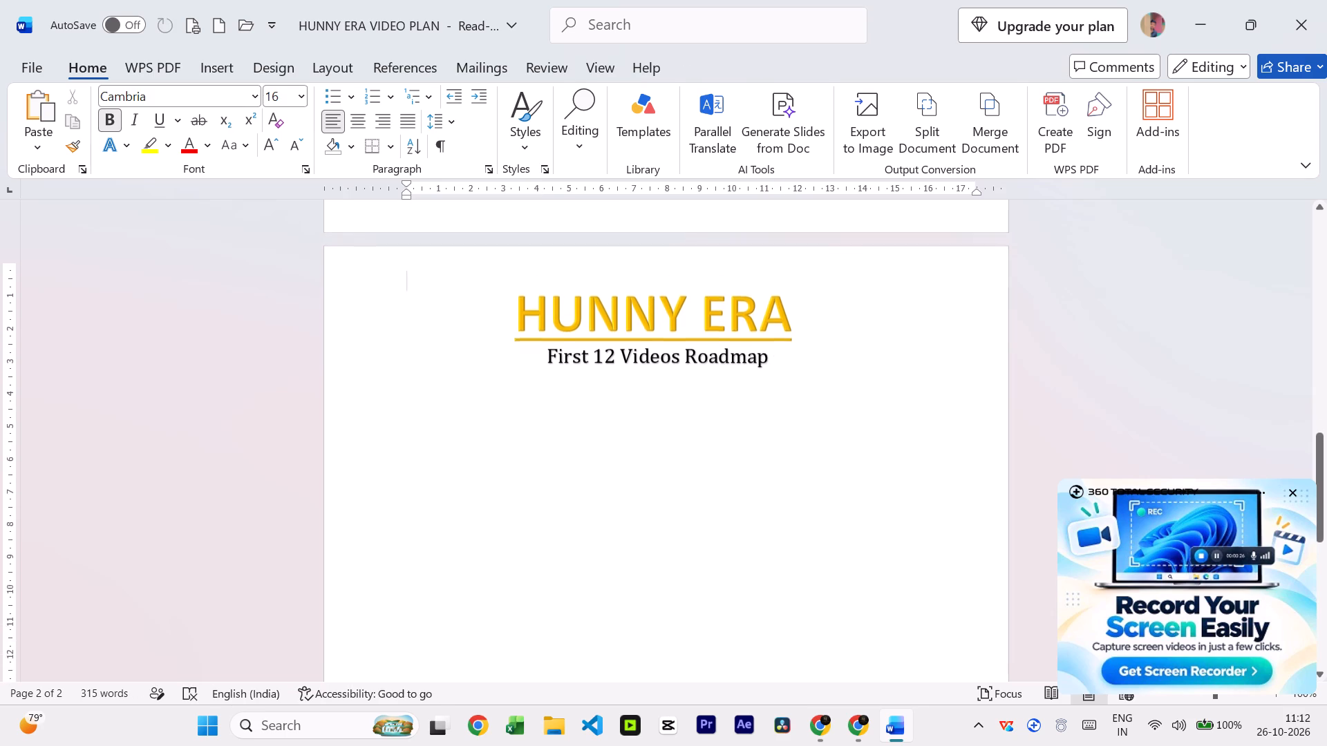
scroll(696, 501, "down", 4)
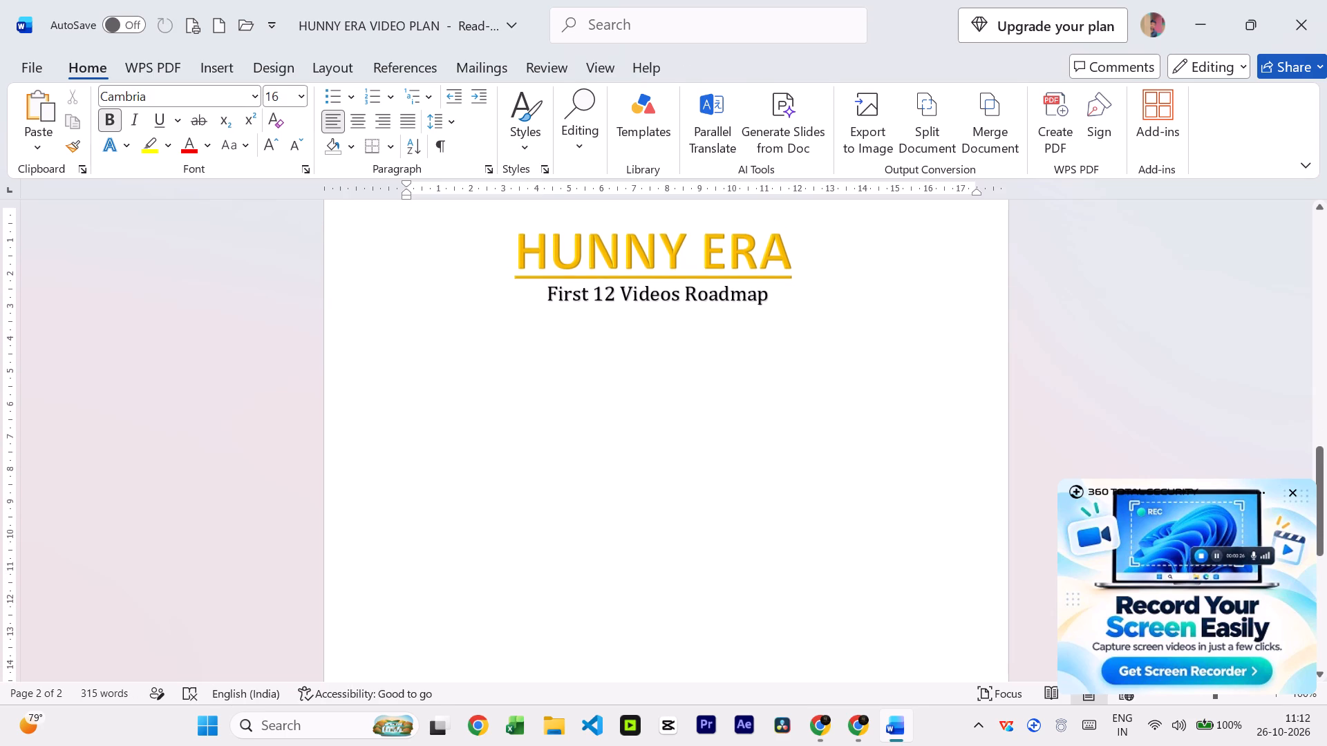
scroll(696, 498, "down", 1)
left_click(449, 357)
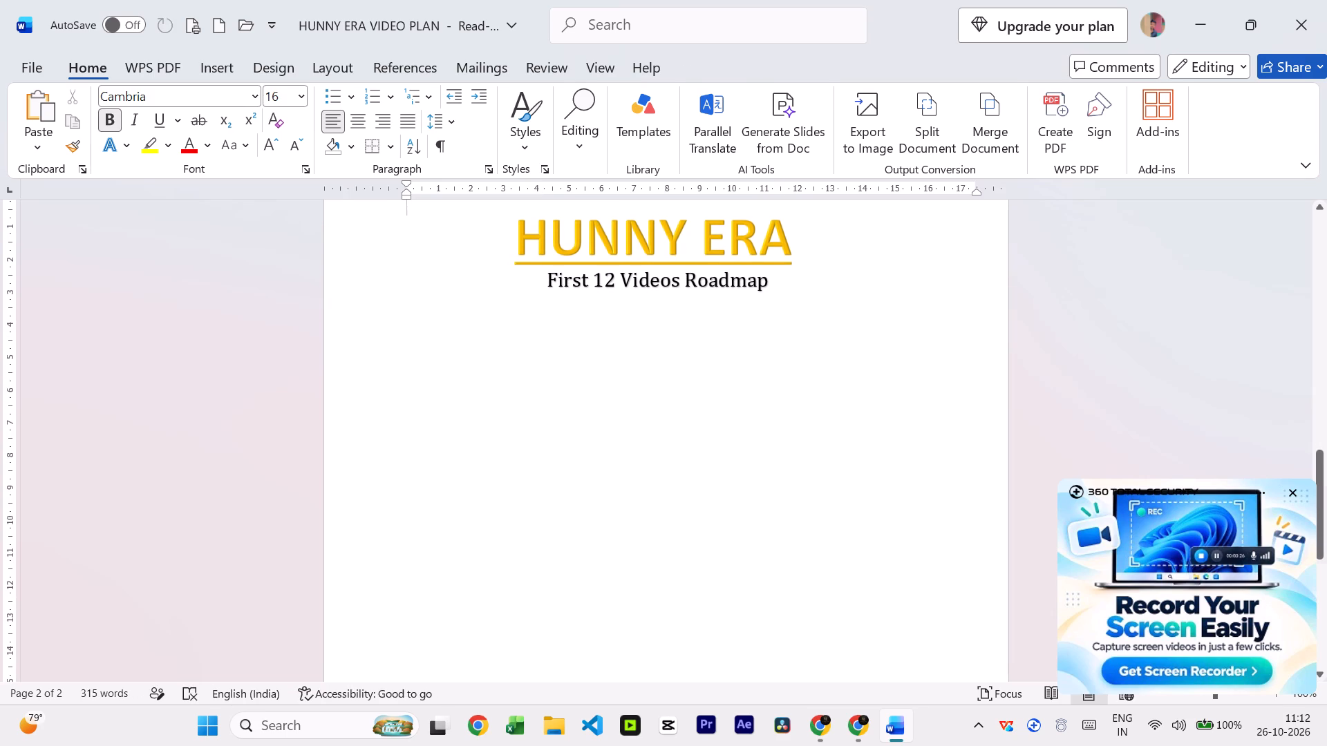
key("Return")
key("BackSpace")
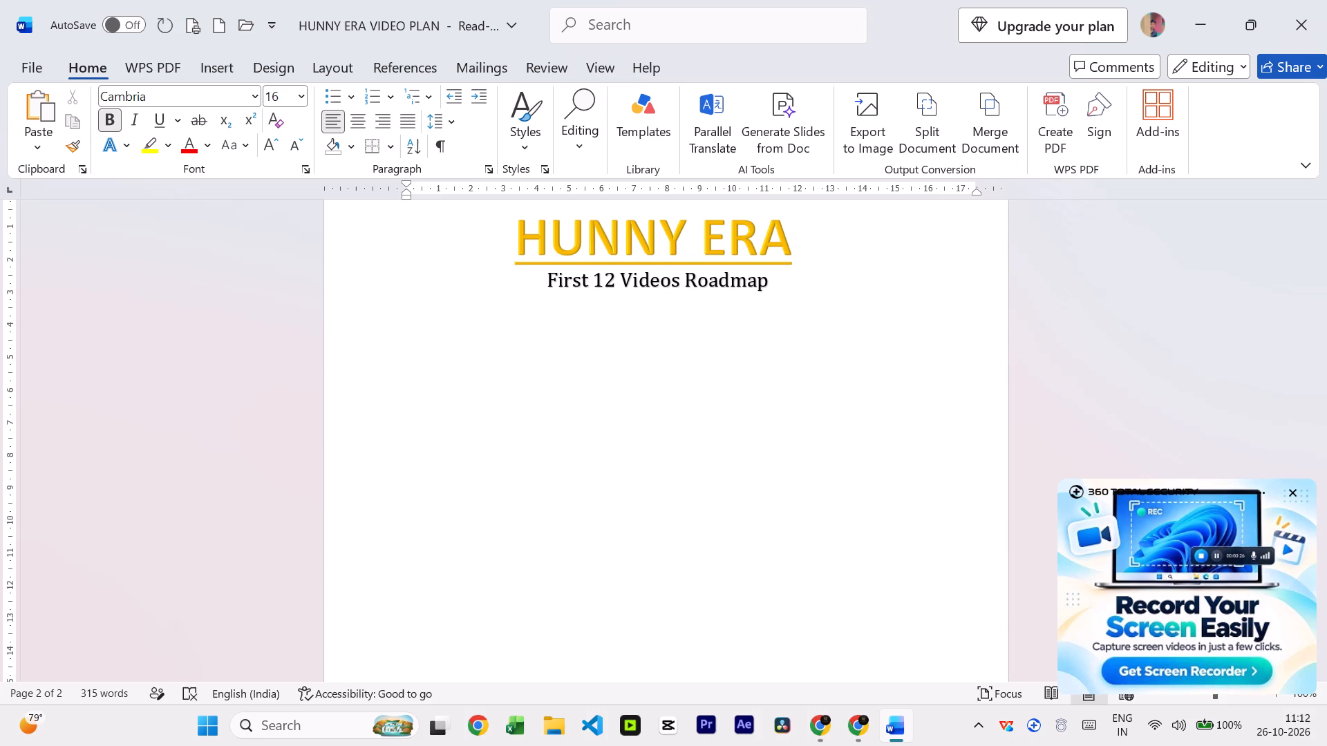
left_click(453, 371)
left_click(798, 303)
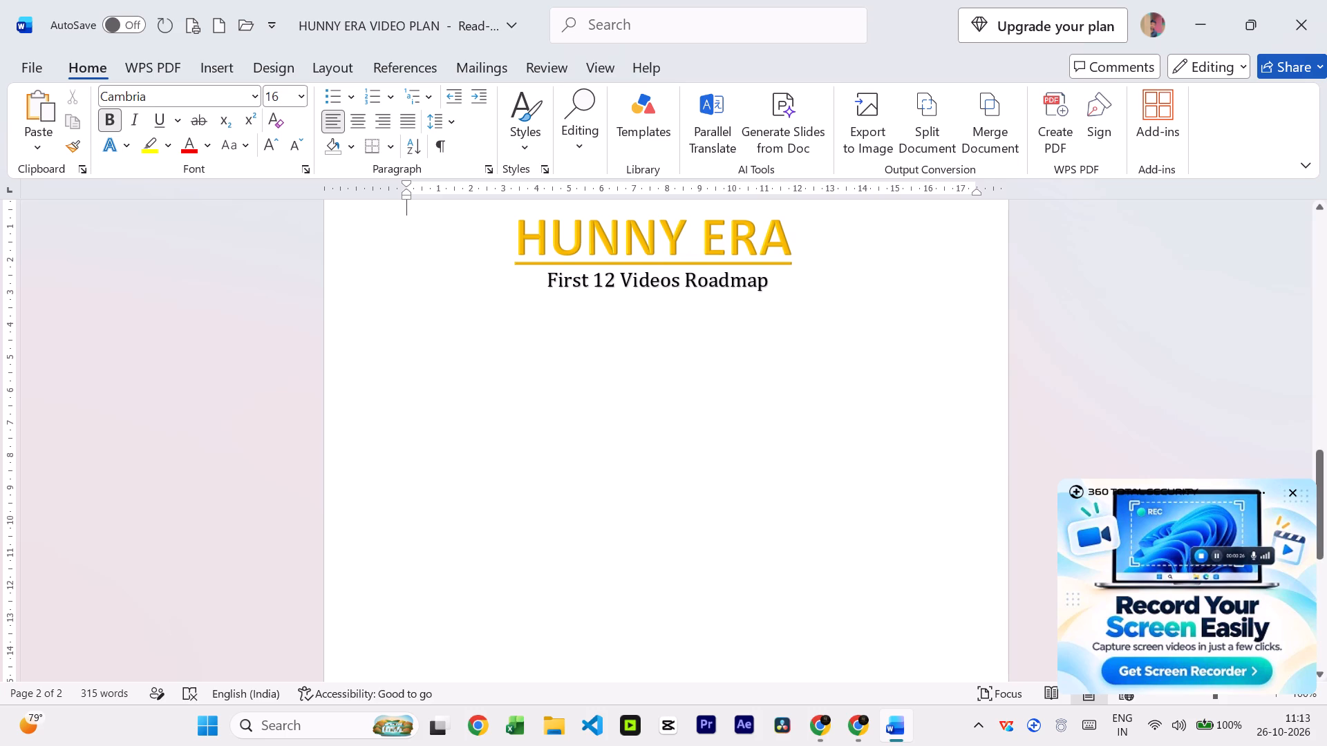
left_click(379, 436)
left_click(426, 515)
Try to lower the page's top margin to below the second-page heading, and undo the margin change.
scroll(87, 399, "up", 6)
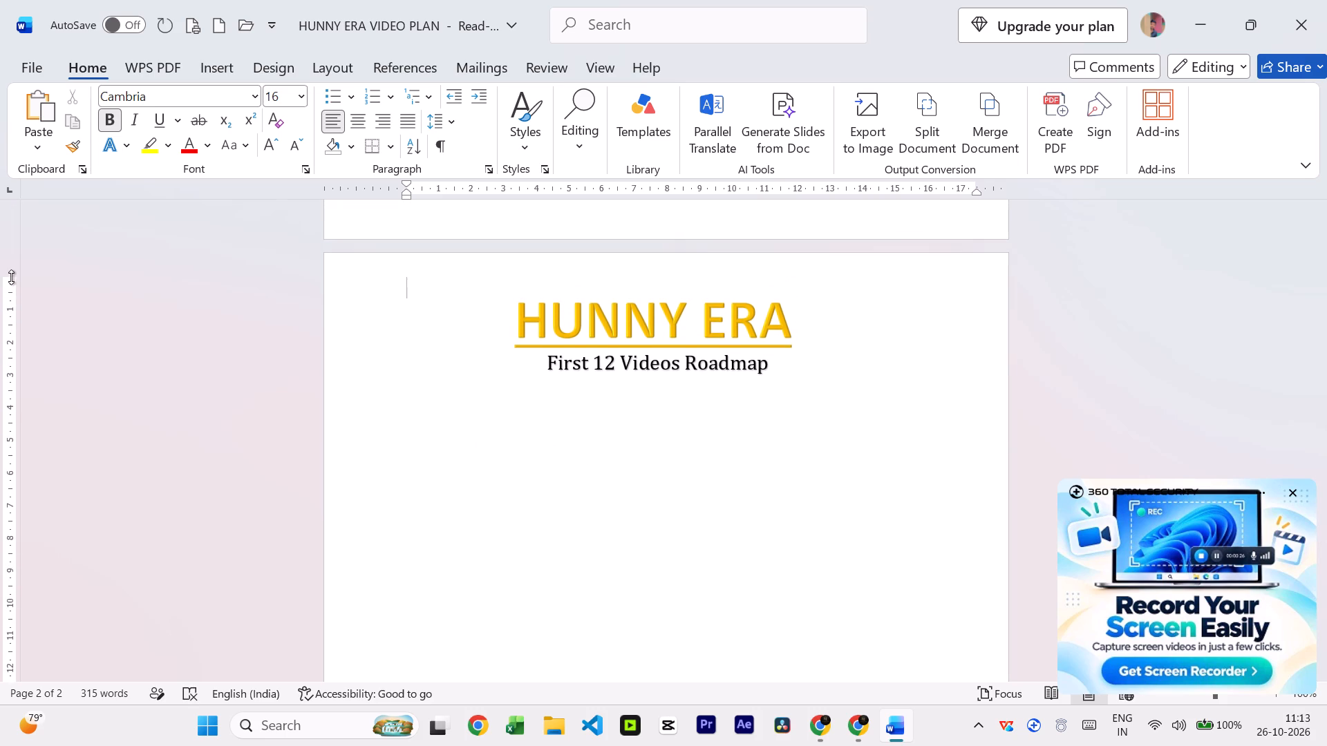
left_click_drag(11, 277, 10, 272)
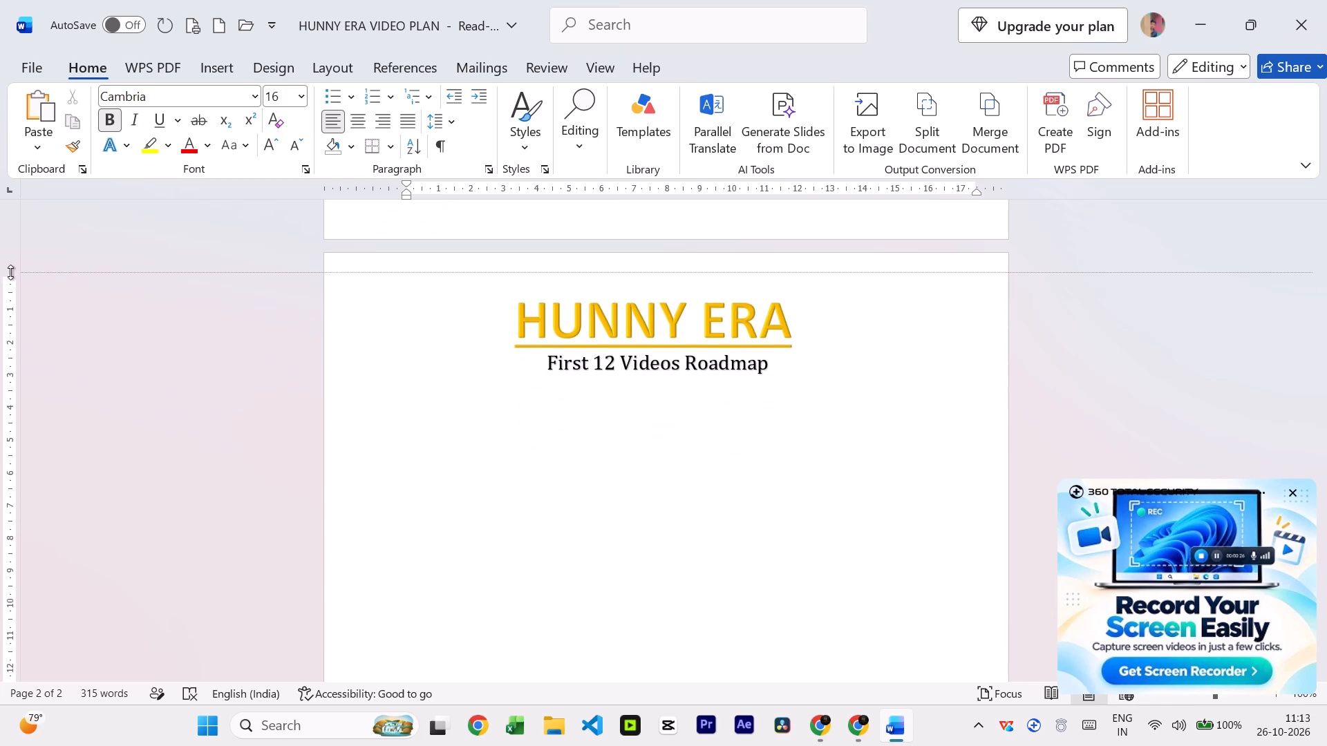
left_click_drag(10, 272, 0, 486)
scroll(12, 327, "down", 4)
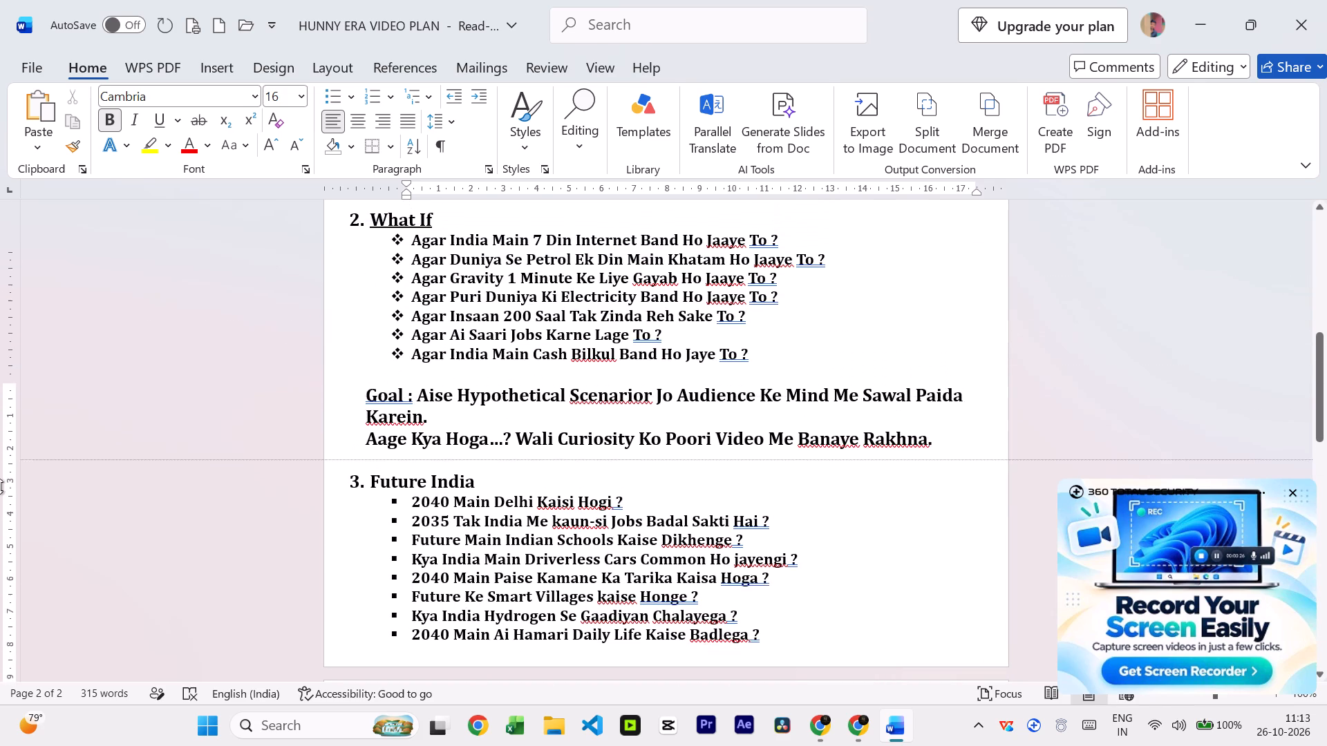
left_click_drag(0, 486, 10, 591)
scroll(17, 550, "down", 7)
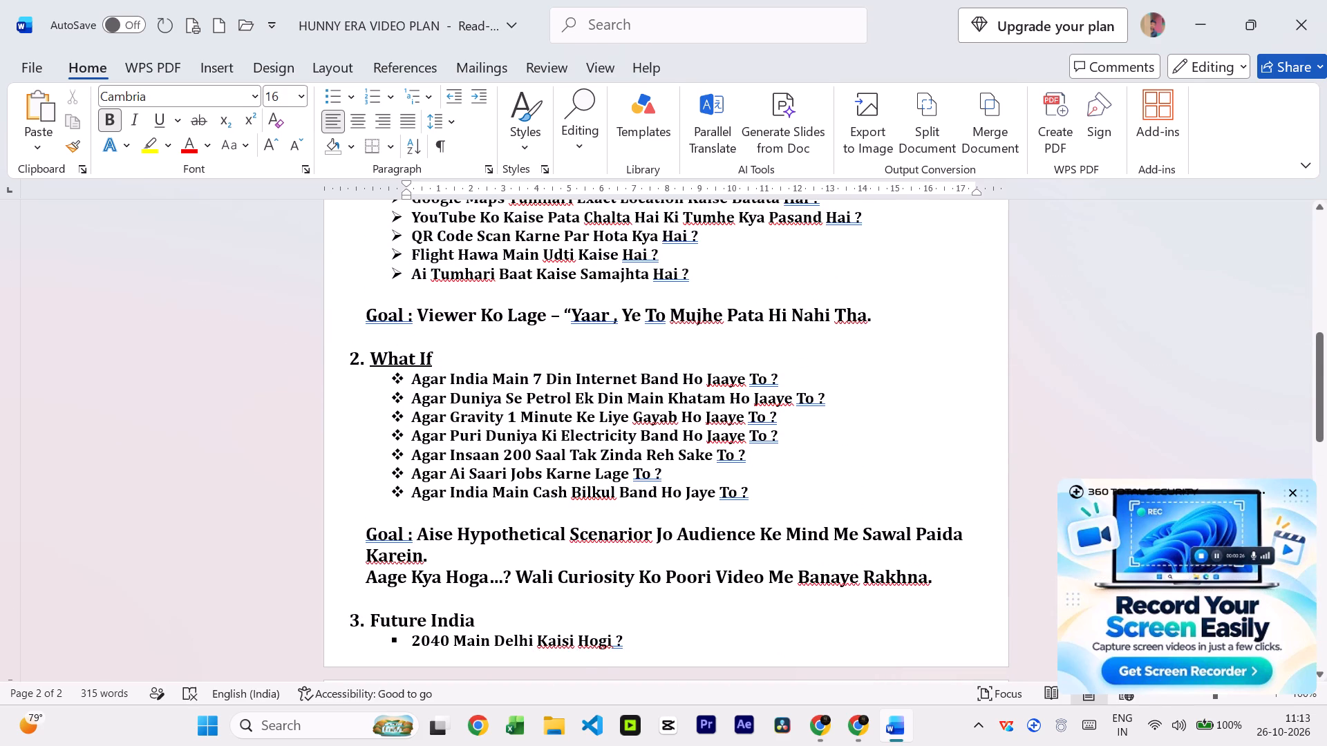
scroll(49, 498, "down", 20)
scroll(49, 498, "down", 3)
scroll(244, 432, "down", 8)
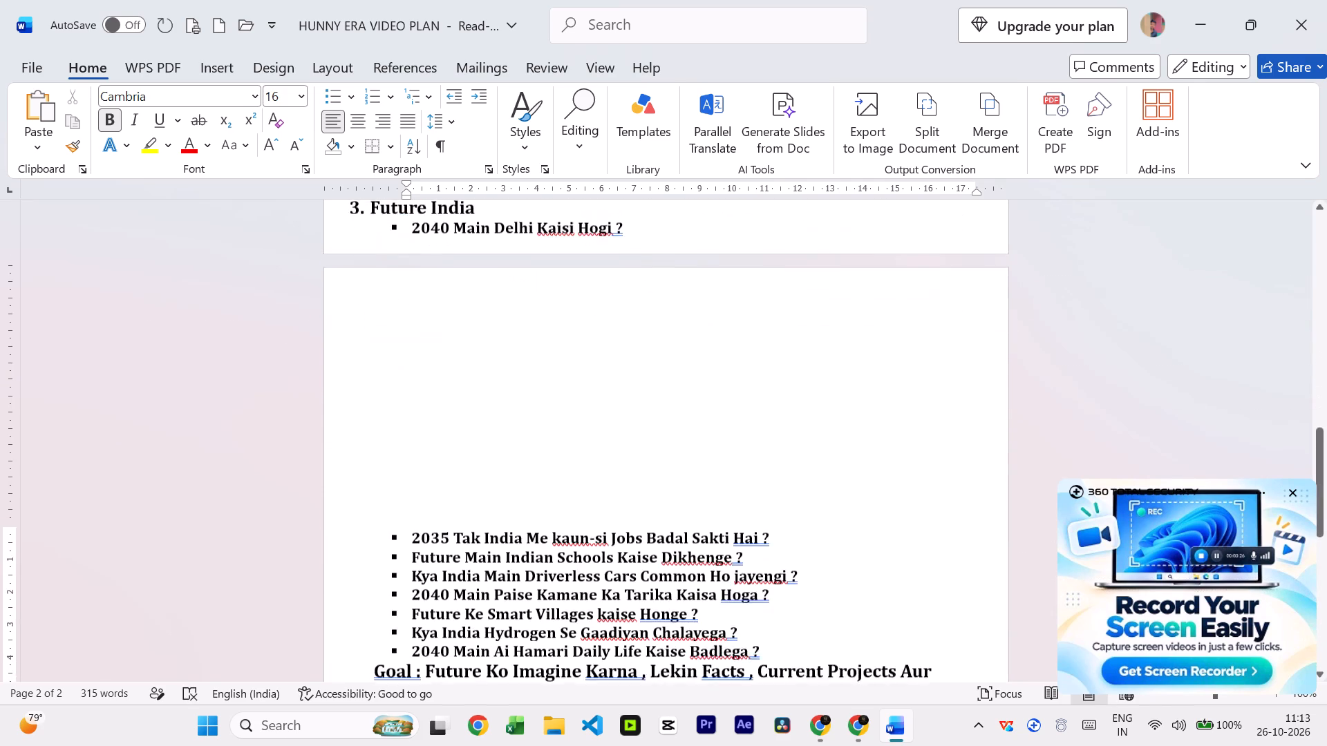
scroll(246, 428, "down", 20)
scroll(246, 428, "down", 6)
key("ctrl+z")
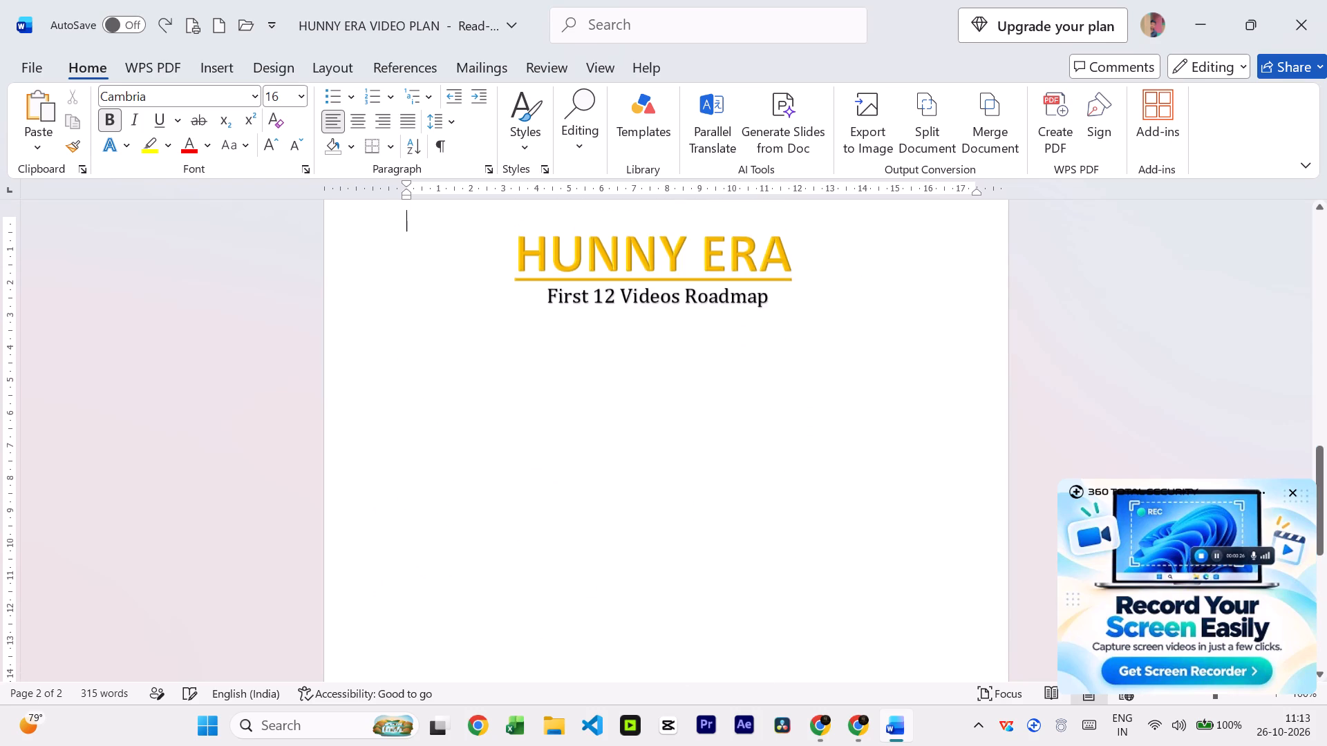
Insert seven blank lines at the top of the second page.
scroll(256, 408, "up", 6)
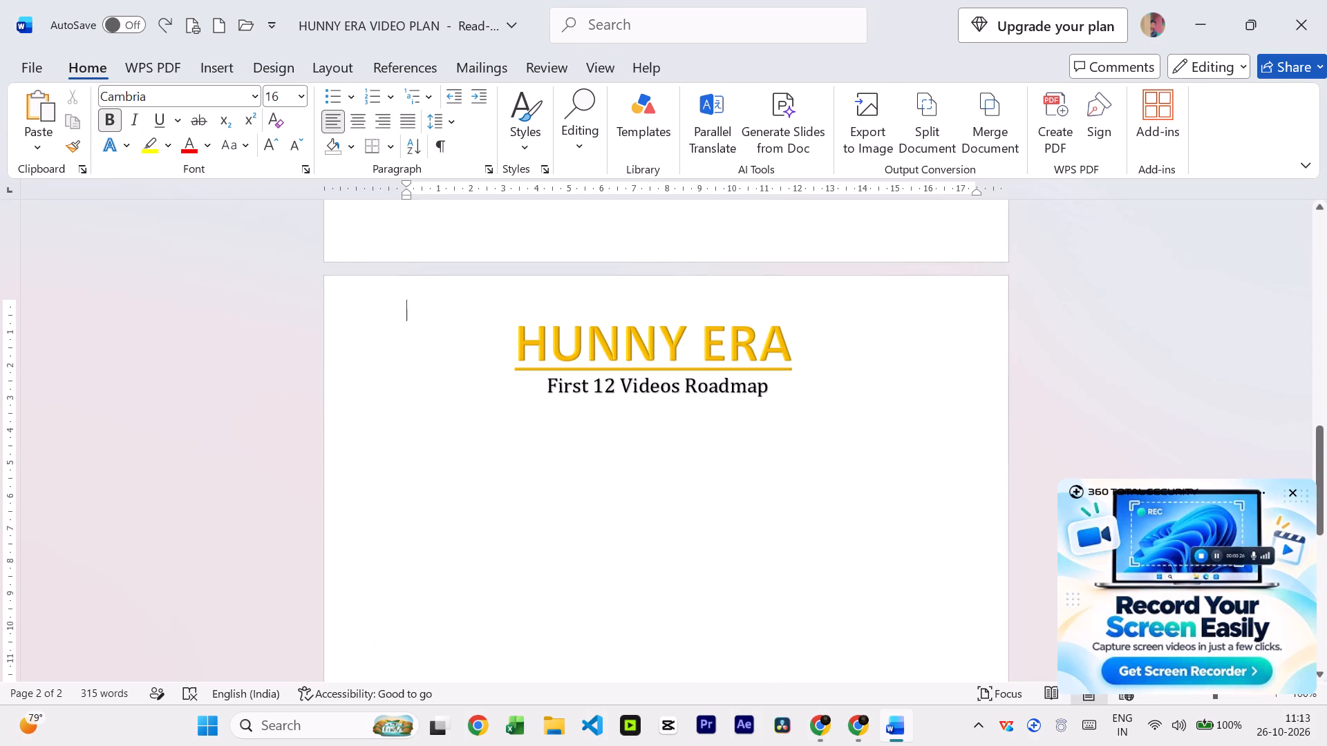
key("Return")
key("Return")
key("Return")
key("Return")
key("Return")
key("Return")
key("Return")
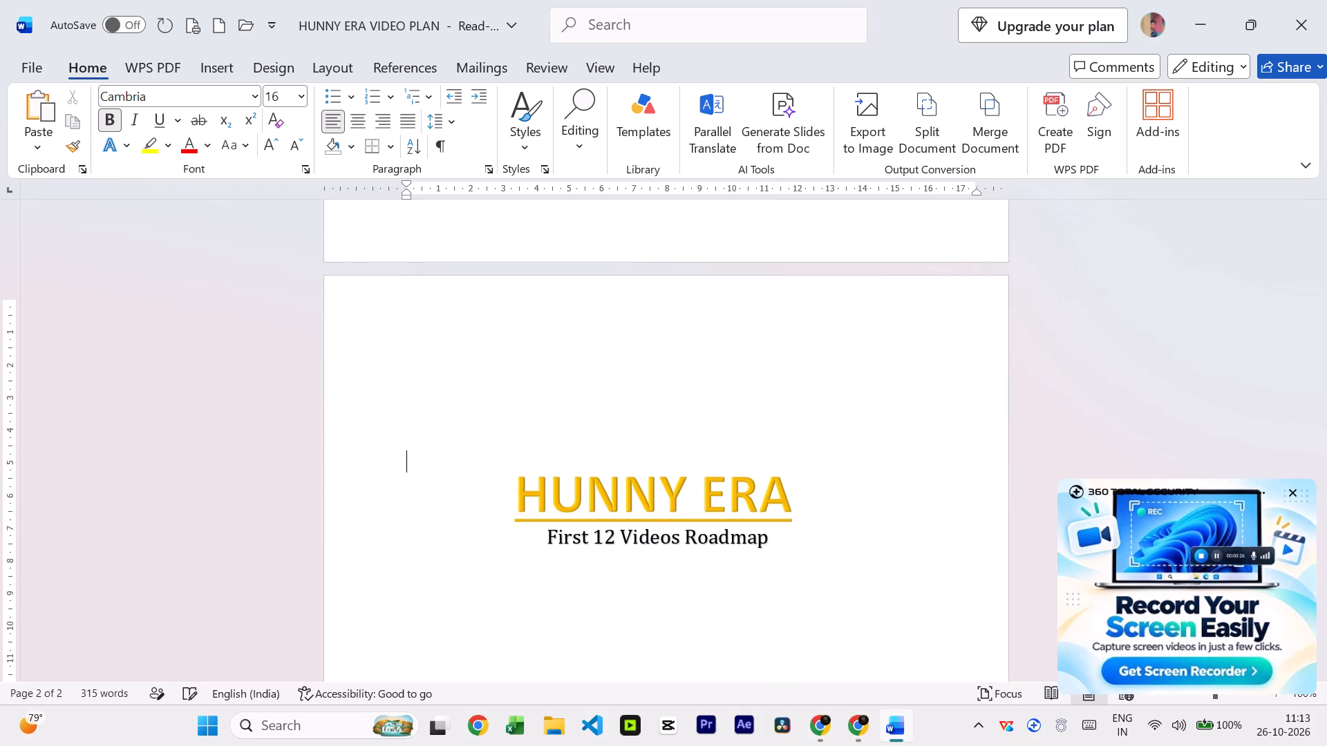
Move the second-page HUNNY ERA heading box back up to the top of the page, keeping it horizontally centred.
left_click(587, 504)
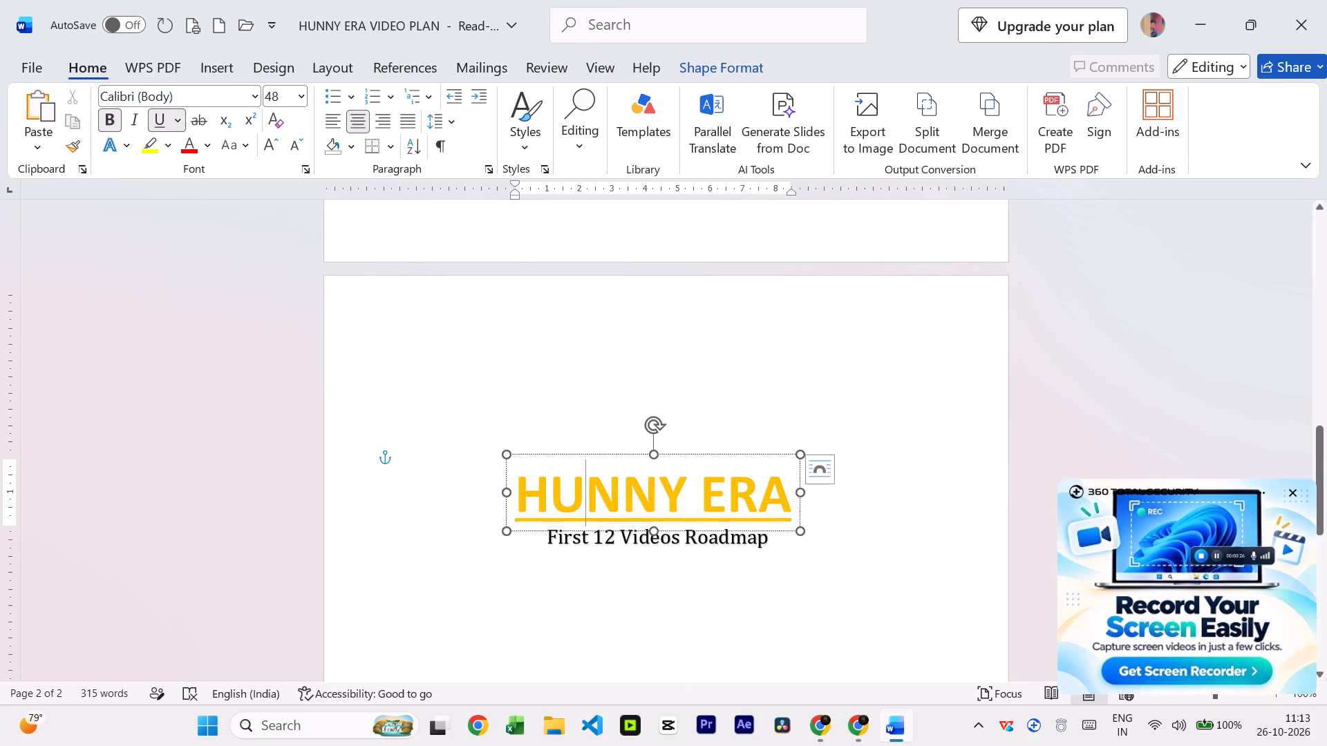
left_click(617, 453)
left_click_drag(617, 453, 623, 307)
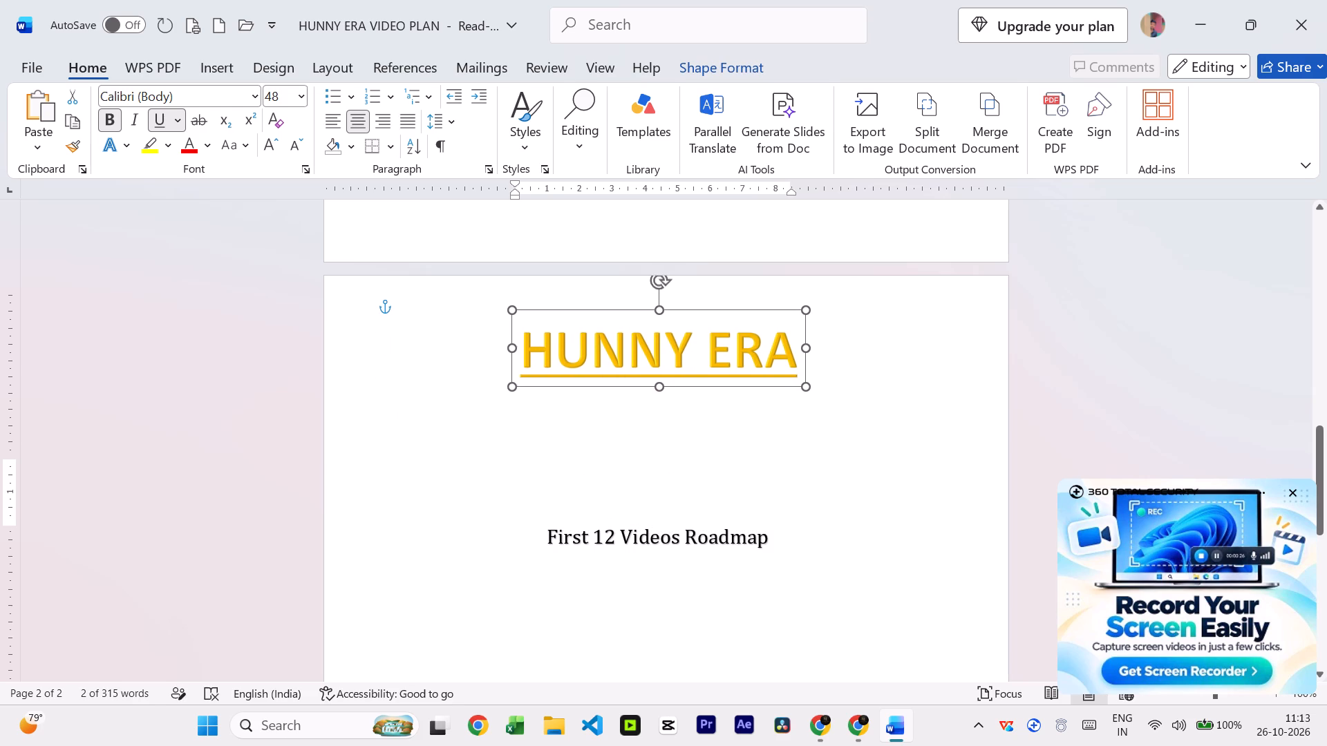
left_click_drag(623, 307, 618, 300)
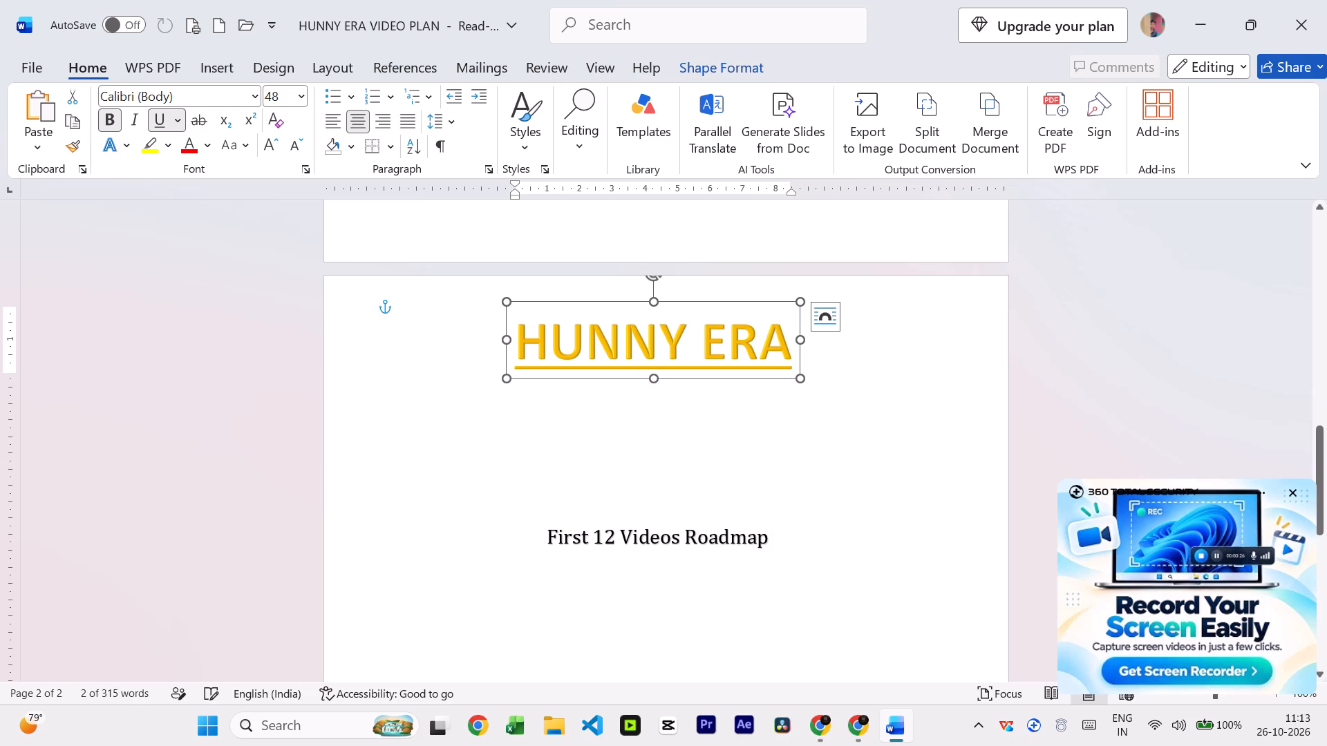
Move the First 12 Videos Roadmap box up so it sits directly beneath the underline of the HUNNY ERA heading.
left_click(647, 546)
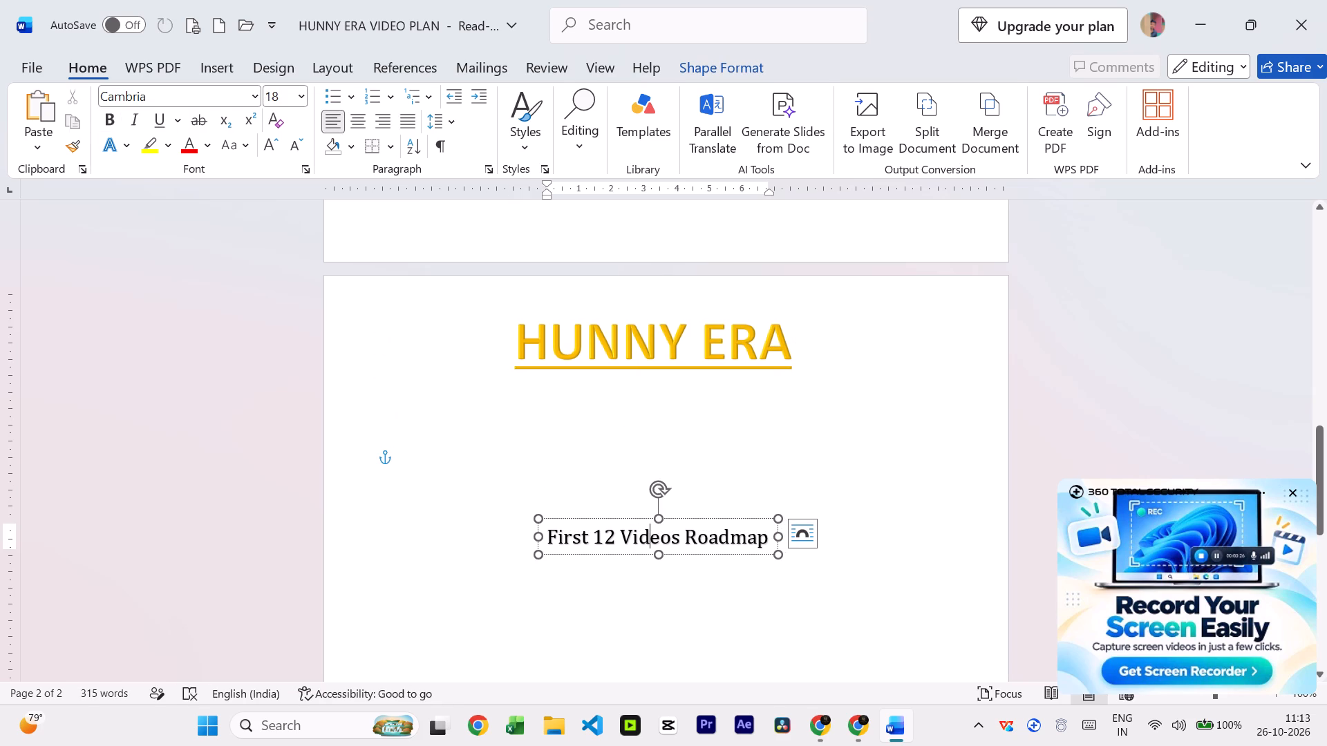
left_click(641, 515)
left_click_drag(641, 519, 640, 396)
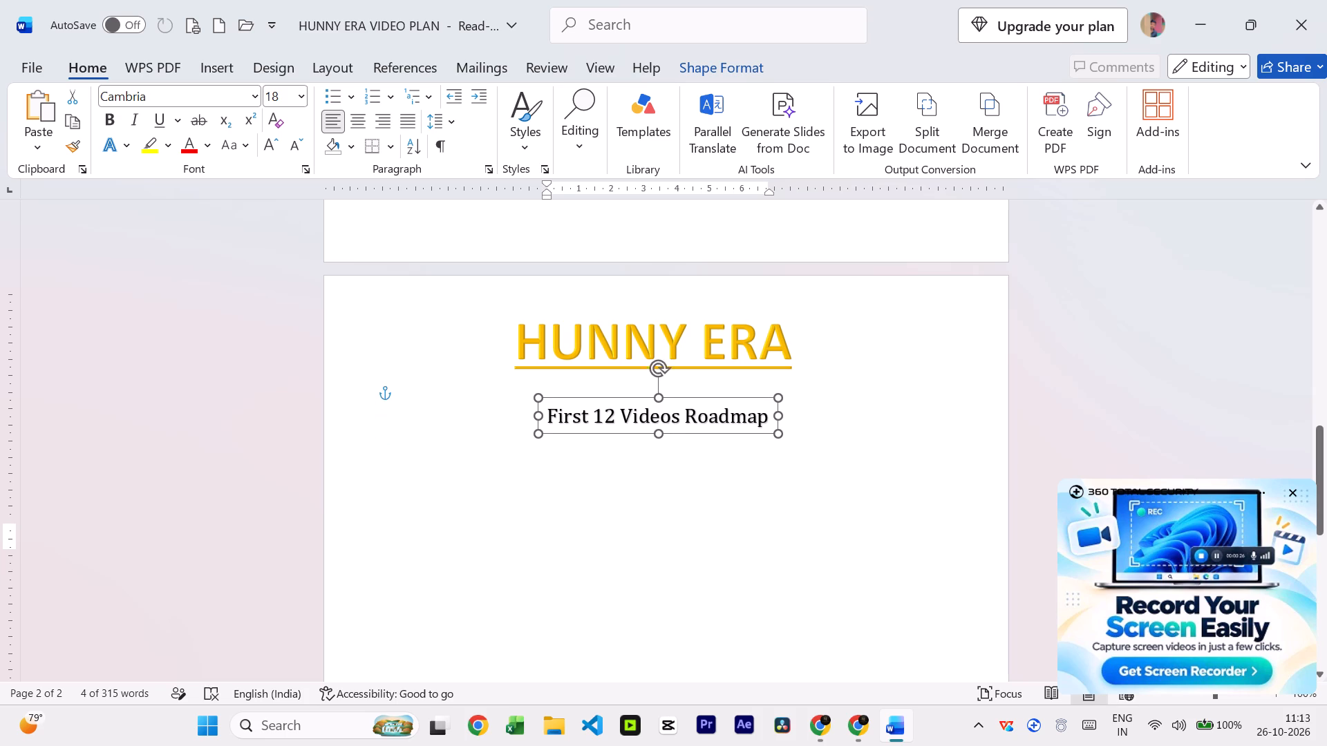
left_click_drag(640, 396, 640, 367)
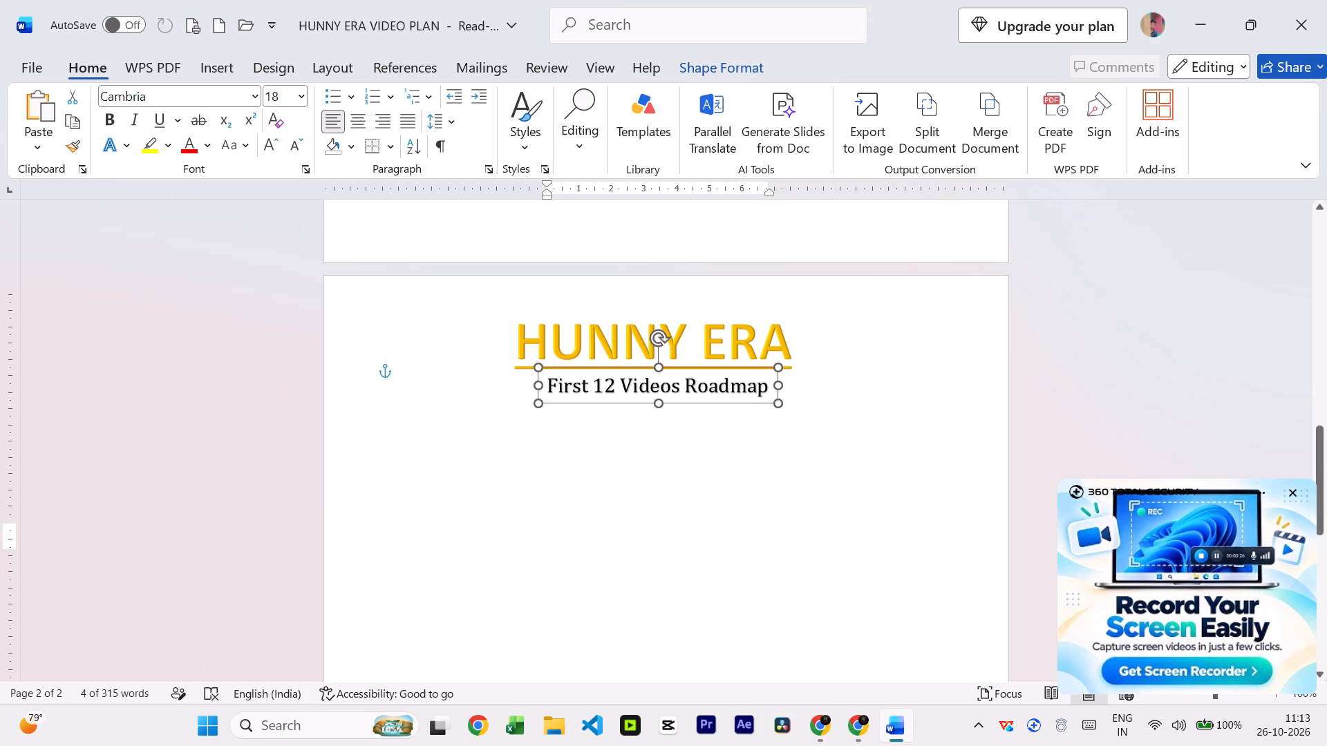
left_click_drag(640, 367, 640, 366)
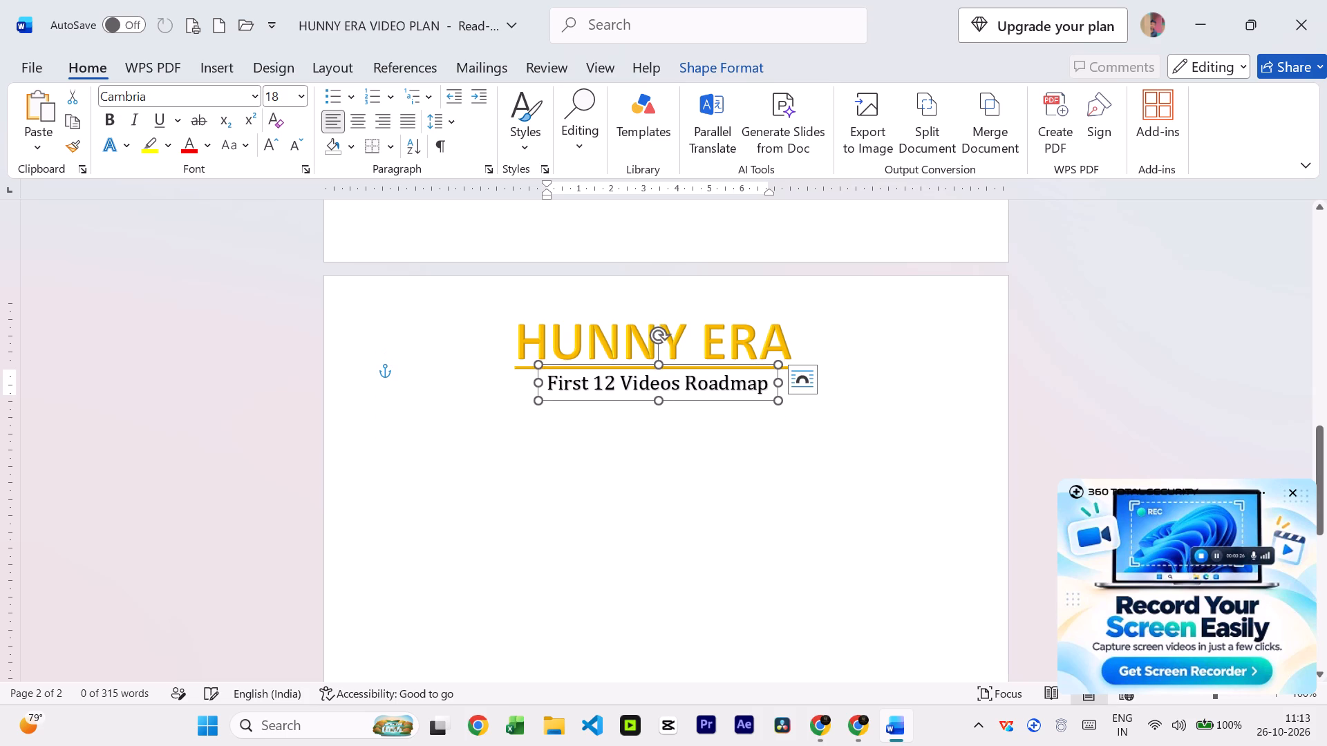
Remove one net blank line so the text line starts a little below the First 12 Videos Roadmap title.
left_click(630, 455)
scroll(625, 490, "down", 4)
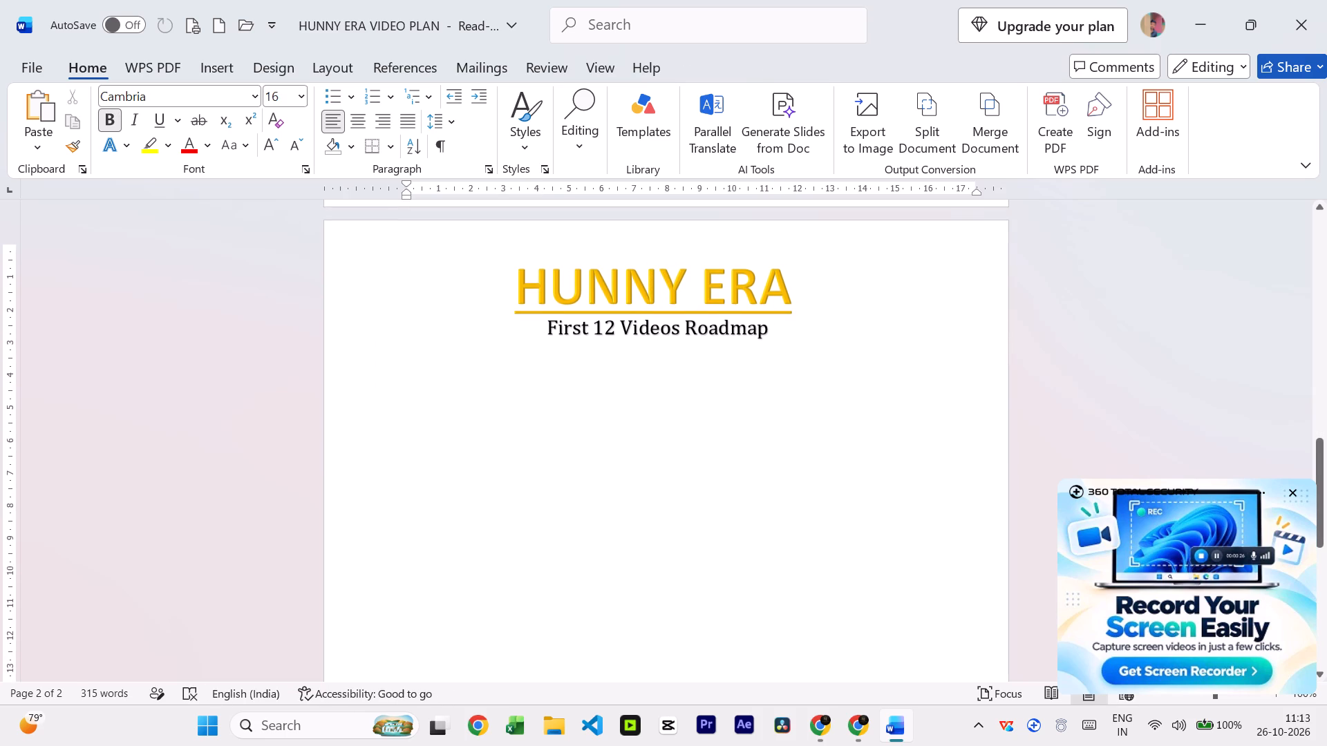
left_click(444, 407)
key("BackSpace")
key("BackSpace")
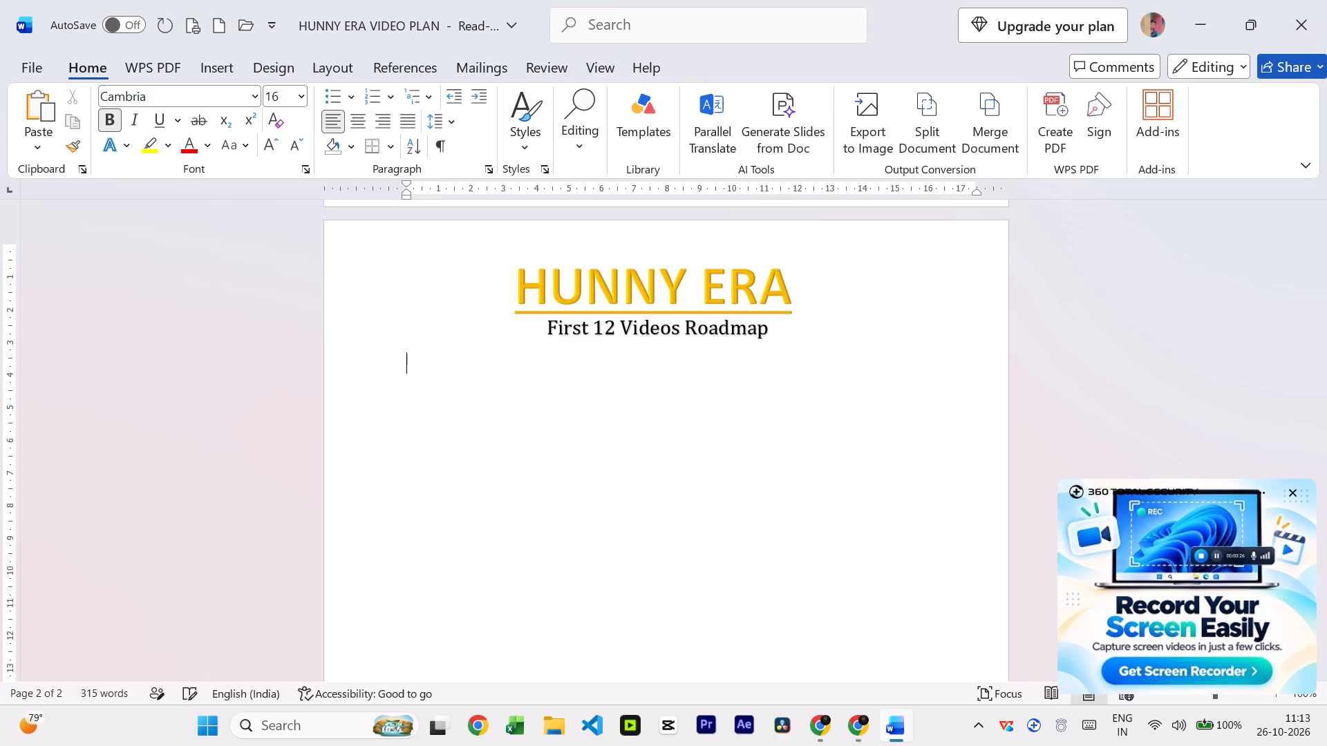
key("Return")
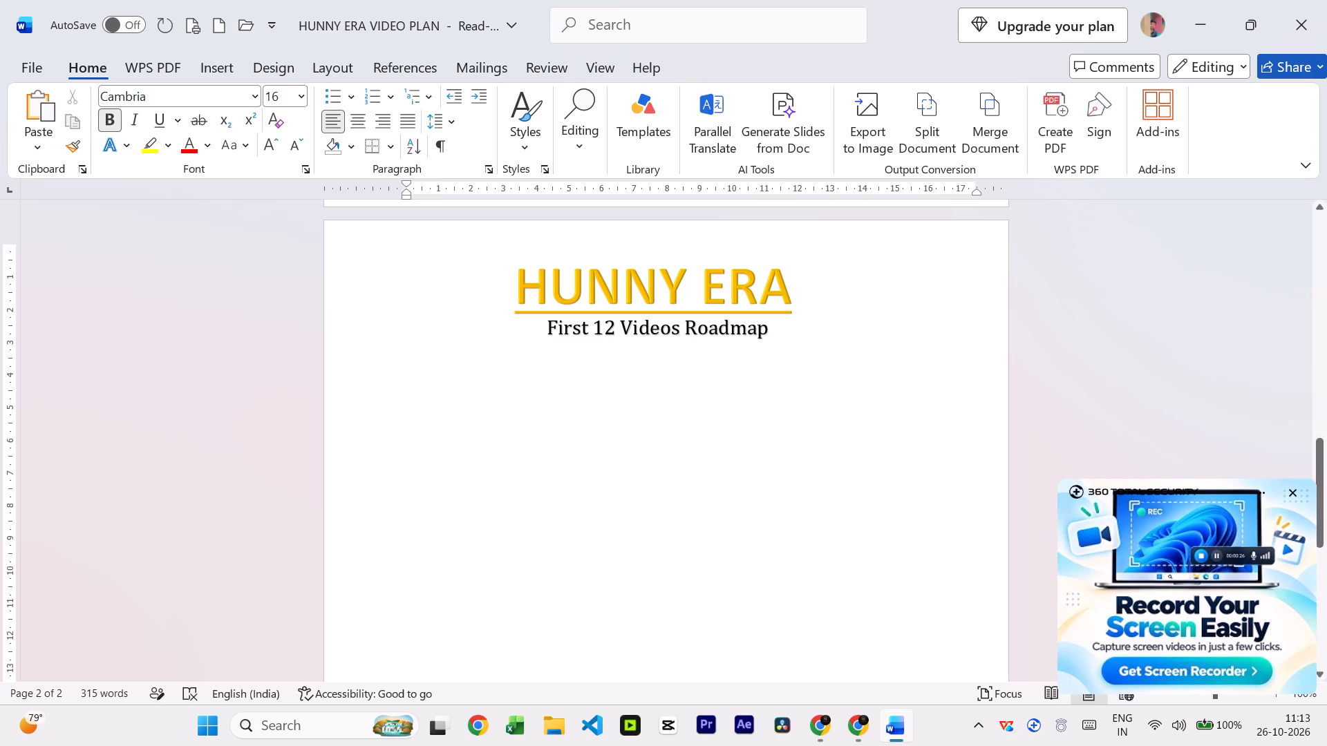
Shift the first-line and left indents of the empty line to about 1.5 cm outside the page's left margin.
left_click_drag(406, 188, 387, 193)
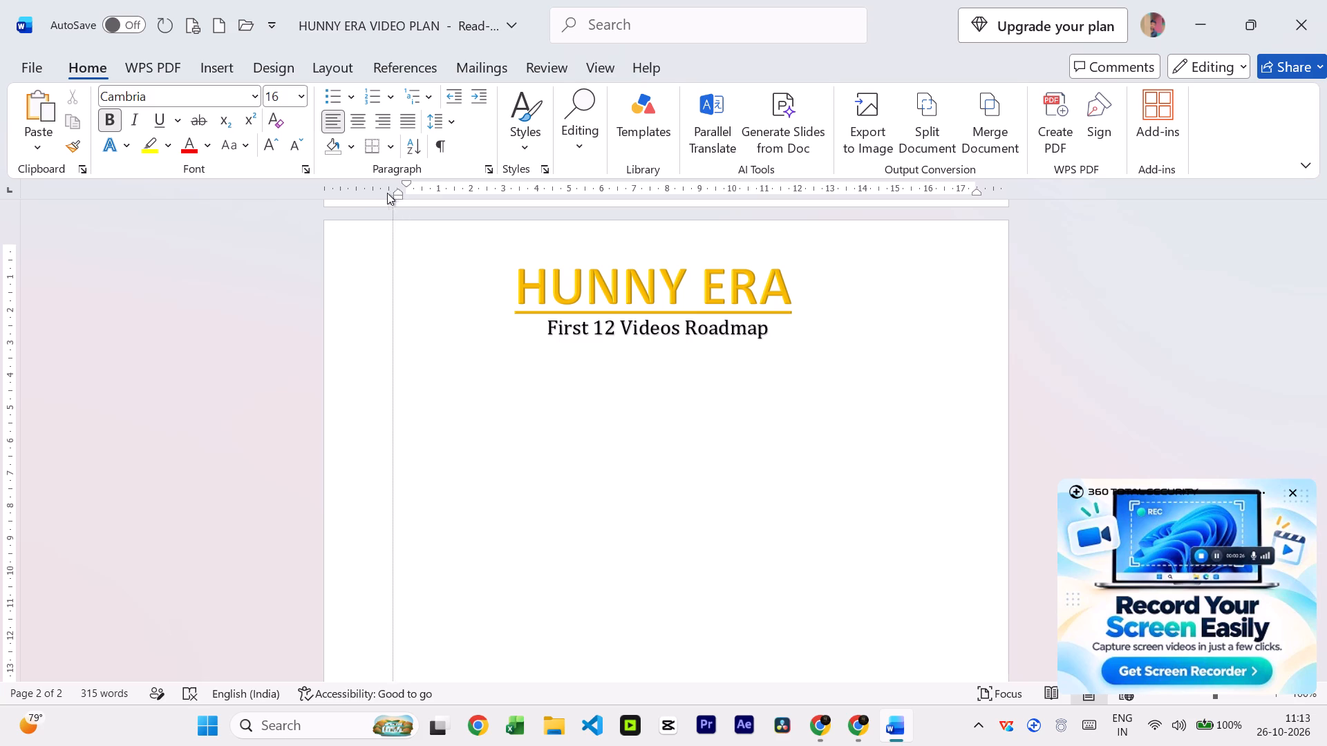
left_click_drag(387, 193, 348, 193)
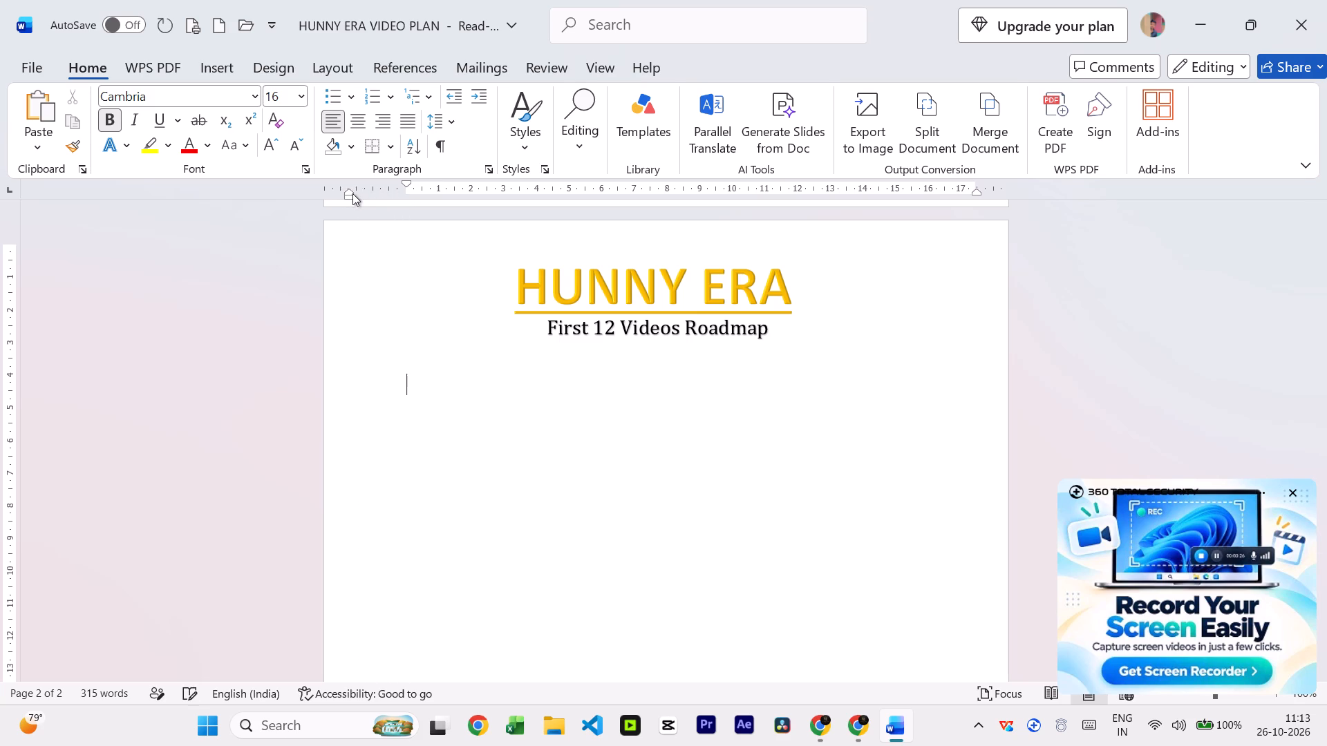
left_click_drag(404, 182, 348, 182)
left_click(348, 182)
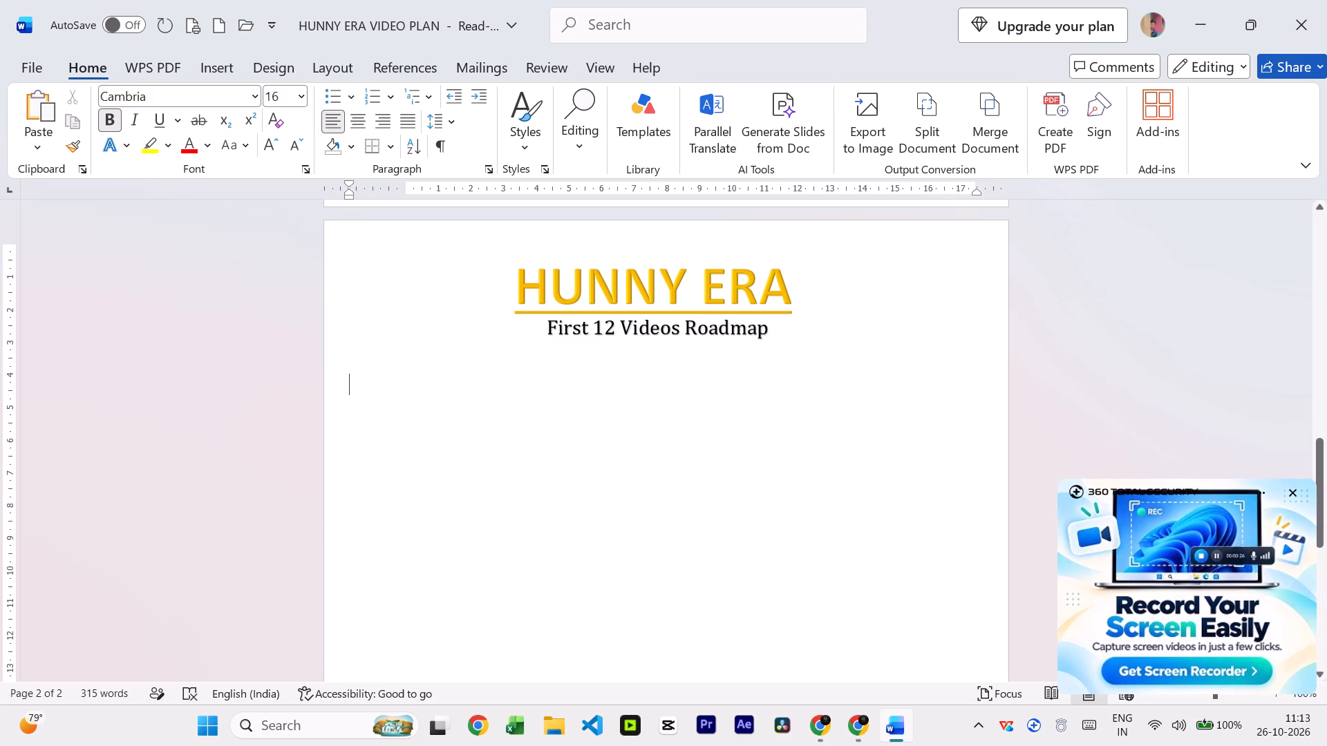
left_click(350, 194)
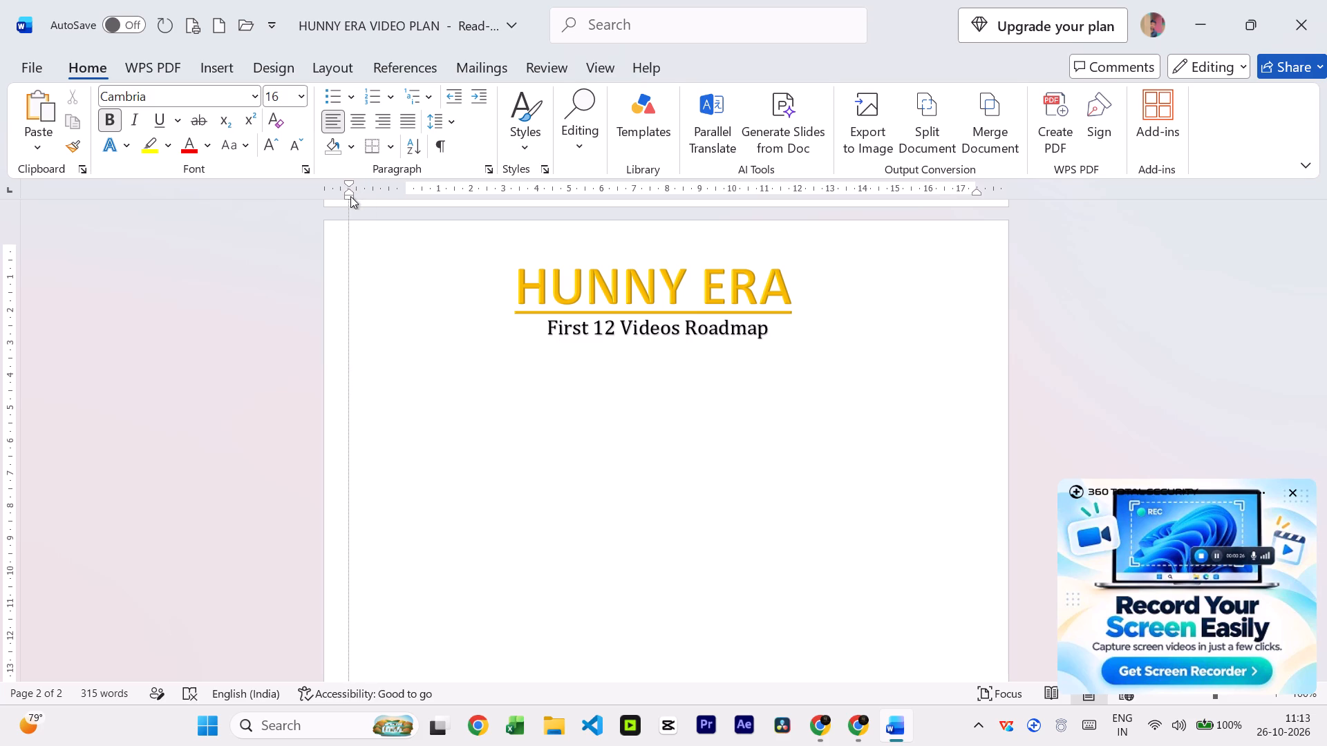
left_click(354, 197)
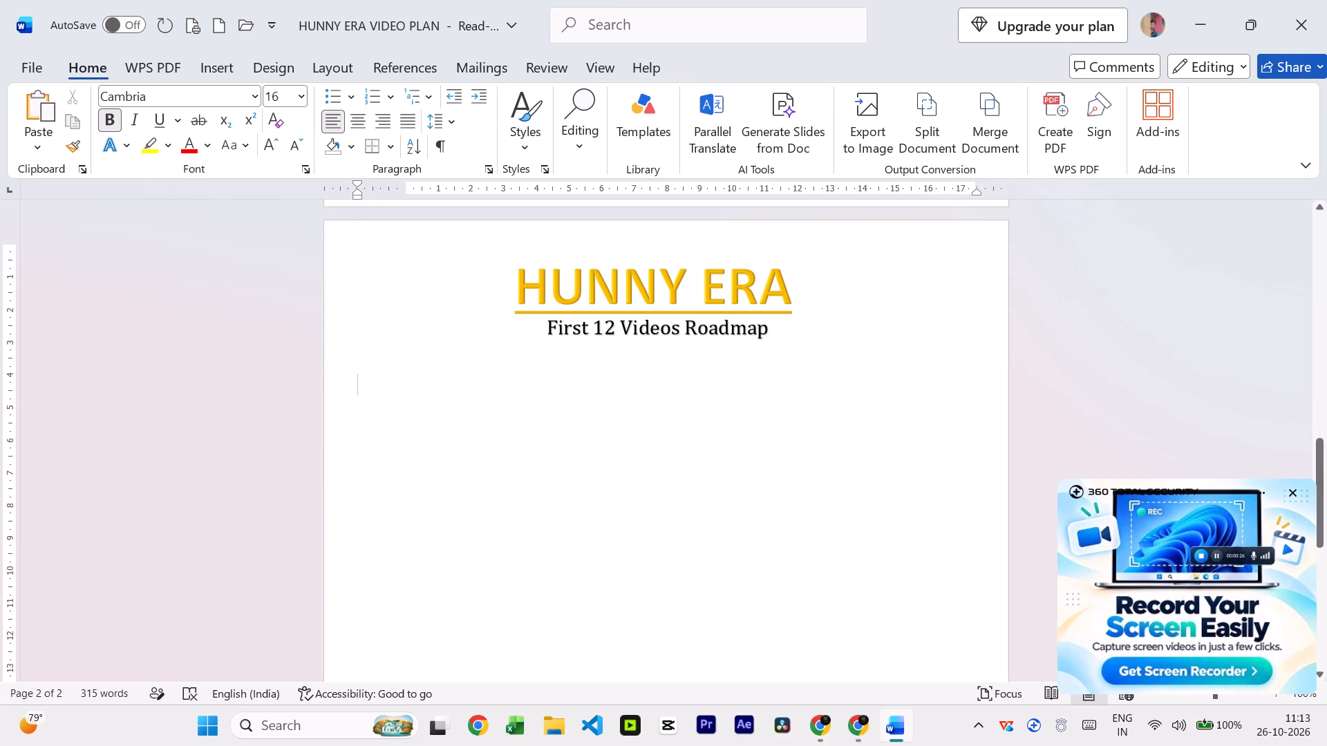
Set the font size of the empty line to 20, checking it with a few trial letters that are deleted.
left_click(303, 97)
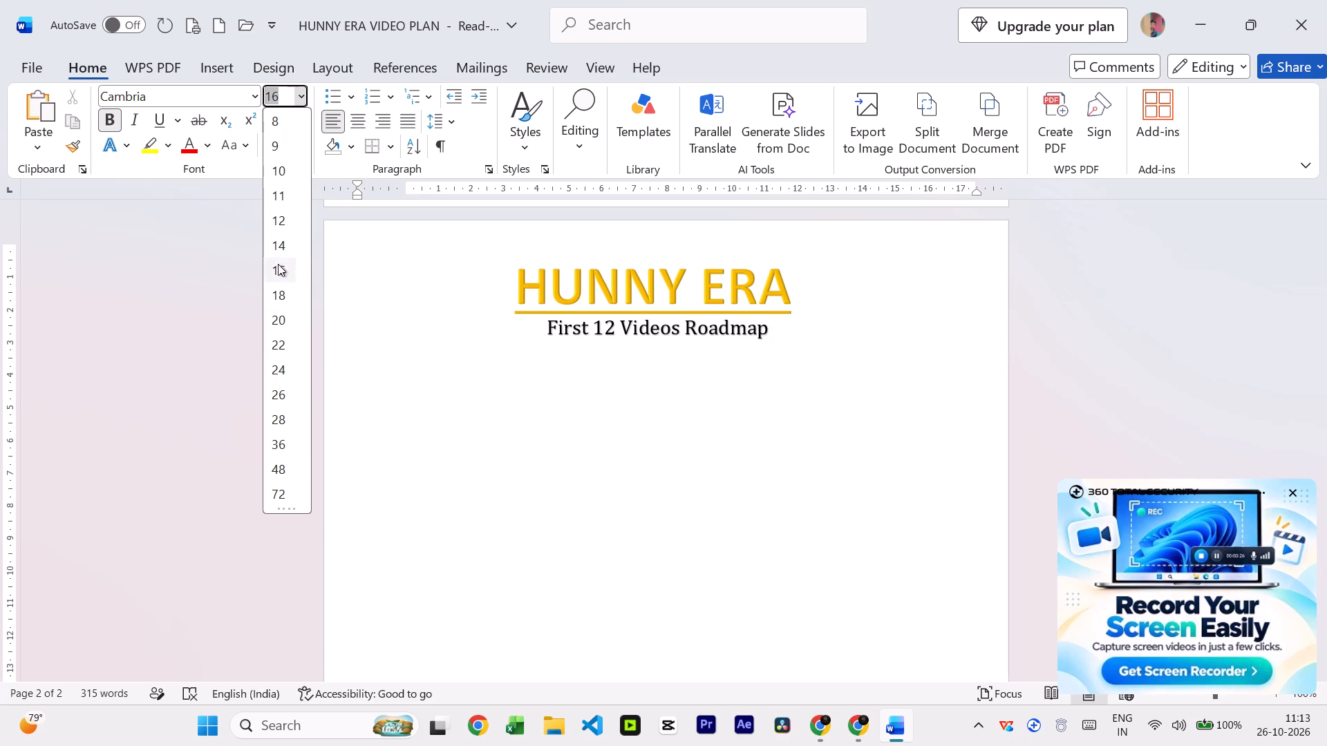
left_click(276, 247)
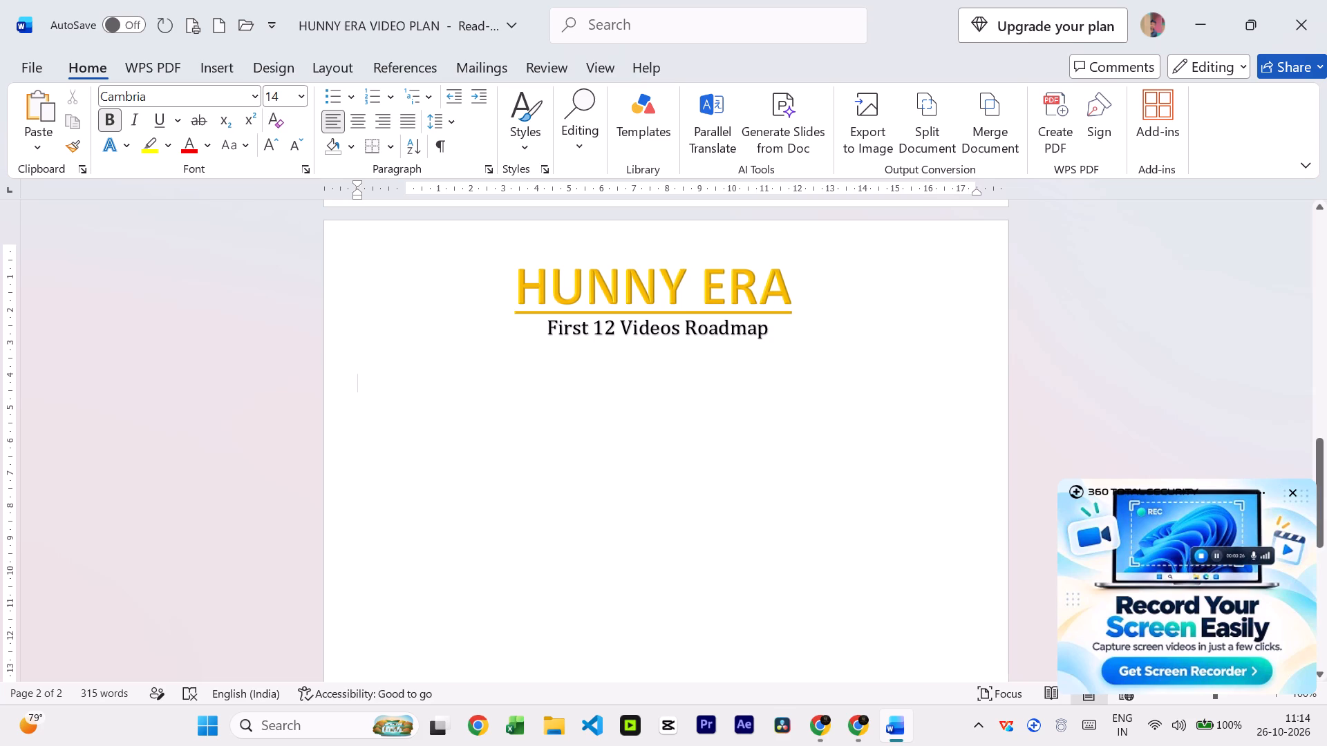
left_click(301, 102)
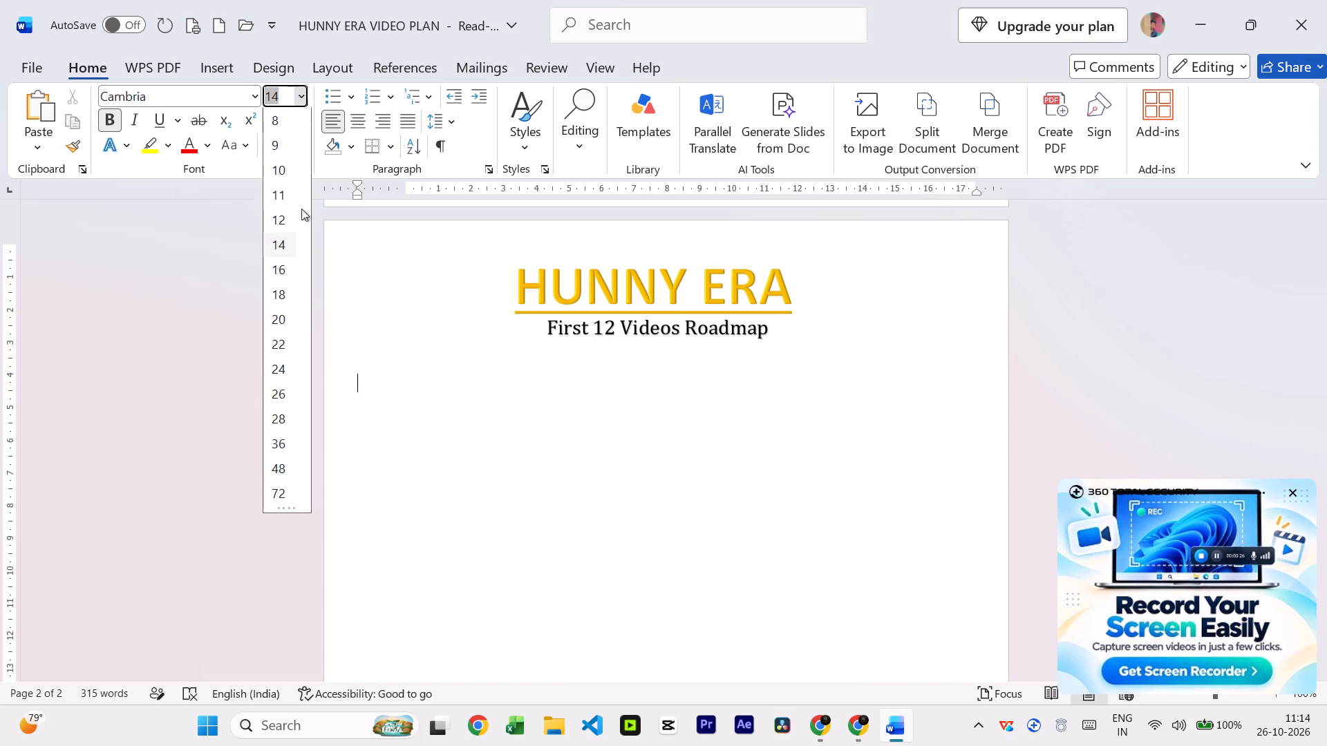
left_click(288, 309)
type("frh")
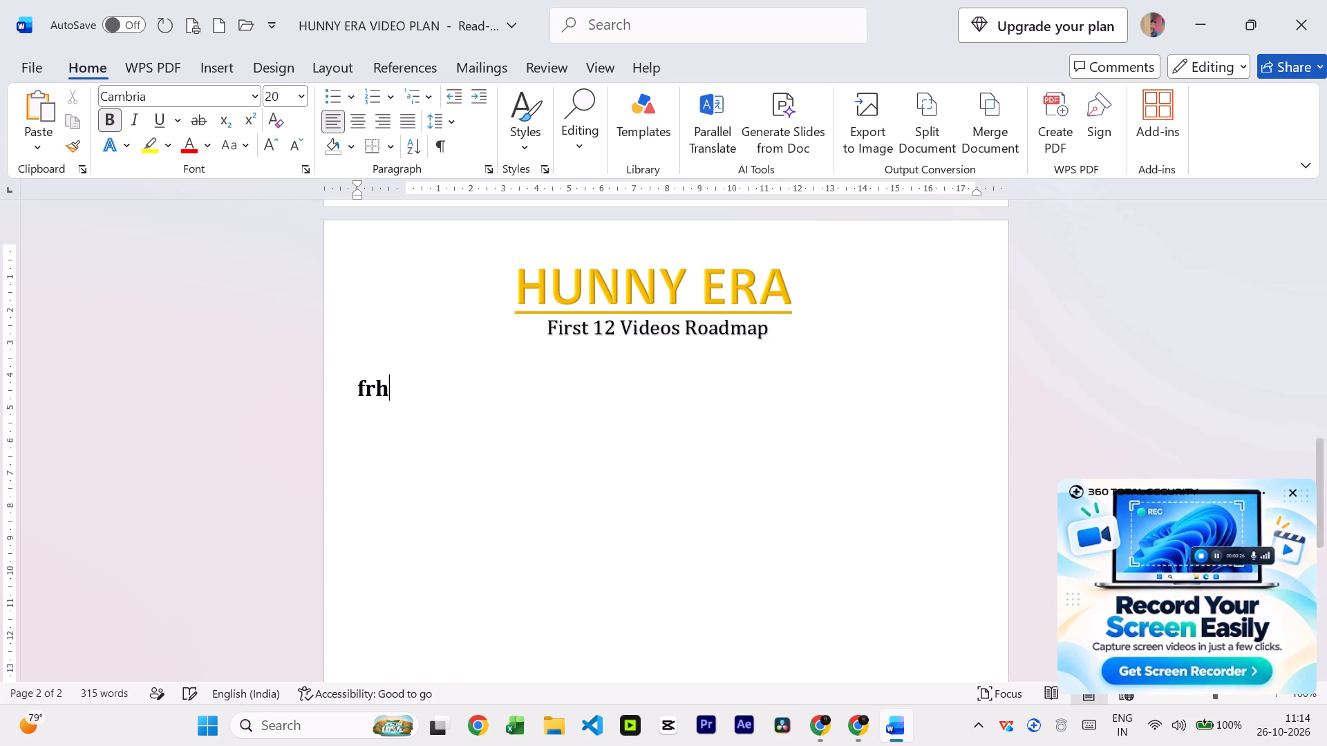
key("BackSpace")
key("BackSpace")
key("BackSpace")
Review the first page's title, heading style and numbered video idea lists as a reference for the second page.
scroll(289, 309, "up", 7)
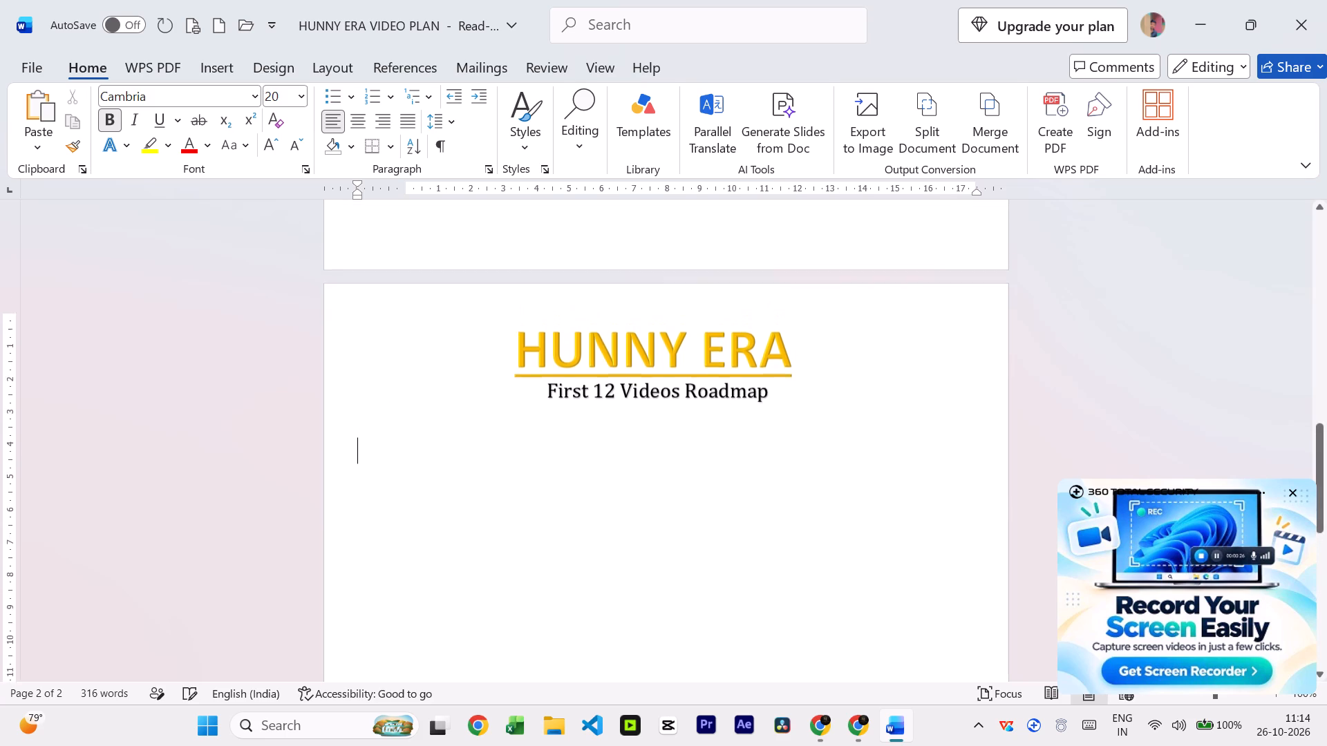
scroll(289, 307, "up", 6)
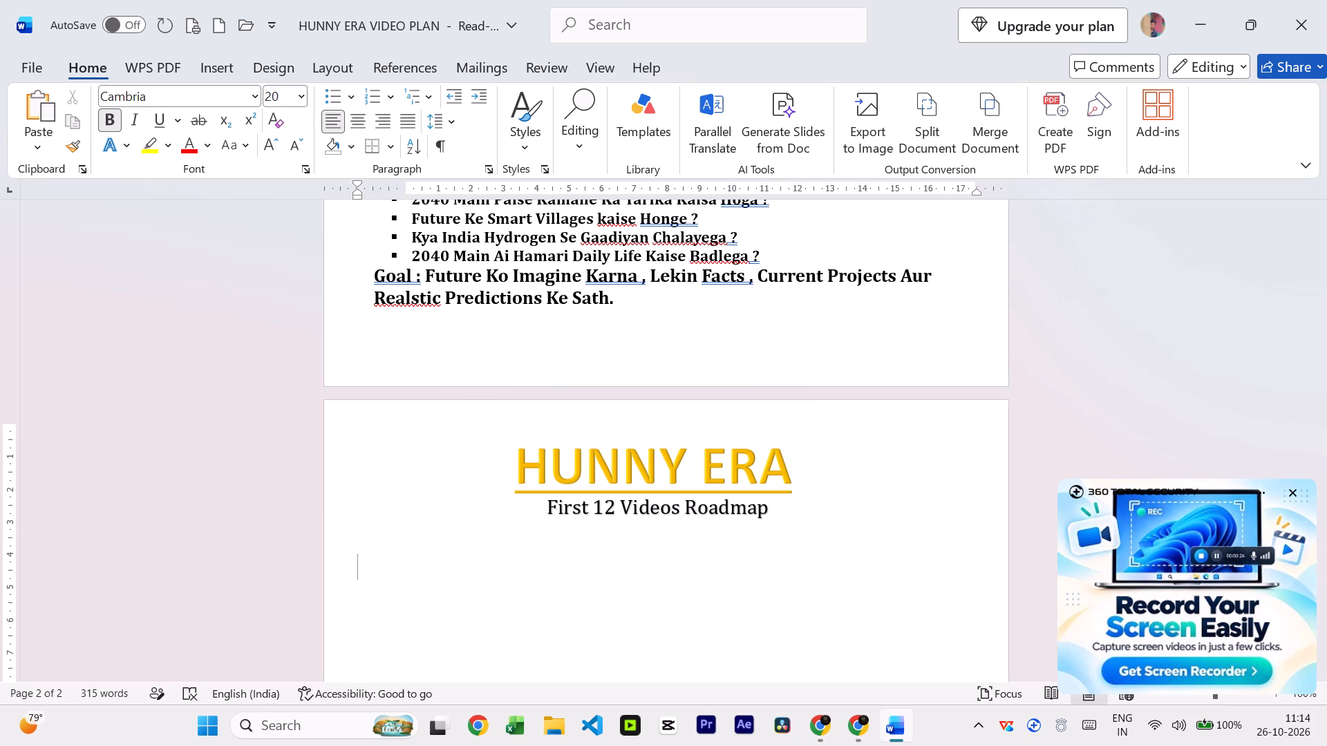
scroll(353, 198, "up", 2)
scroll(456, 317, "up", 13)
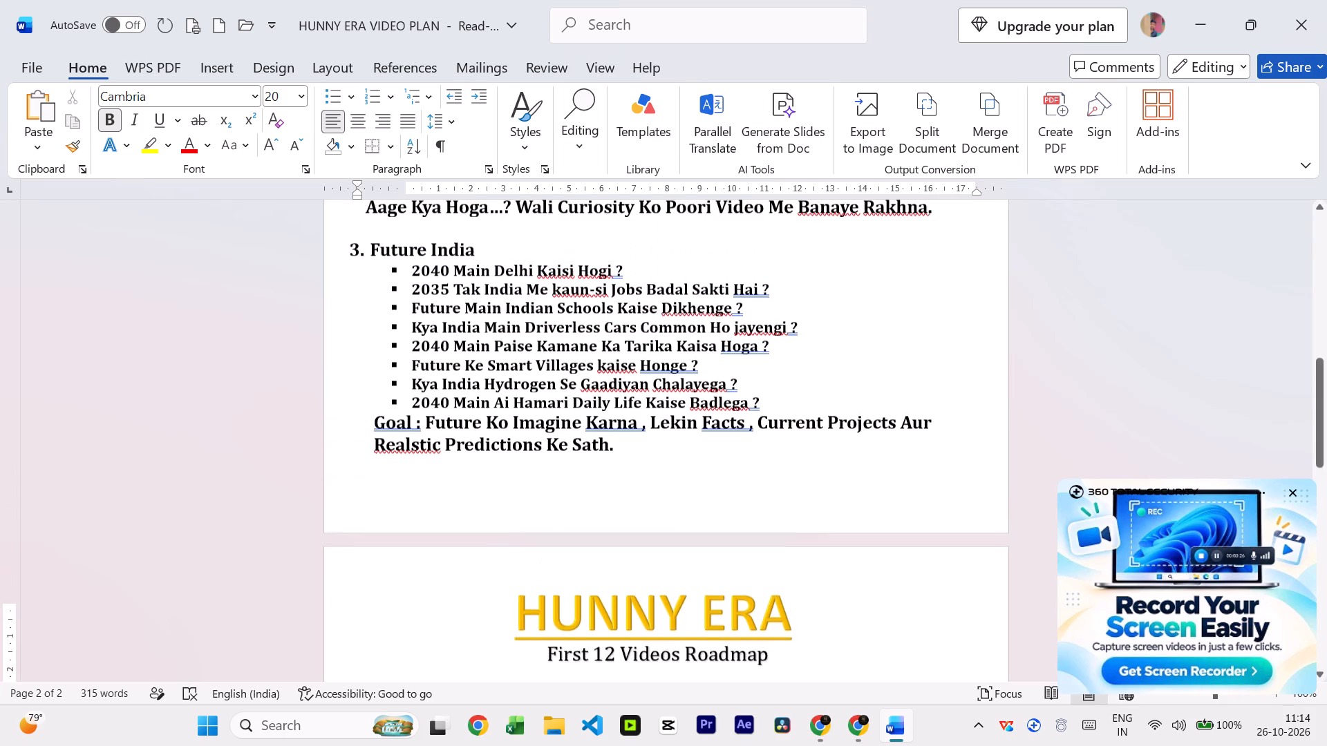
scroll(458, 318, "up", 20)
scroll(458, 318, "up", 11)
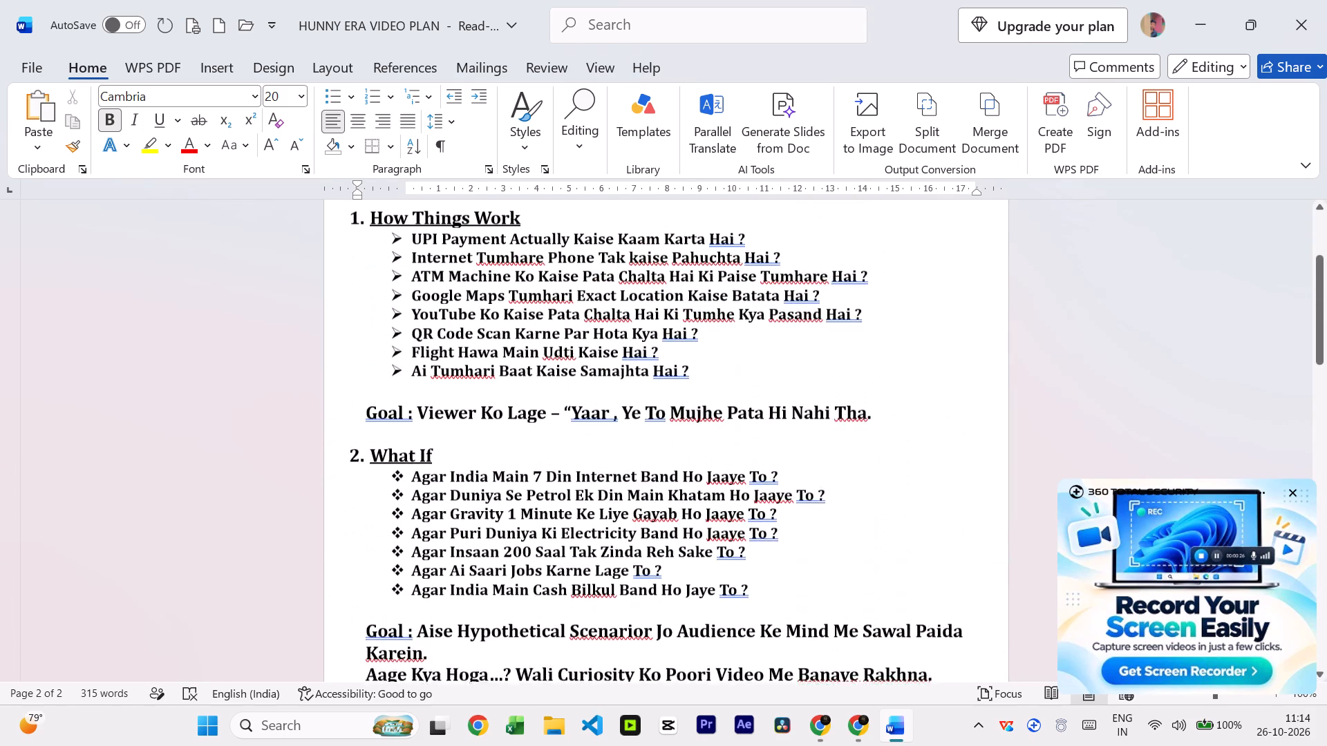
scroll(468, 332, "up", 15)
scroll(467, 343, "up", 6)
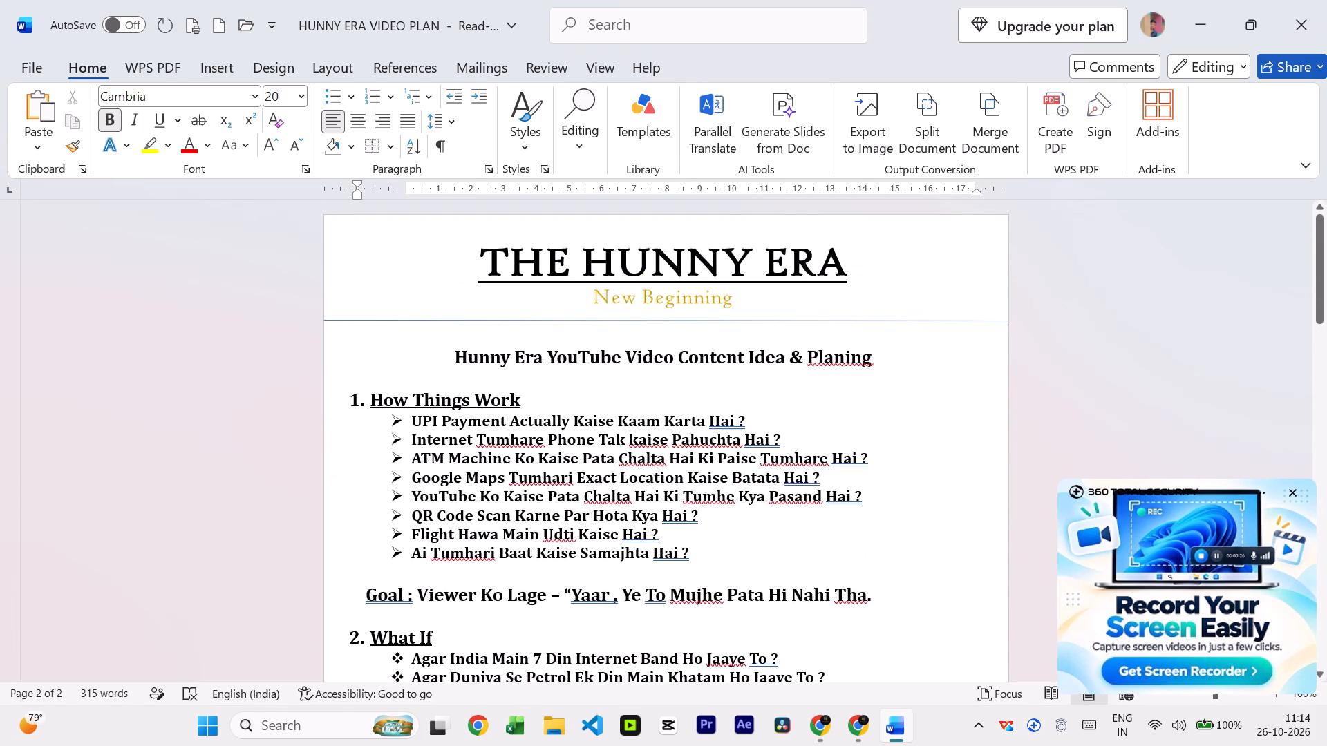
scroll(541, 338, "down", 1)
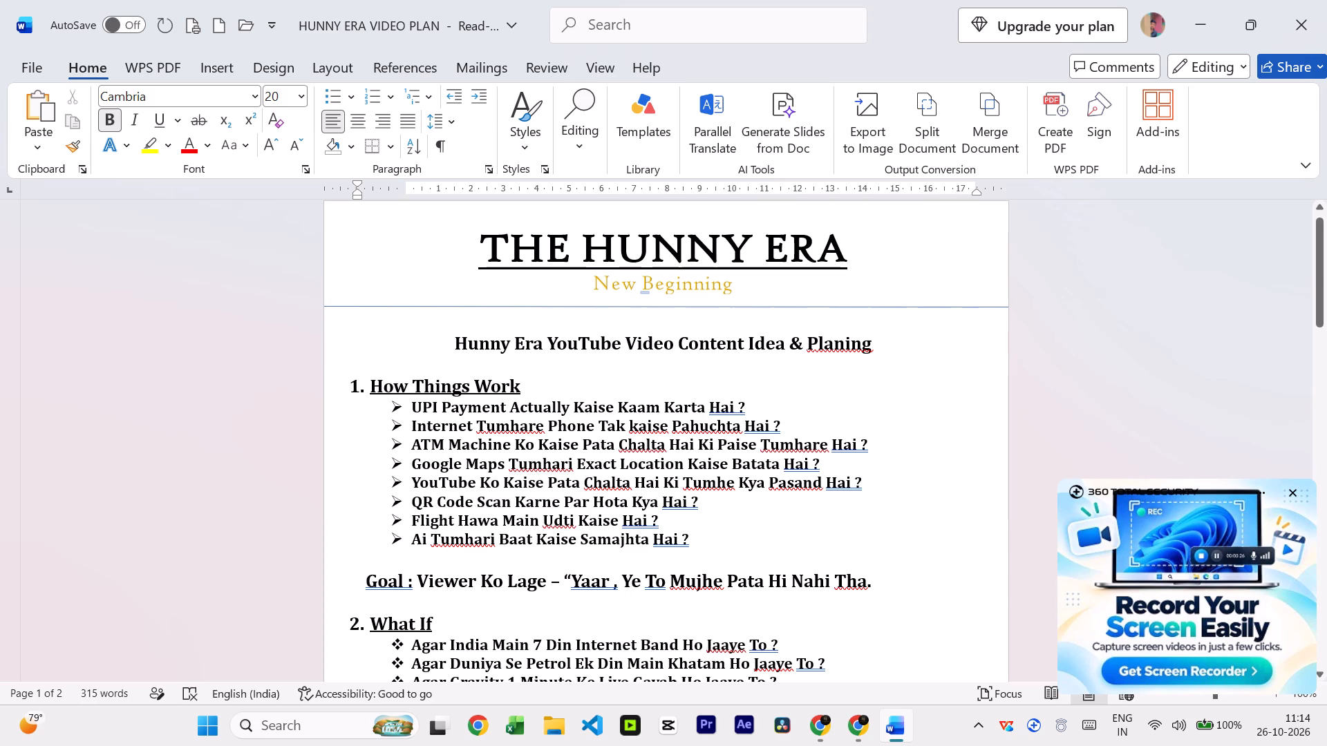
scroll(662, 379, "down", 2)
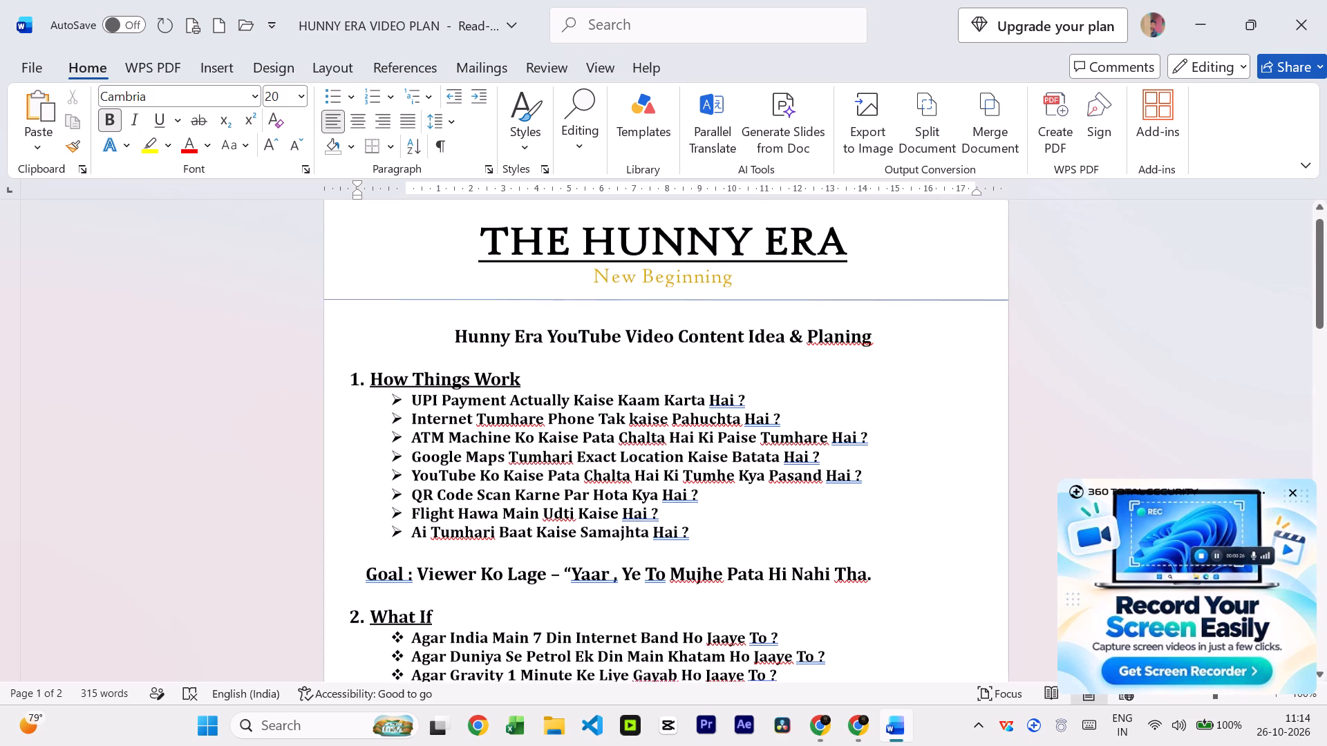
scroll(662, 380, "down", 8)
scroll(661, 380, "up", 6)
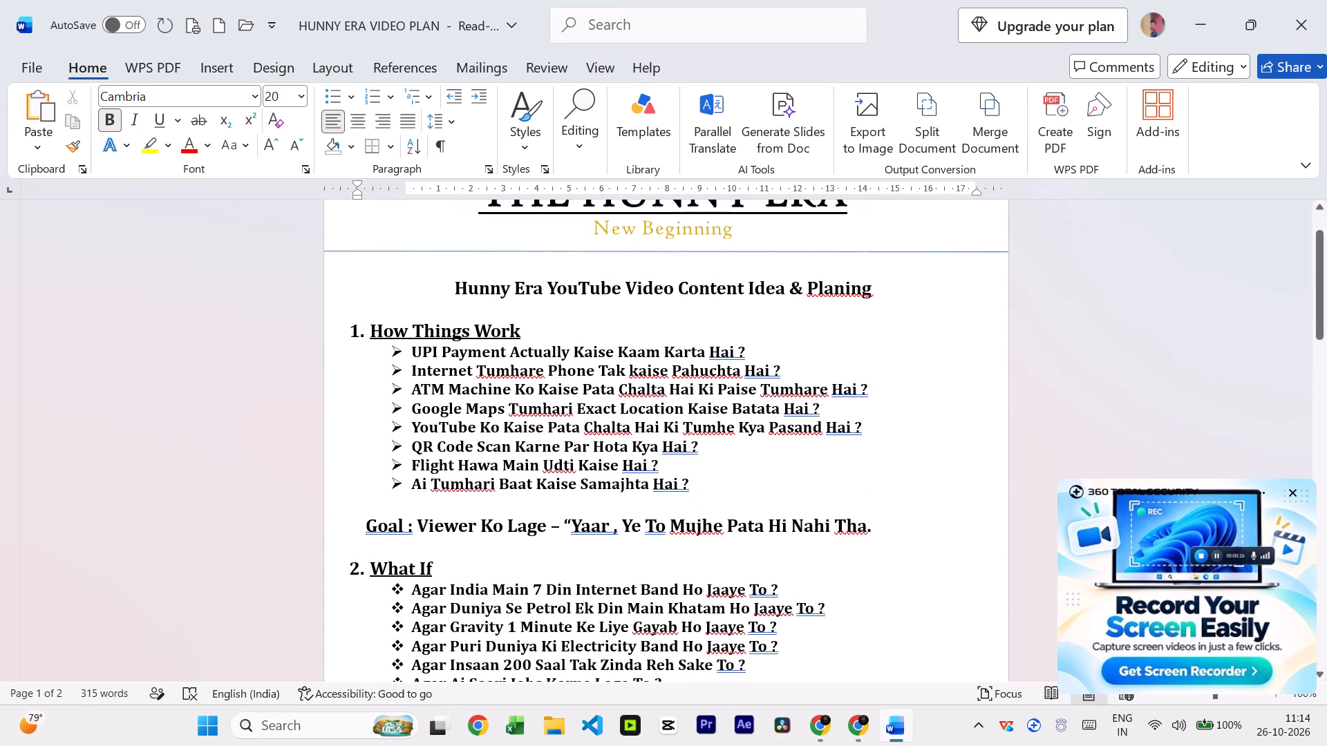
scroll(544, 318, "down", 2)
scroll(544, 318, "up", 2)
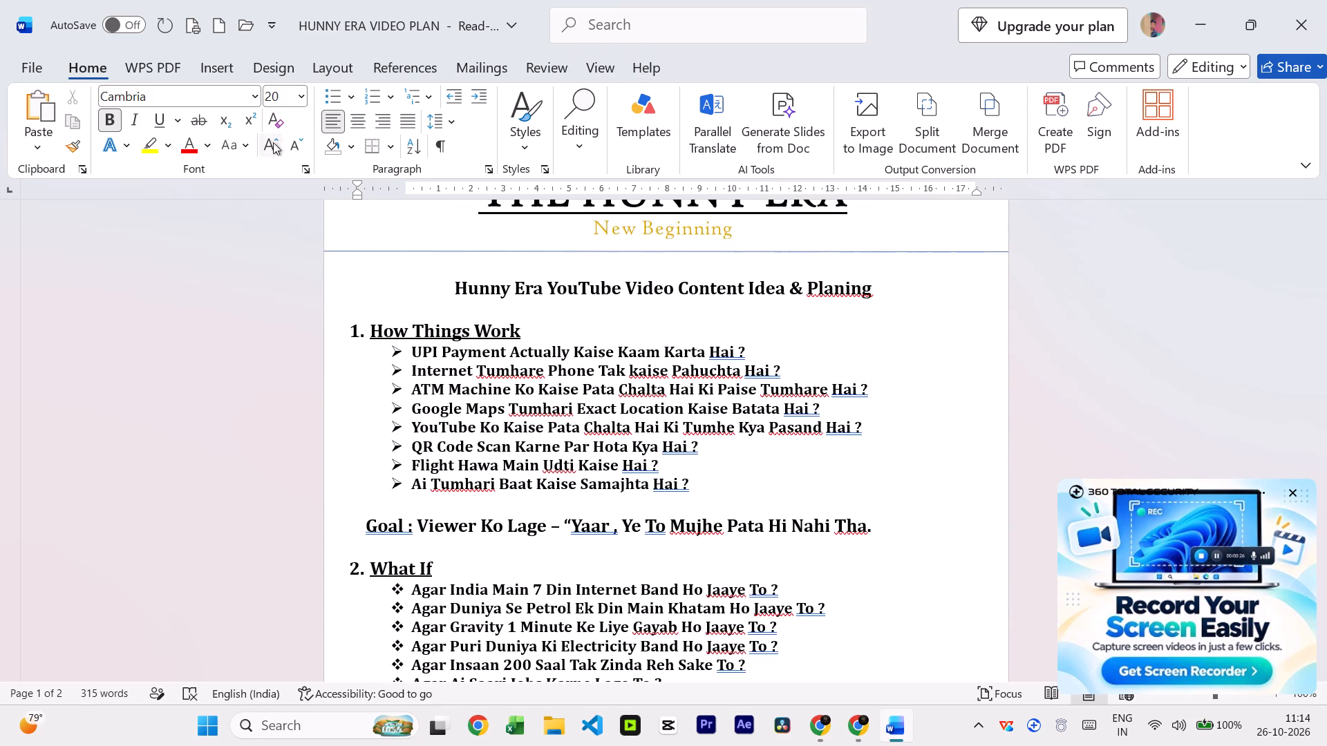
Insert the clapperboard icon from the stock icon library at the empty line, searching the icons for "video".
left_click(220, 68)
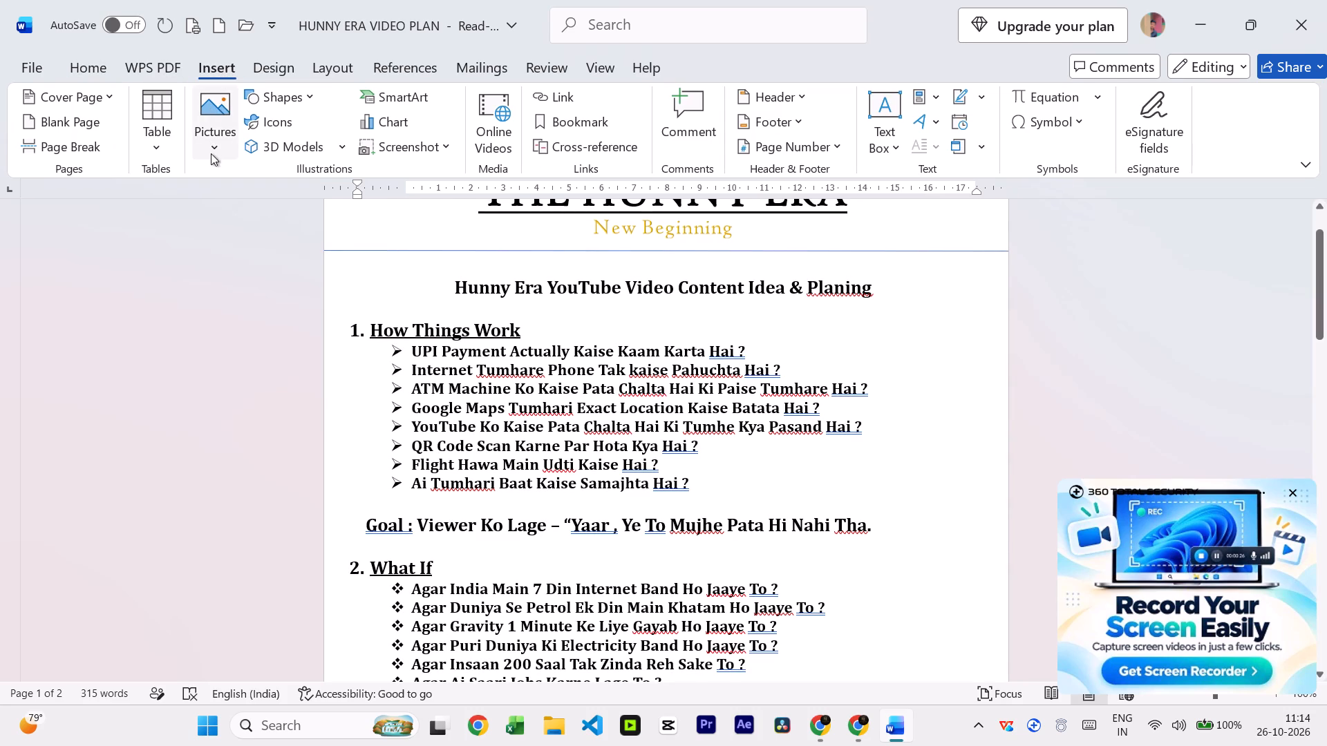
left_click(211, 153)
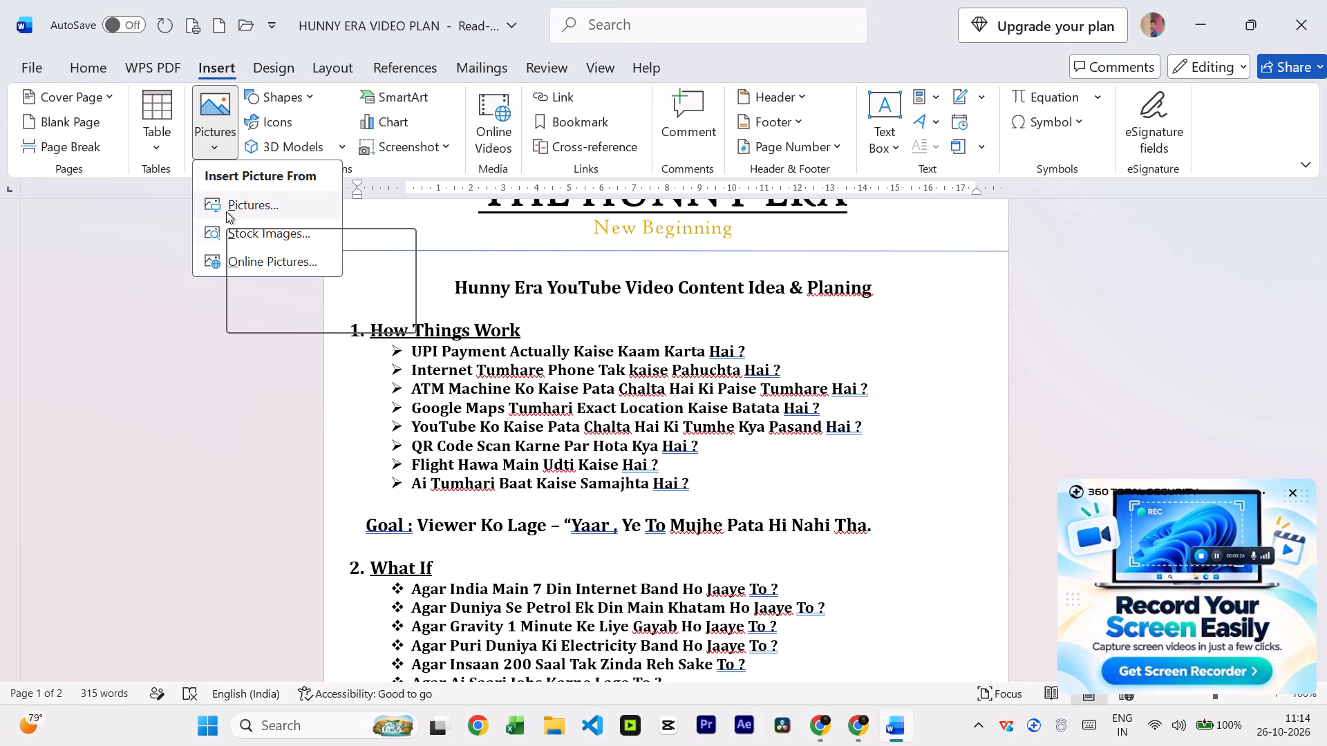
left_click(212, 231)
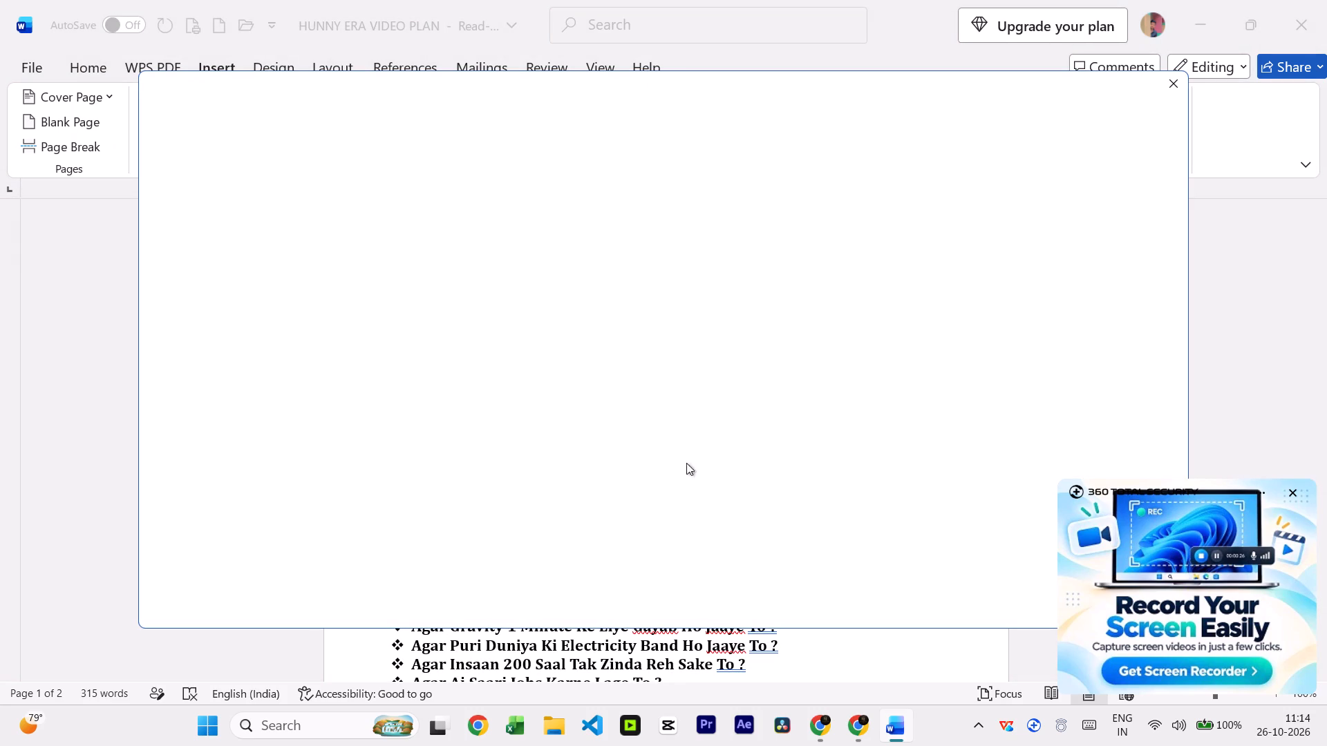
left_click(1292, 494)
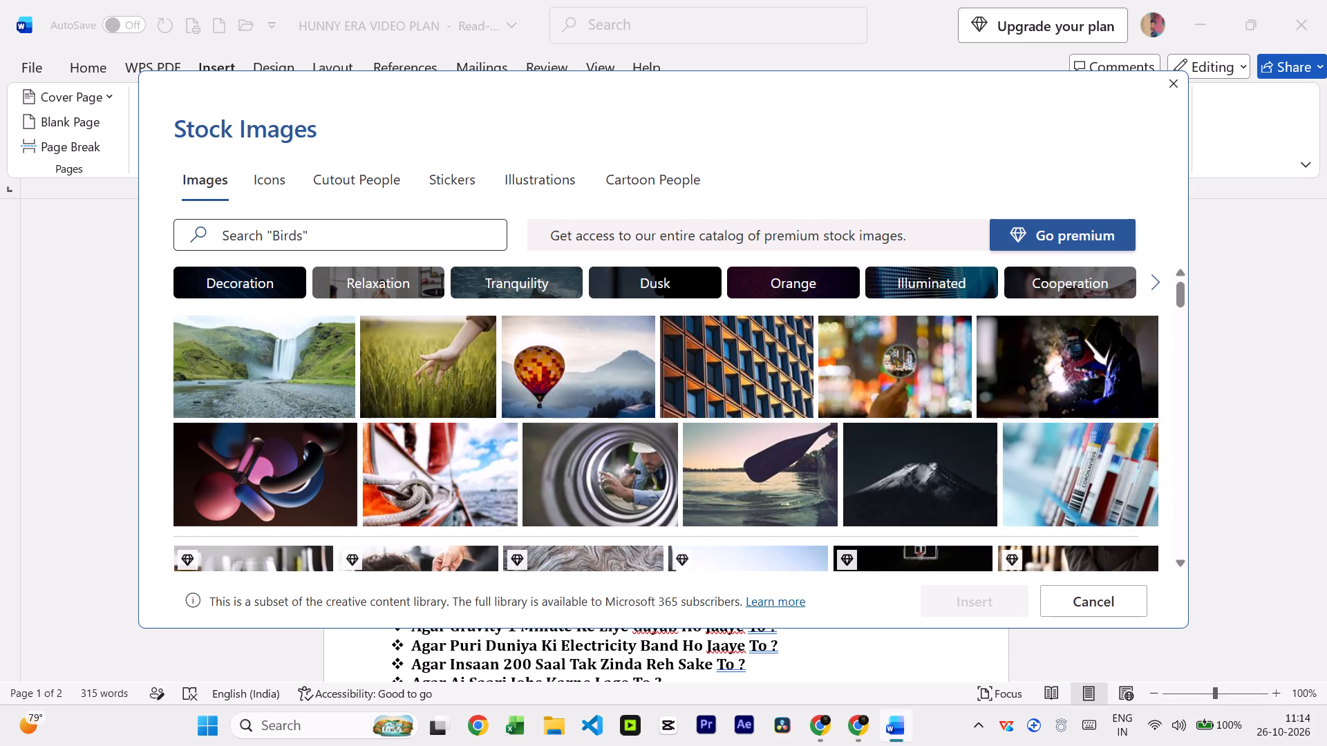
left_click(272, 180)
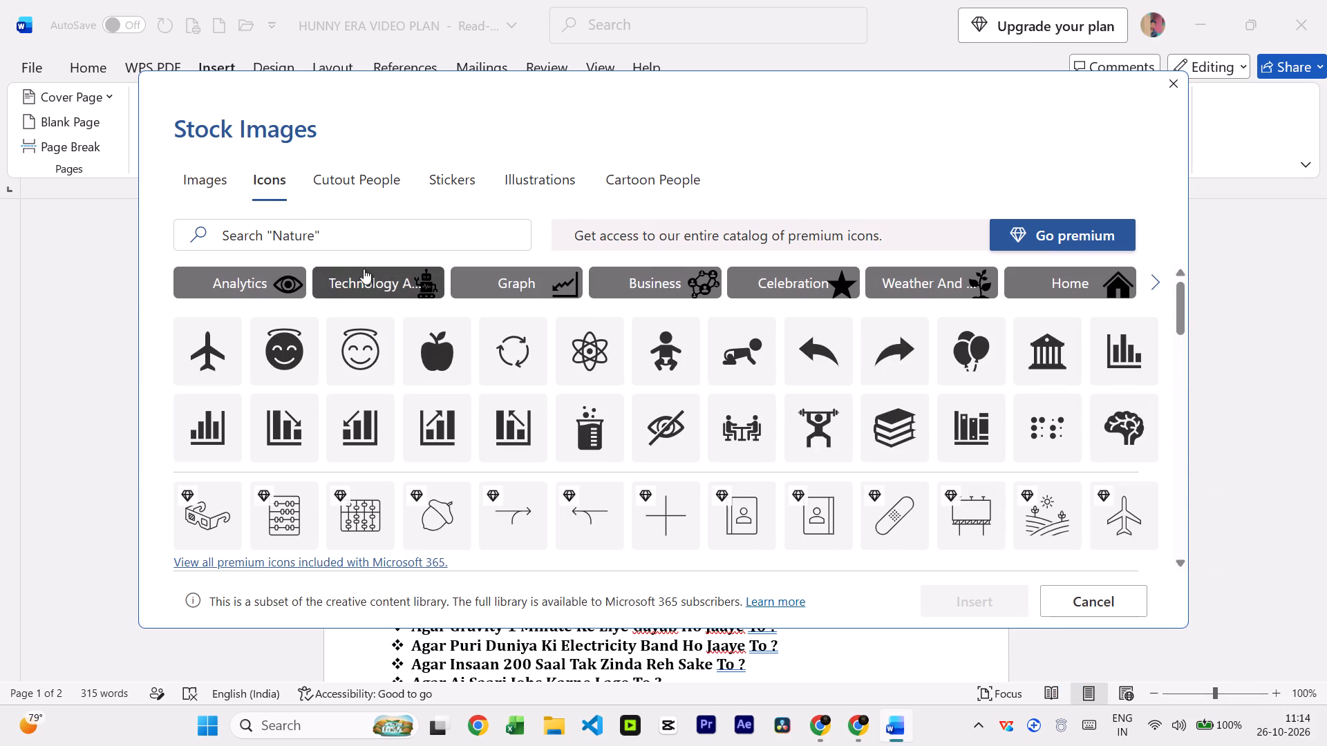
left_click(341, 242)
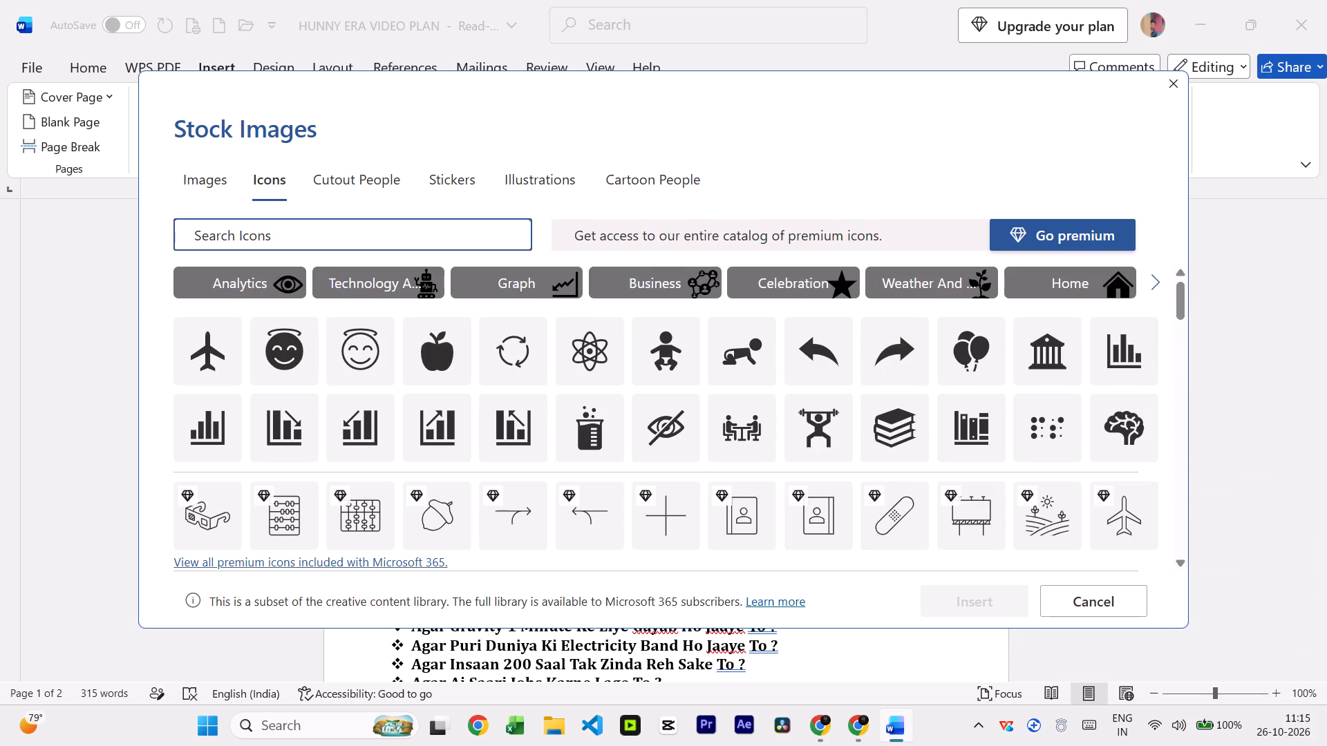
type("video")
key("Return")
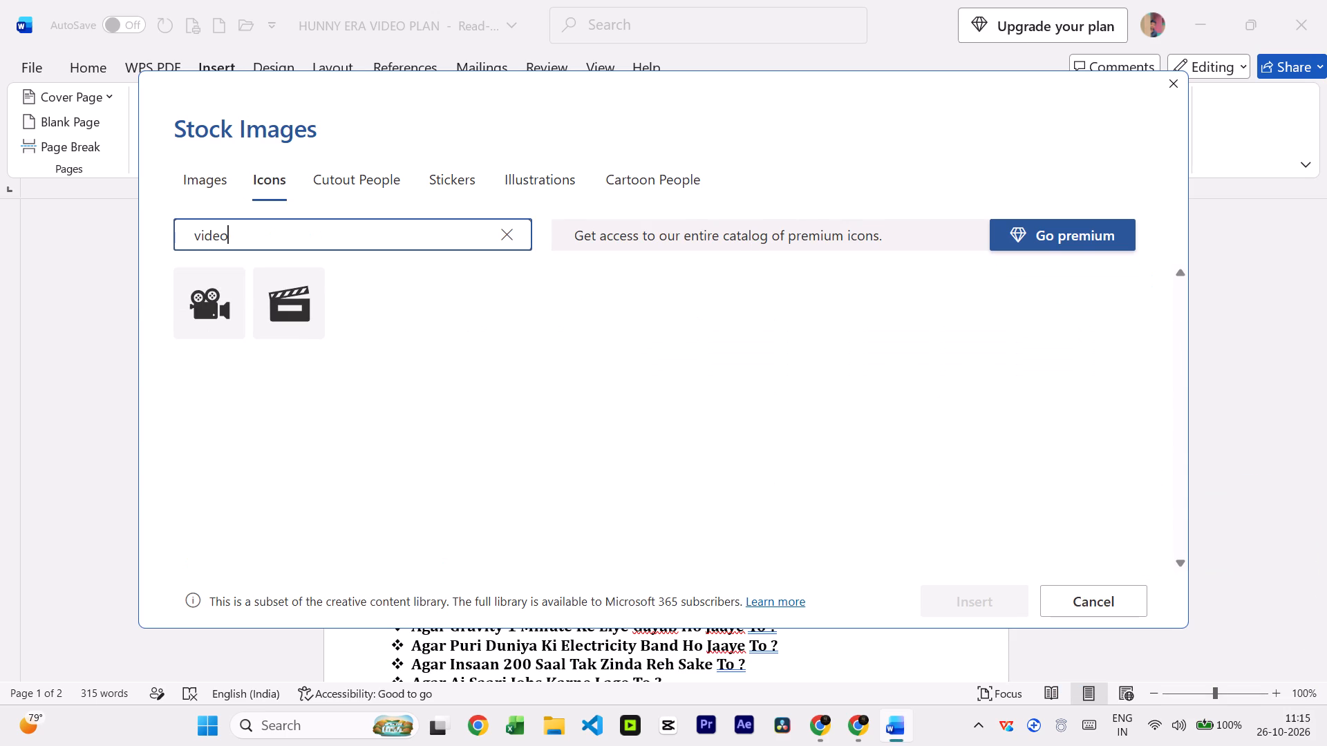
left_click(294, 307)
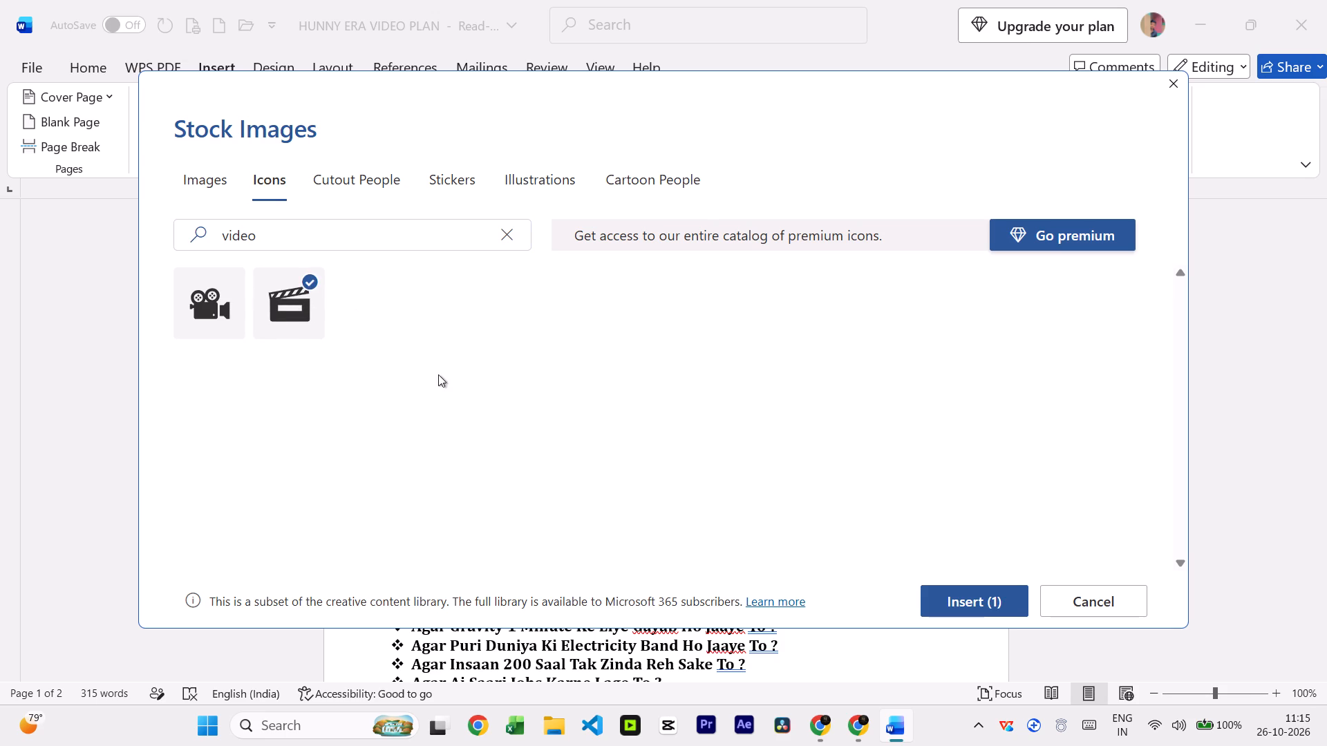
left_click(968, 598)
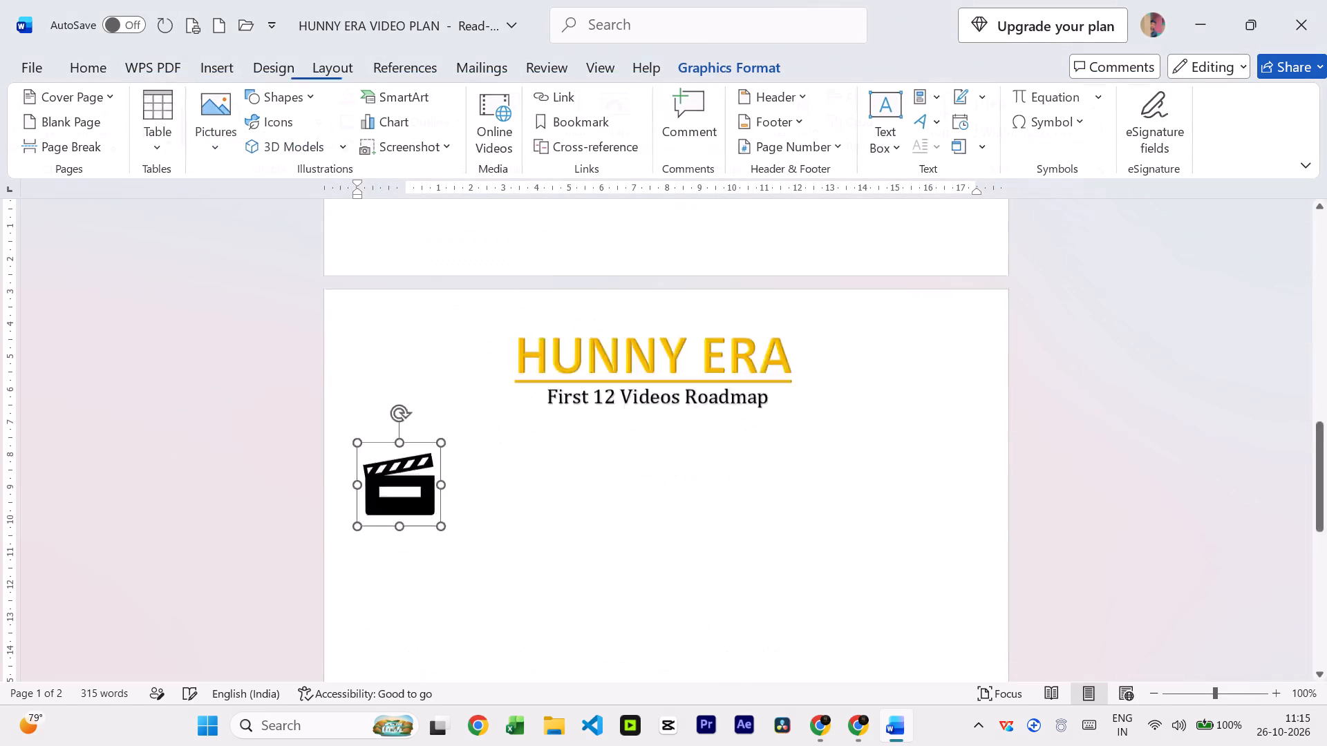
Set the text wrapping of the clapperboard icon to In Front of Text.
scroll(583, 472, "up", 6)
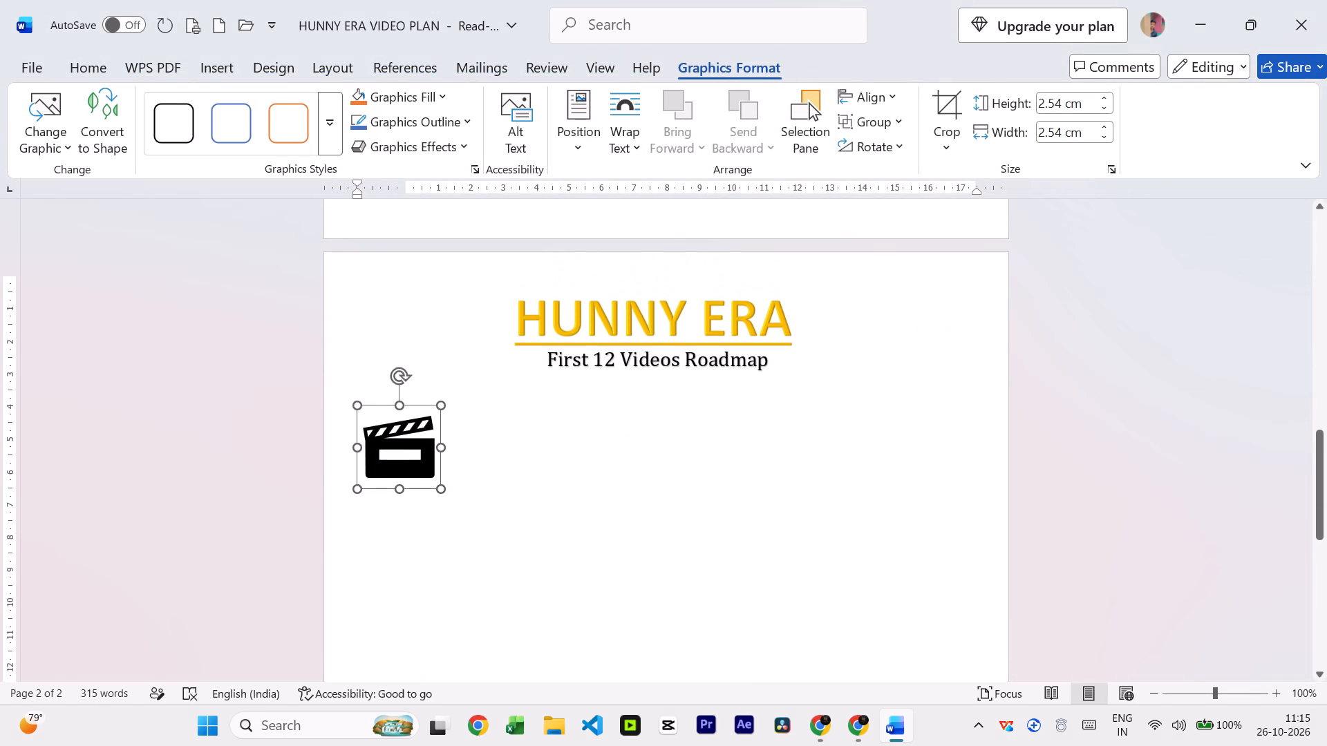
right_click(408, 451)
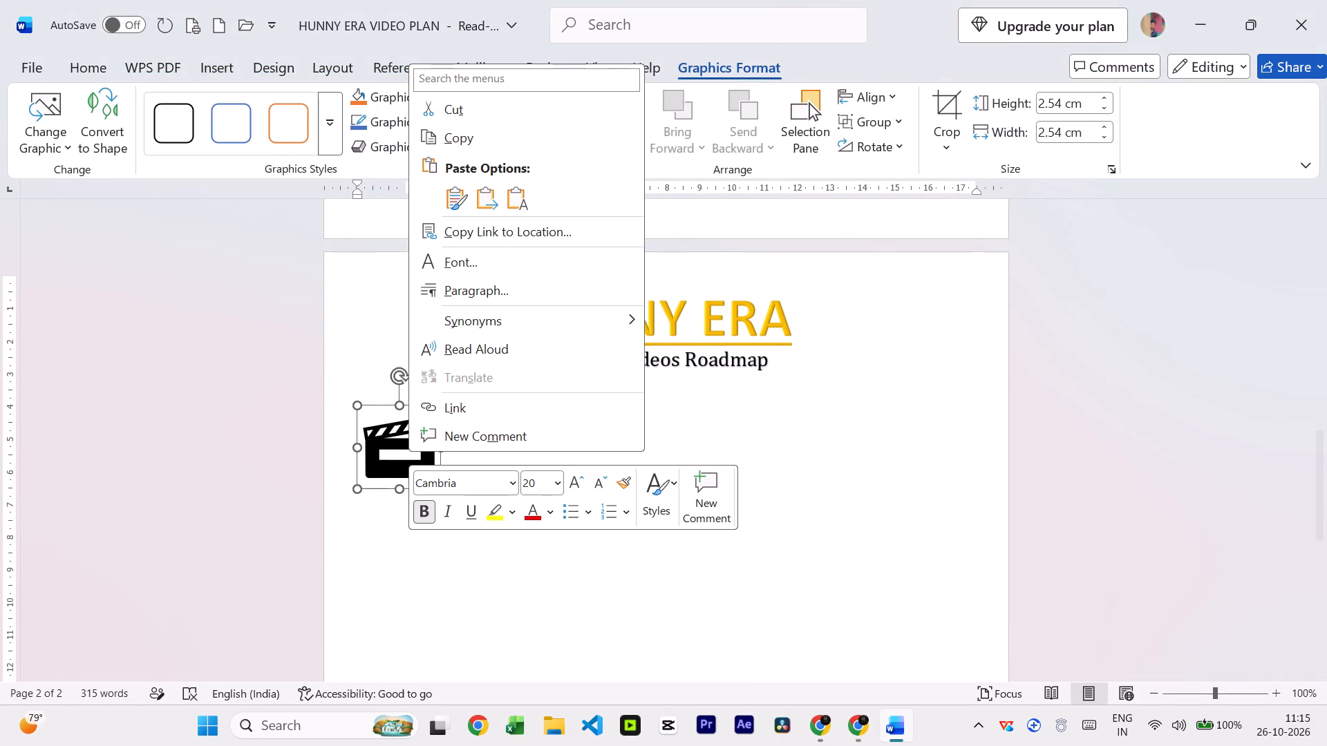
left_click(384, 448)
left_click(457, 424)
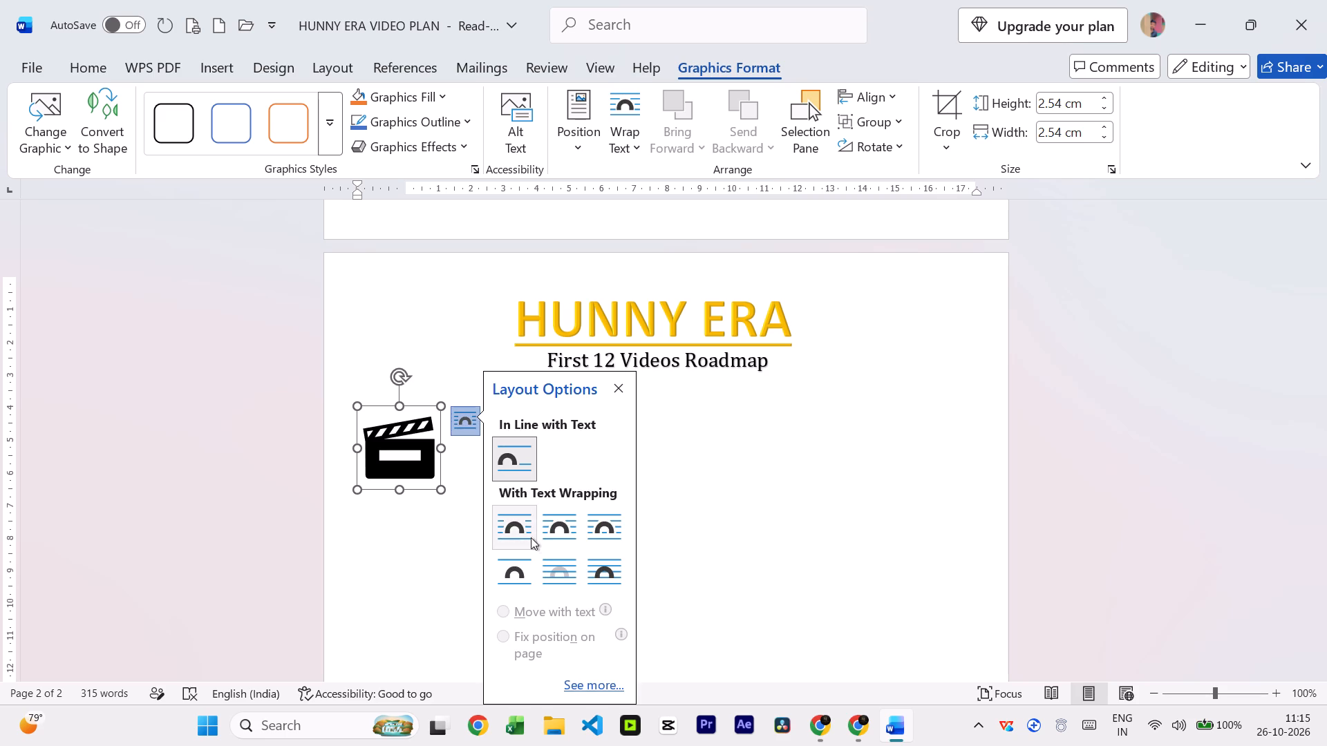
scroll(561, 526, "down", 2)
left_click(601, 574)
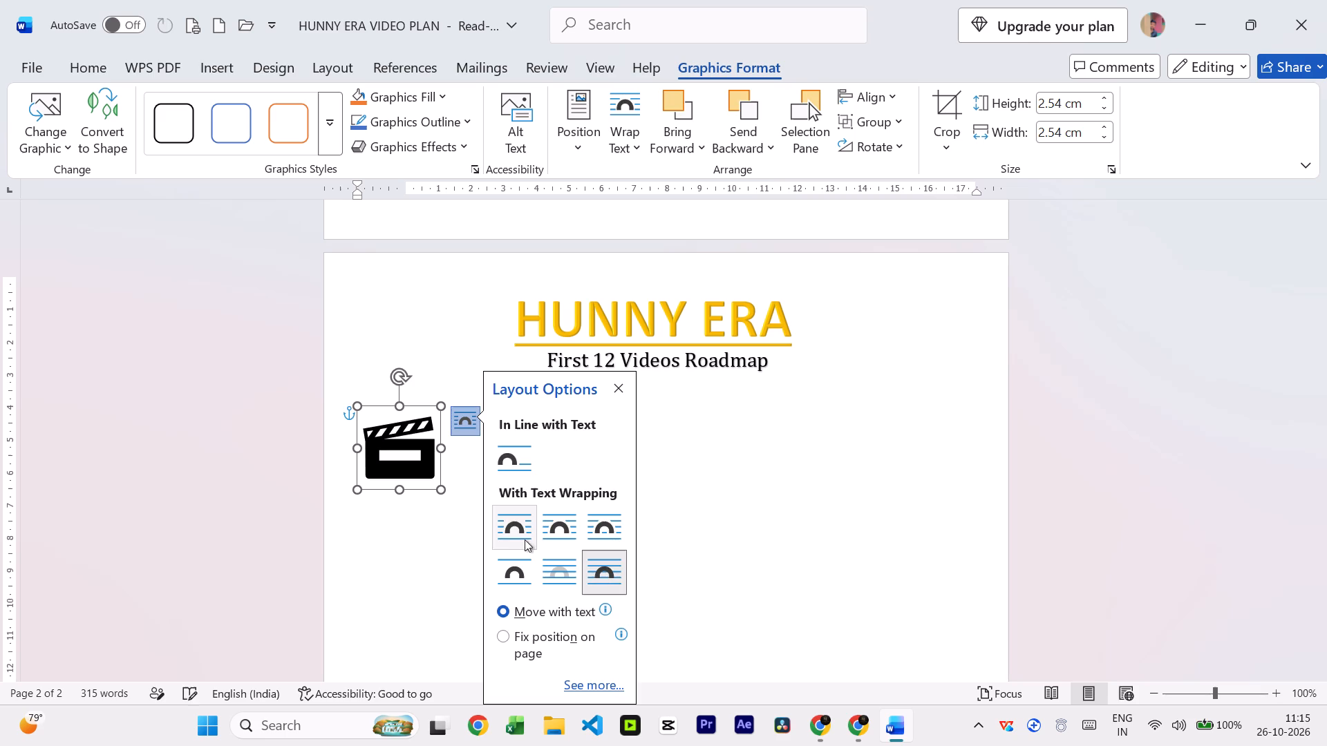
Move the clapperboard icon from the second page up to the first page's header, just before the THE HUNNY ERA title.
left_click(389, 458)
left_click_drag(389, 458, 399, 396)
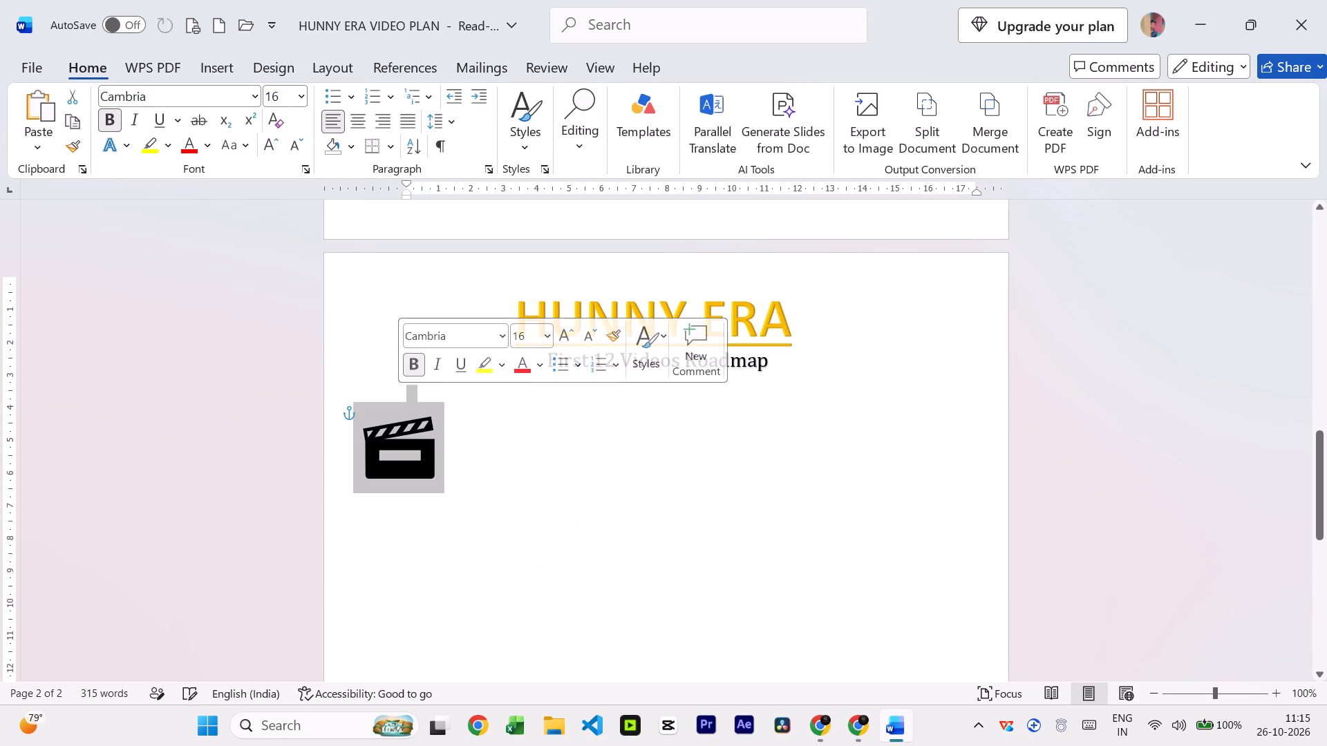
left_click(399, 457)
left_click(402, 414)
left_click(404, 448)
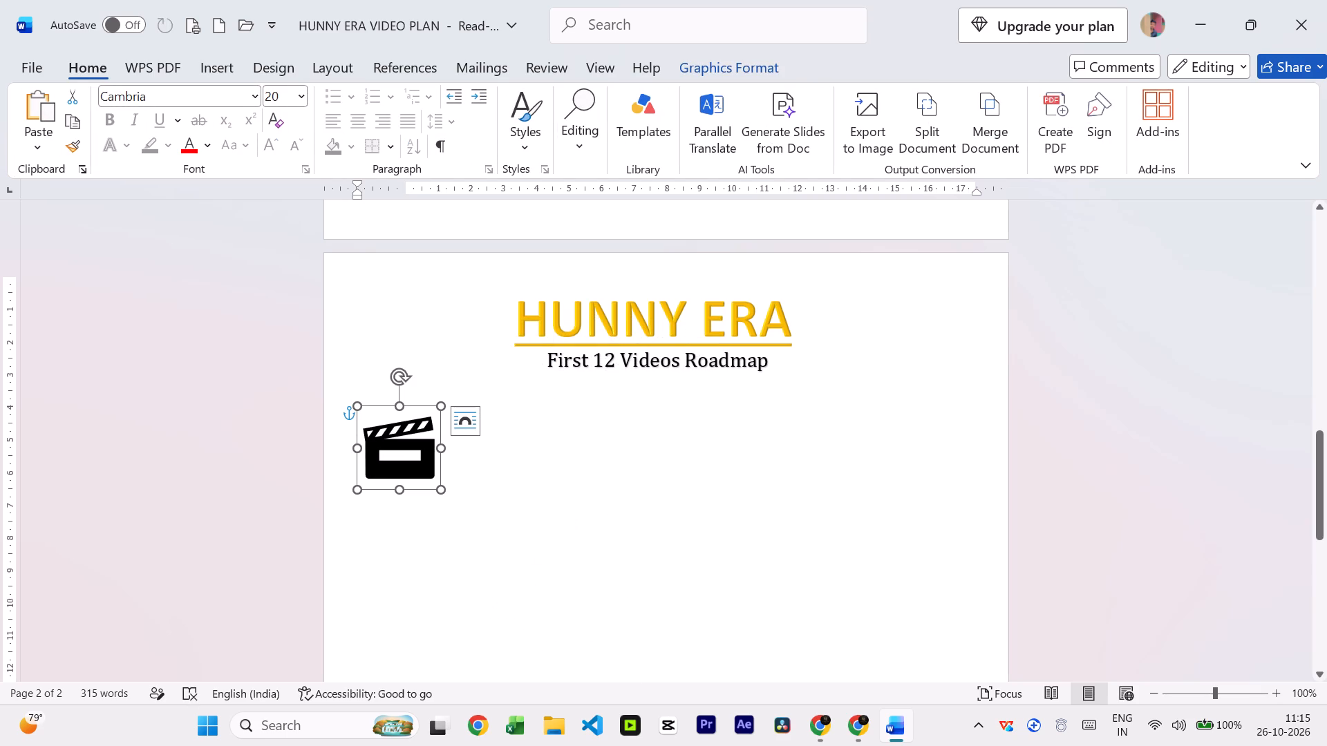
left_click_drag(408, 408, 468, 137)
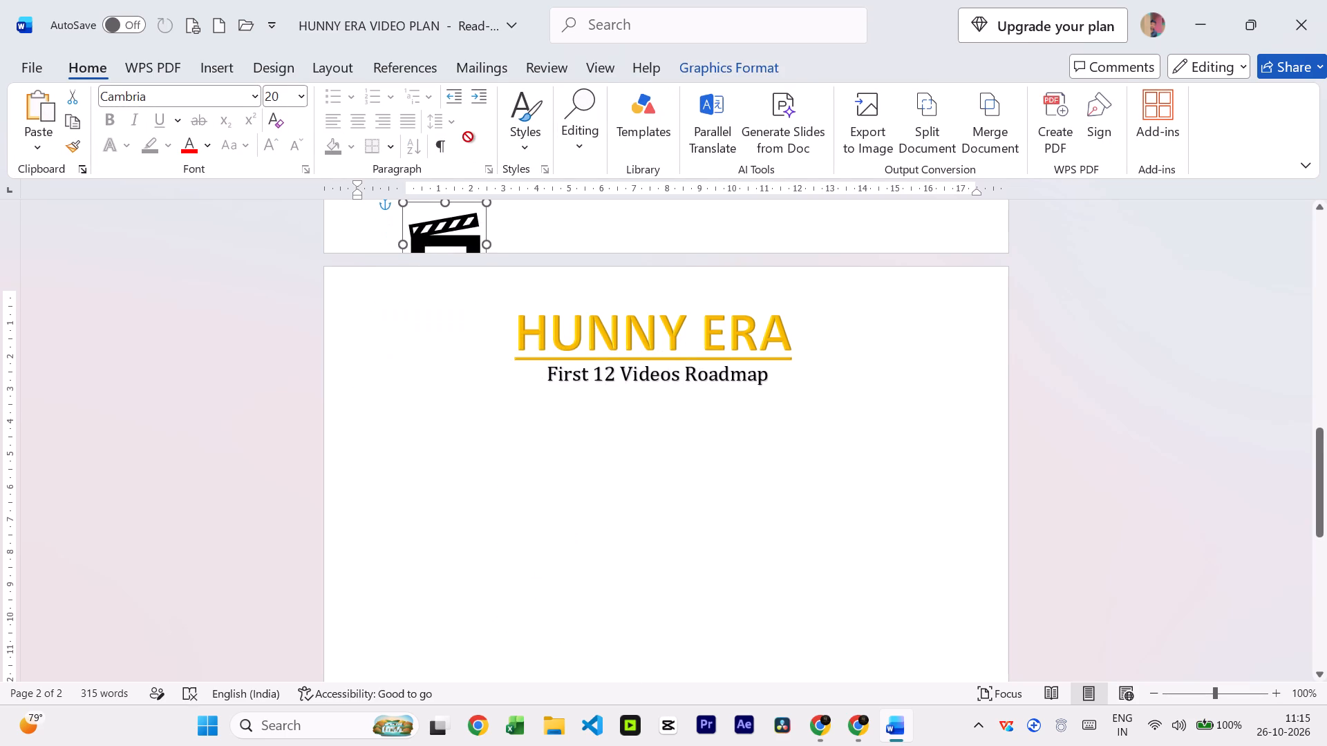
left_click_drag(468, 137, 484, 209)
scroll(471, 237, "up", 17)
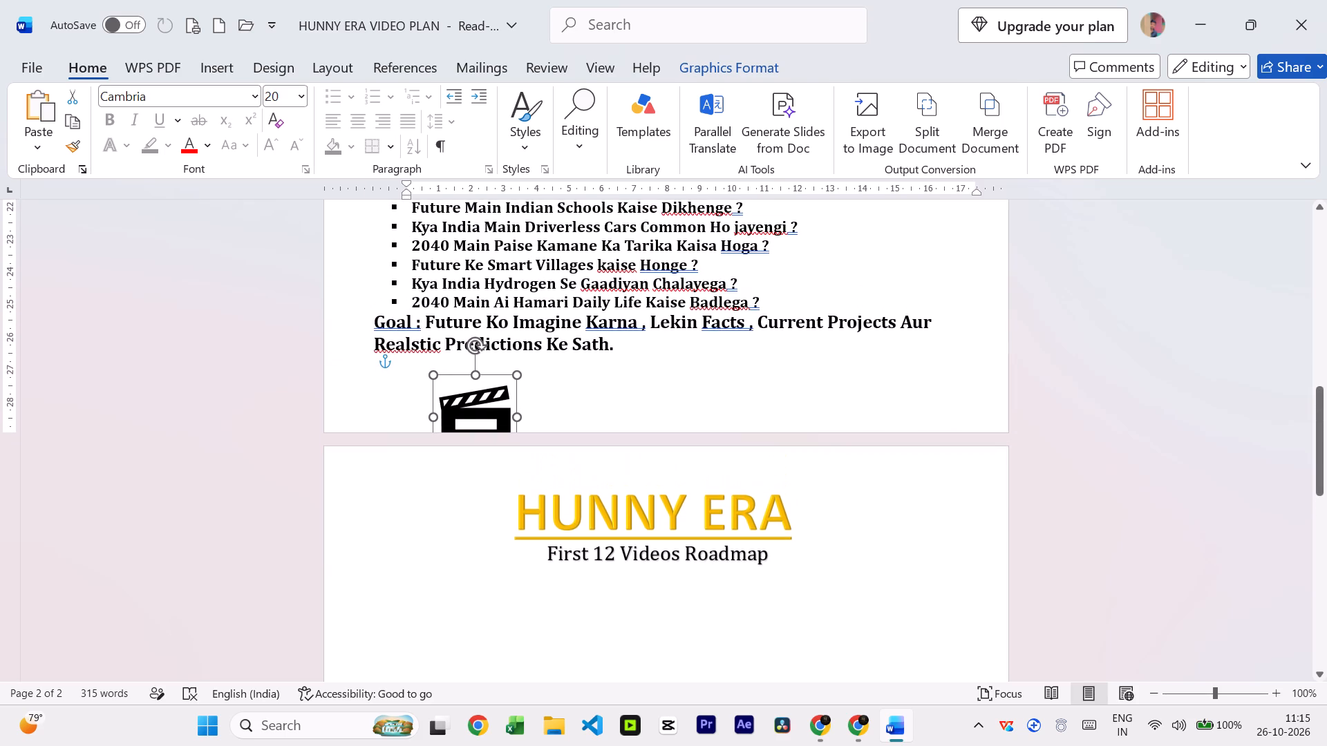
left_click_drag(489, 370, 506, 119)
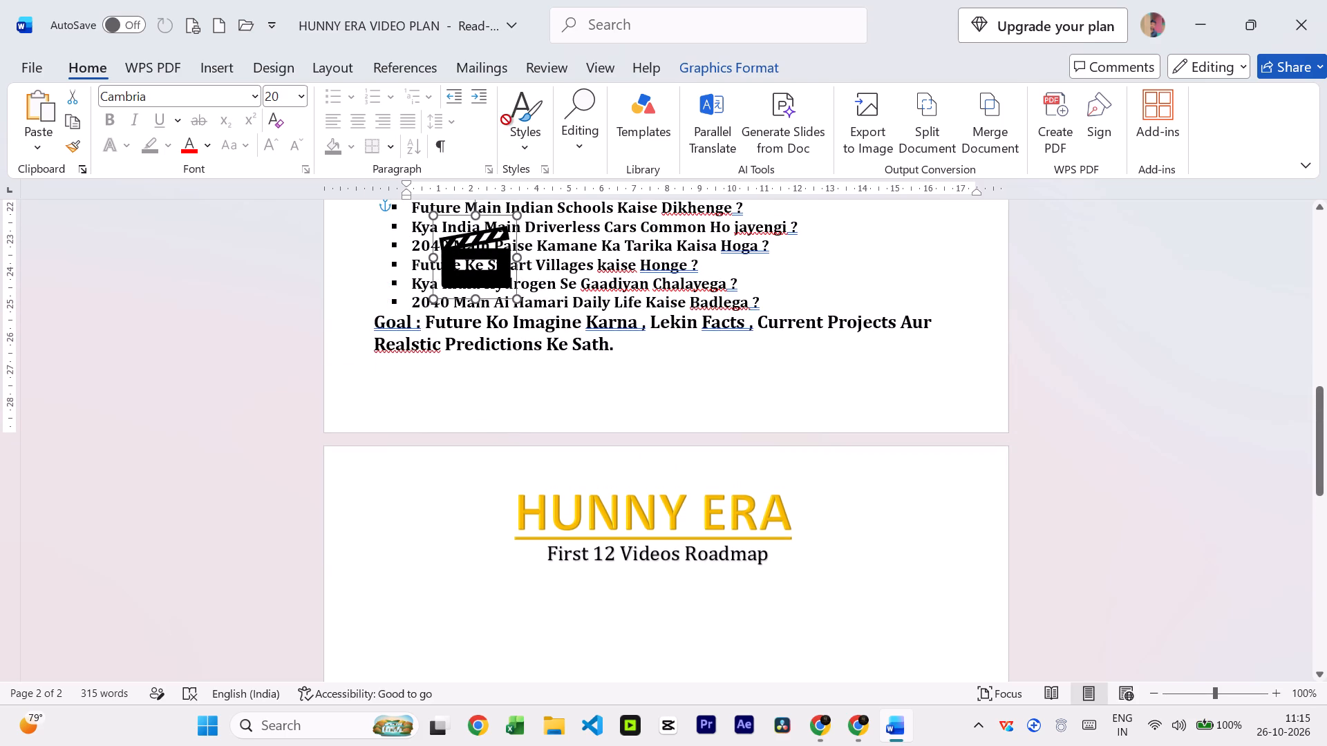
left_click_drag(506, 119, 403, 279)
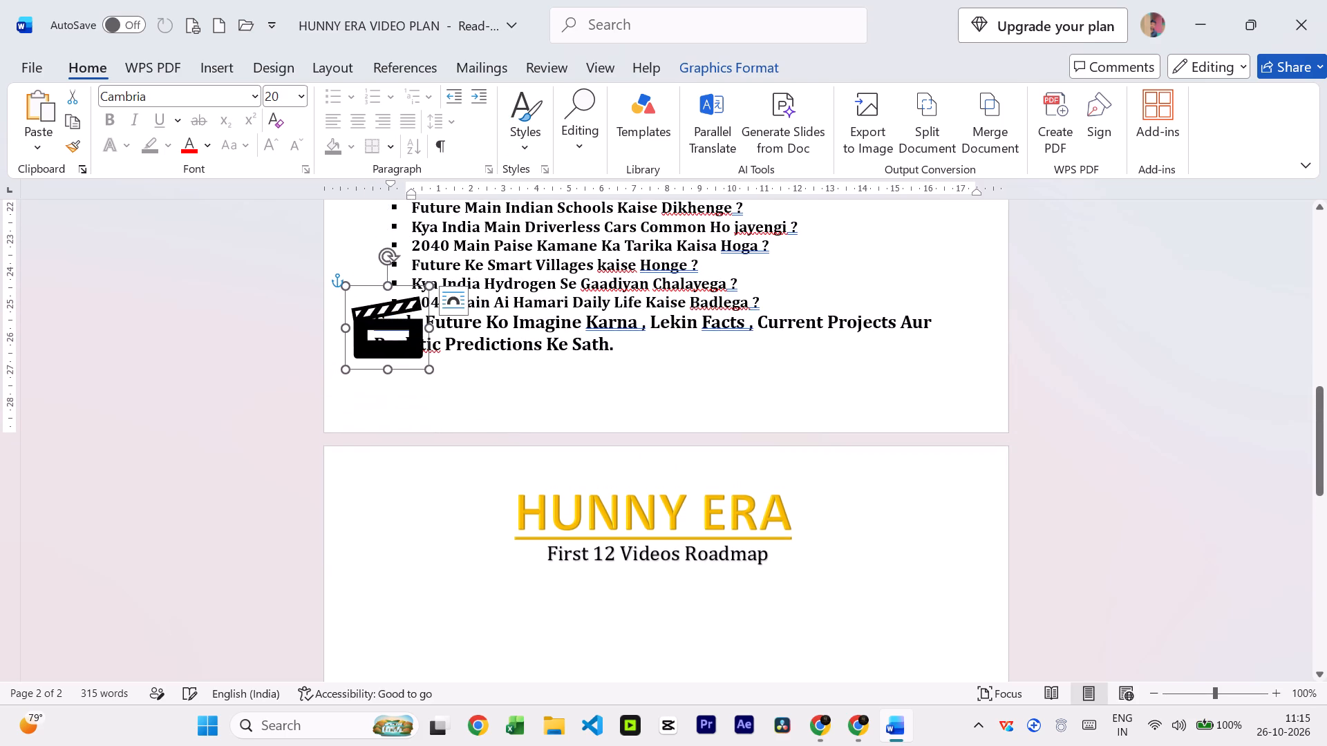
scroll(400, 428, "up", 19)
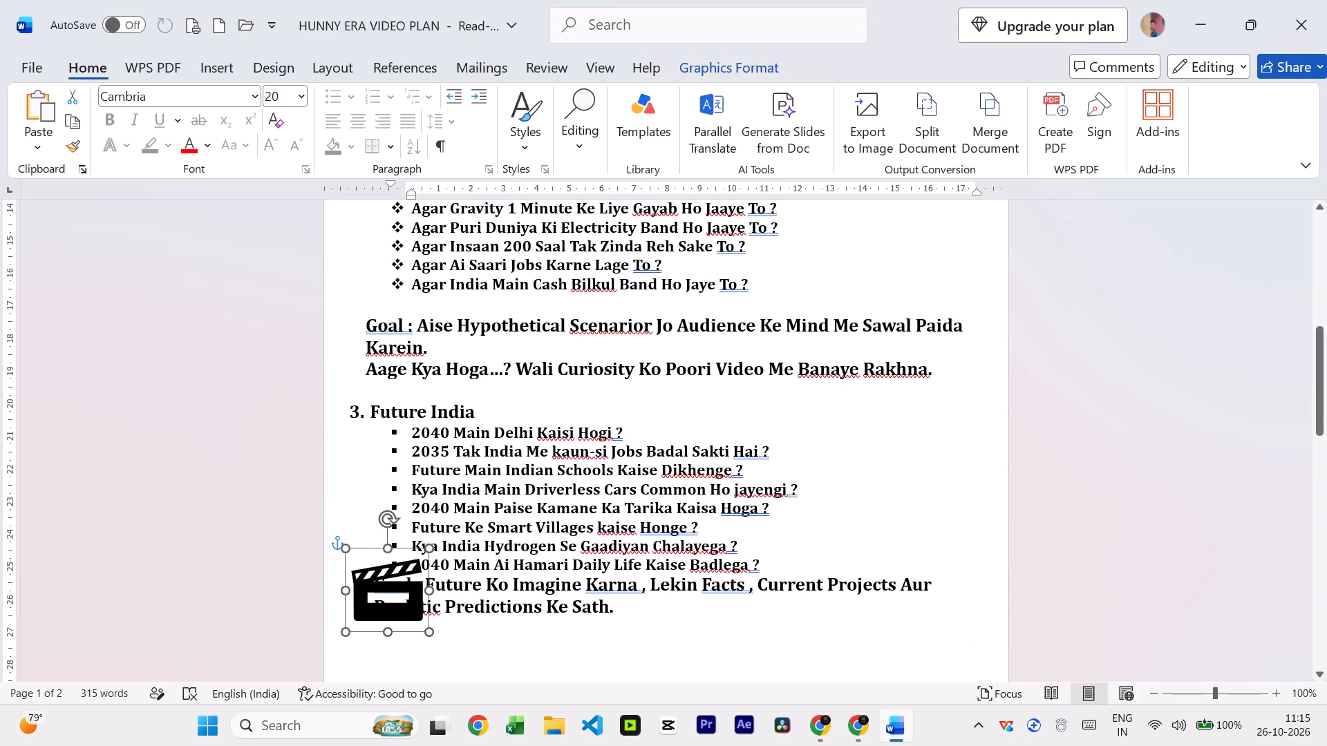
left_click_drag(397, 551, 406, 441)
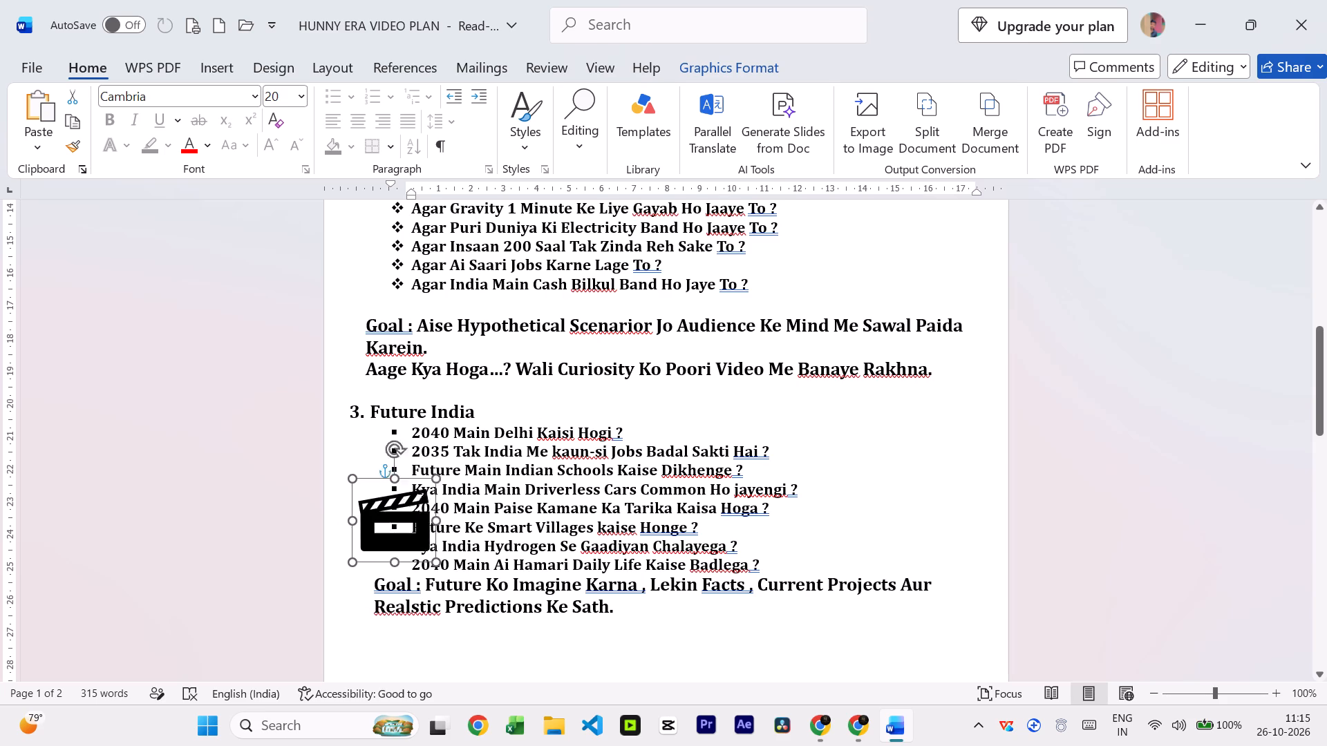
left_click_drag(406, 441, 397, 224)
scroll(398, 264, "up", 15)
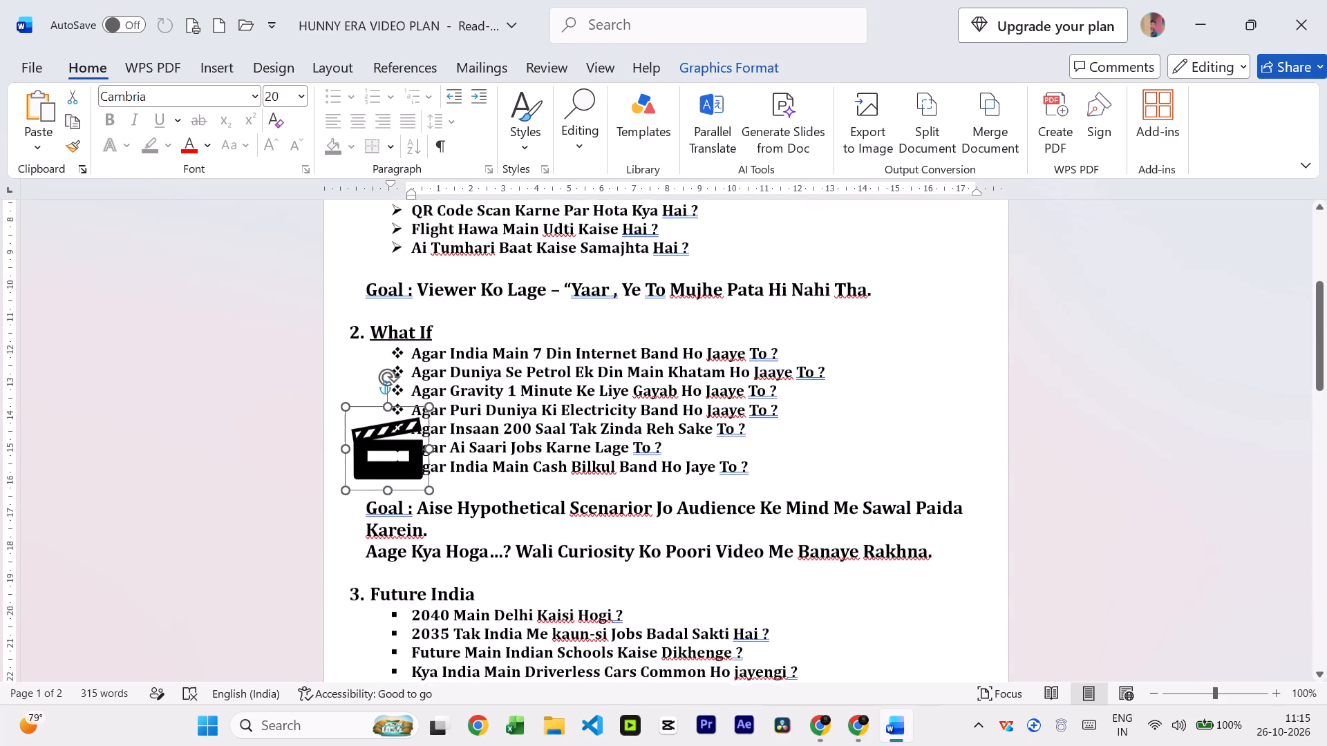
scroll(393, 273, "up", 9)
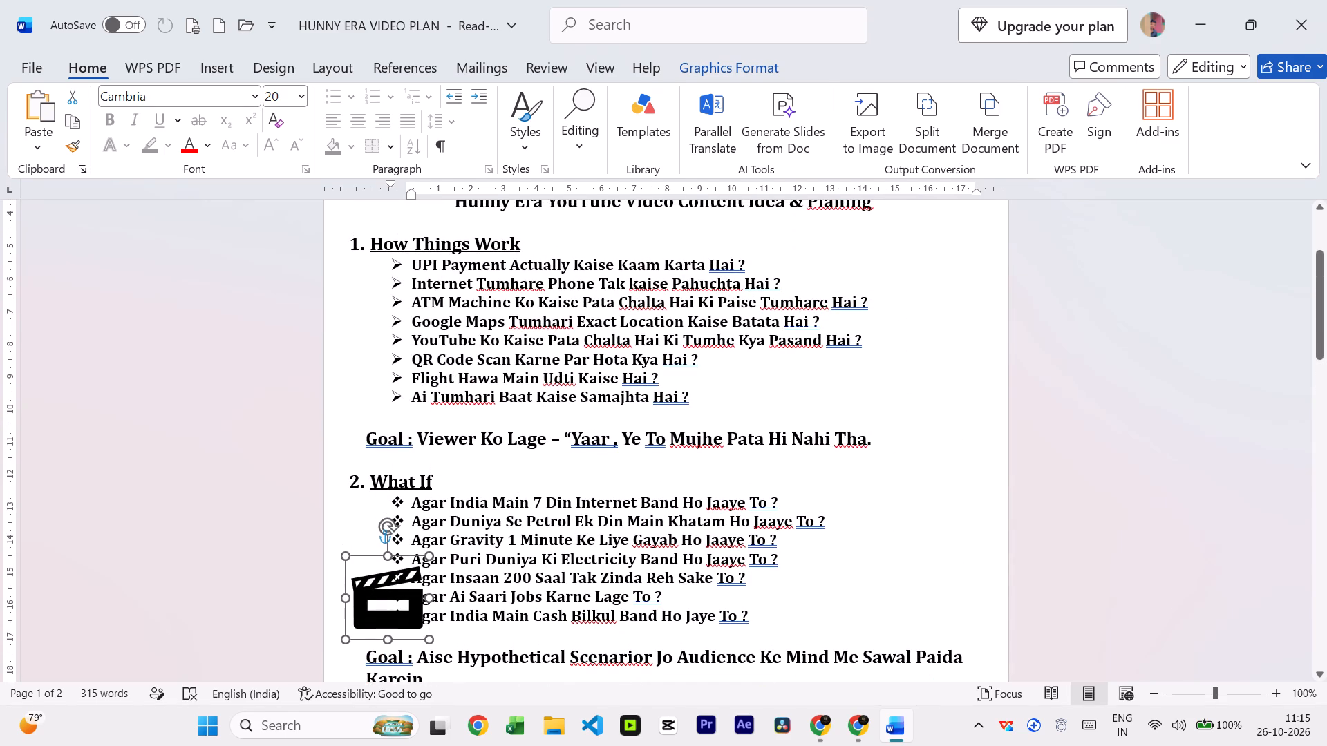
left_click_drag(408, 557, 413, 309)
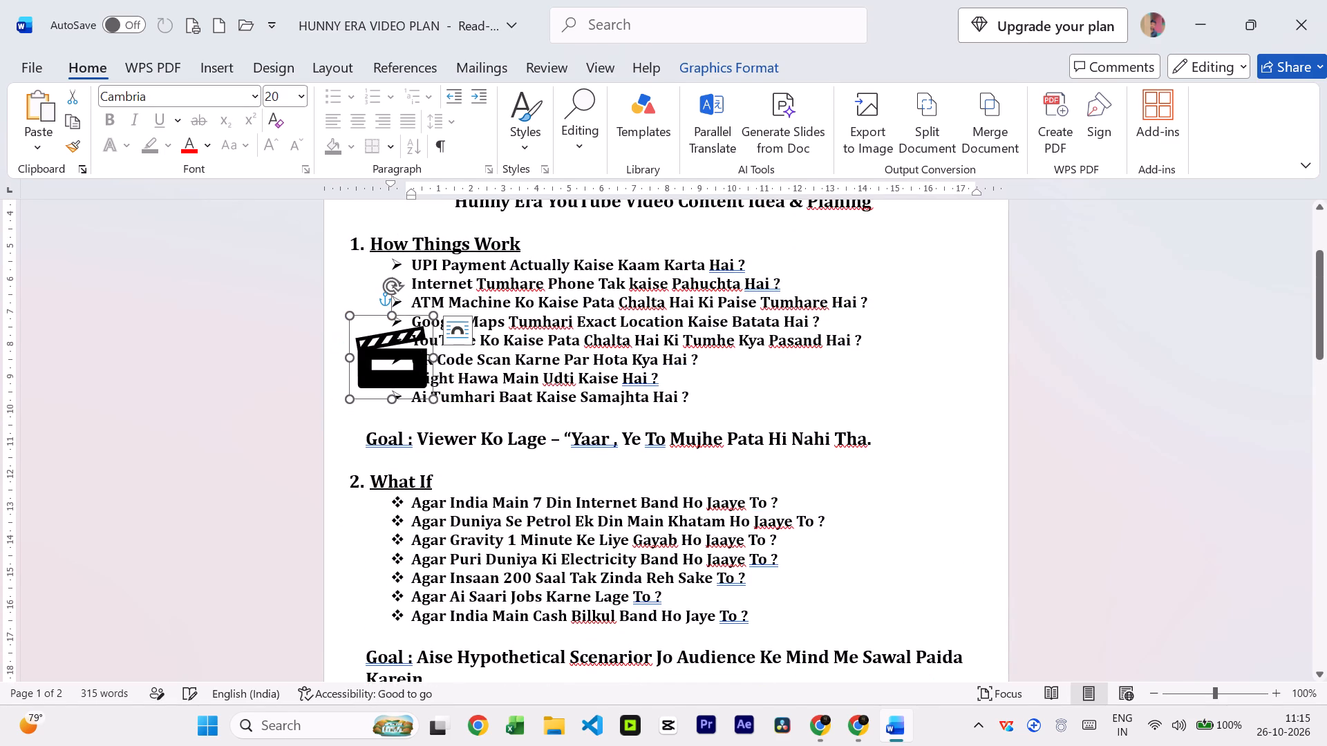
scroll(406, 388, "up", 12)
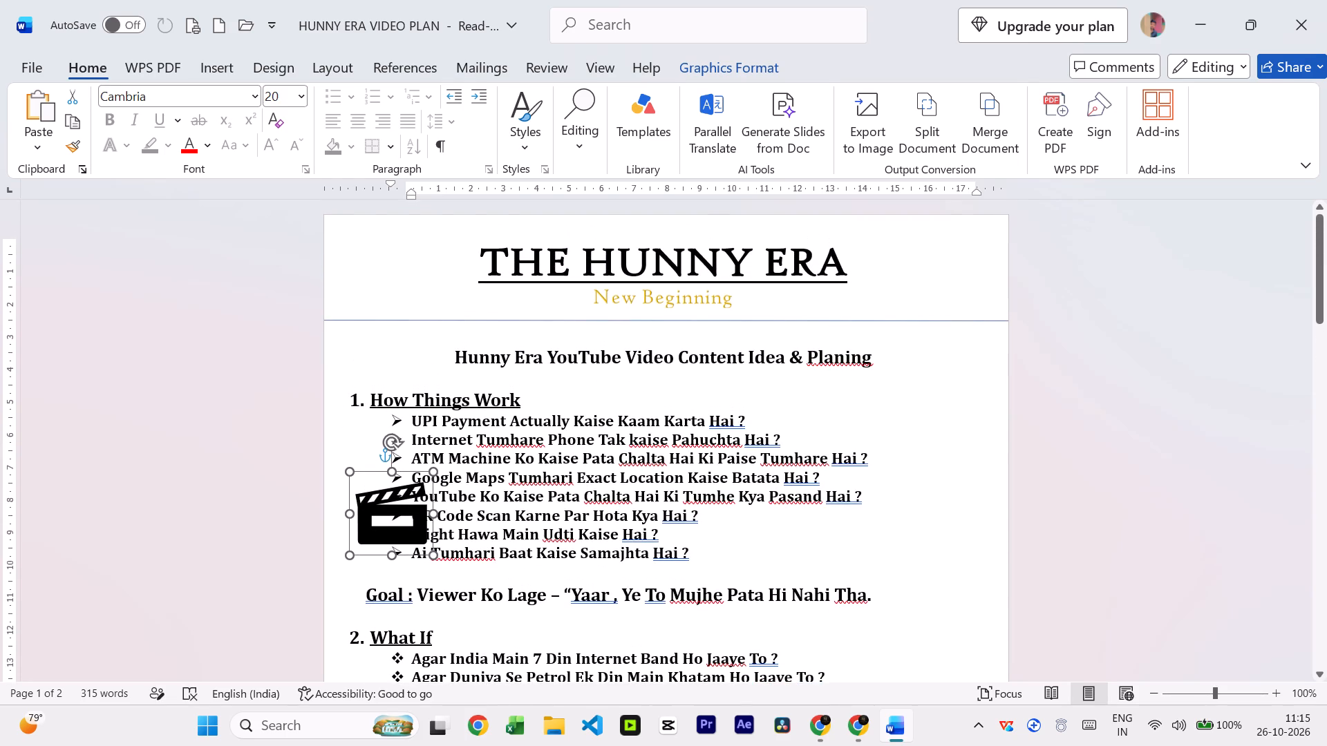
left_click_drag(408, 473, 429, 245)
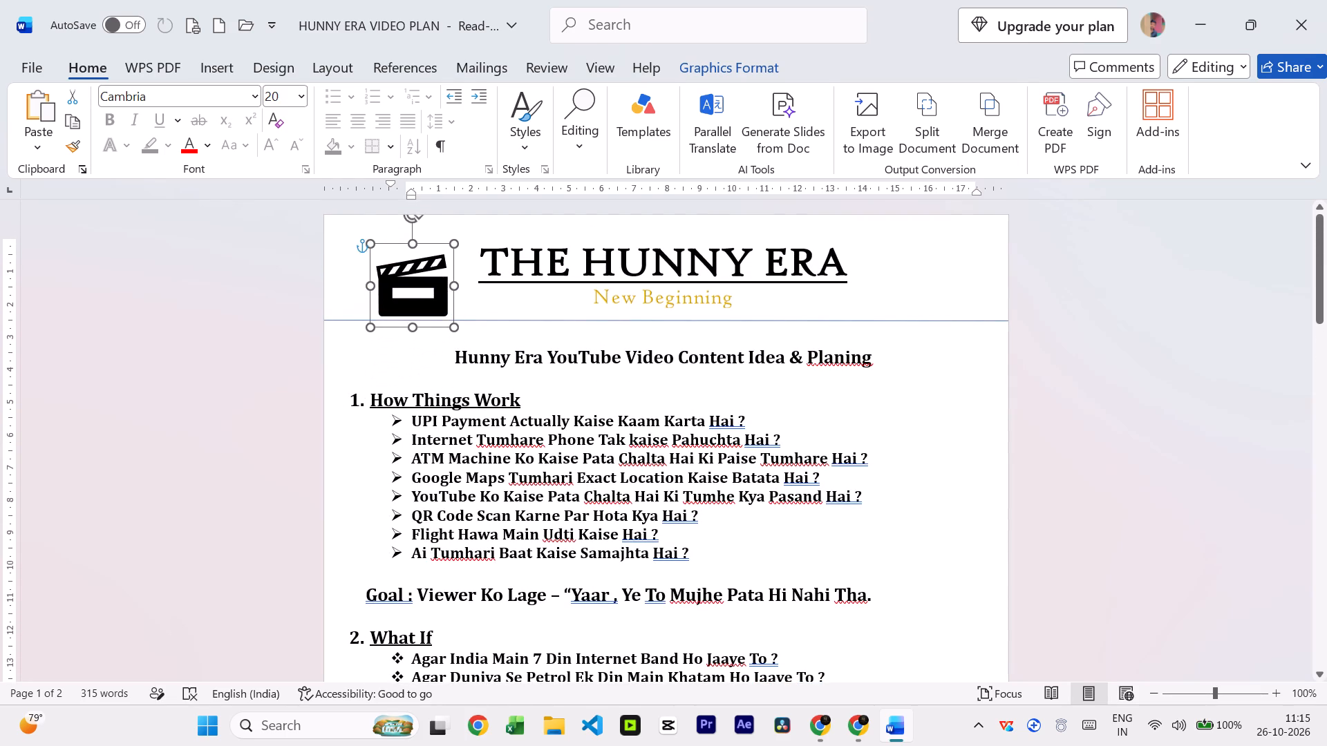
left_click_drag(429, 245, 436, 235)
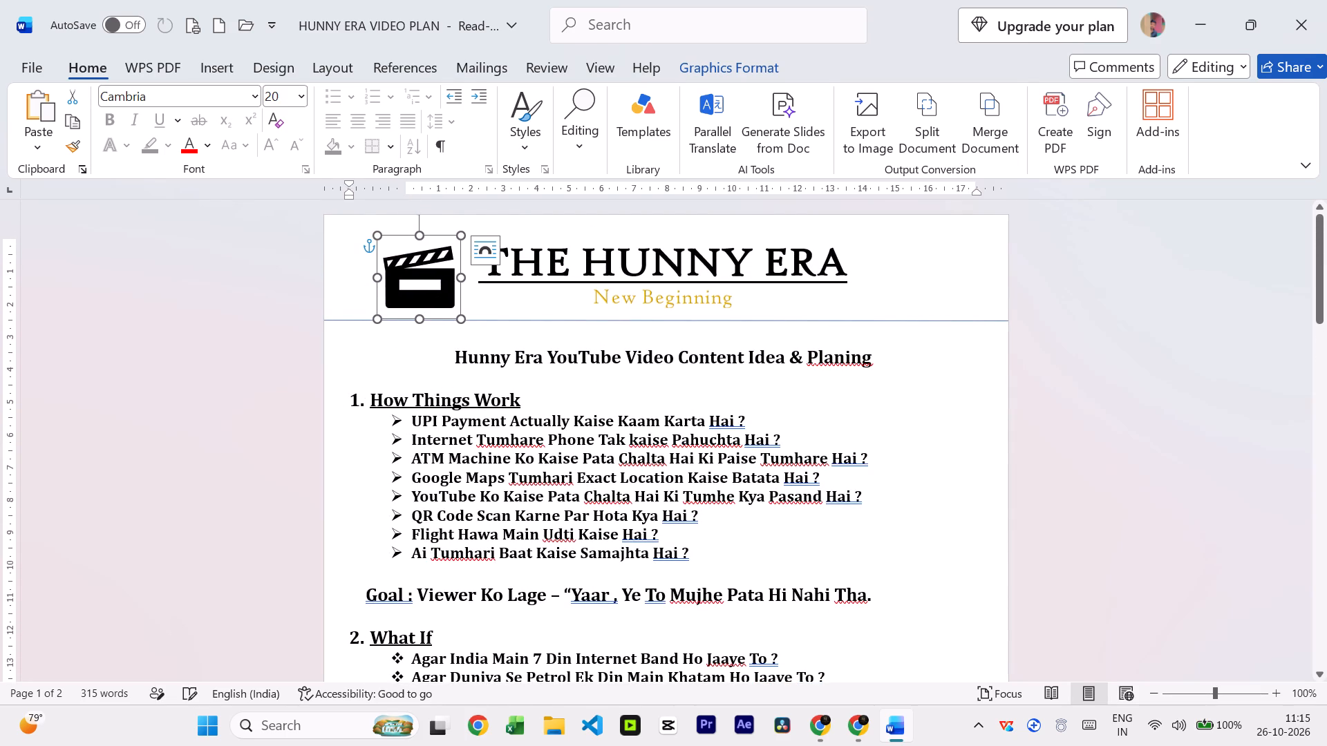
Shrink the clapperboard icon proportionally to about two-thirds of its size.
left_click_drag(457, 232, 429, 267)
Move the clapperboard icon to the end of the THE HUNNY ERA title, directly after the last letter.
left_click_drag(409, 299, 448, 284)
left_click(397, 294)
left_click(403, 286)
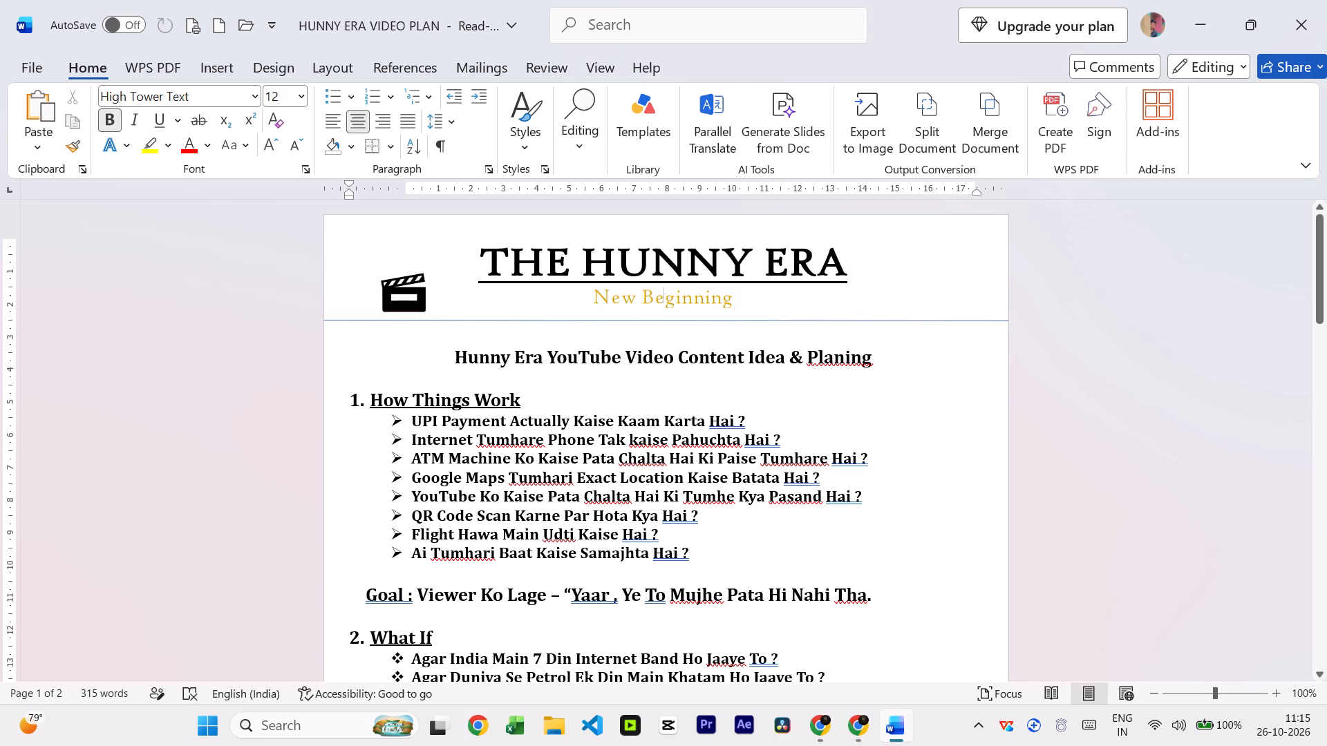
left_click(409, 270)
left_click(409, 303)
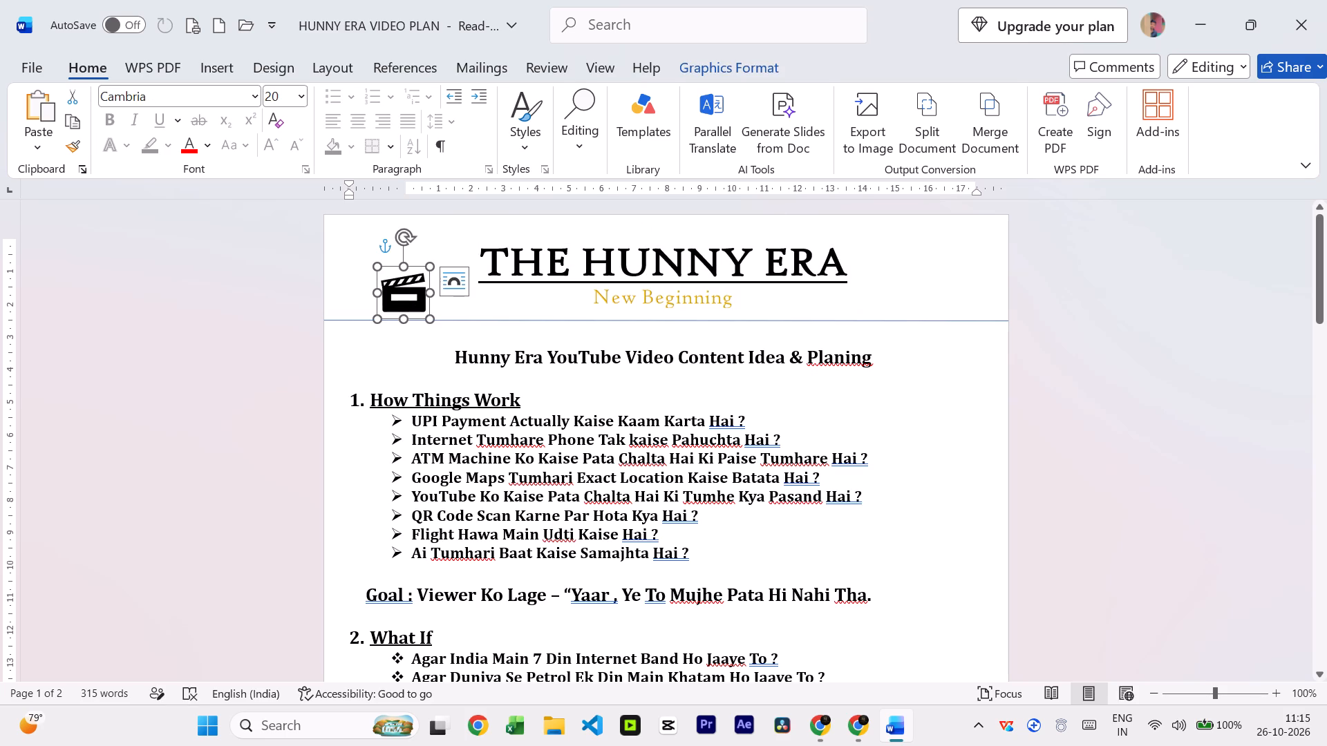
left_click_drag(411, 291, 861, 251)
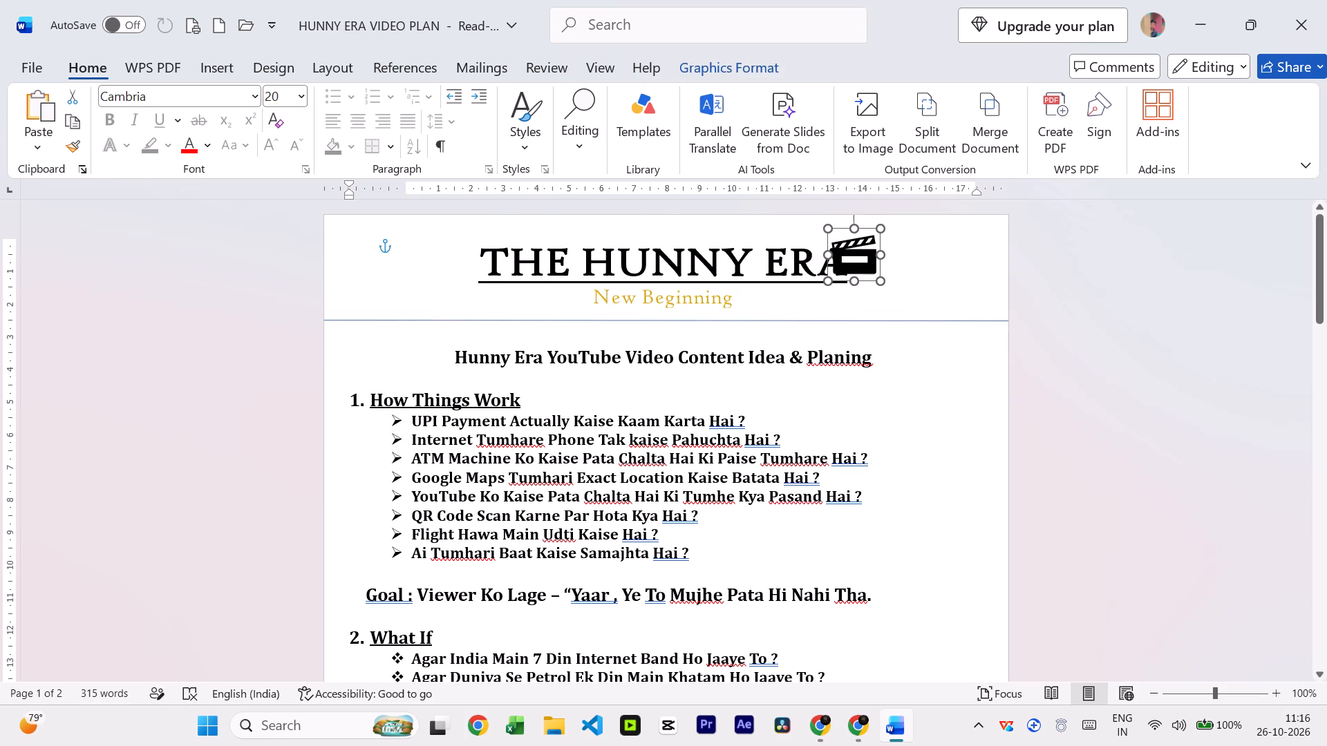
left_click_drag(861, 251, 880, 254)
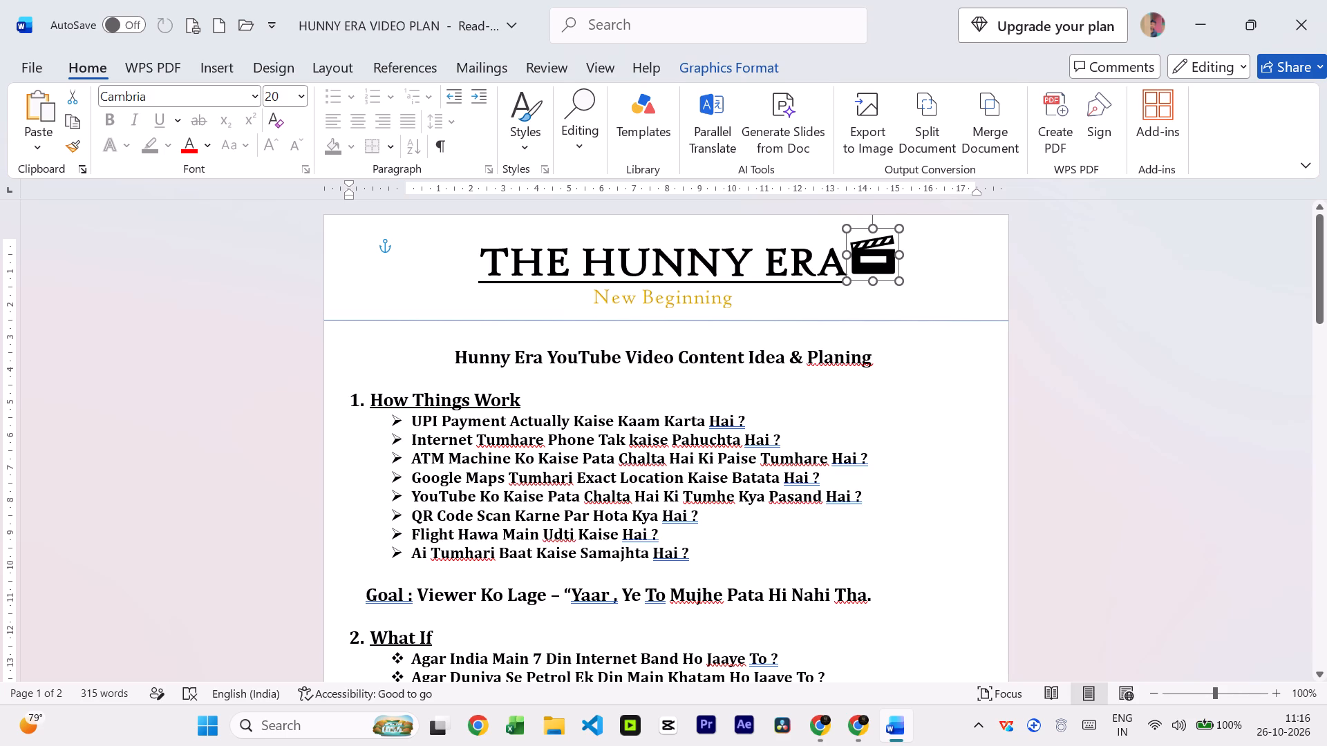
left_click_drag(880, 254, 882, 255)
left_click(882, 255)
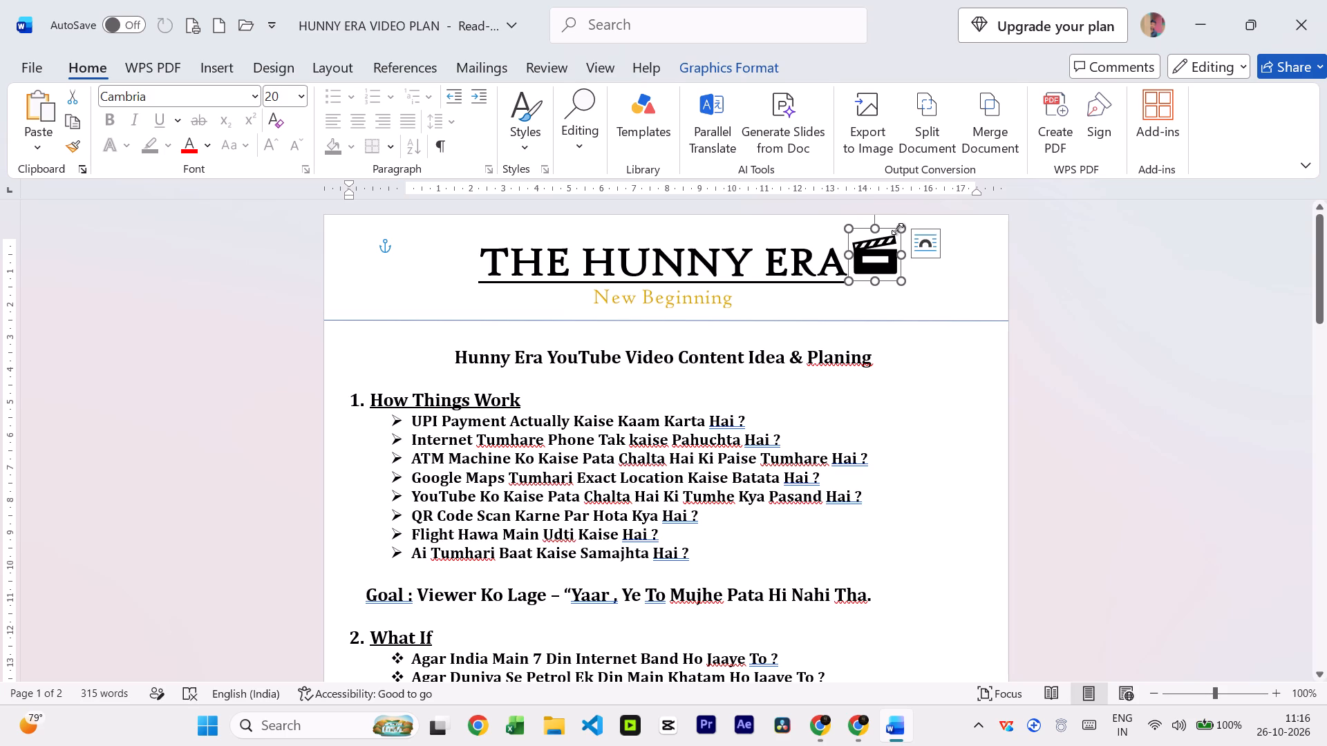
Shrink the clapperboard icon slightly more so it matches the height of the title line, and deselect it.
left_click_drag(897, 229, 896, 237)
left_click(883, 304)
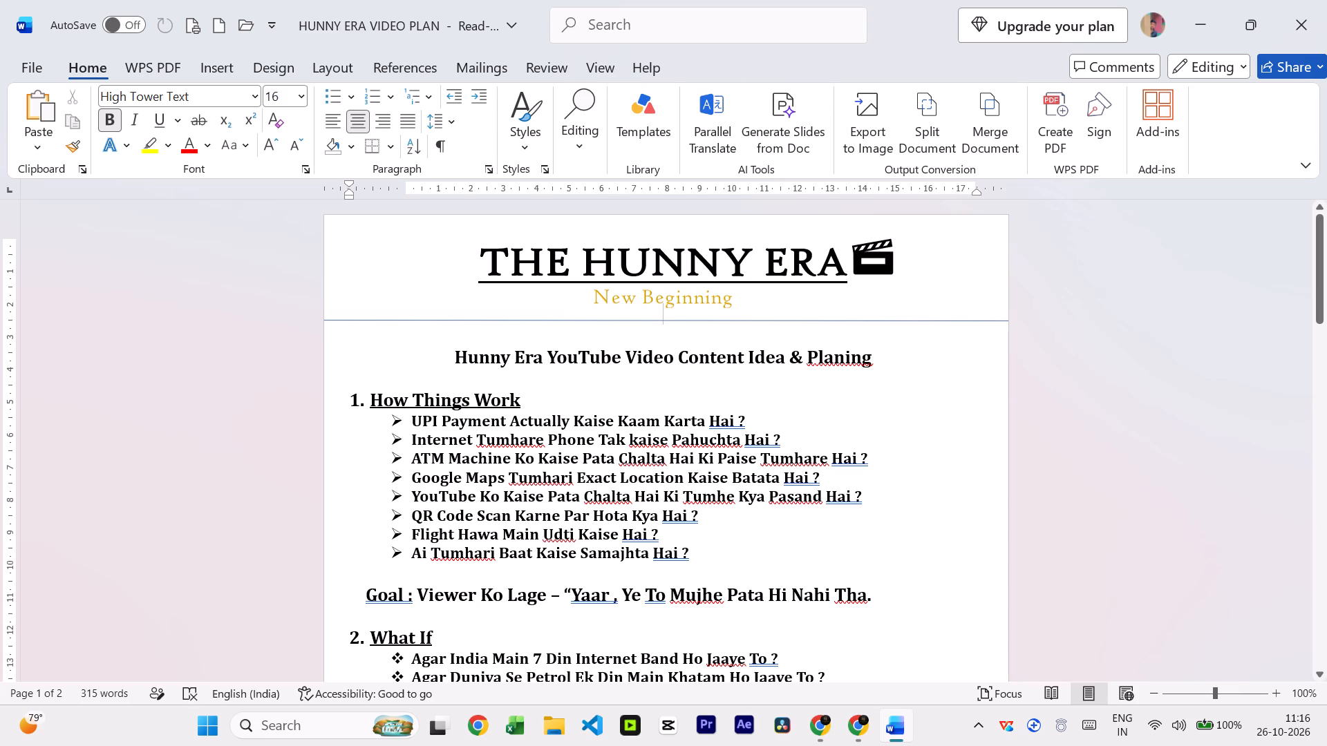
scroll(882, 304, "up", 3)
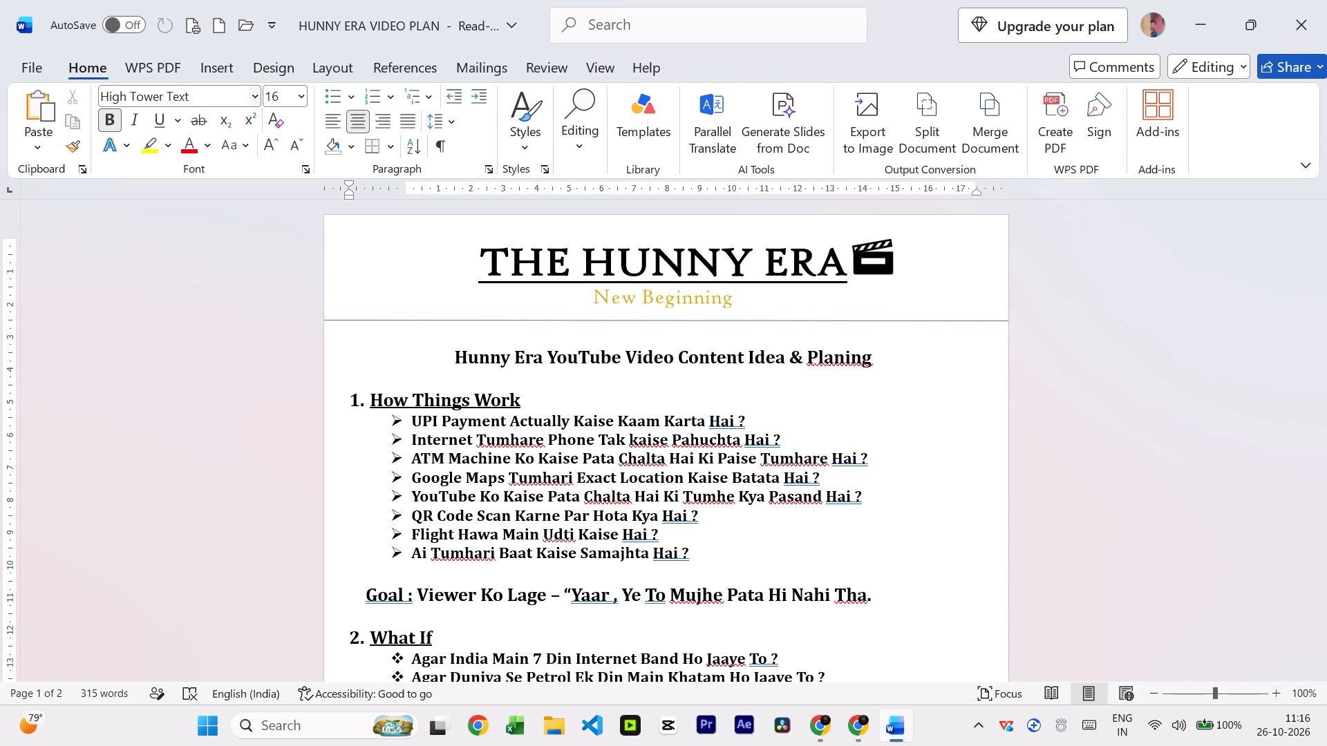
Search the stock images for "YouTube Logo" to add a picture to the first page.
left_click(210, 68)
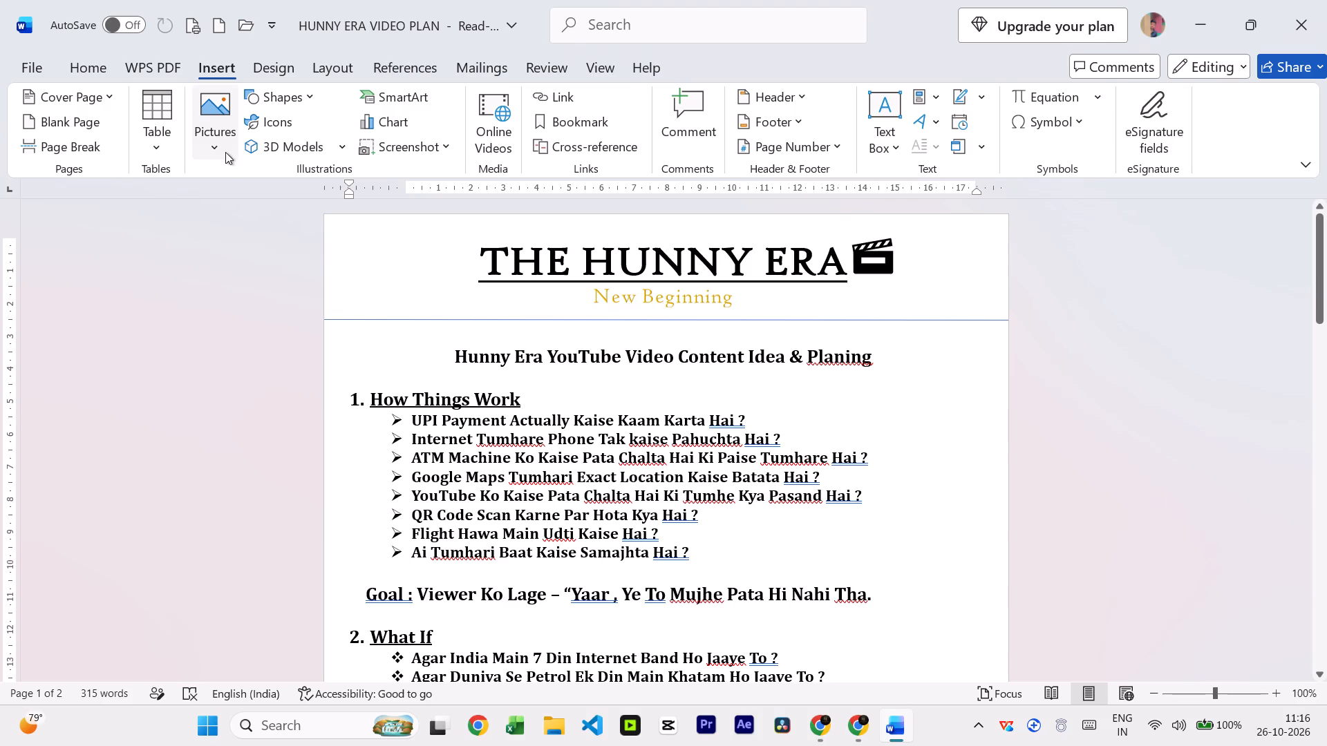
left_click(306, 95)
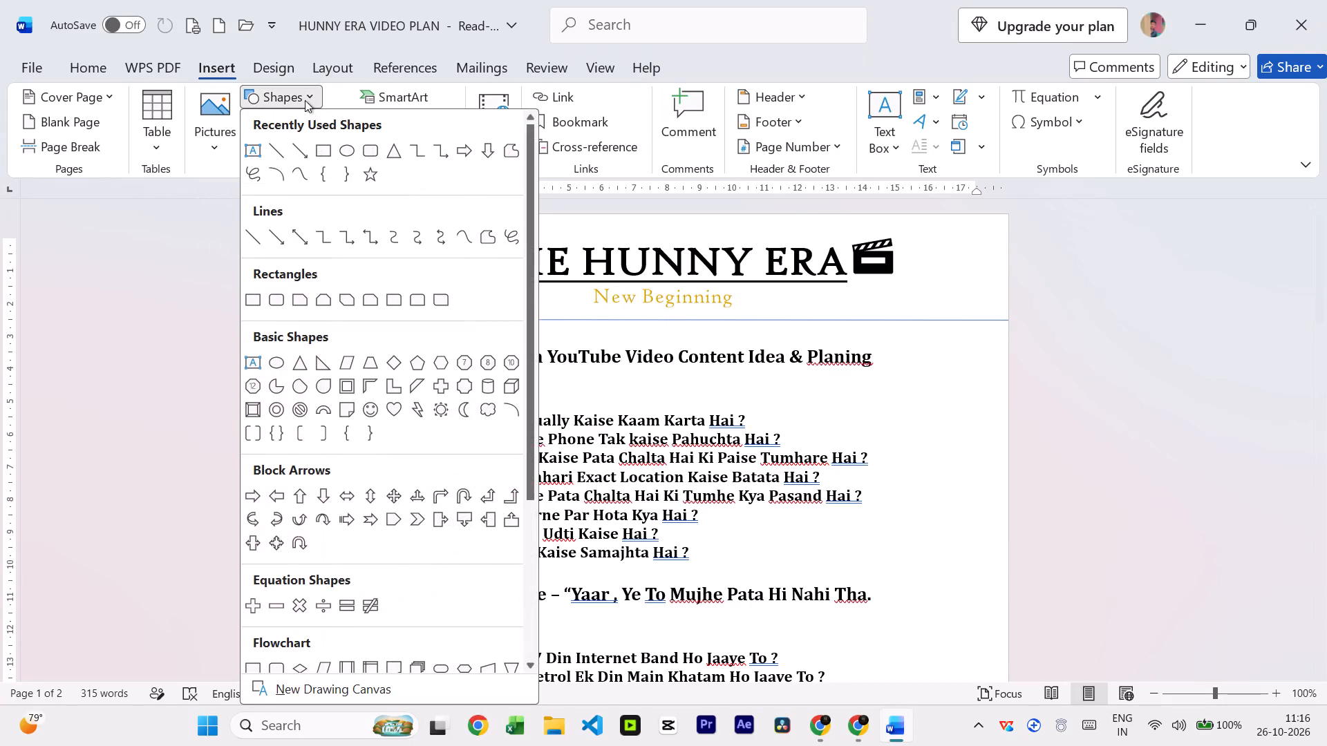
left_click(305, 97)
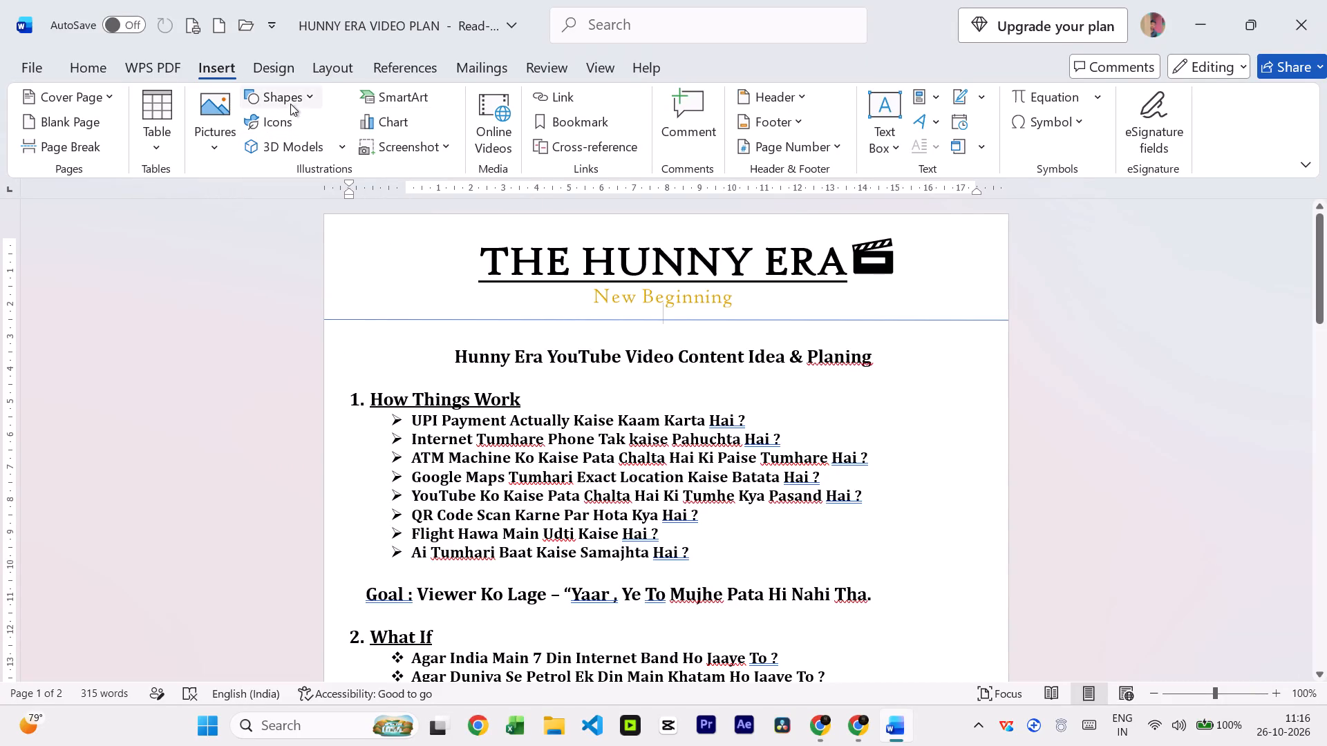
left_click(293, 102)
left_click(293, 102)
left_click(222, 139)
left_click(223, 228)
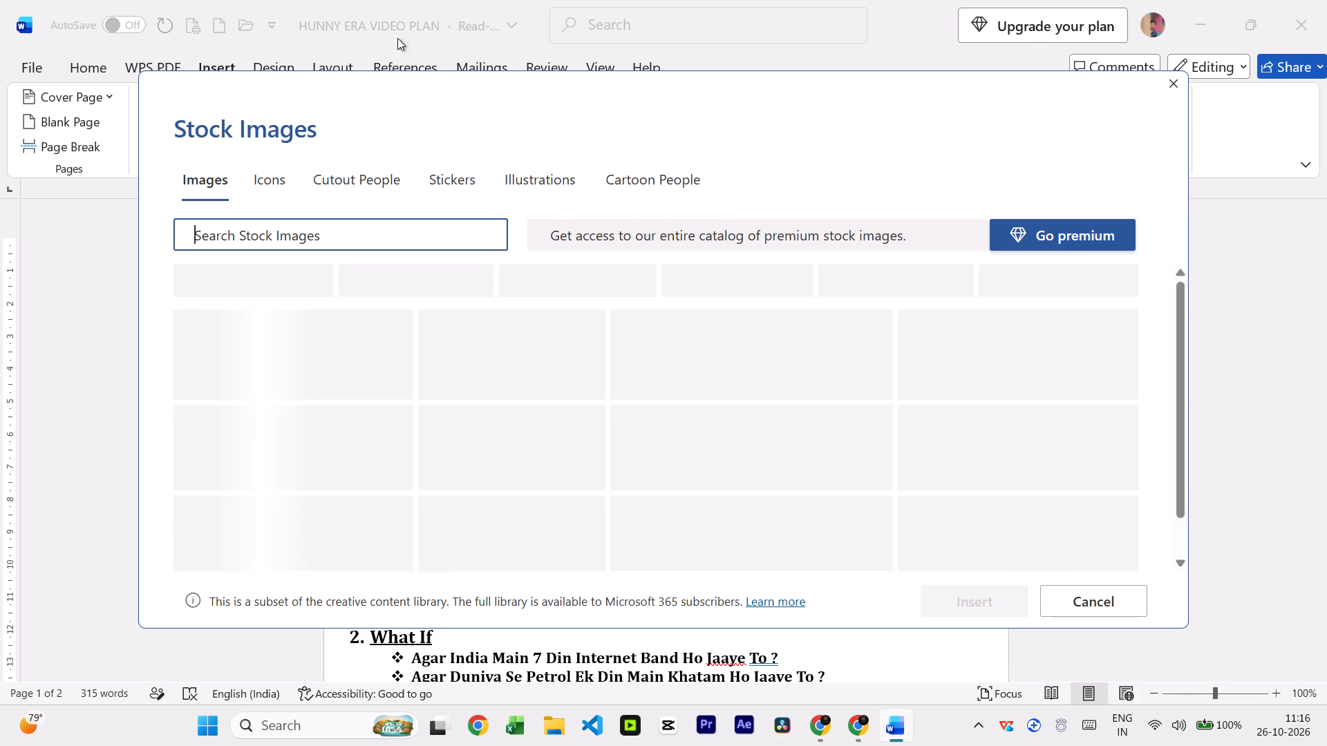
left_click(330, 227)
type("YouTube")
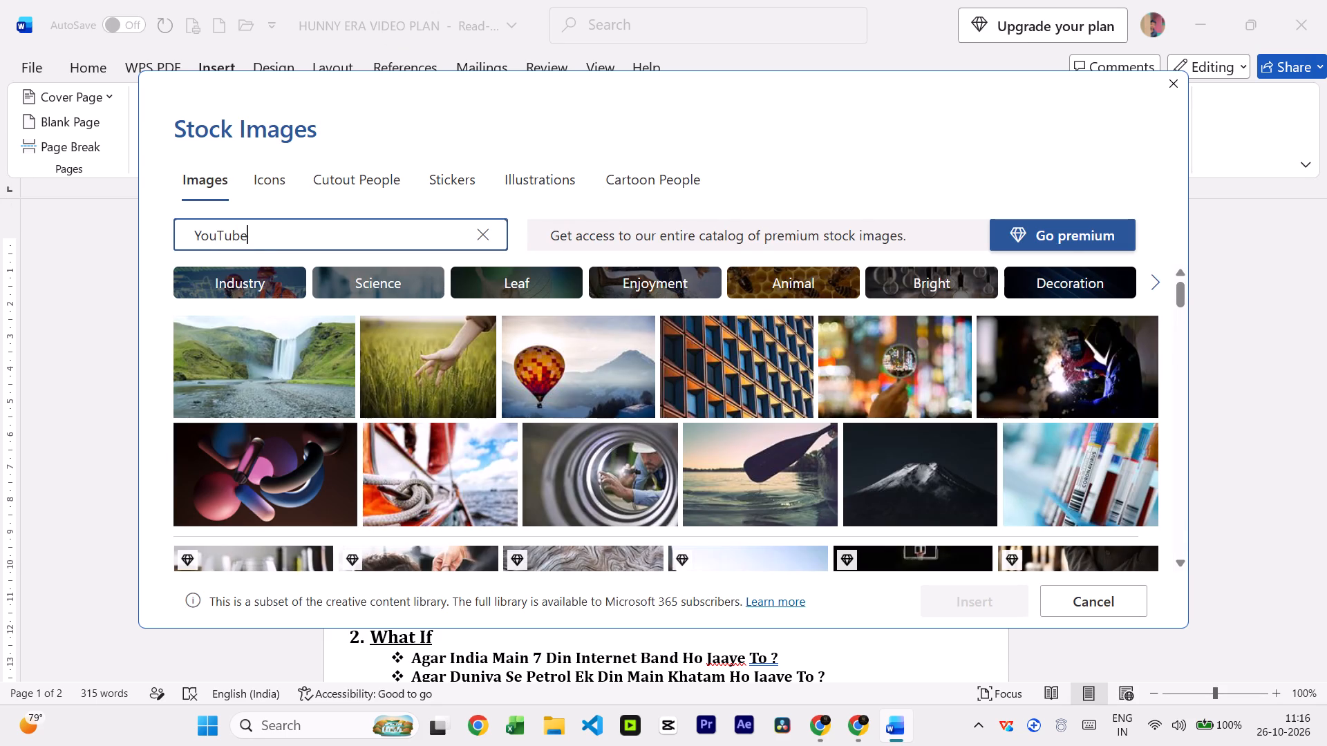
key("space")
key("space")
type("Logo")
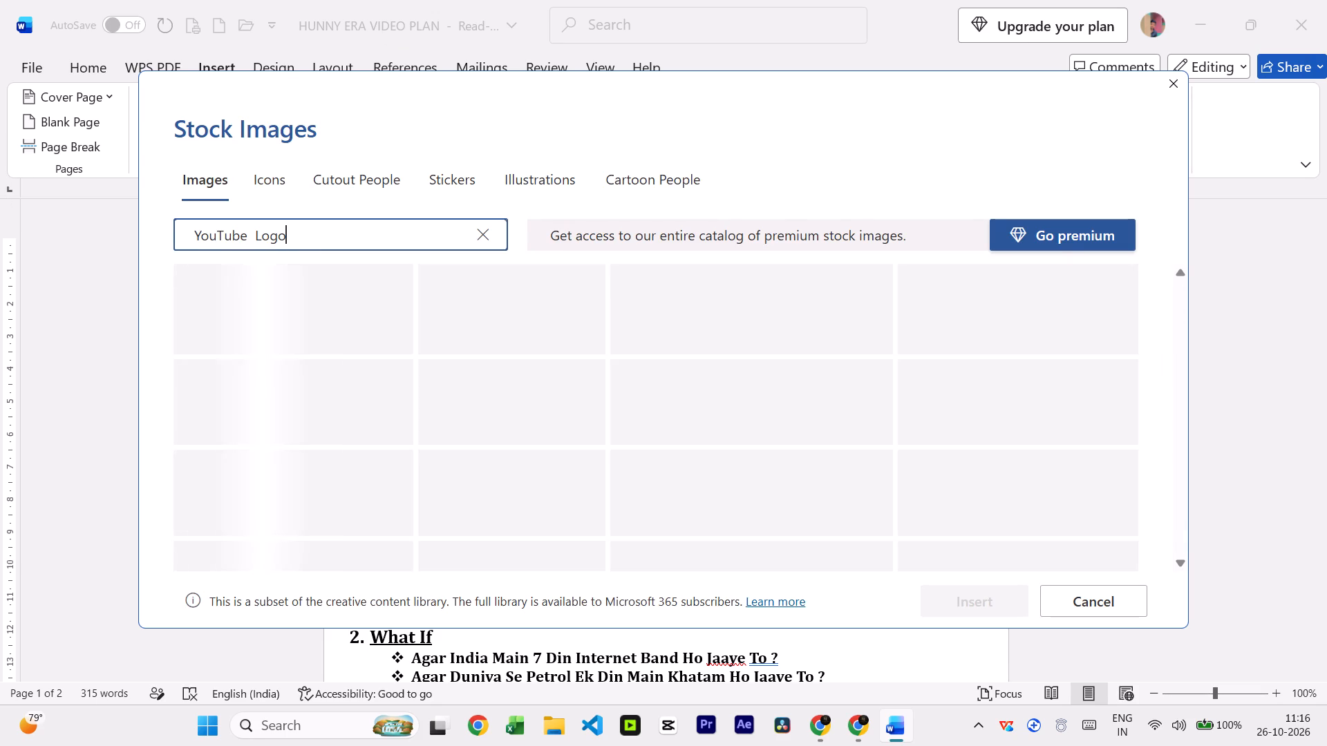
key("Return")
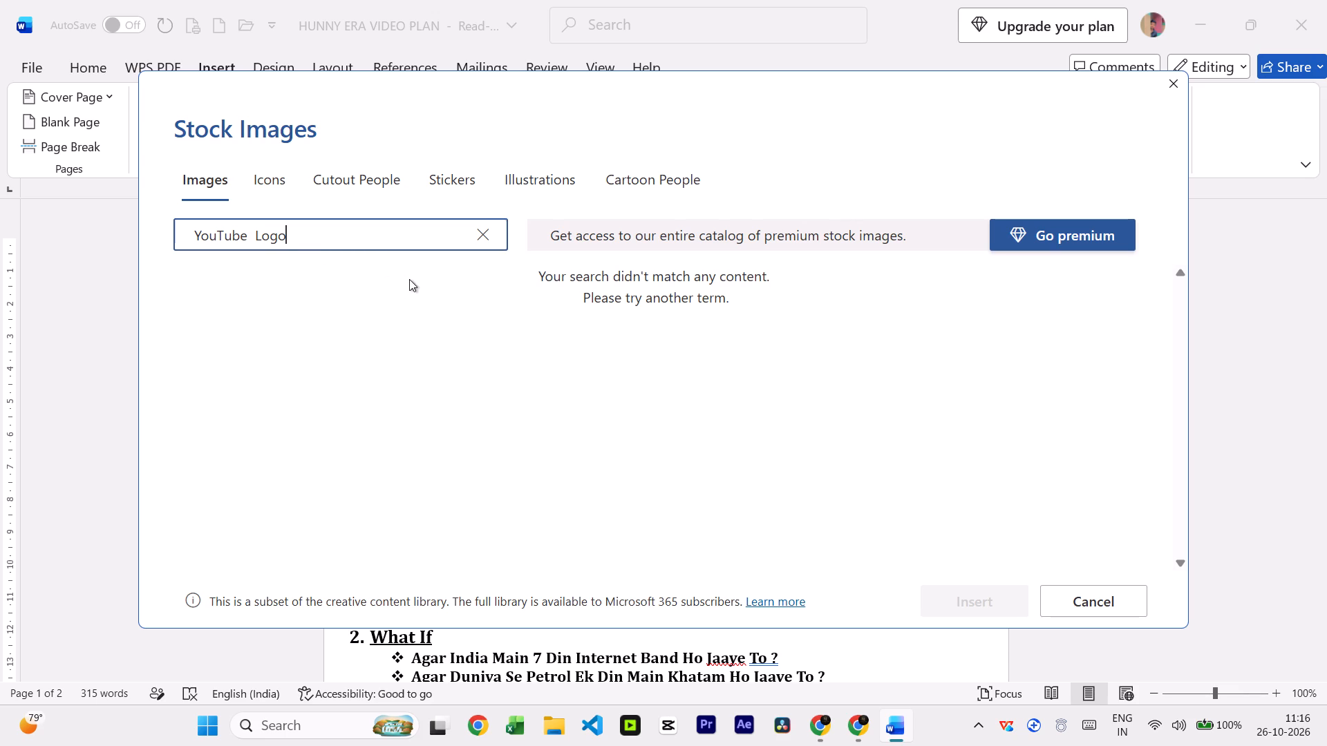
Shorten the stock image search to "YouTube", run it, and clear the search.
left_click_drag(336, 243, 254, 240)
key("BackSpace")
key("BackSpace")
key("BackSpace")
key("Return")
left_click(477, 241)
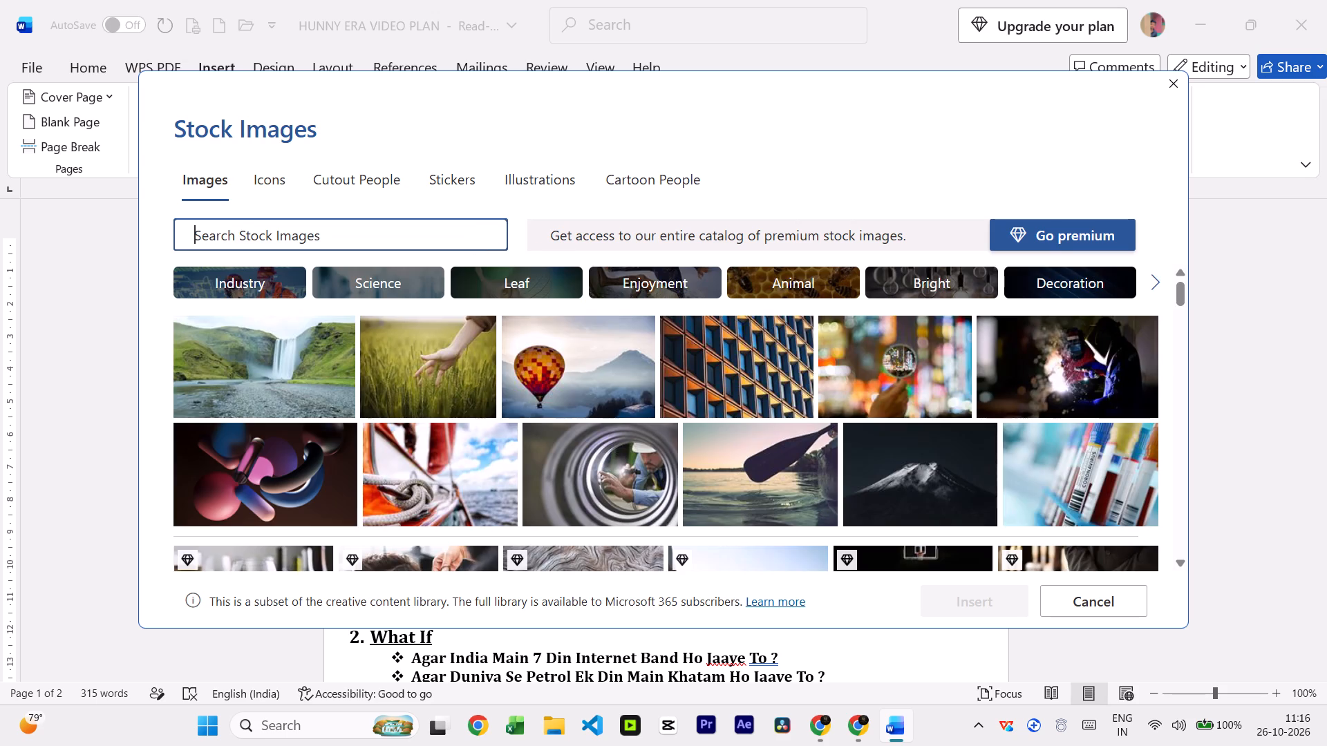
Search the stock illustrations for "youtube" and clear the search term.
left_click(545, 195)
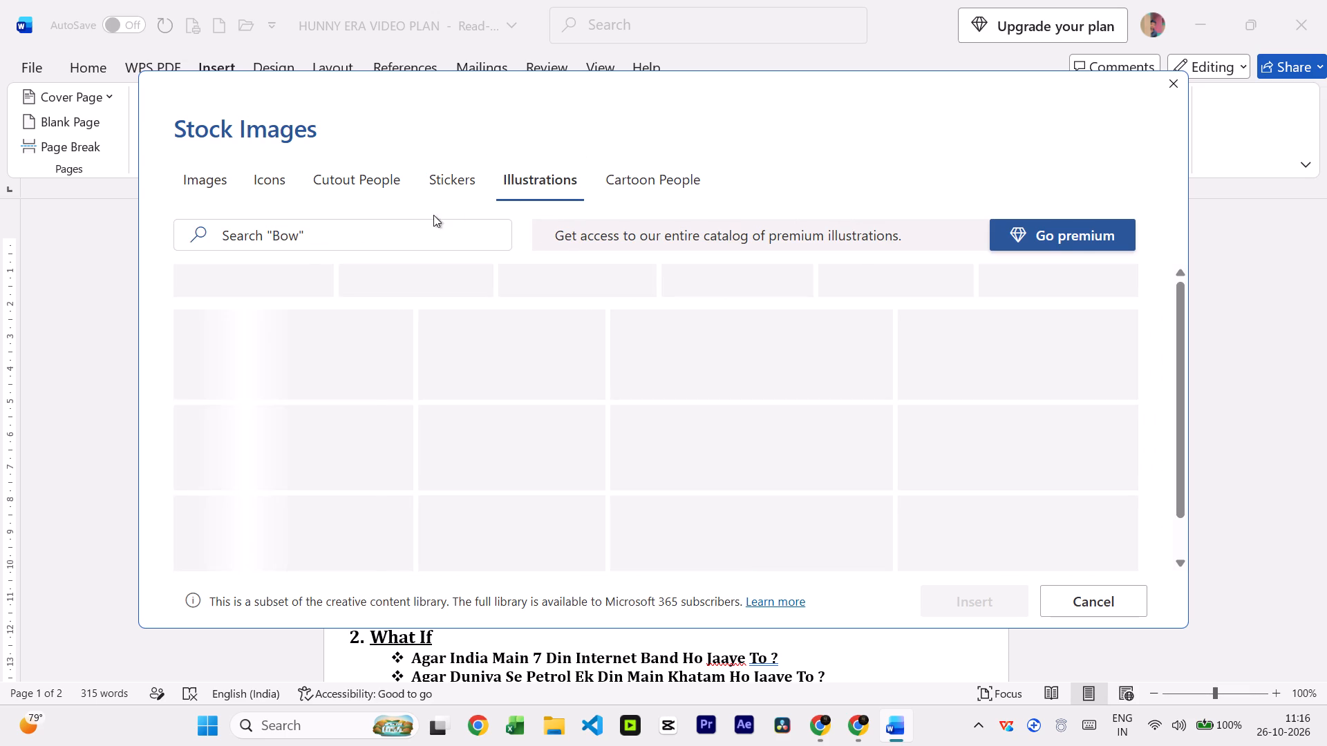
left_click(386, 229)
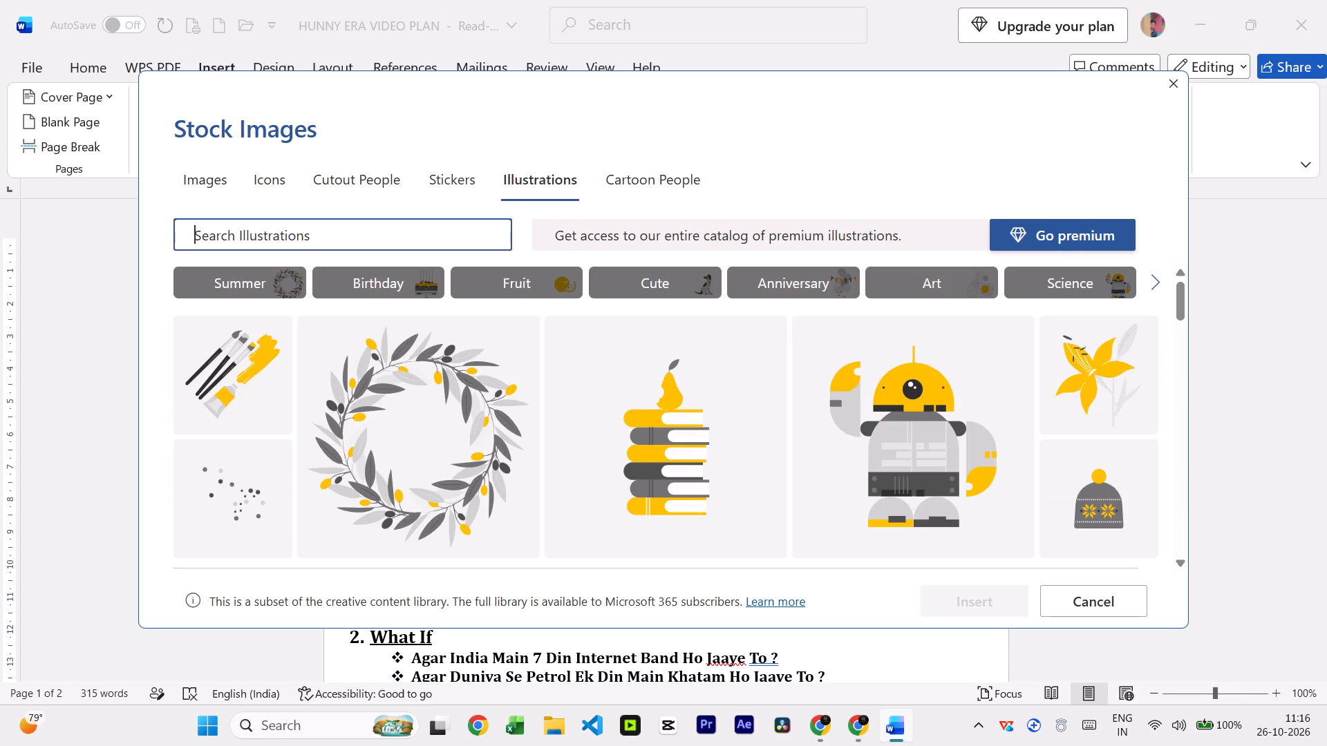
type("youtube")
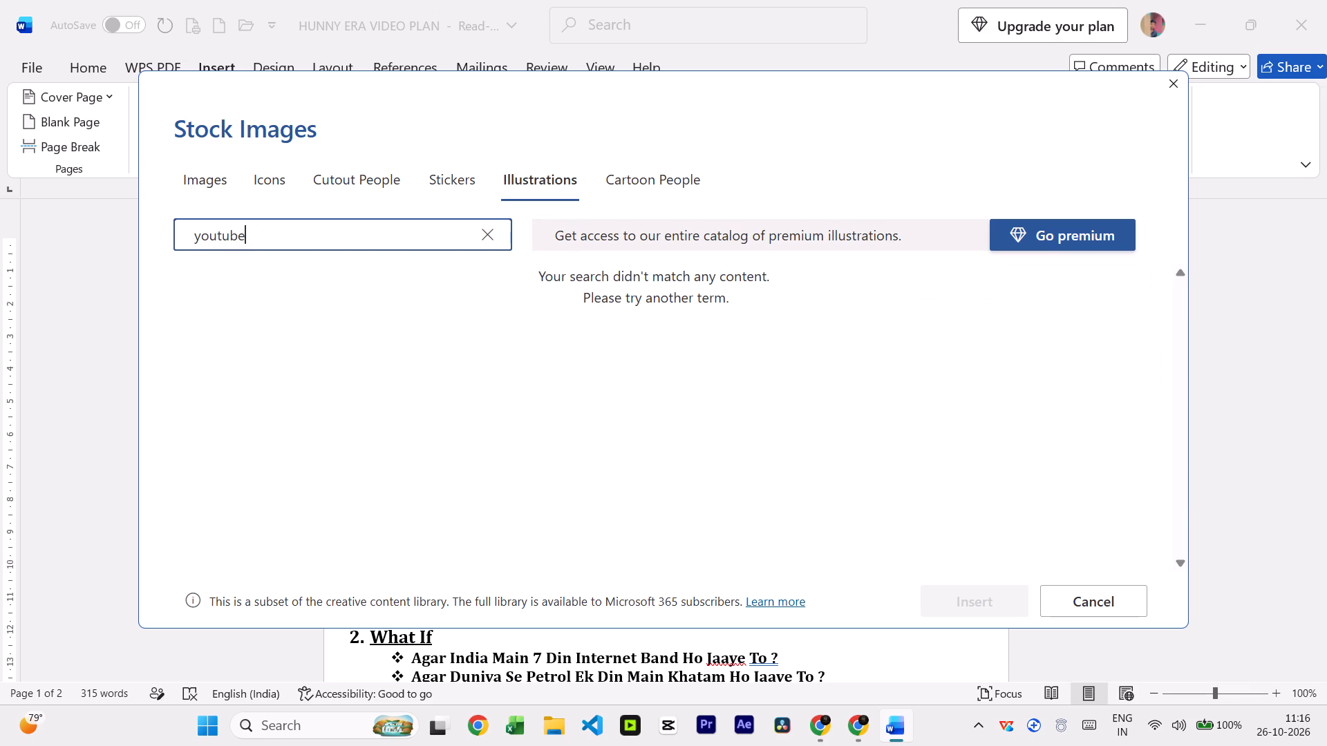
key("BackSpace")
key("BackSpace")
key("BackSpace")
key("BackSpace")
key("BackSpace")
key("BackSpace")
key("BackSpace")
key("BackSpace")
key("BackSpace")
key("BackSpace")
key("BackSpace")
Search the stock icons for "youtube" and clear the search term.
left_click(349, 198)
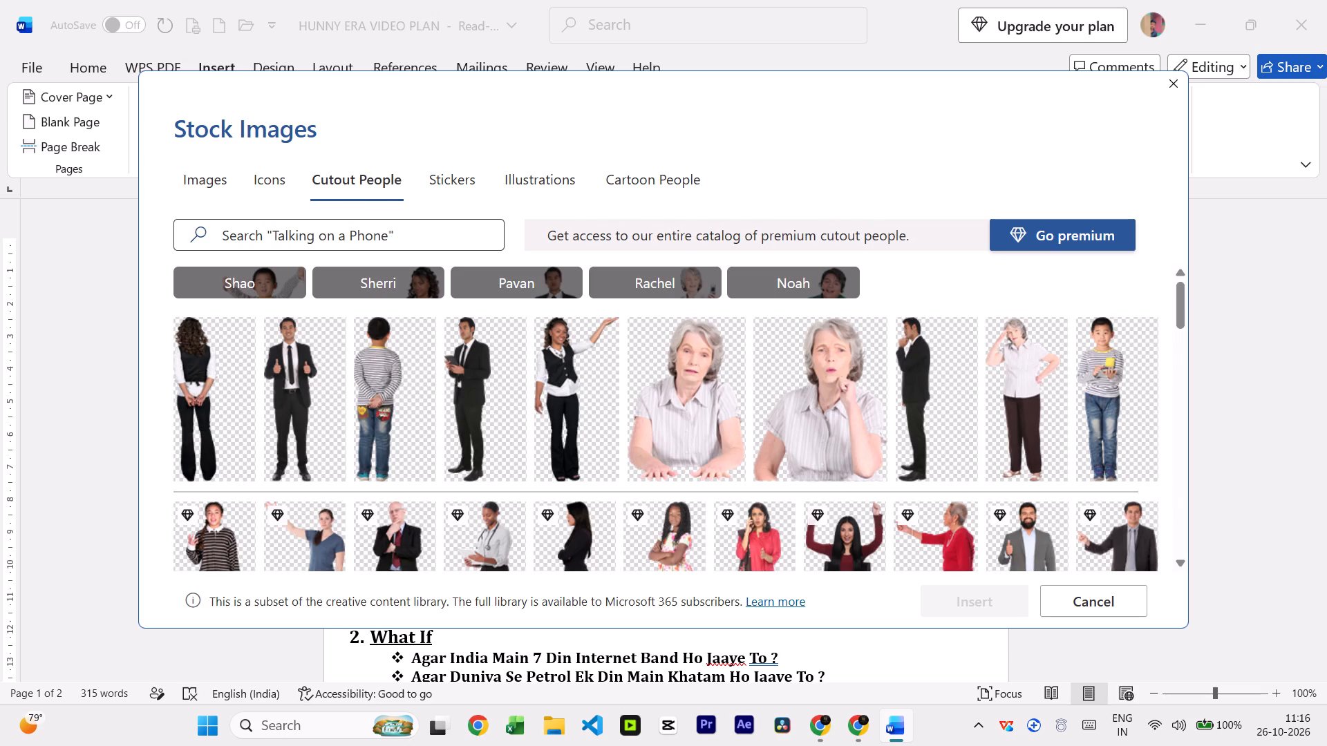
left_click(270, 191)
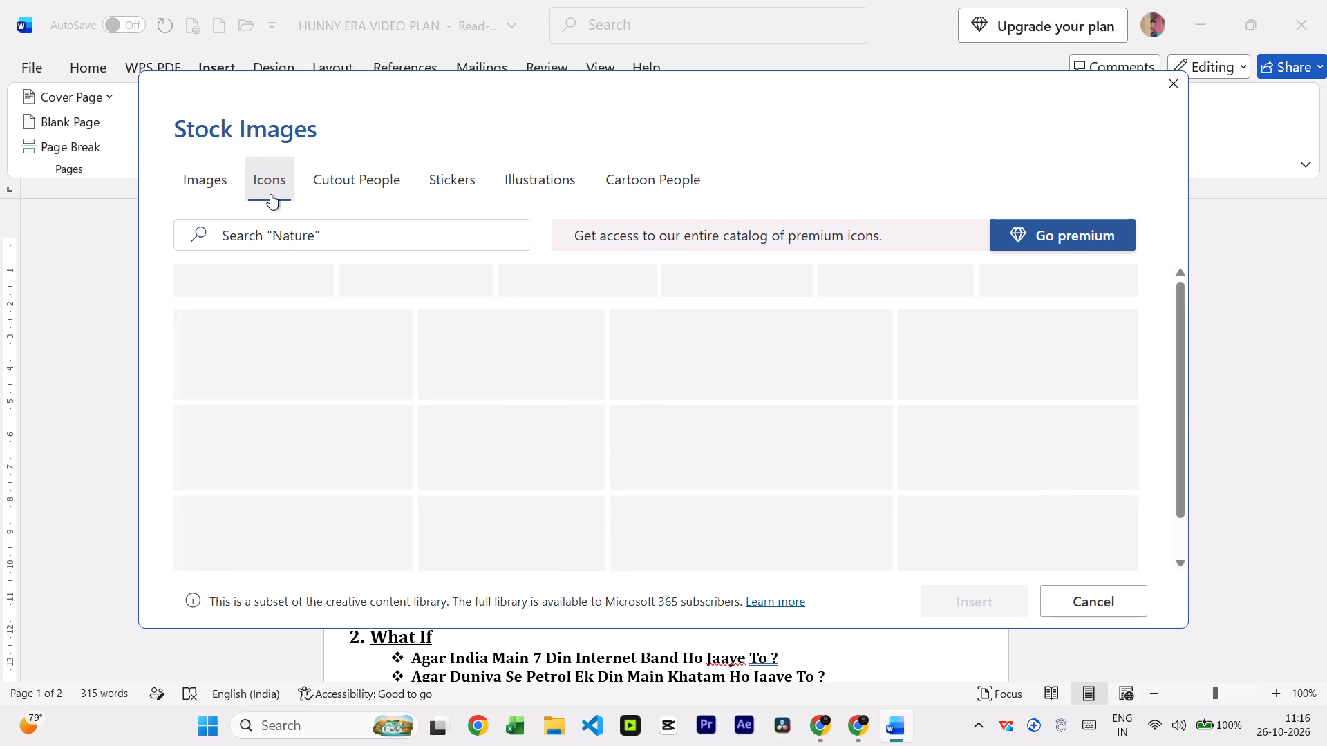
left_click(271, 225)
type("youtube")
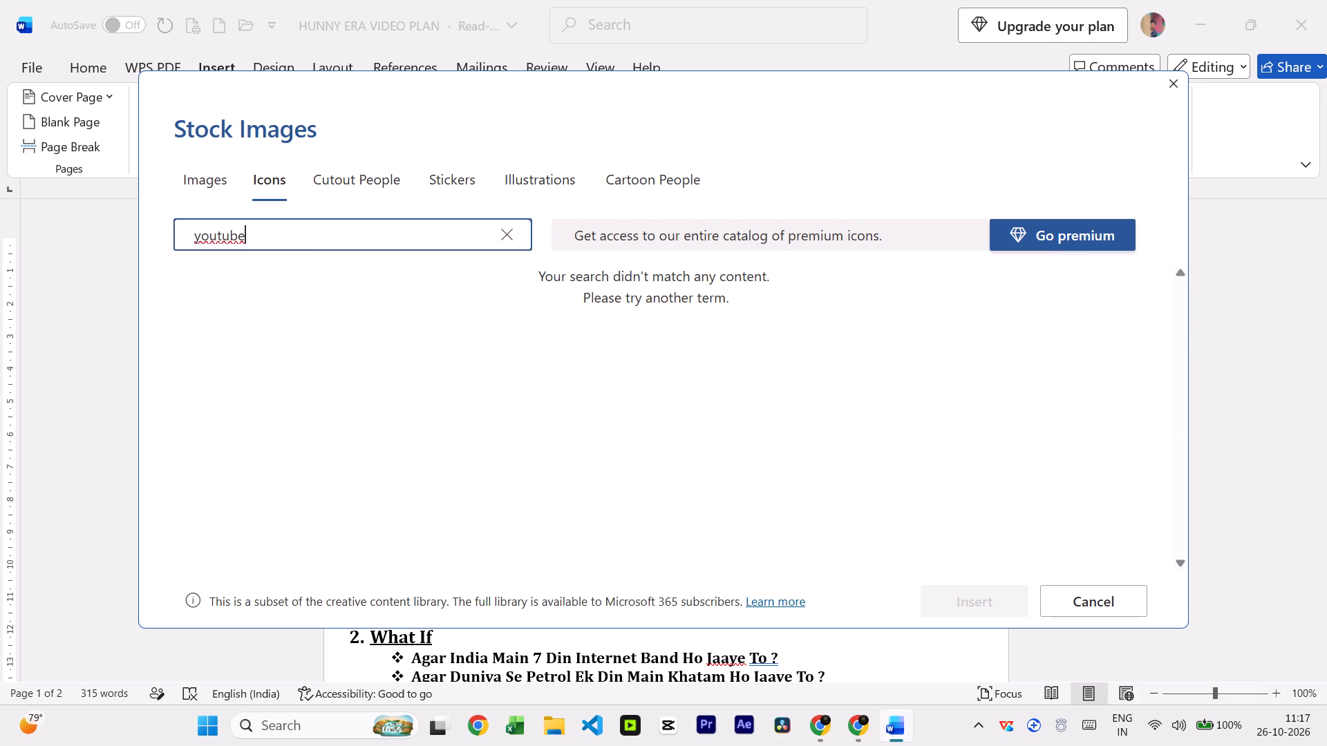
key("BackSpace")
key("BackSpace")
key("BackSpace")
key("BackSpace")
key("BackSpace")
key("BackSpace")
key("BackSpace")
key("BackSpace")
key("BackSpace")
key("BackSpace")
key("BackSpace")
key("BackSpace")
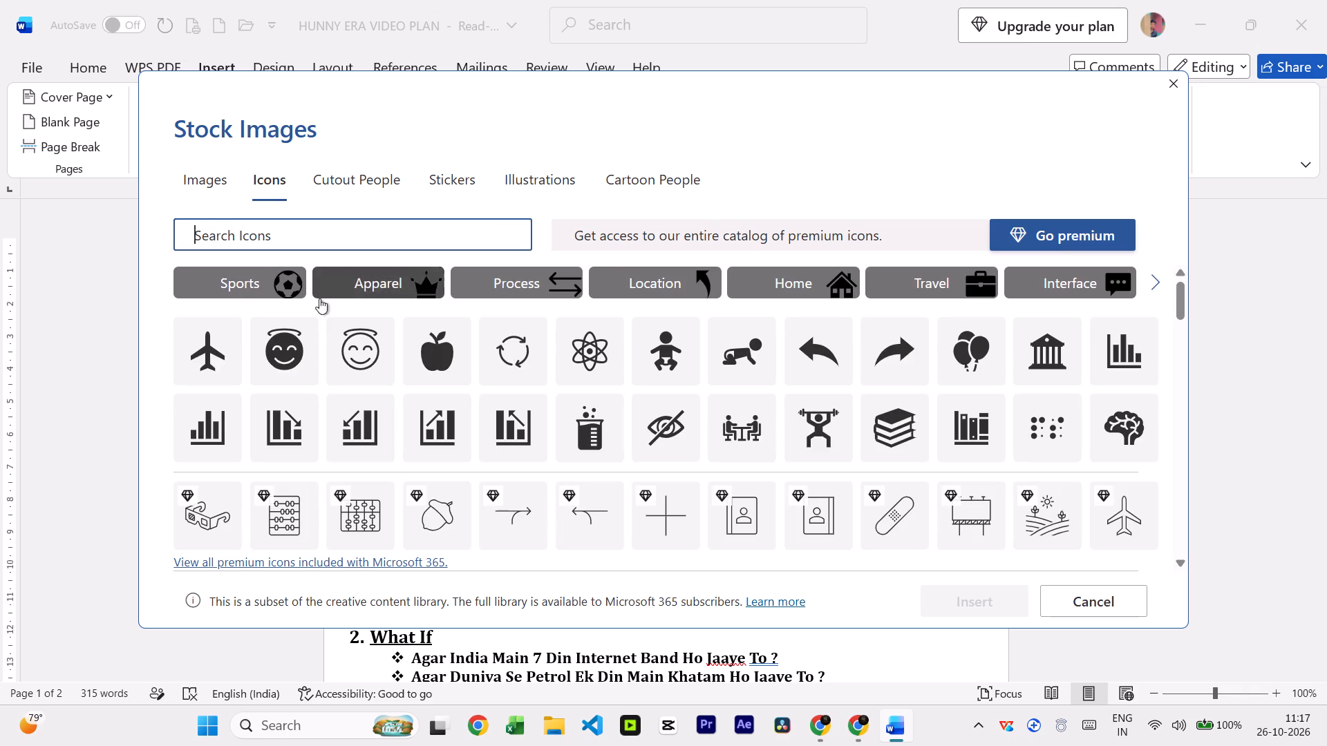
Look through the stock icon collection for an icon suited to decorating the title.
scroll(391, 364, "down", 8)
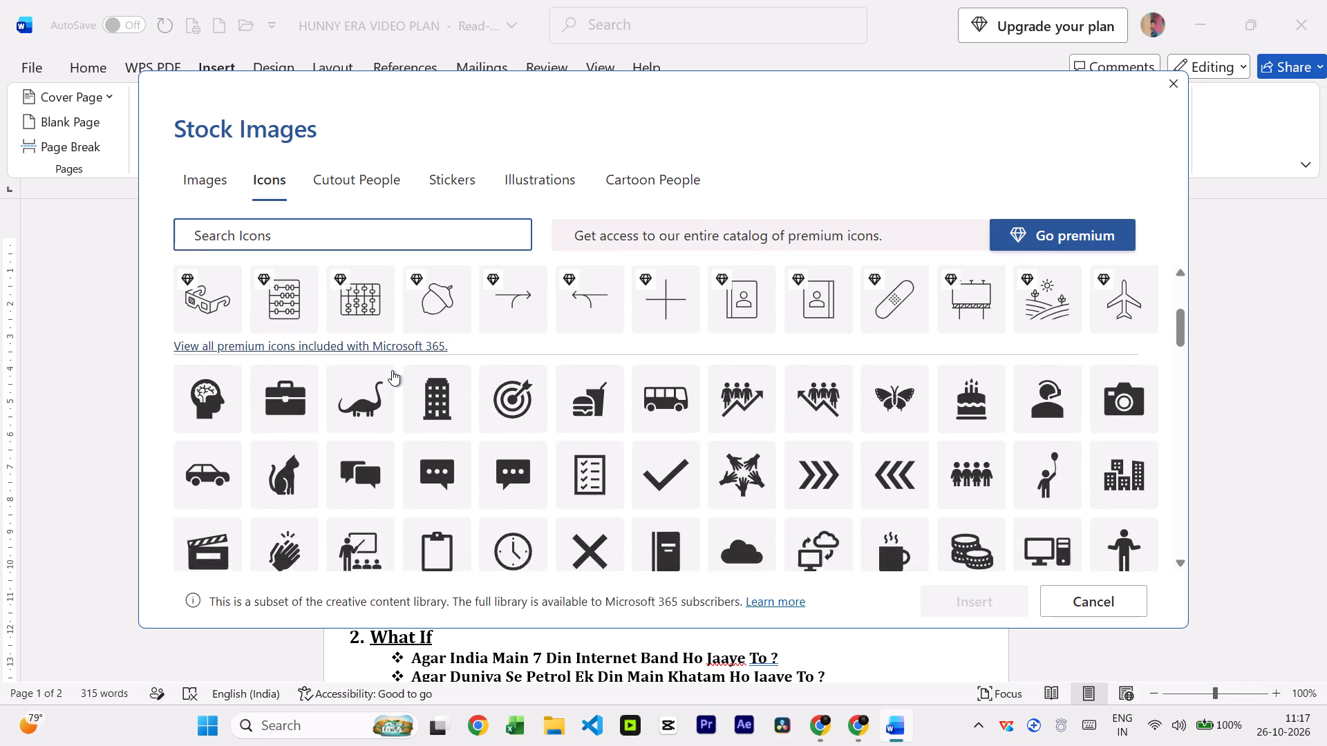
scroll(392, 367, "down", 6)
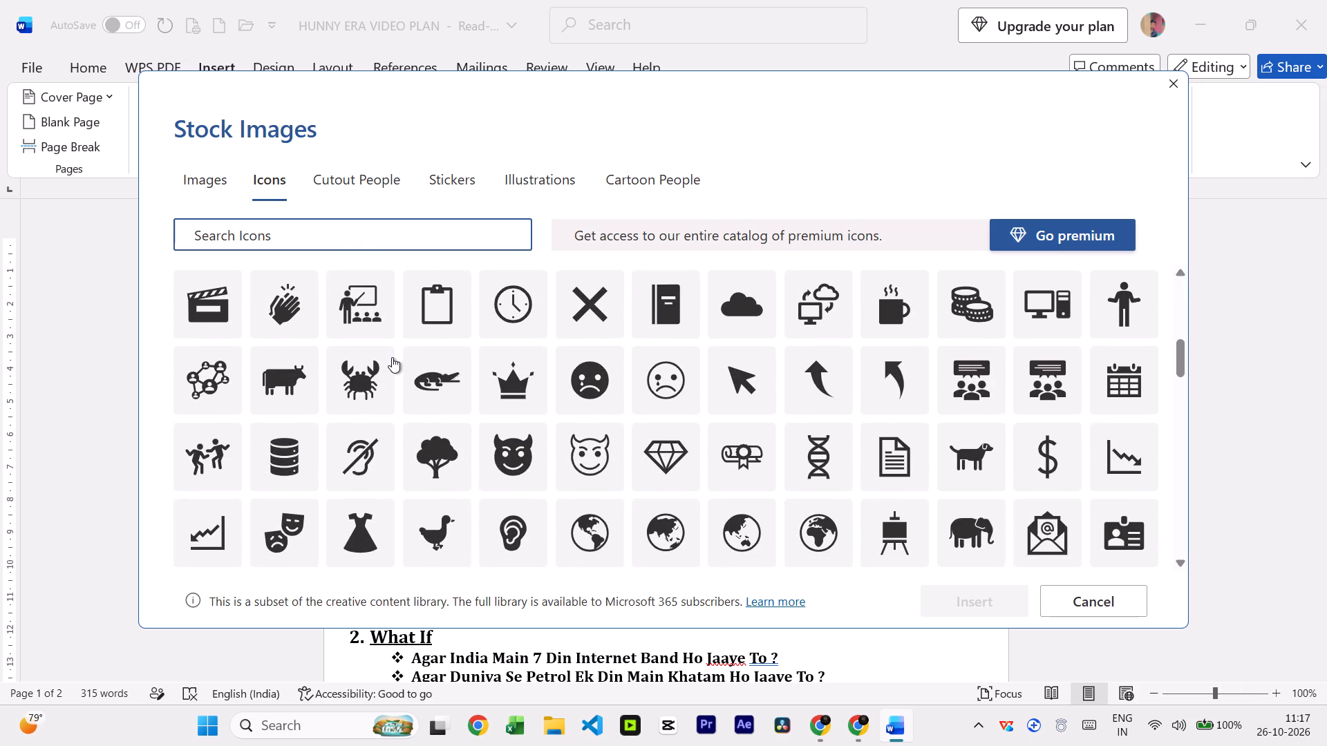
scroll(392, 357, "down", 1)
scroll(392, 357, "up", 2)
scroll(392, 357, "down", 1)
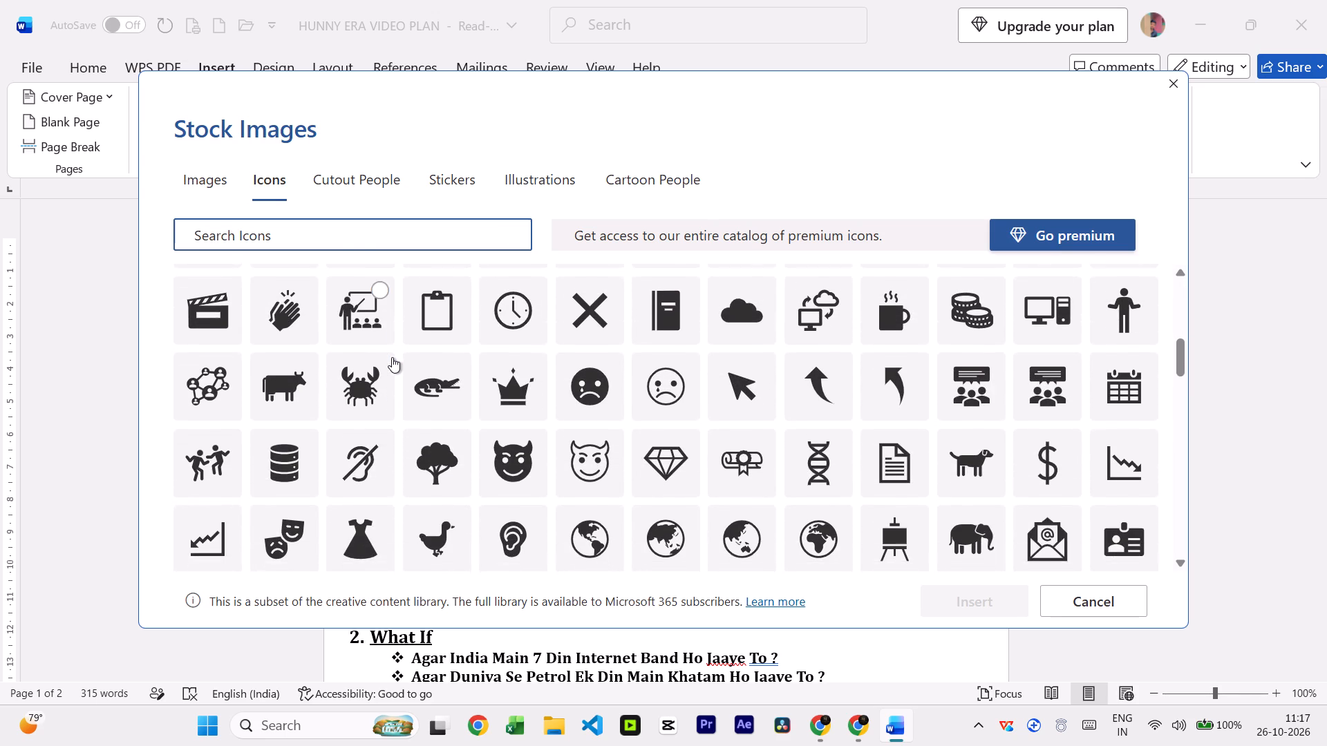
scroll(392, 357, "down", 6)
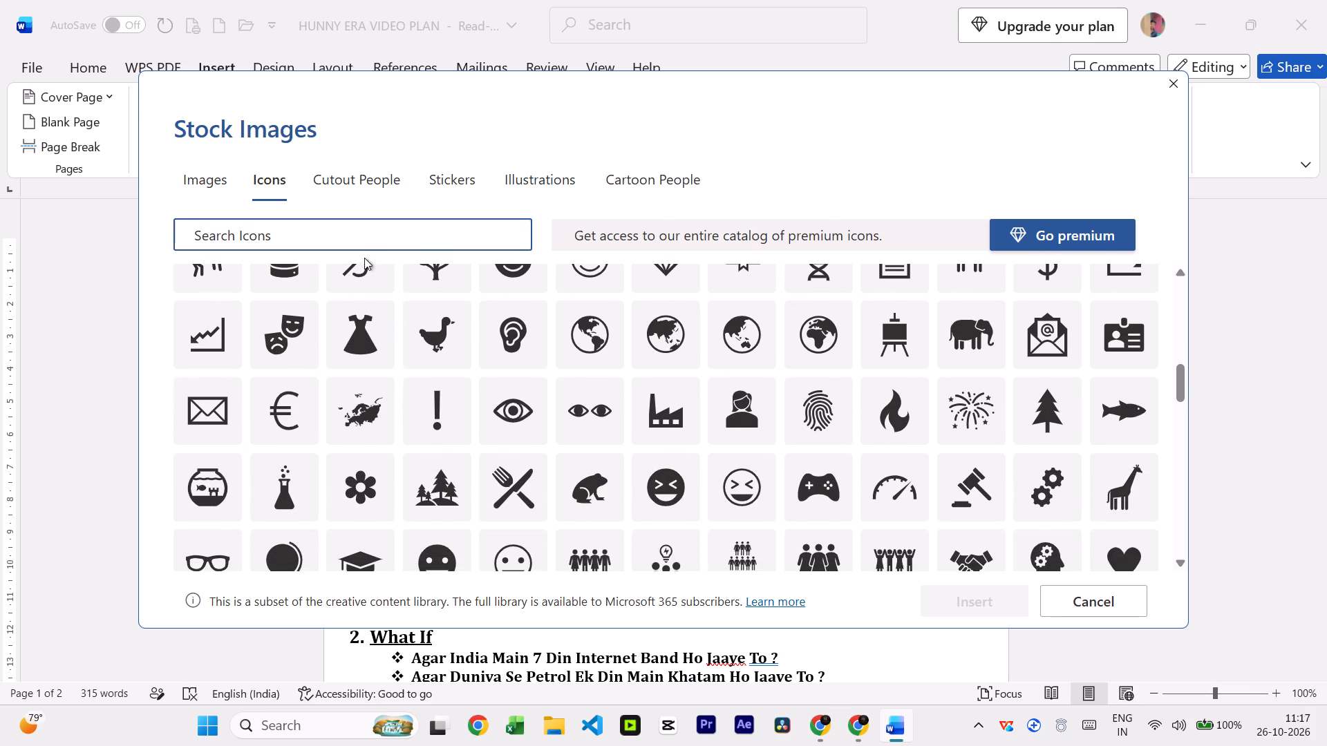
Find the crown icon with the search term "crown" and insert it on the first page.
left_click(357, 229)
type("crown")
key("Return")
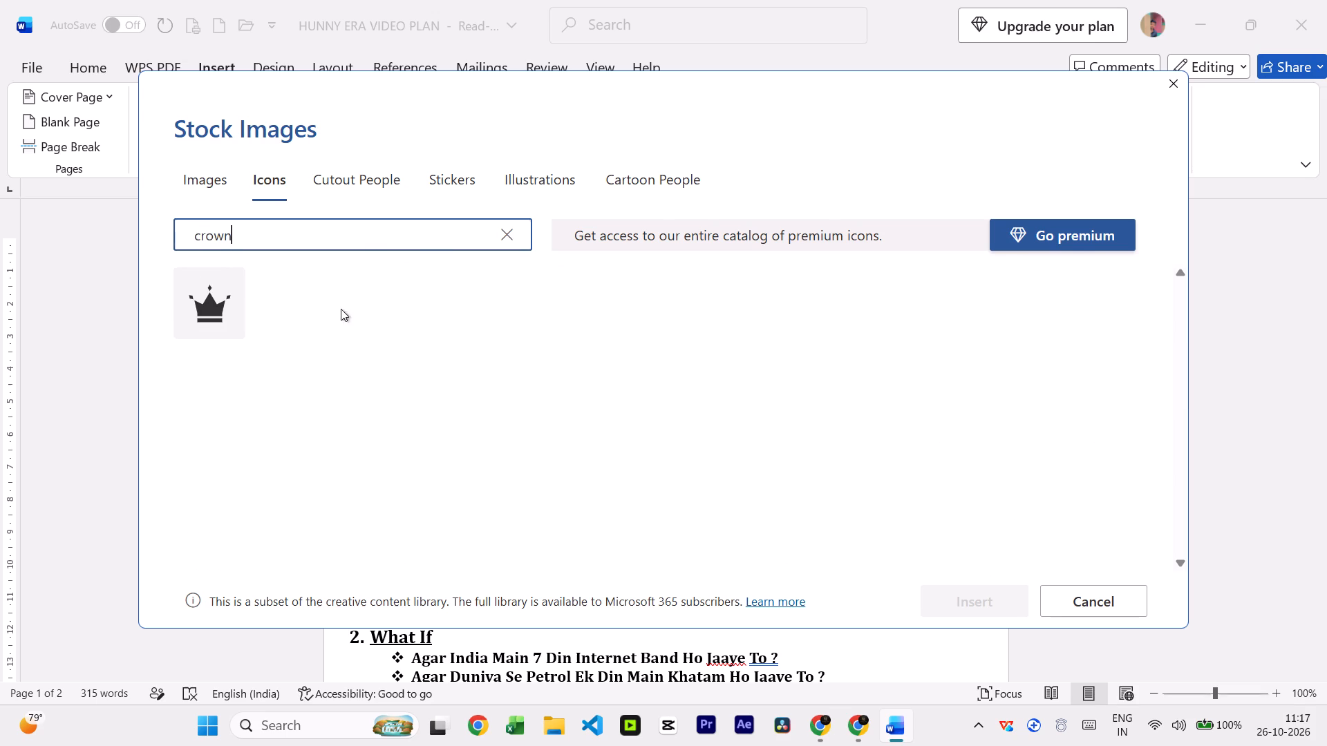
left_click(205, 318)
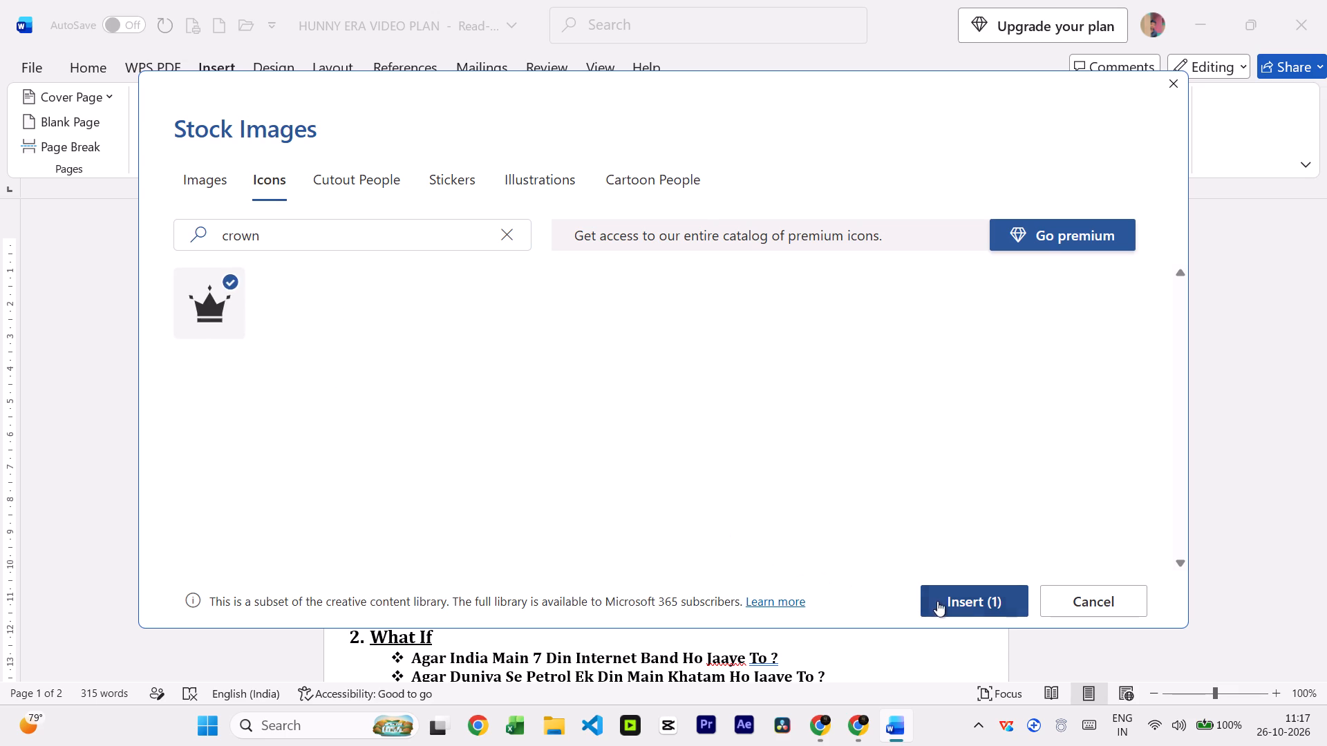
left_click(937, 602)
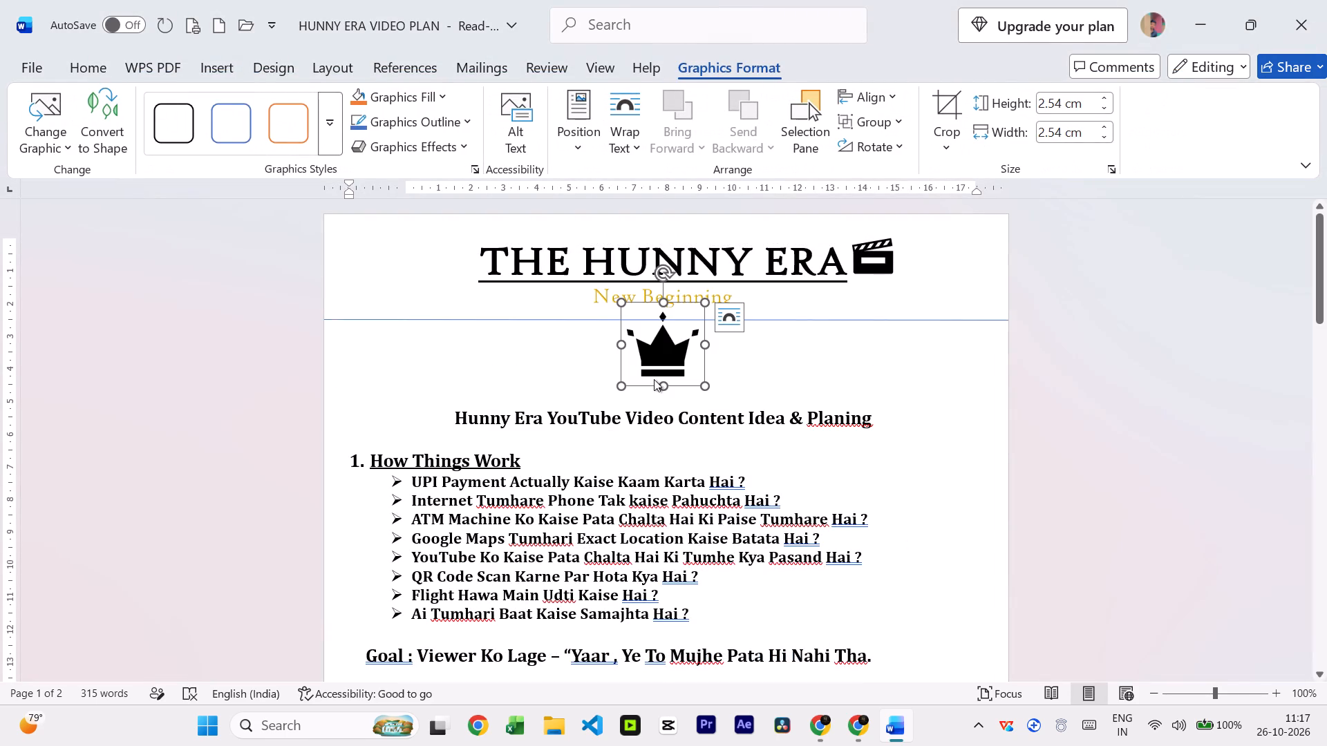
Set the crown icon's text wrapping to In Front of Text.
right_click(654, 379)
left_click(643, 352)
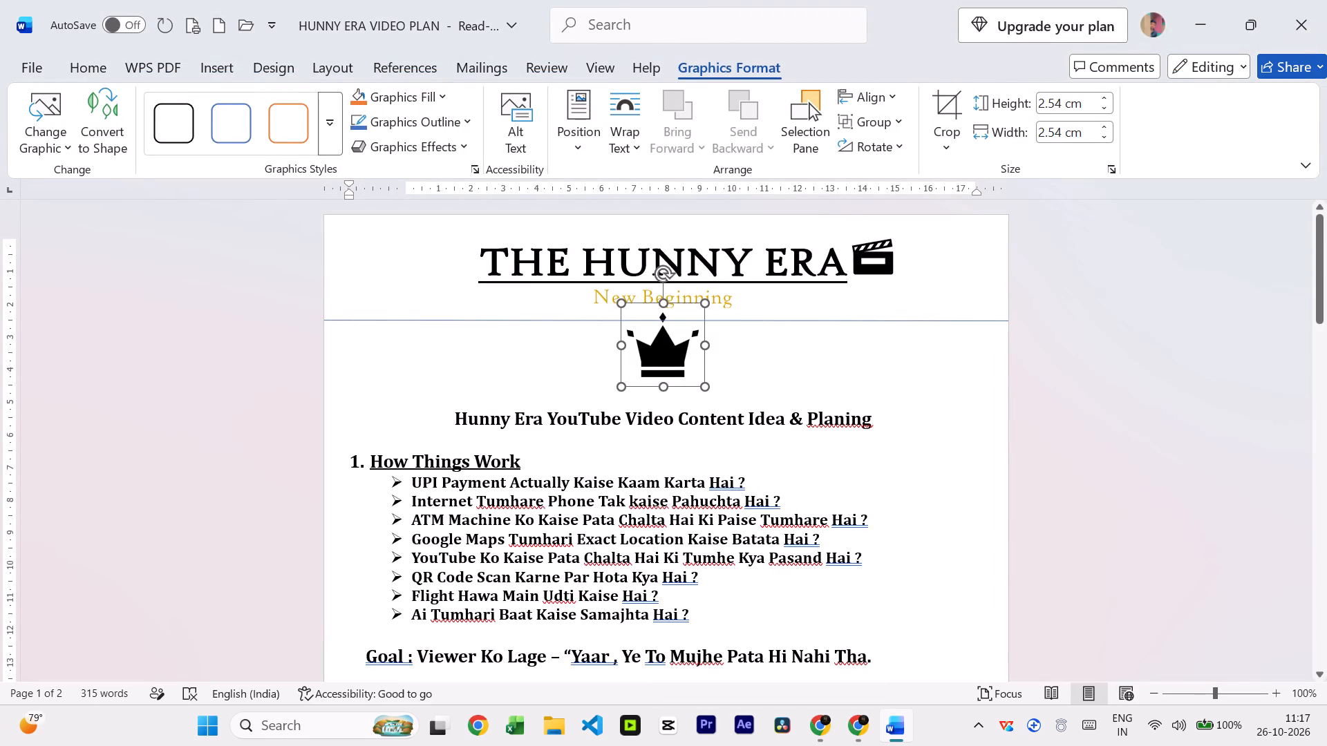
left_click(722, 323)
left_click(858, 503)
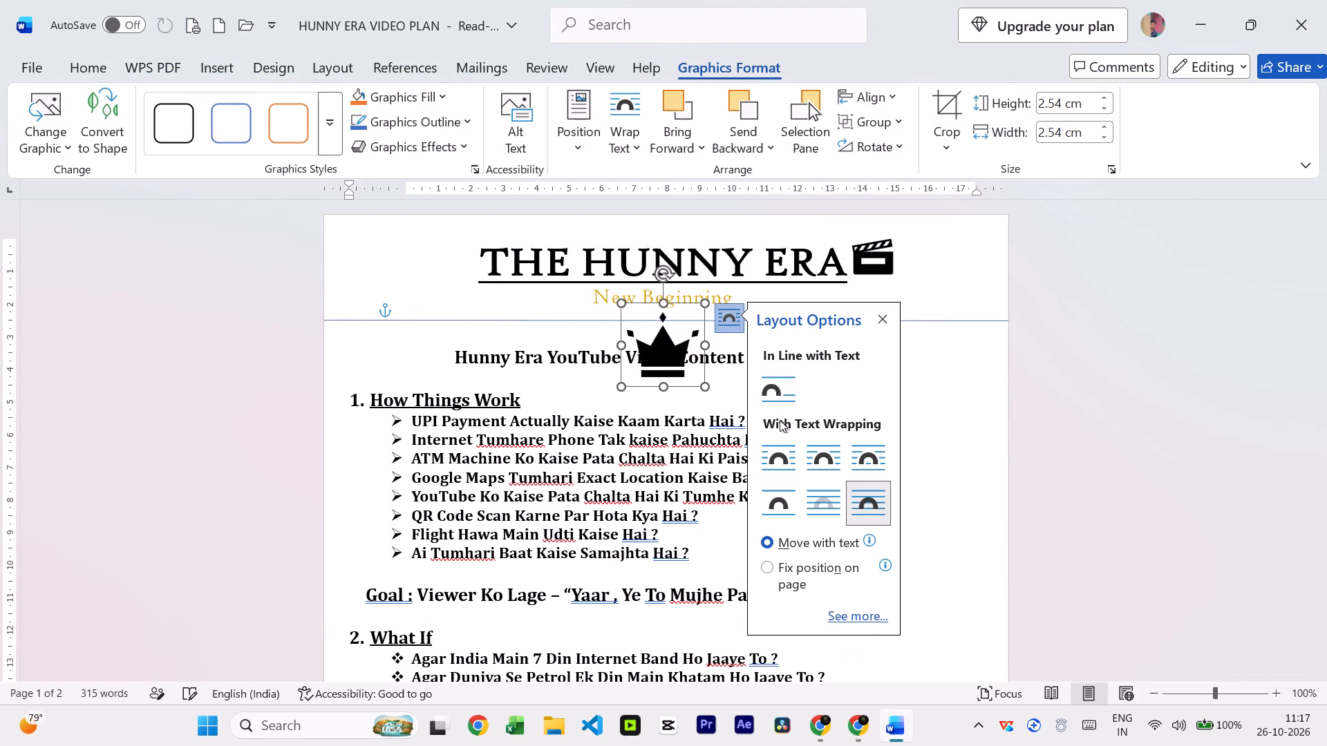
Shrink the crown icon proportionally to about 1.25 cm by 1.25 cm.
left_click(705, 388)
left_click_drag(705, 388, 694, 361)
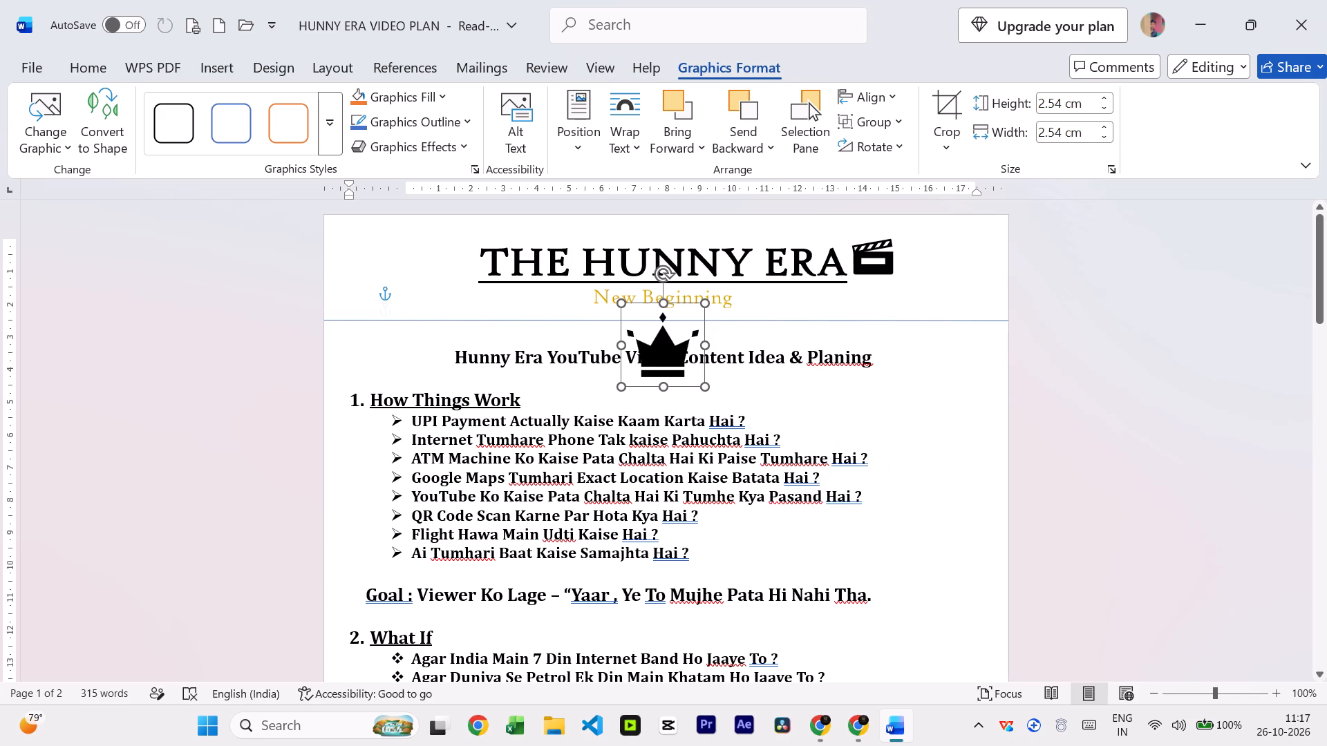
left_click_drag(694, 361, 661, 315)
left_click(658, 314)
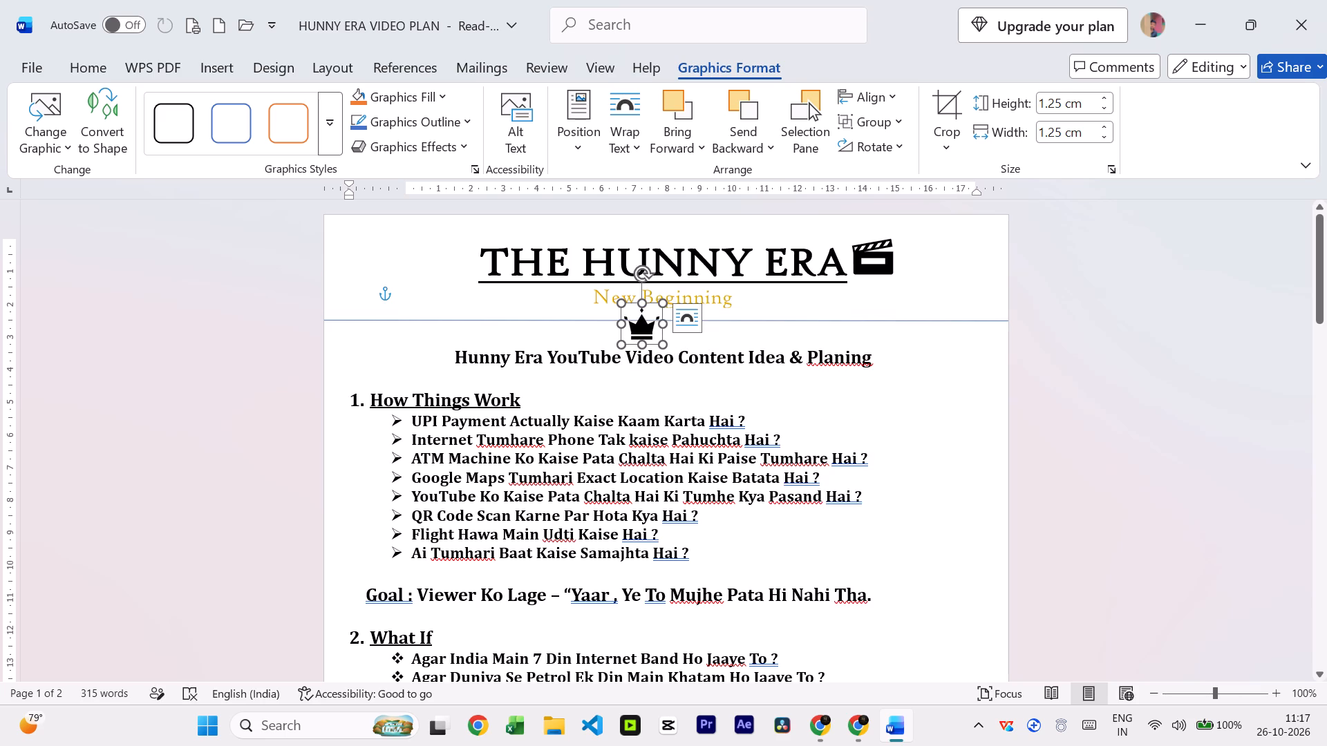
Move the crown icon up to the THE HUNNY ERA title line, directly before the first letter.
left_click_drag(641, 323, 458, 257)
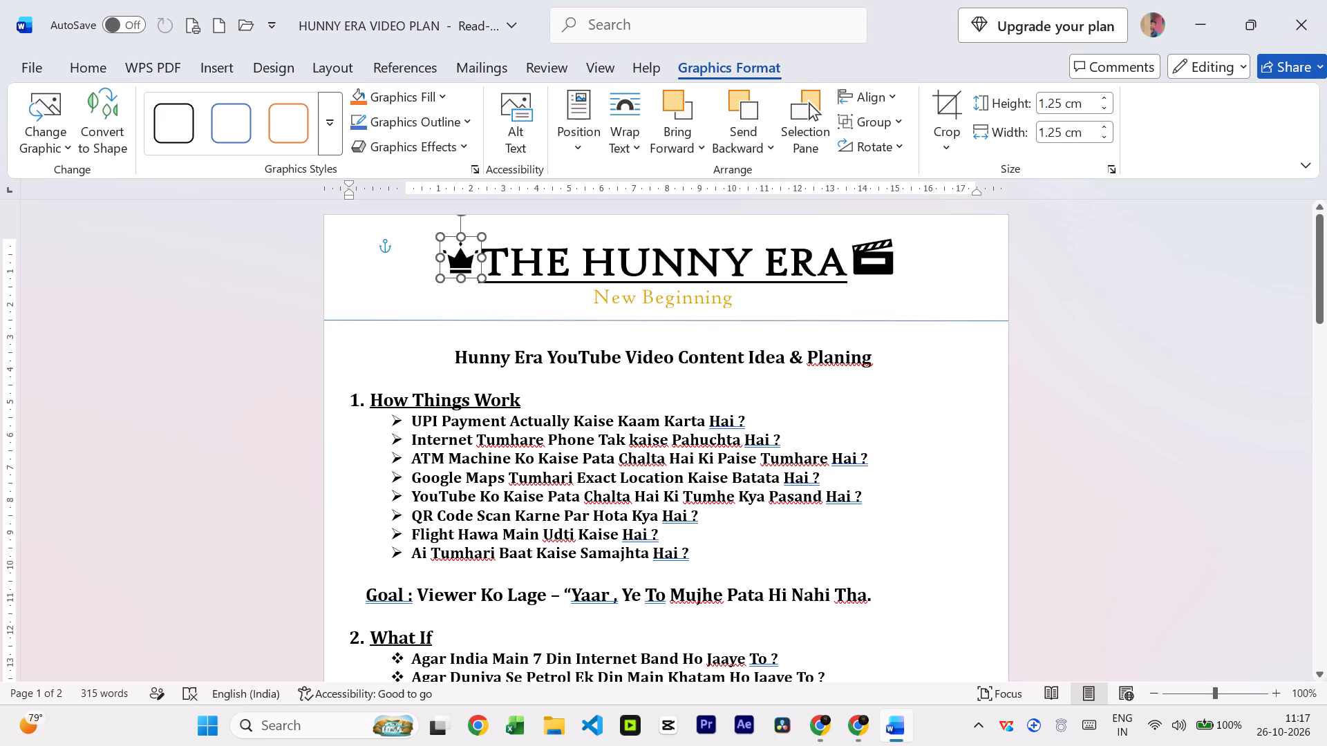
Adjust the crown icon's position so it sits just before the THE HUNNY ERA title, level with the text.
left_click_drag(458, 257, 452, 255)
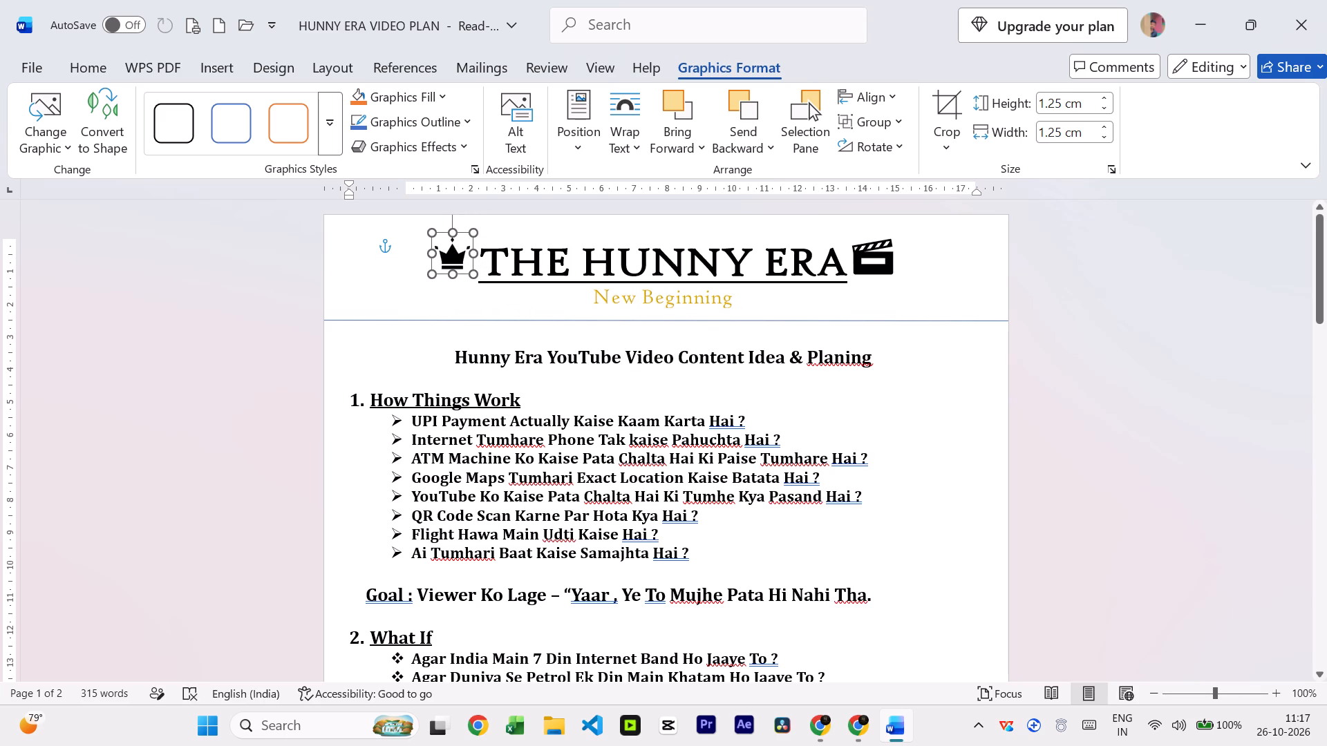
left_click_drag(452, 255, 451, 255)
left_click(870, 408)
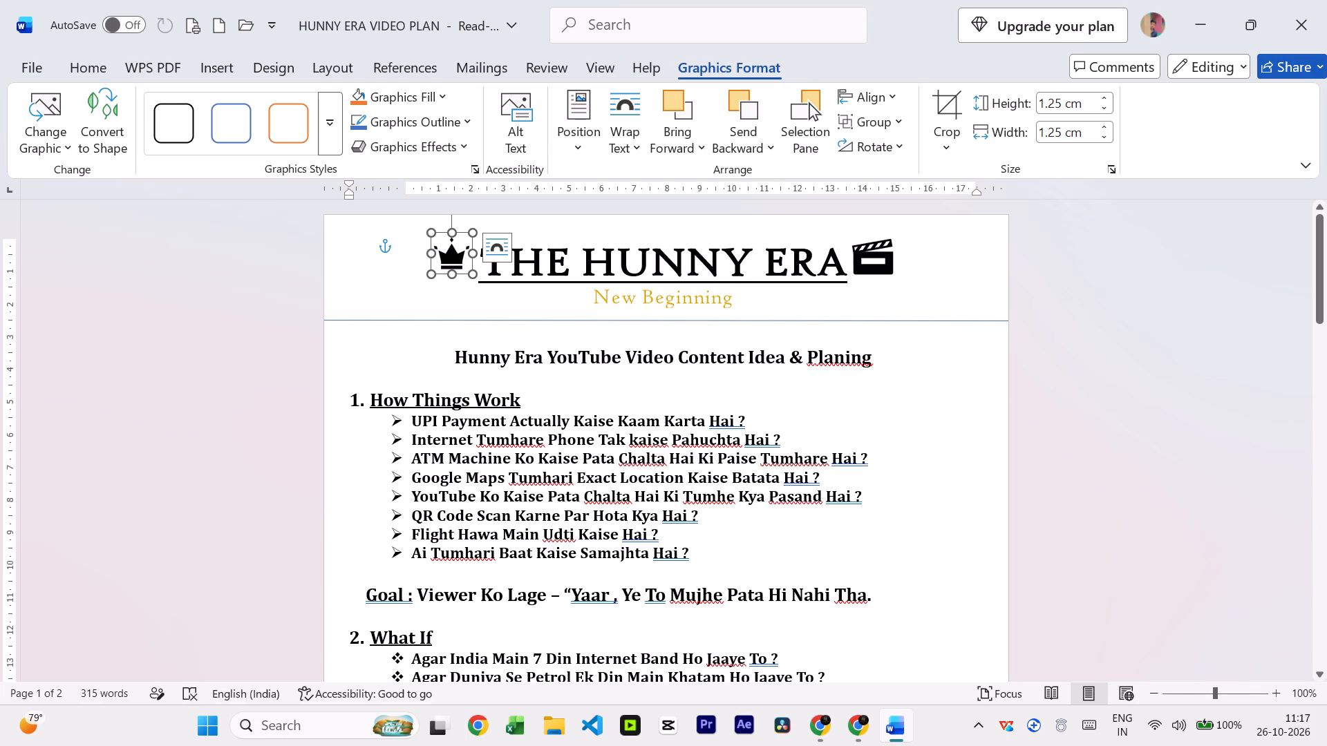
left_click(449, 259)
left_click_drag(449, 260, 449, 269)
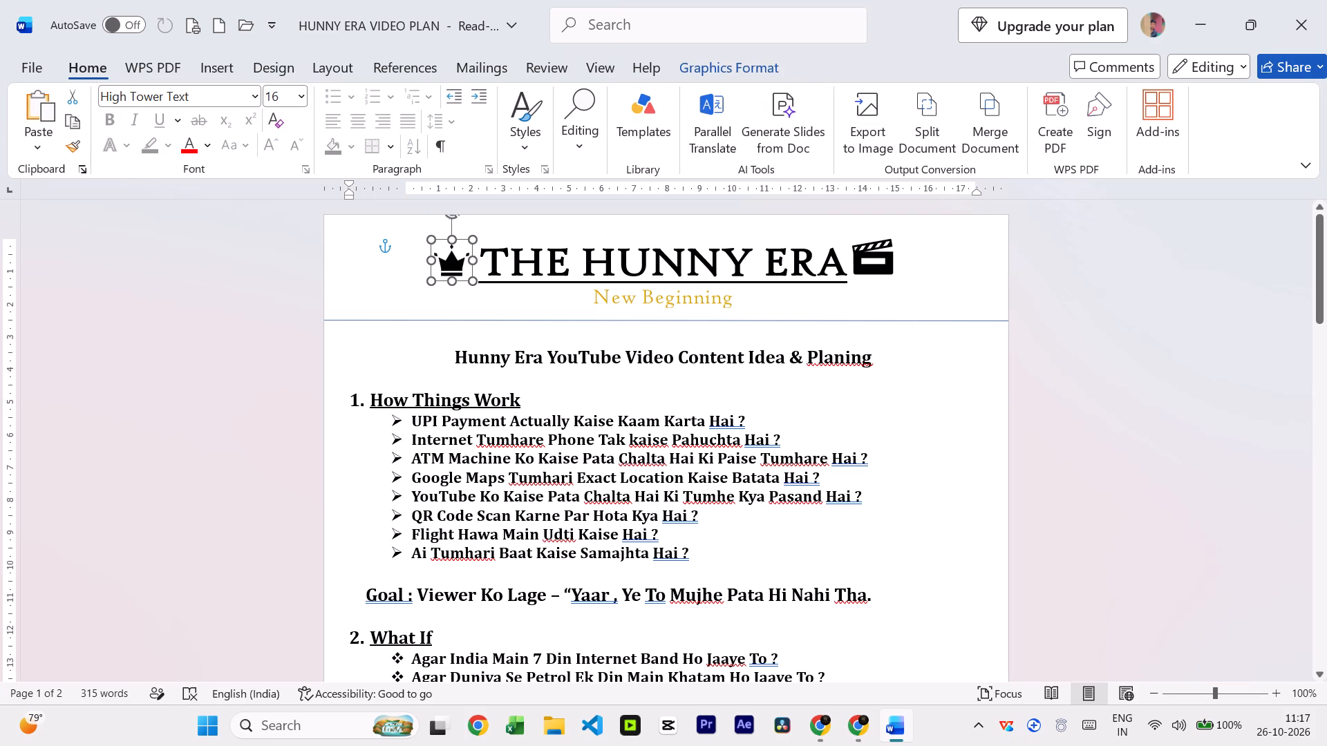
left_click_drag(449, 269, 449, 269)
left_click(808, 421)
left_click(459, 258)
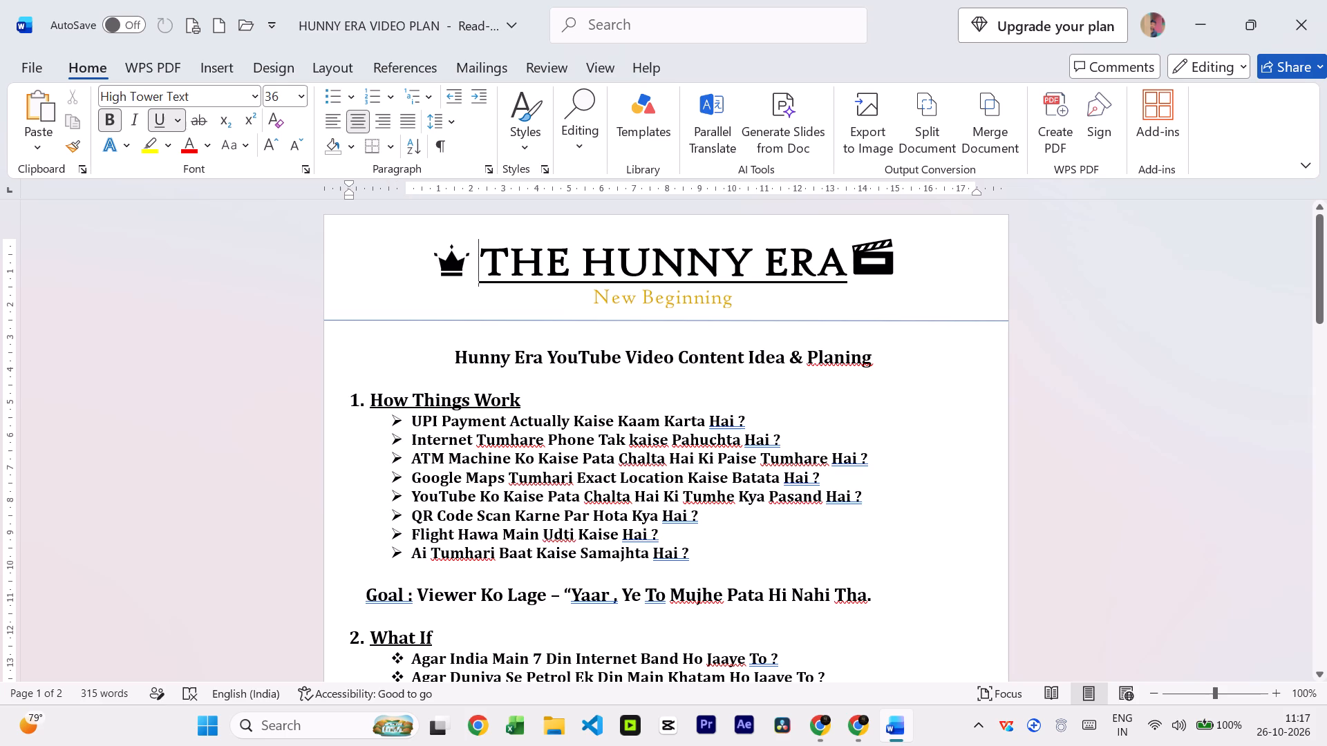
Delete the crown icon beside the THE HUNNY ERA title.
left_click(449, 268)
left_click_drag(433, 279, 432, 281)
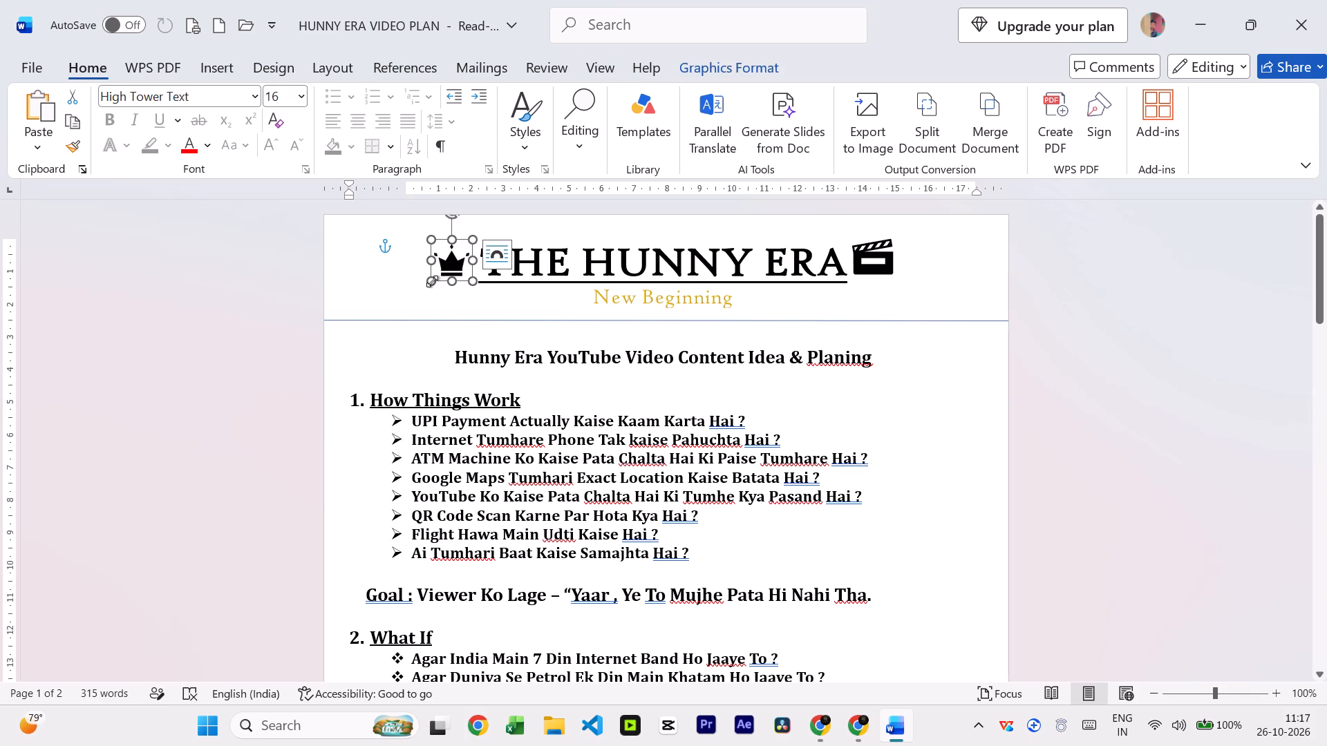
left_click_drag(432, 281, 420, 287)
key("BackSpace")
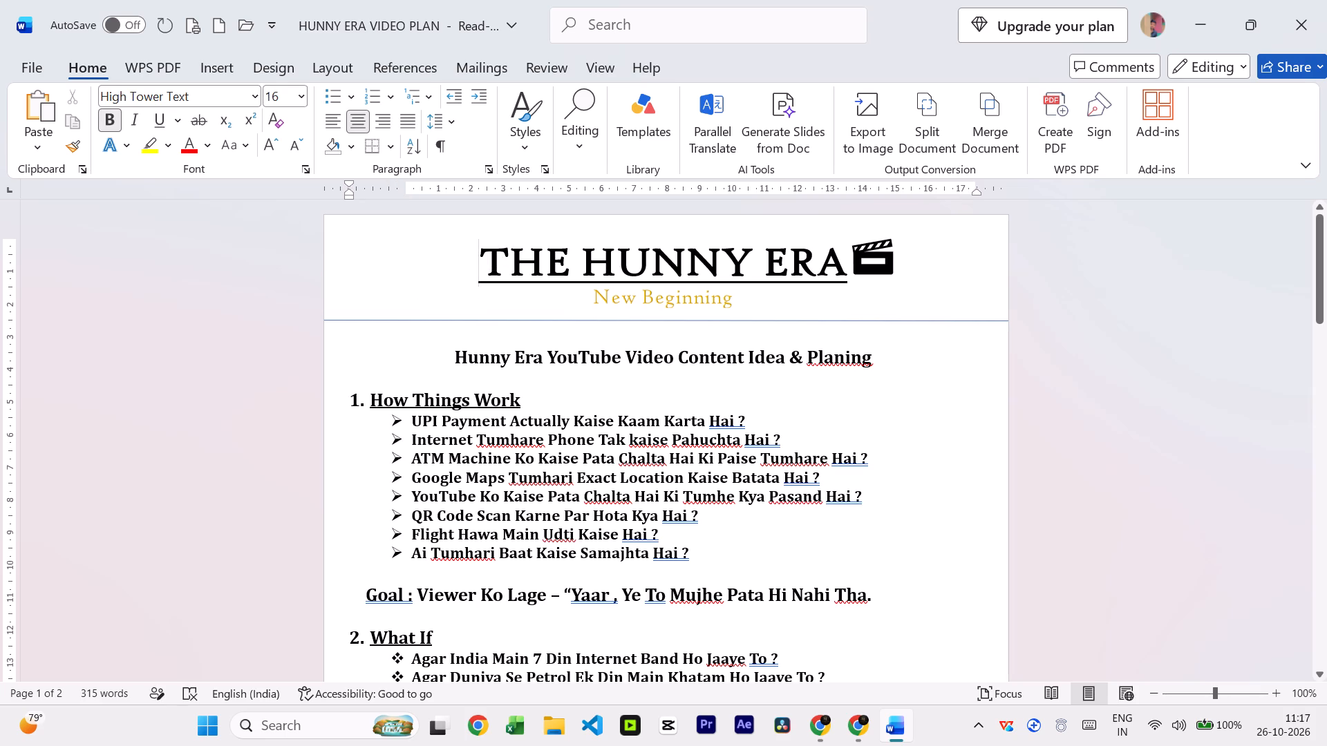
left_click(872, 267)
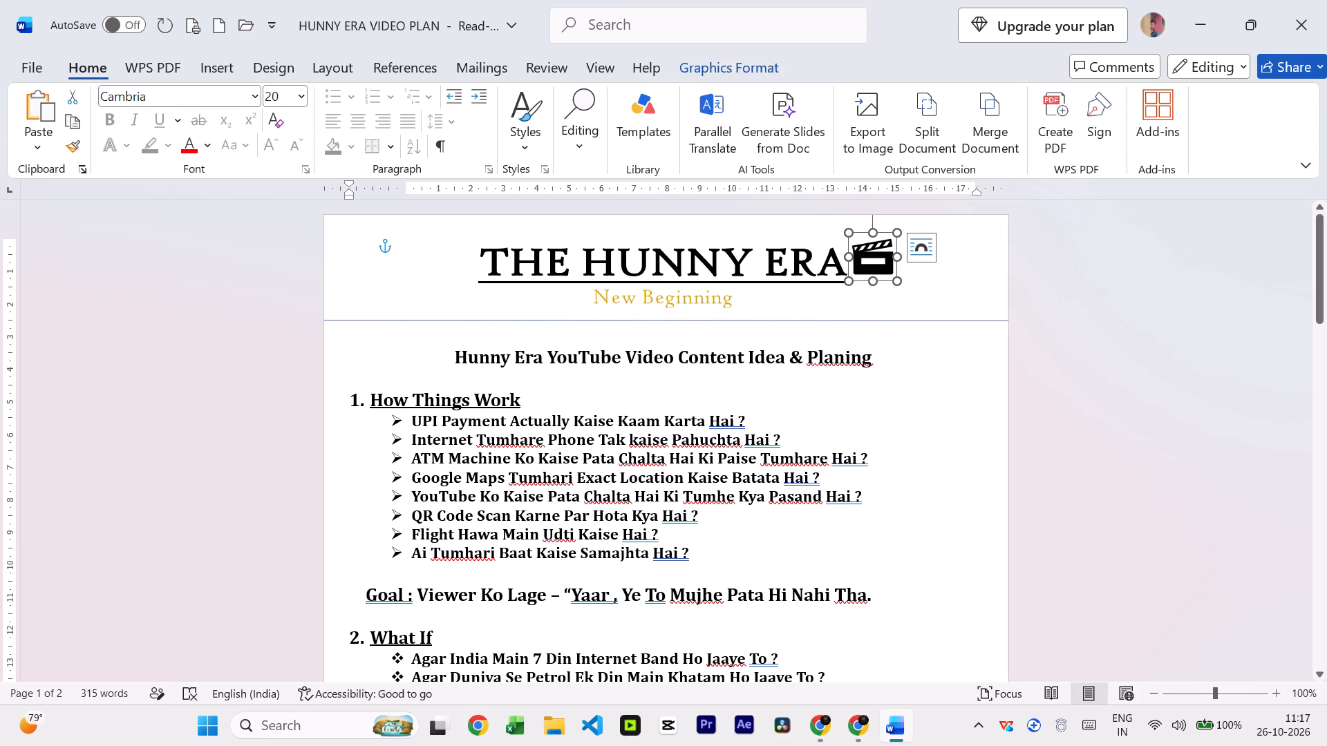
Insert the atom icon from the stock icon library at the end of the Google Maps bullet.
left_click(891, 469)
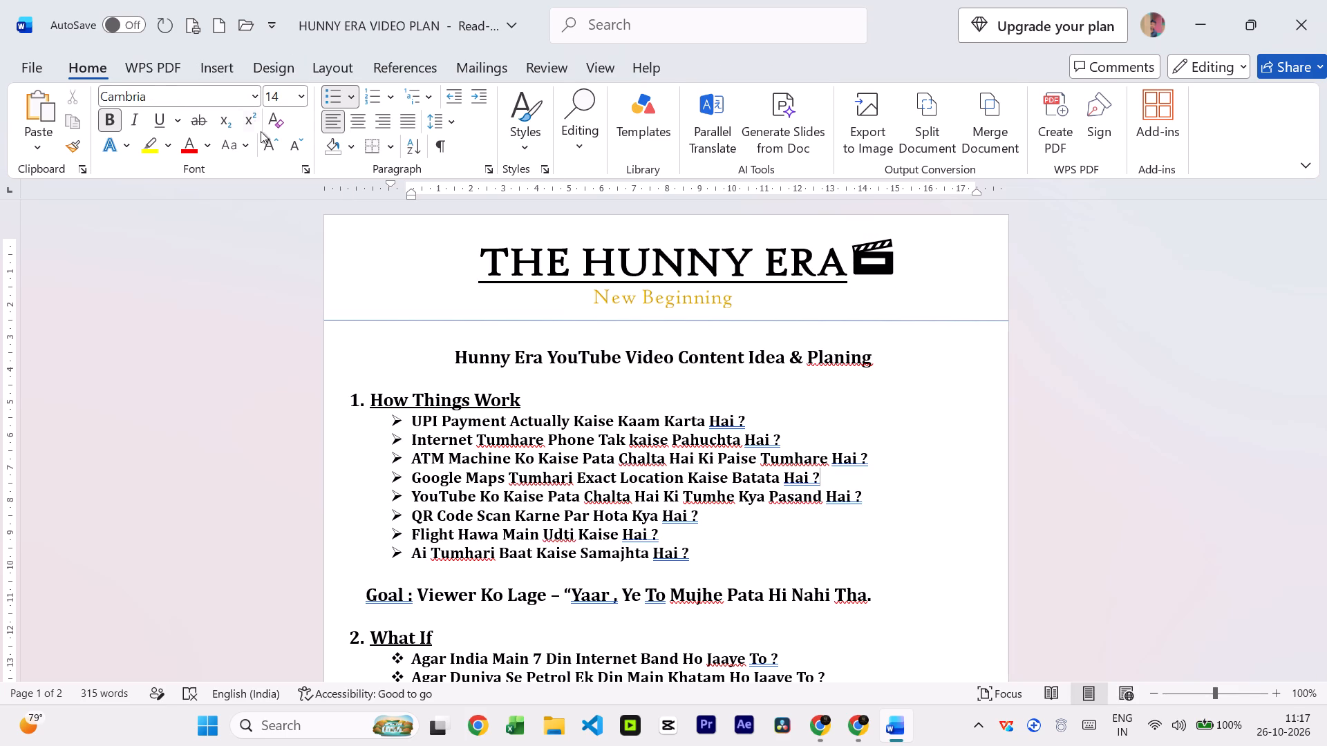
left_click(208, 68)
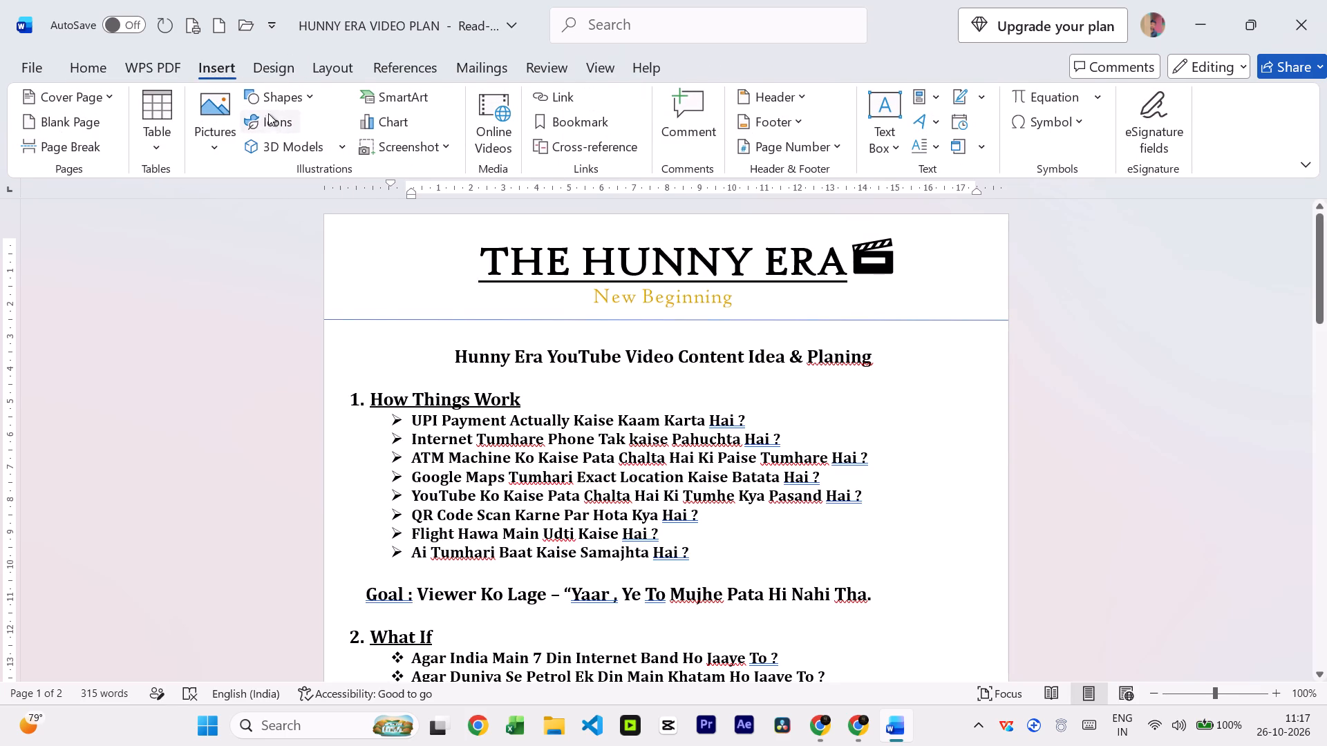
left_click(268, 106)
left_click(272, 93)
left_click(224, 140)
left_click(248, 231)
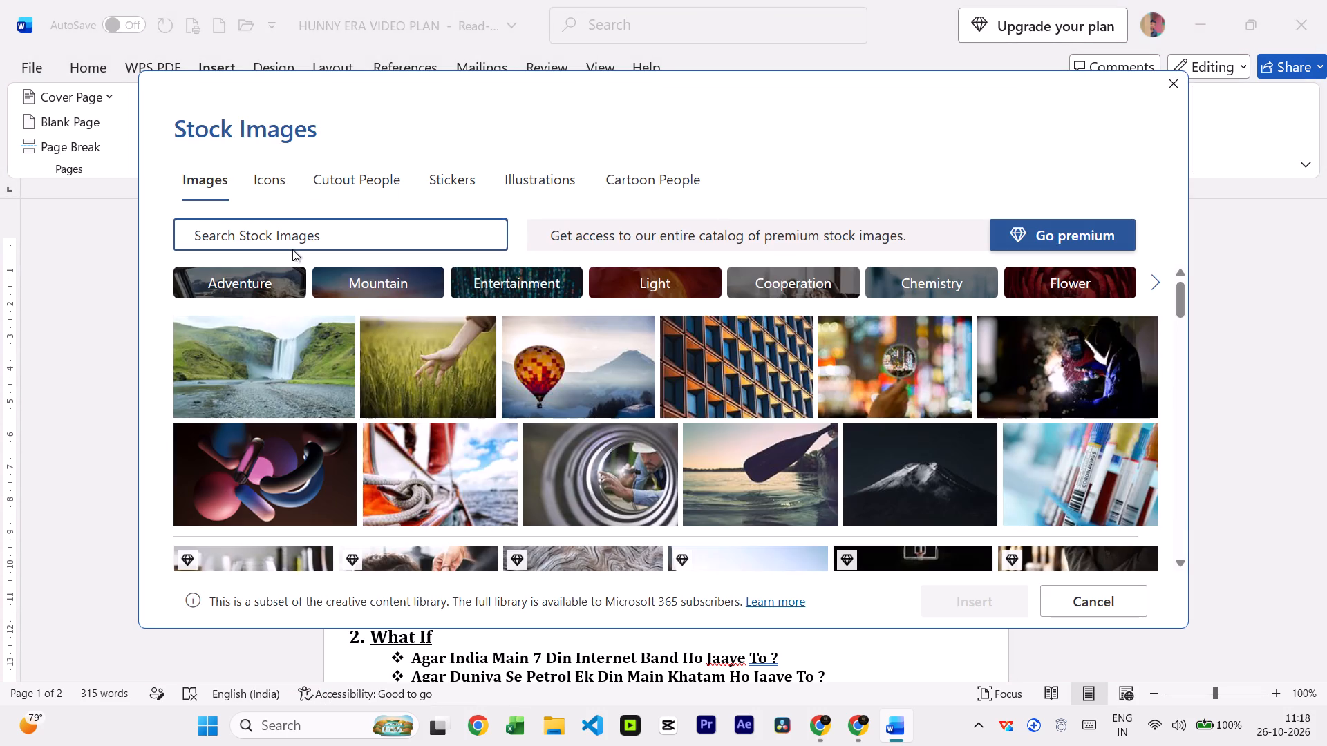
left_click(270, 168)
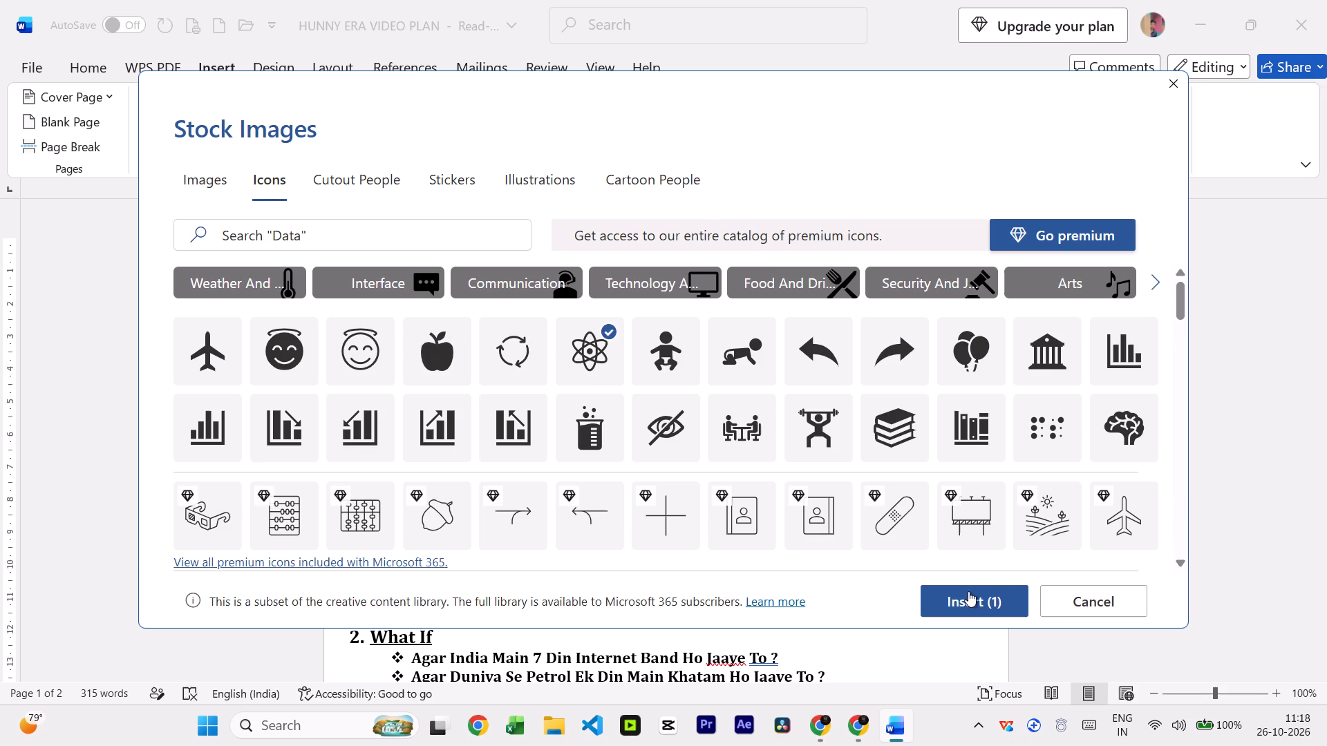
left_click(968, 594)
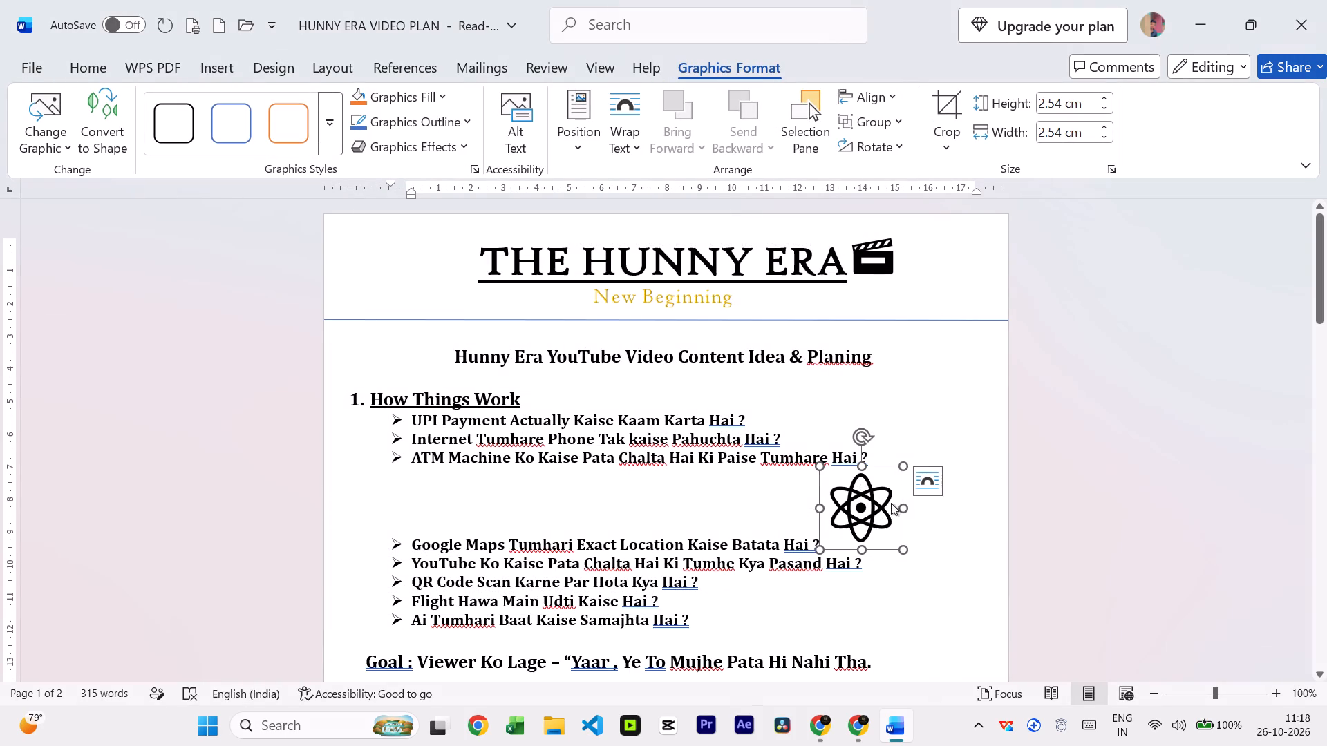
Set the atom icon's text wrapping to In Front of Text.
left_click(923, 479)
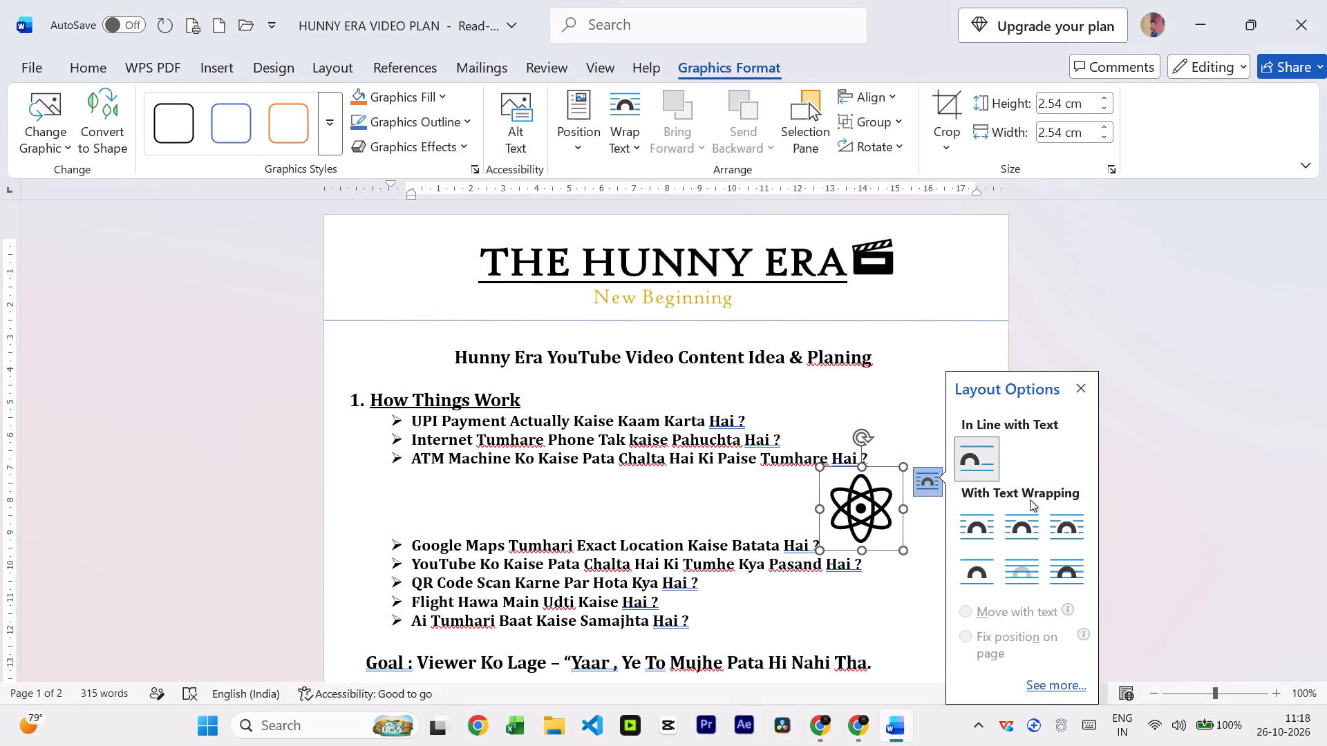
left_click(1064, 568)
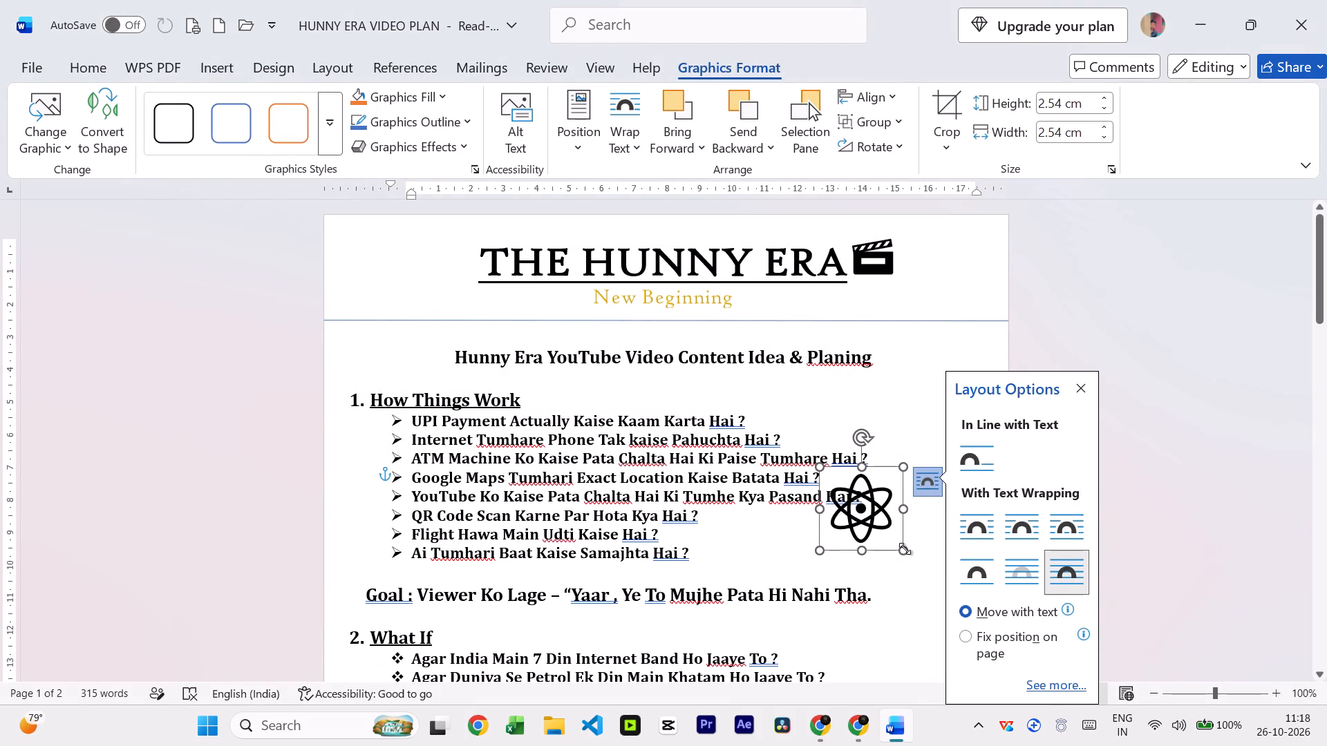
Move the atom icon off the bullet text into the blank area beside the first bullets of How Things Work.
left_click_drag(898, 544, 872, 513)
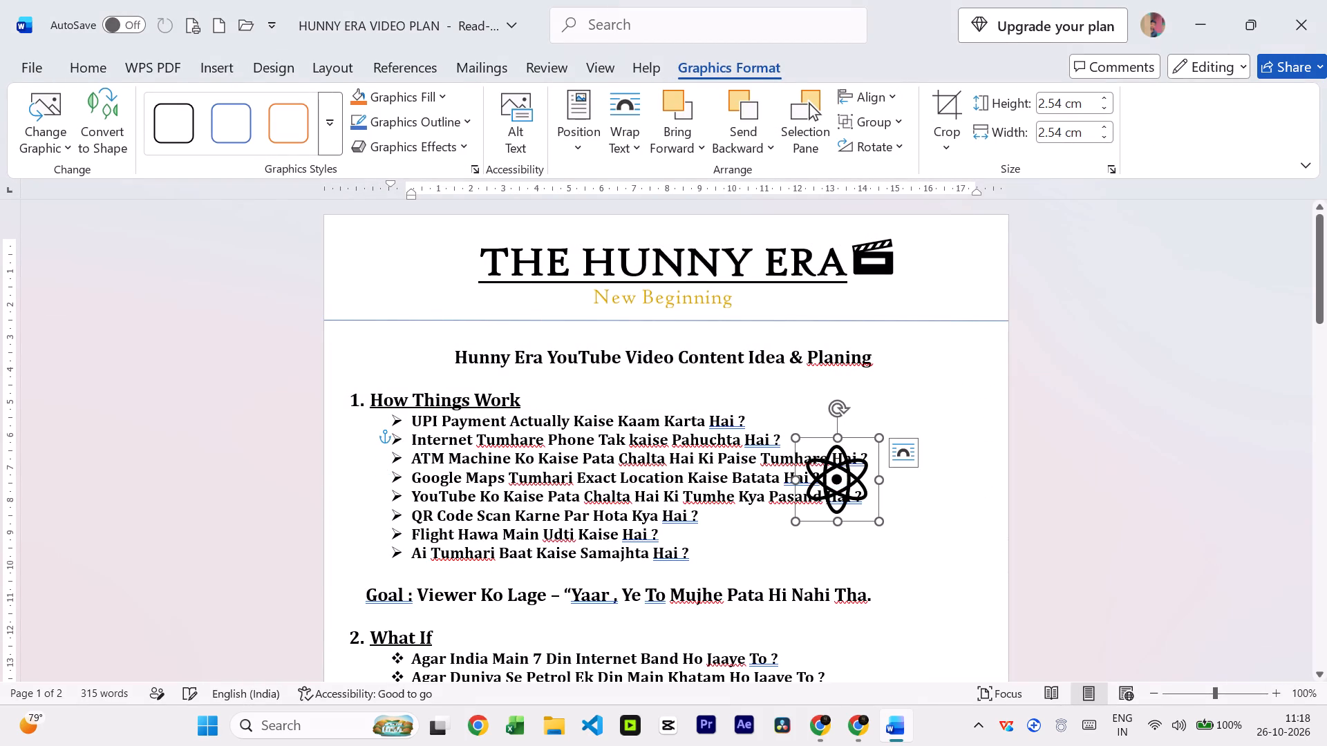
left_click_drag(840, 488, 769, 446)
left_click(836, 489)
left_click(849, 501)
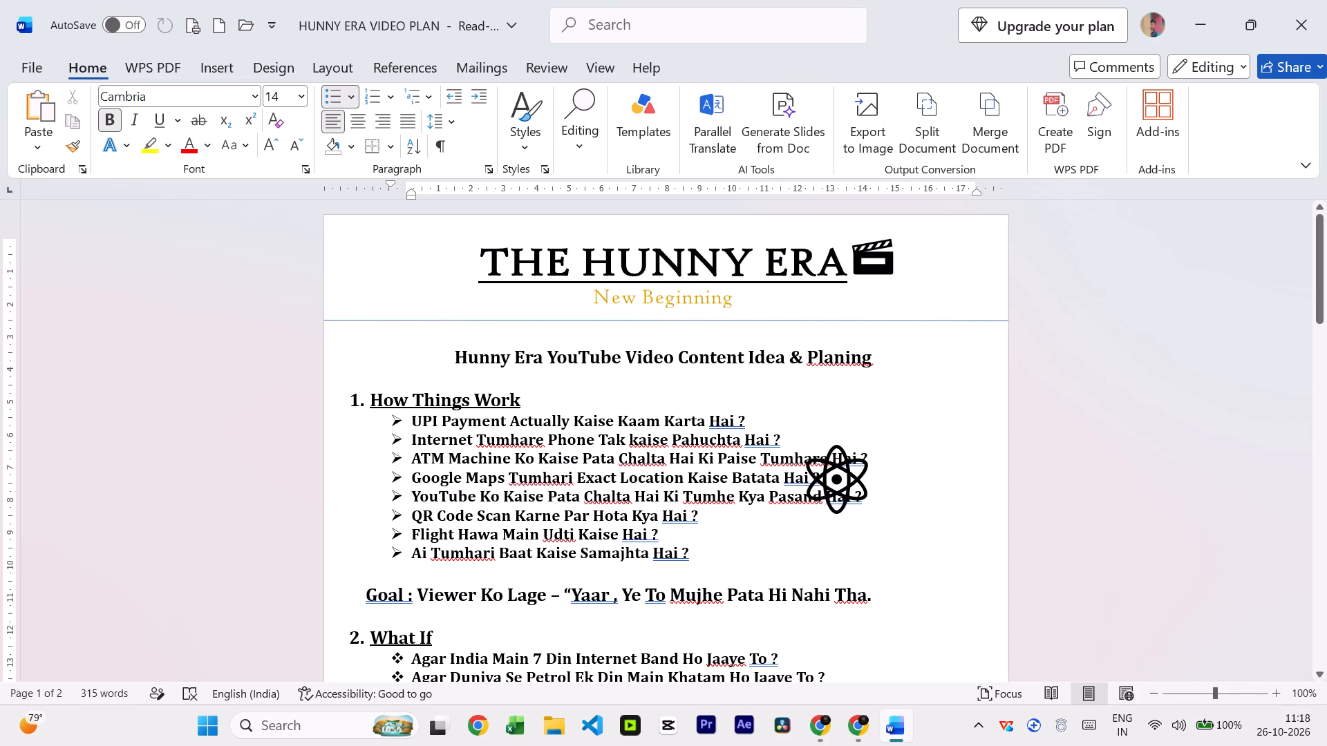
left_click(838, 508)
left_click(839, 468)
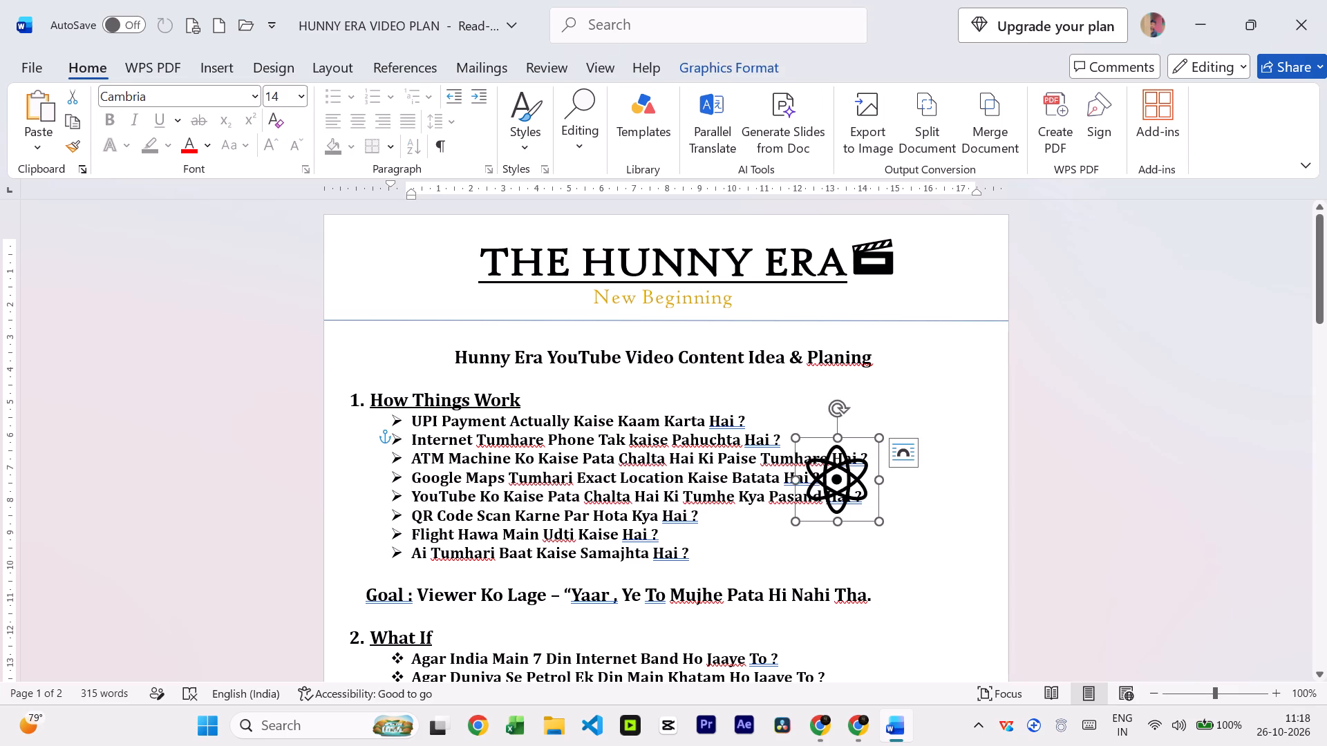
left_click_drag(859, 478, 928, 417)
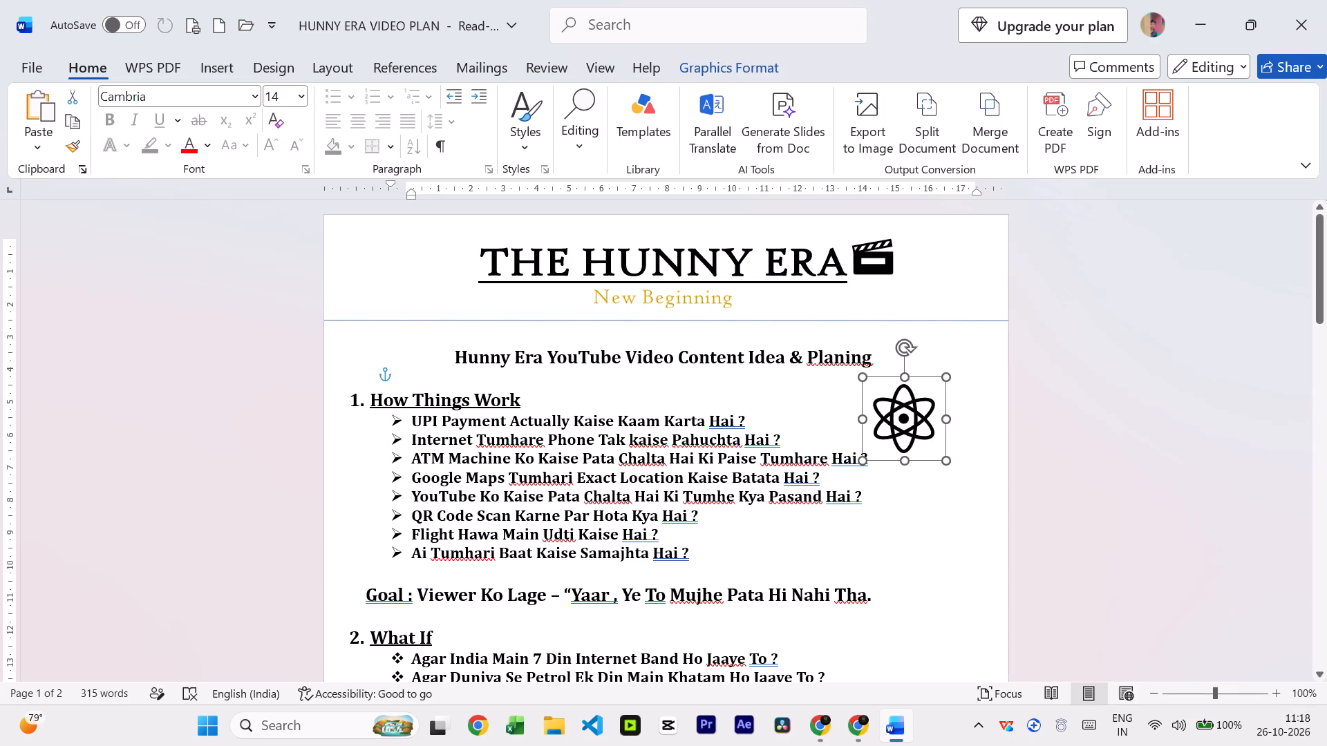
left_click_drag(928, 417, 932, 412)
Shrink the atom icon proportionally to about the height of the heading text.
left_click_drag(952, 451, 945, 450)
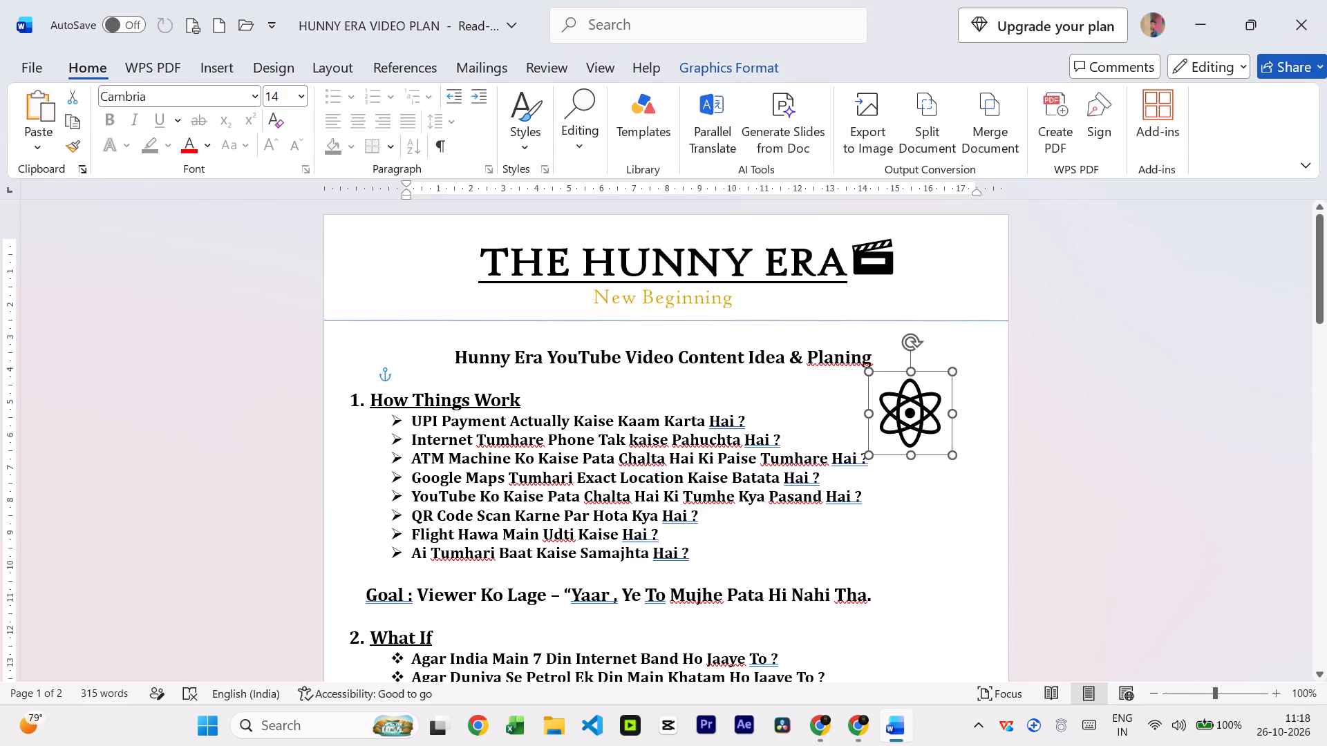
left_click_drag(945, 450, 901, 388)
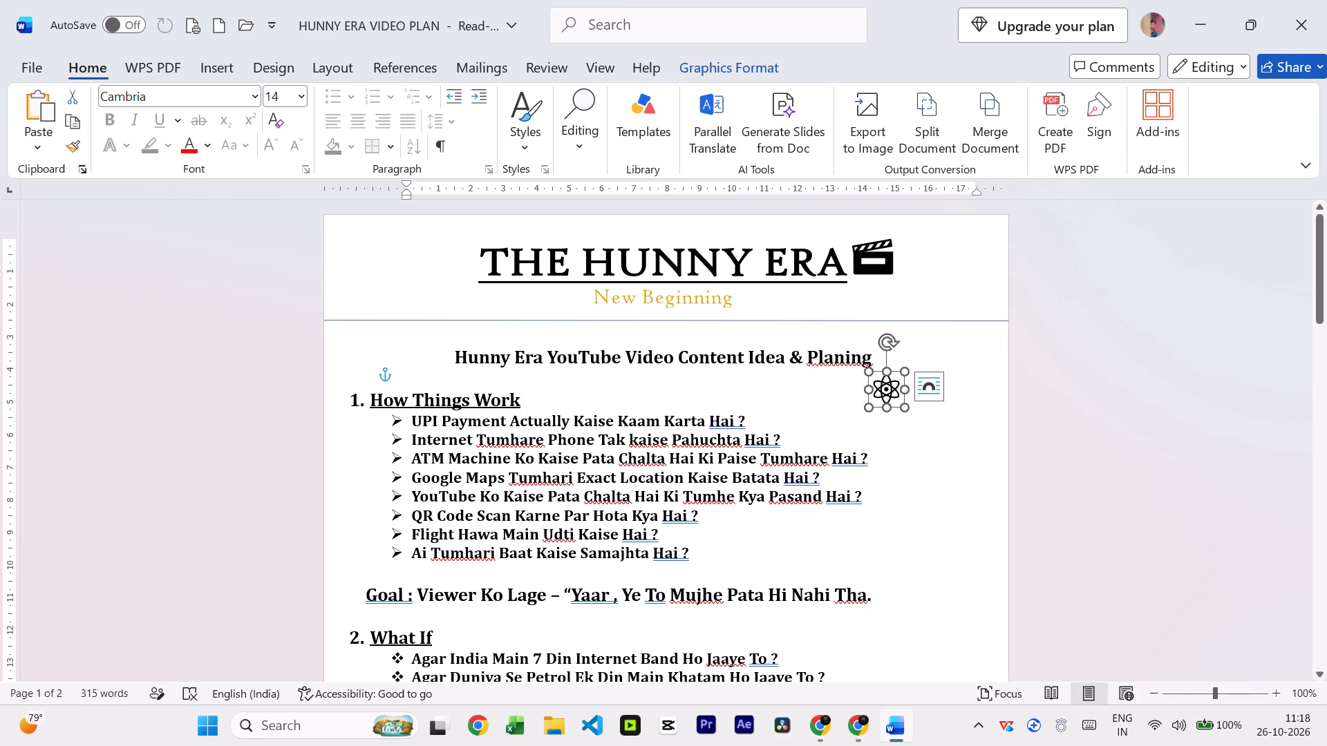
left_click(899, 397)
left_click(896, 392)
left_click_drag(903, 407, 890, 394)
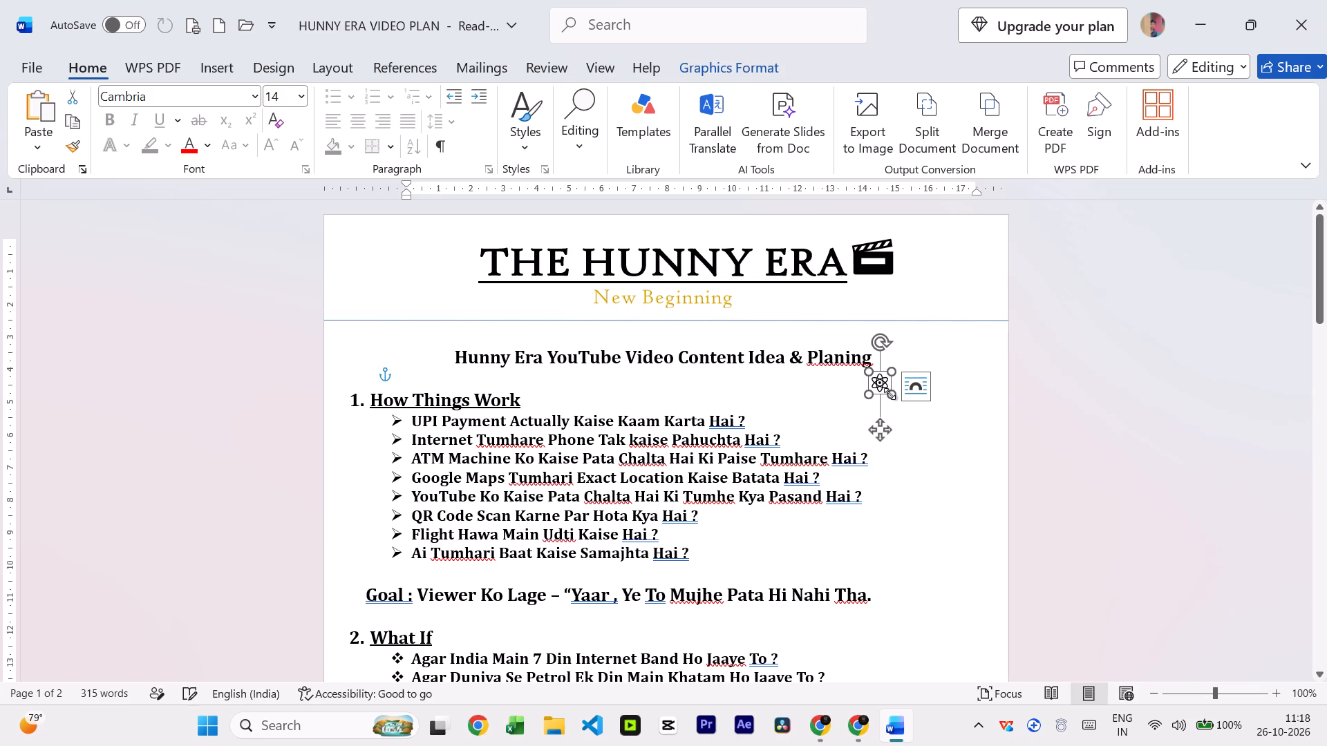
left_click(890, 394)
Place the small atom icon directly after the How Things Work heading, on the same line.
left_click_drag(879, 433, 738, 430)
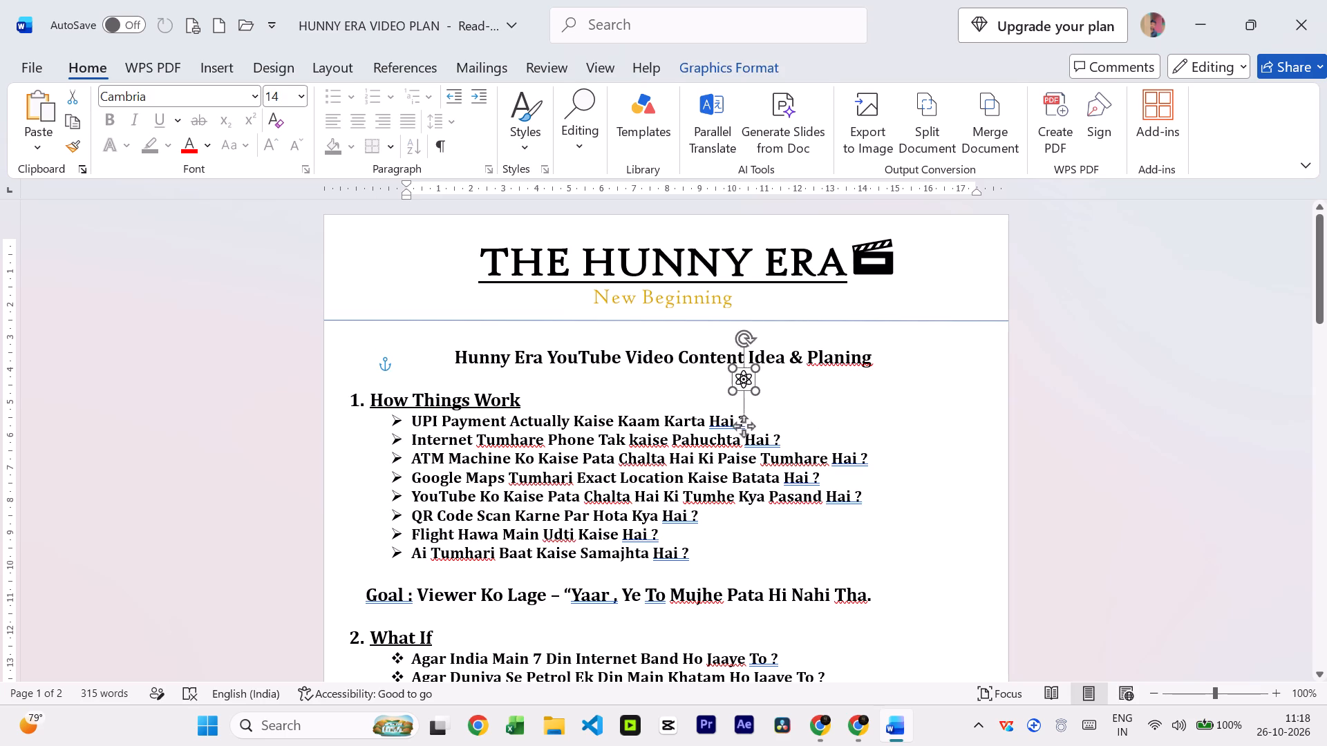
left_click_drag(738, 430, 543, 448)
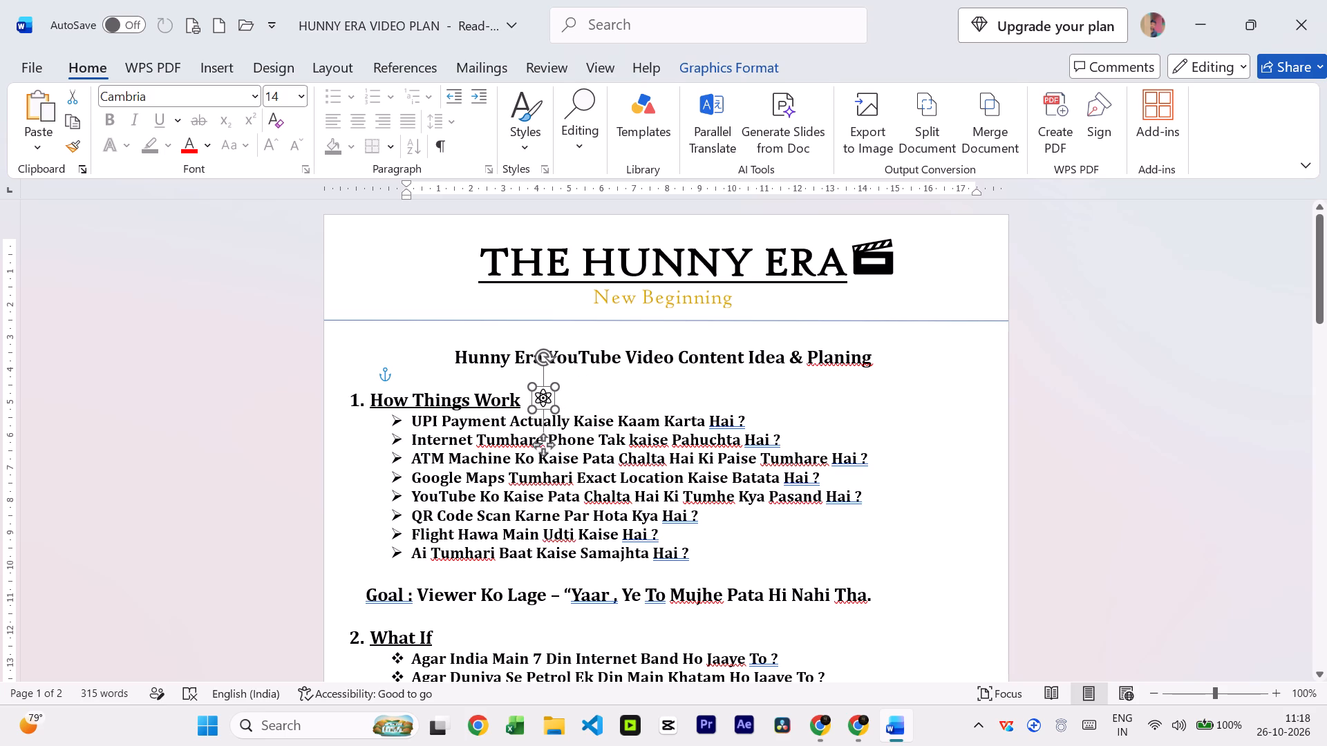
left_click_drag(543, 448, 533, 452)
left_click(624, 393)
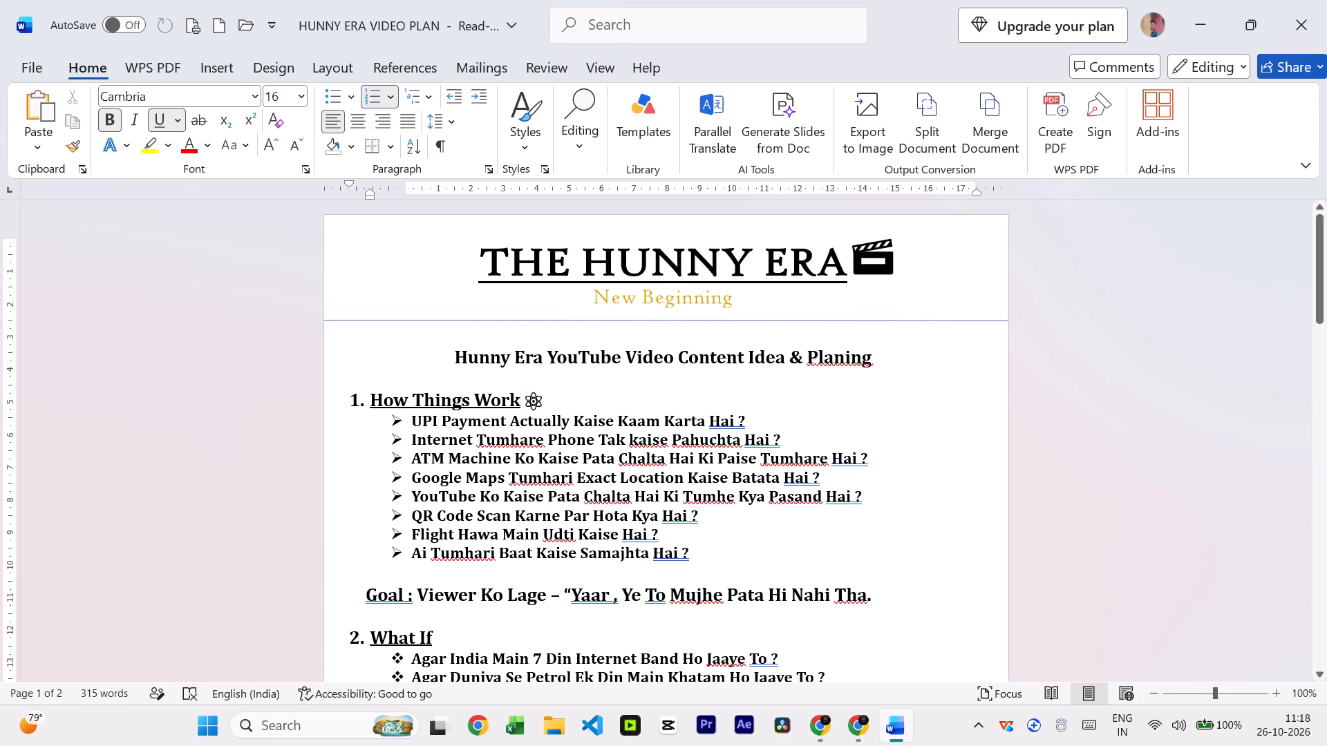
Open the stock icon library to choose an icon for the What If section.
scroll(663, 531, "down", 13)
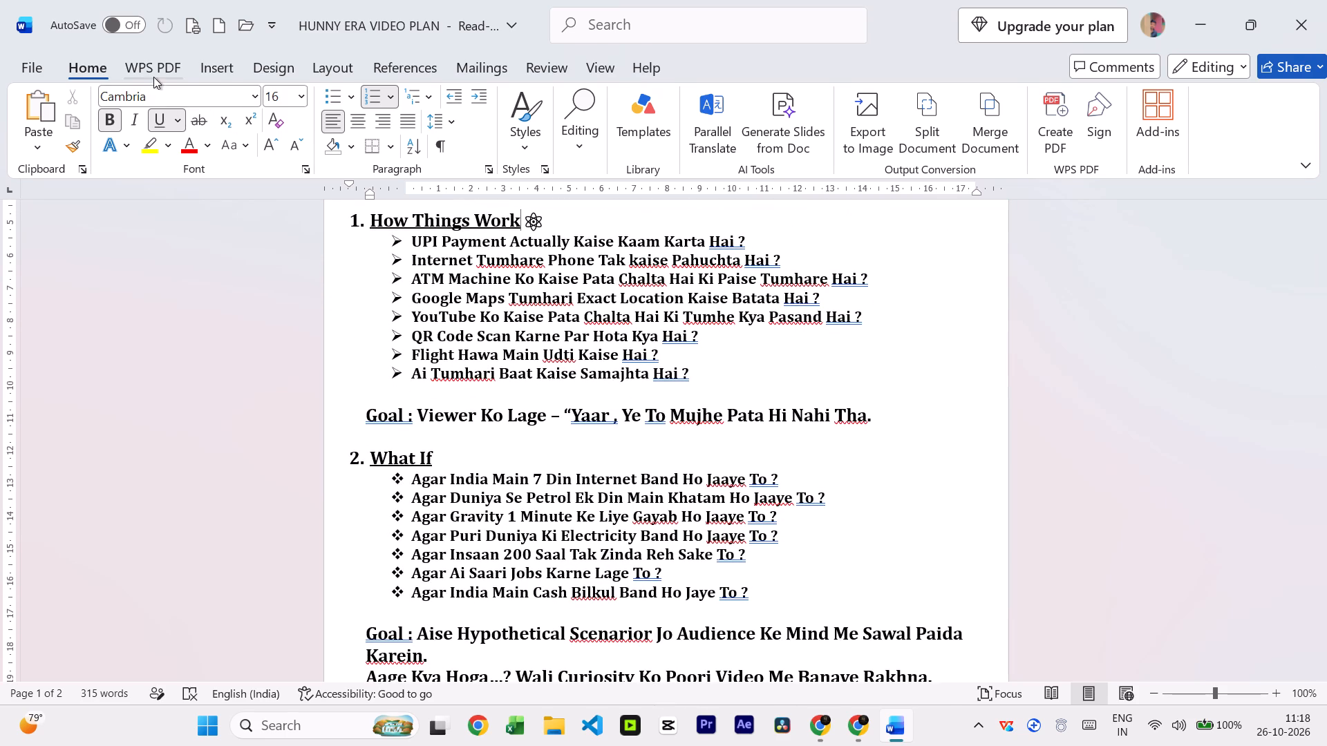
left_click(200, 64)
left_click(212, 146)
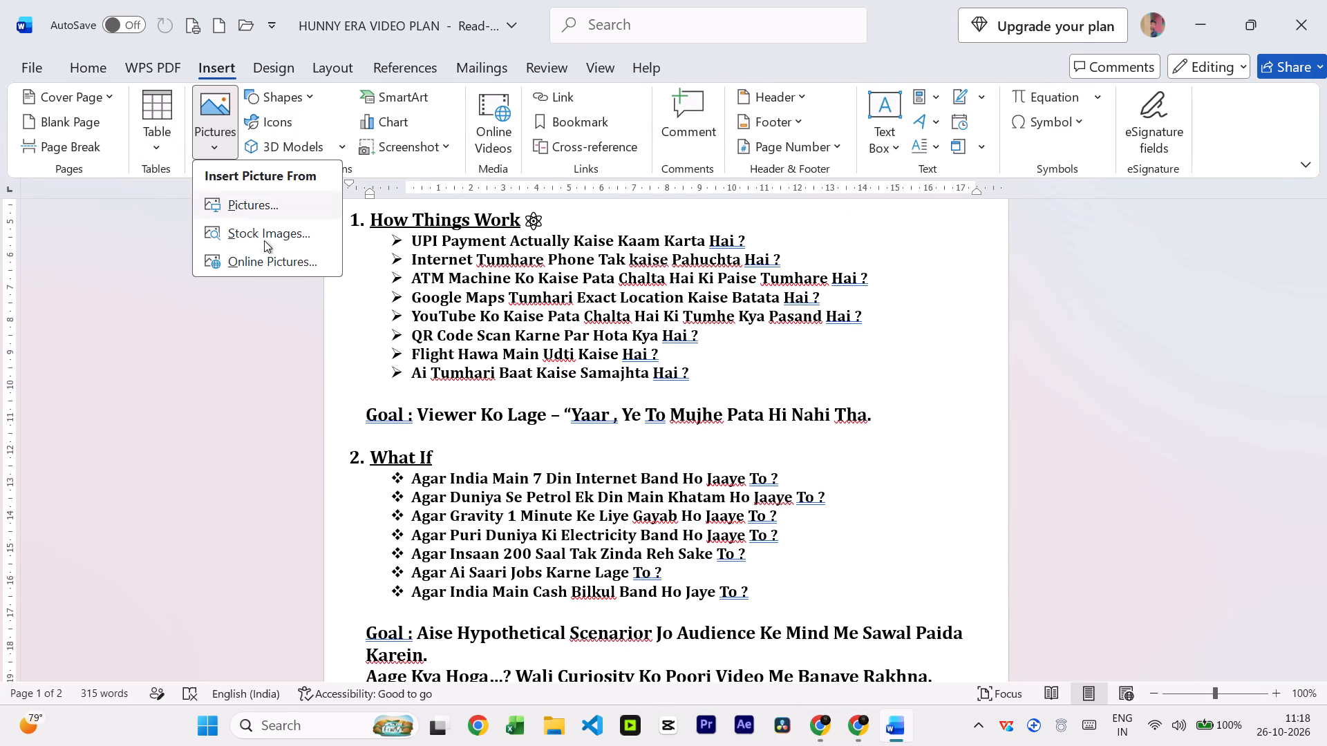
left_click(264, 237)
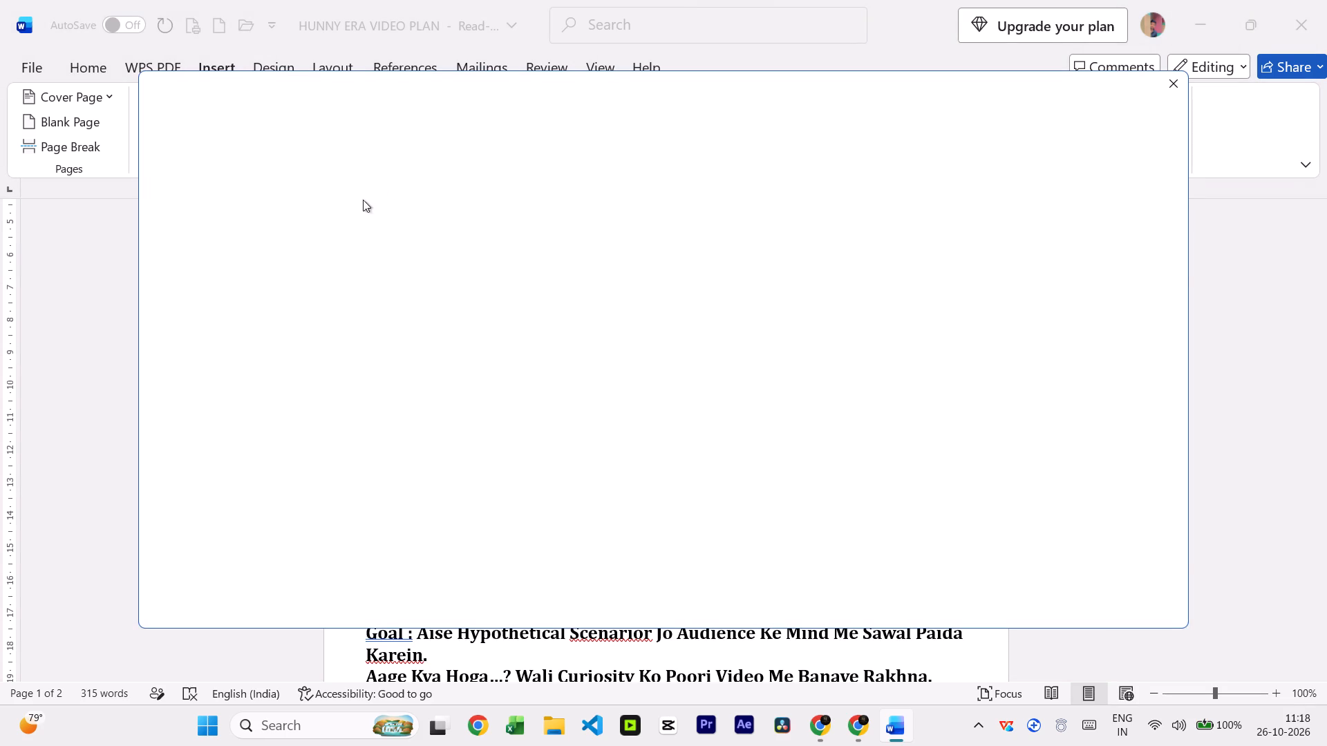
left_click(258, 195)
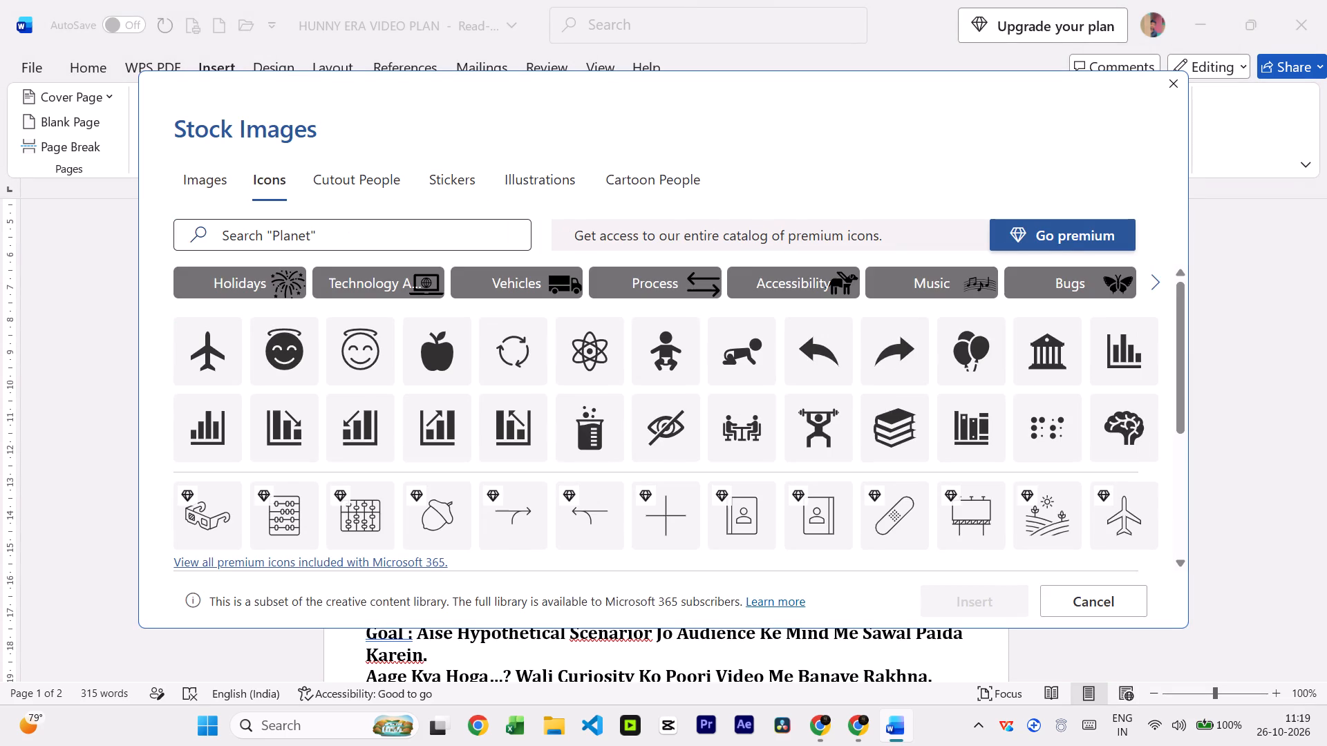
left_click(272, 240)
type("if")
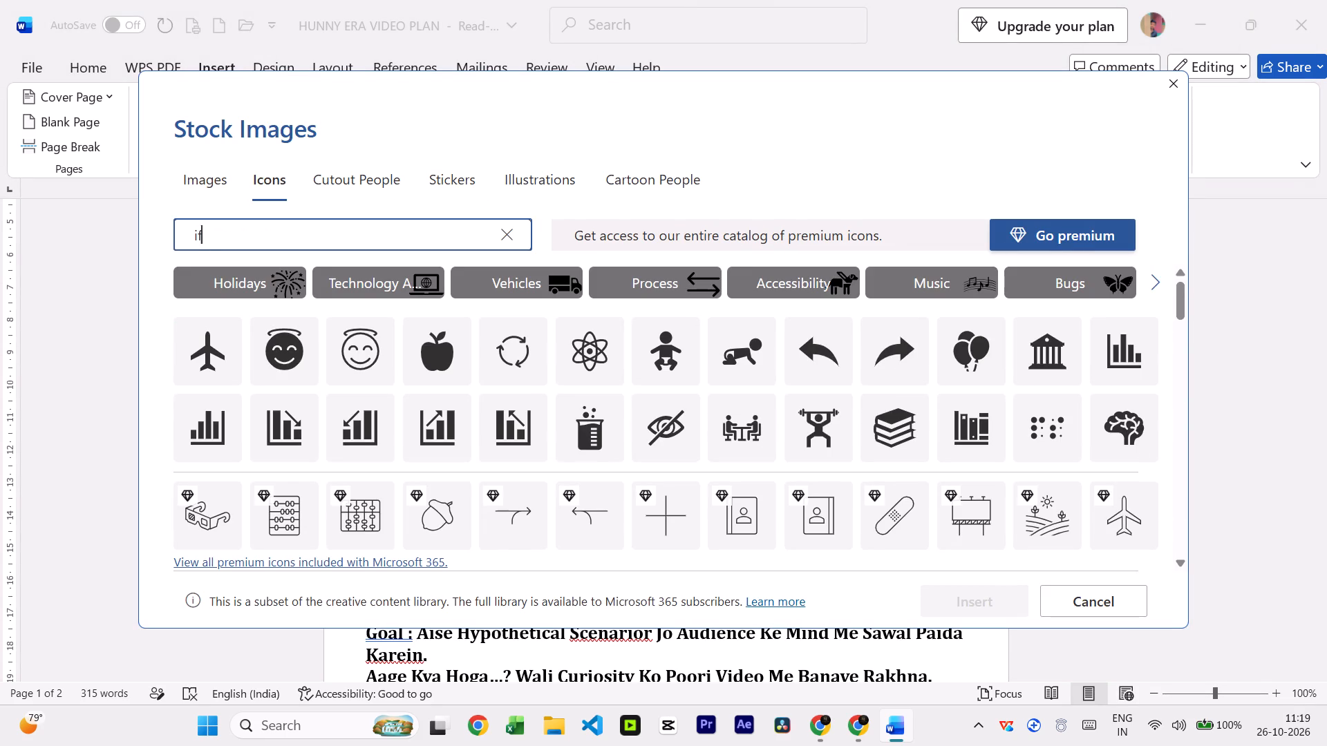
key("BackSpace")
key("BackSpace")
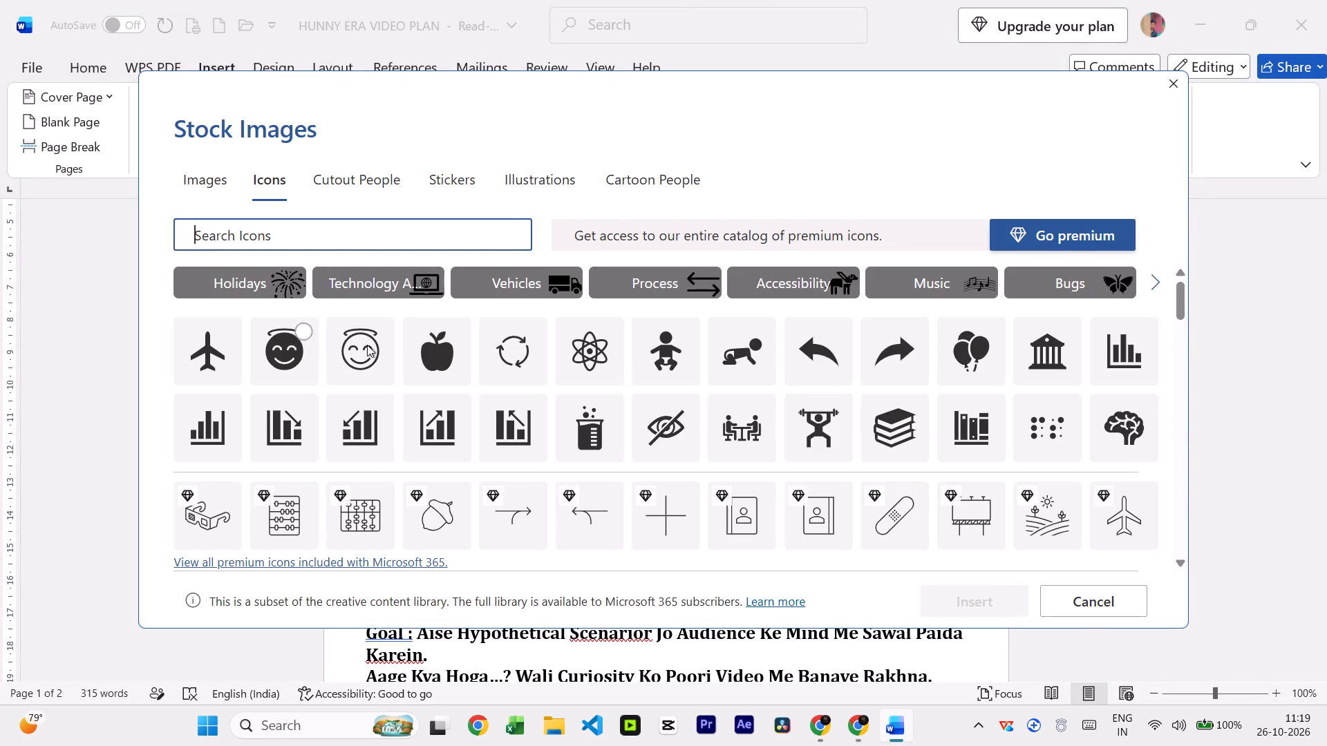
Browse the stock icon library through to its end for an icon that suits the What If section.
scroll(422, 467, "down", 1)
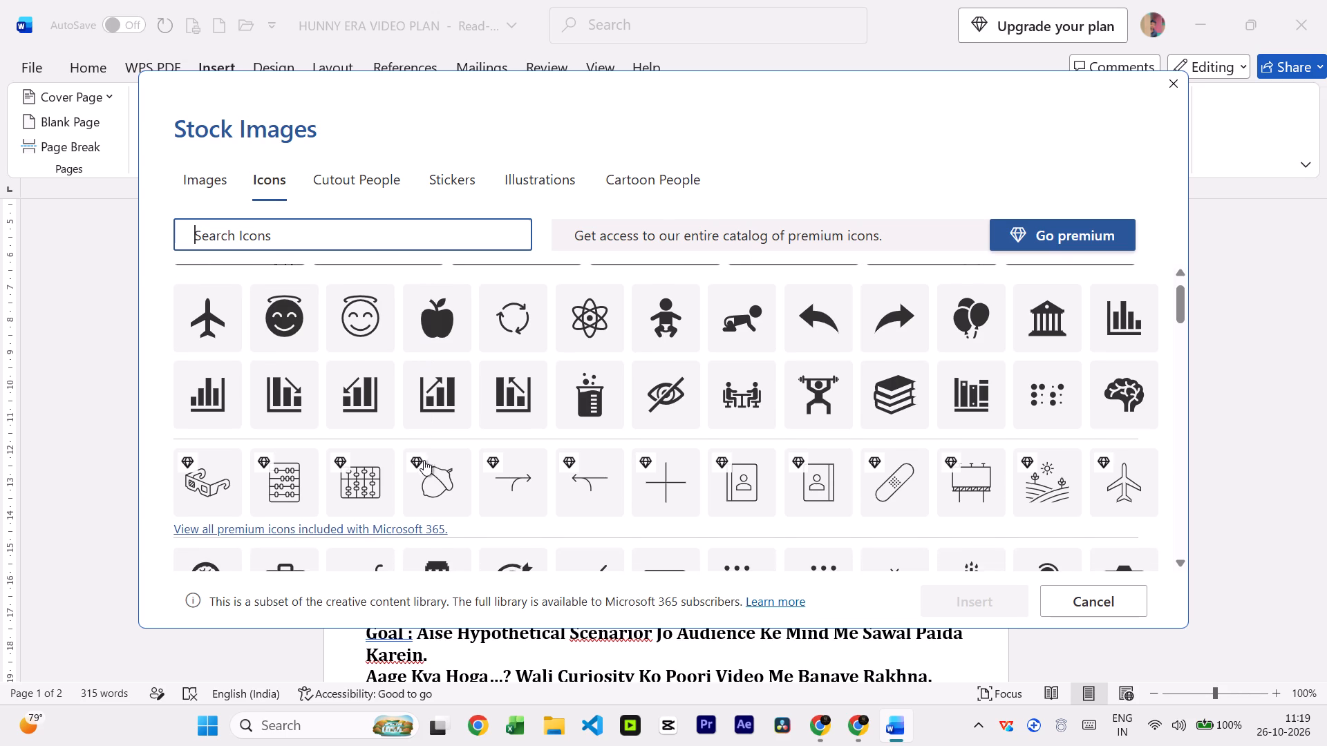
scroll(424, 458, "down", 3)
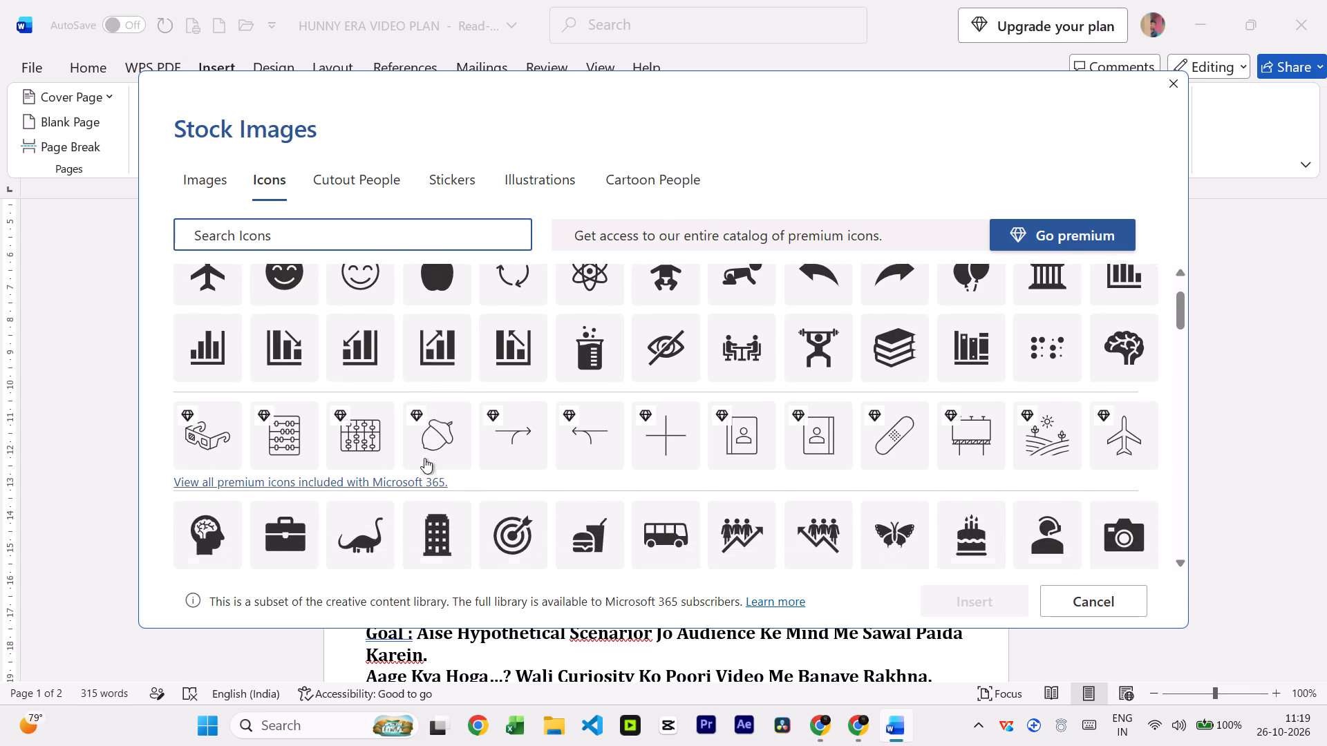
scroll(424, 458, "down", 1)
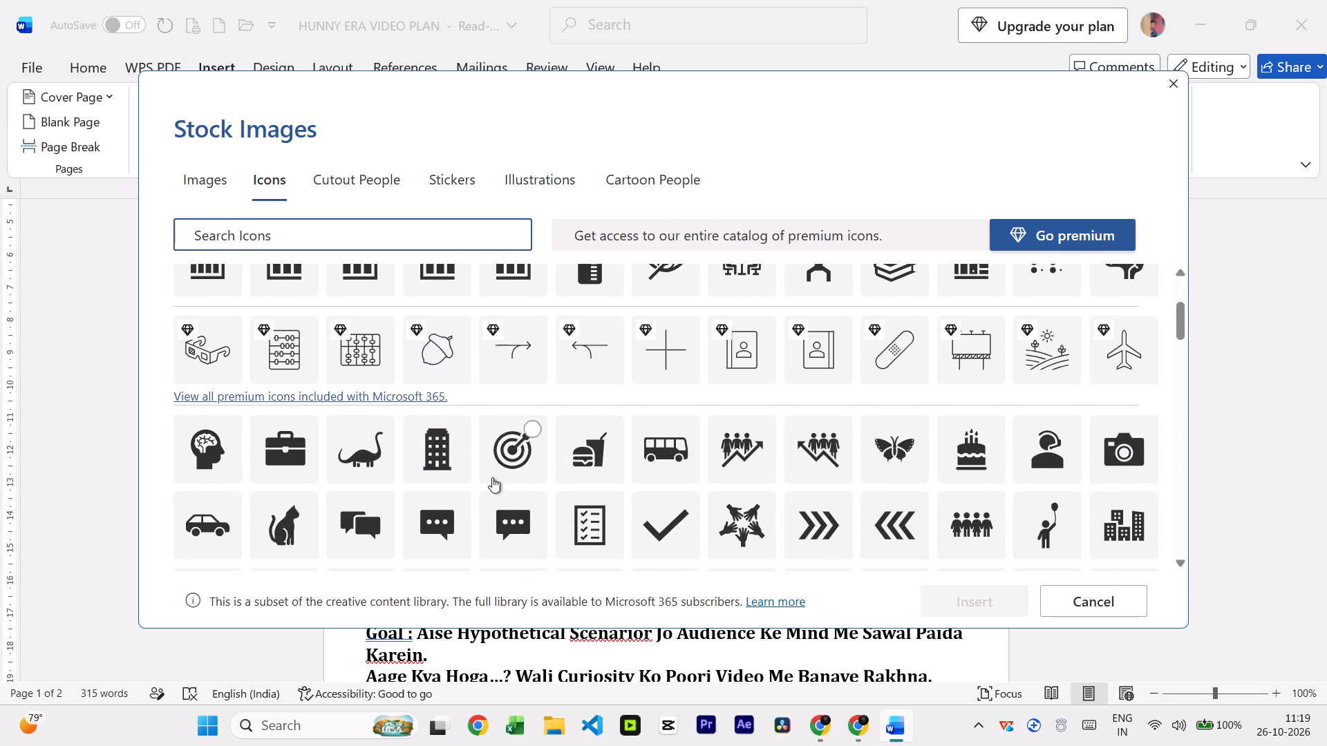
scroll(700, 507, "down", 3)
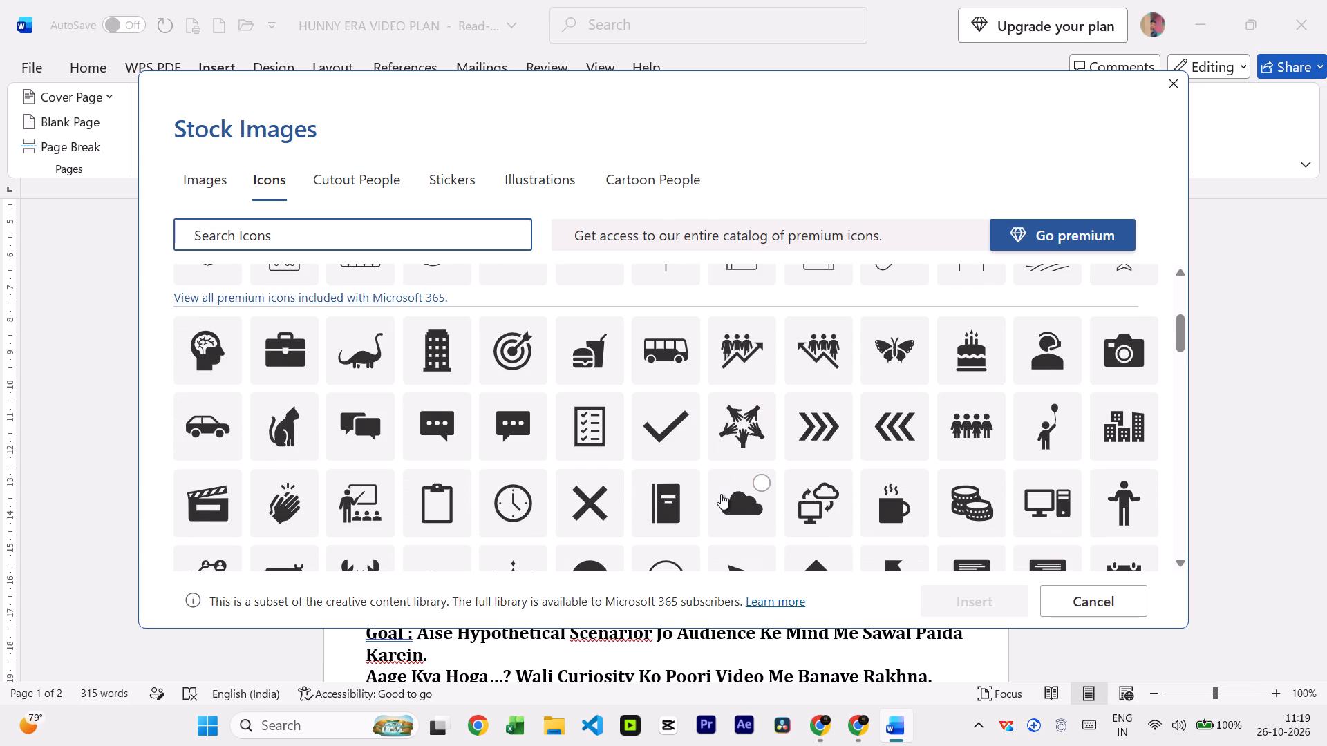
scroll(721, 494, "down", 1)
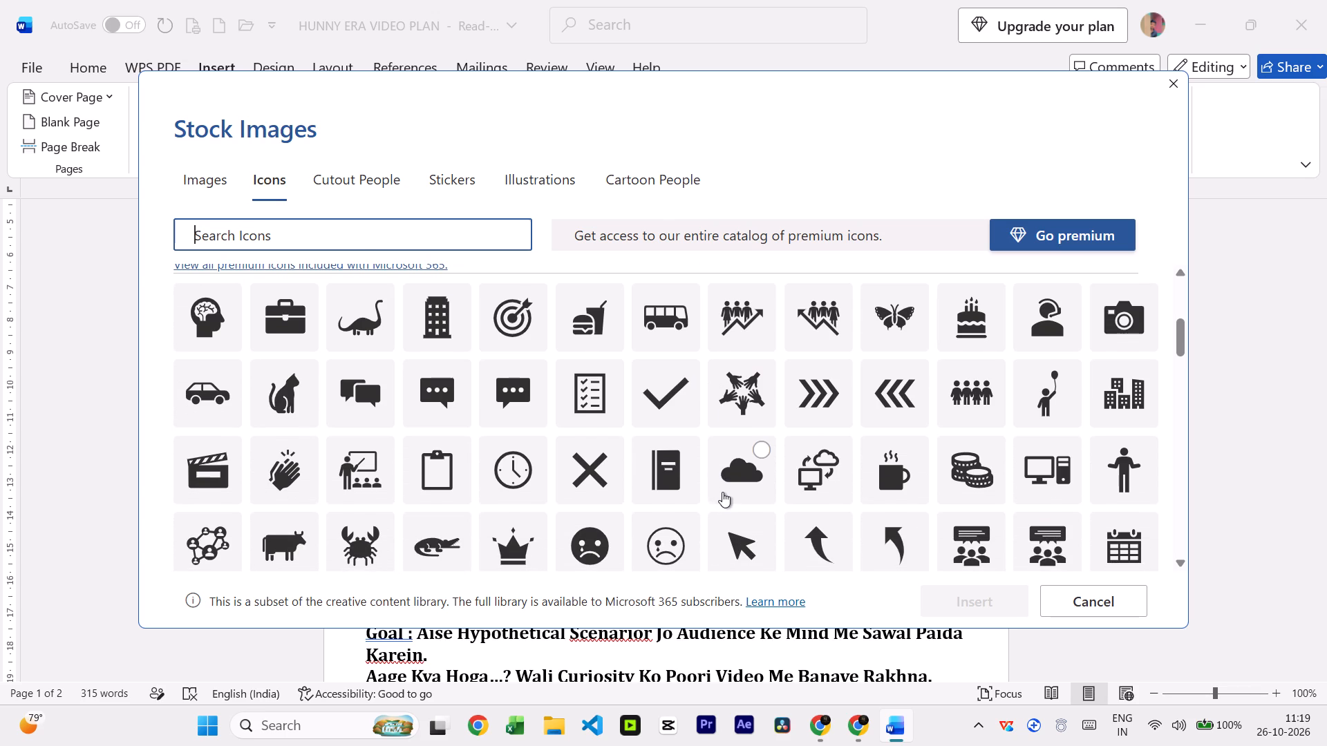
scroll(722, 492, "down", 2)
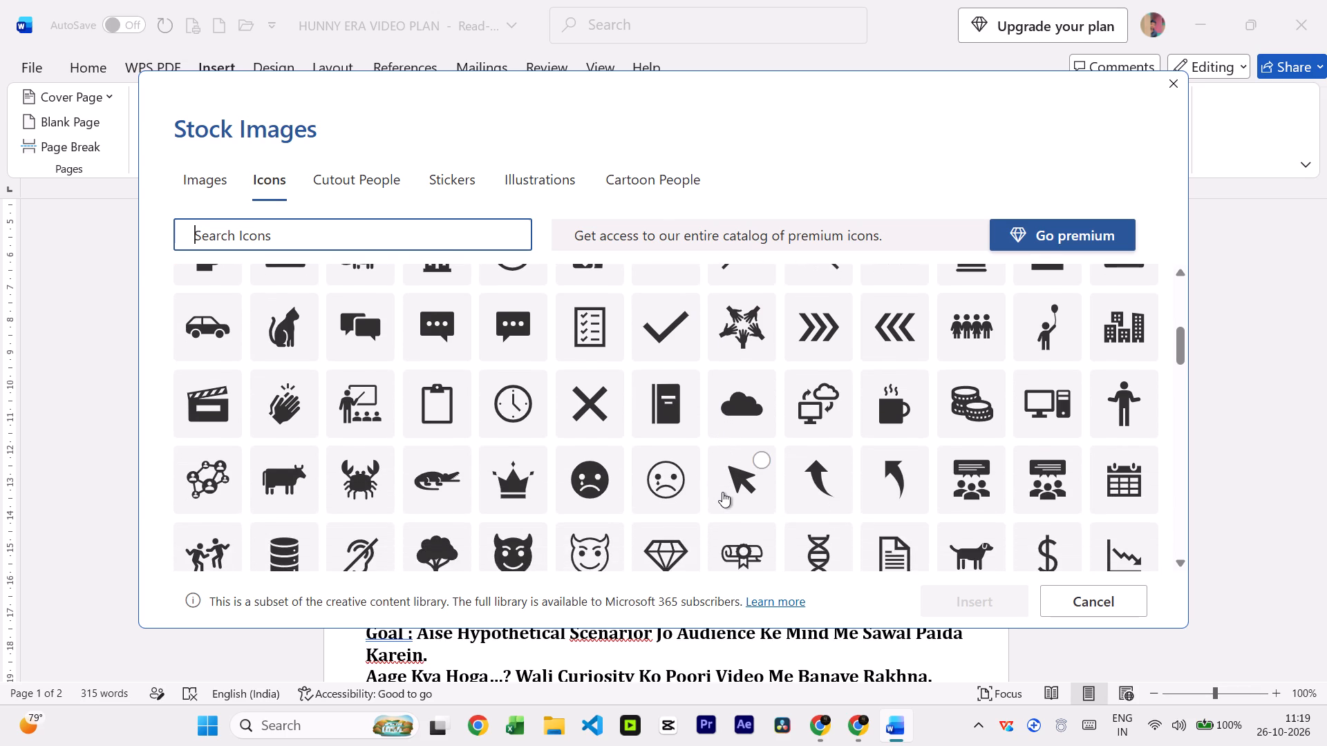
scroll(722, 492, "down", 6)
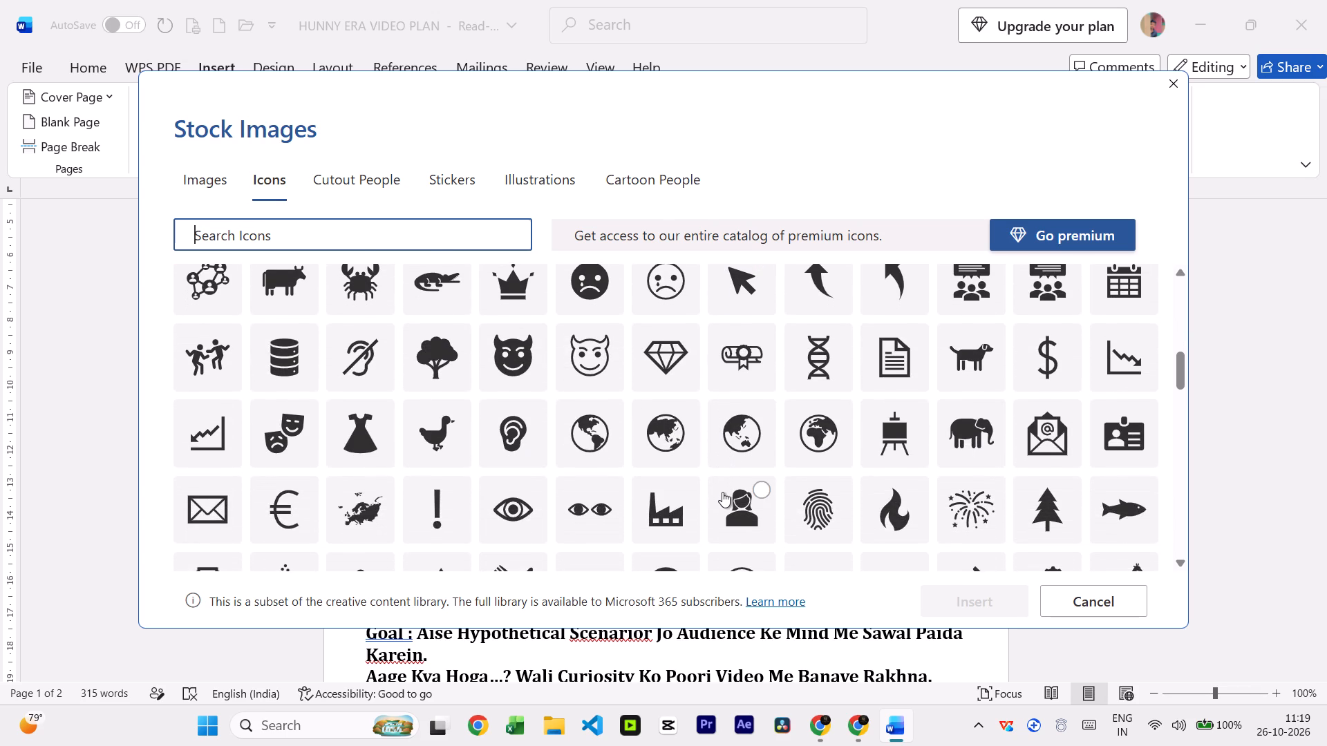
scroll(722, 492, "down", 7)
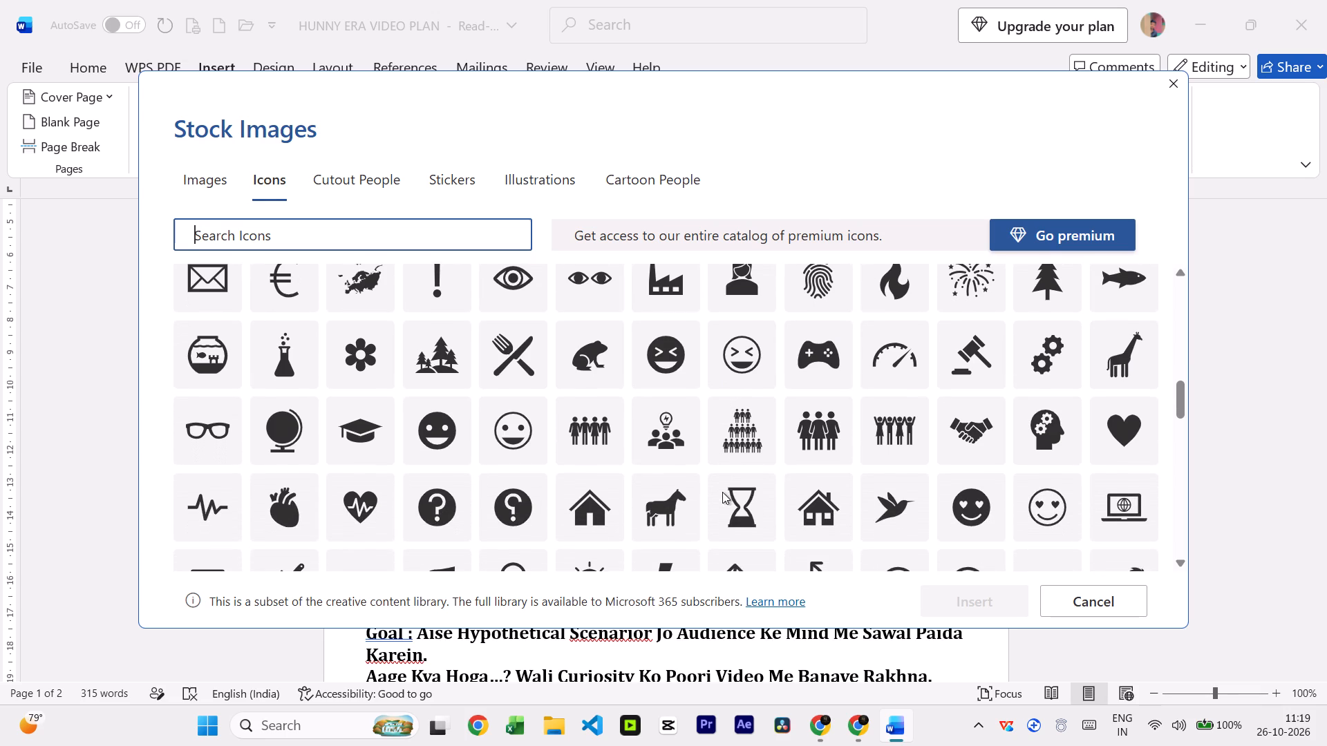
scroll(722, 492, "down", 3)
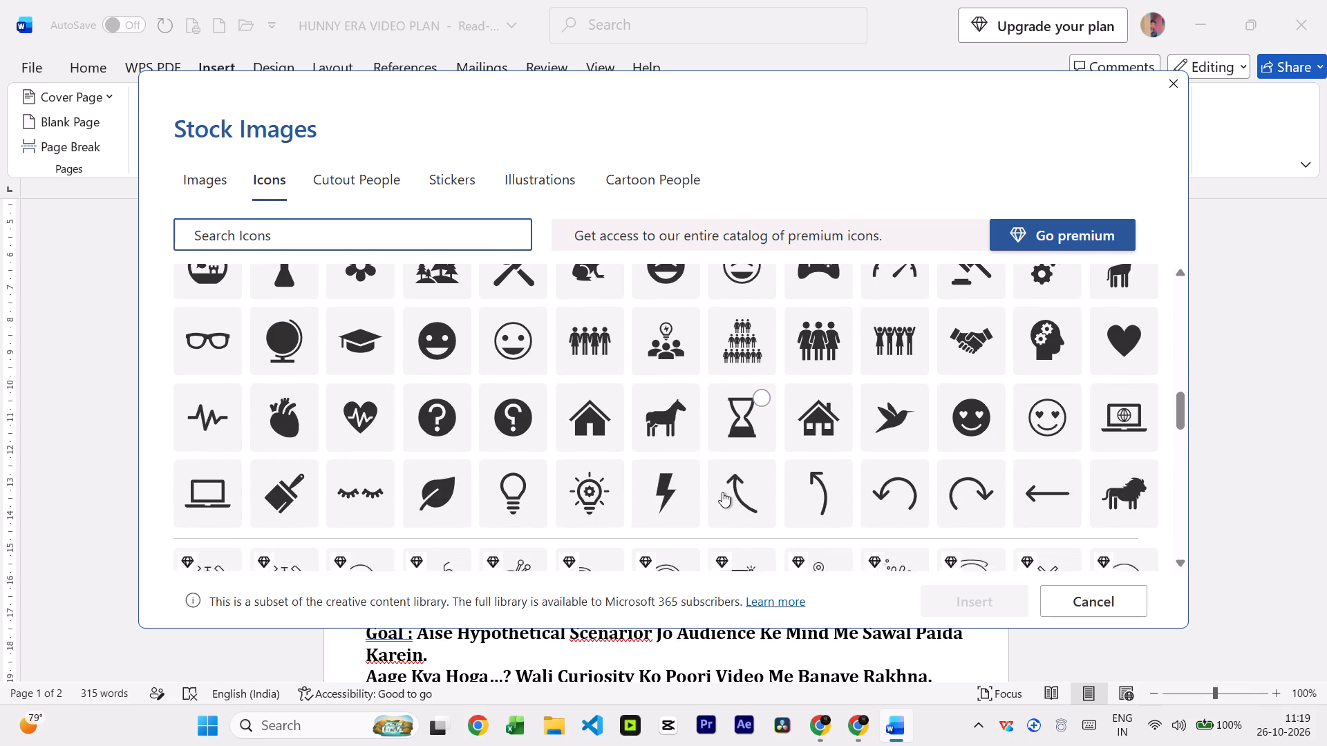
scroll(722, 492, "down", 4)
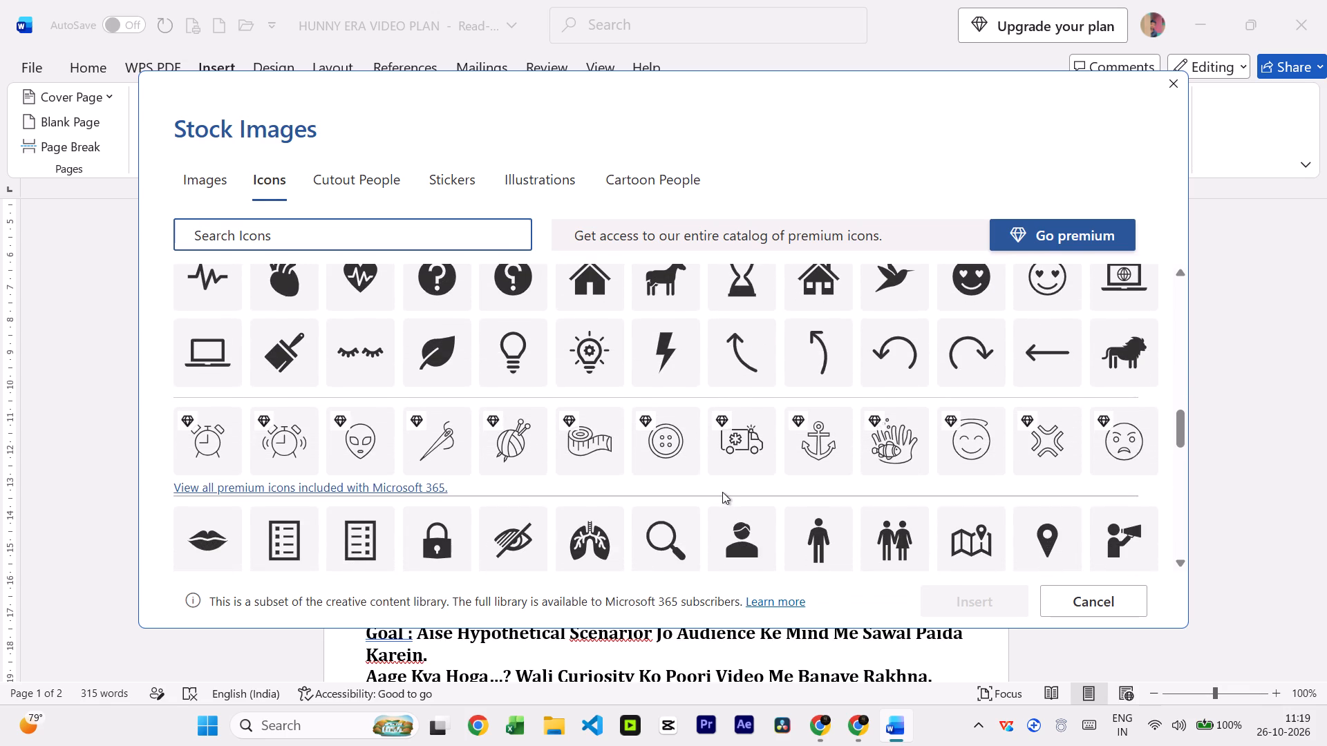
scroll(722, 492, "down", 8)
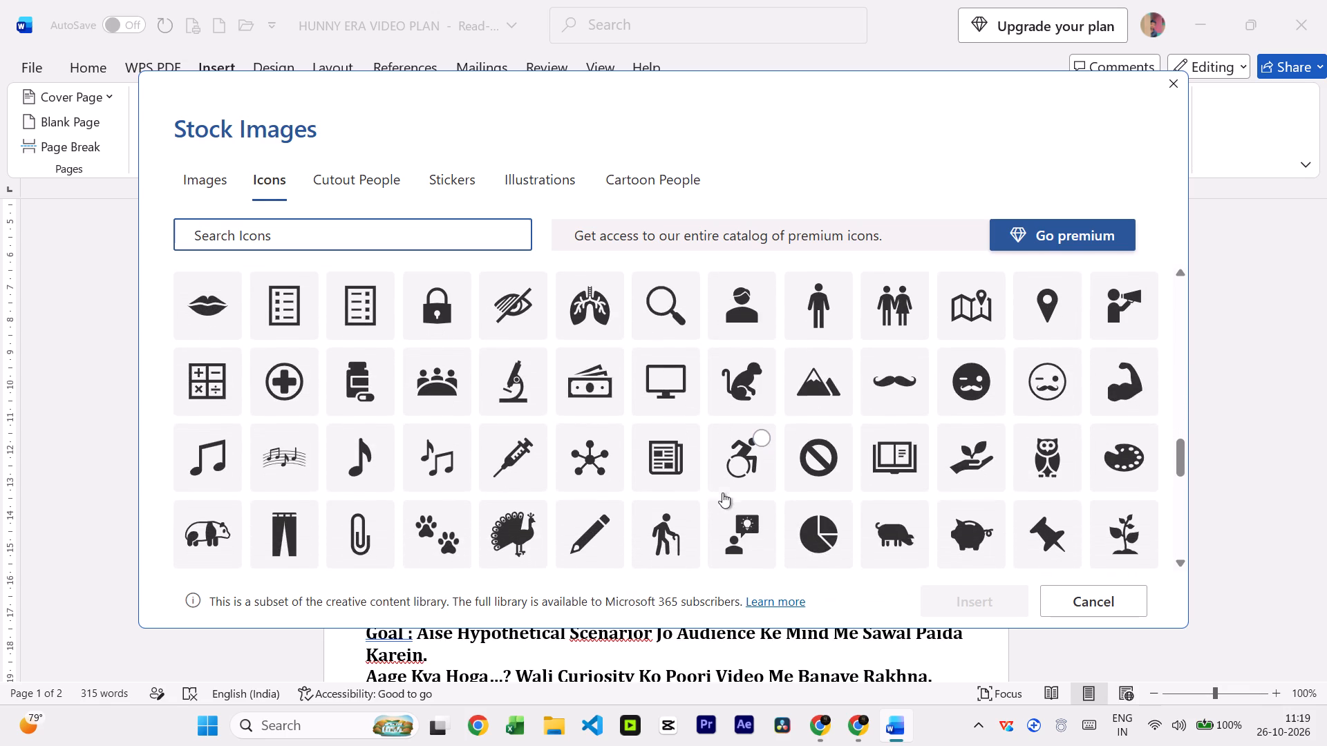
scroll(722, 492, "down", 2)
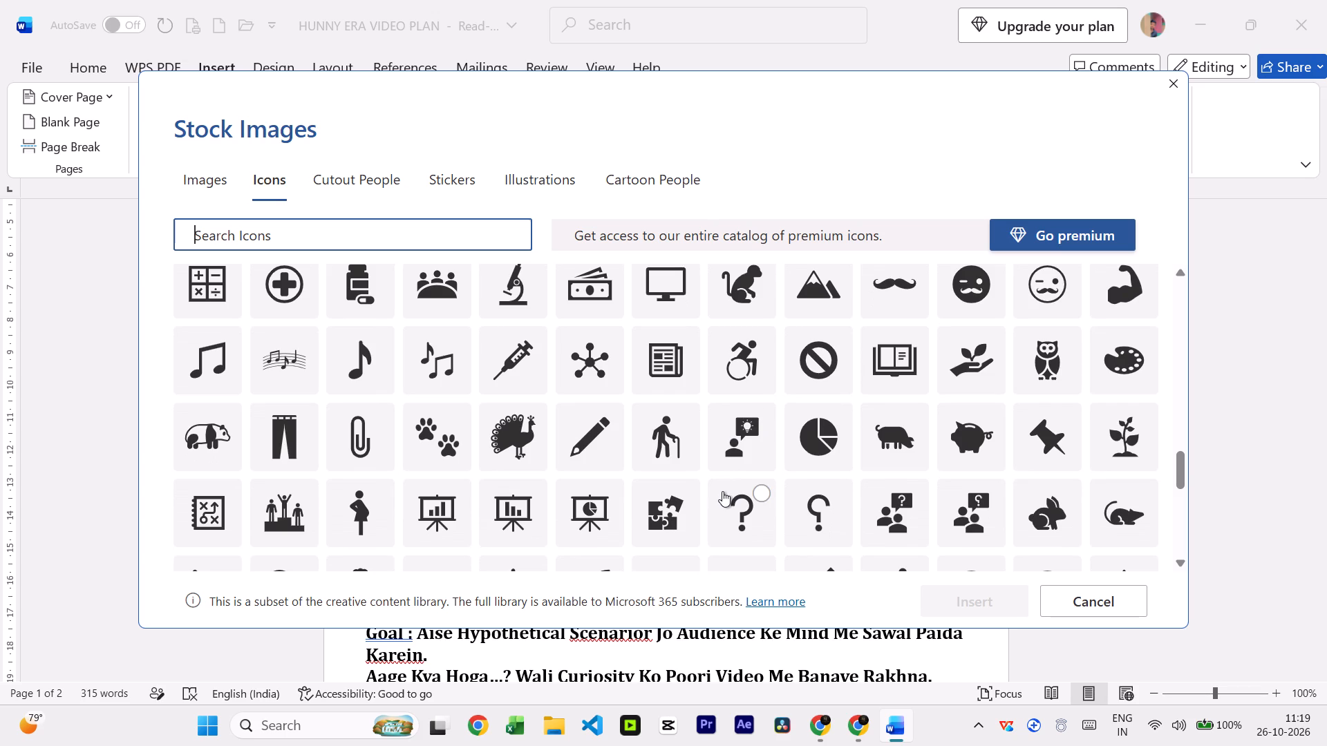
scroll(722, 491, "down", 4)
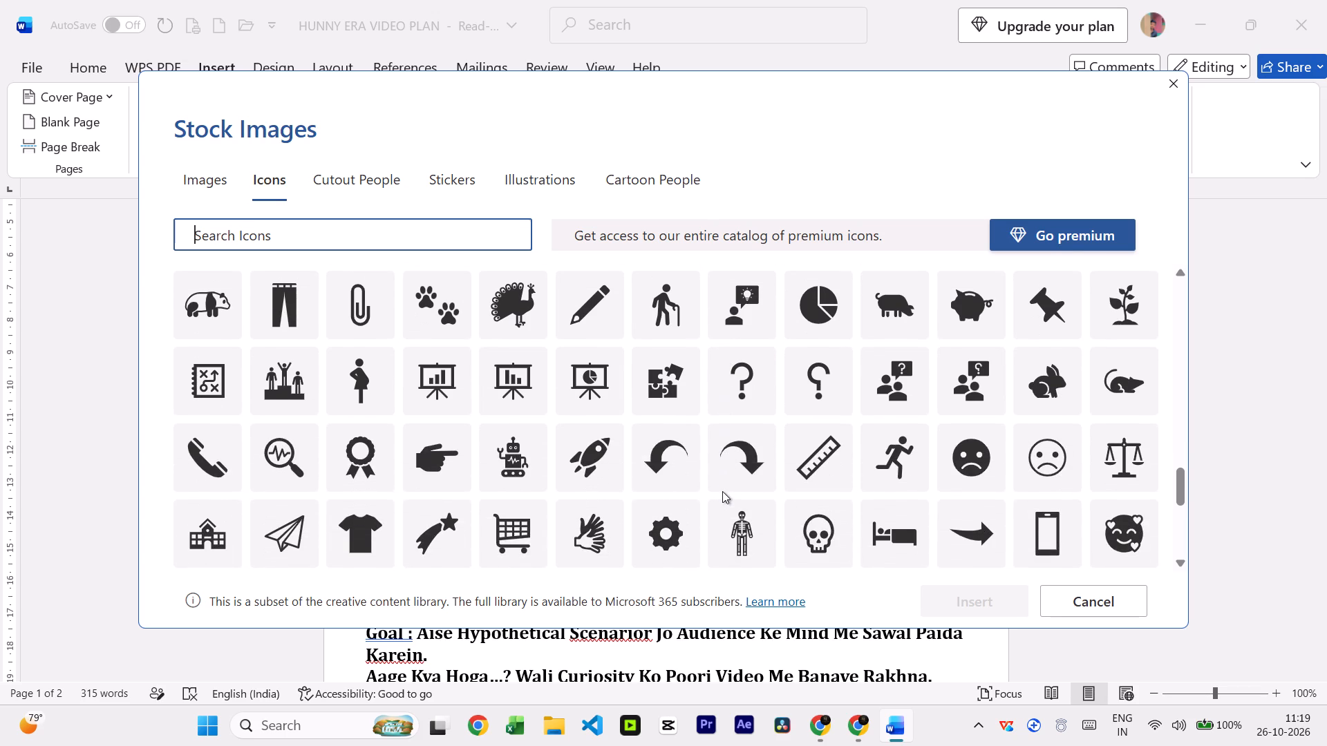
scroll(722, 492, "down", 5)
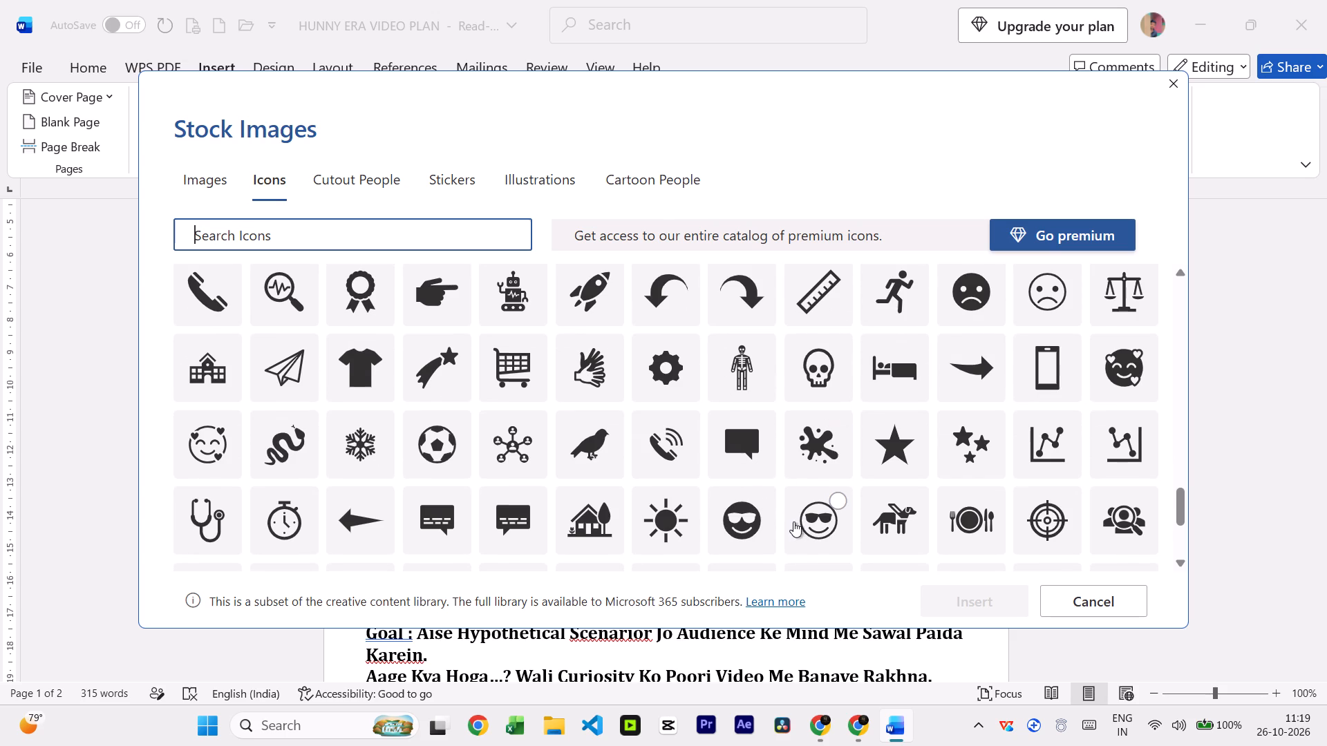
scroll(793, 522, "down", 2)
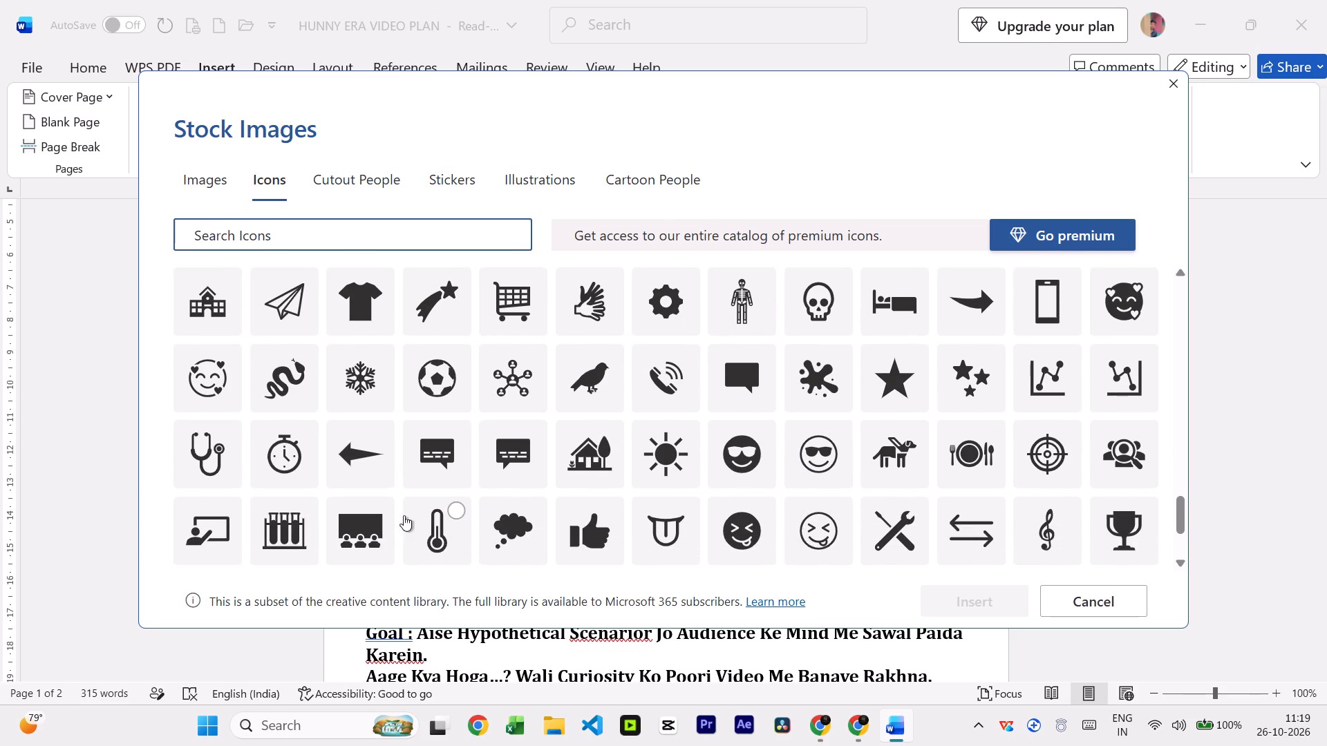
scroll(373, 499, "down", 5)
scroll(774, 496, "down", 4)
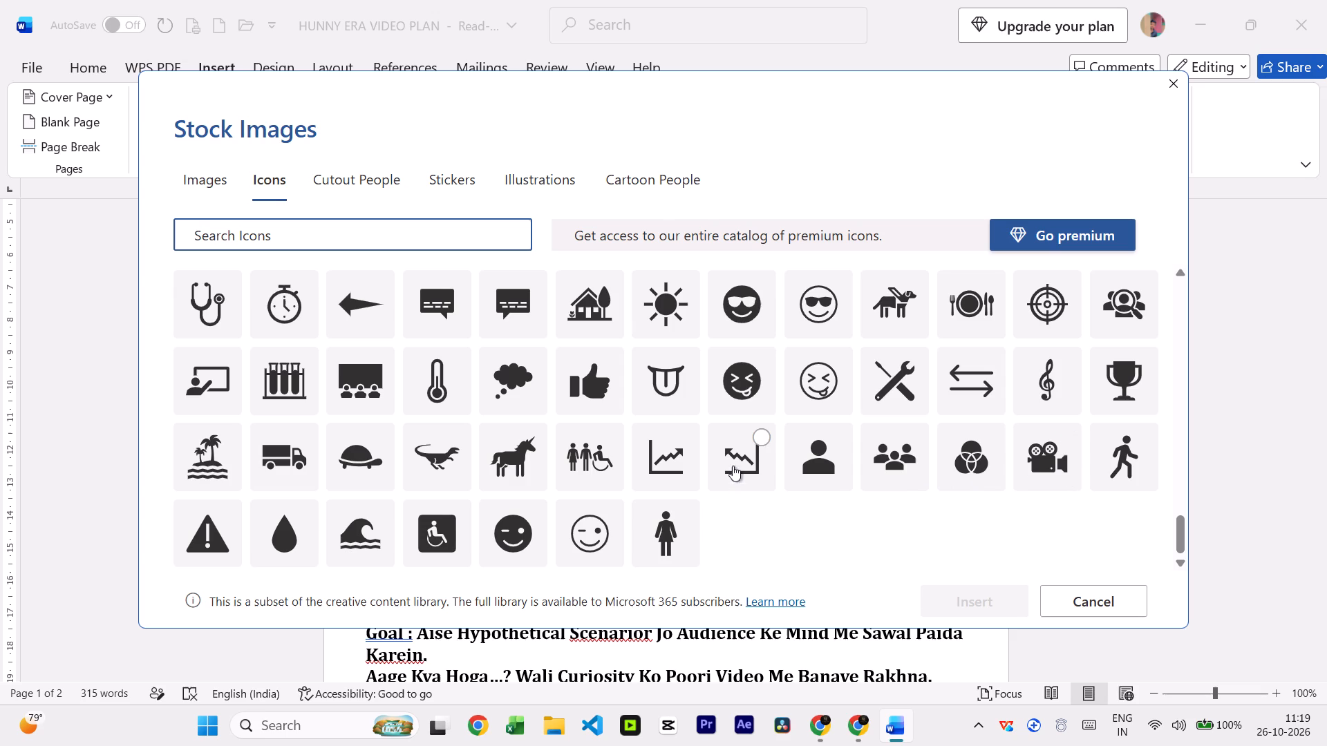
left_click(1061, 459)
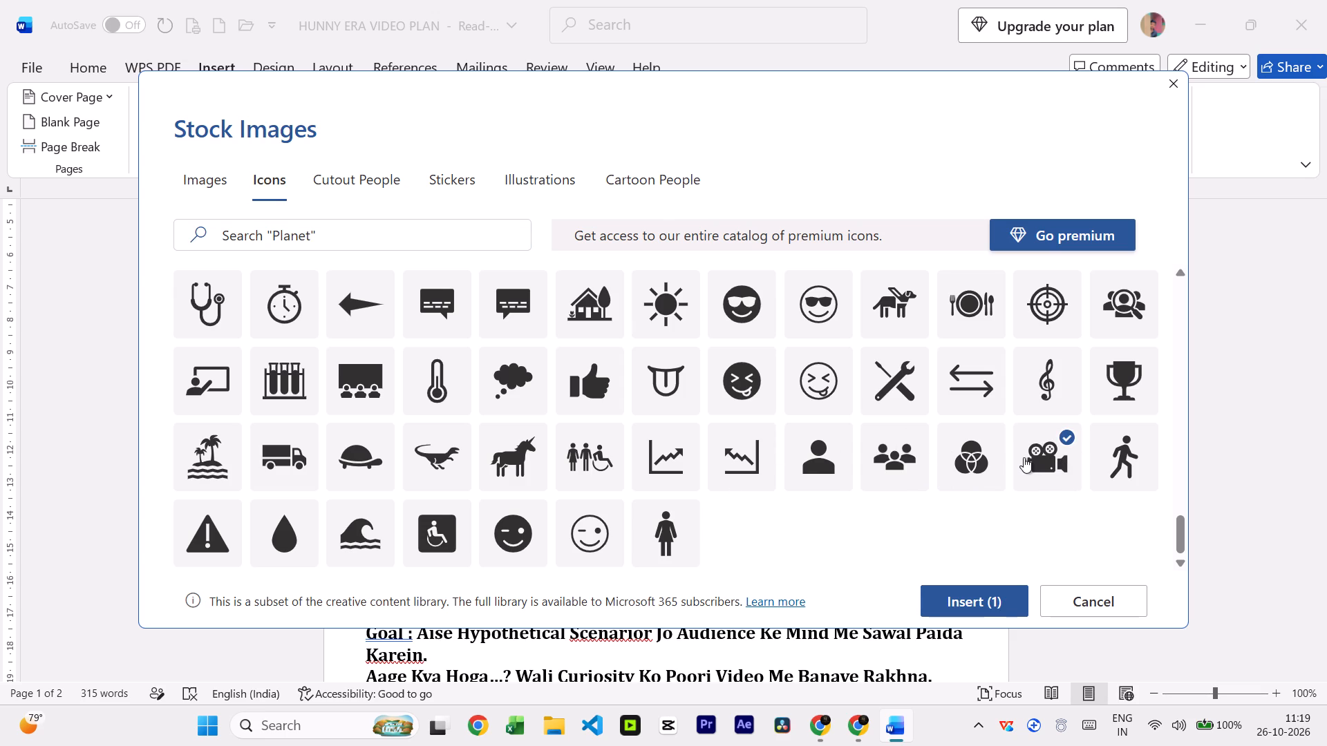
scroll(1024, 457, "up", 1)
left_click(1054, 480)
Insert the stock icon of a standing person with both arms held out into the document.
scroll(1054, 474, "up", 5)
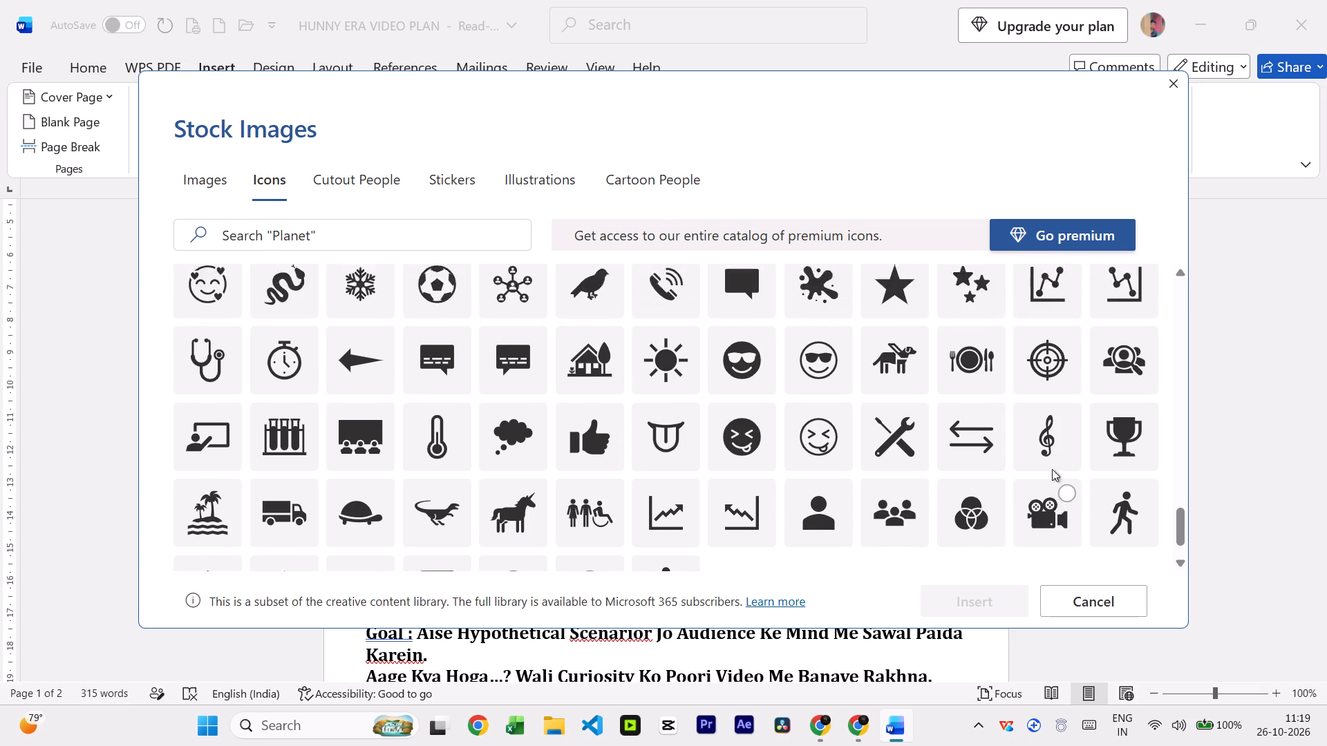
scroll(1052, 469, "up", 18)
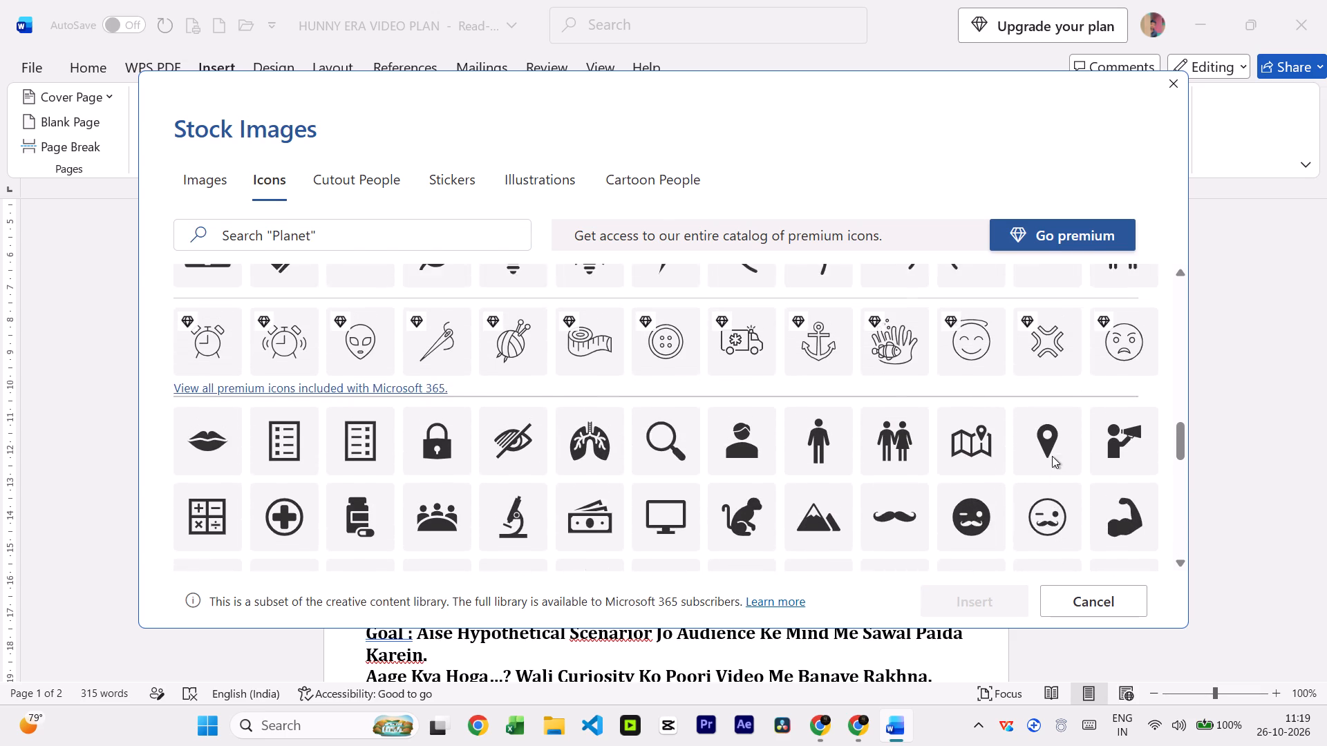
scroll(1052, 456, "up", 11)
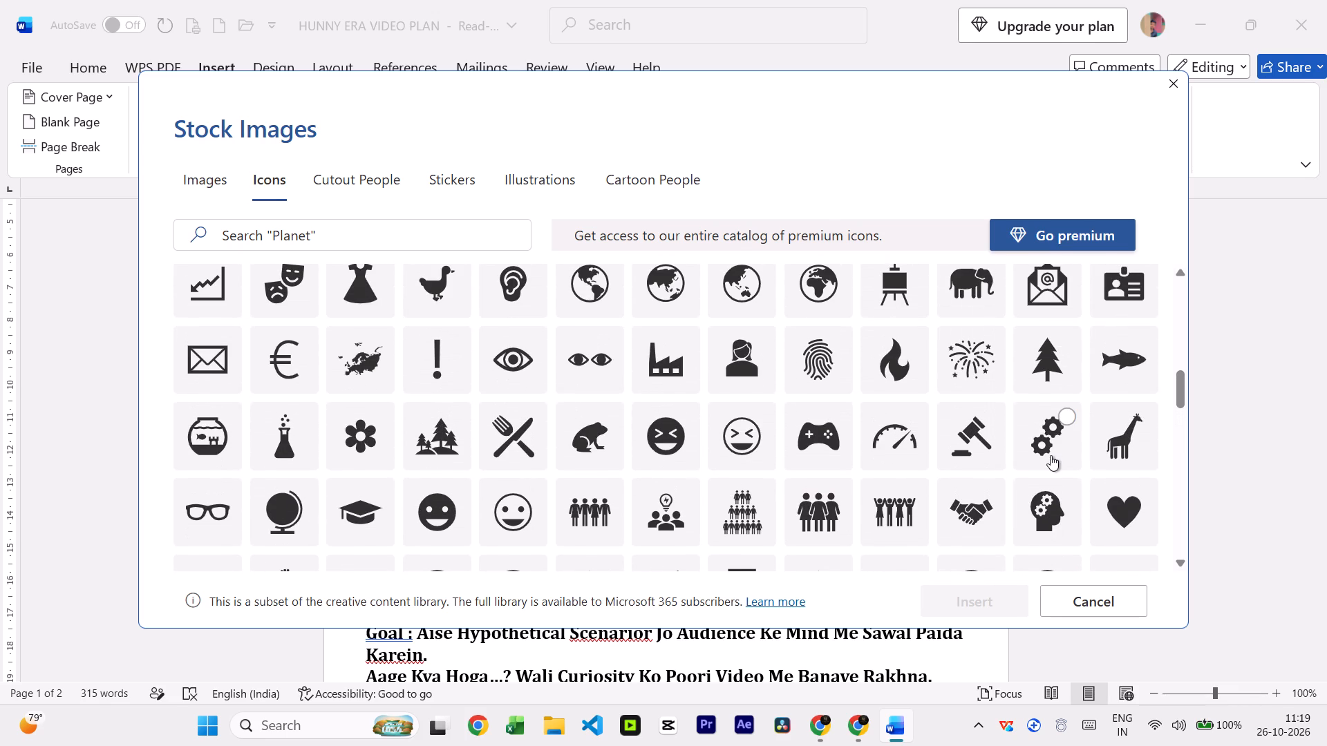
scroll(1051, 455, "up", 6)
scroll(878, 430, "up", 5)
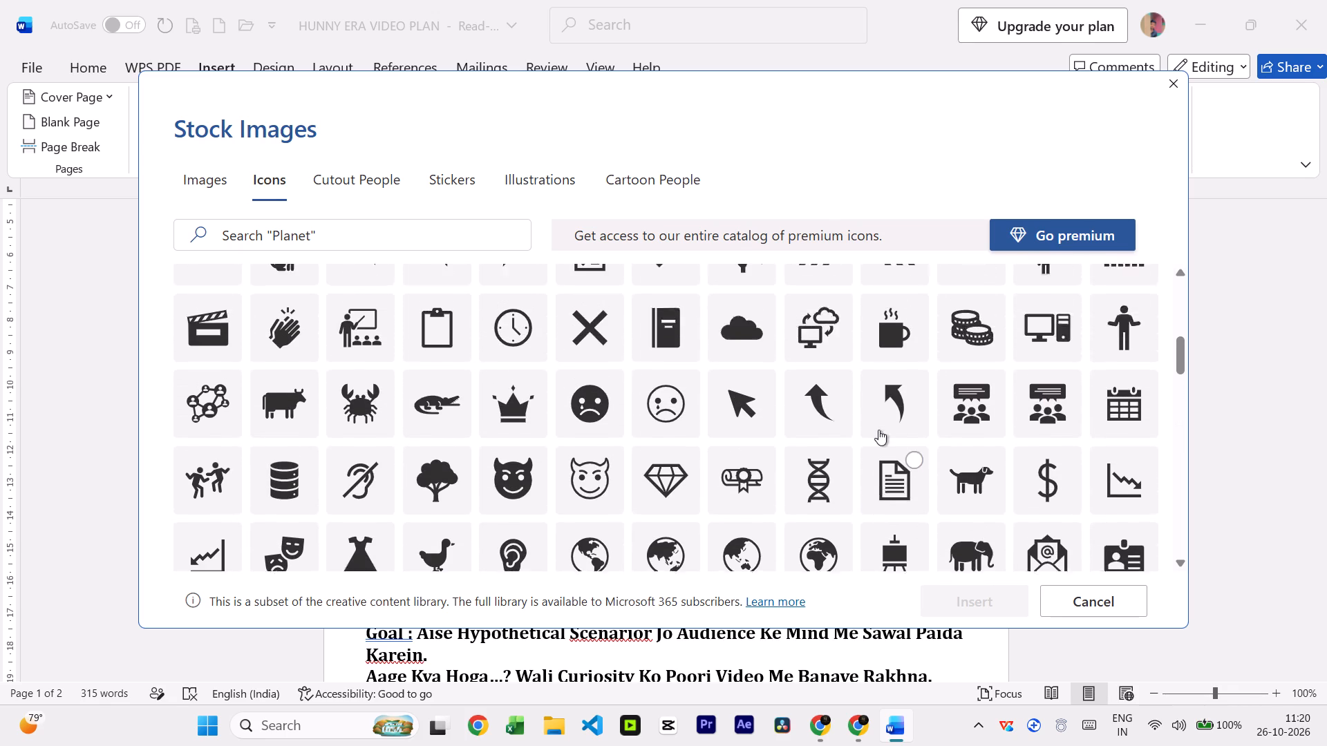
left_click(1106, 421)
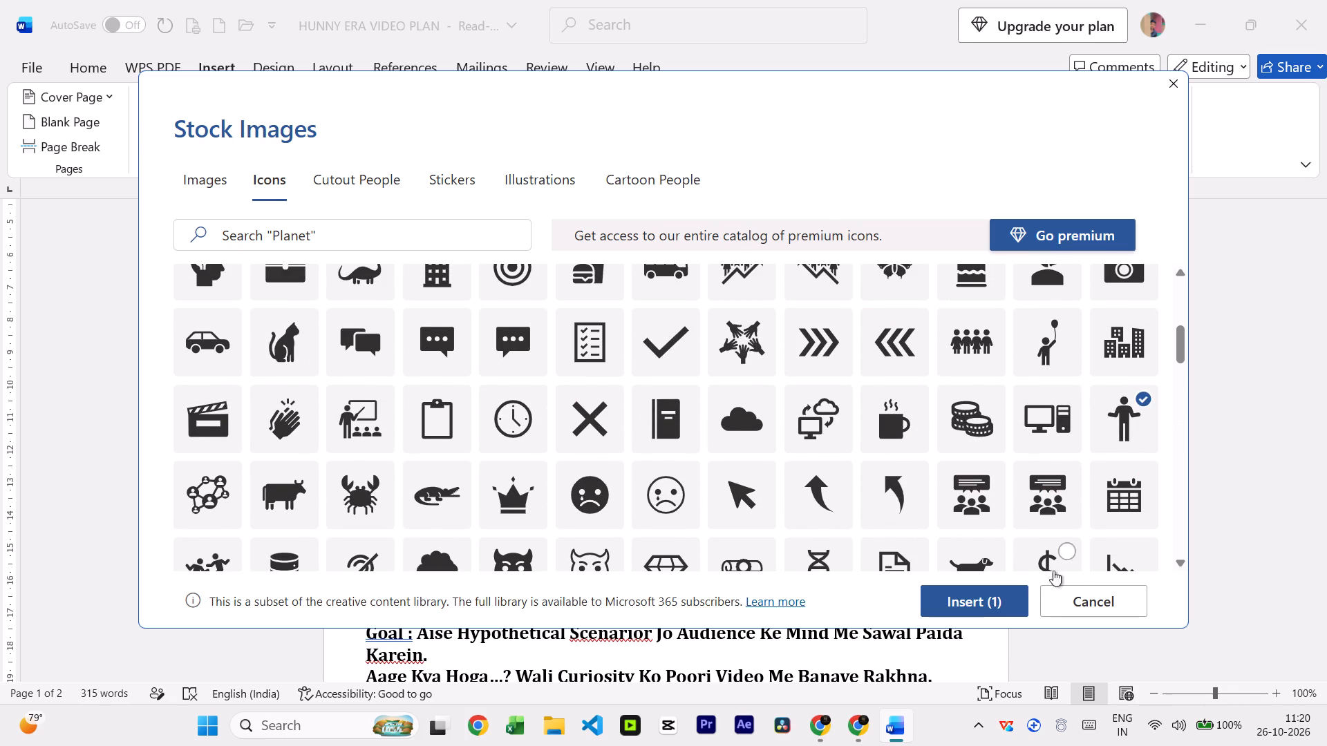
left_click(990, 606)
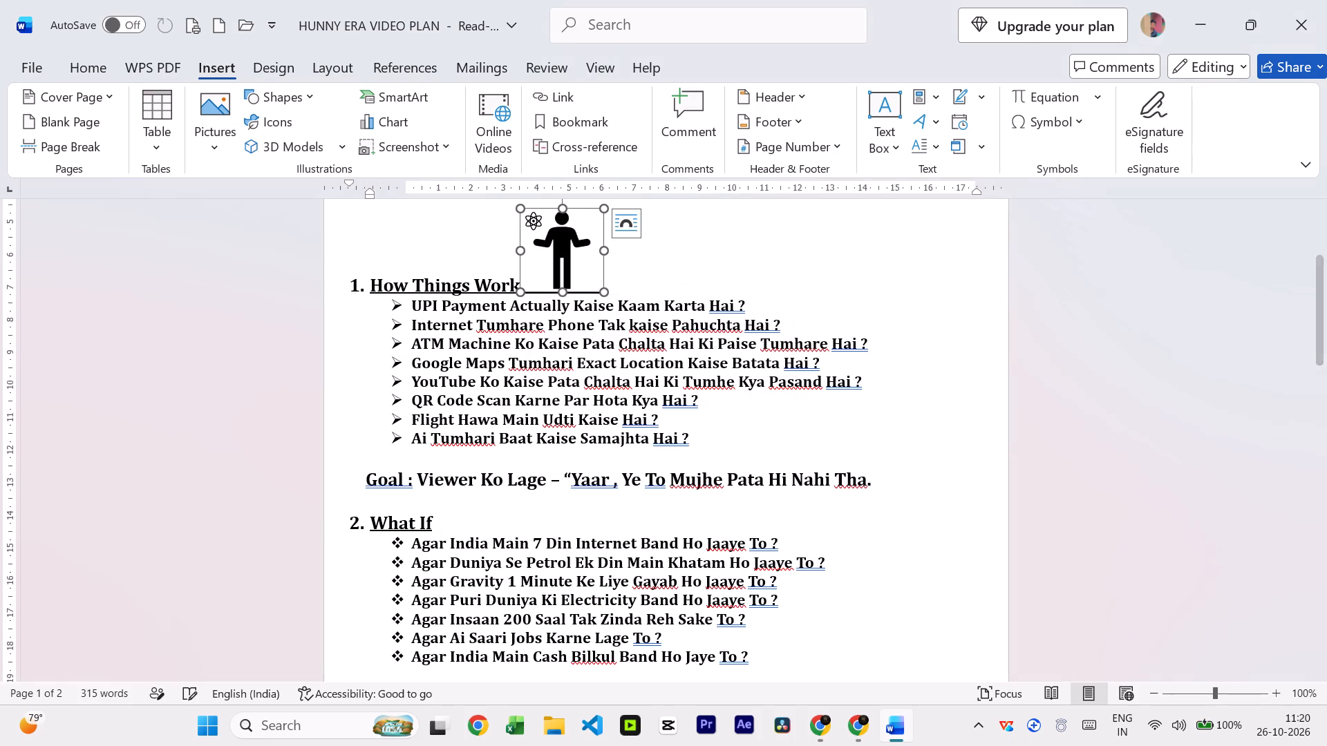
Set the person icon's text wrapping to In Front of Text.
scroll(708, 382, "up", 5)
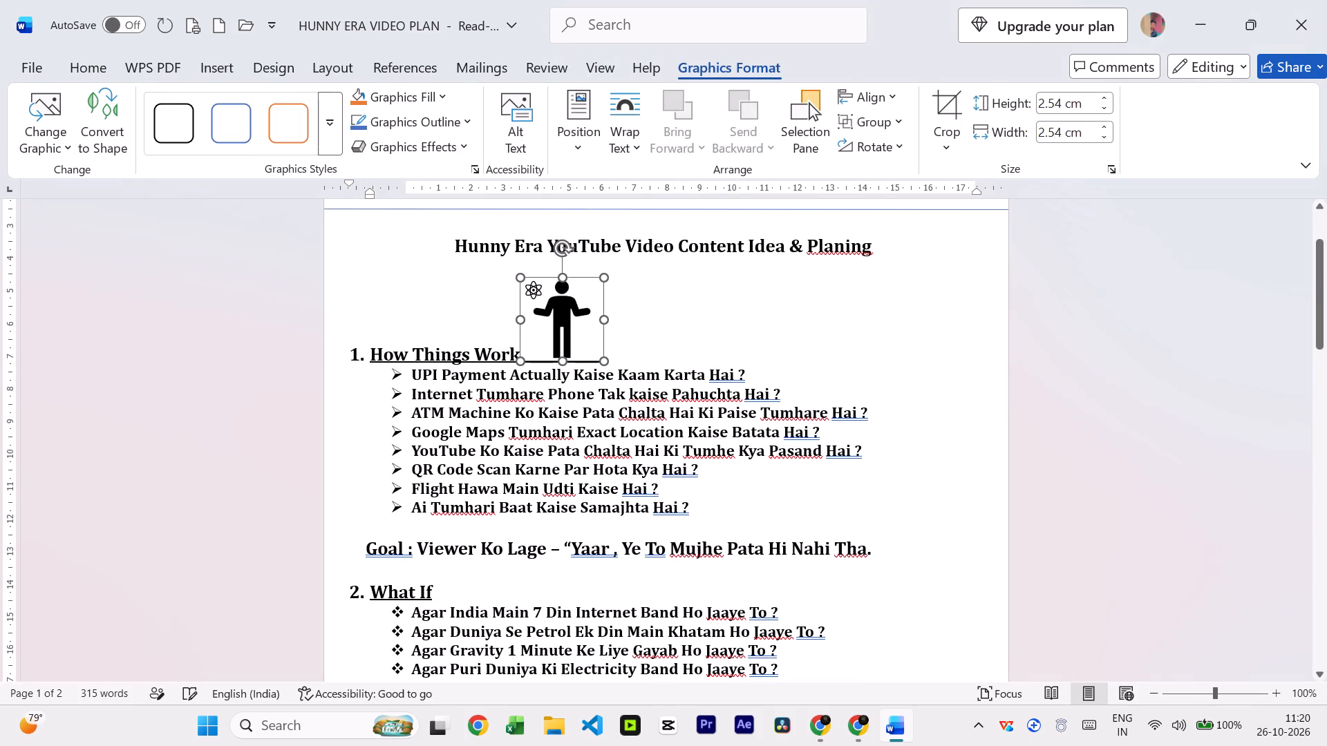
left_click(624, 300)
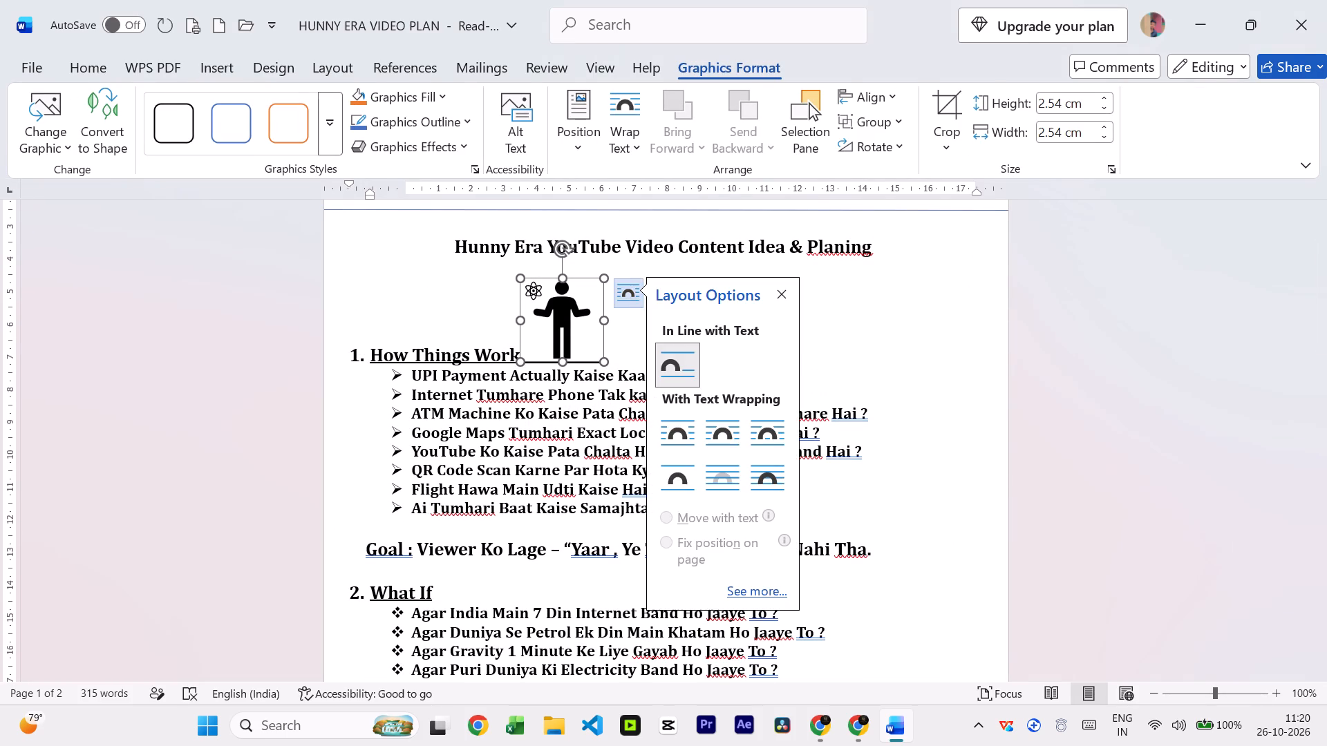
left_click(755, 480)
Move the person icon down from the How Things Work section to beside the What If heading.
left_click_drag(586, 330, 587, 370)
left_click(556, 323)
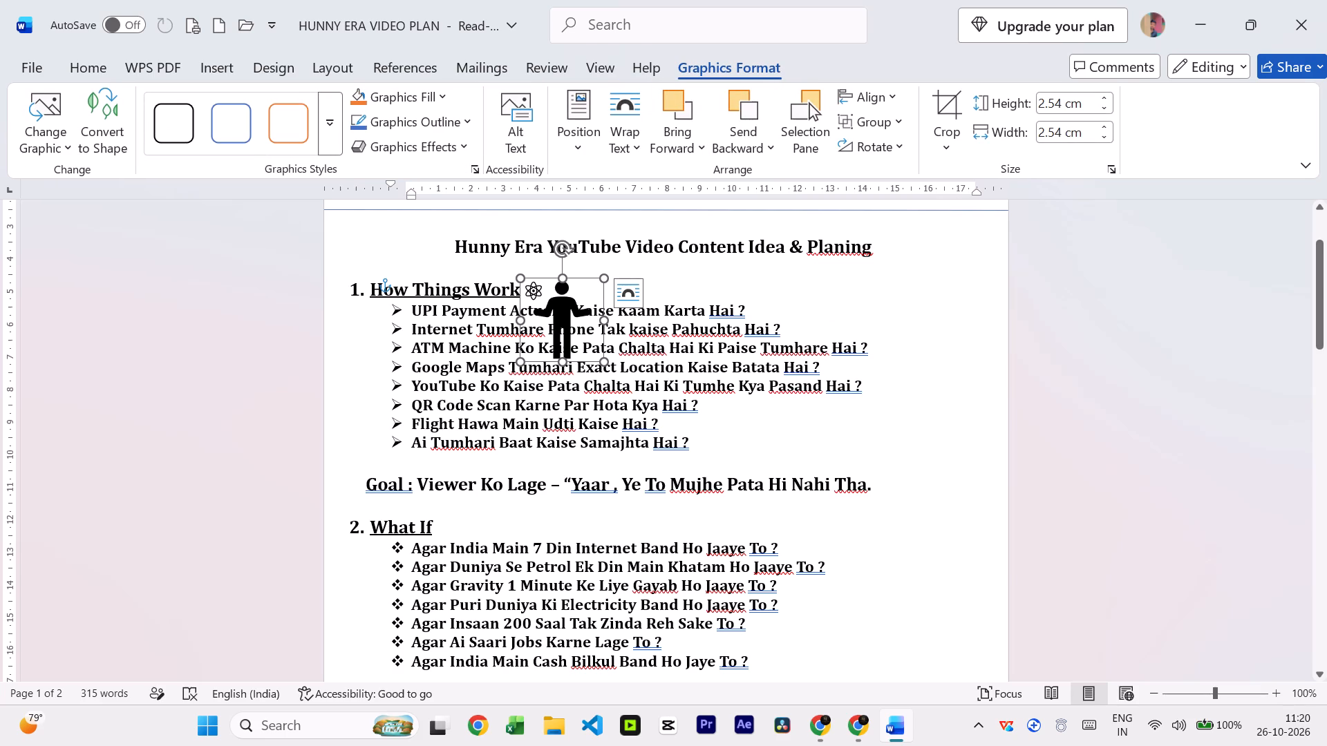
left_click_drag(558, 314, 491, 519)
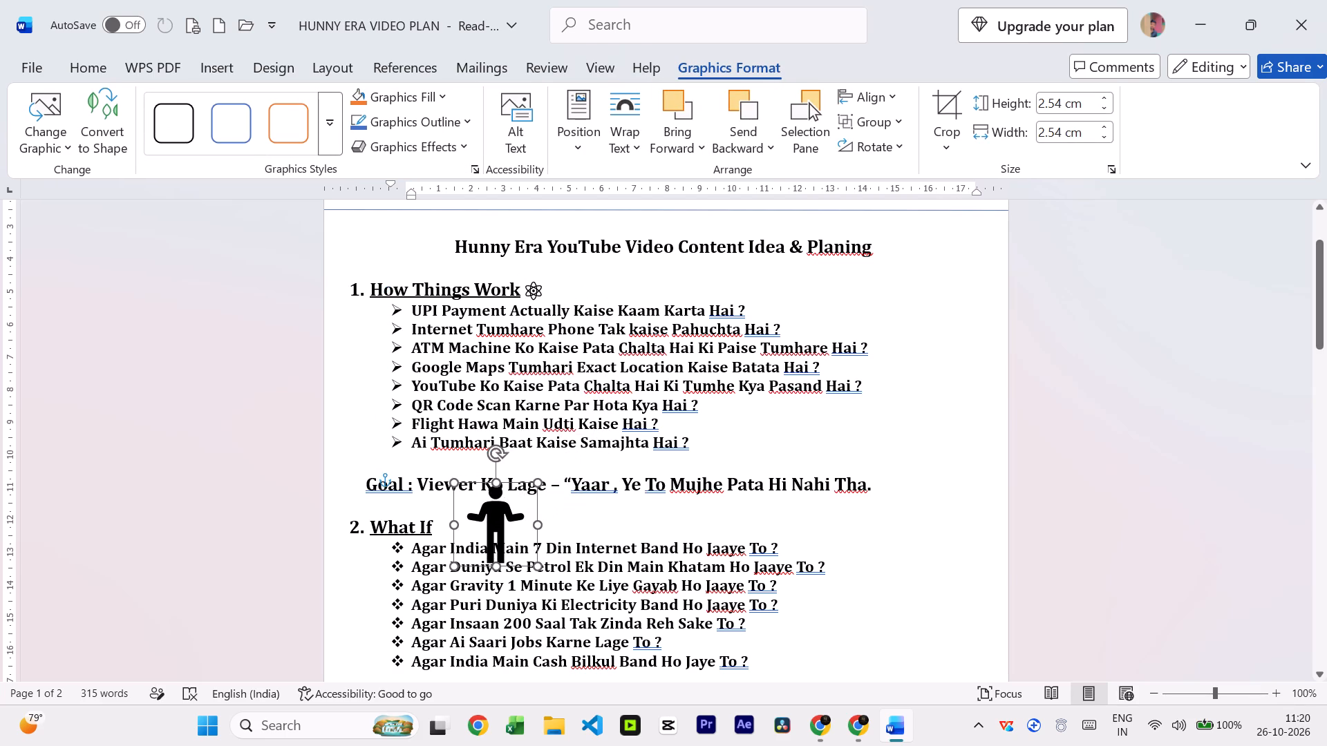
left_click_drag(491, 519, 491, 519)
Shrink the person icon proportionally to about 0.78 cm by 0.78 cm.
left_click_drag(534, 571, 507, 535)
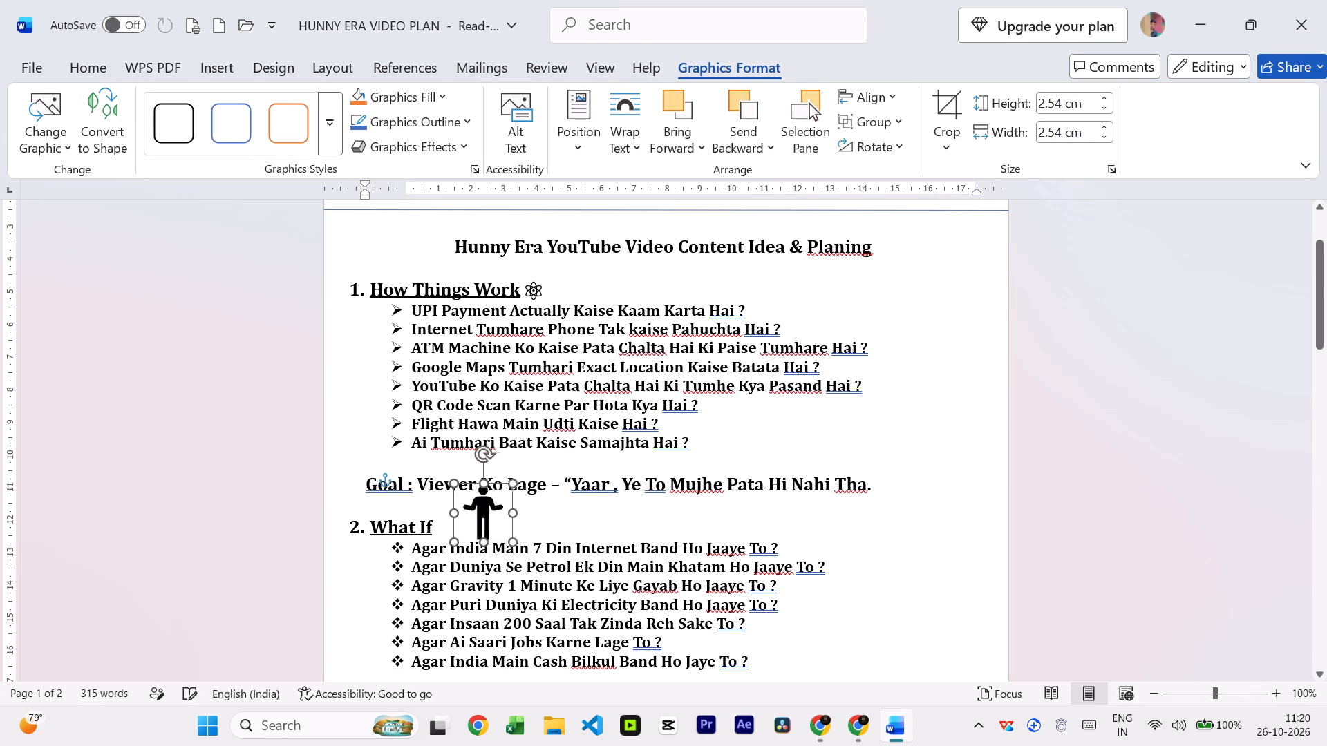
left_click_drag(507, 535, 480, 504)
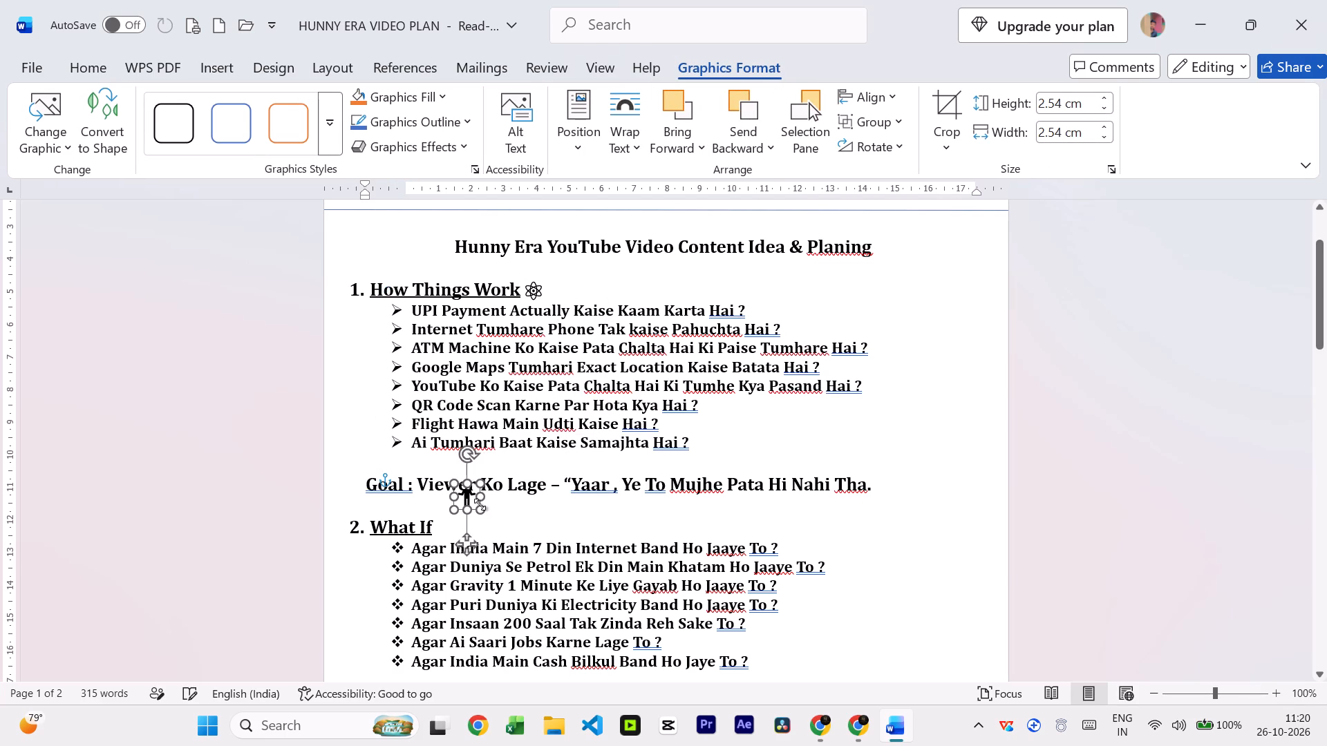
Place the small person icon just after the What If heading, roughly level with its text, and deselect it.
left_click_drag(469, 544, 455, 567)
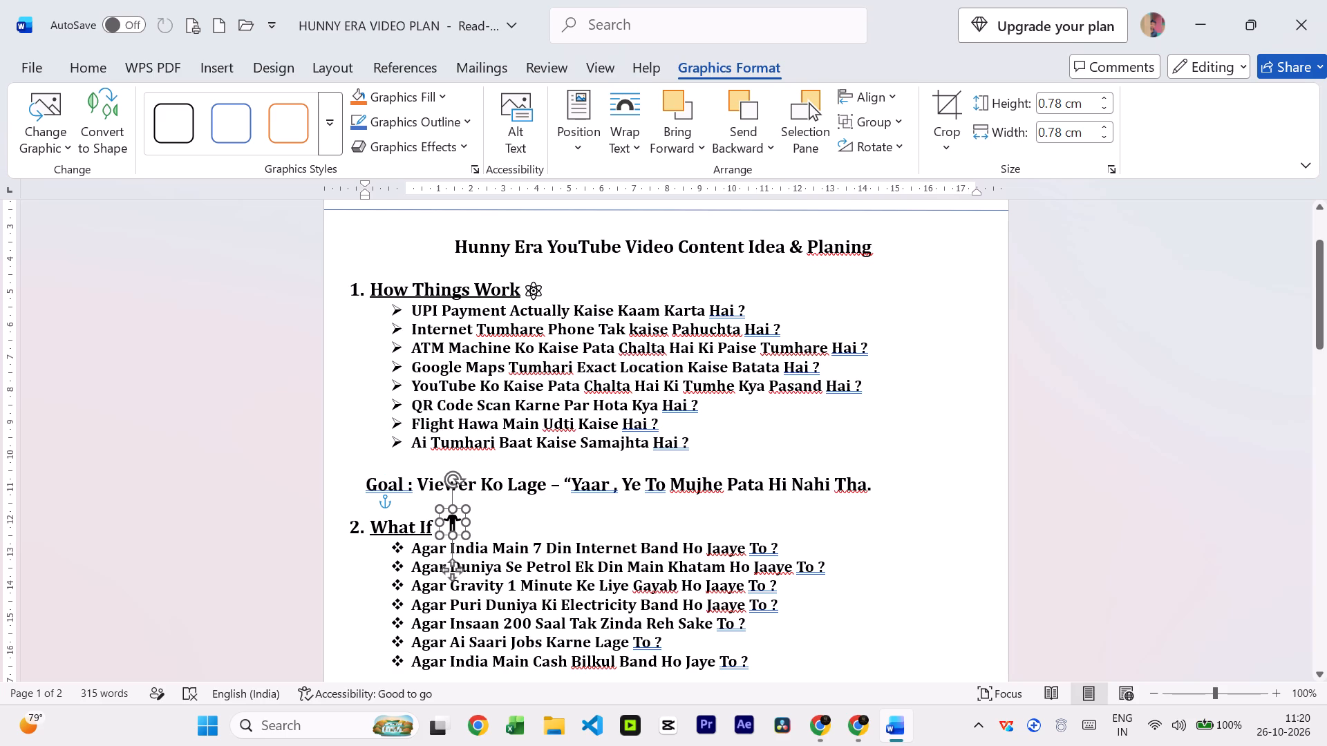
left_click_drag(455, 567, 454, 576)
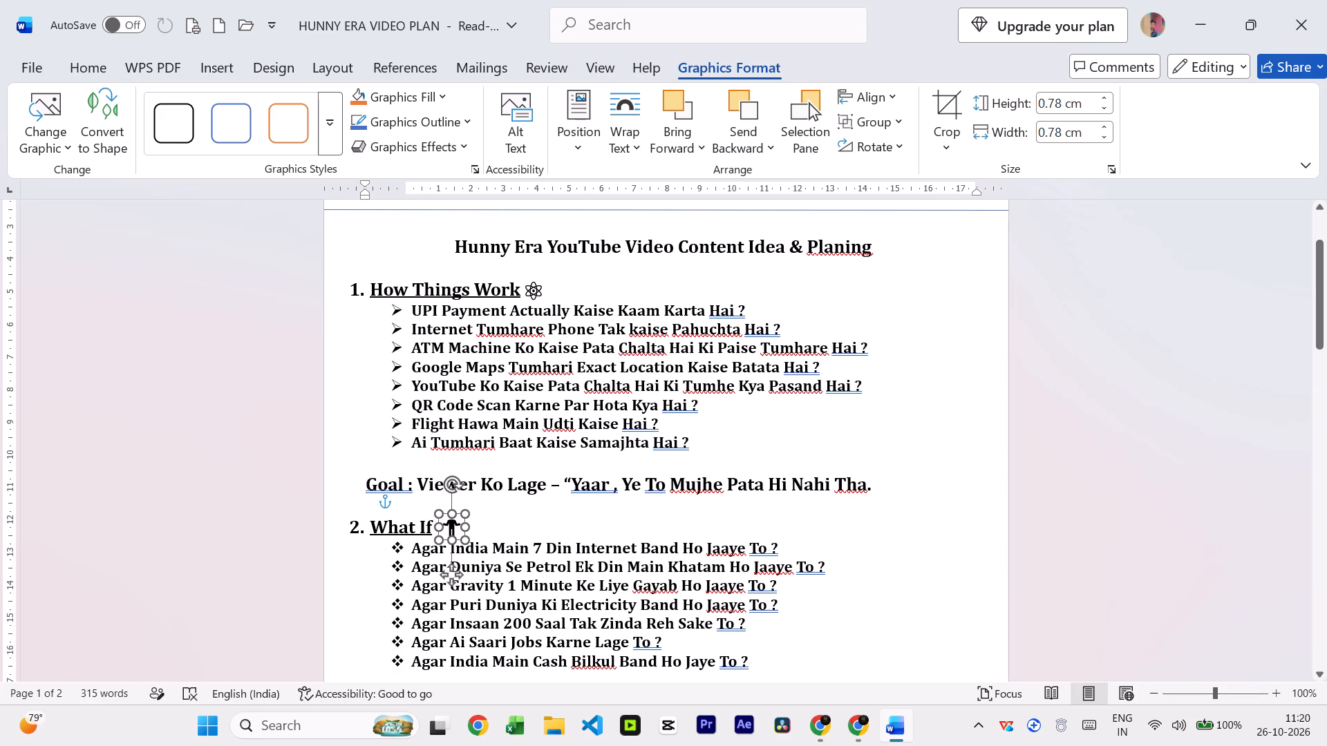
left_click_drag(454, 576, 451, 571)
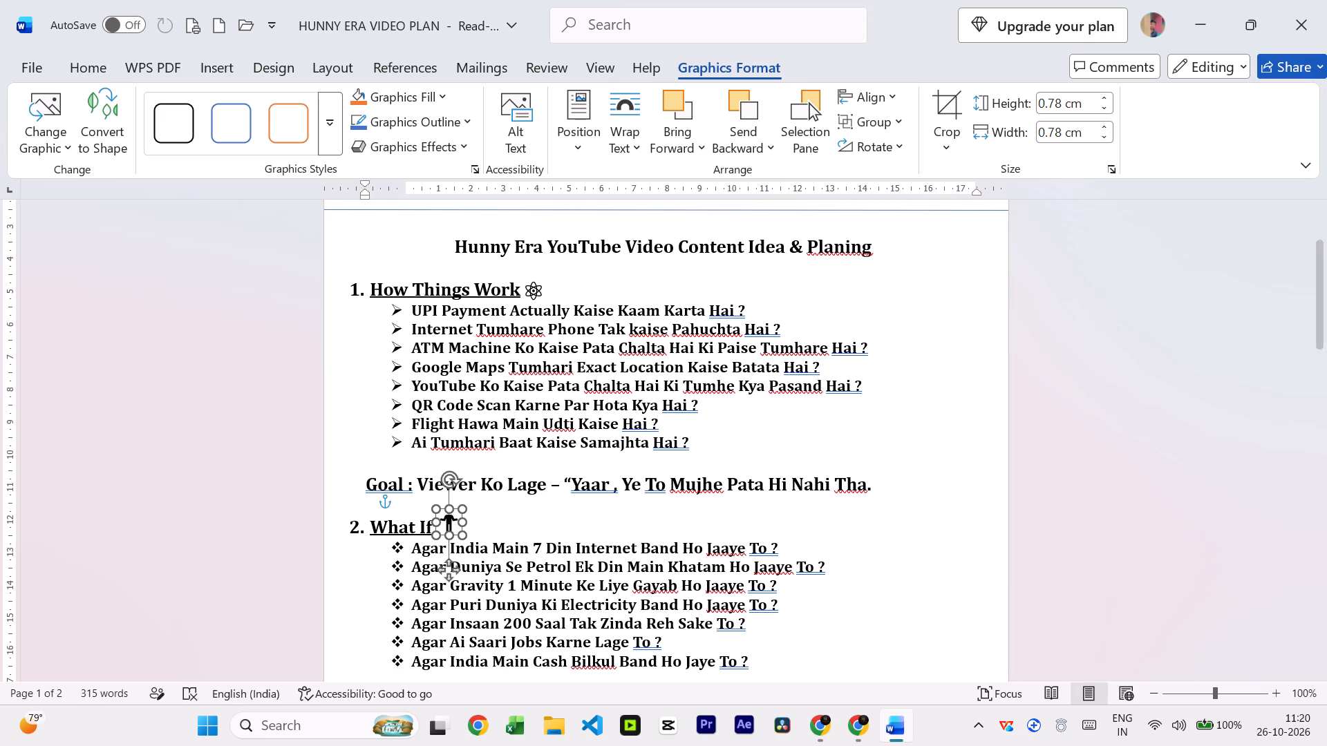
left_click_drag(451, 571, 456, 571)
left_click(558, 529)
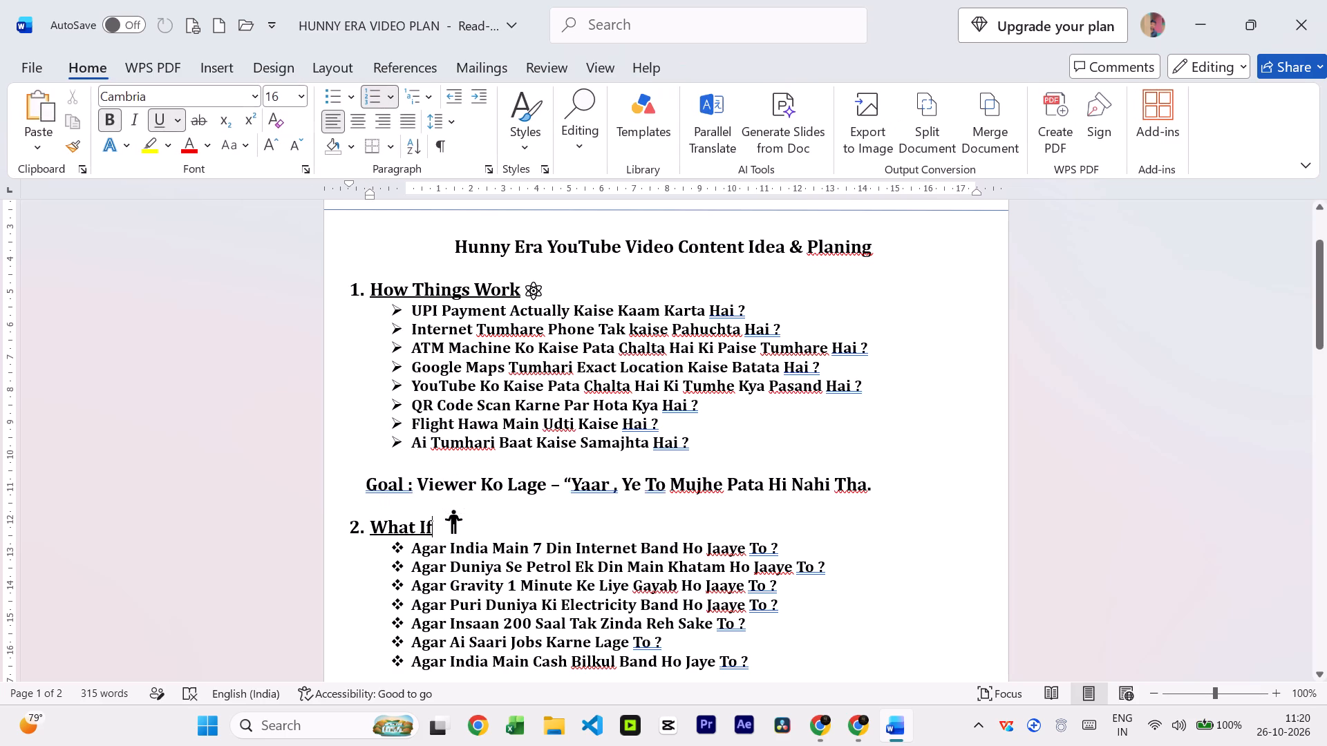
Nudge the person icon slightly closer to the What If heading and down level with its text, and deselect it.
left_click(450, 526)
left_click(458, 524)
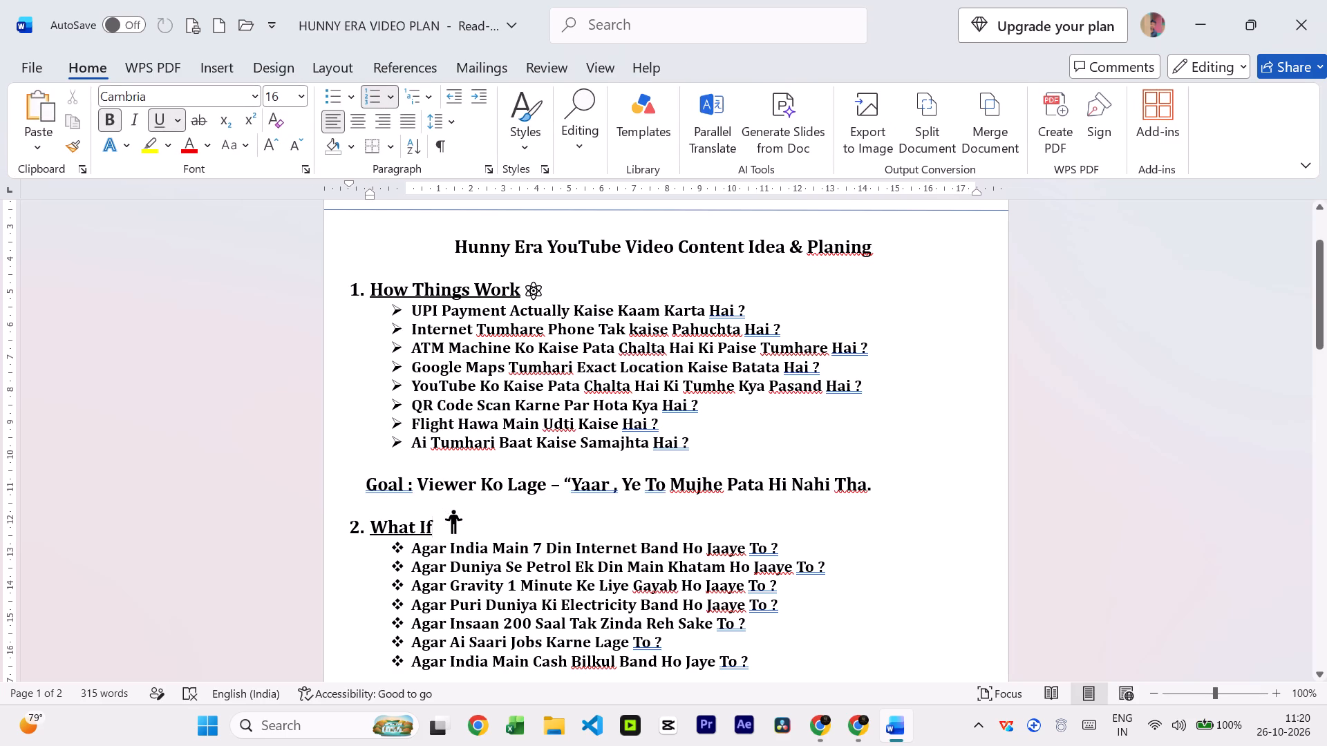
left_click(453, 537)
left_click(453, 523)
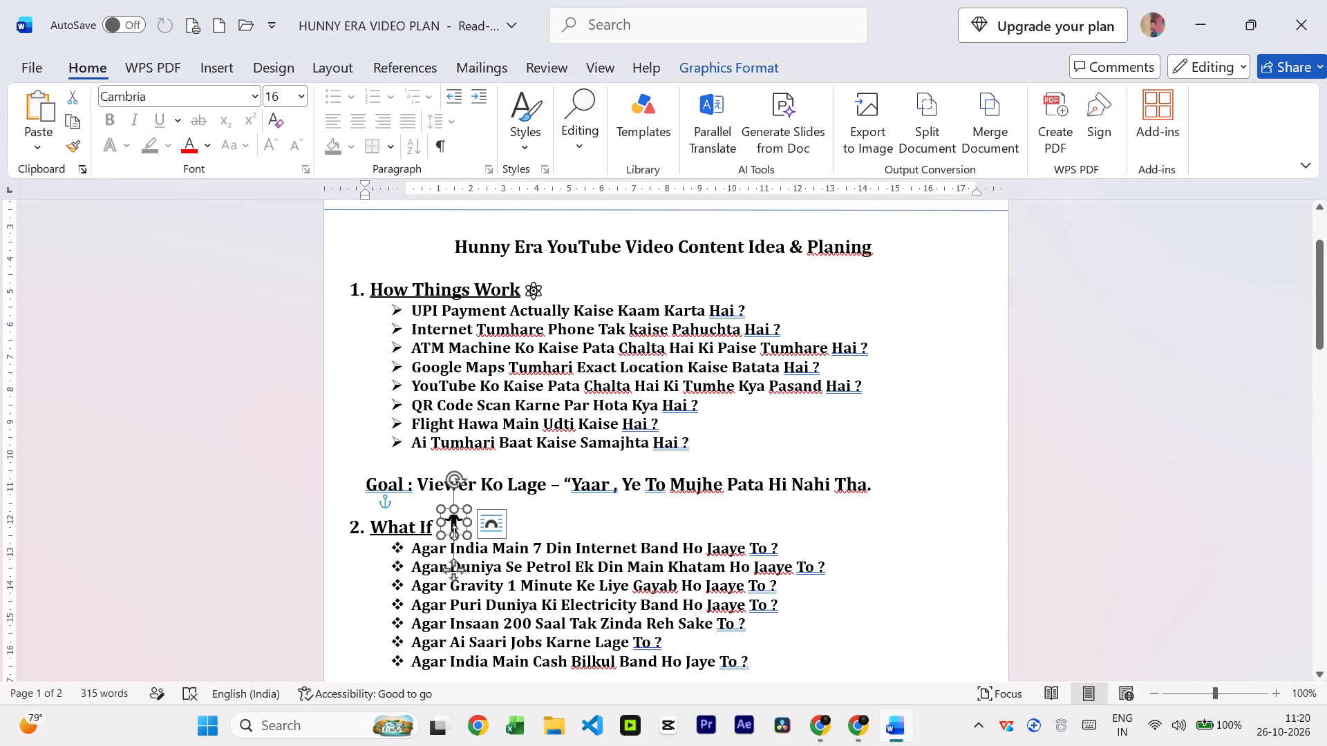
left_click(452, 571)
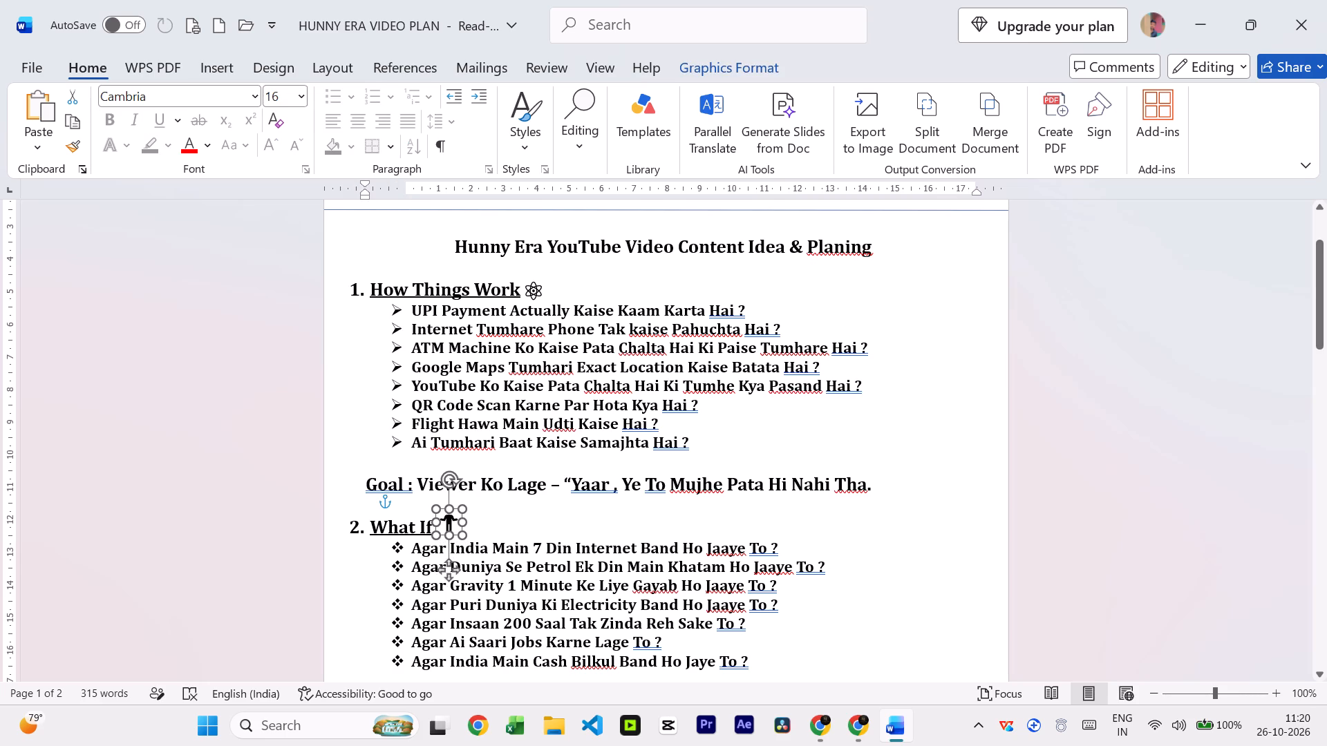
left_click(536, 532)
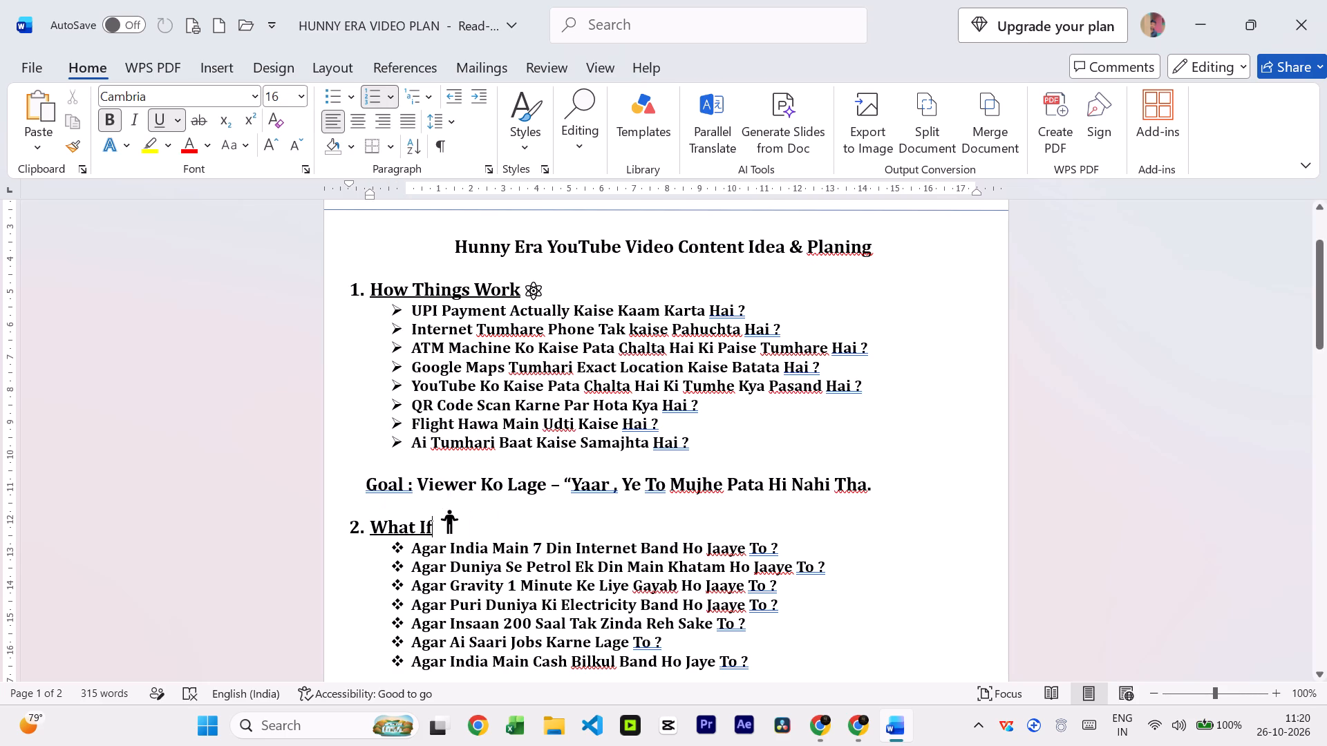
left_click(449, 522)
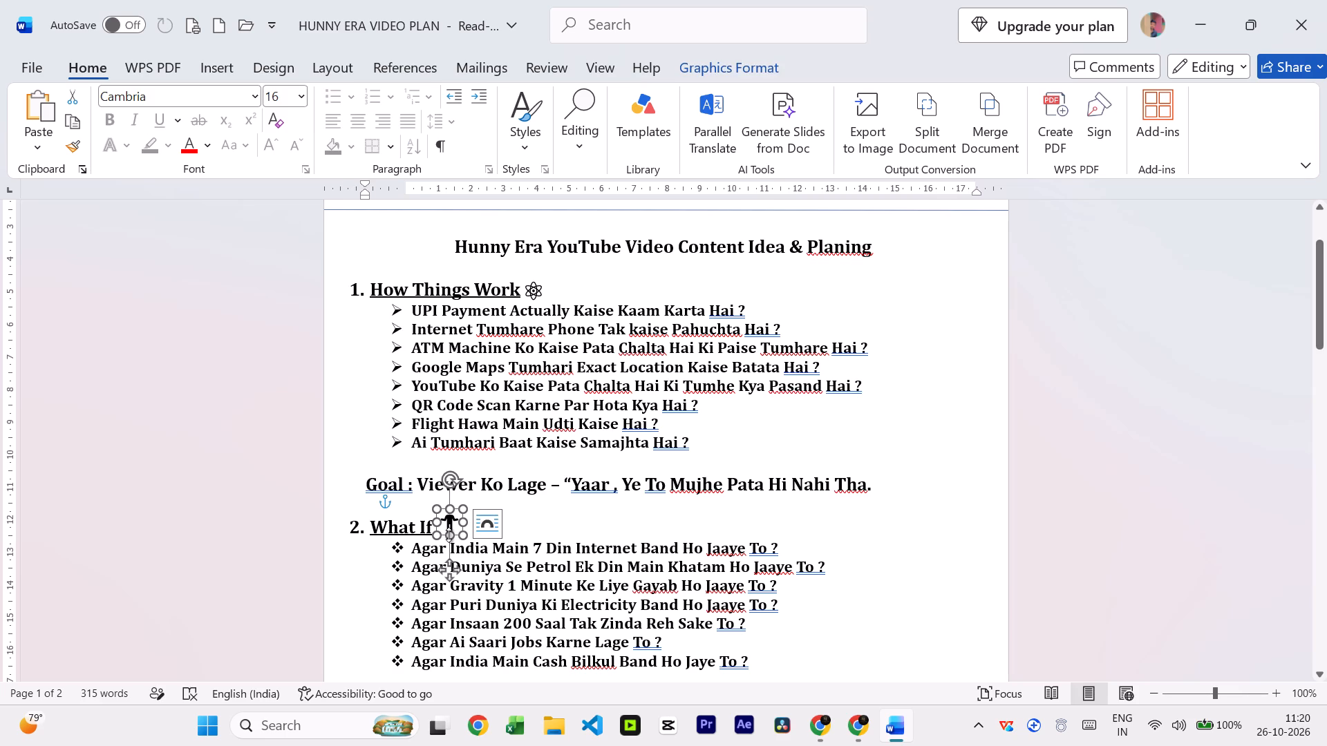
left_click(446, 571)
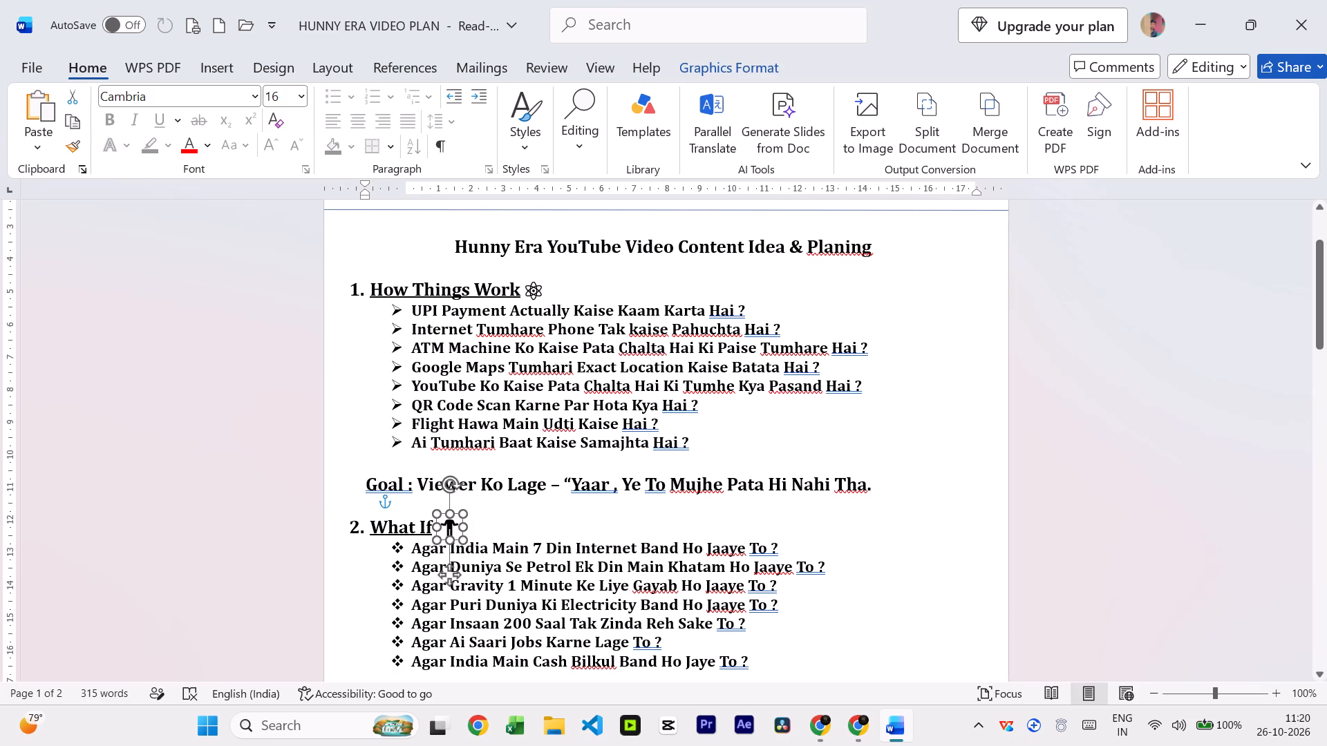
left_click(581, 526)
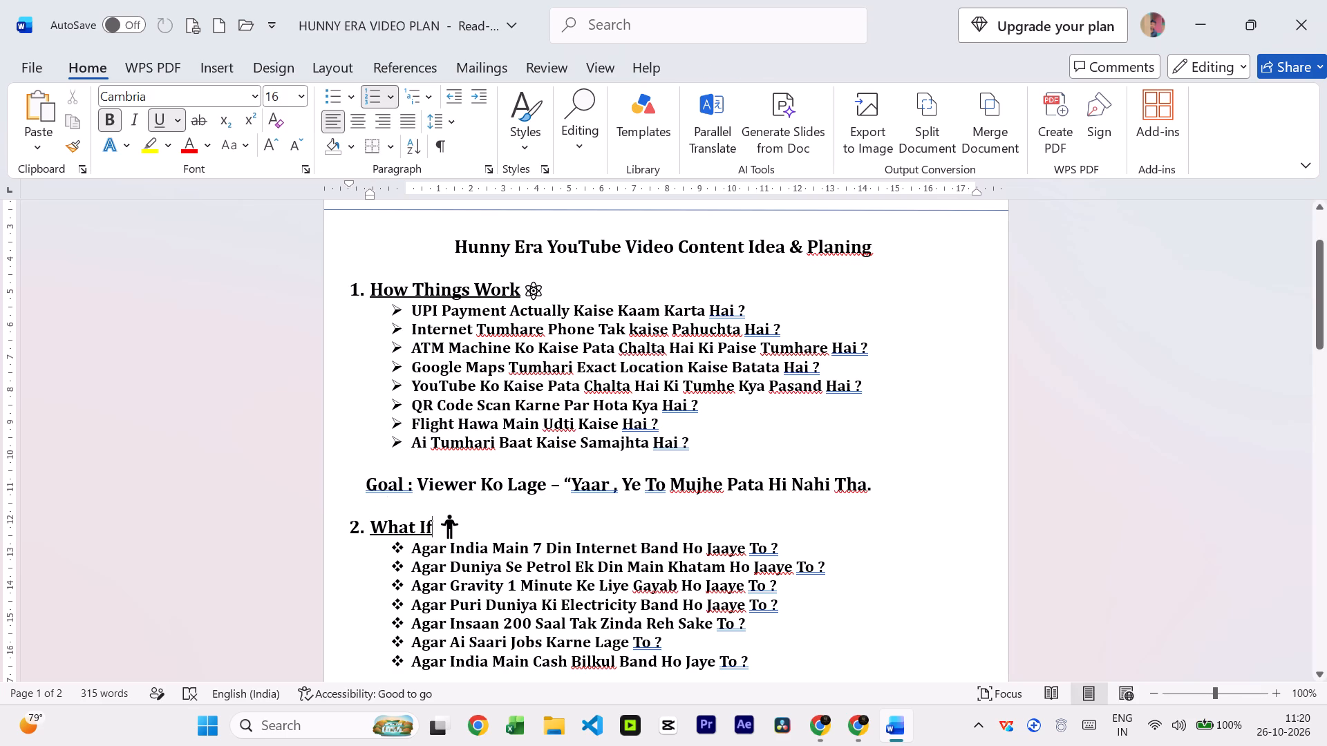
Shift the atom icon slightly away from the end of the How Things Work heading and deselect it.
left_click(531, 295)
left_click(537, 294)
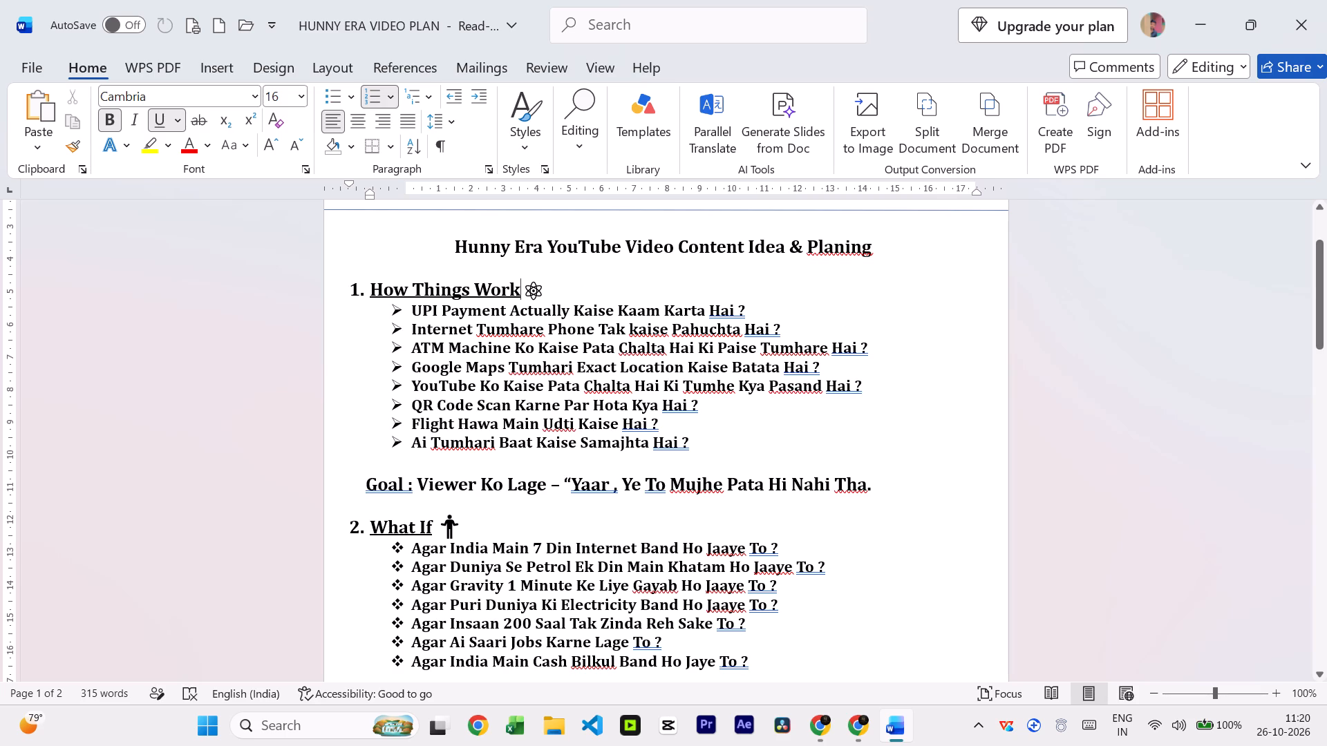
left_click(537, 295)
left_click(529, 343)
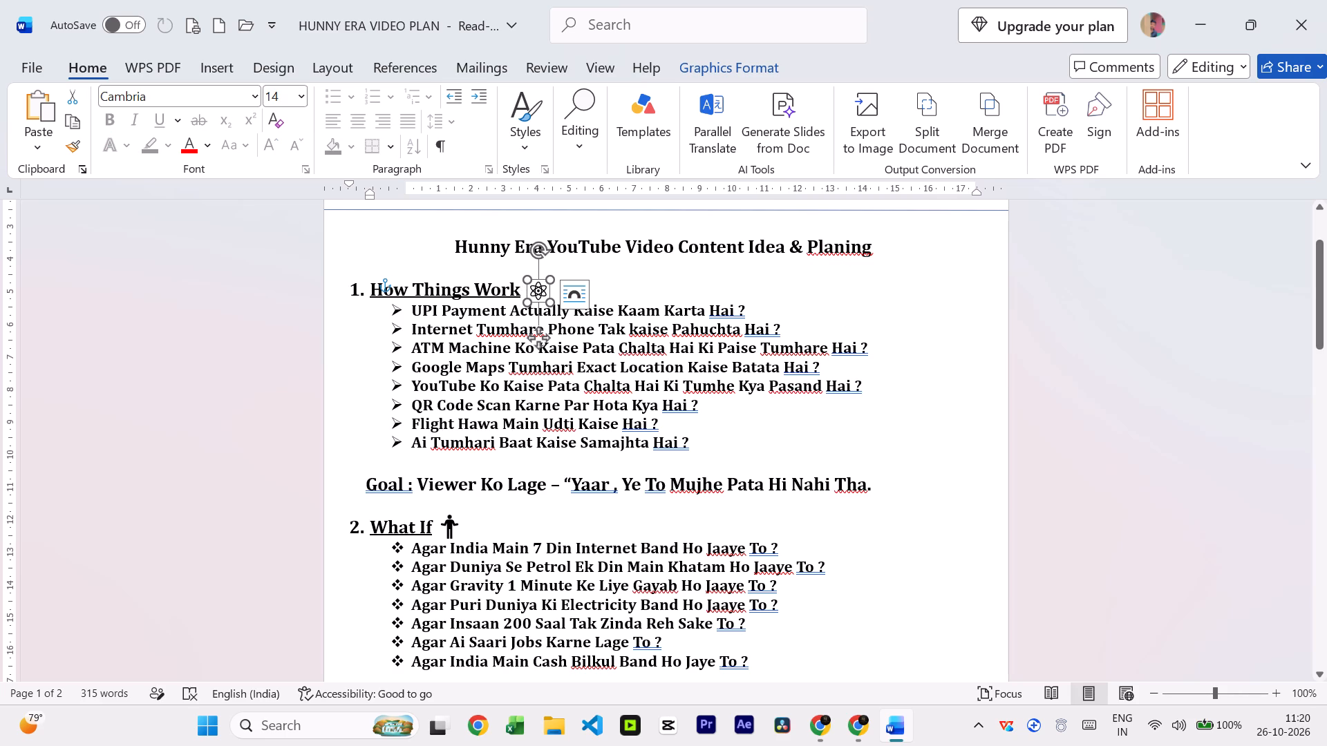
left_click(516, 530)
Insert the snowflake icon from the stock icon library at the end of the Future India heading.
scroll(572, 505, "down", 5)
scroll(572, 506, "down", 16)
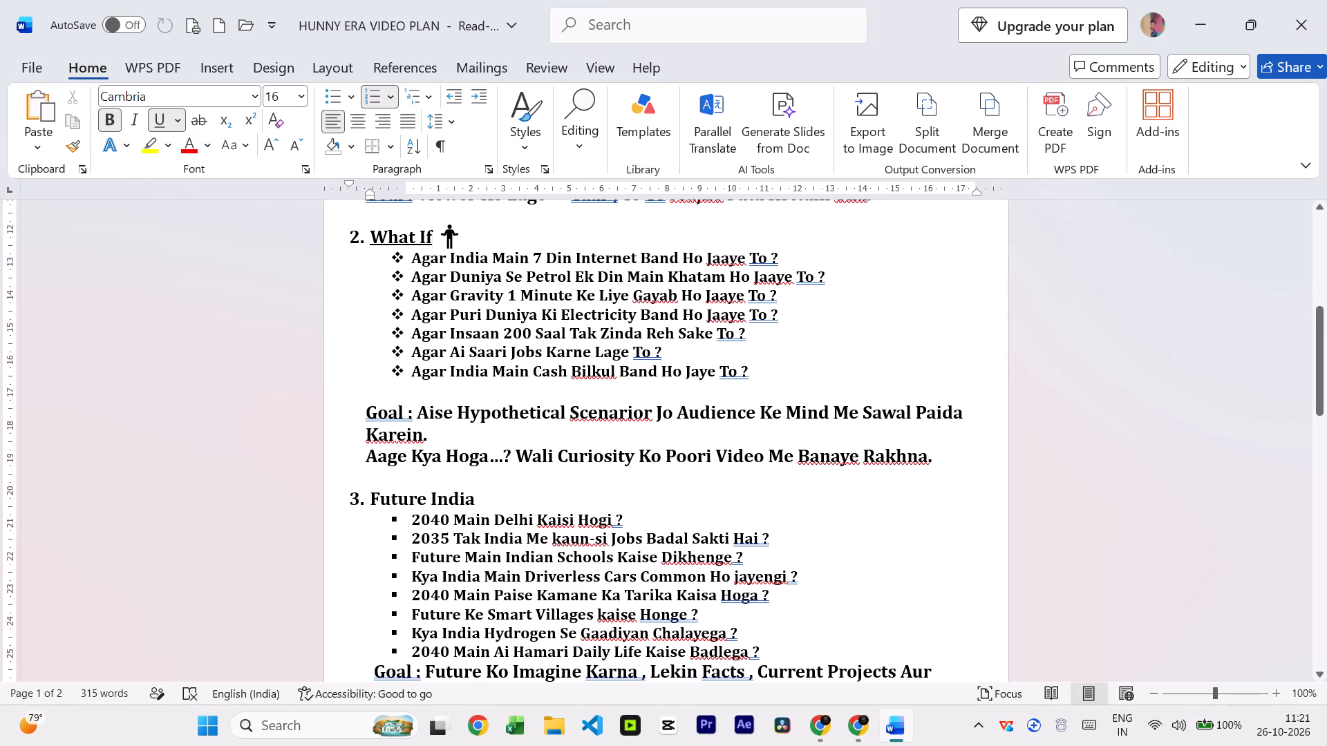
scroll(519, 510, "down", 2)
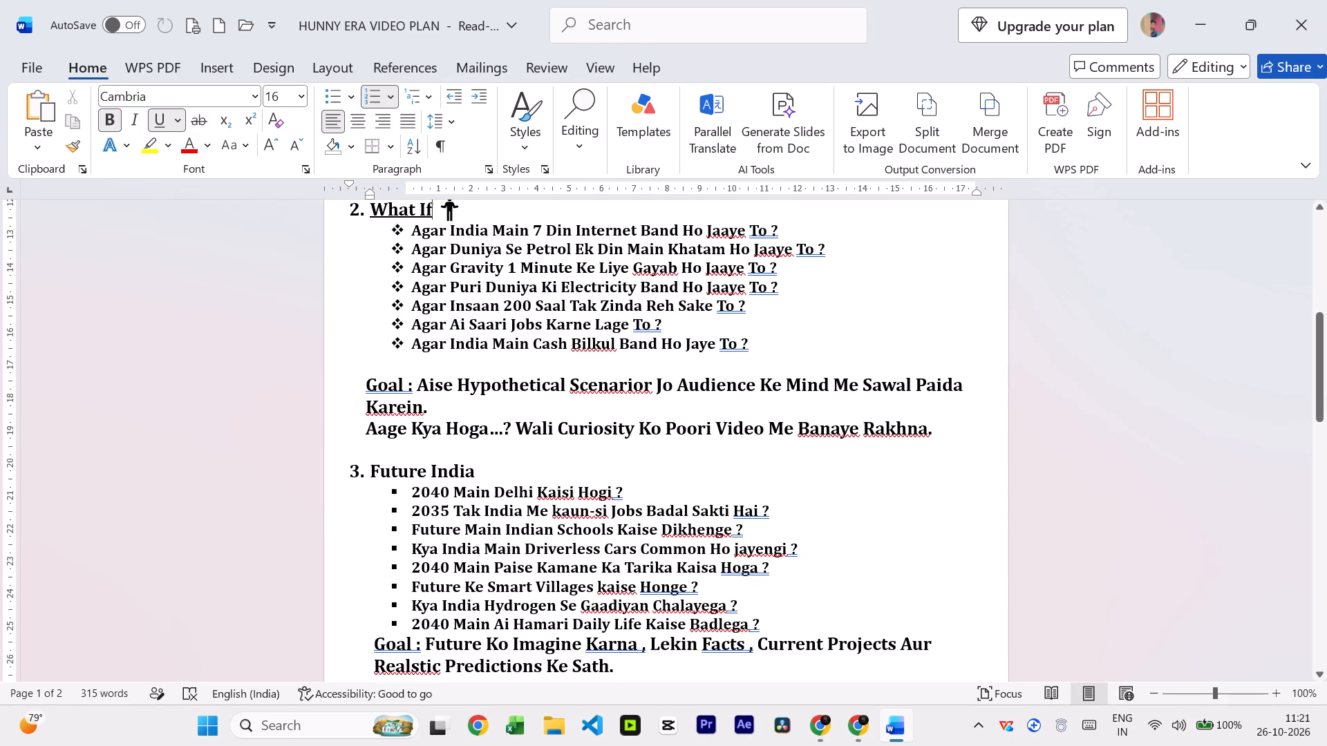
left_click(486, 468)
left_click(209, 70)
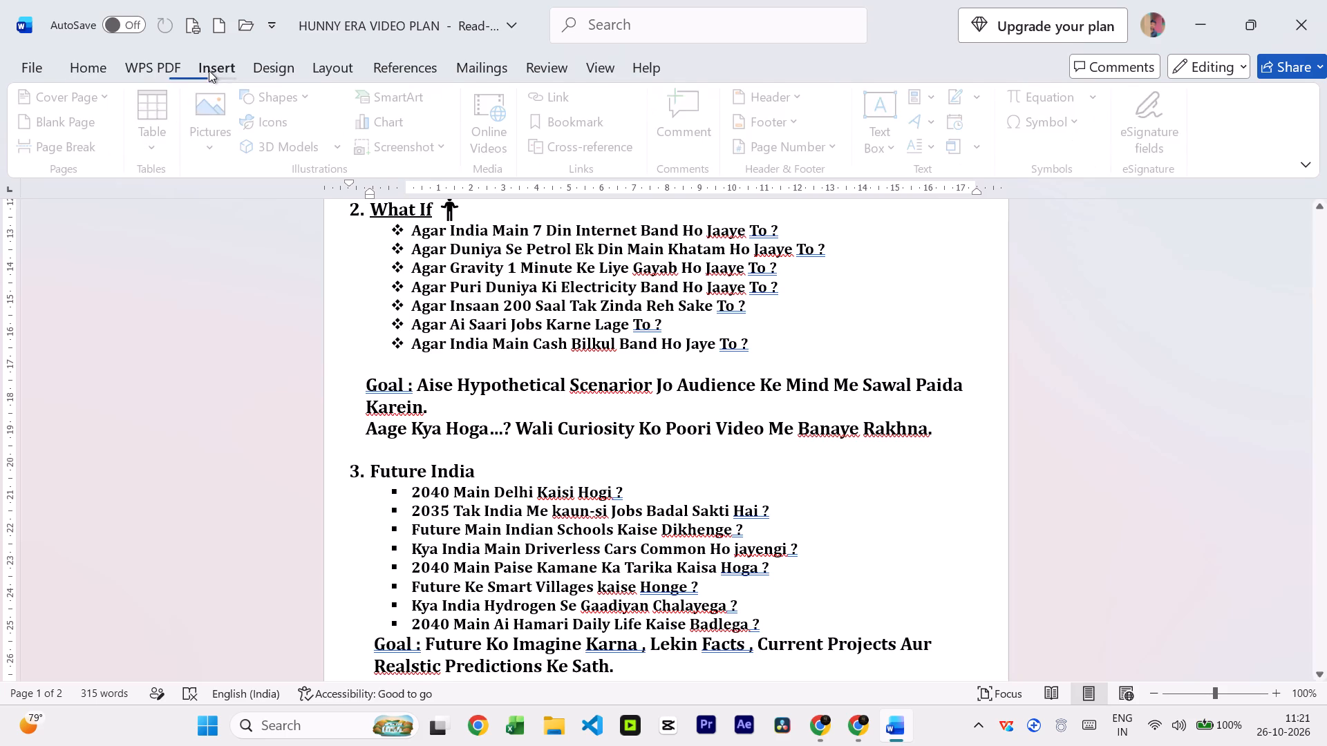
left_click(207, 149)
left_click(242, 229)
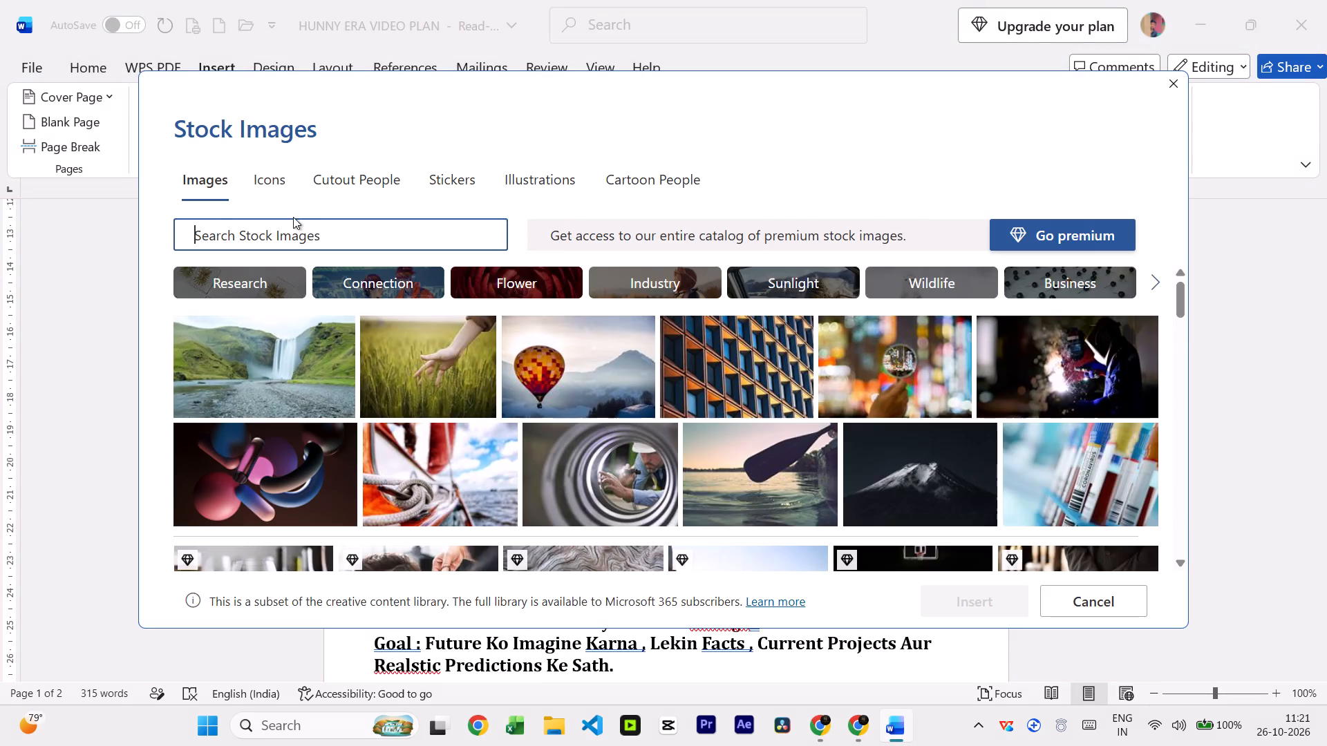
left_click(271, 182)
scroll(568, 428, "down", 6)
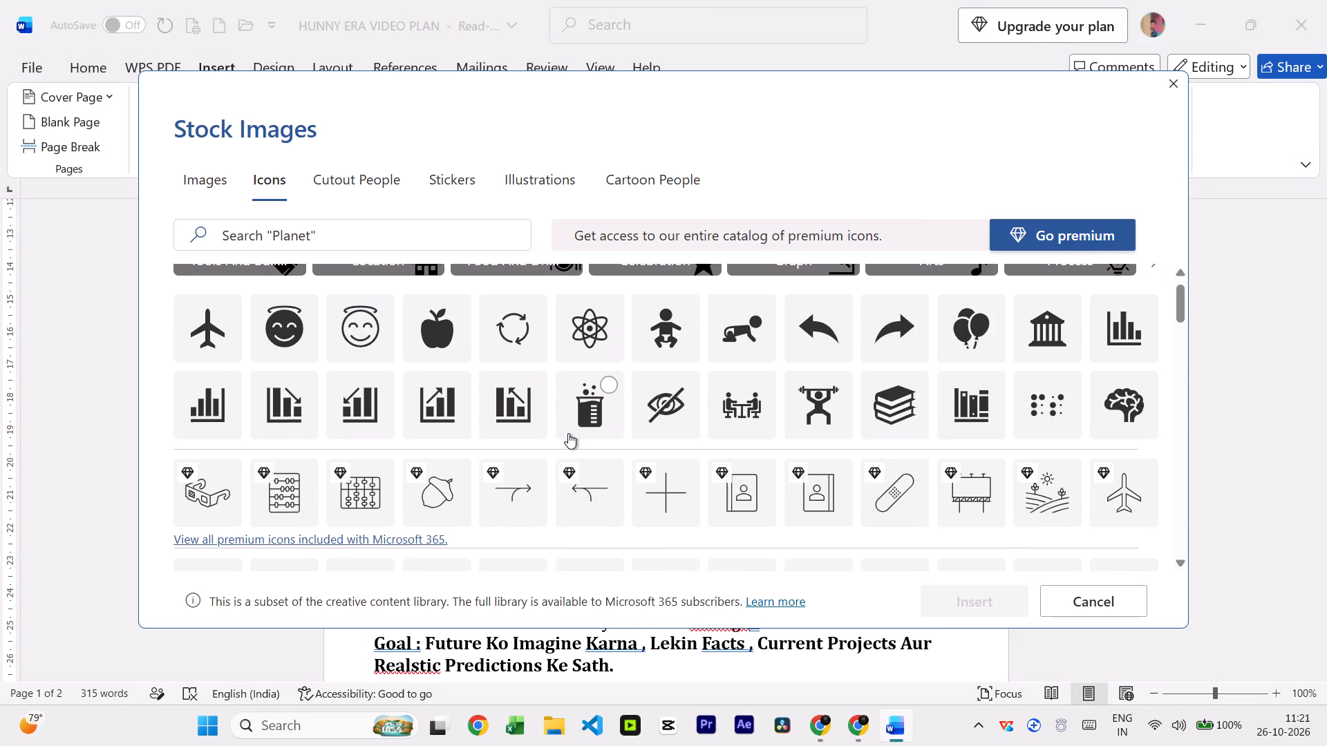
scroll(567, 433, "down", 7)
scroll(565, 439, "up", 1)
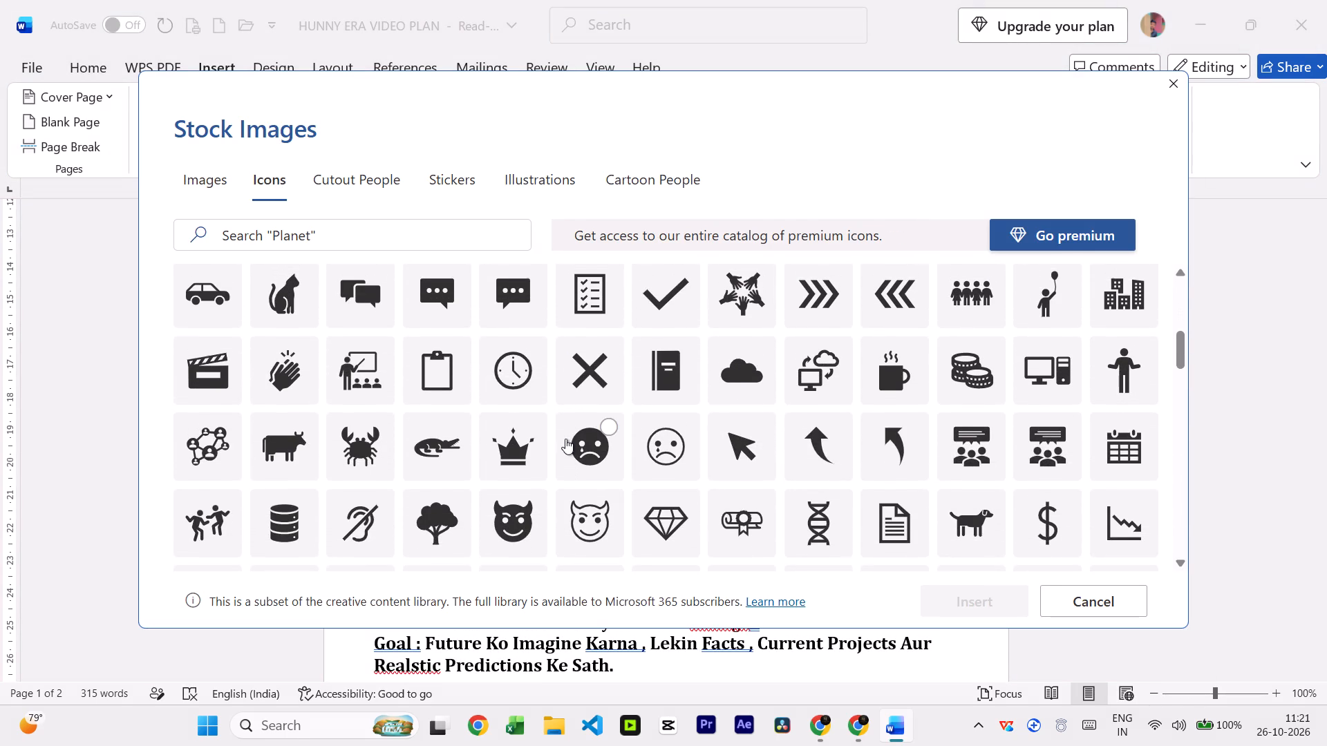
scroll(570, 436, "down", 2)
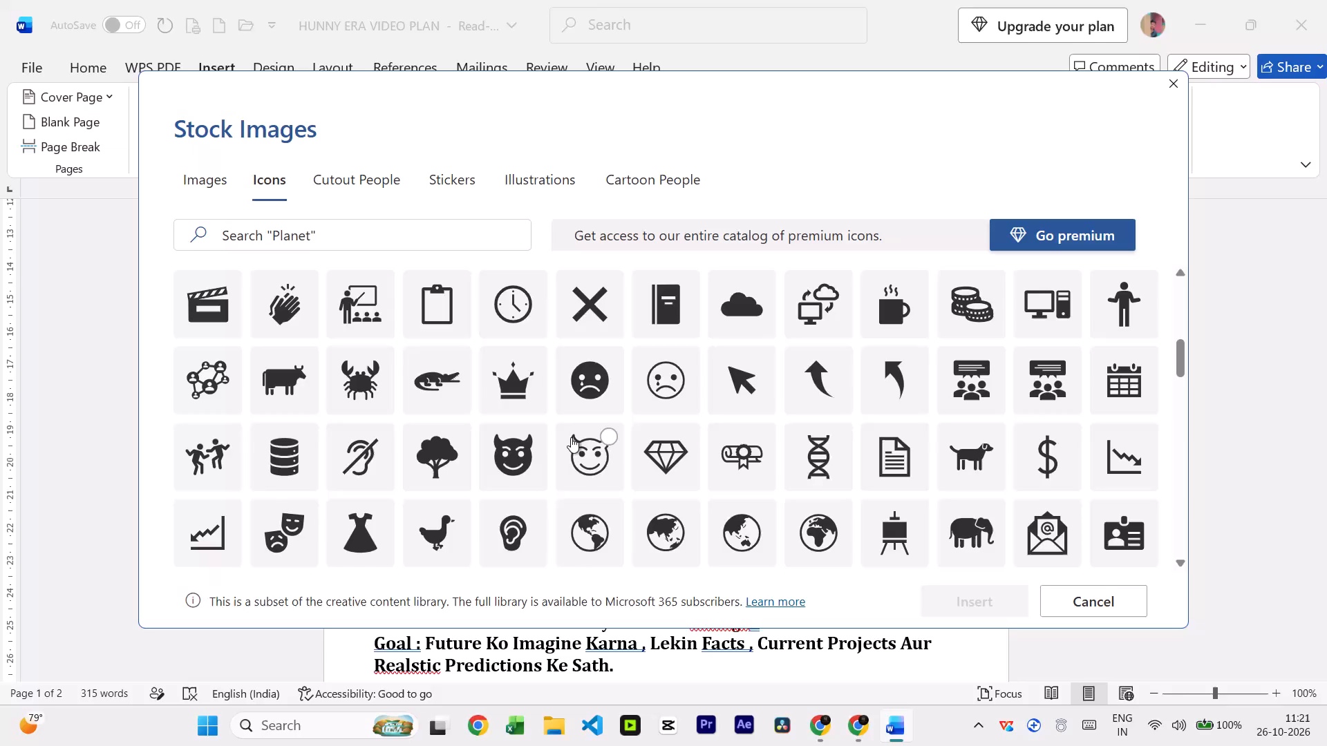
scroll(571, 437, "down", 3)
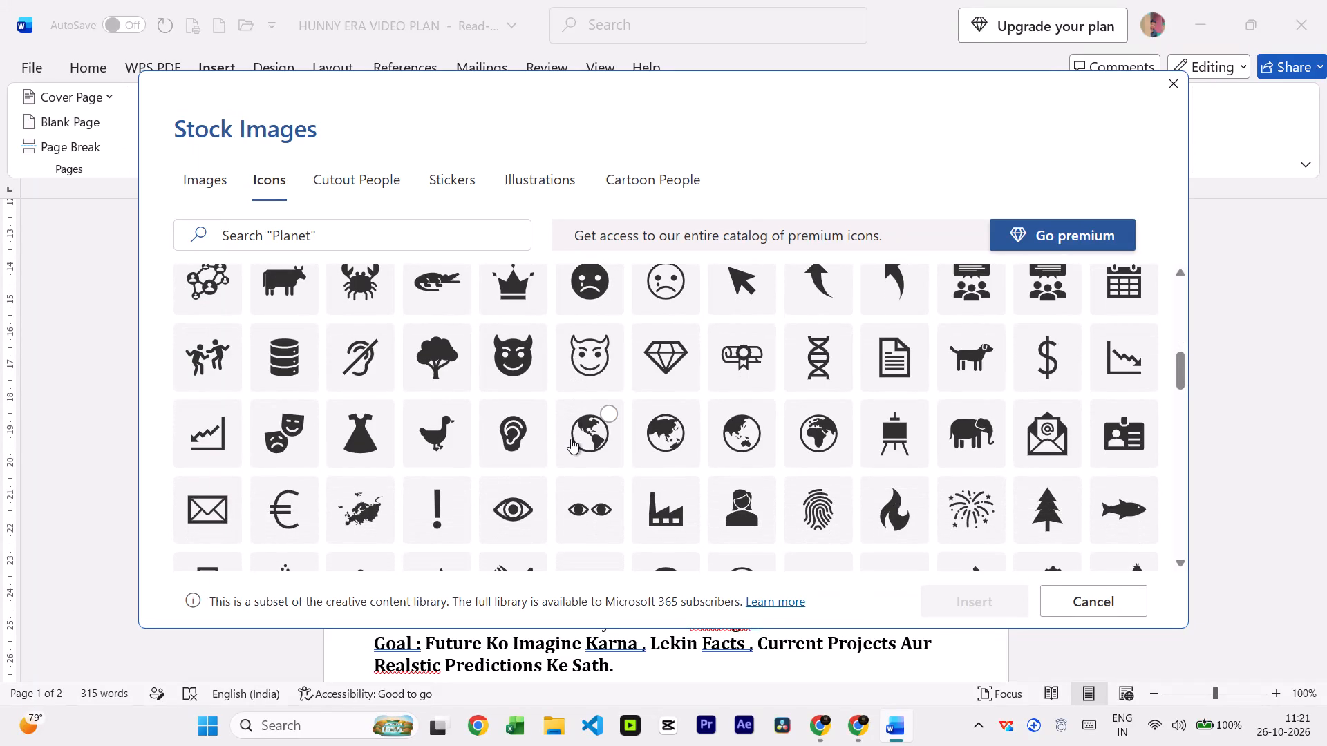
scroll(568, 437, "down", 4)
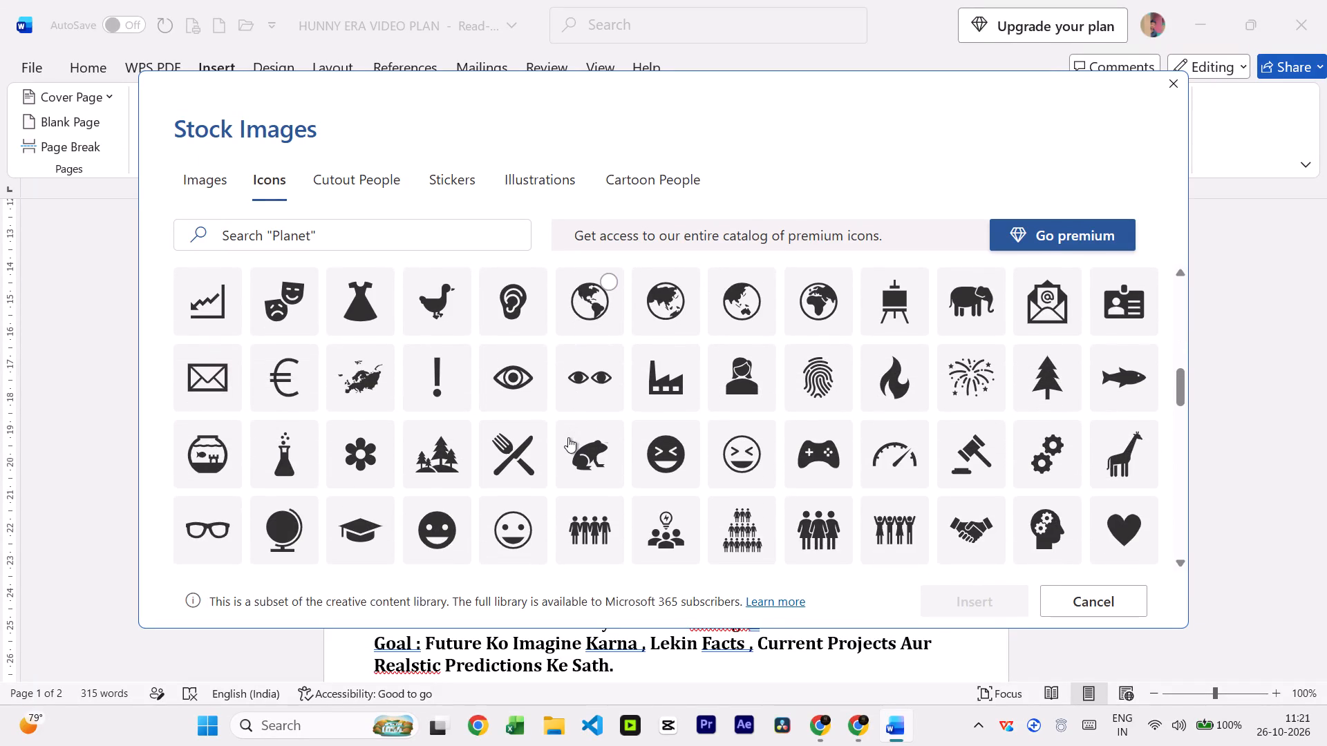
scroll(570, 441, "down", 1)
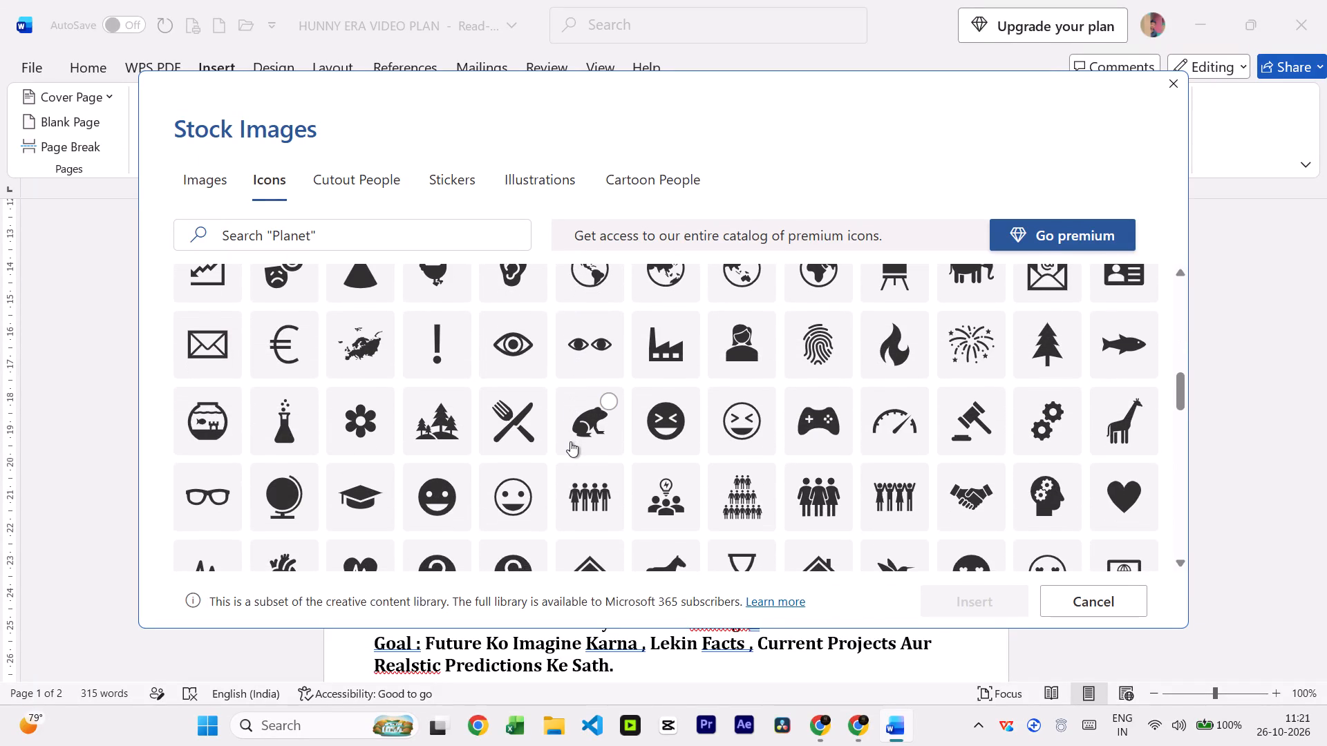
scroll(570, 441, "down", 2)
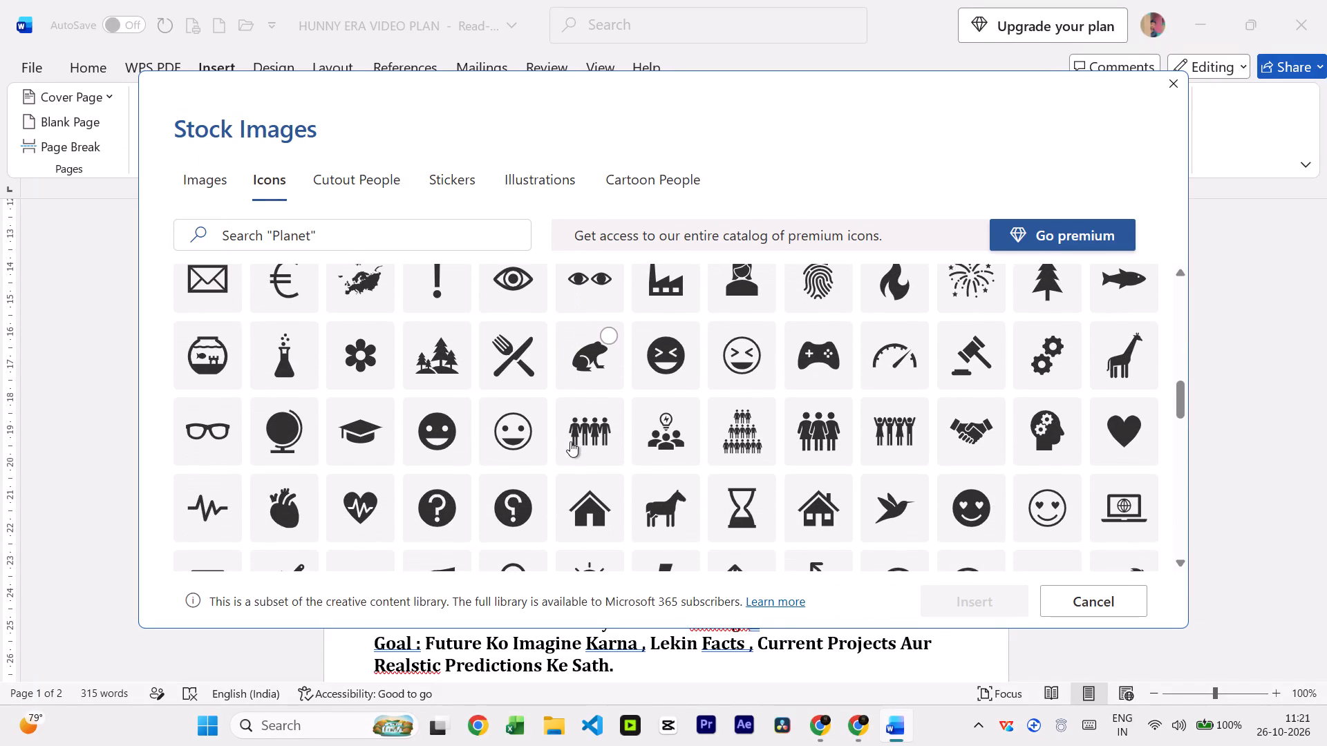
scroll(570, 441, "down", 5)
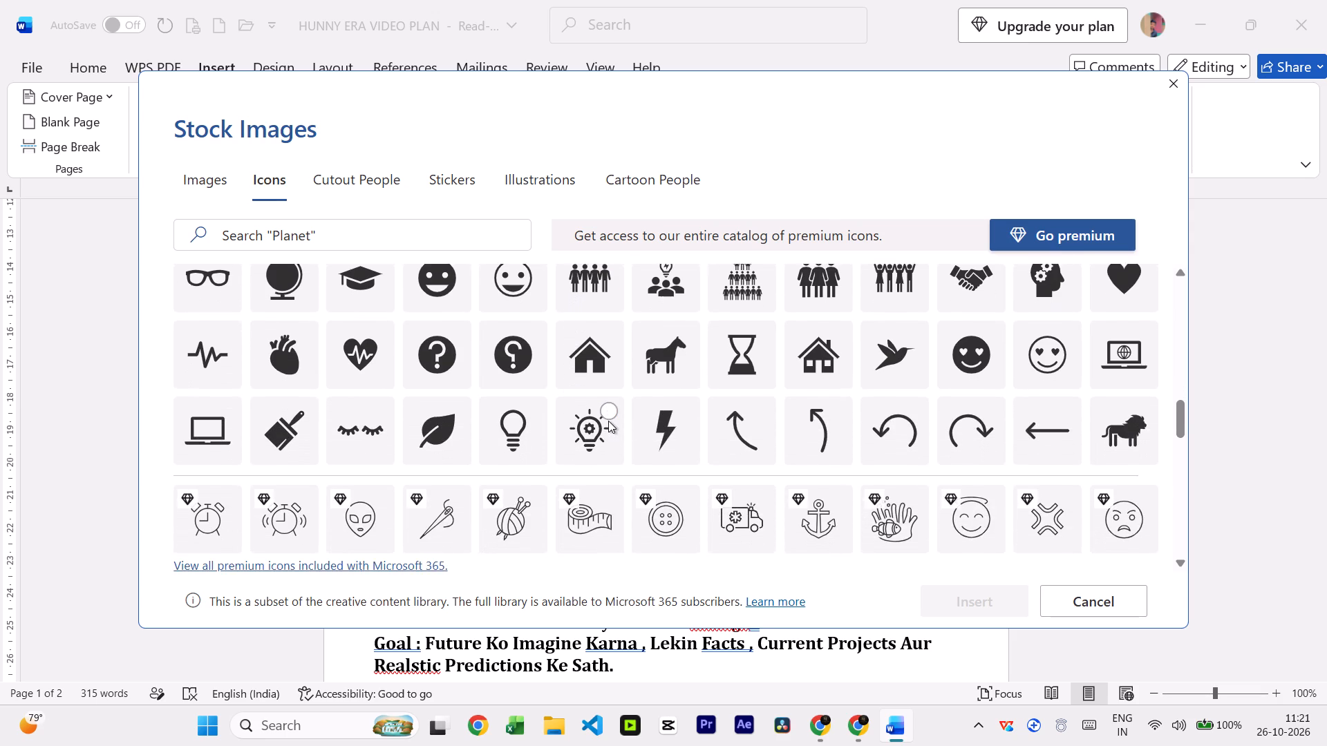
scroll(608, 421, "down", 1)
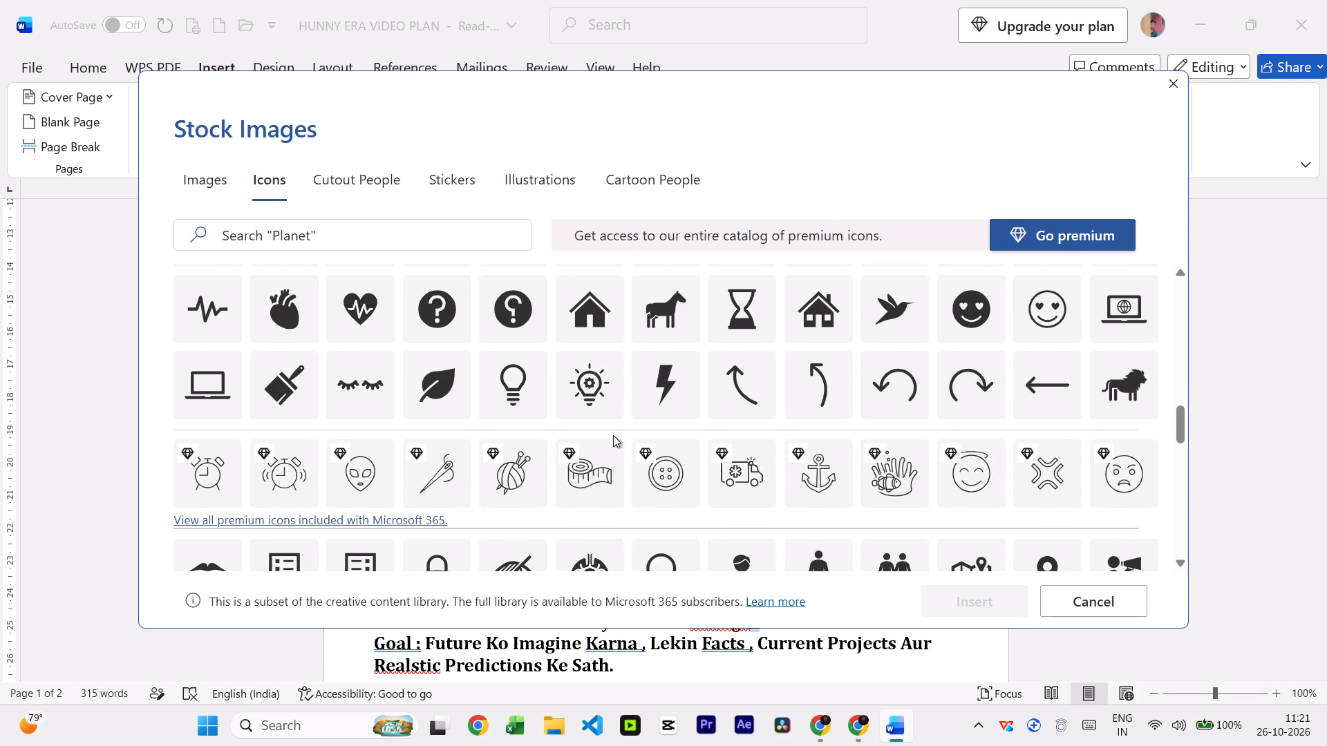
scroll(631, 485, "down", 9)
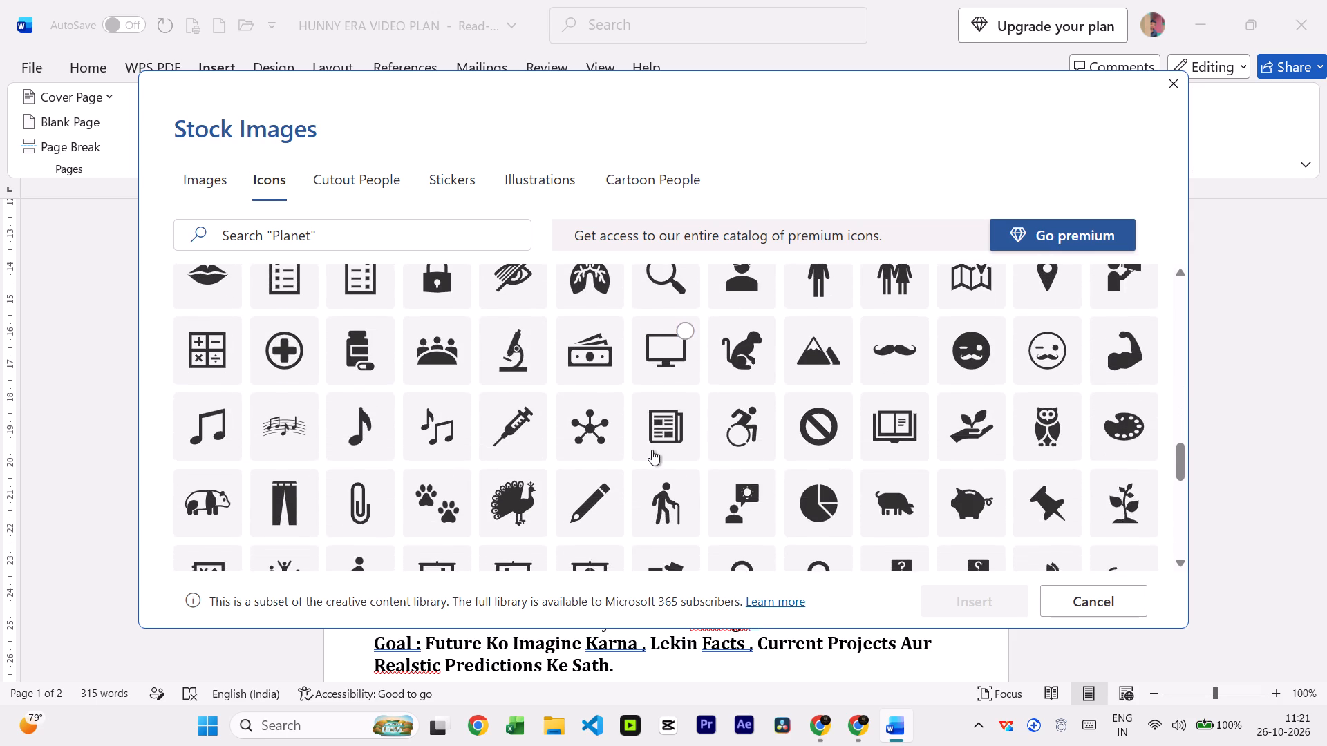
scroll(652, 448, "down", 4)
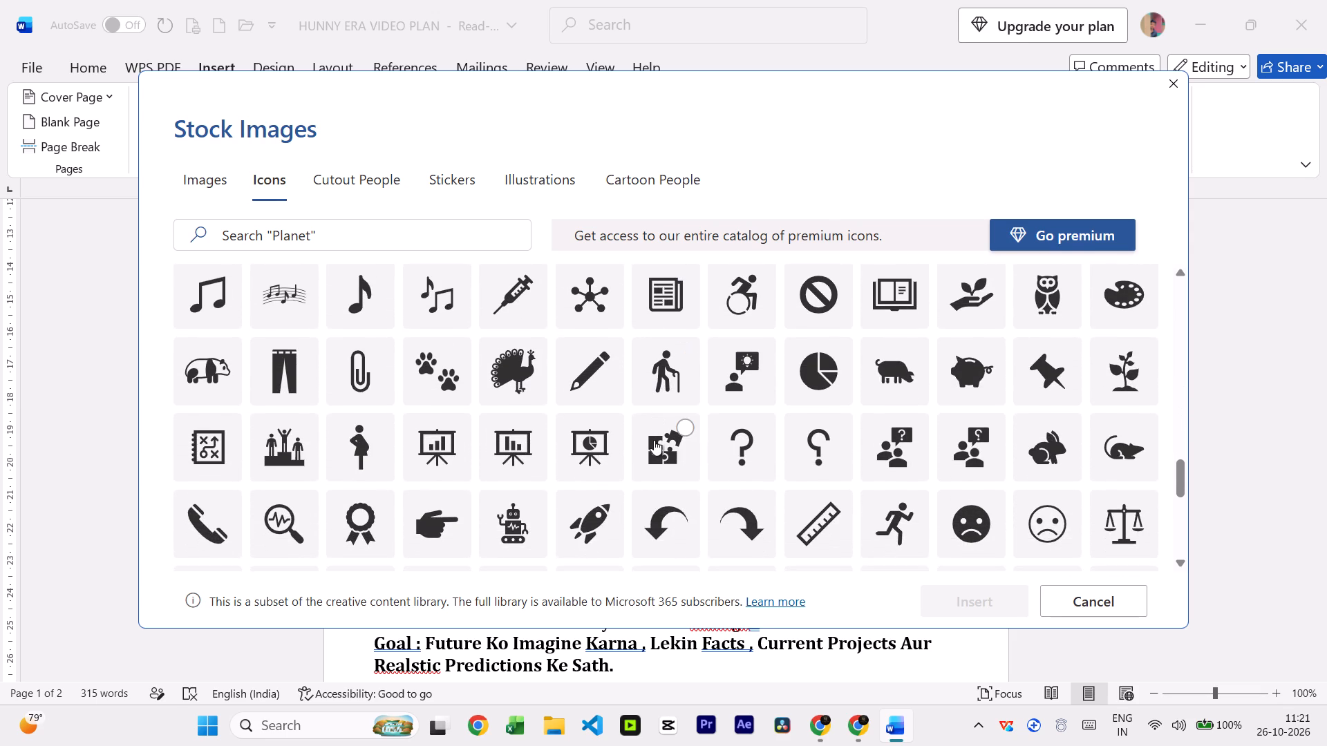
scroll(654, 440, "down", 4)
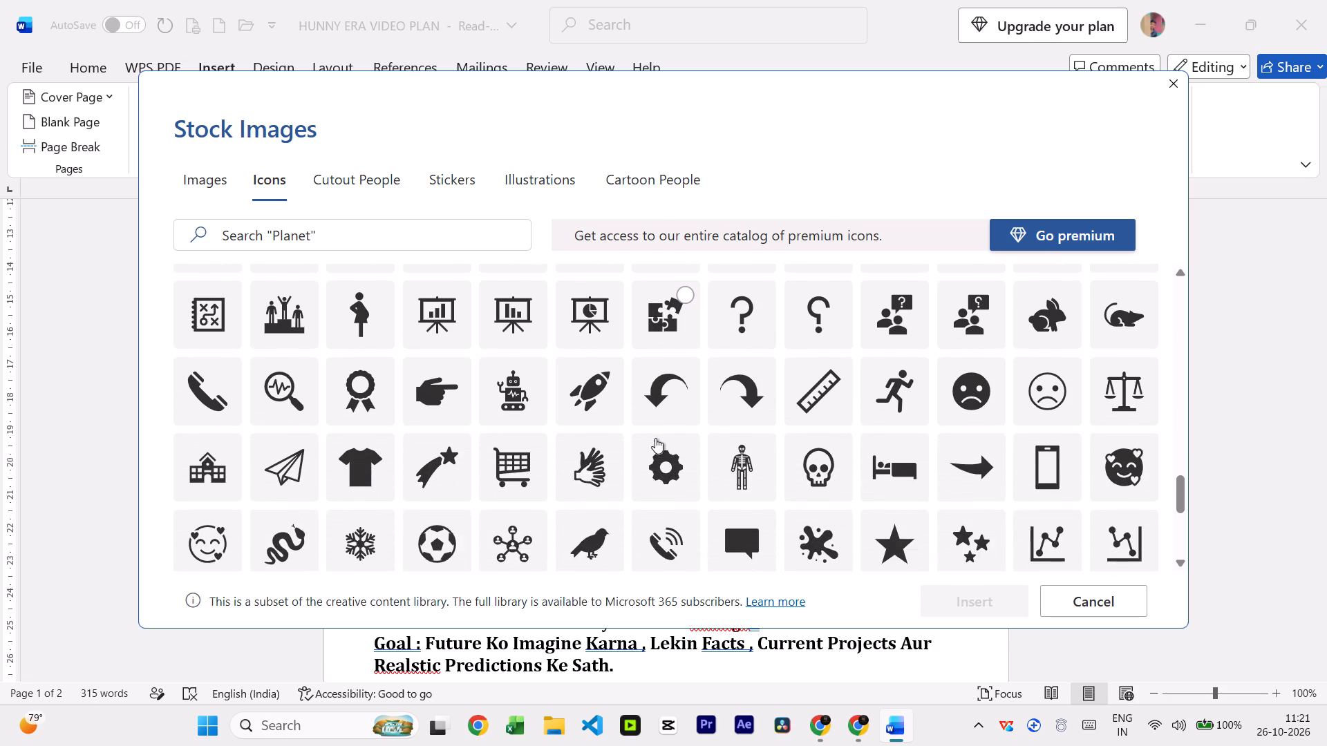
scroll(655, 438, "down", 4)
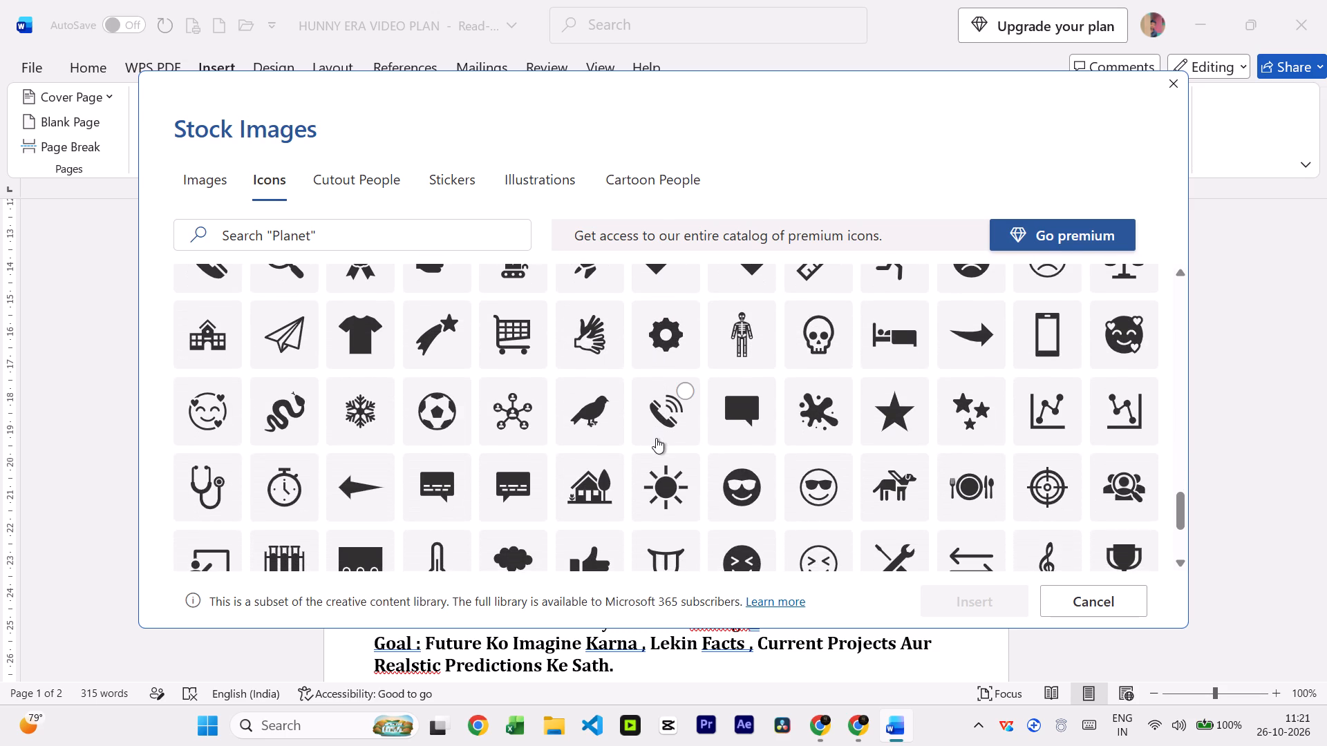
scroll(972, 435, "down", 2)
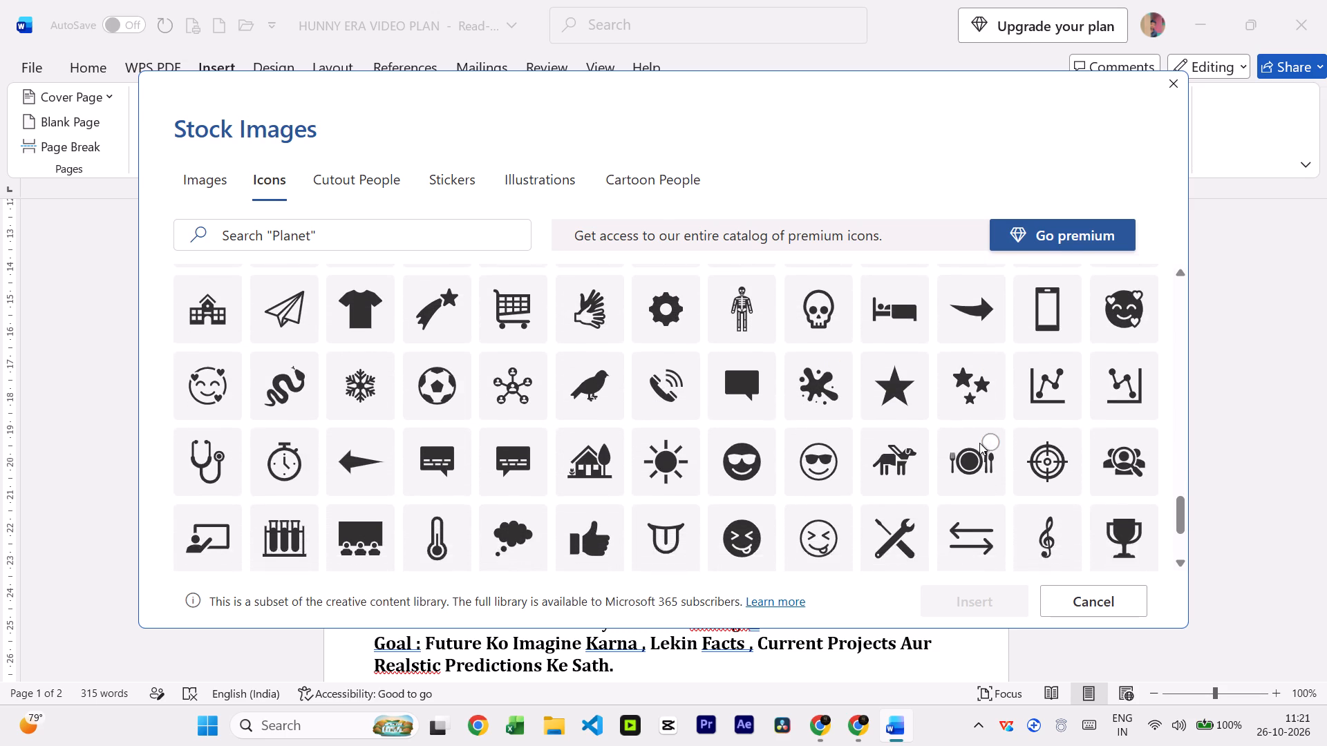
scroll(979, 443, "down", 2)
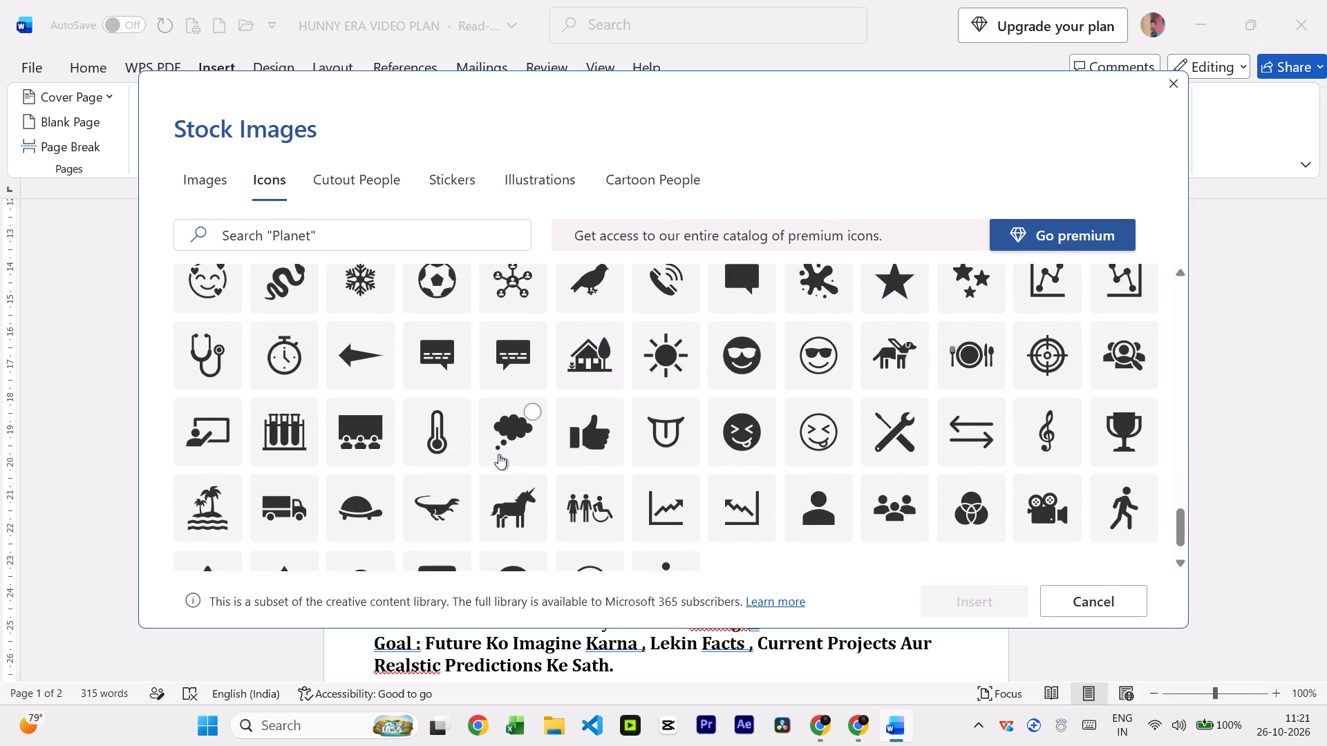
scroll(500, 450, "up", 5)
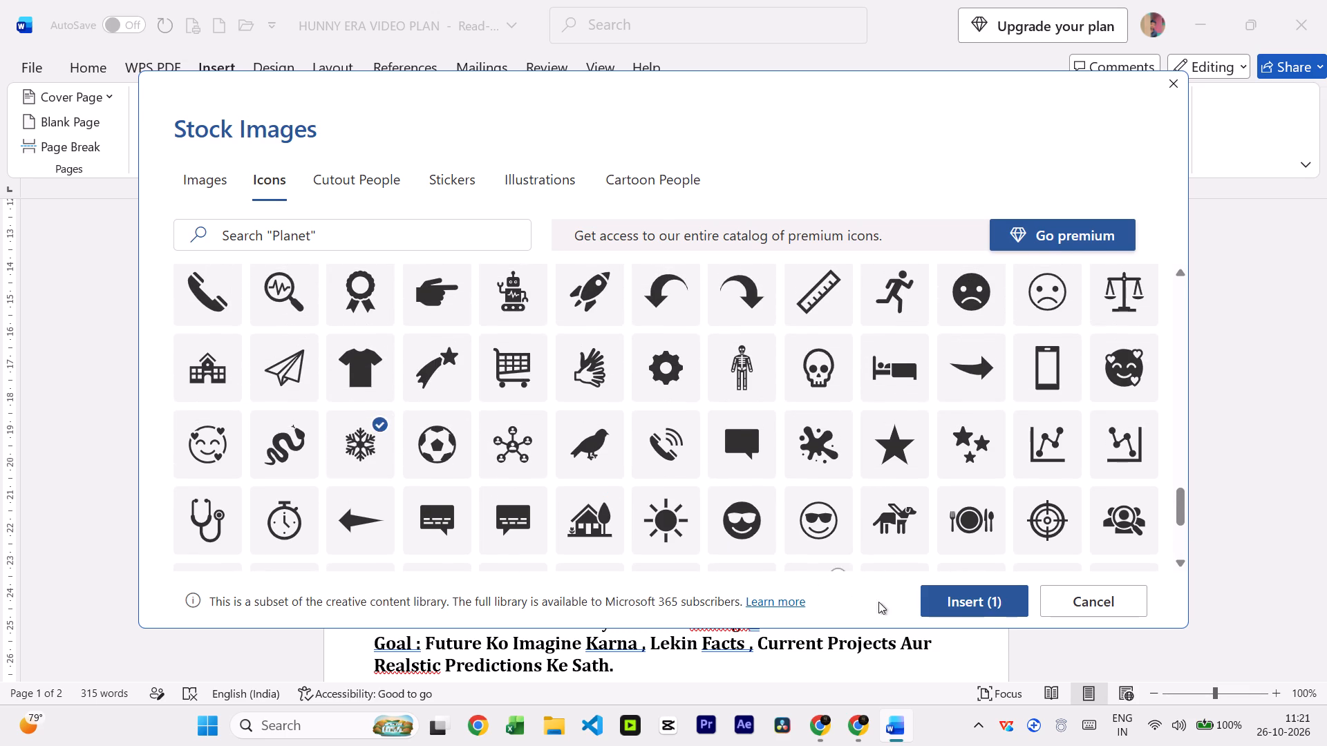
left_click(948, 601)
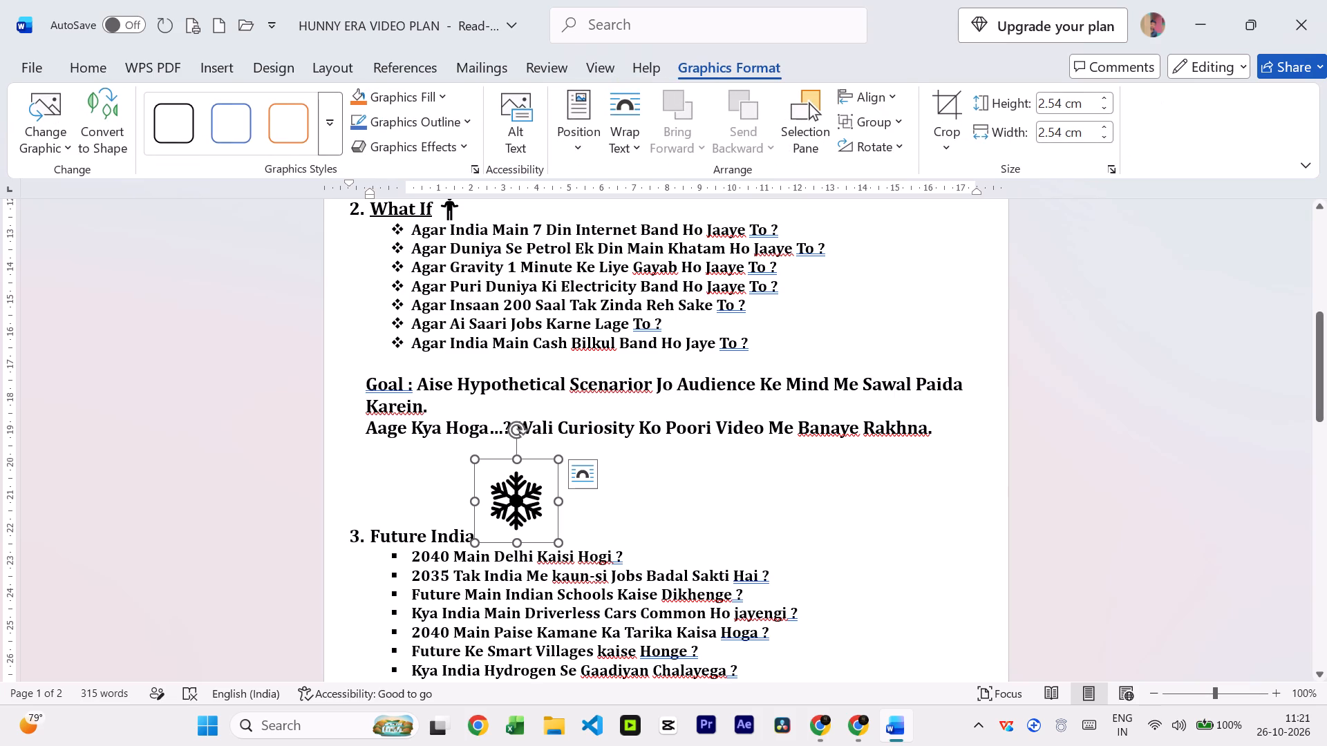
Set the snowflake icon's text wrapping to In Front of Text and shrink it proportionally to about 0.78 cm by 0.78 cm.
left_click(579, 483)
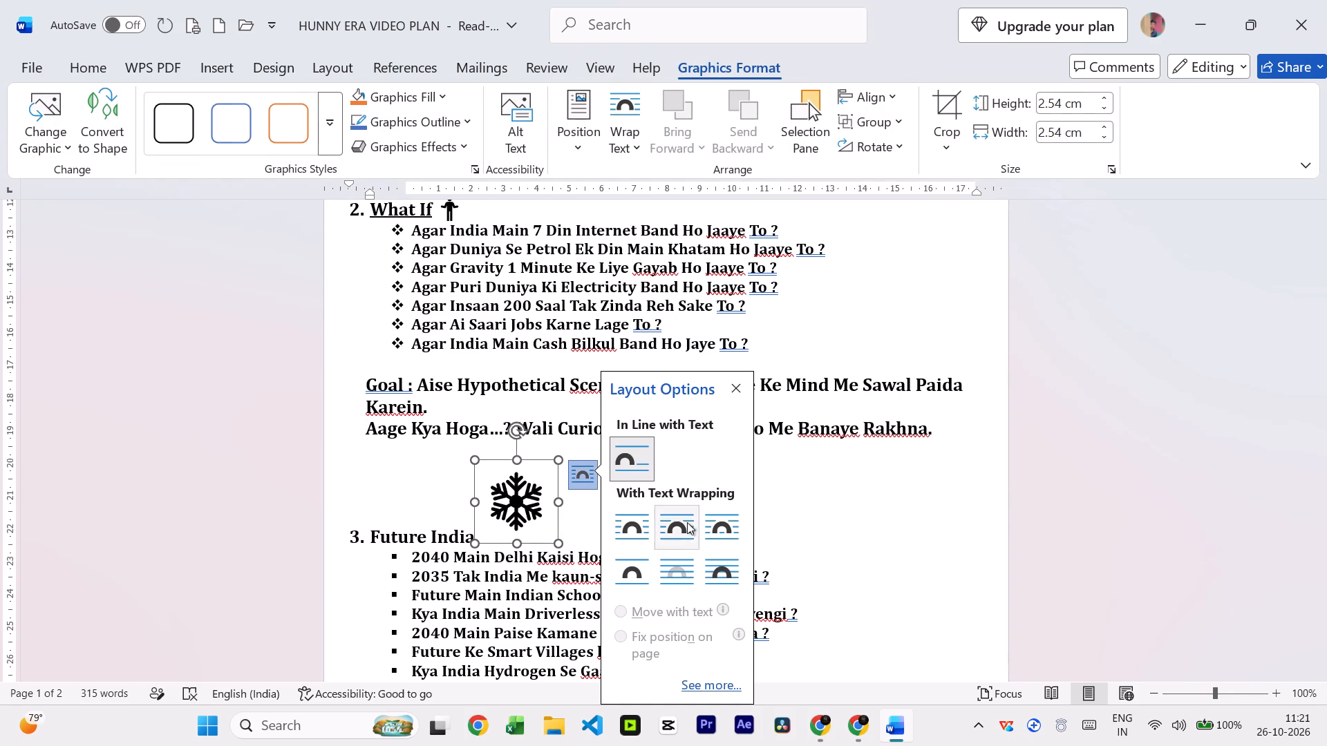
left_click(714, 575)
left_click_drag(558, 545, 489, 486)
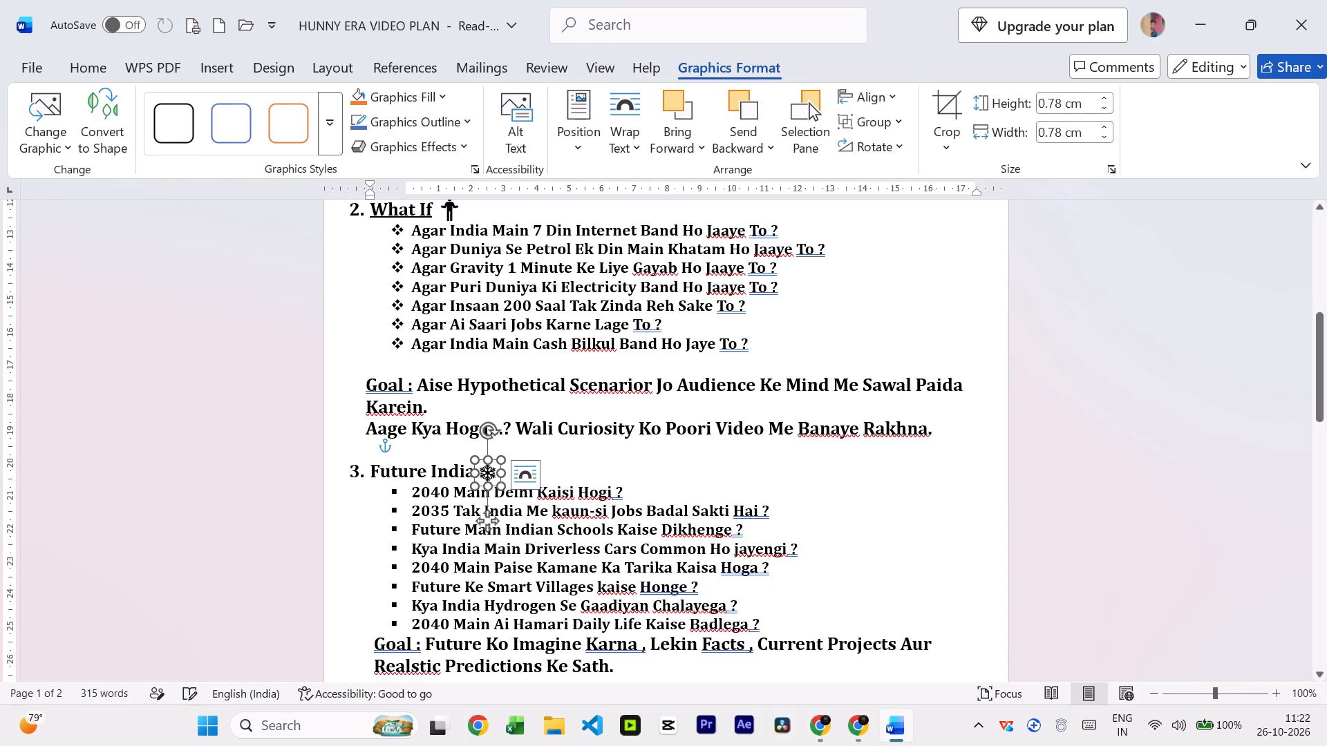
Shift the snowflake icon slightly away from the end of the Future India heading and deselect it.
left_click_drag(490, 532, 496, 531)
left_click(496, 531)
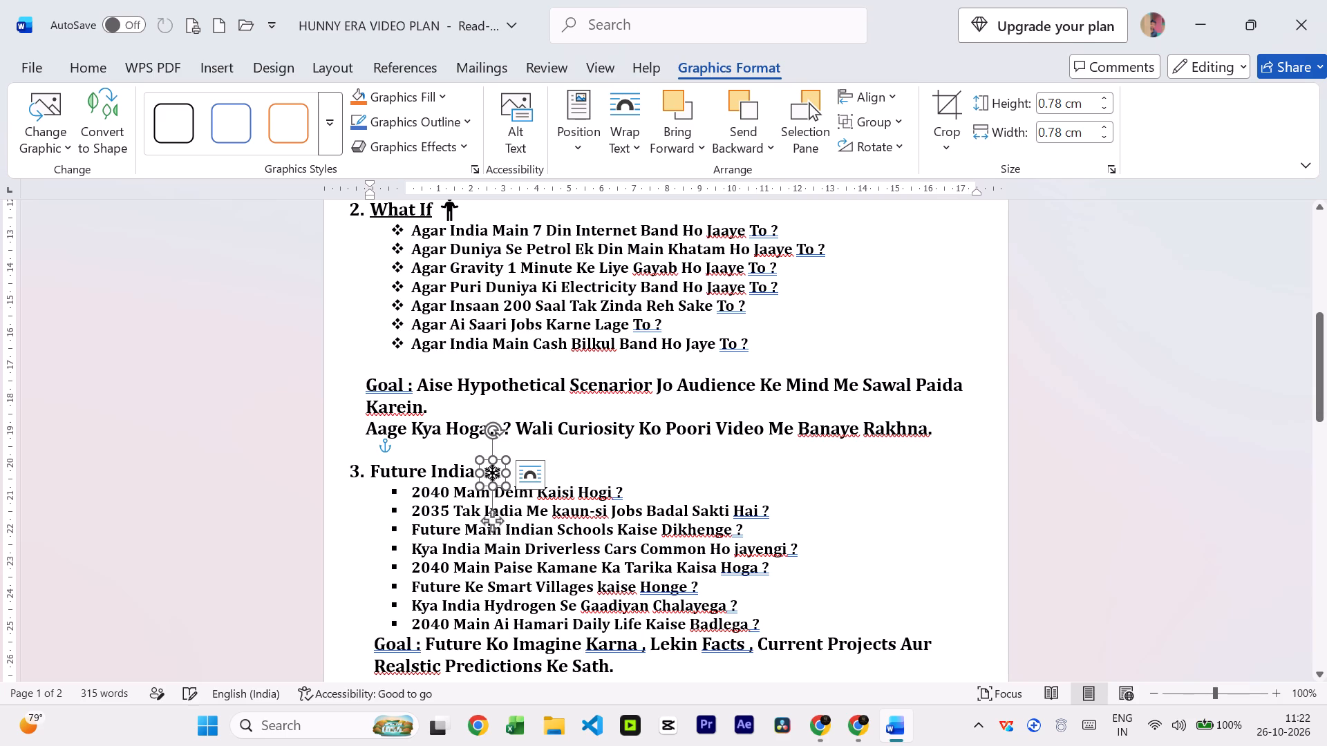
left_click(677, 484)
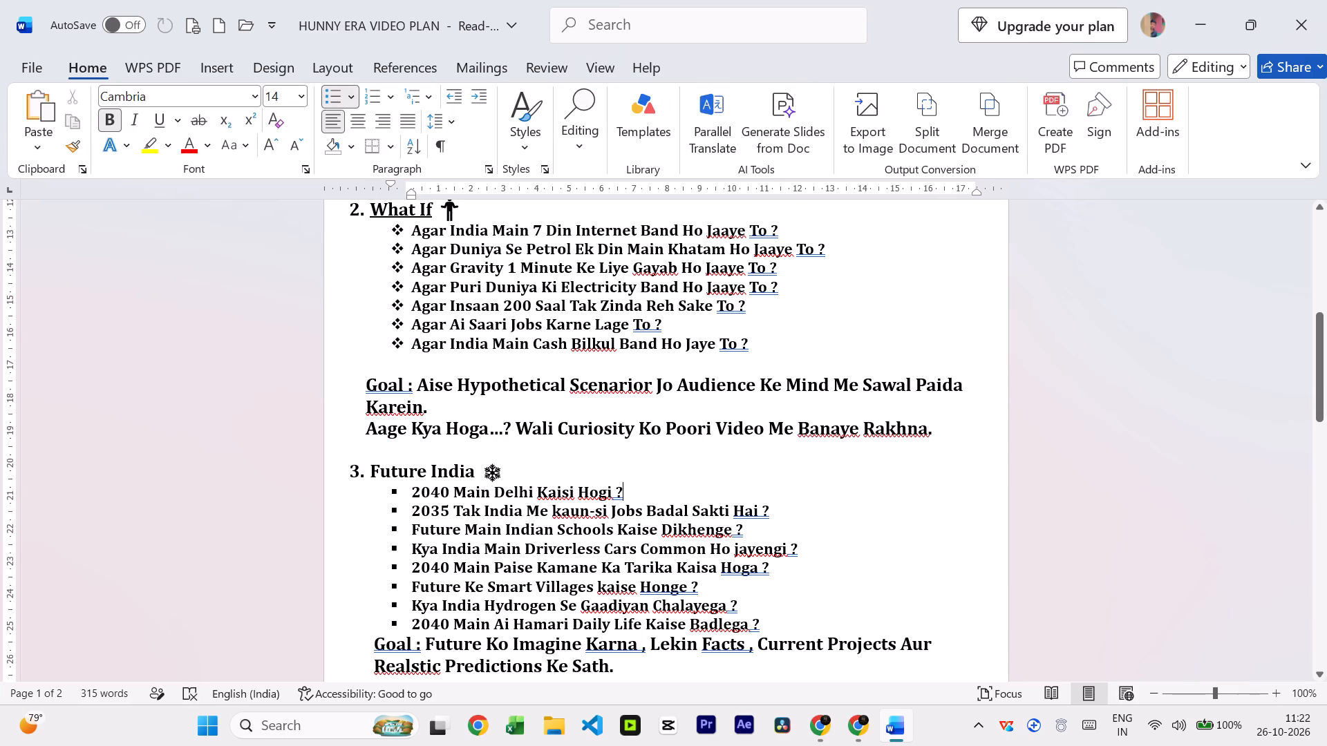
left_click(491, 473)
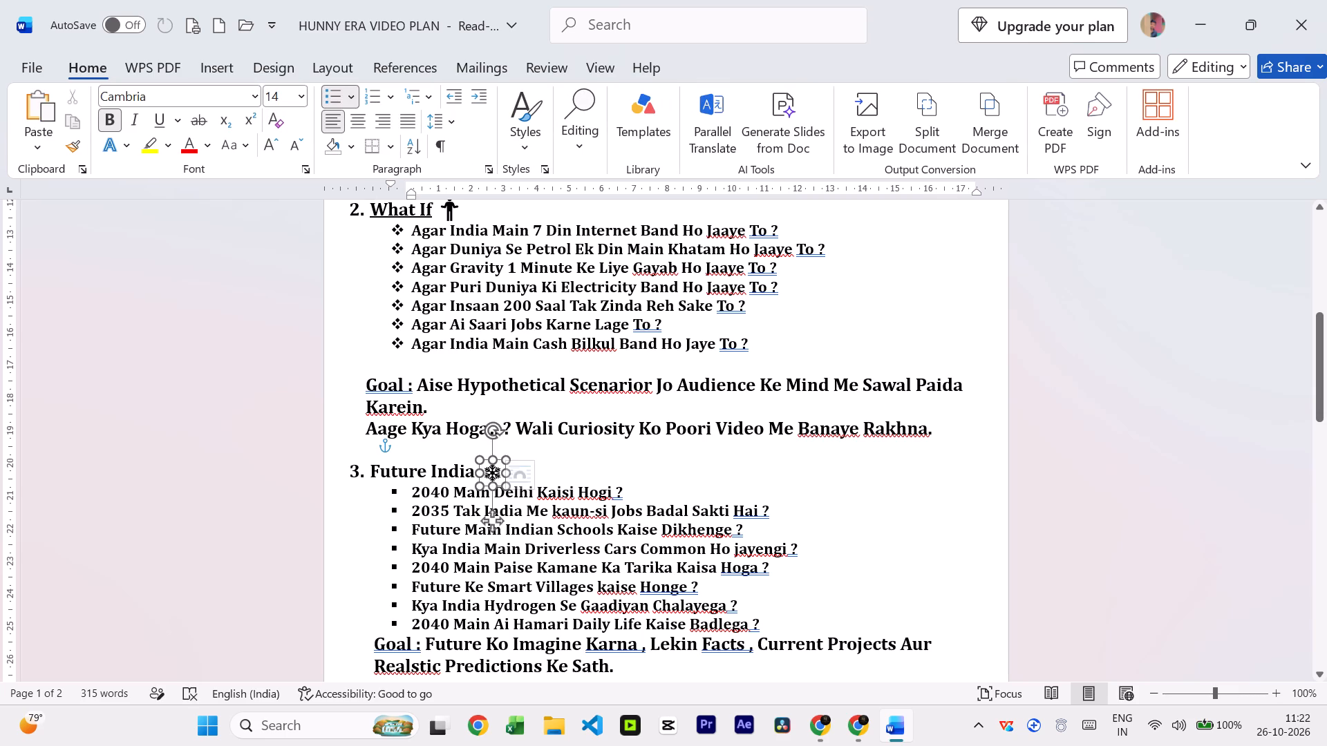
left_click(507, 489)
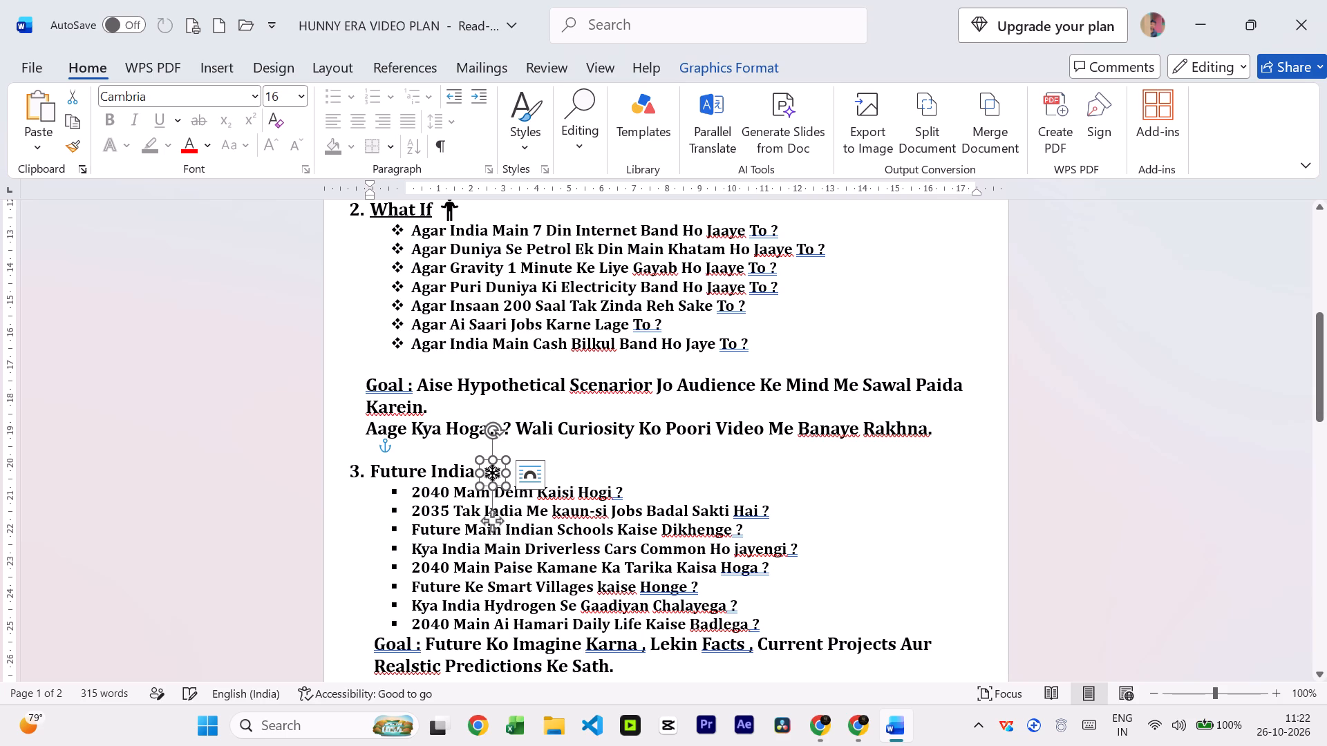
left_click(501, 520)
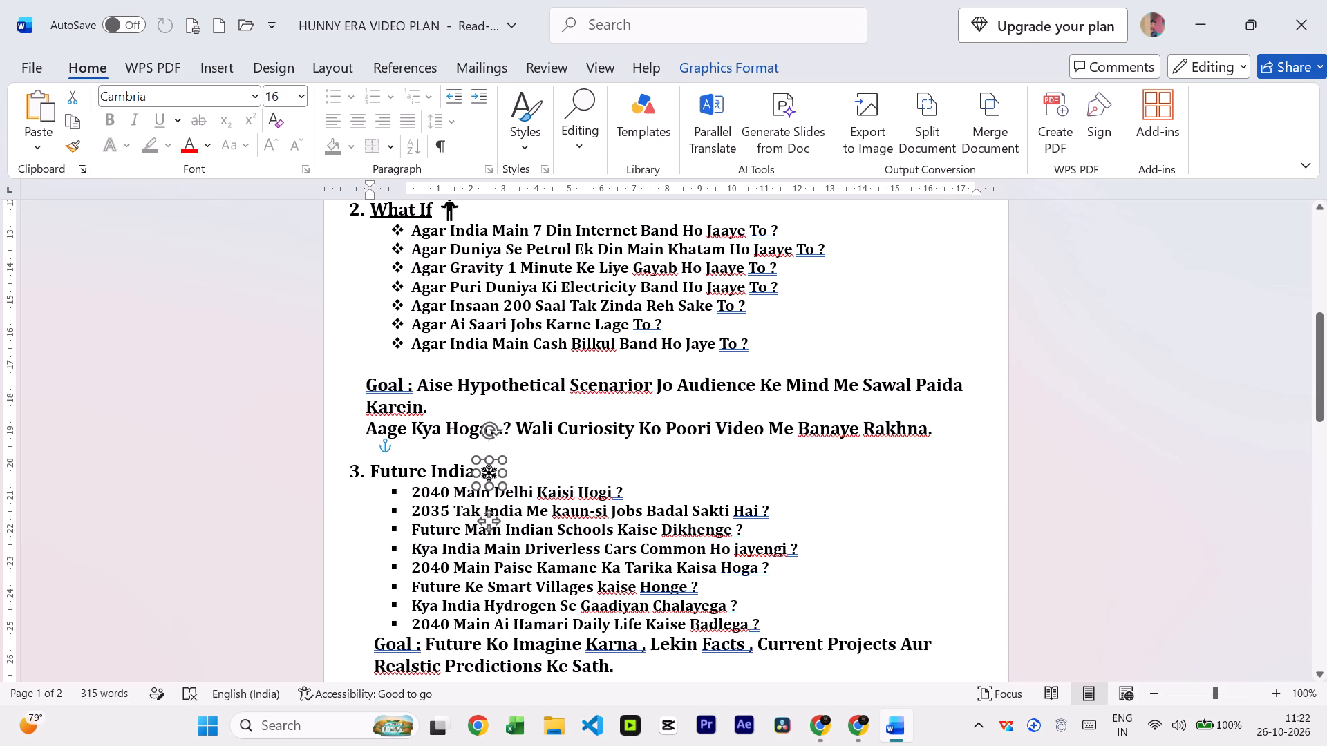
left_click(753, 490)
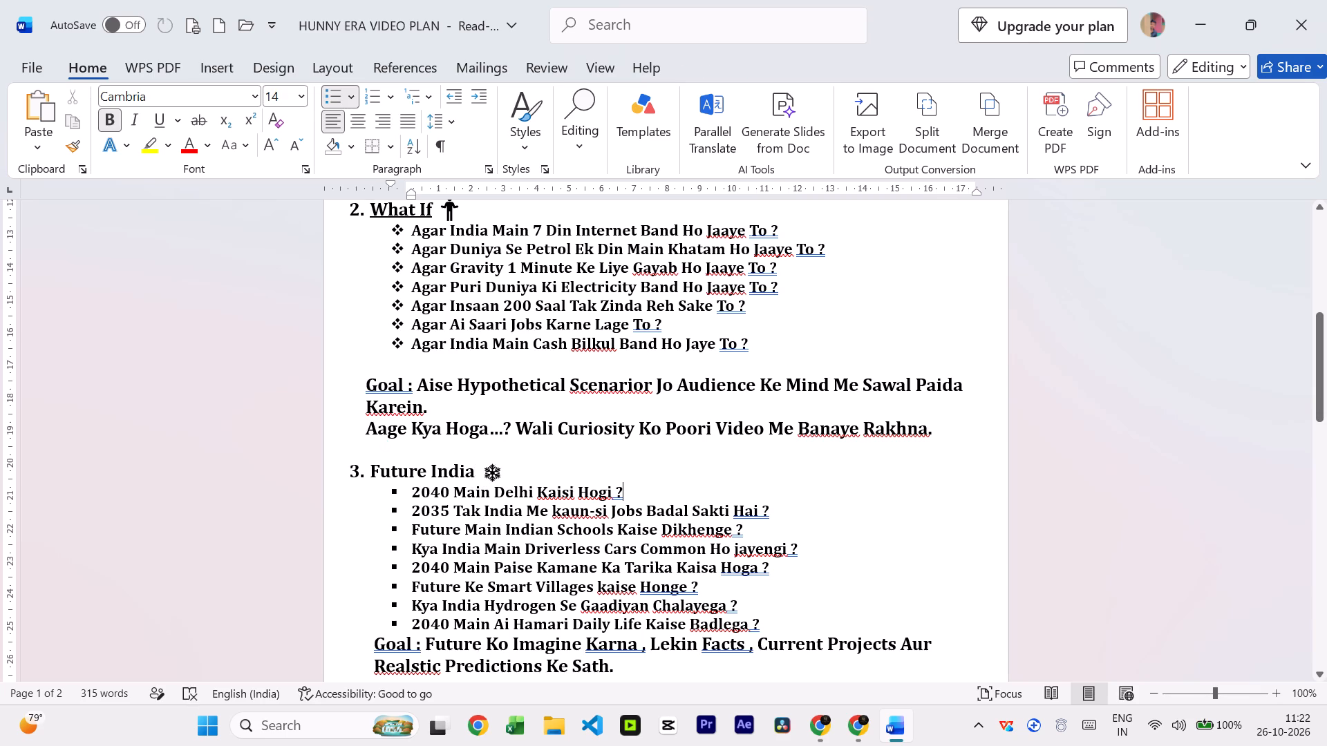
Add a blank, unbulleted line between the last Future India bullet and its Goal paragraph.
scroll(753, 489, "up", 2)
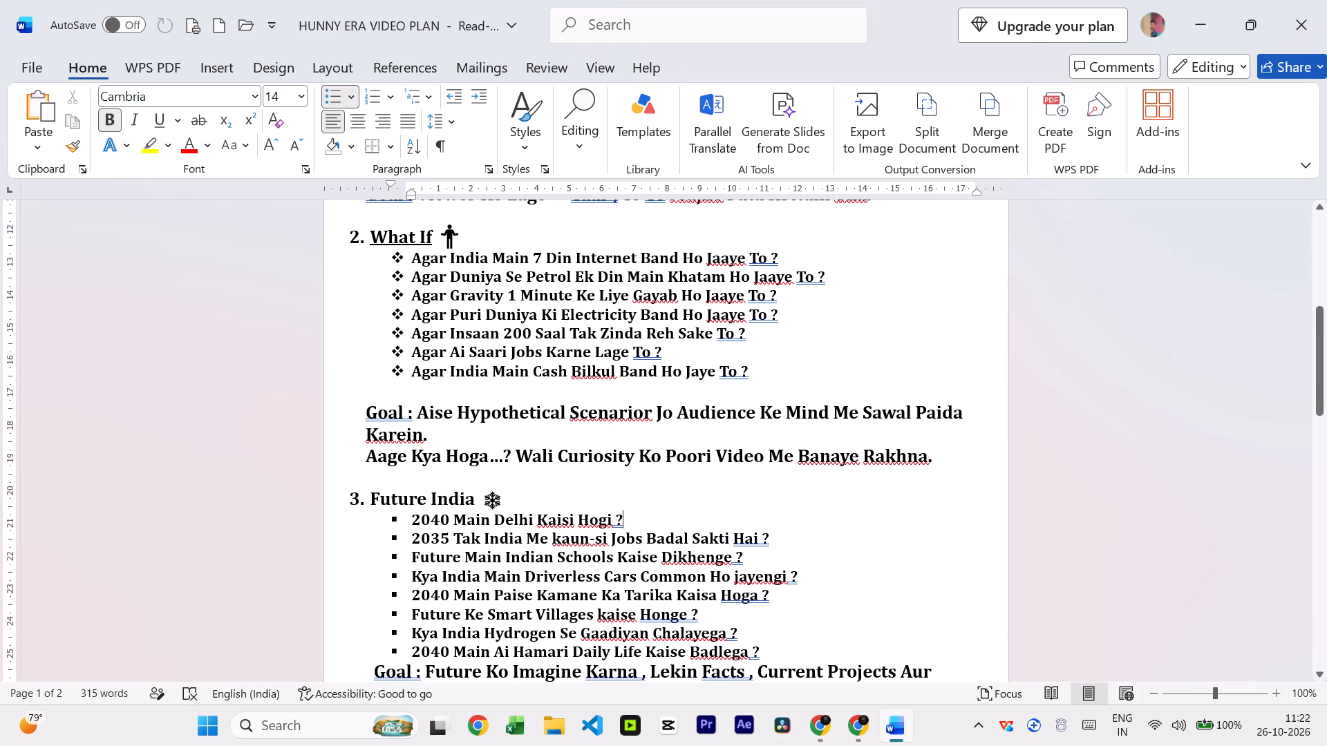
scroll(688, 499, "down", 16)
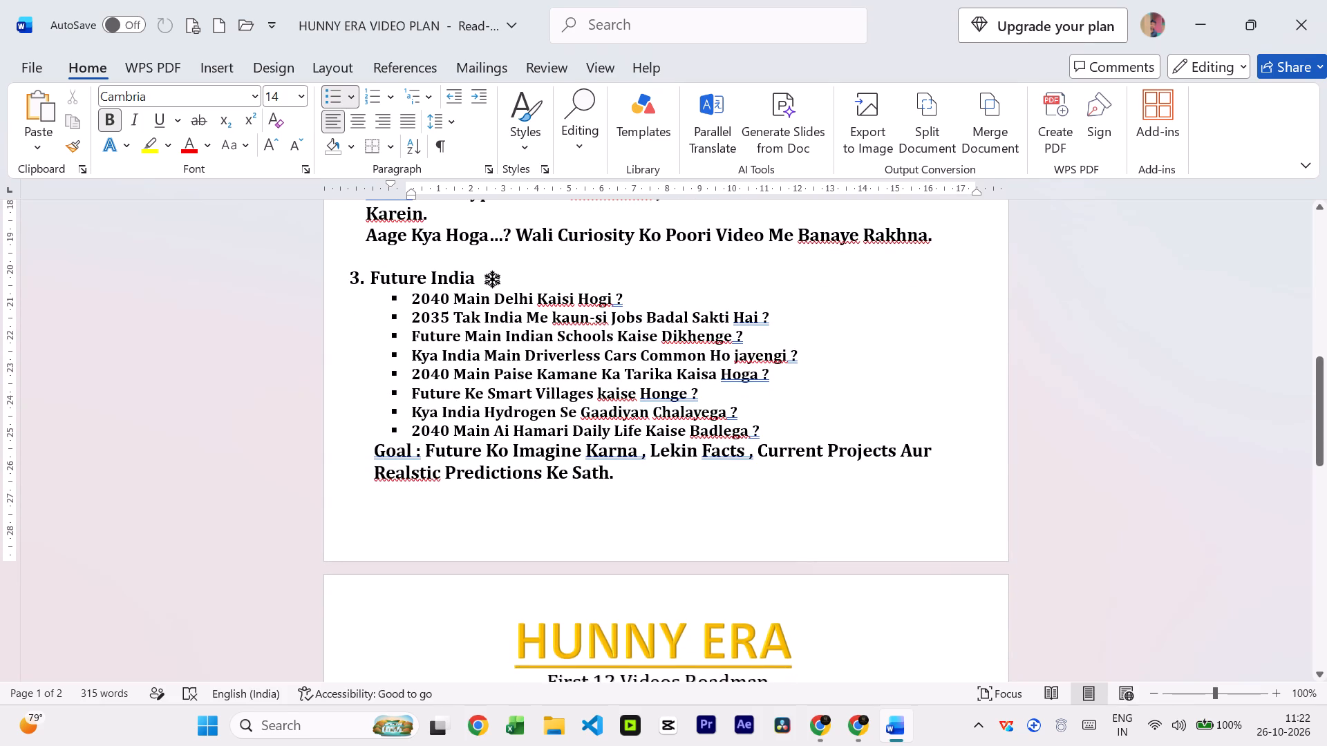
left_click(784, 430)
key("Return")
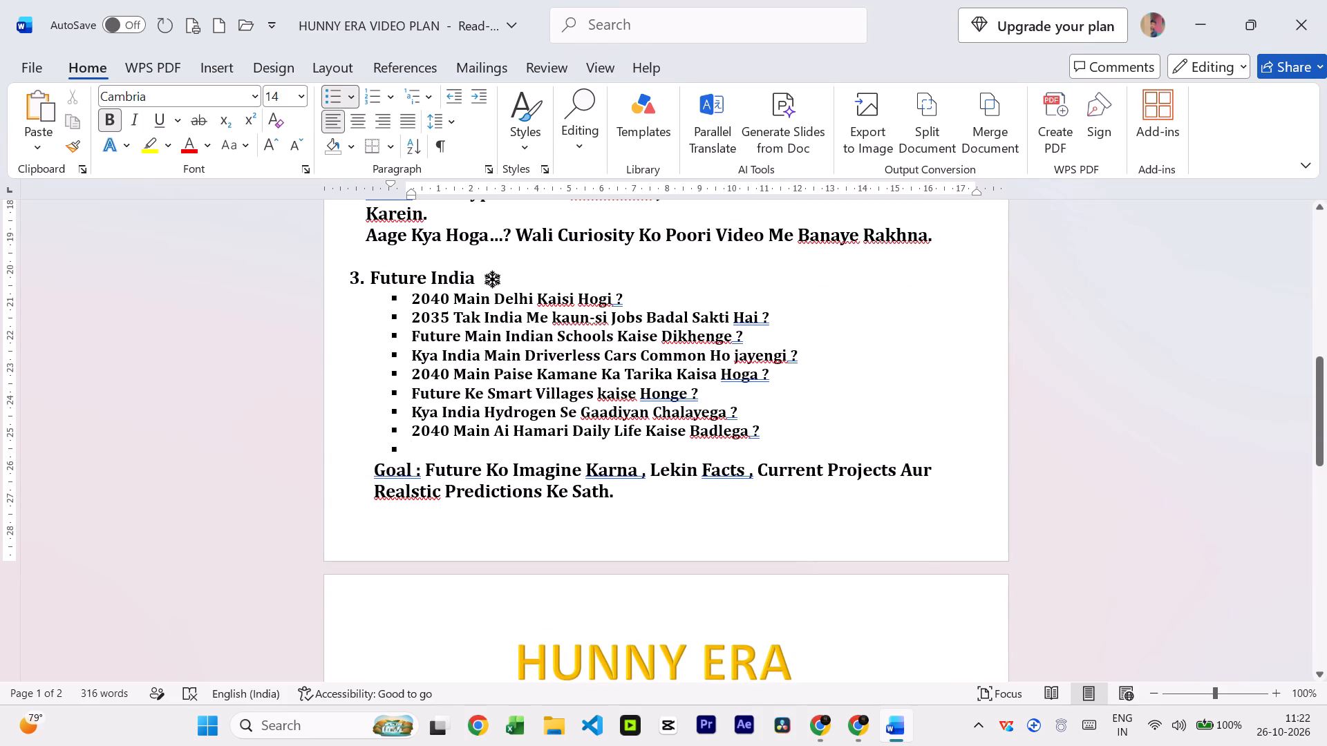
key("BackSpace")
Look over both pages to check the section spacing and the icons beside the title and headings.
scroll(753, 551, "up", 9)
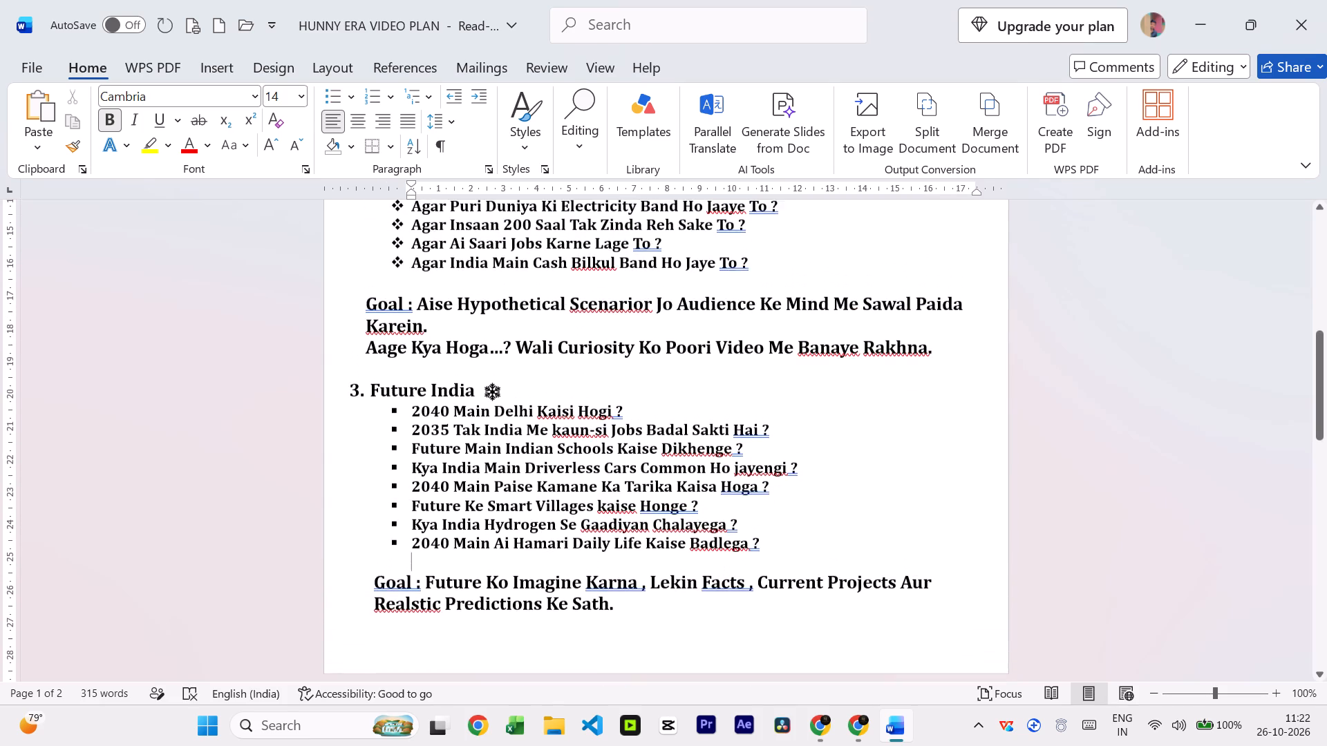
scroll(751, 546, "up", 17)
scroll(751, 547, "down", 5)
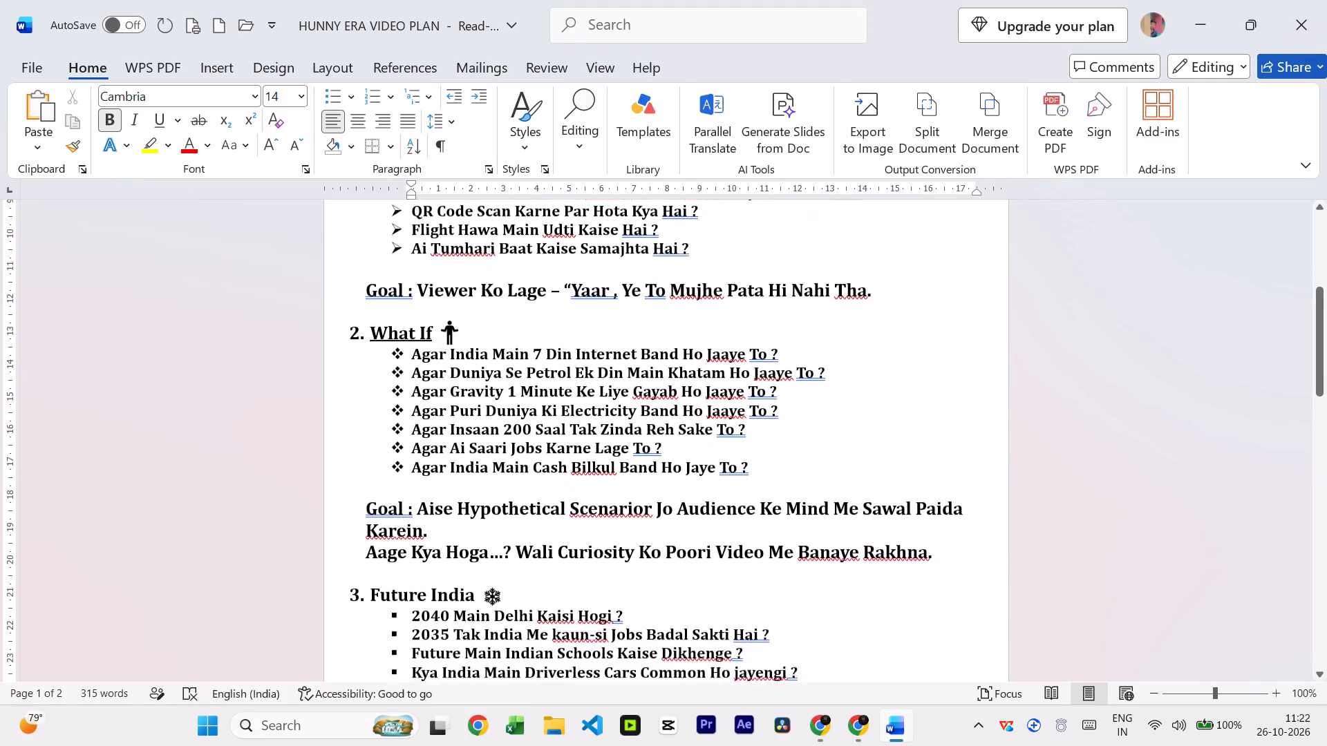
scroll(749, 552, "up", 4)
scroll(748, 553, "down", 6)
scroll(742, 575, "down", 18)
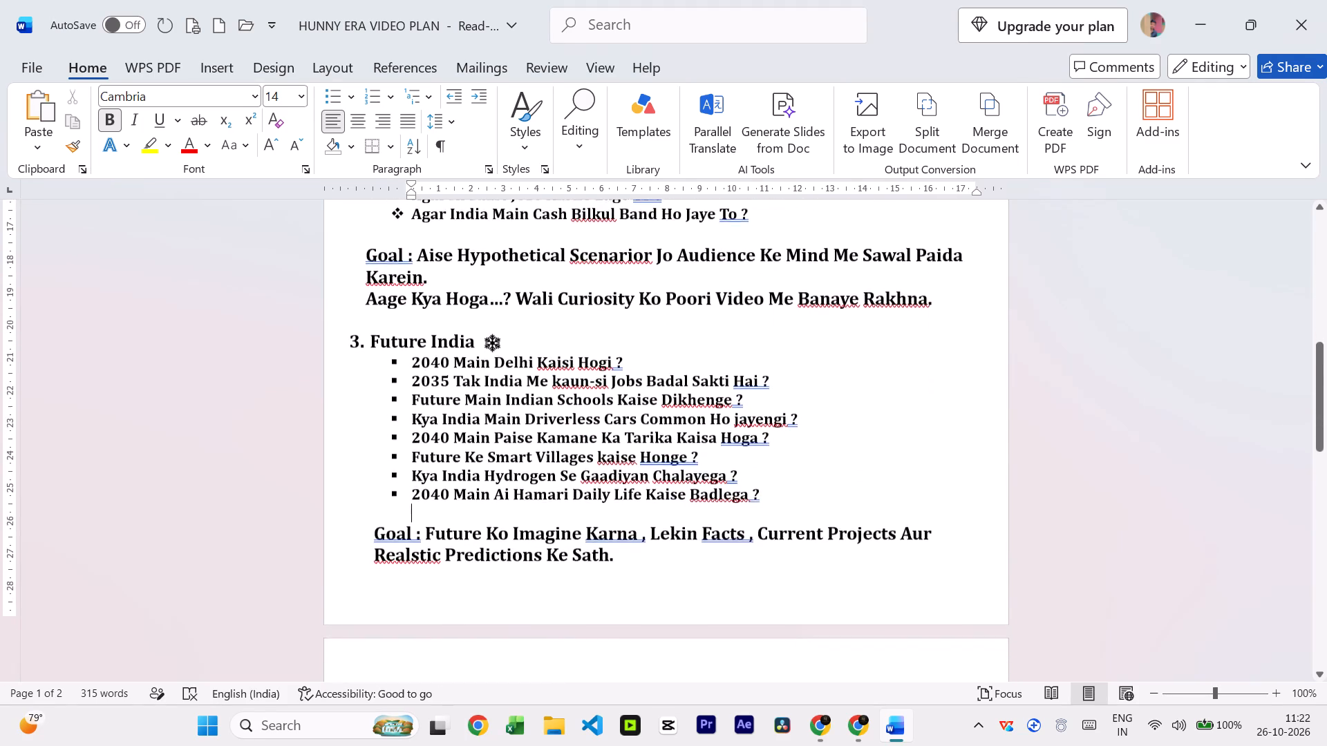
scroll(740, 591, "down", 20)
scroll(740, 591, "down", 11)
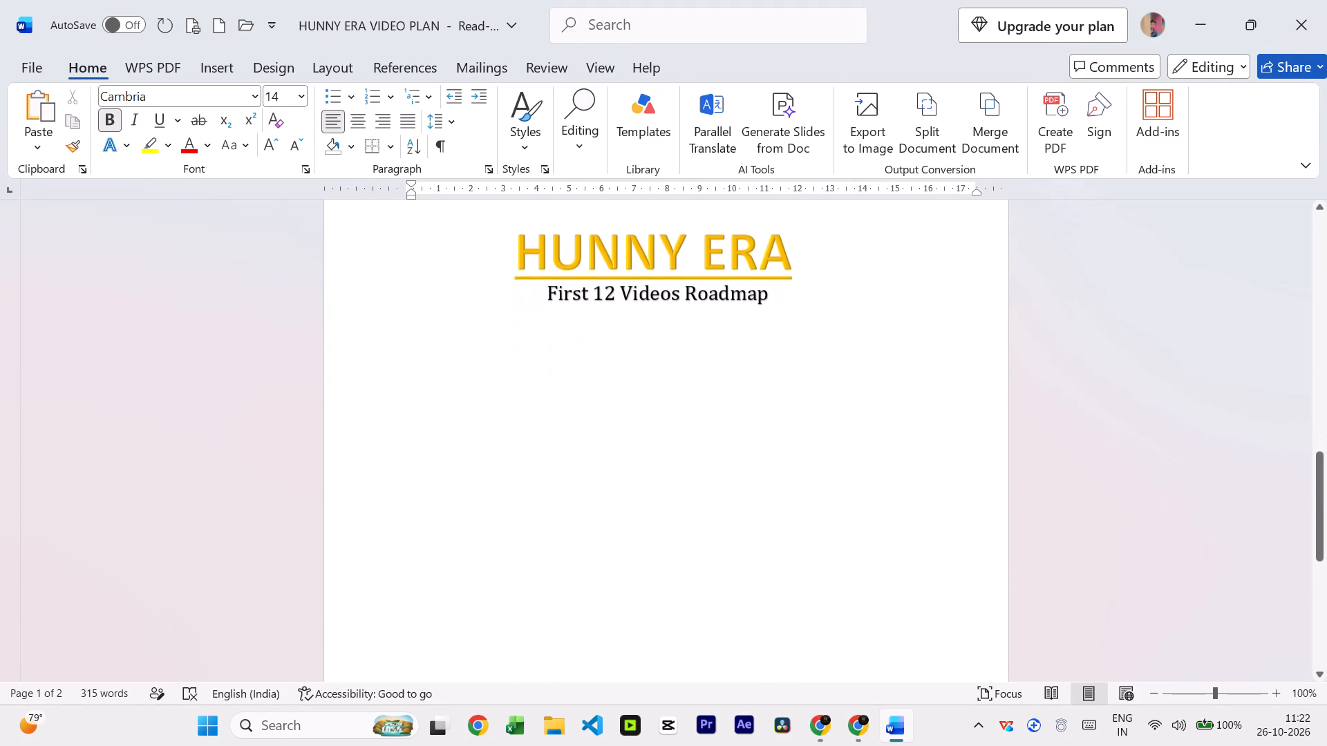
left_click(511, 408)
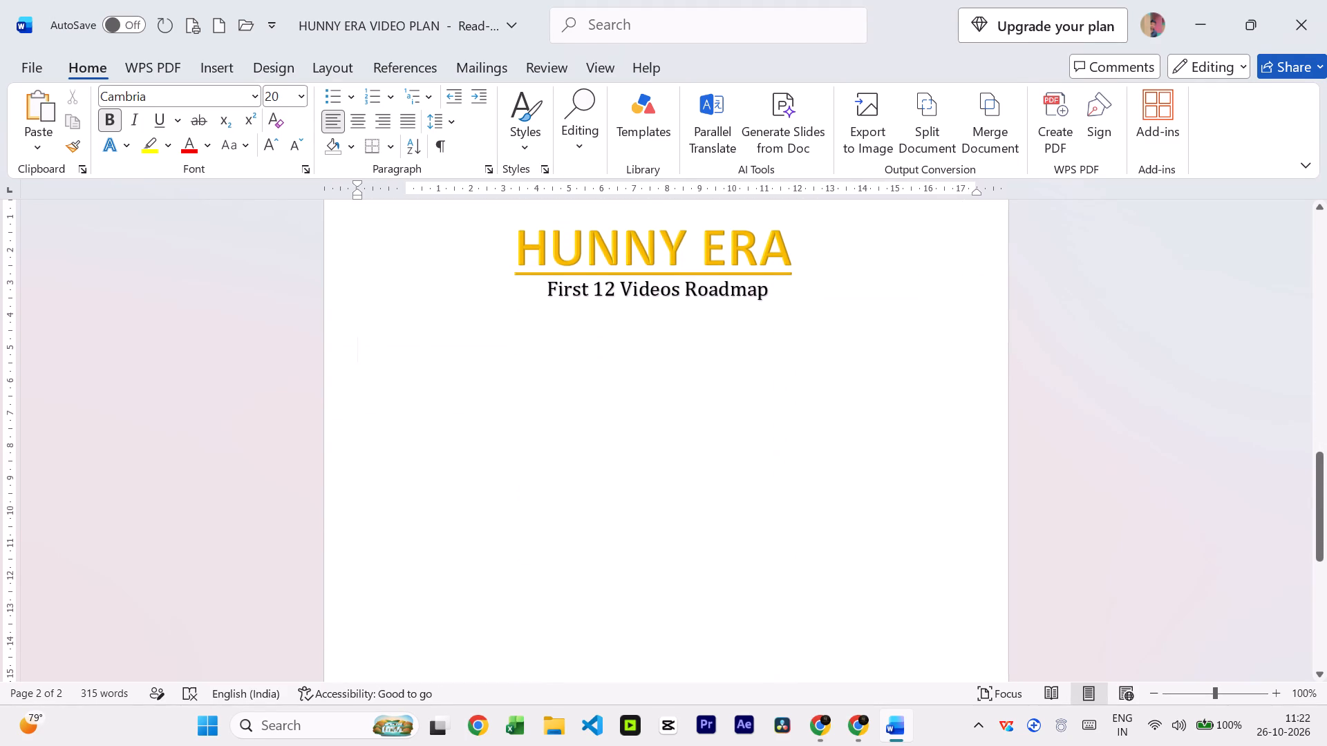
scroll(512, 410, "up", 16)
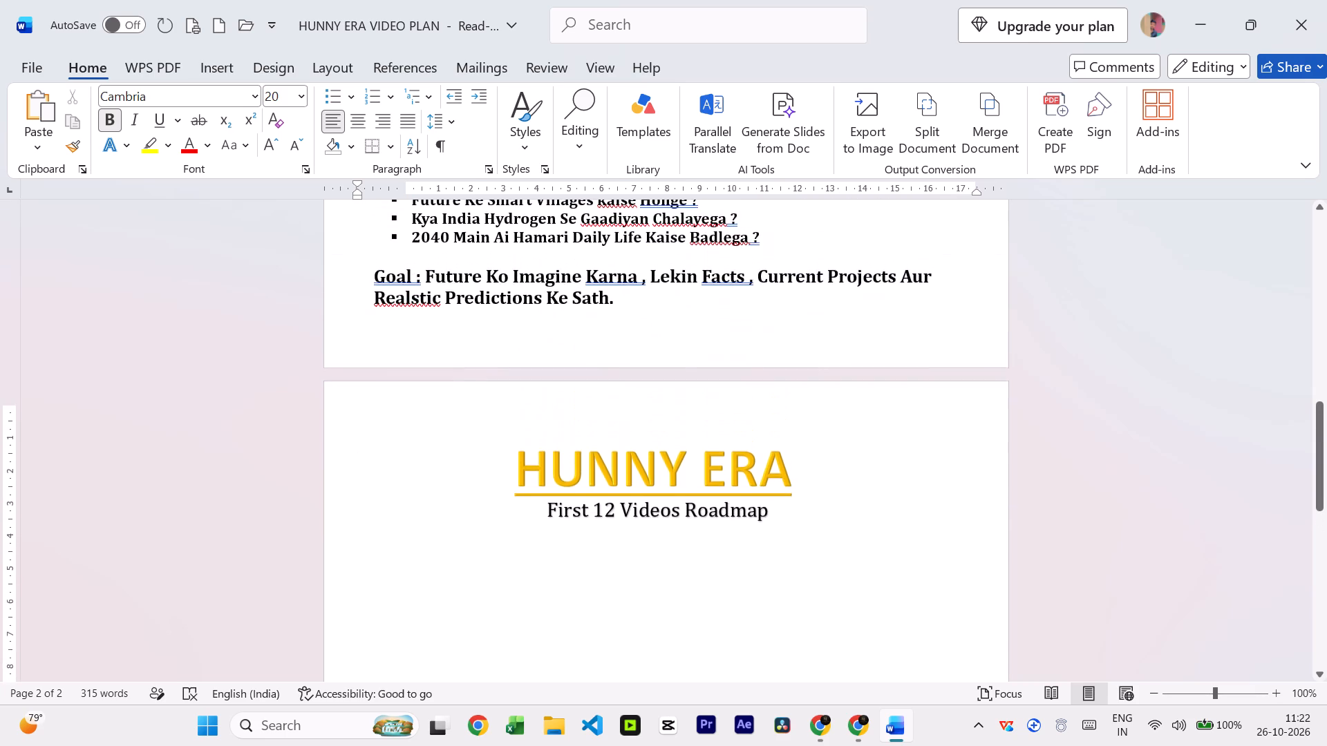
scroll(512, 419, "up", 16)
scroll(515, 417, "up", 15)
scroll(515, 415, "up", 10)
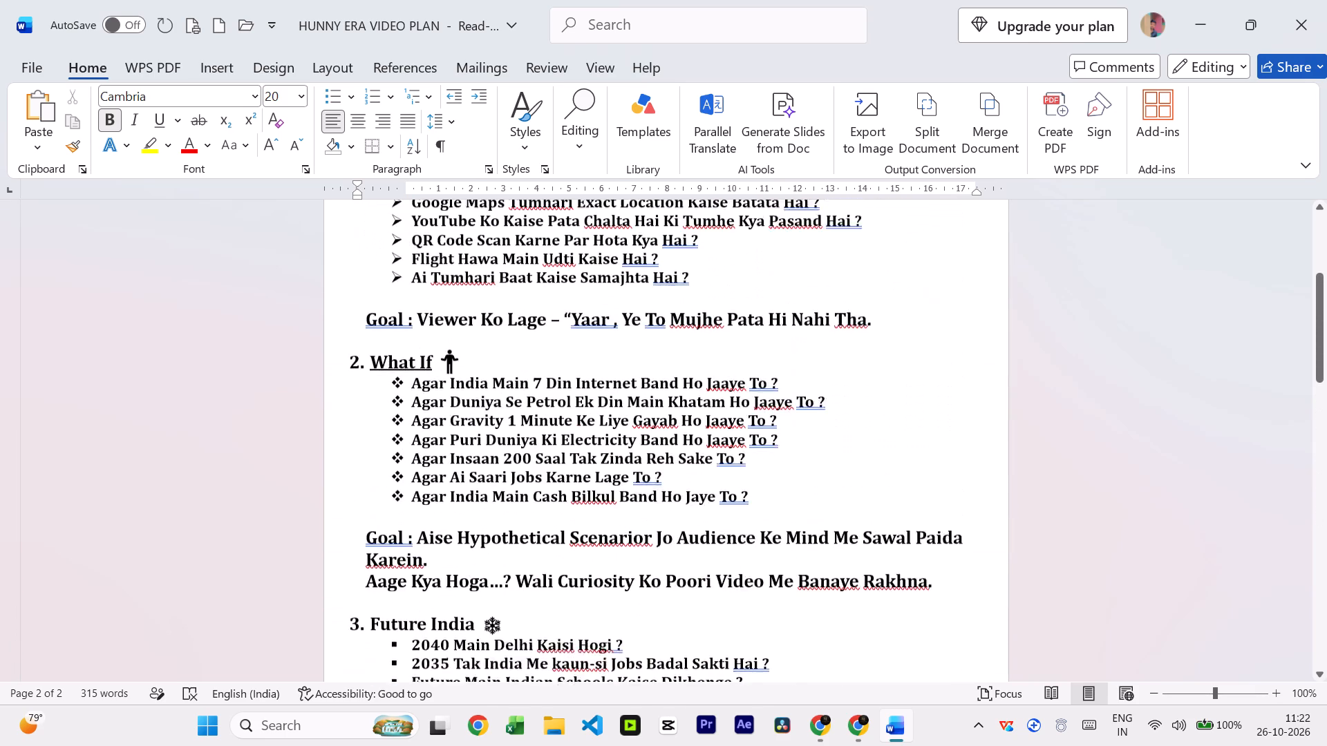
scroll(517, 413, "up", 12)
scroll(517, 411, "up", 15)
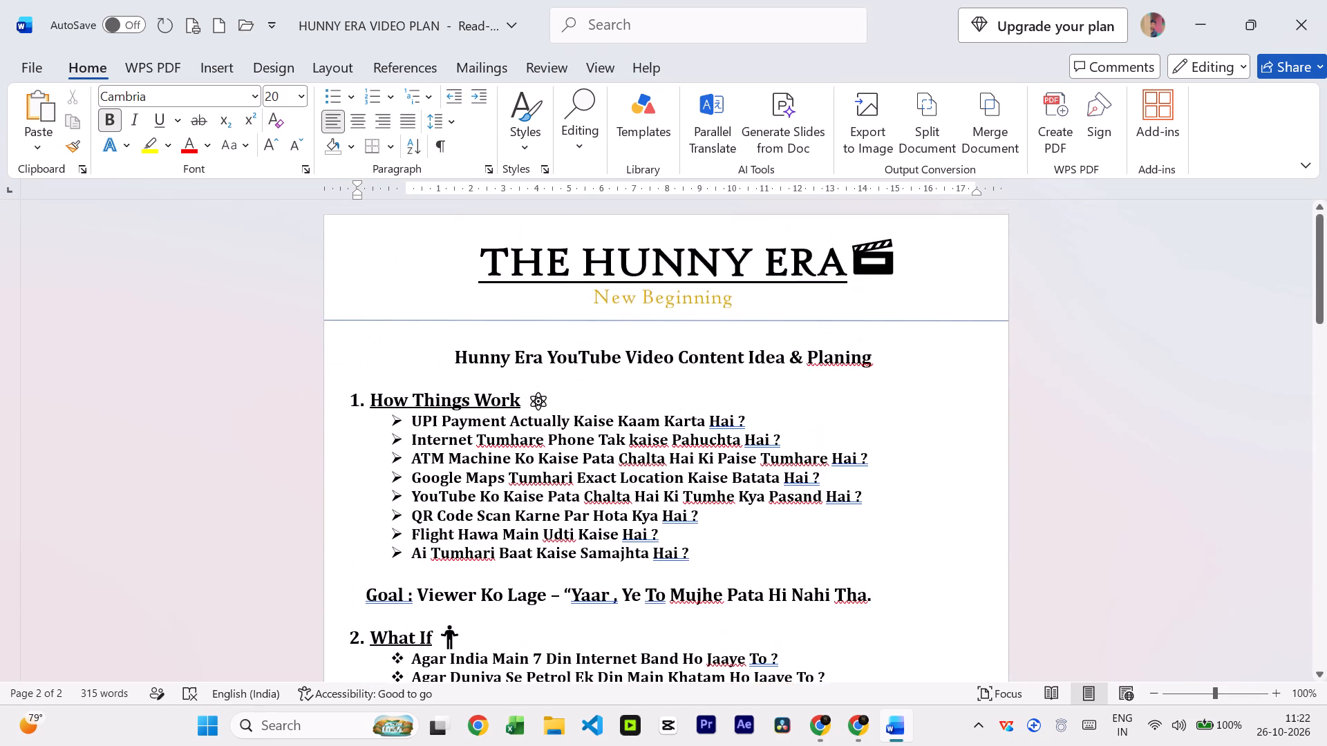
Insert the movie camera icon from the stock icon library below the First 12 Videos Roadmap subtitle on the second page.
left_click(207, 64)
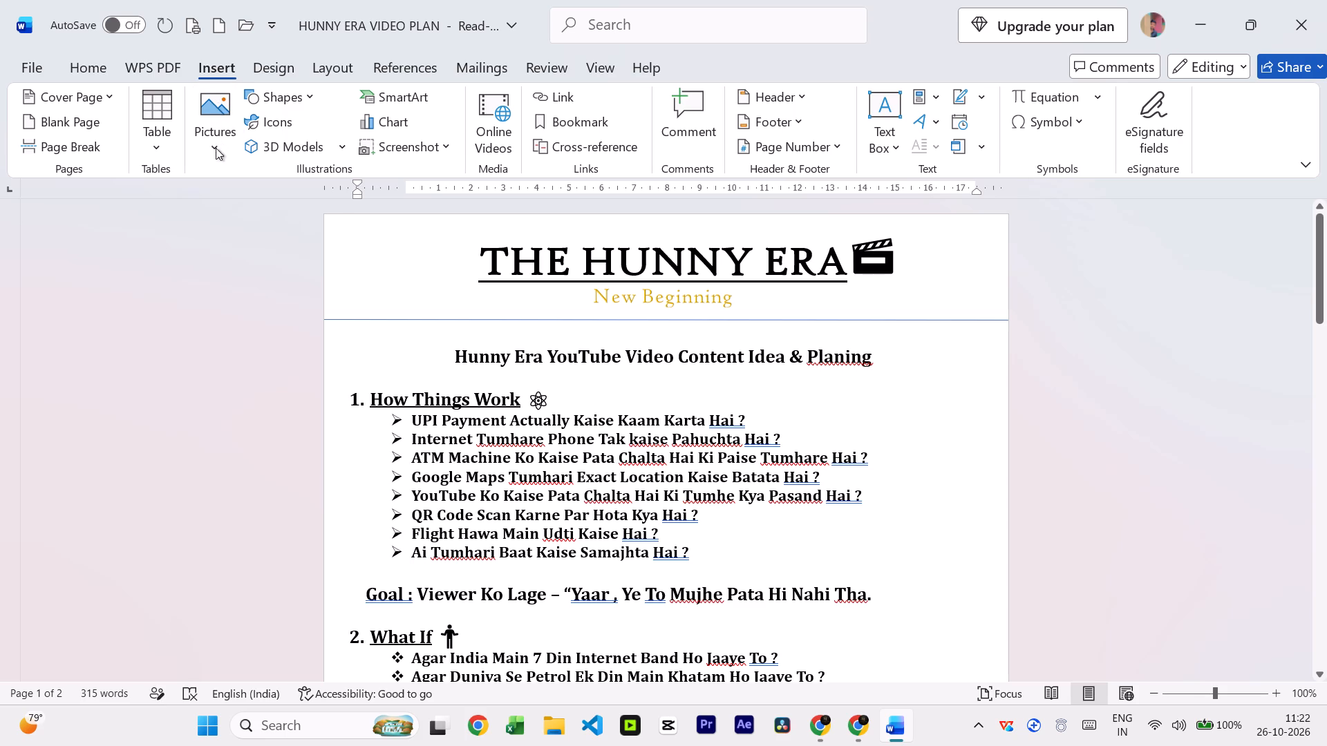
left_click(216, 148)
left_click(233, 231)
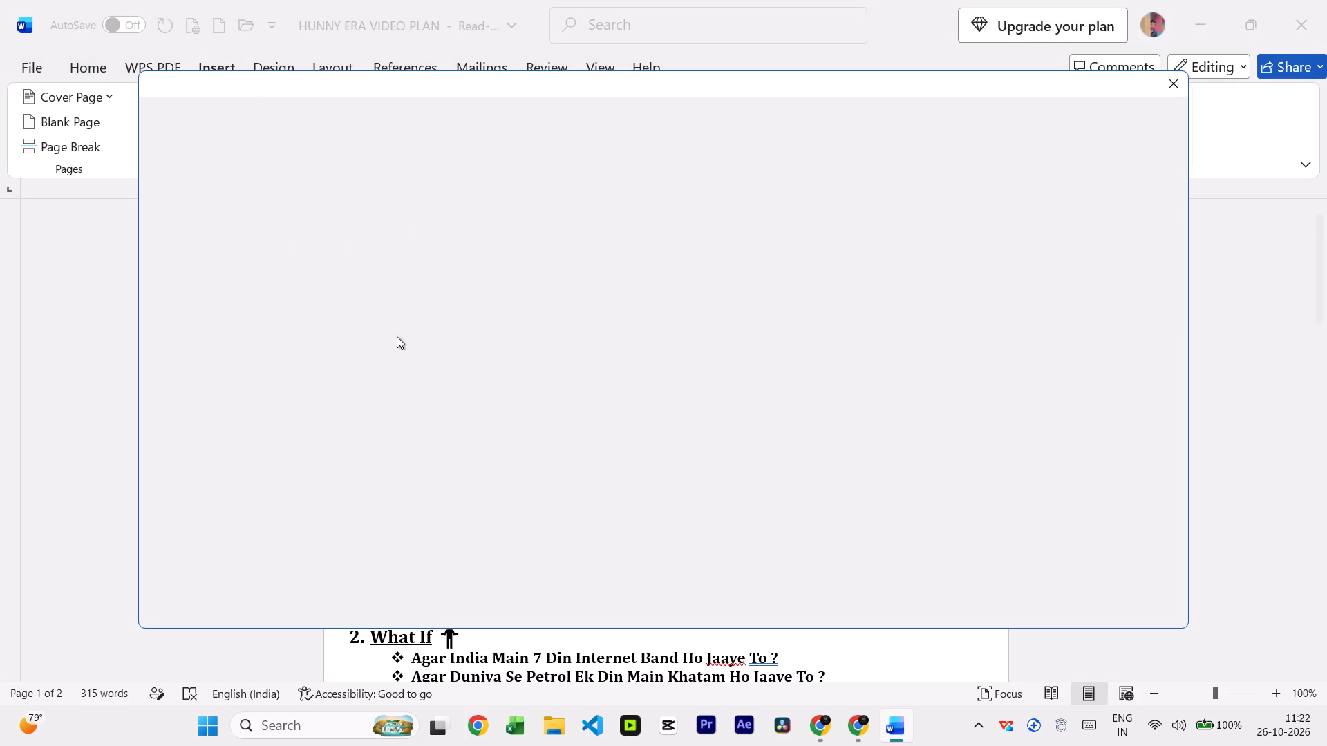
scroll(617, 341, "down", 1)
left_click(279, 185)
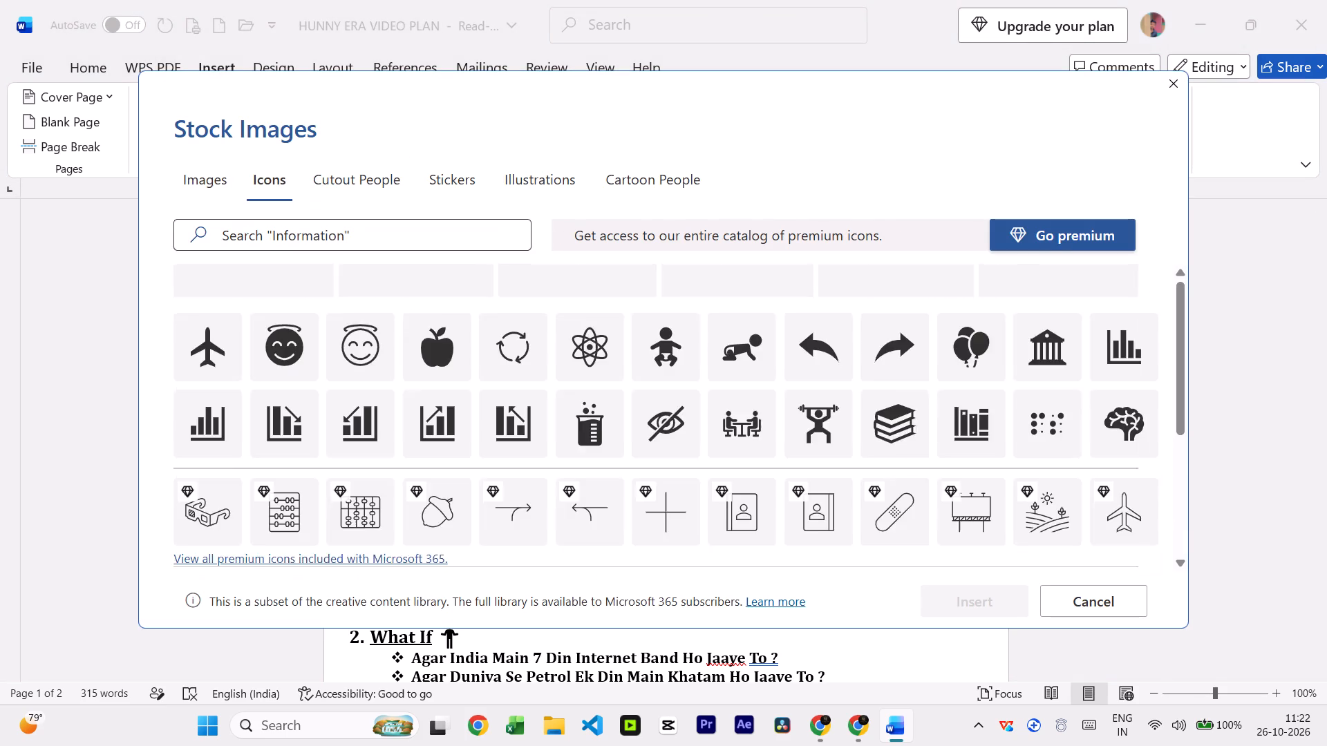
scroll(593, 340, "down", 20)
scroll(593, 340, "down", 20)
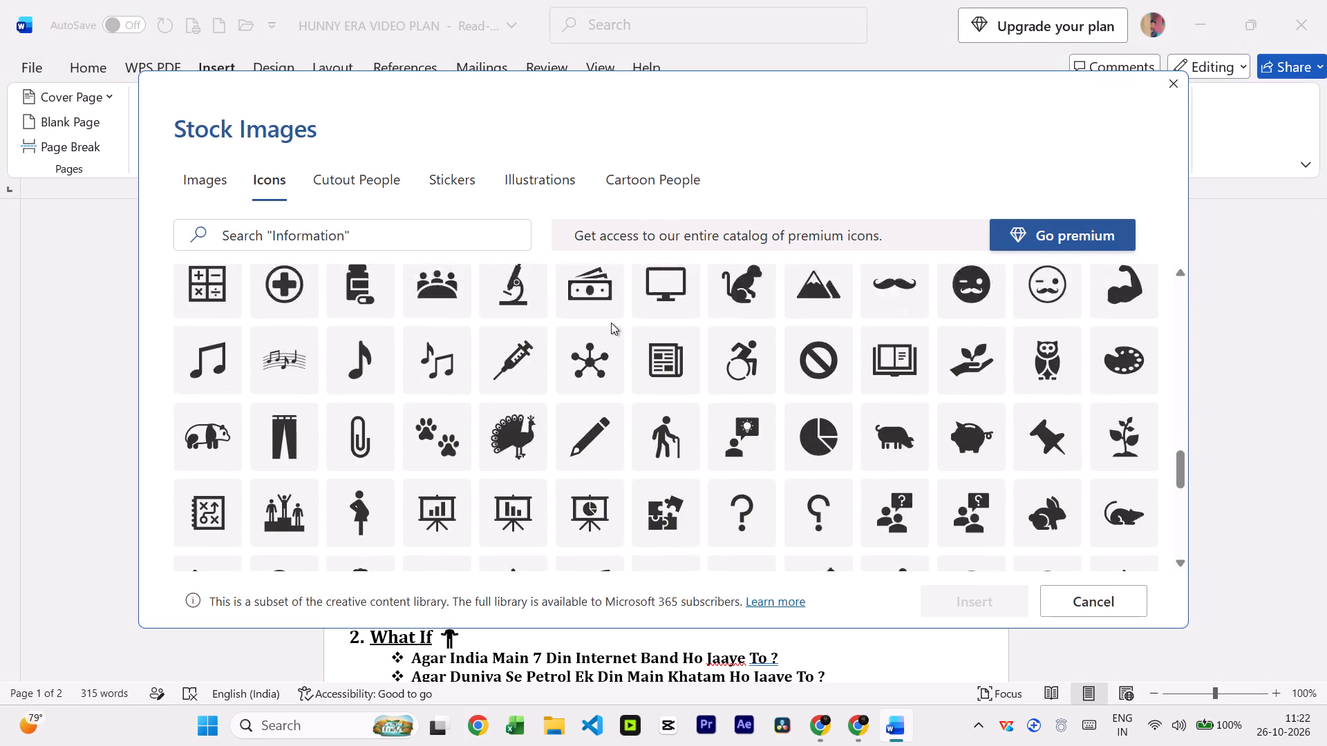
scroll(611, 323, "down", 20)
scroll(611, 323, "down", 6)
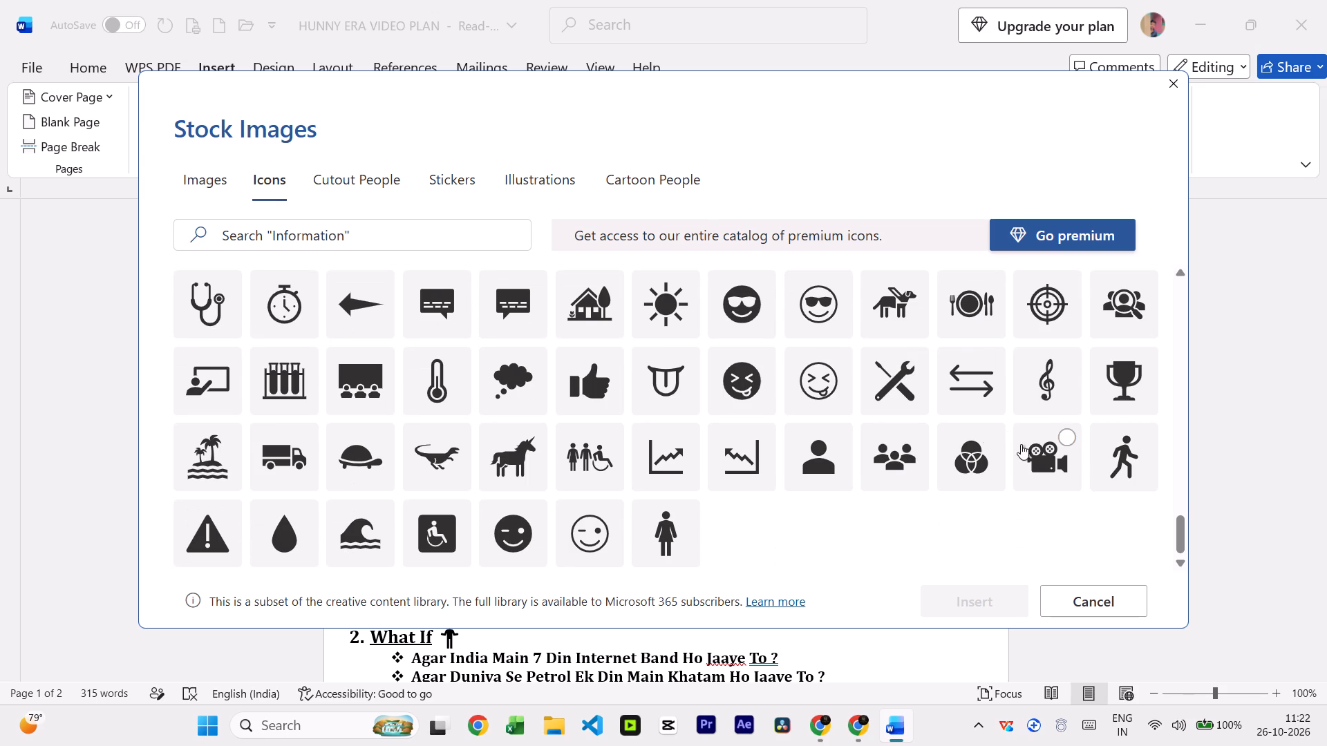
left_click(1036, 463)
left_click(961, 600)
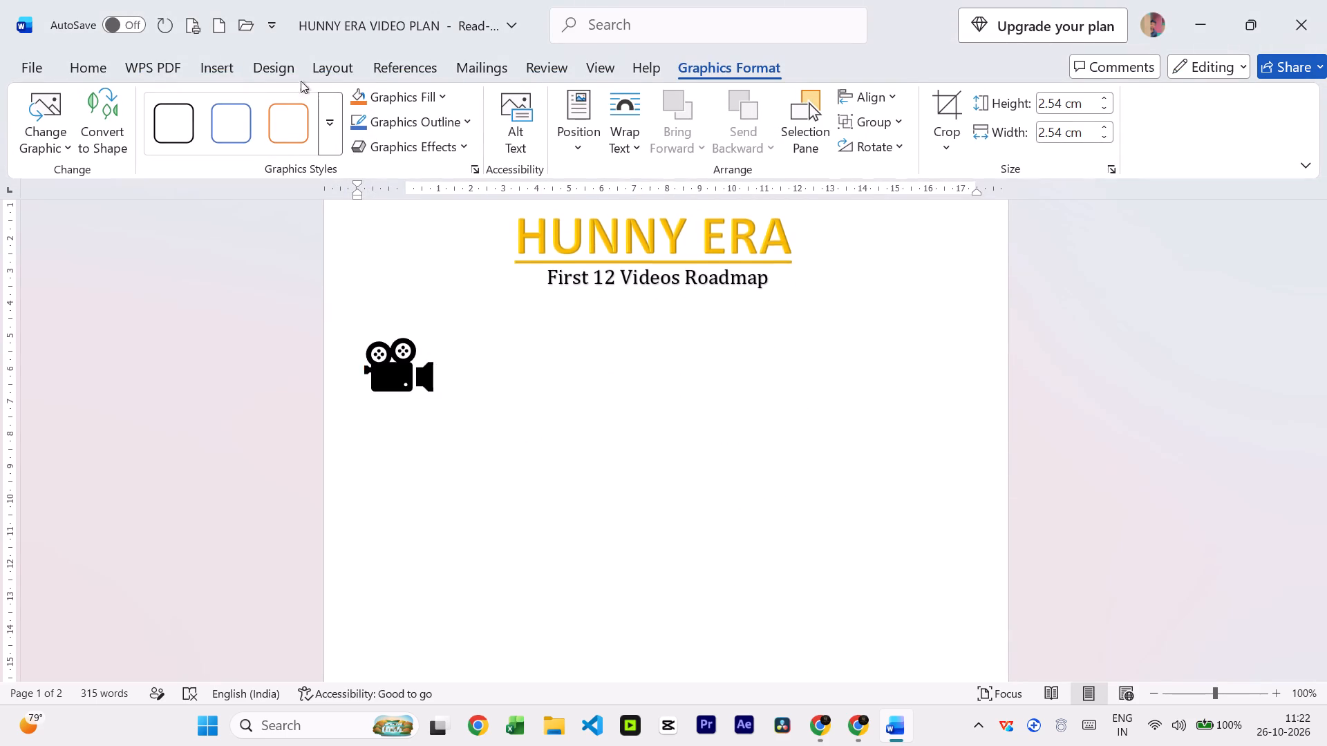
Set the movie camera icon's text wrapping to In Front of Text.
left_click(458, 339)
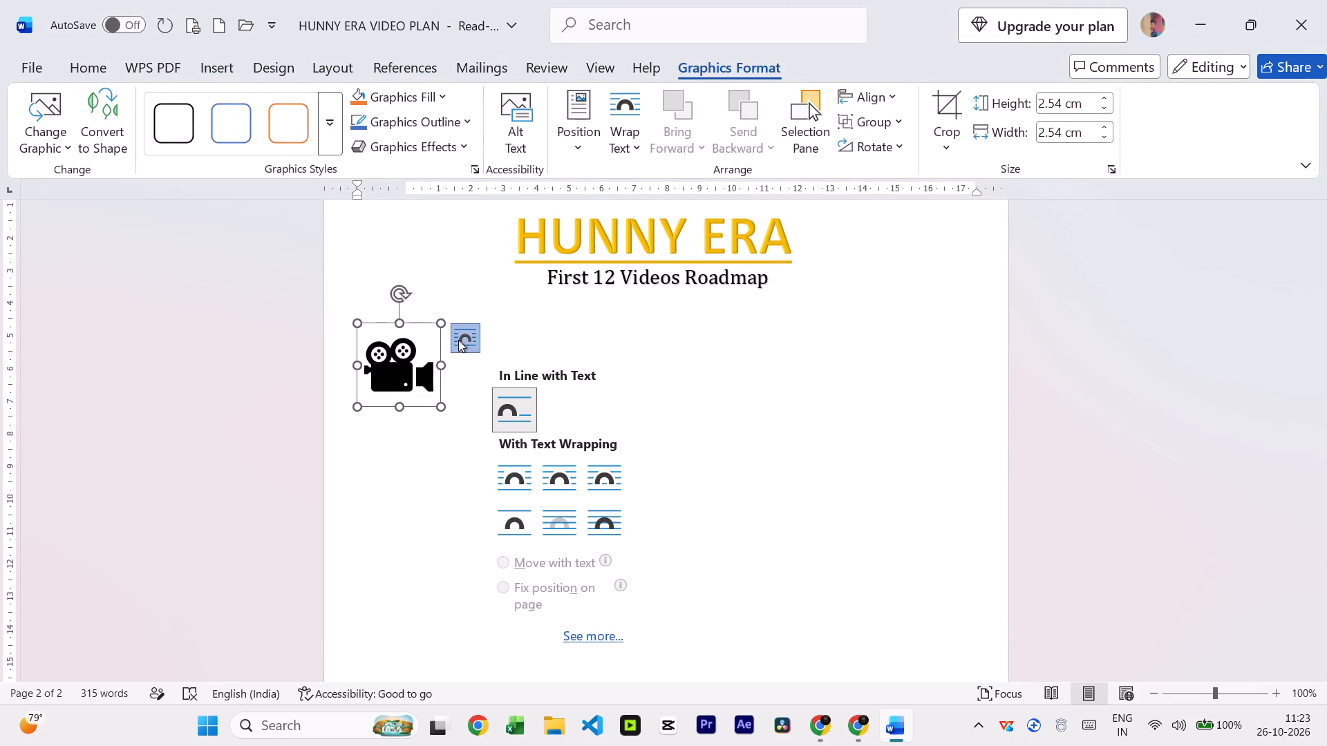
left_click(599, 524)
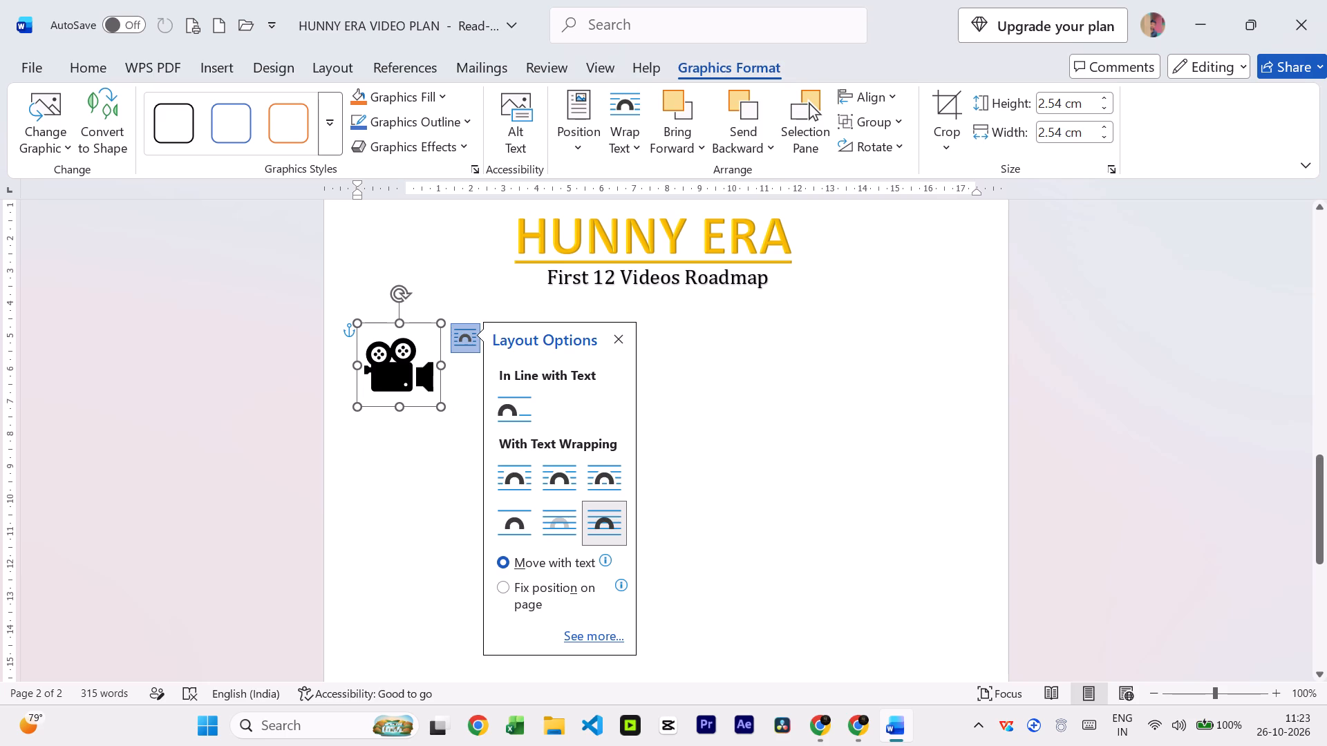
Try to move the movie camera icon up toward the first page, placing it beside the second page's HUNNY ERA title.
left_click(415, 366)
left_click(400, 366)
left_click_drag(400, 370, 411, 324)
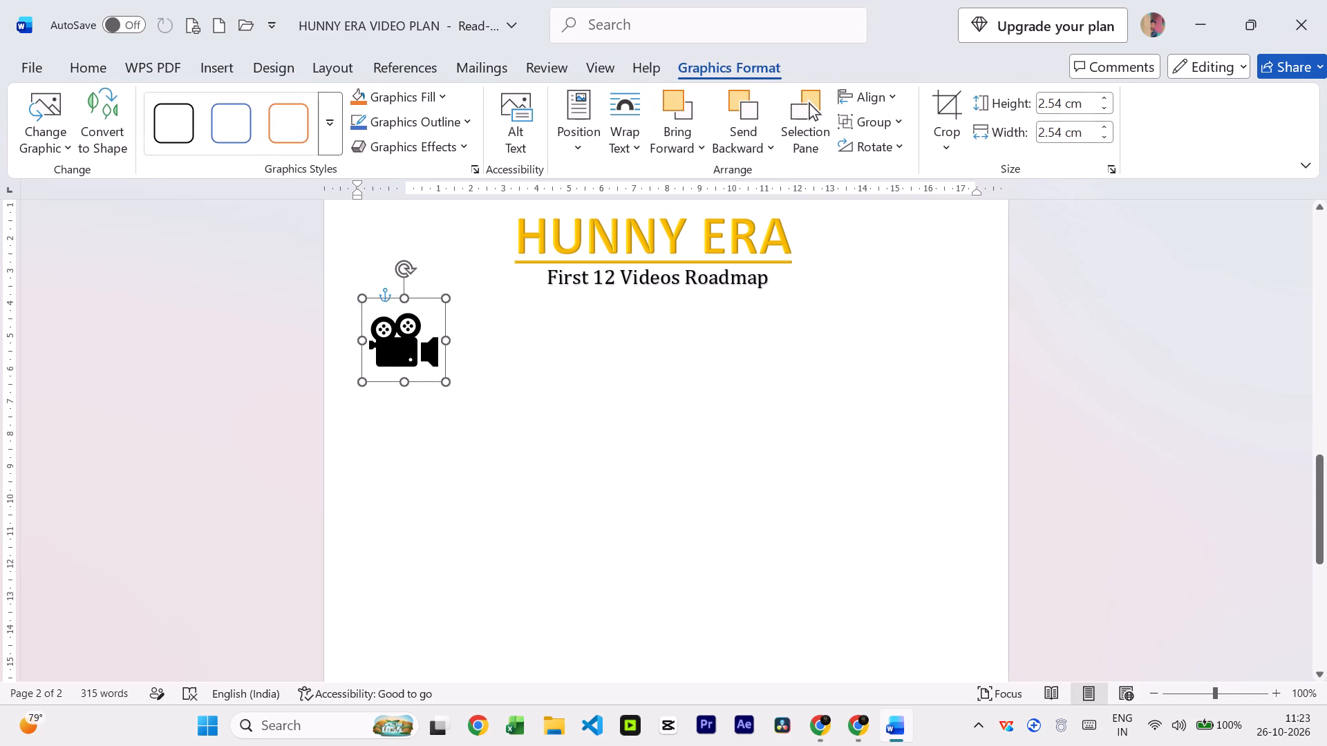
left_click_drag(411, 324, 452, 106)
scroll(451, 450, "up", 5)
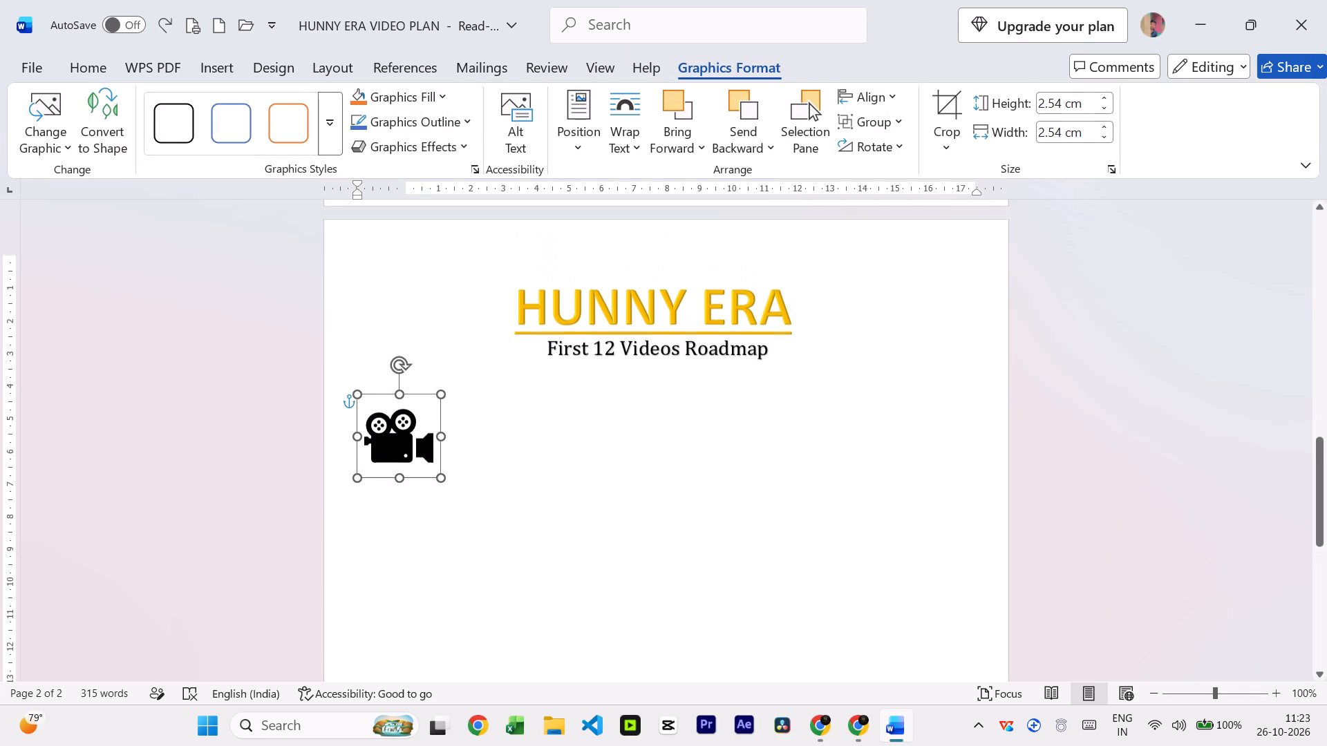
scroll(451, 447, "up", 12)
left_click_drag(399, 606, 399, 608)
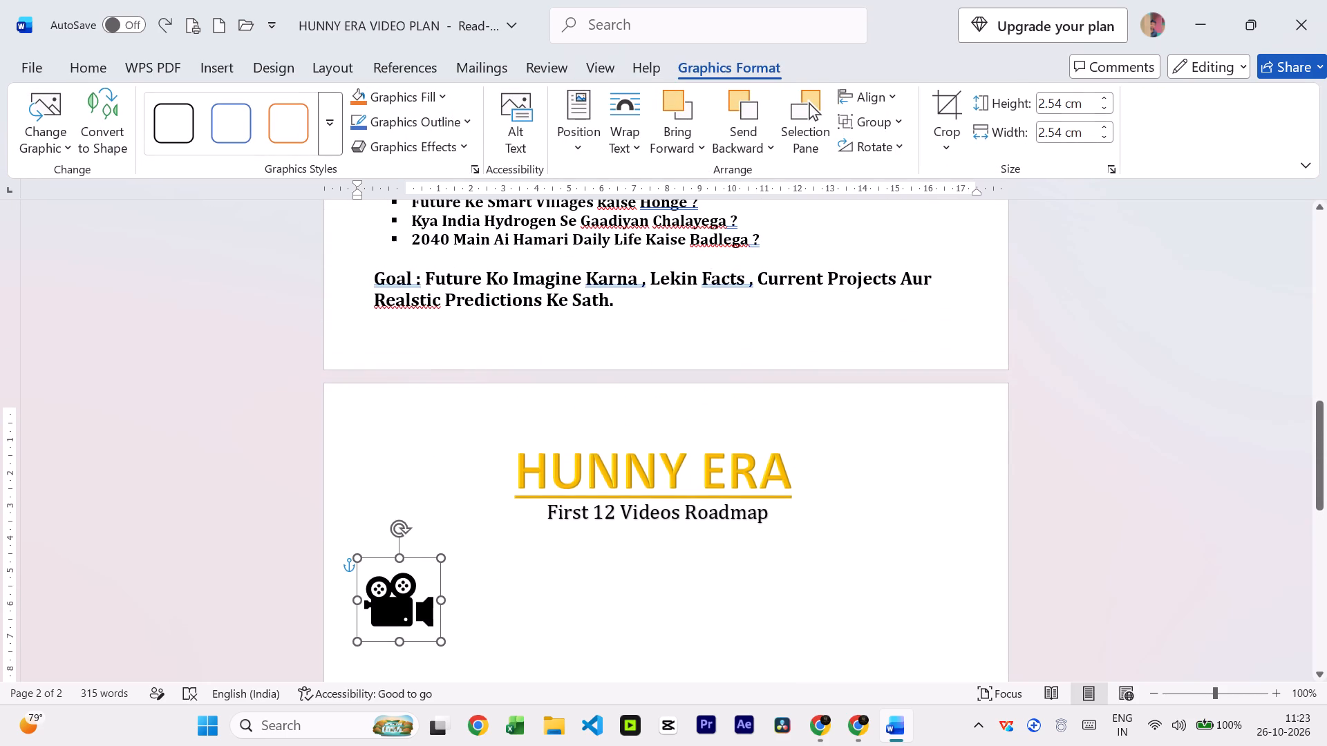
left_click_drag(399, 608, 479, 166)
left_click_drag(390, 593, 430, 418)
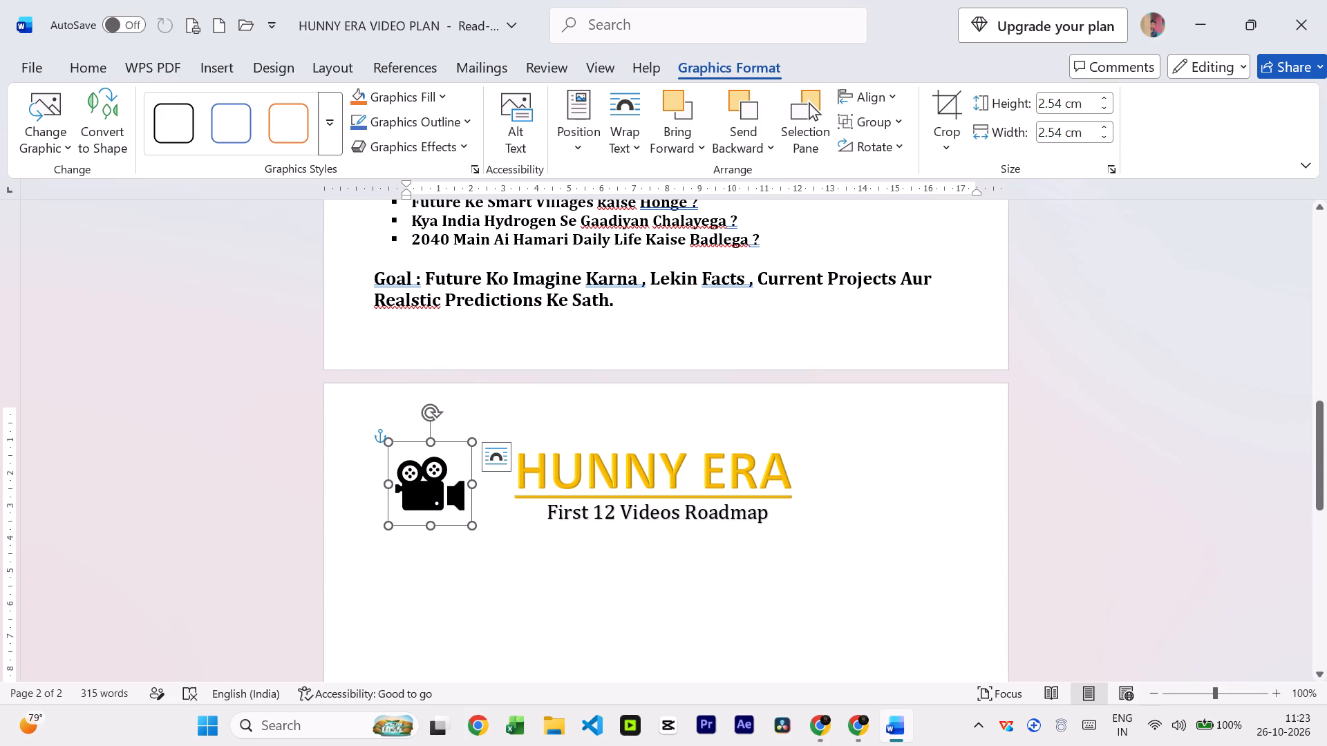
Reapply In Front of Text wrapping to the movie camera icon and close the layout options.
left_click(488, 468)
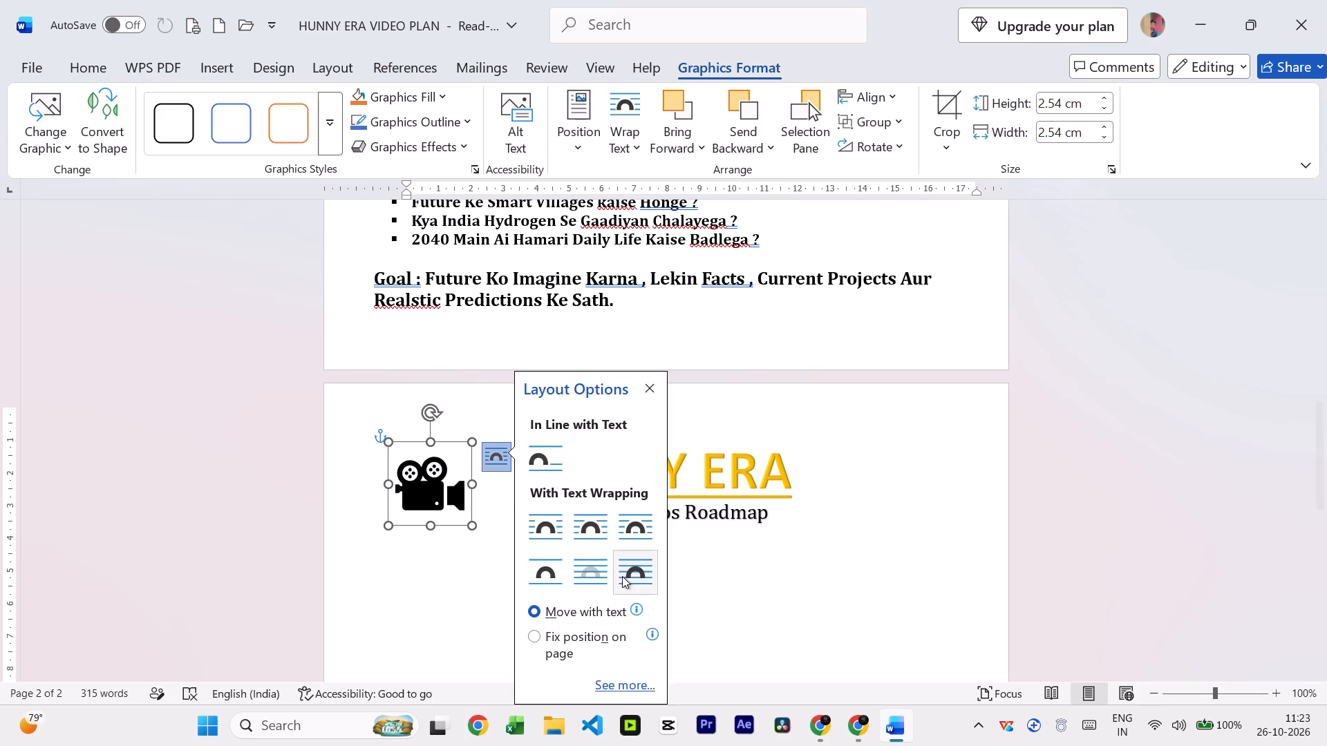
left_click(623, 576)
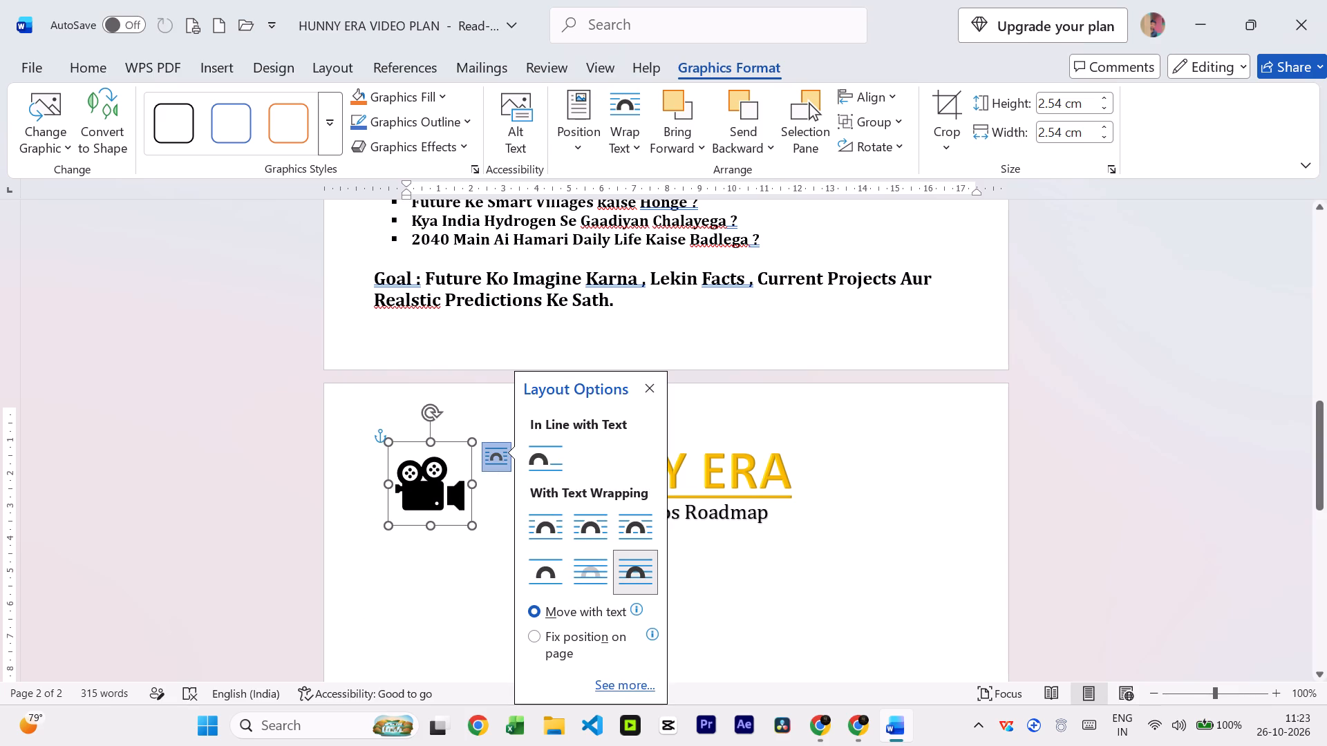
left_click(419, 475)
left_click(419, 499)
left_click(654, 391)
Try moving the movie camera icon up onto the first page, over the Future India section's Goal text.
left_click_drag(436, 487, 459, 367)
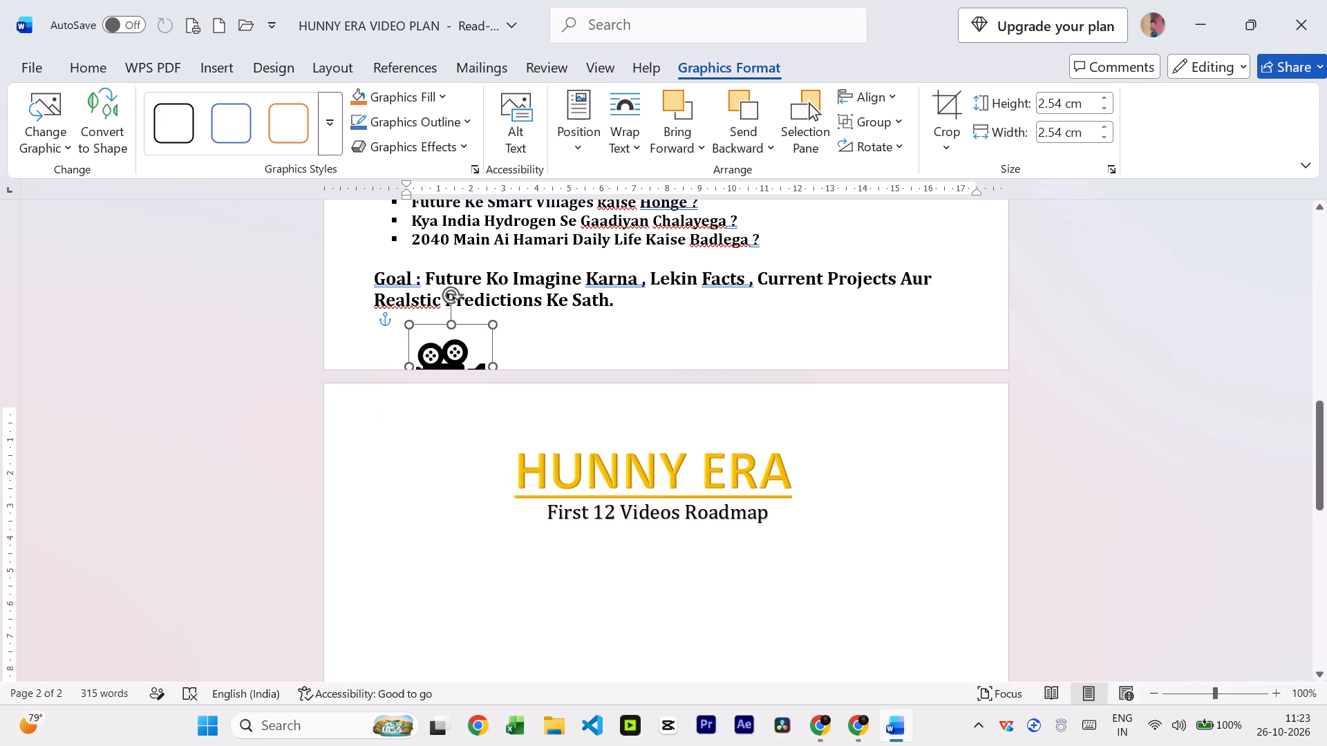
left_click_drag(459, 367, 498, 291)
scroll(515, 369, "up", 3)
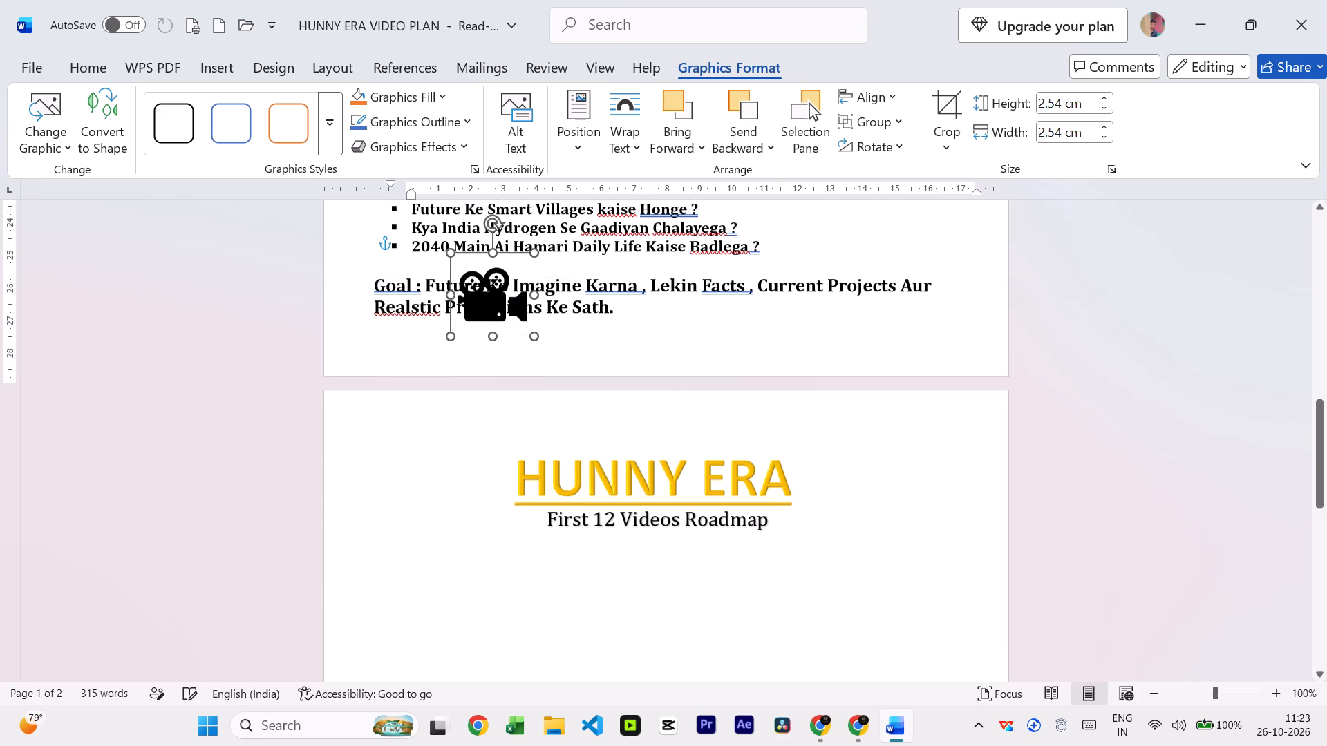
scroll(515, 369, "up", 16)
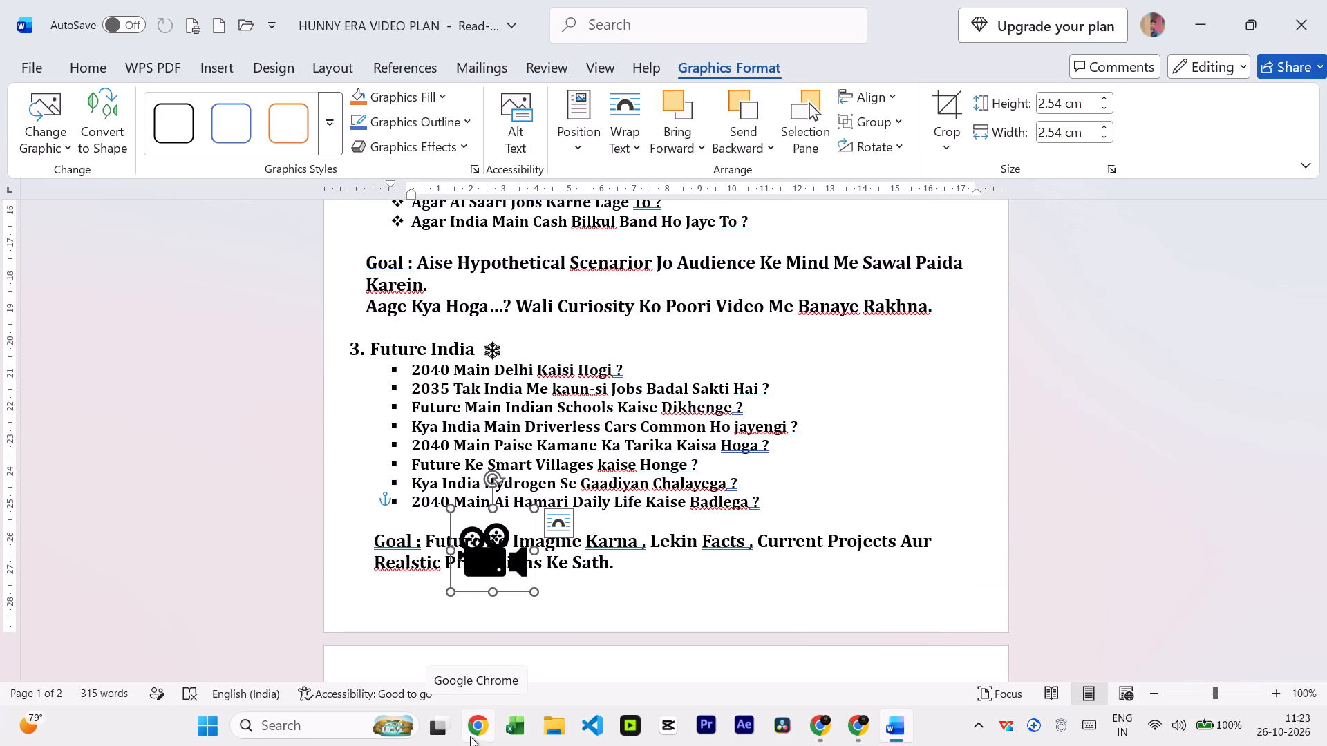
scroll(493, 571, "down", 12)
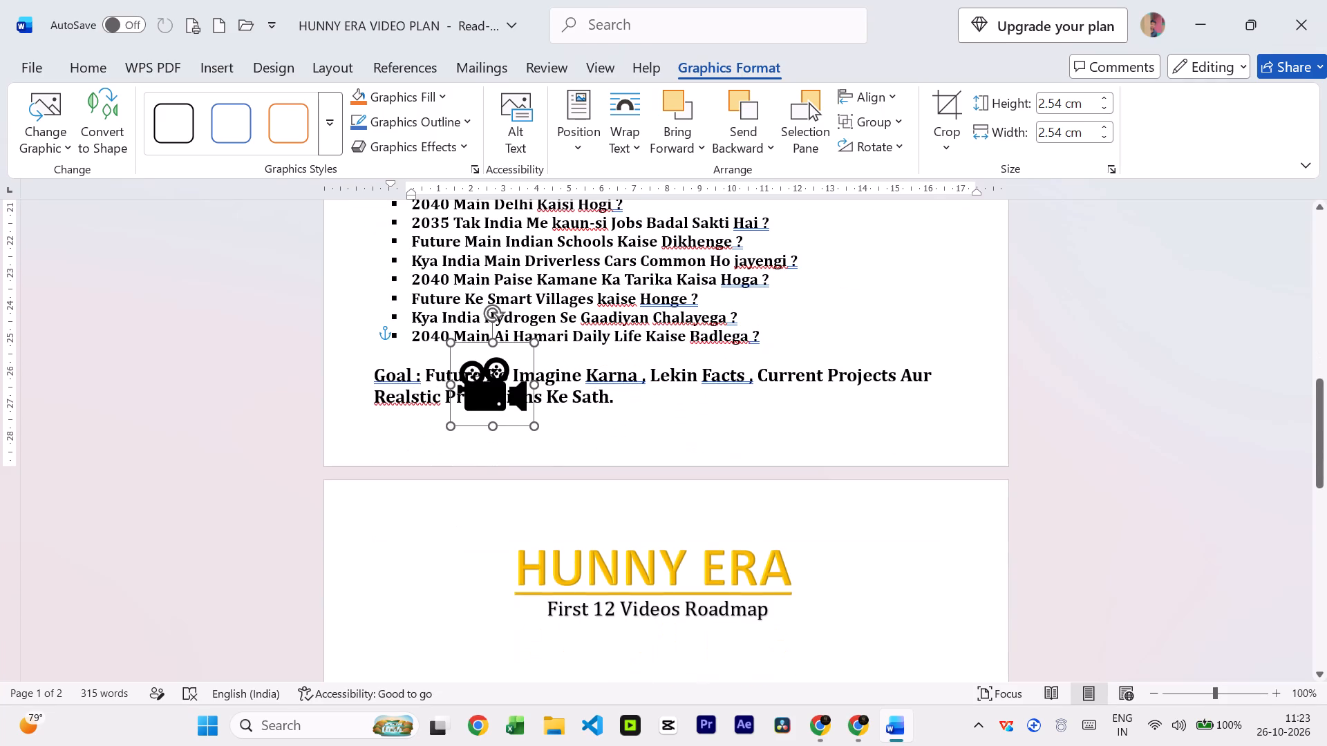
Place the movie camera icon right after the second page's HUNNY ERA title and shrink it to about 2.16 cm square.
left_click_drag(493, 405, 466, 586)
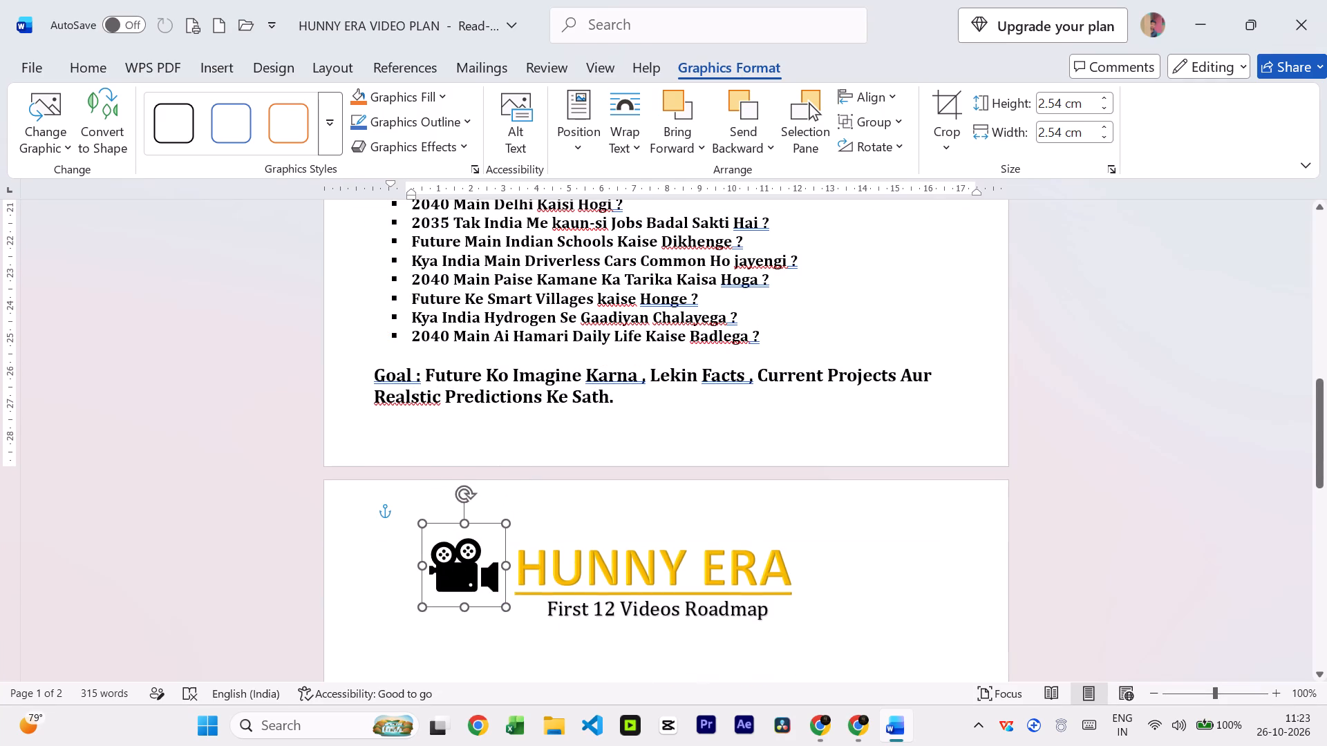
left_click_drag(466, 586, 803, 607)
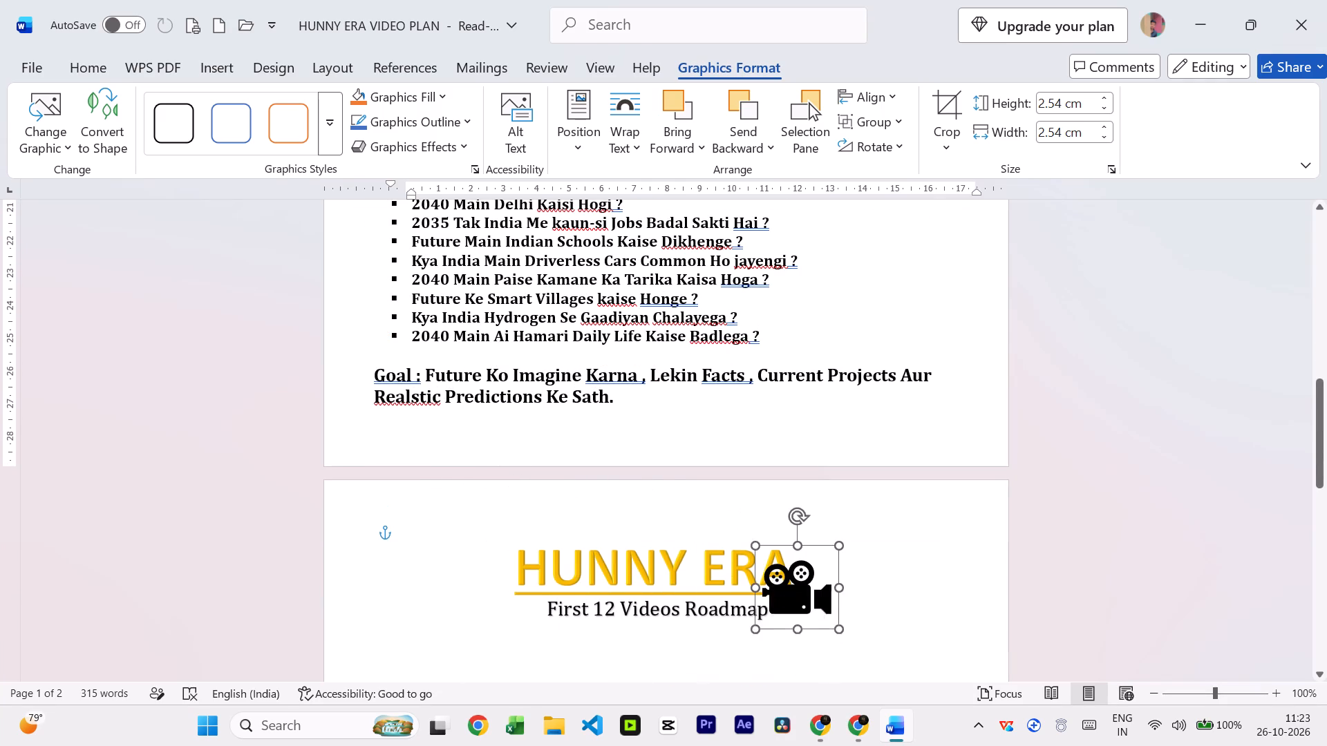
left_click_drag(803, 607, 837, 582)
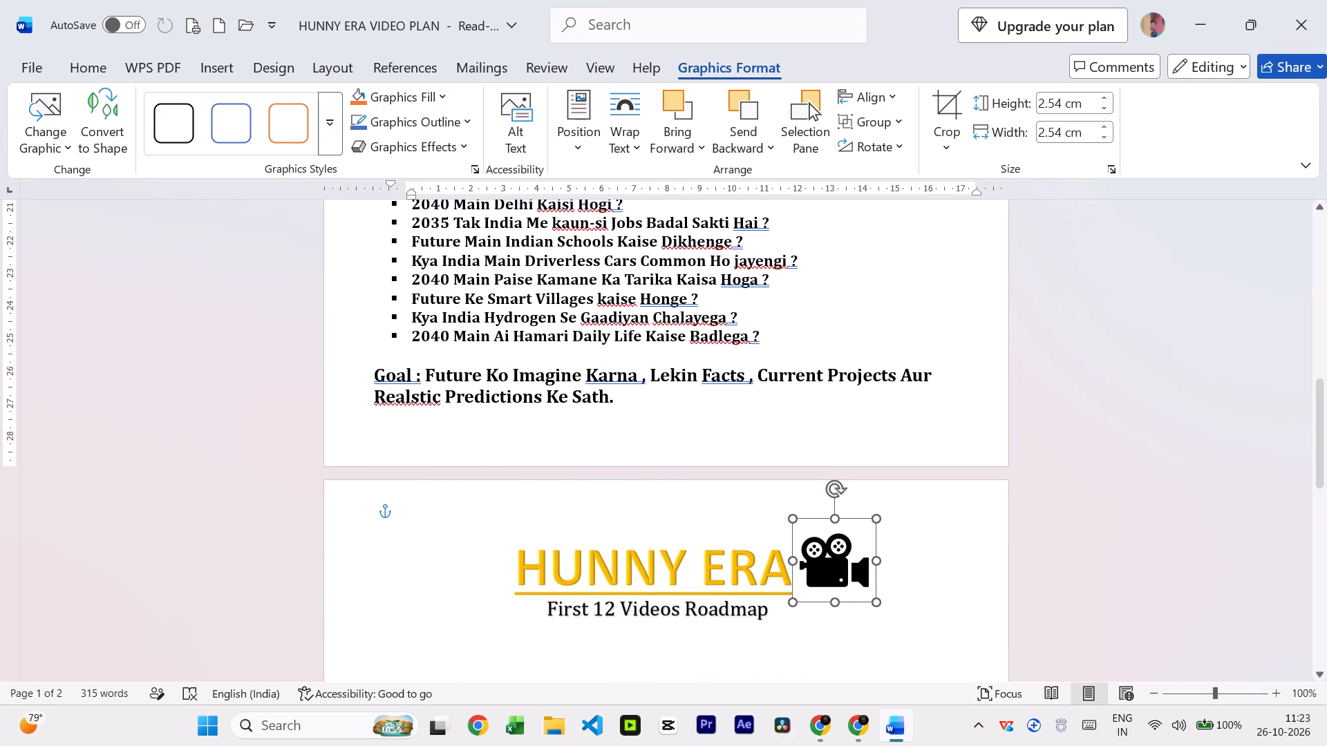
left_click_drag(876, 519, 865, 533)
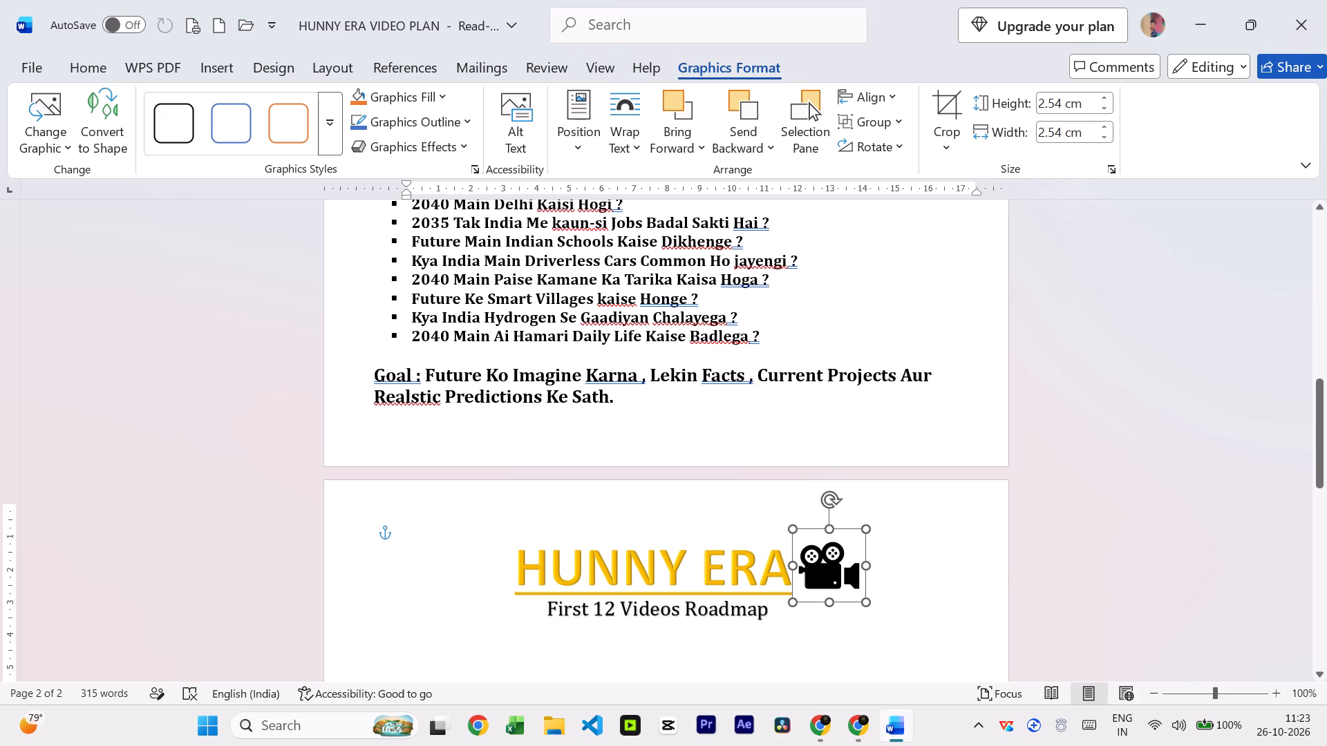
left_click_drag(865, 533, 863, 537)
left_click(828, 585)
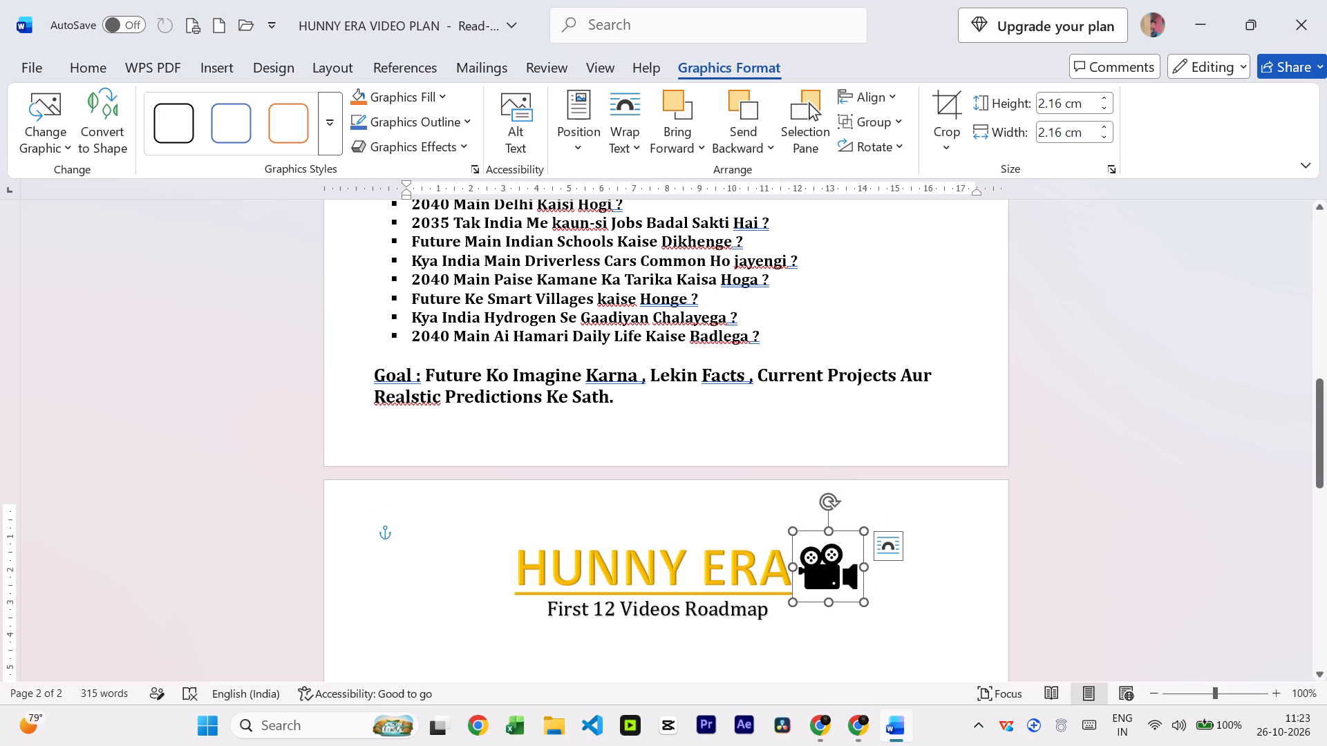
left_click_drag(828, 585, 828, 579)
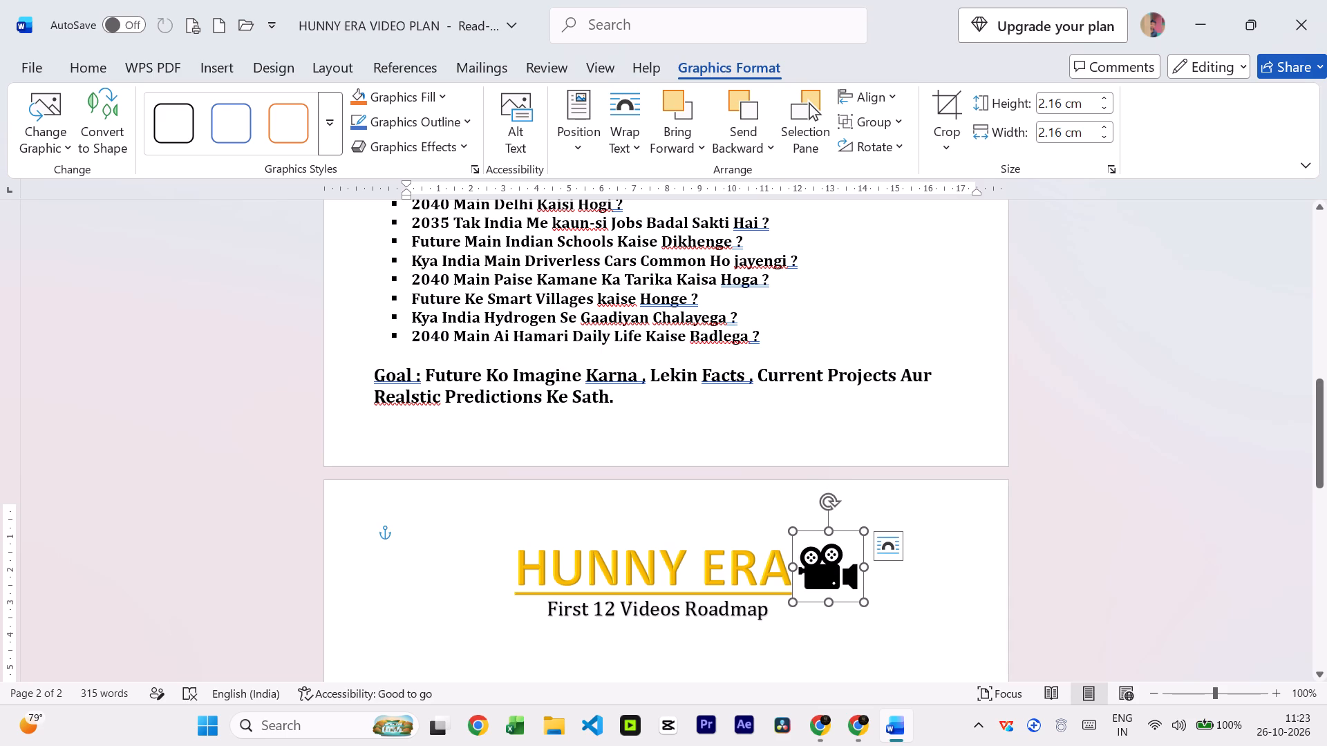
left_click_drag(828, 579, 828, 571)
left_click(828, 571)
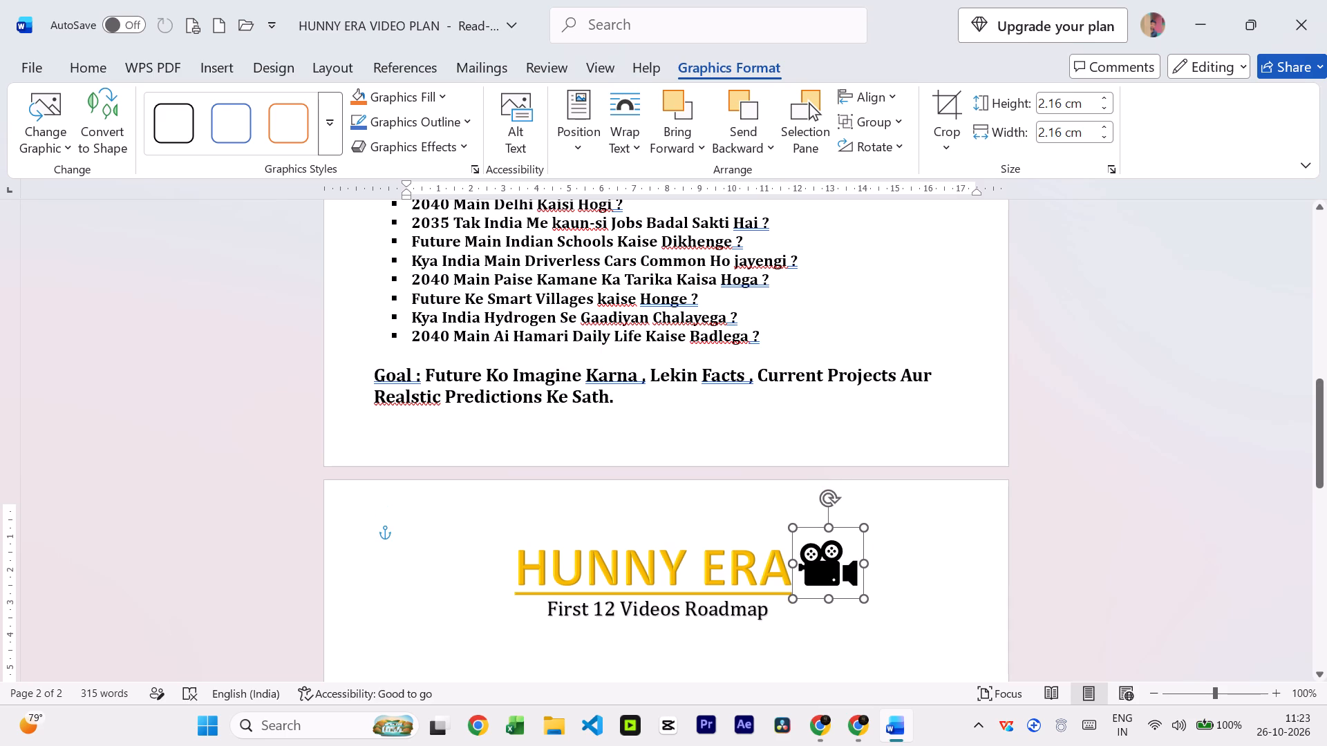
Fill the movie camera icon with Gold, Accent 4, Lighter 40%.
right_click(828, 566)
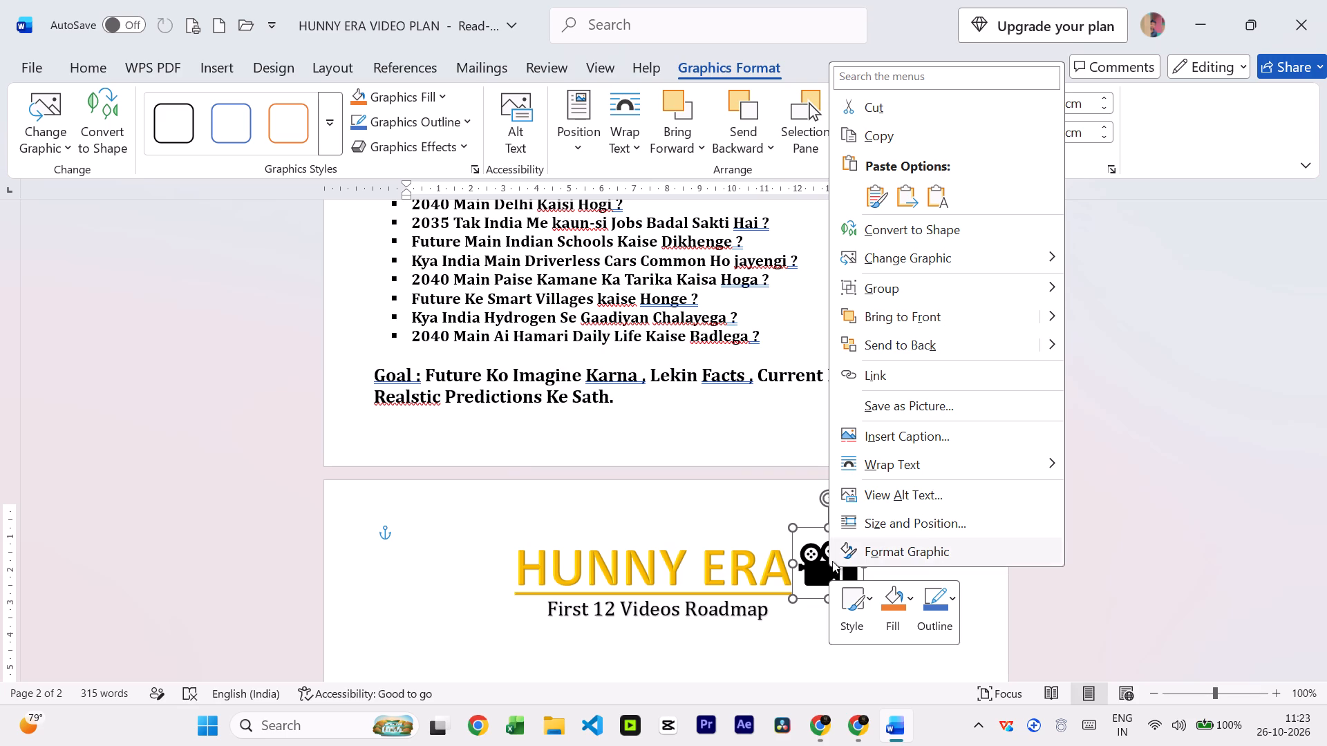
left_click(907, 597)
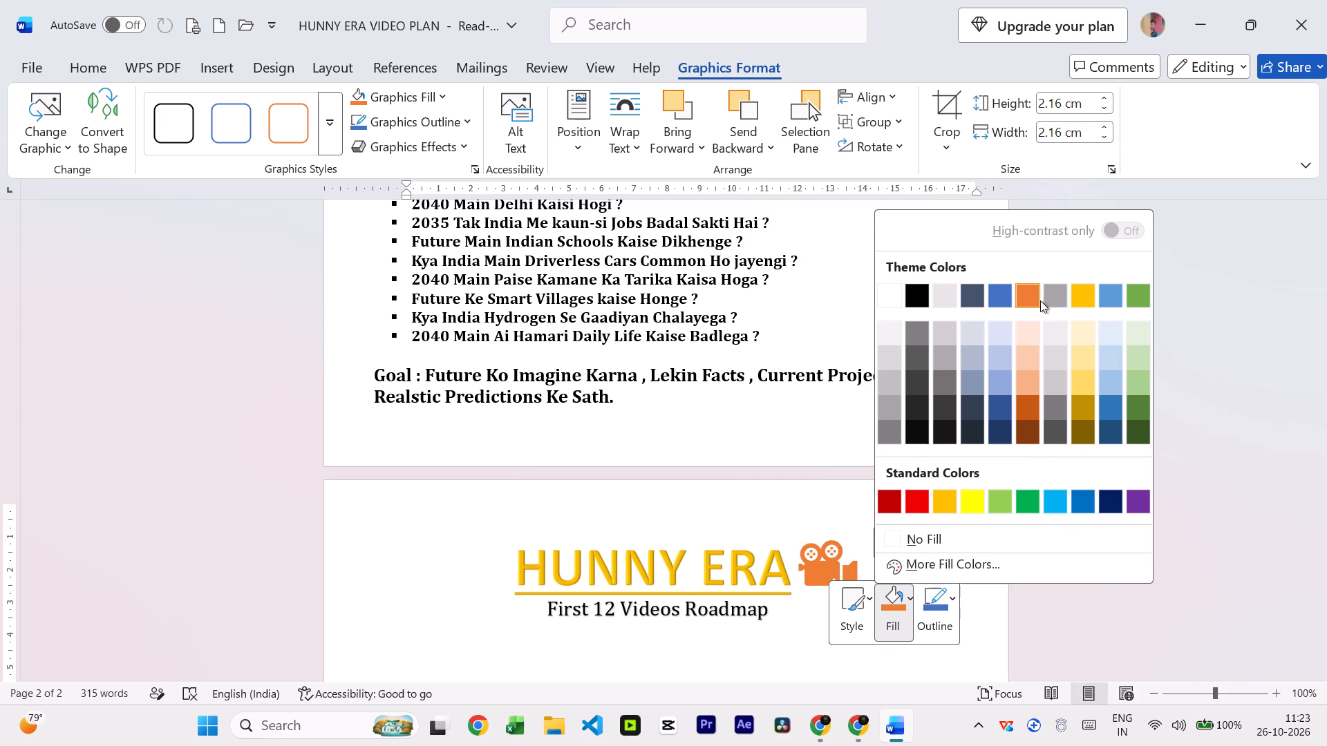
left_click(1089, 385)
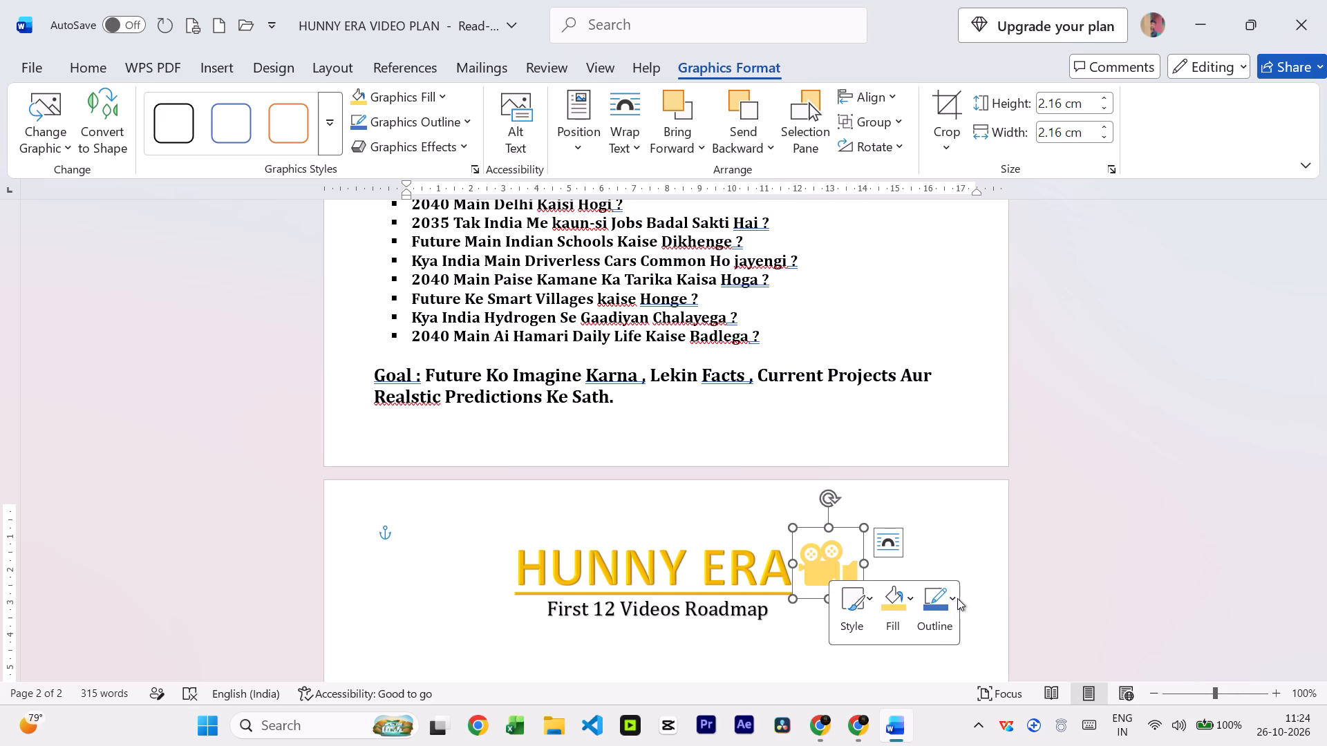
Give the movie camera icon an outline in a darker Gold, Accent 4 shade, one row lighter than Darker 50%.
left_click(957, 597)
left_click(939, 597)
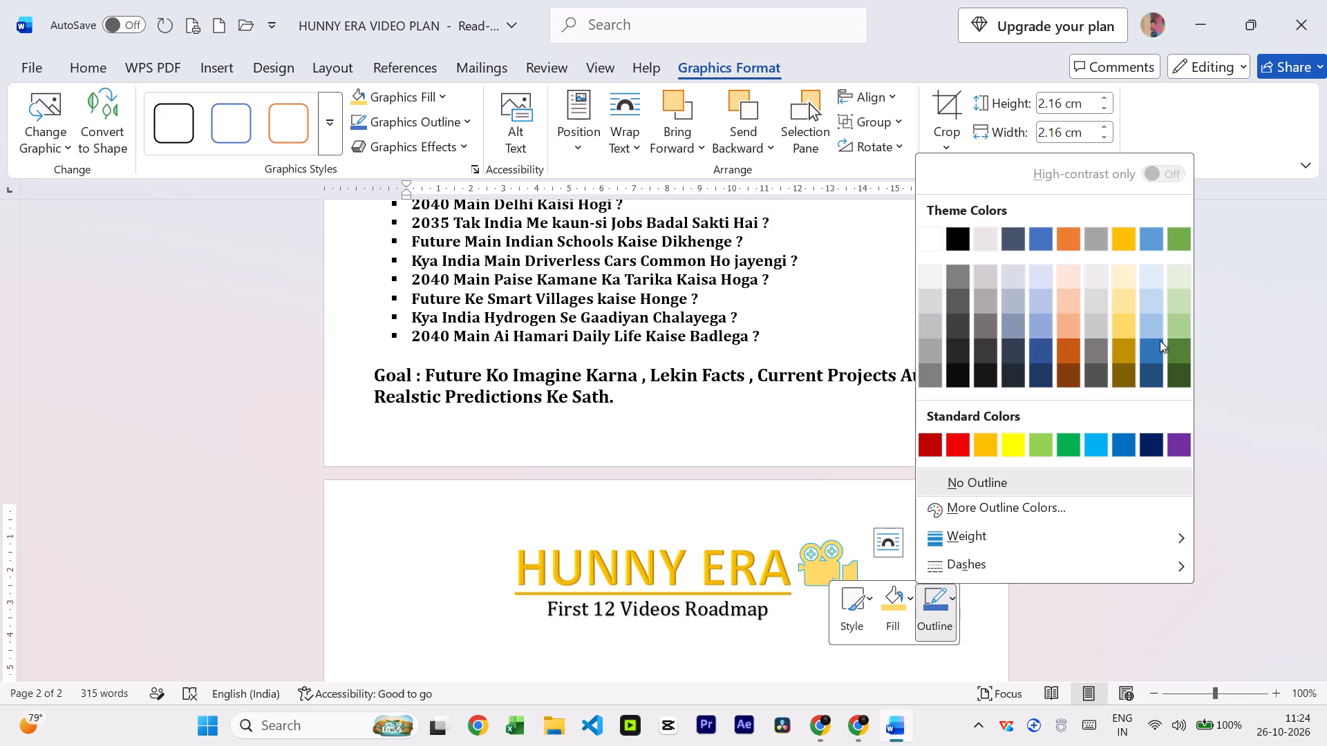
left_click(1122, 352)
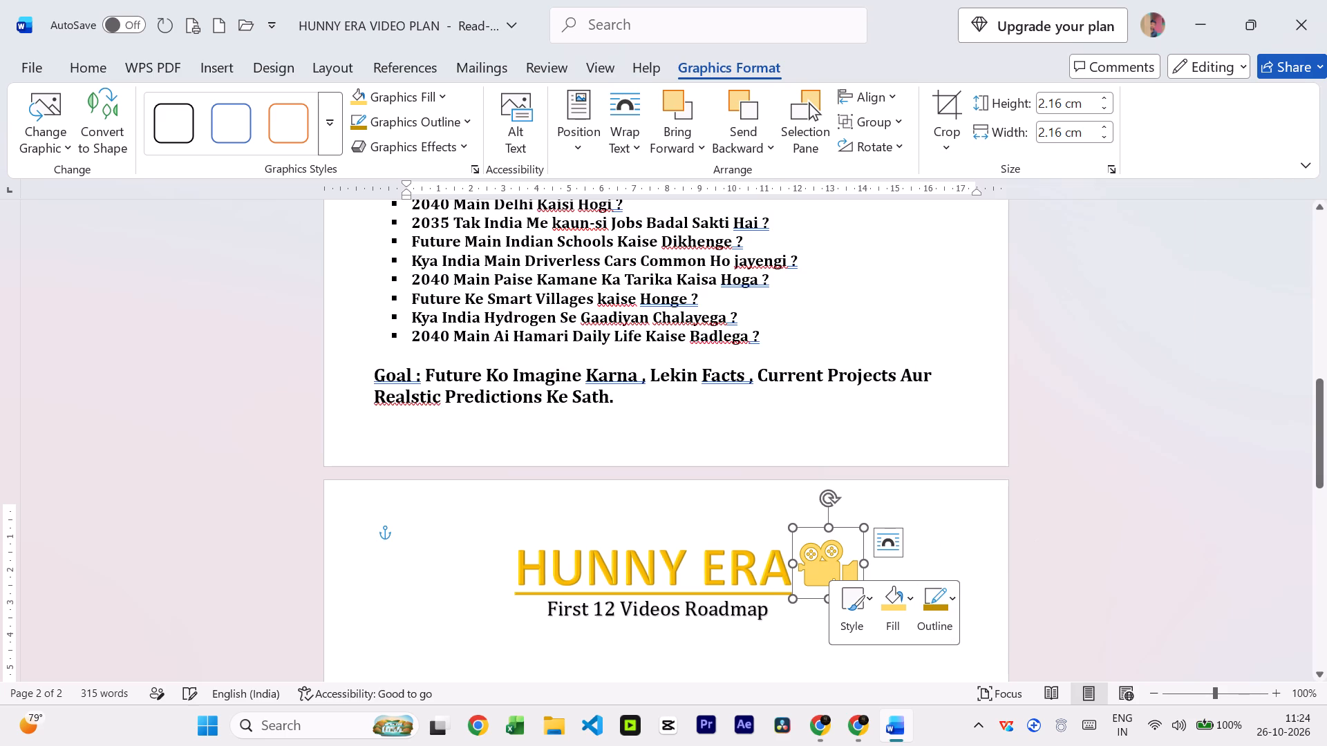
left_click(976, 557)
left_click(821, 571)
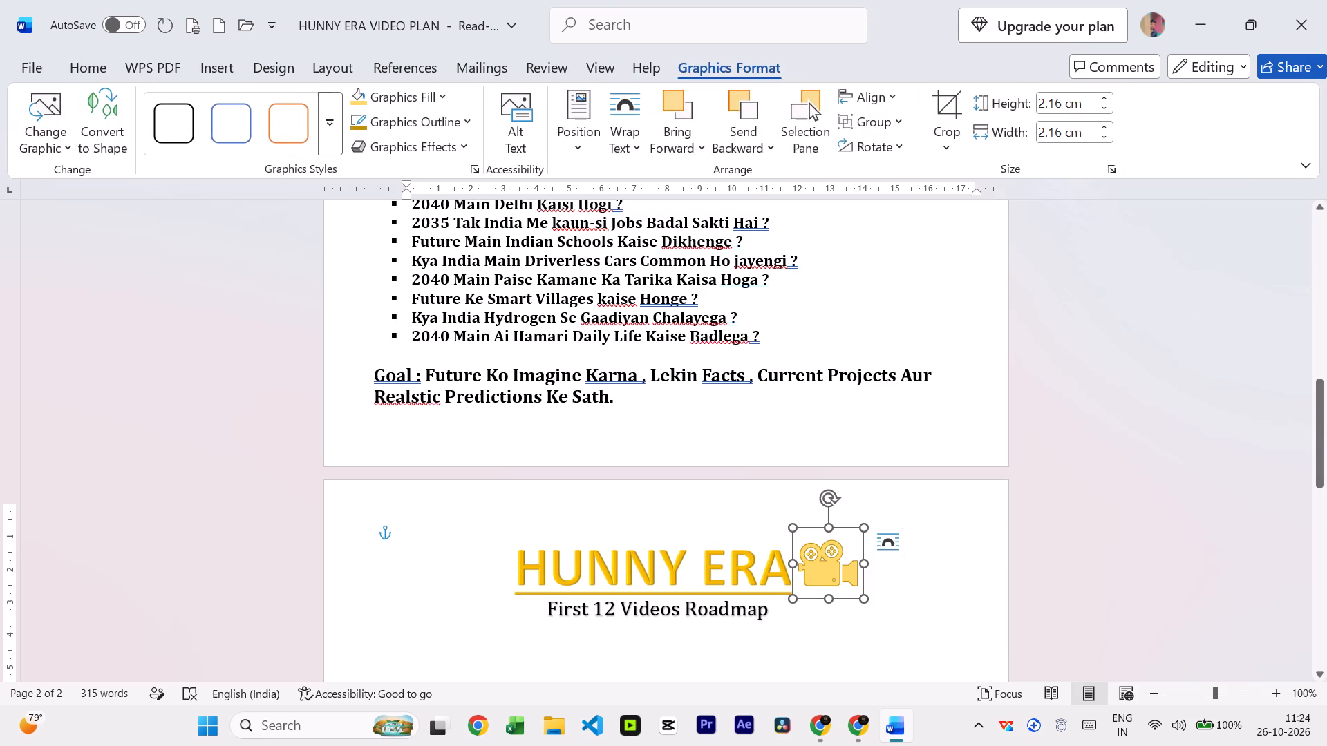
left_click(825, 649)
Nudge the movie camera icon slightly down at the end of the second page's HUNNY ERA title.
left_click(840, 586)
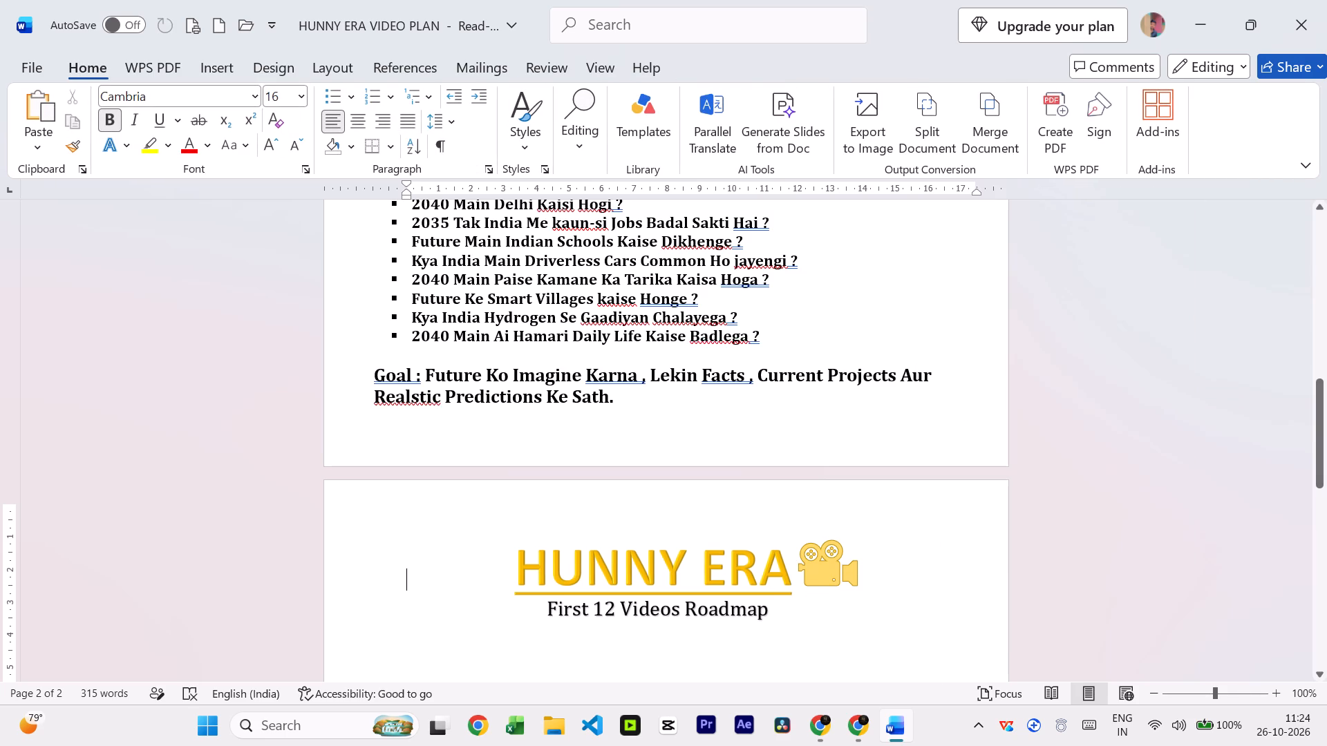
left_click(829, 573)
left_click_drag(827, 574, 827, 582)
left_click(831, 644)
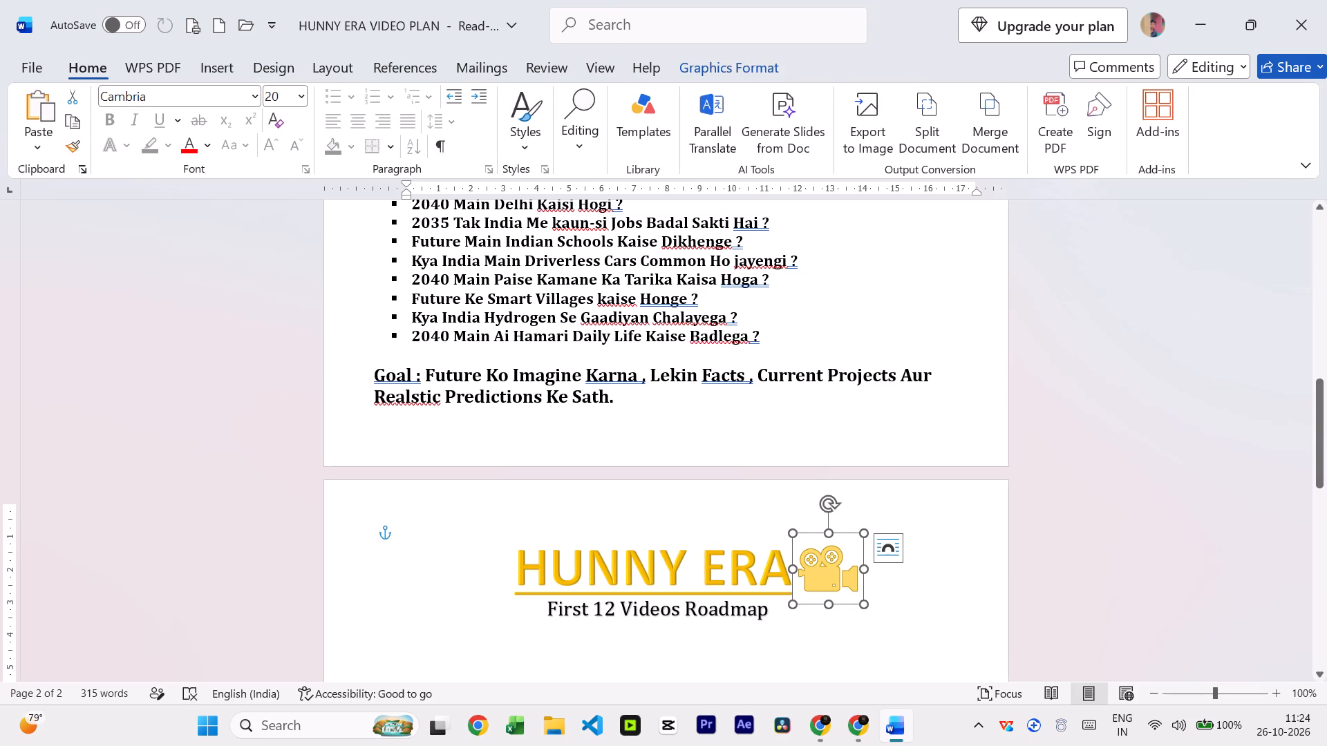
Move the movie camera icon to just before the second page's HUNNY ERA title and put the text cursor below the subtitle.
scroll(829, 642, "down", 3)
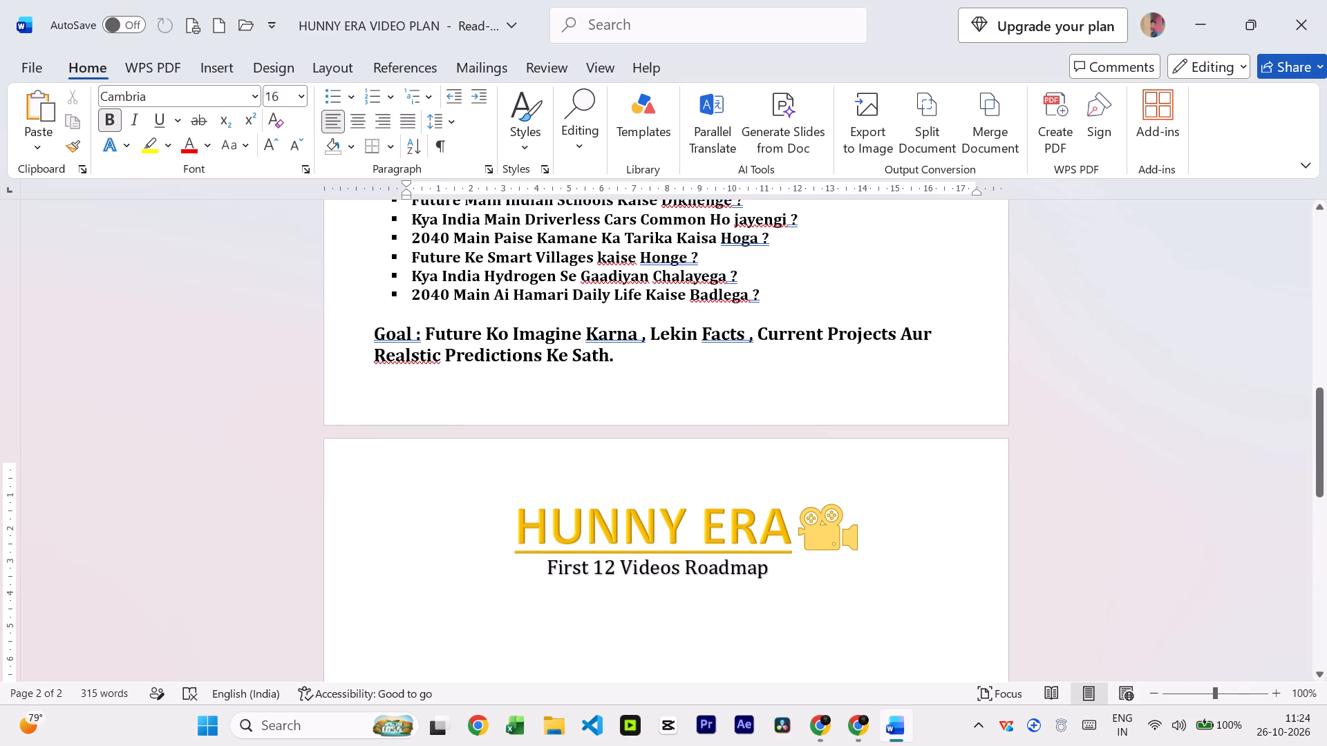
scroll(826, 631, "down", 1)
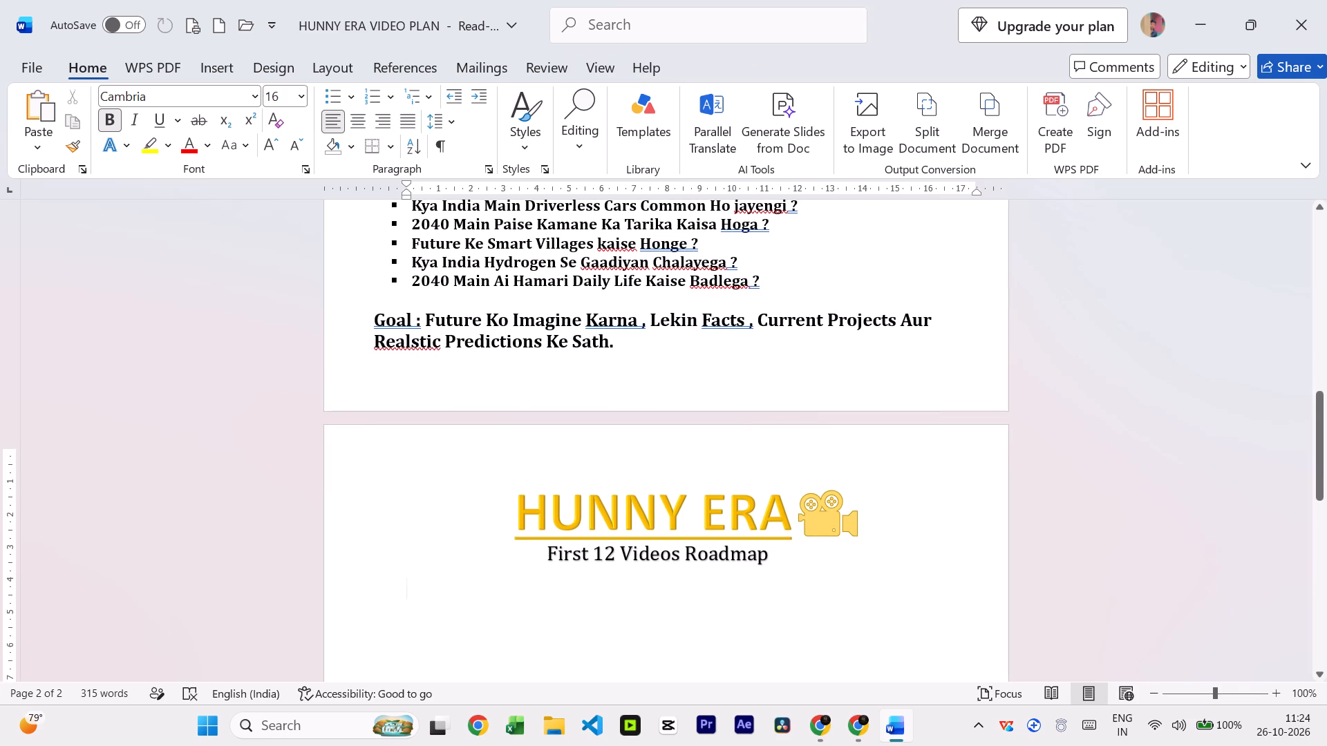
left_click(825, 525)
left_click_drag(827, 530, 666, 524)
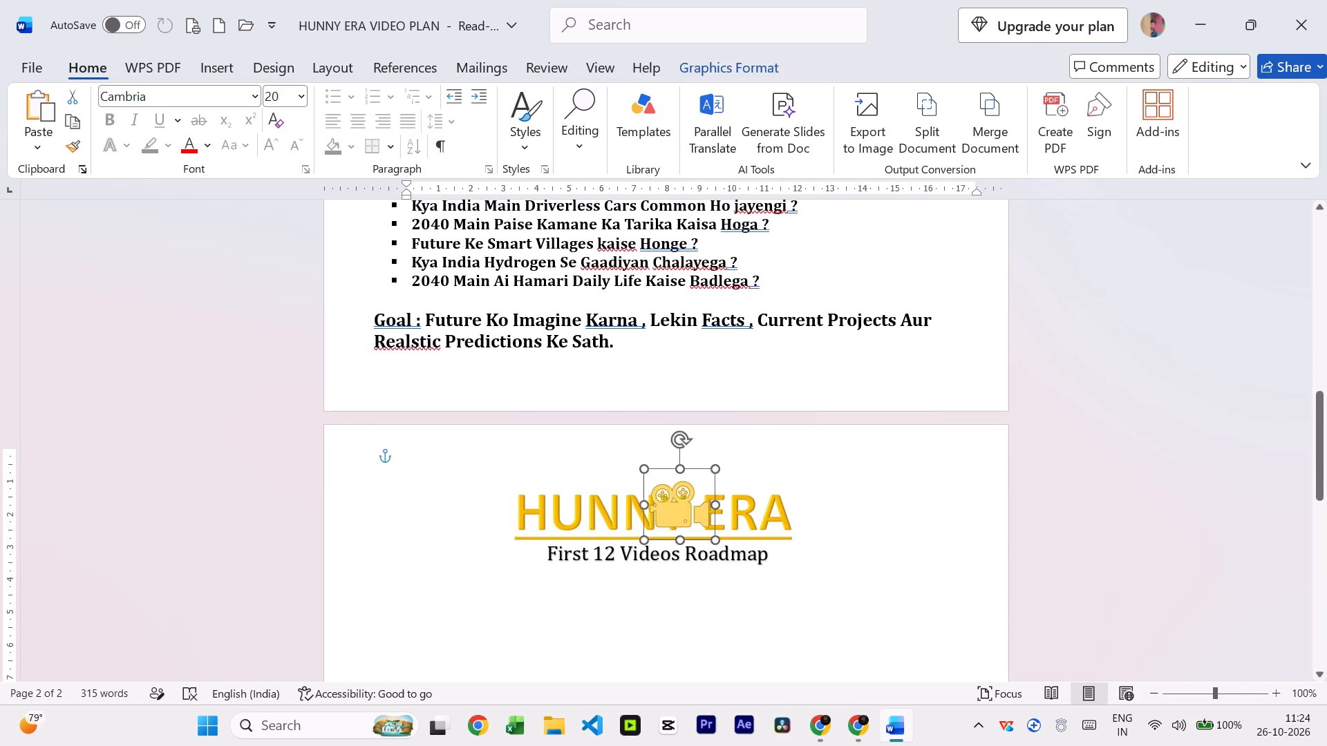
left_click_drag(666, 524, 479, 524)
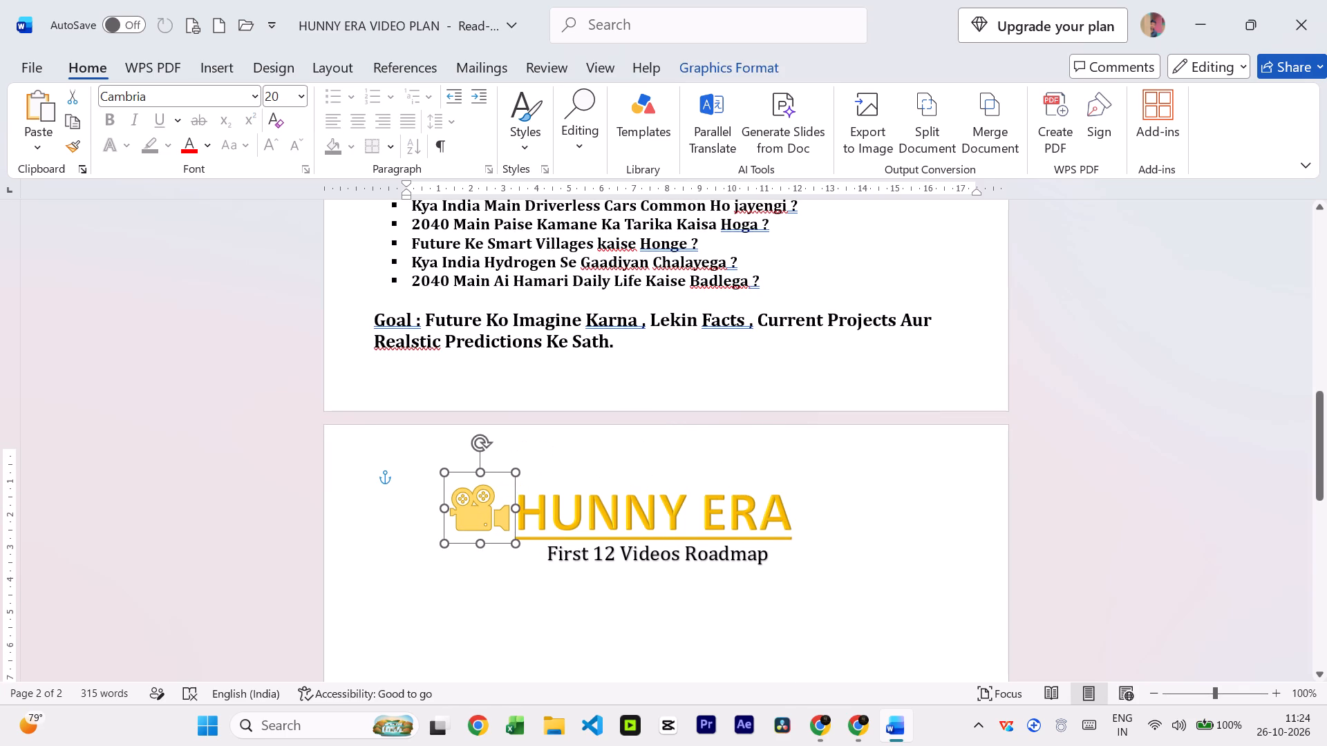
left_click_drag(479, 524, 475, 523)
left_click(607, 633)
Review the headings, icons and layout across both pages of the video plan, back up to the THE HUNNY ERA header.
scroll(610, 633, "down", 3)
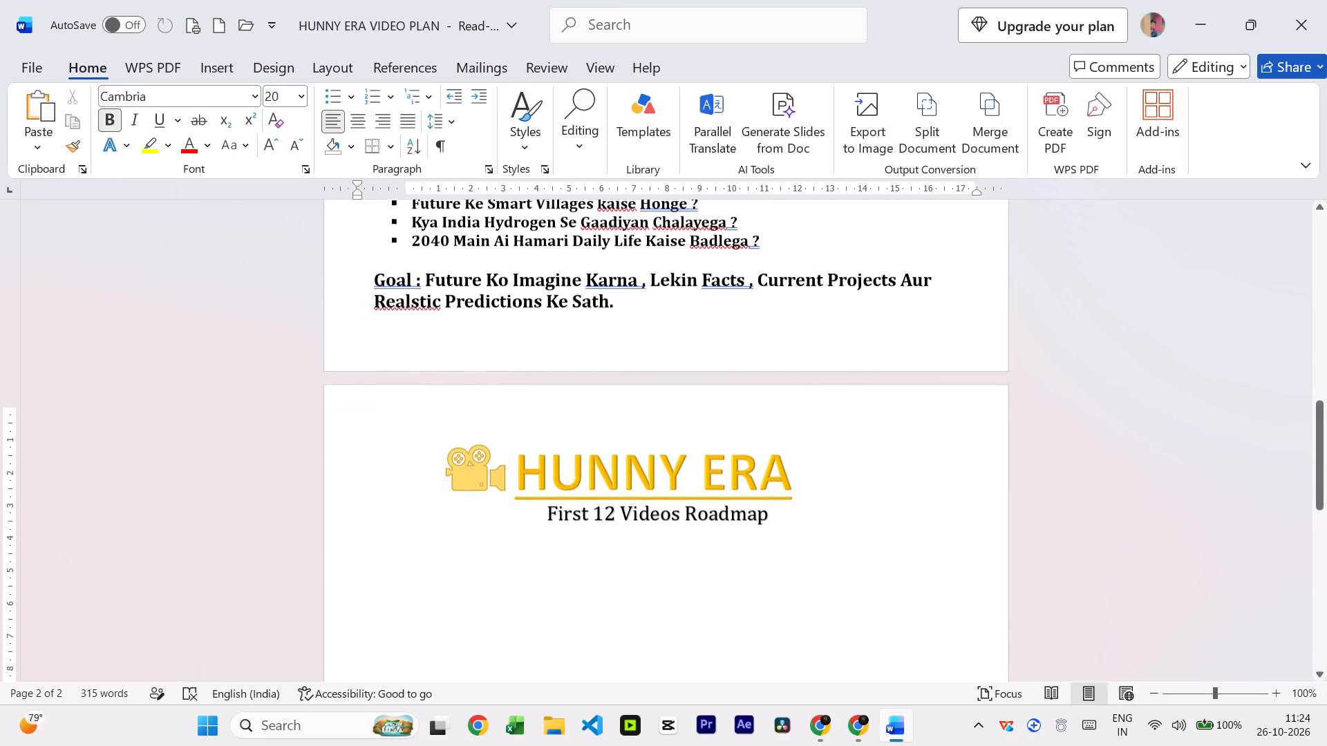
scroll(623, 615, "down", 4)
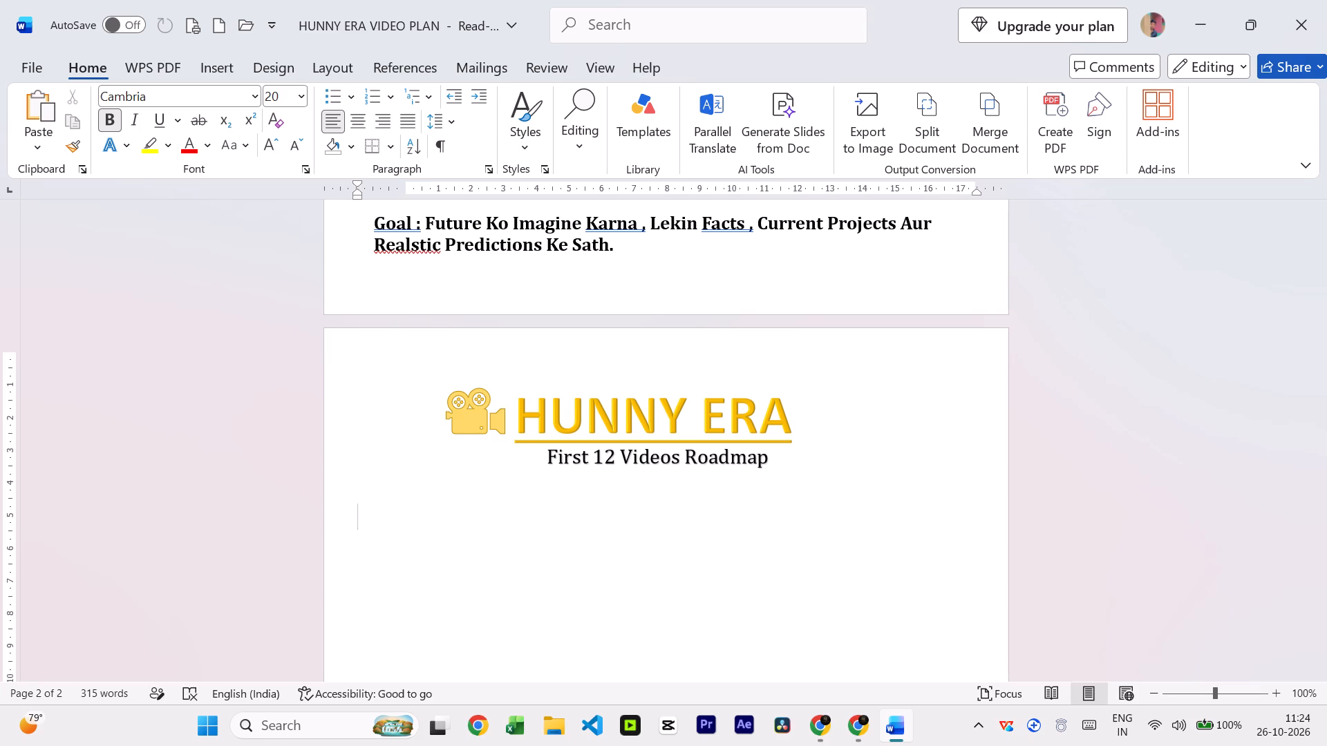
scroll(691, 568, "up", 15)
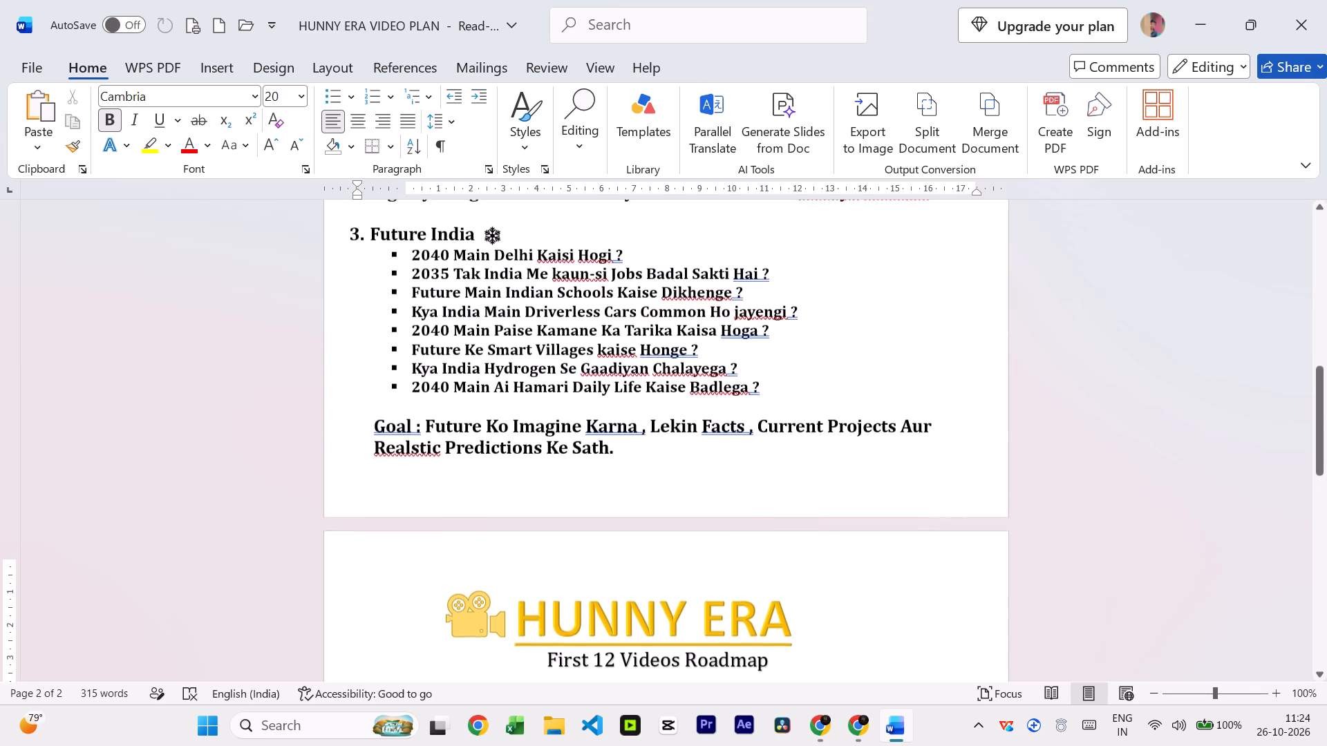
scroll(691, 571, "up", 20)
scroll(688, 572, "up", 5)
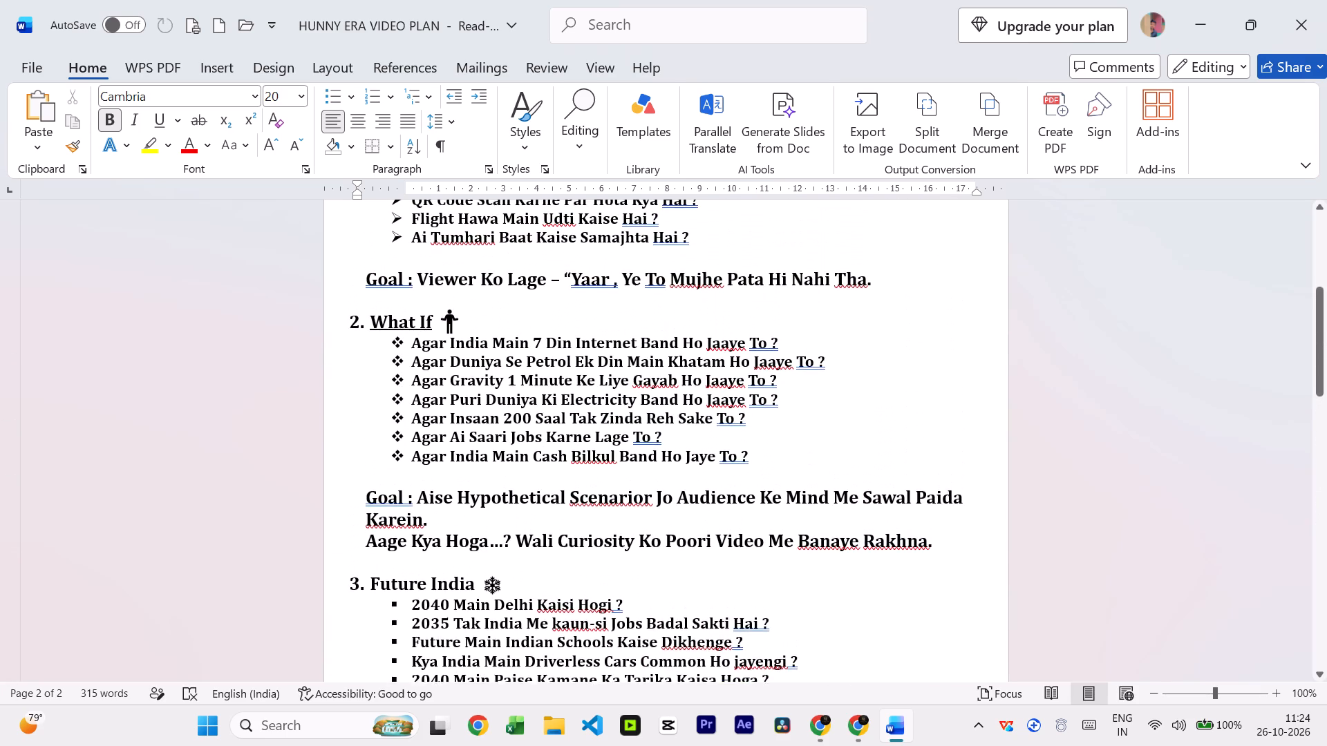
scroll(688, 572, "up", 20)
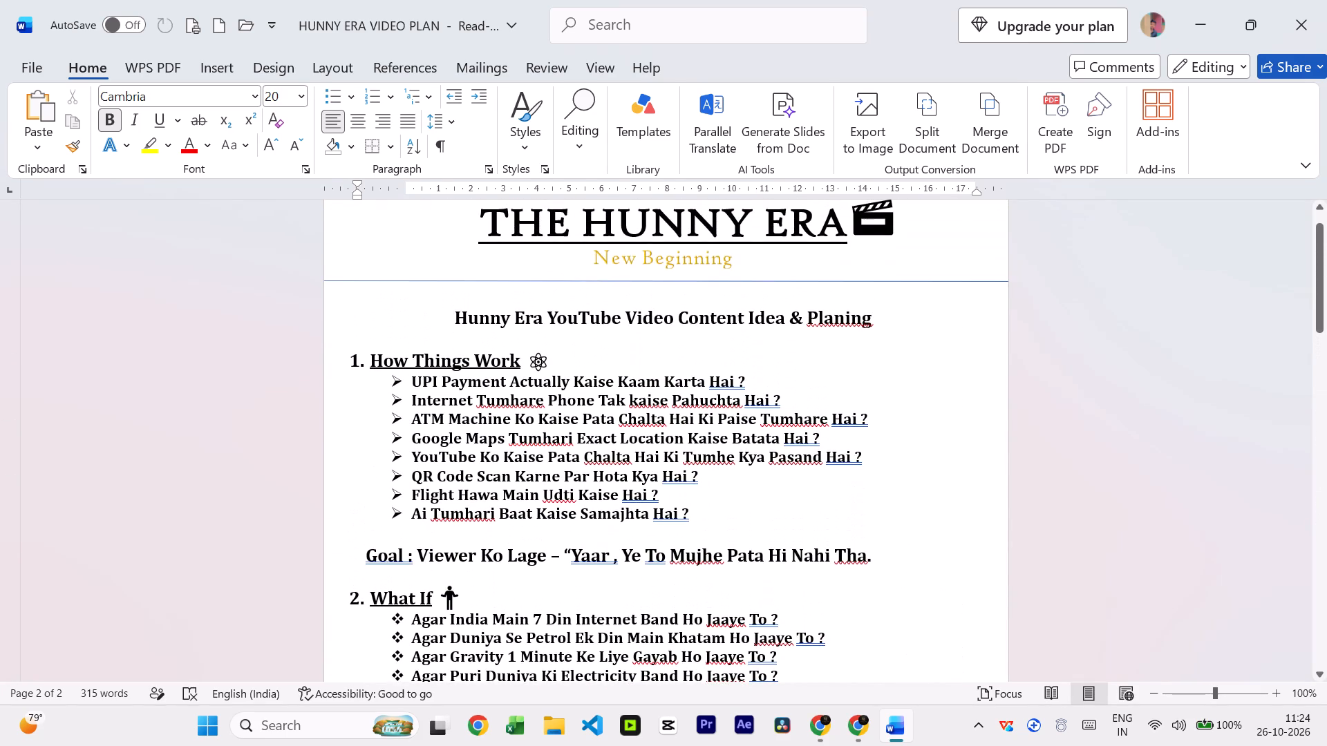
scroll(688, 571, "down", 1)
scroll(688, 571, "up", 1)
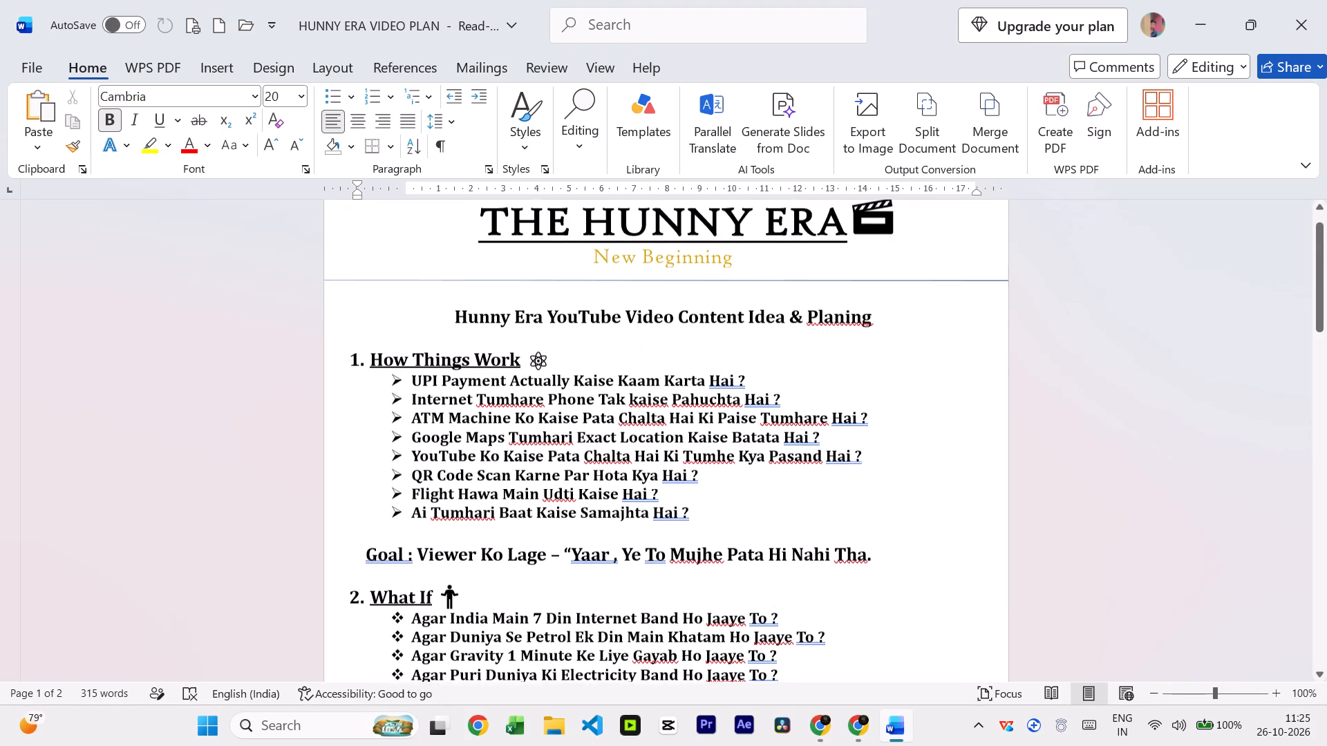
scroll(688, 571, "up", 1)
scroll(726, 553, "down", 7)
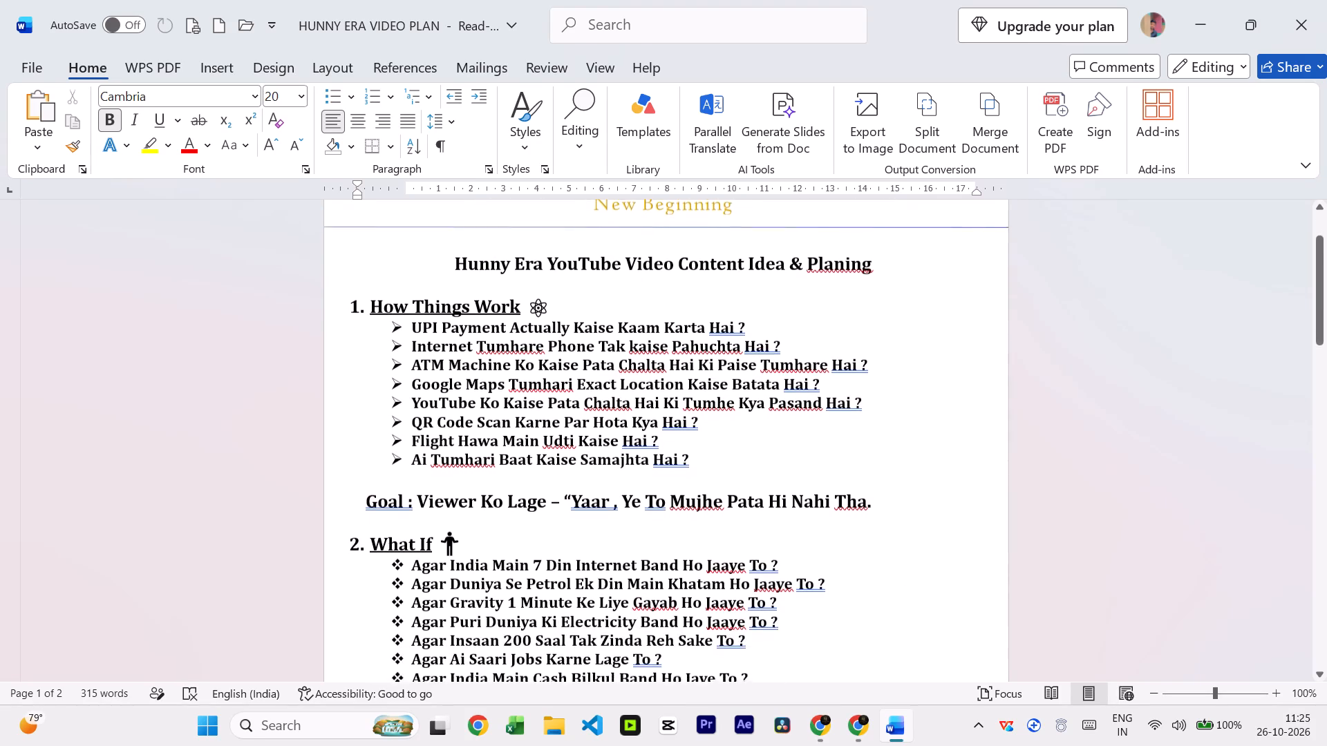
scroll(726, 553, "down", 3)
scroll(728, 551, "up", 13)
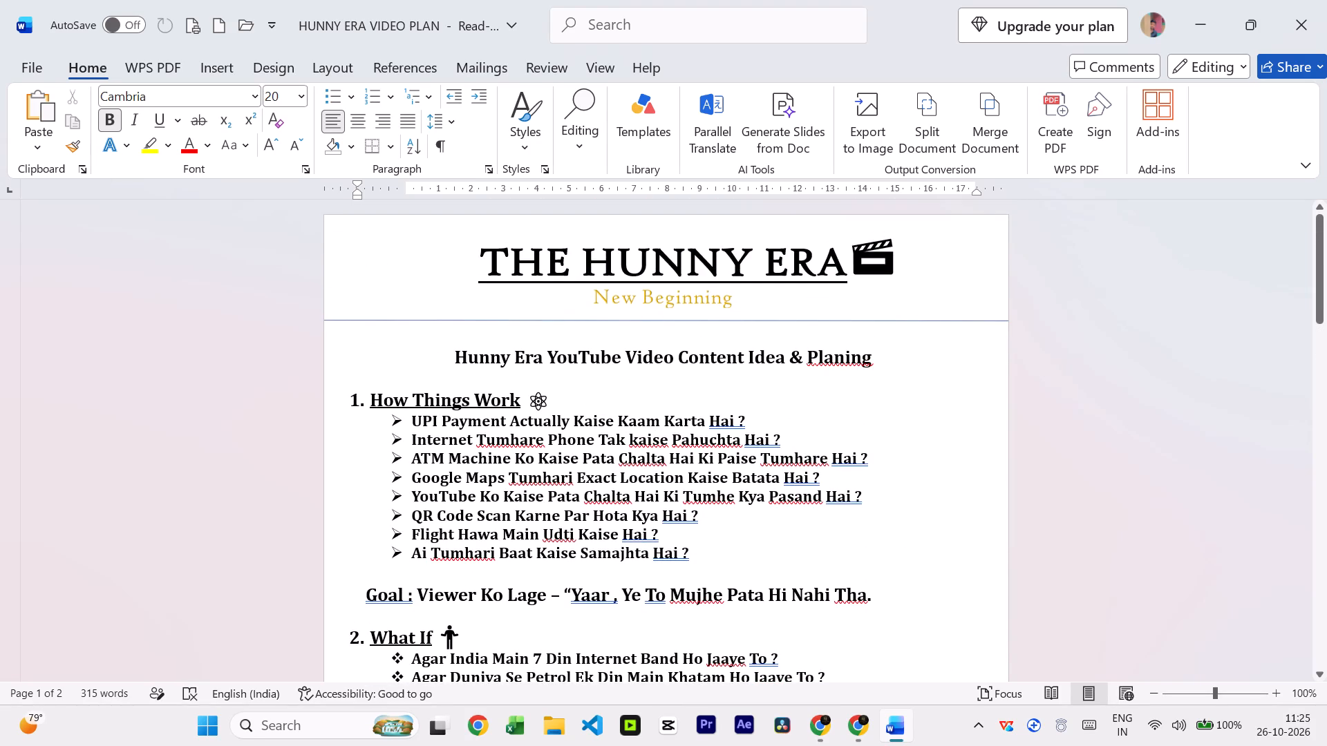
scroll(733, 370, "down", 4)
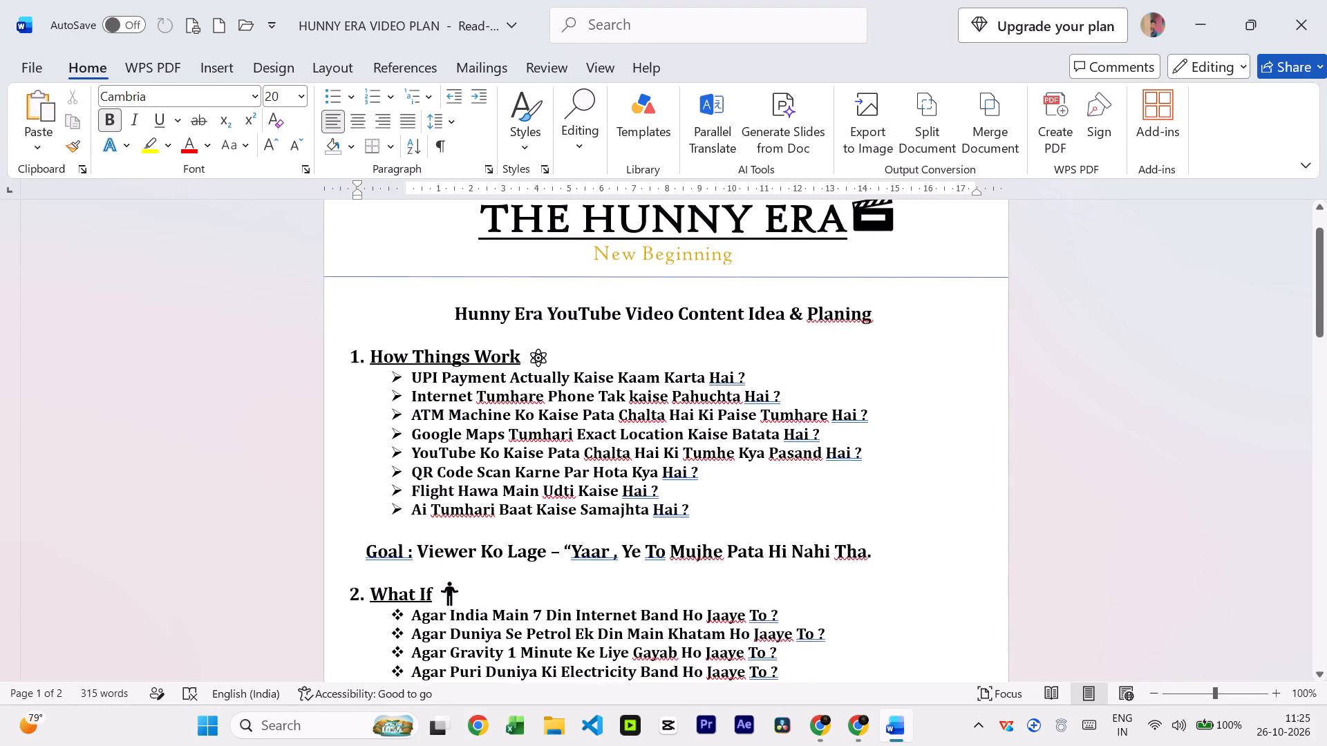
Start a numbered list at 1 on the blank line below the First 12 Videos Roadmap subtitle.
scroll(733, 374, "down", 20)
scroll(733, 374, "down", 20)
scroll(733, 374, "down", 1)
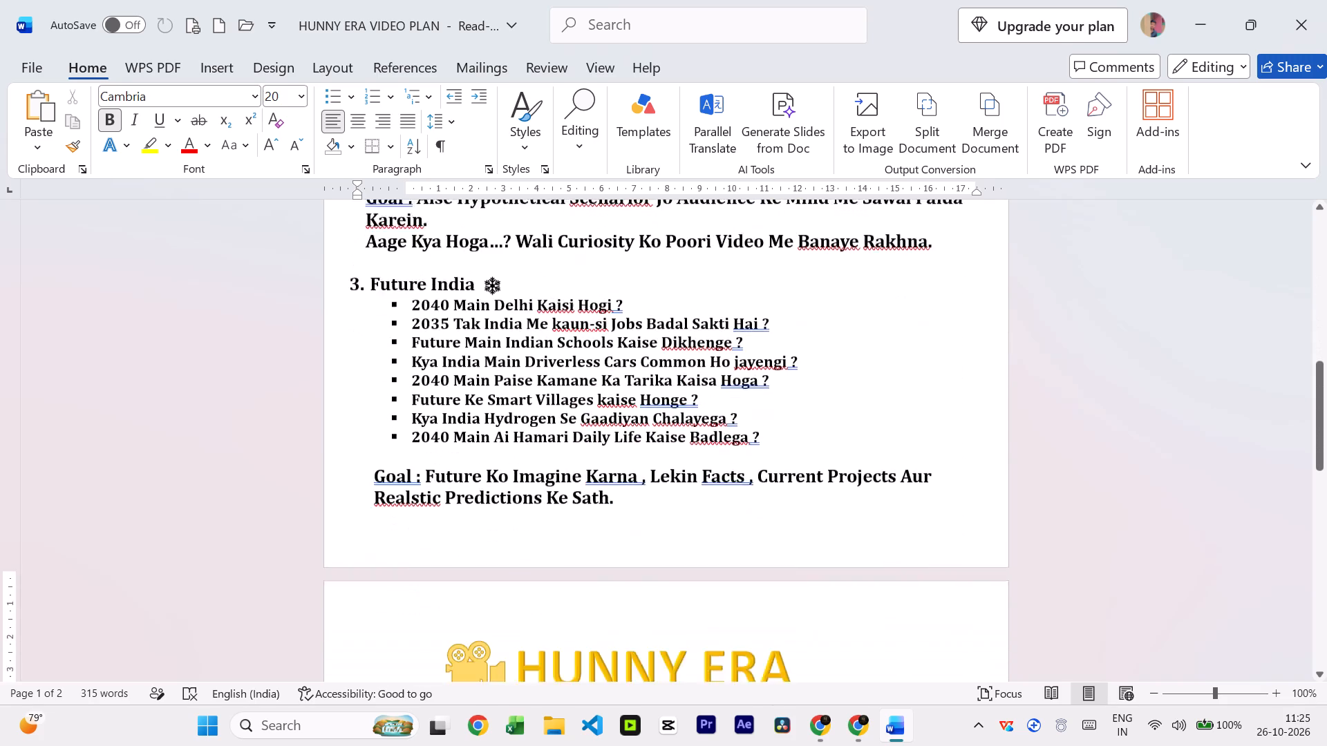
scroll(744, 368, "down", 20)
scroll(744, 368, "down", 7)
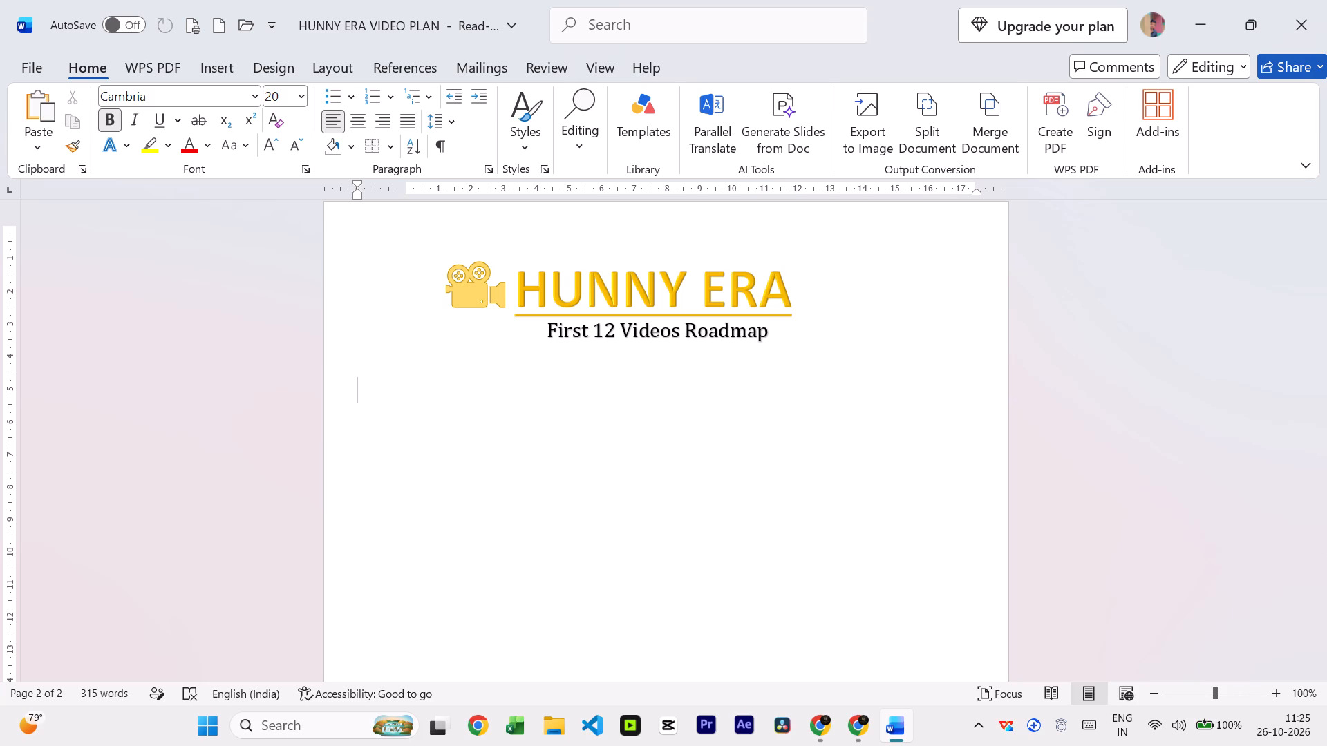
key("1")
key("space")
key("BackSpace")
key("space")
type("ef")
key("BackSpace")
key("BackSpace")
key("BackSpace")
type(".")
key("space")
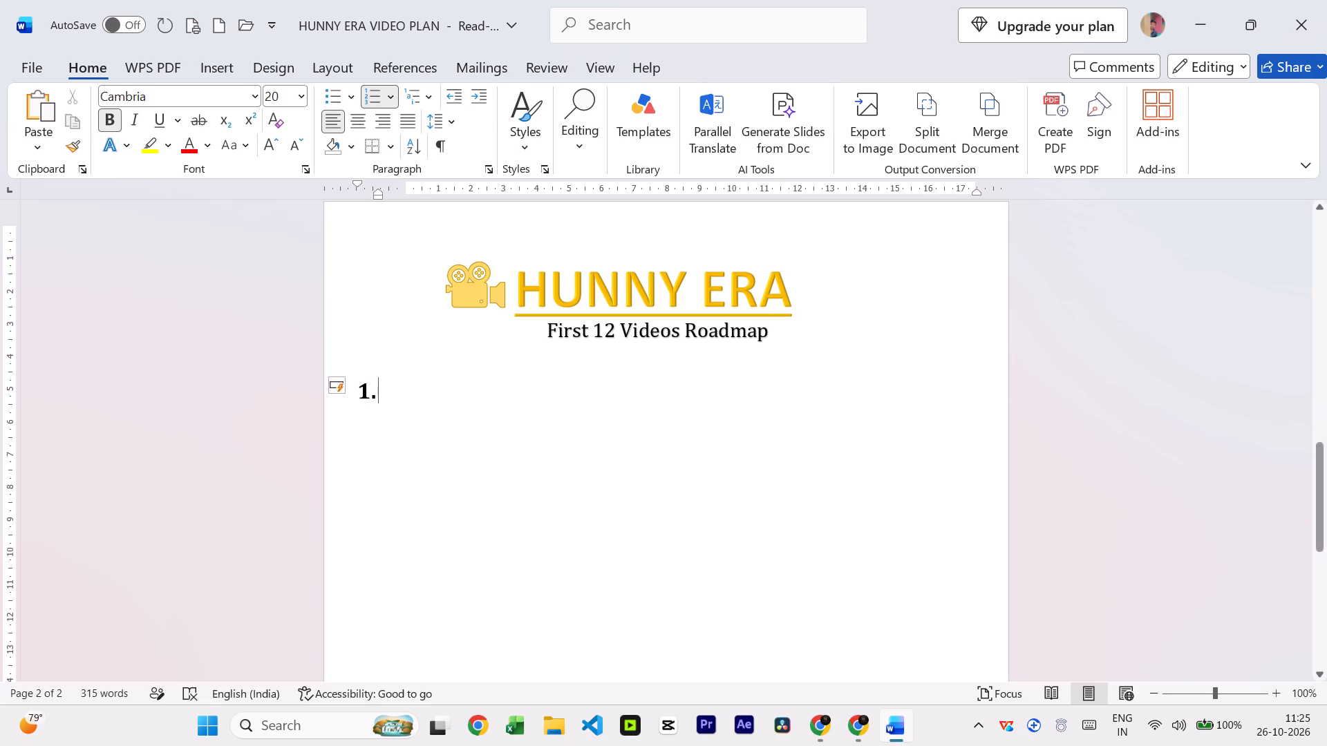
Write "Agar India Main 7 Din Internet Band Ho Jaaye To ?" as the first roadmap item.
type("Agar")
key("space")
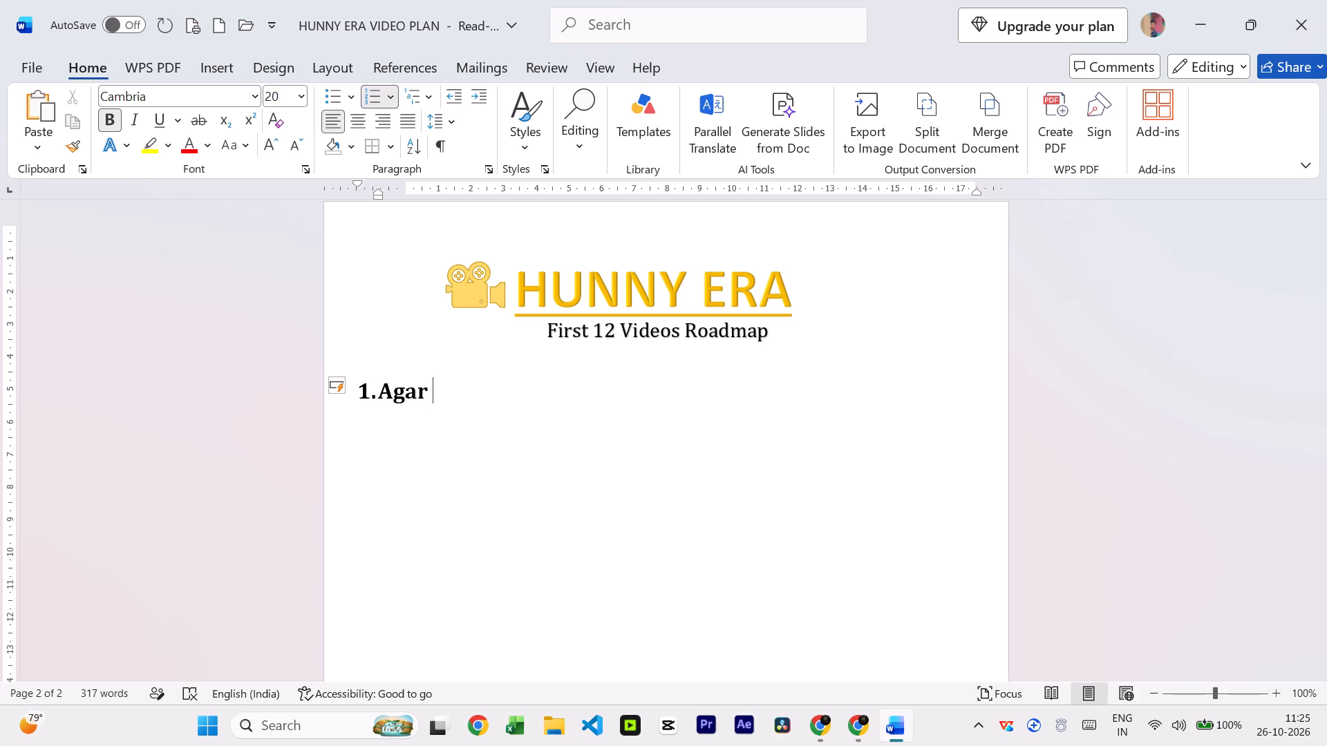
type("India")
key("space")
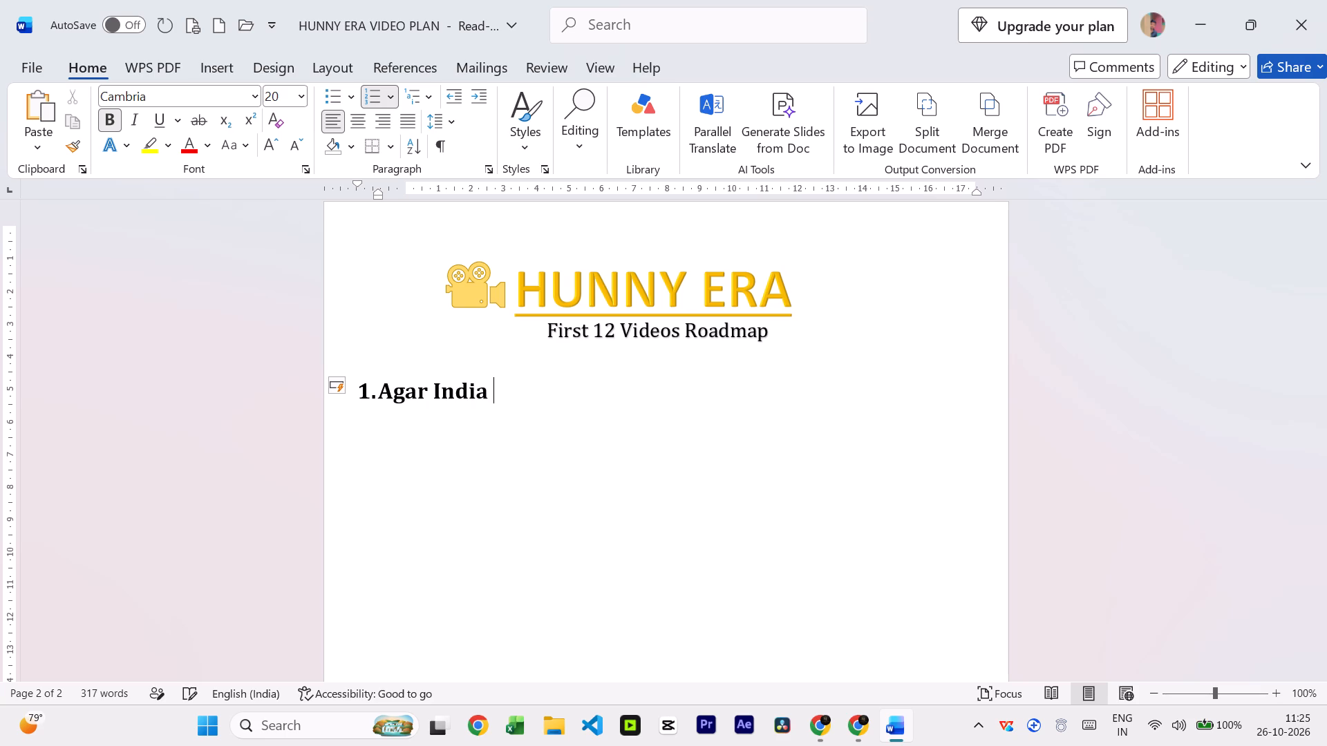
type("Main")
key("BackSpace")
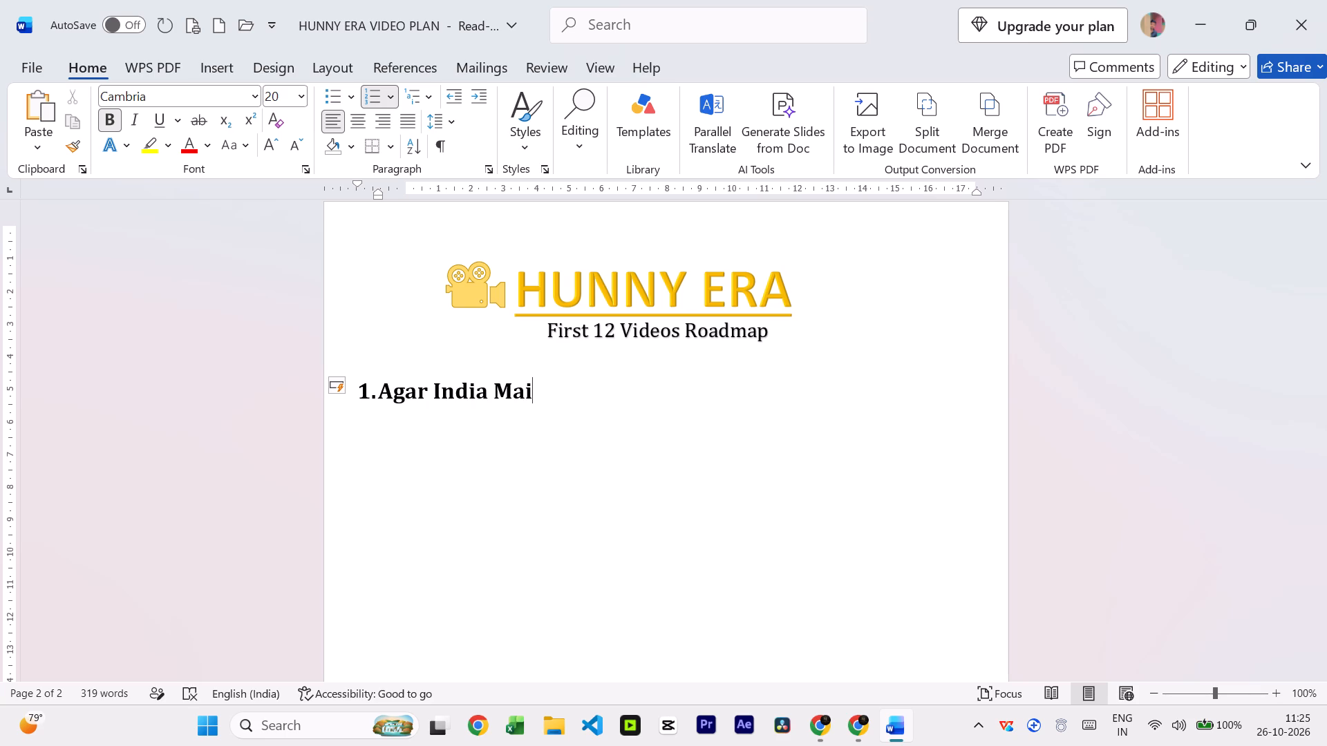
type("n")
key("space")
key("7")
key("space")
type("Din")
key("space")
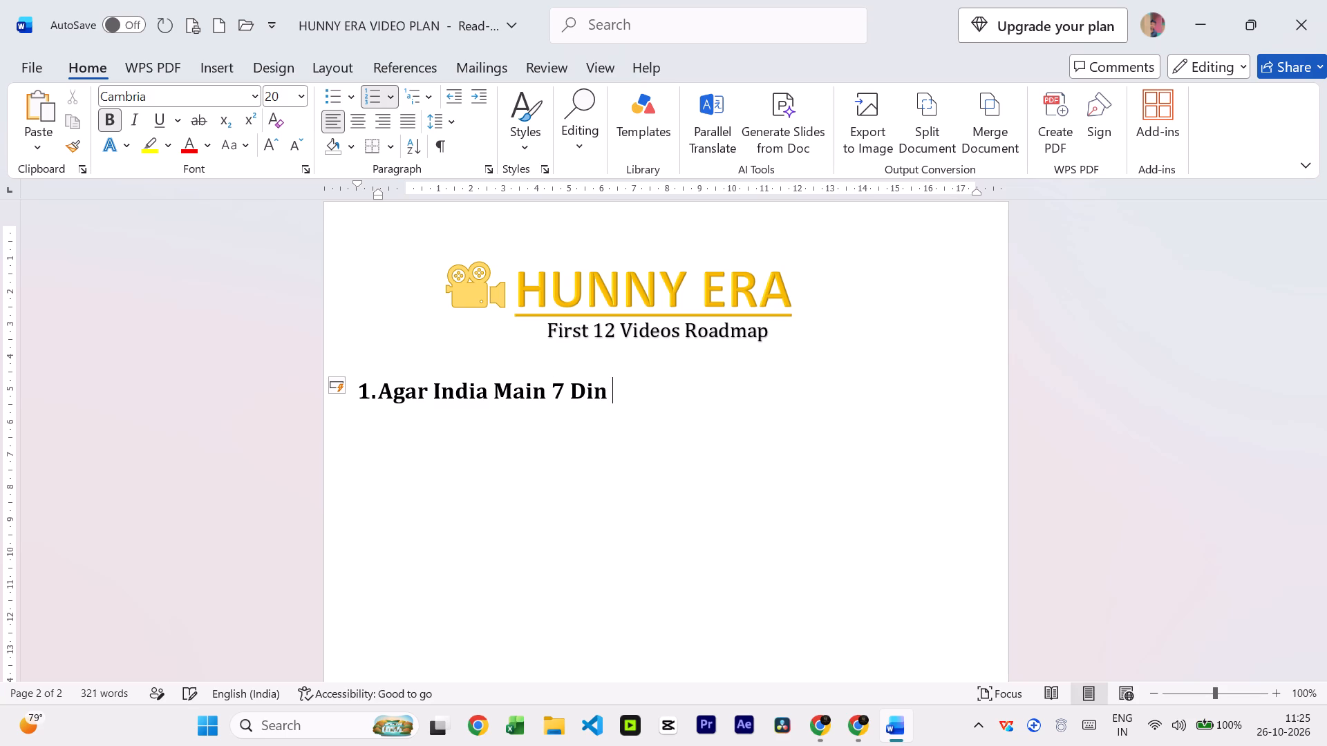
type("In")
type("terne")
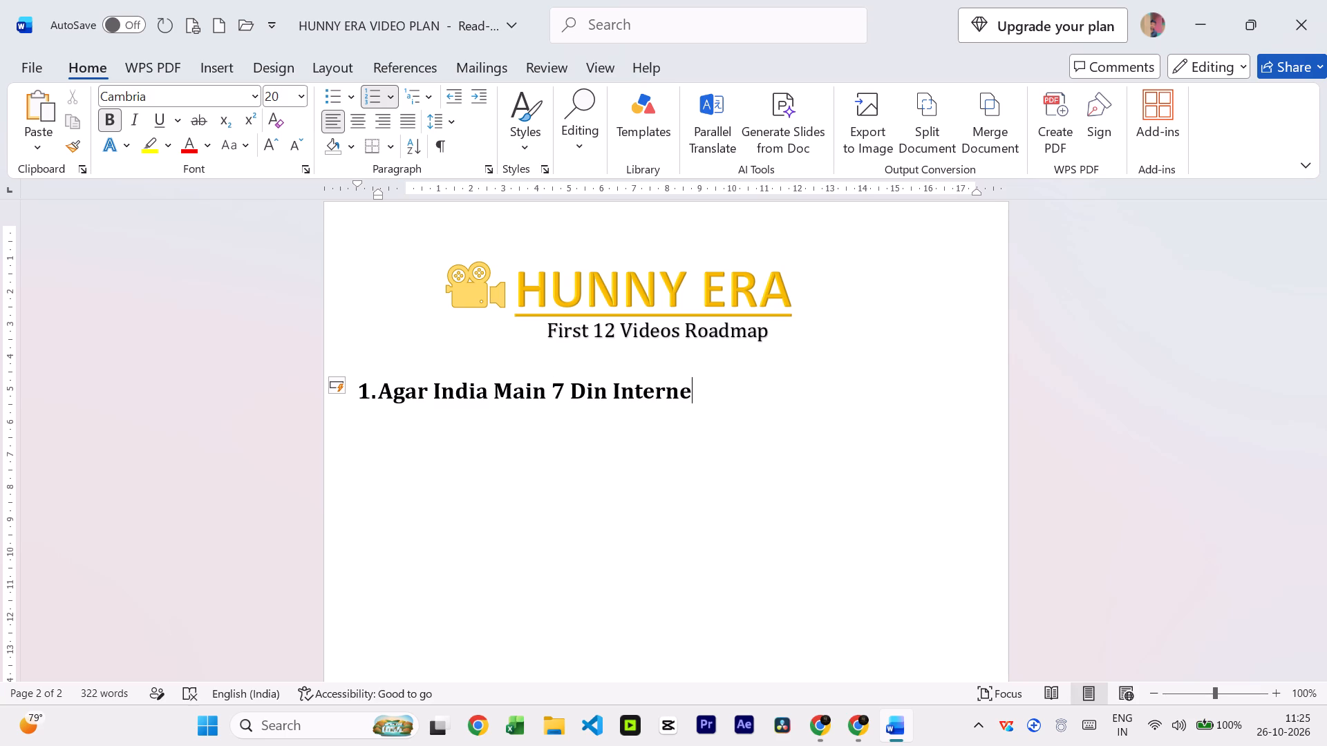
type("t")
key("space")
type("Band")
key("space")
type("Ko")
key("BackSpace")
key("BackSpace")
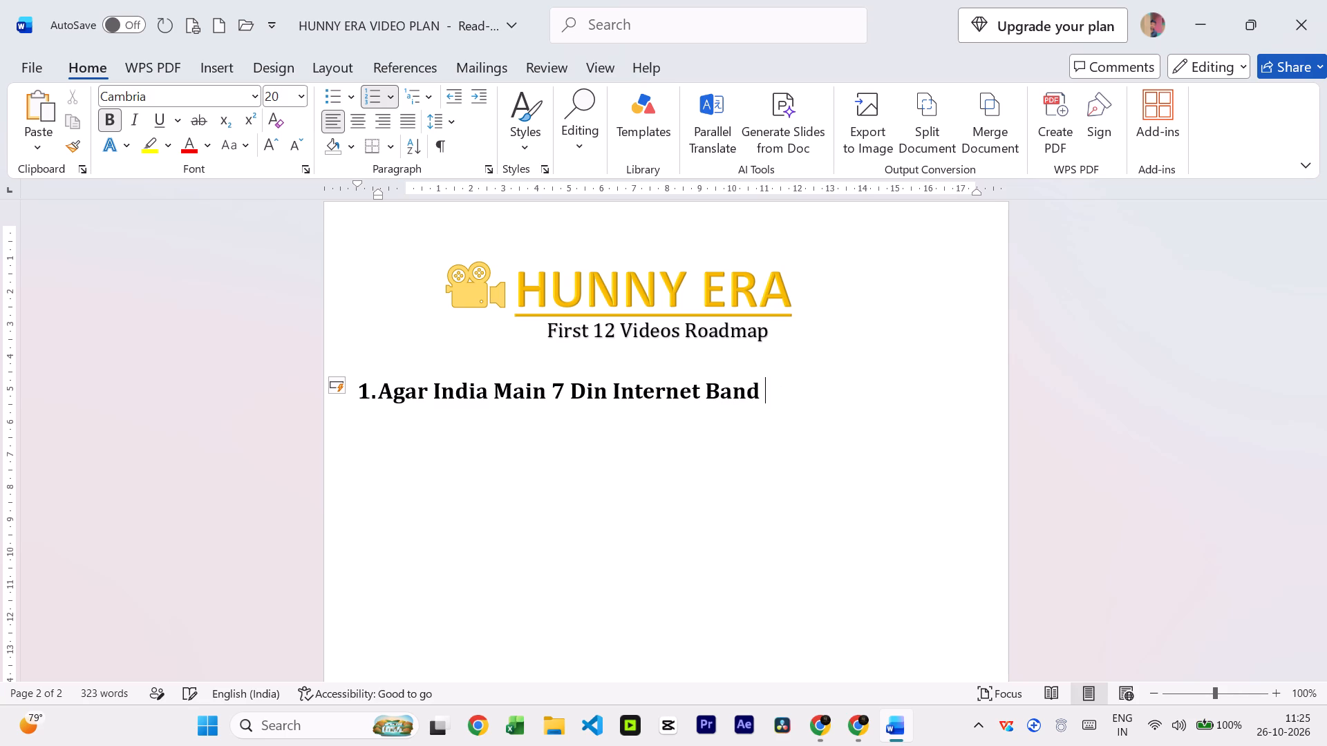
type("Ho Jaaye")
key("space")
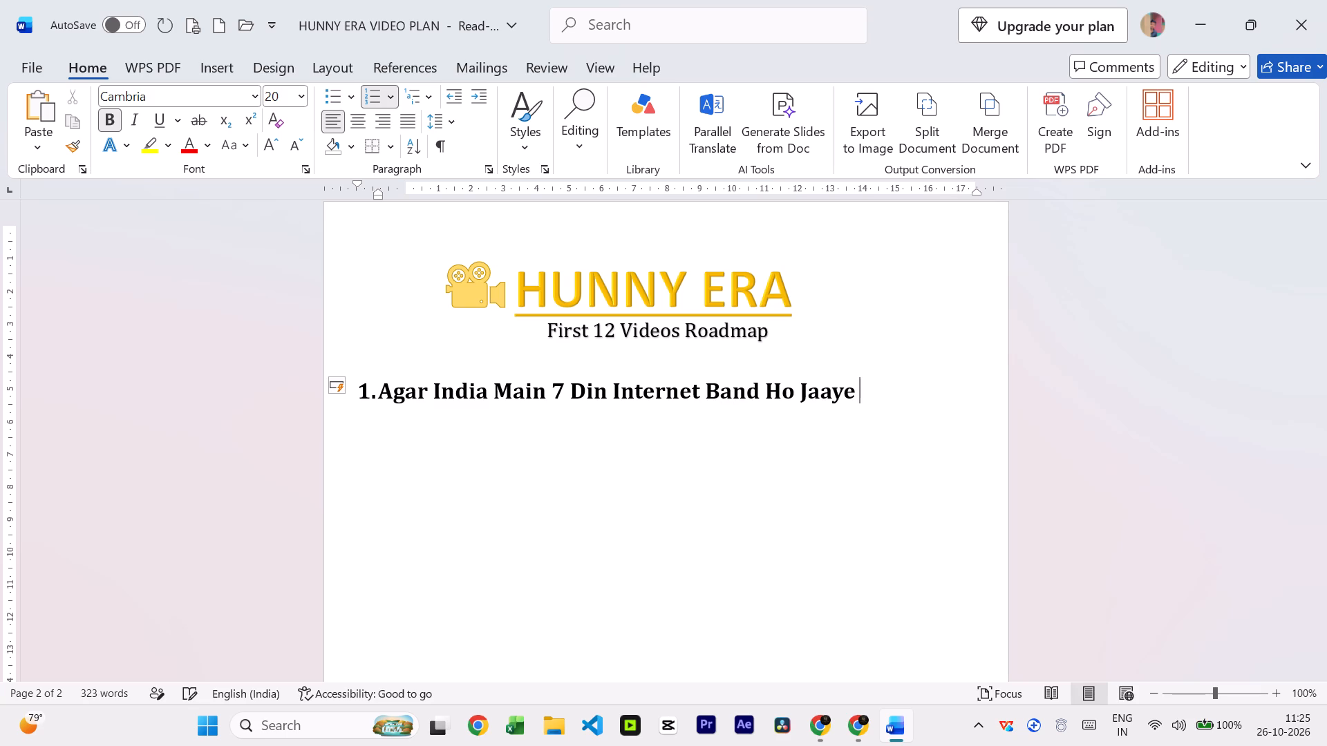
type("To")
key("space")
type("?")
key("space")
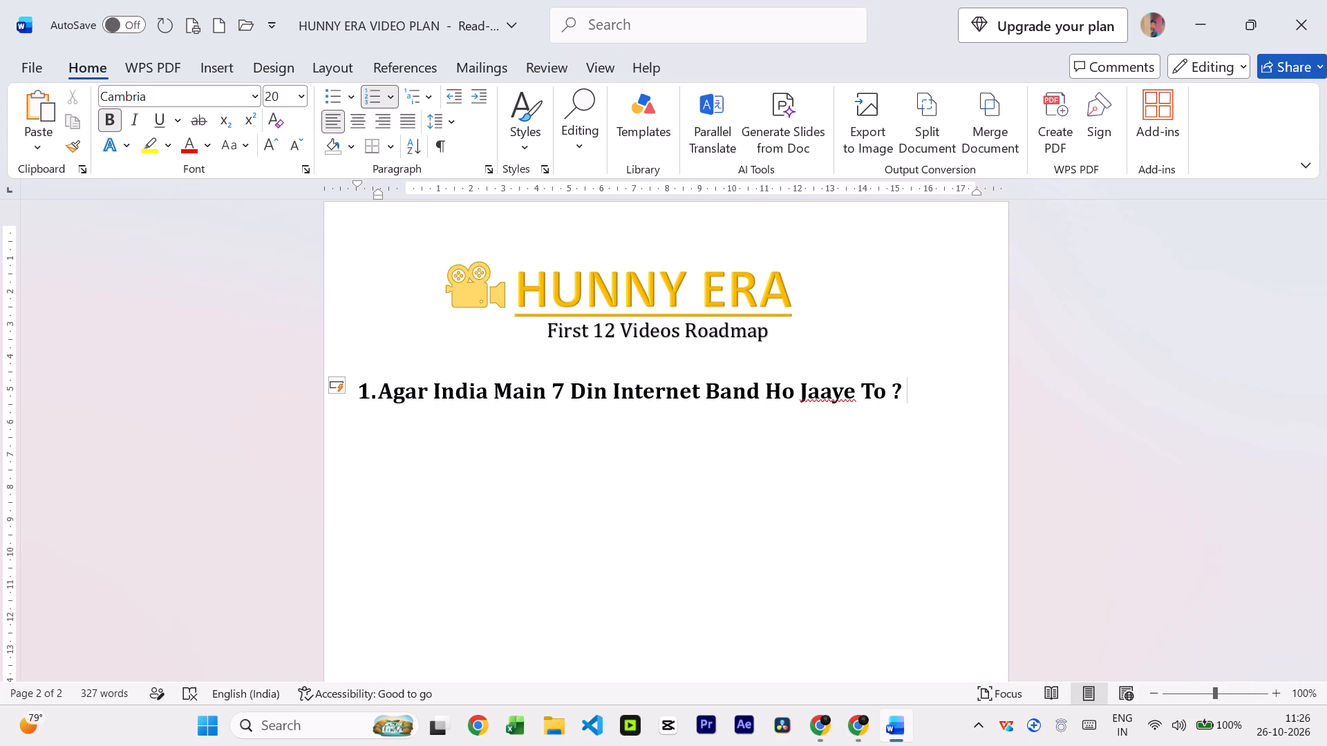
Add the category "(What If)" in parentheses at the end of the first roadmap item.
type("()")
key("Left")
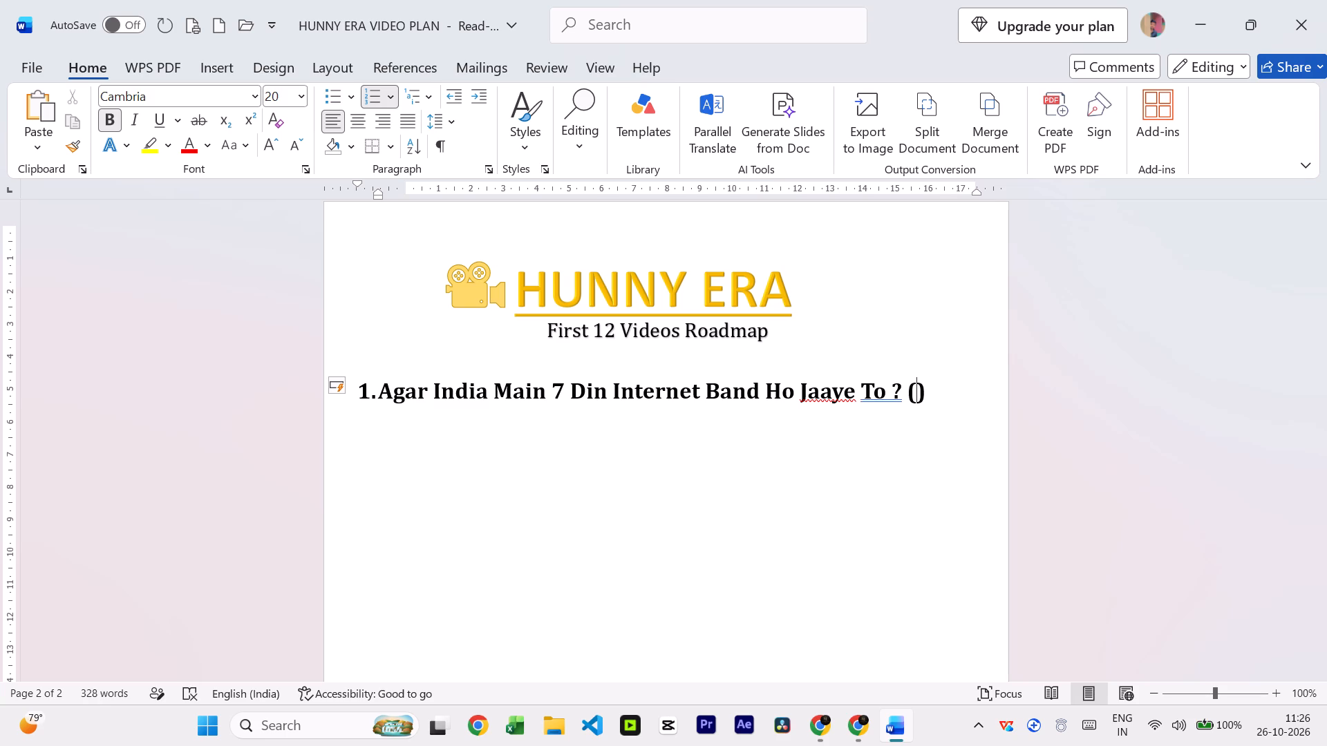
type("What")
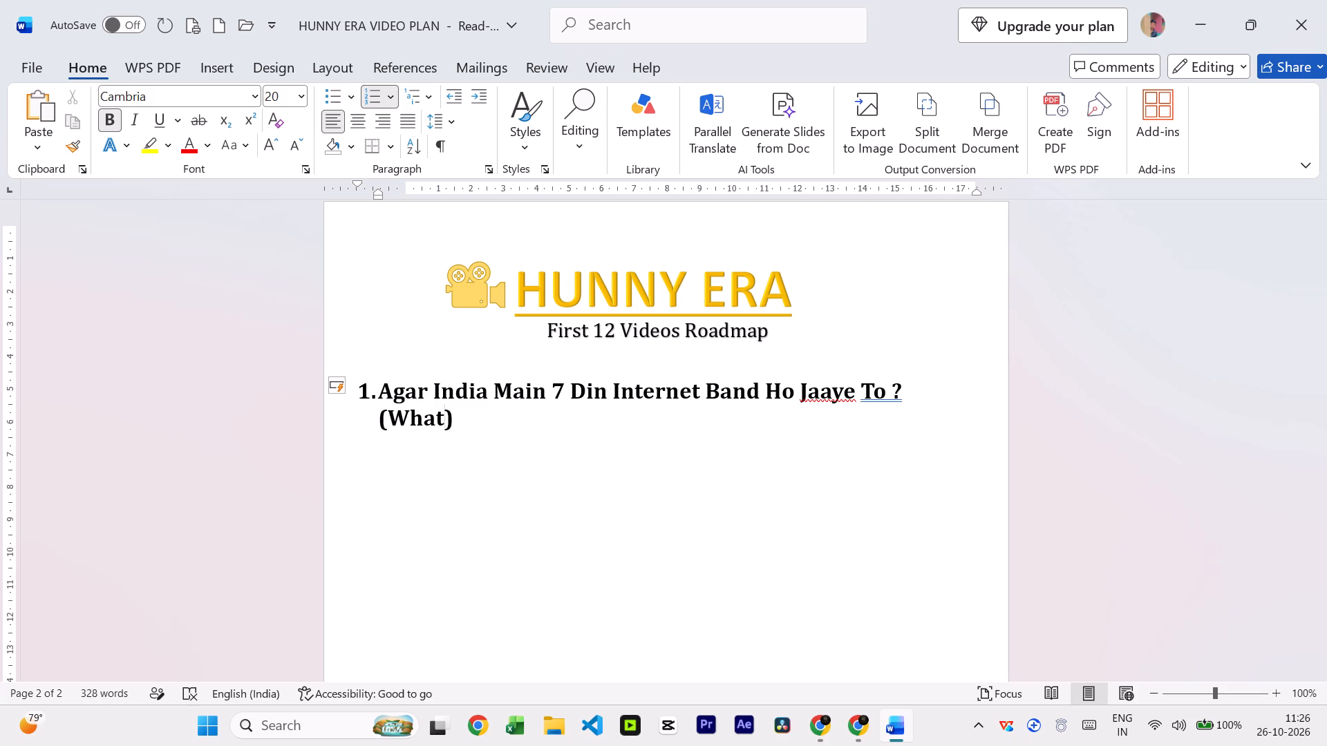
key("space")
type("If")
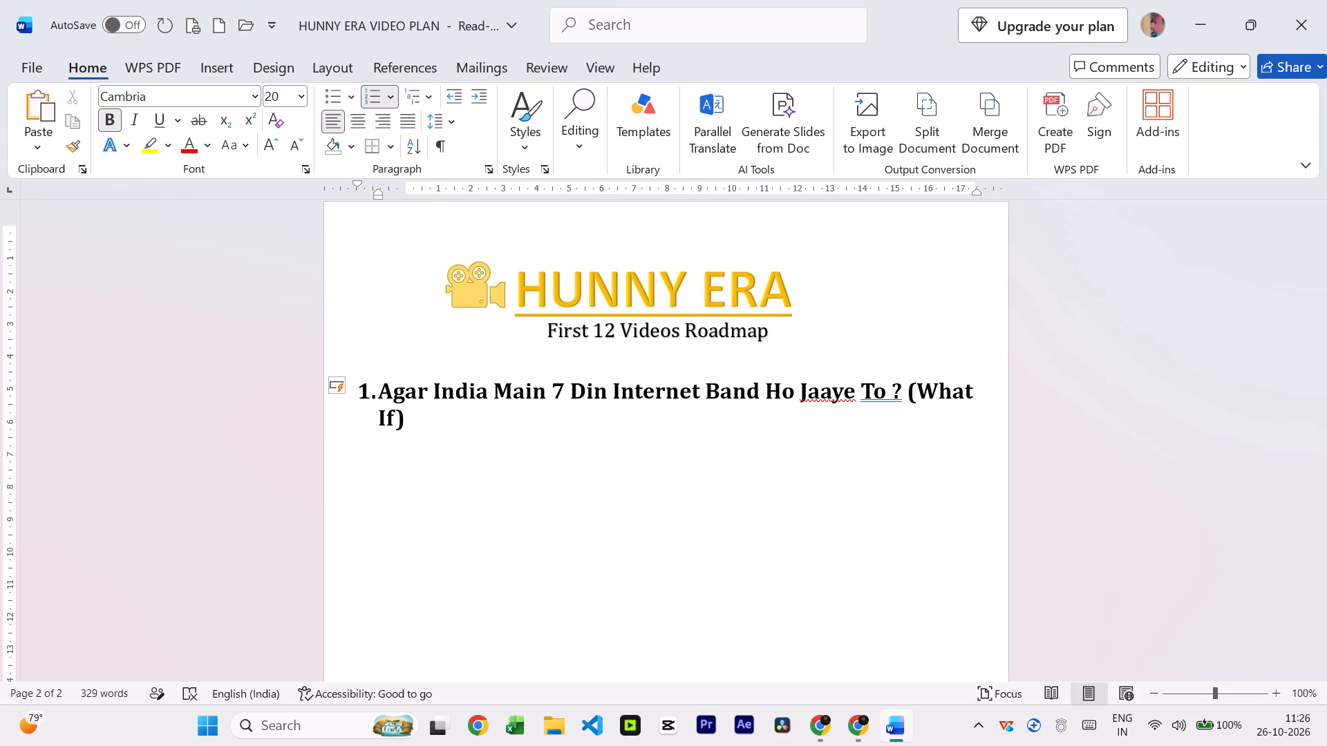
key("Right")
Set the font size of "(What If)" in the first roadmap item to 11.
key("shift+Left")
key("shift+Left")
key("shift+Left")
key("shift+Left")
key("shift+Left")
key("shift+Left")
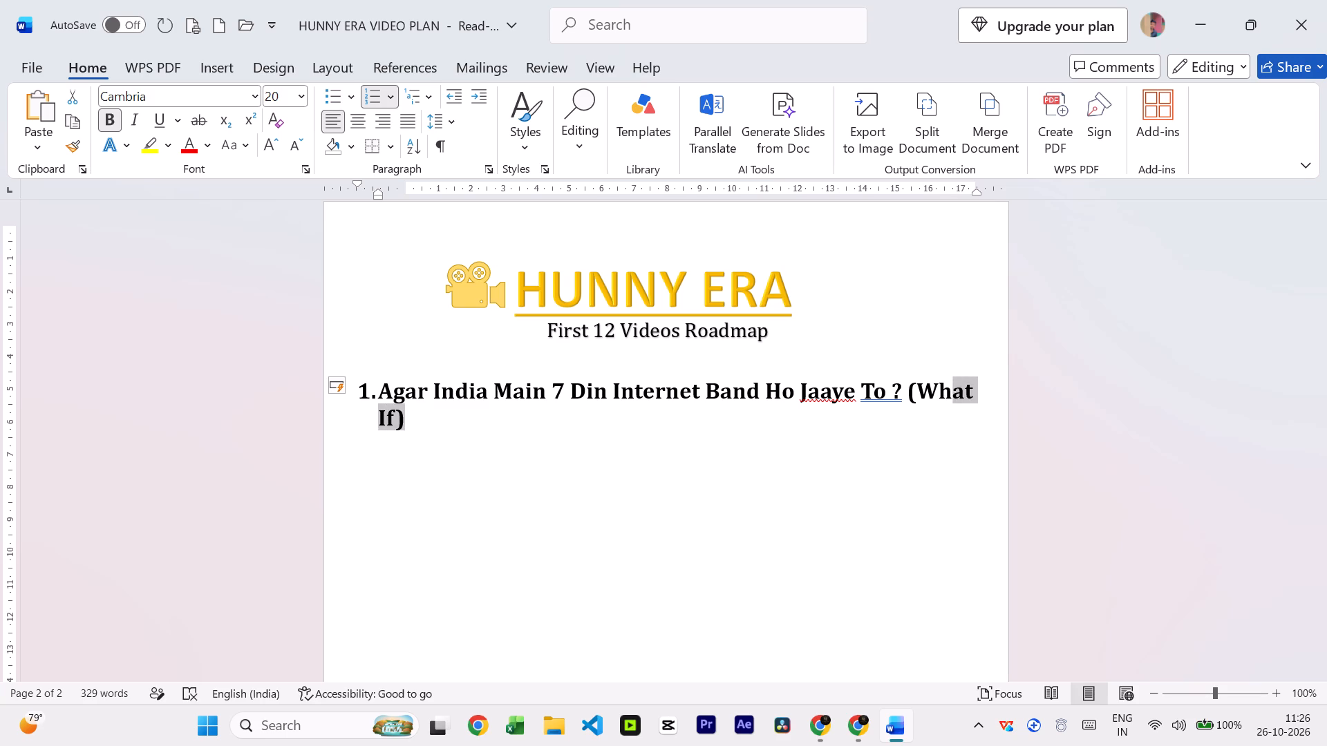
key("shift+Left")
key("shift+Left")
key("shift+Left")
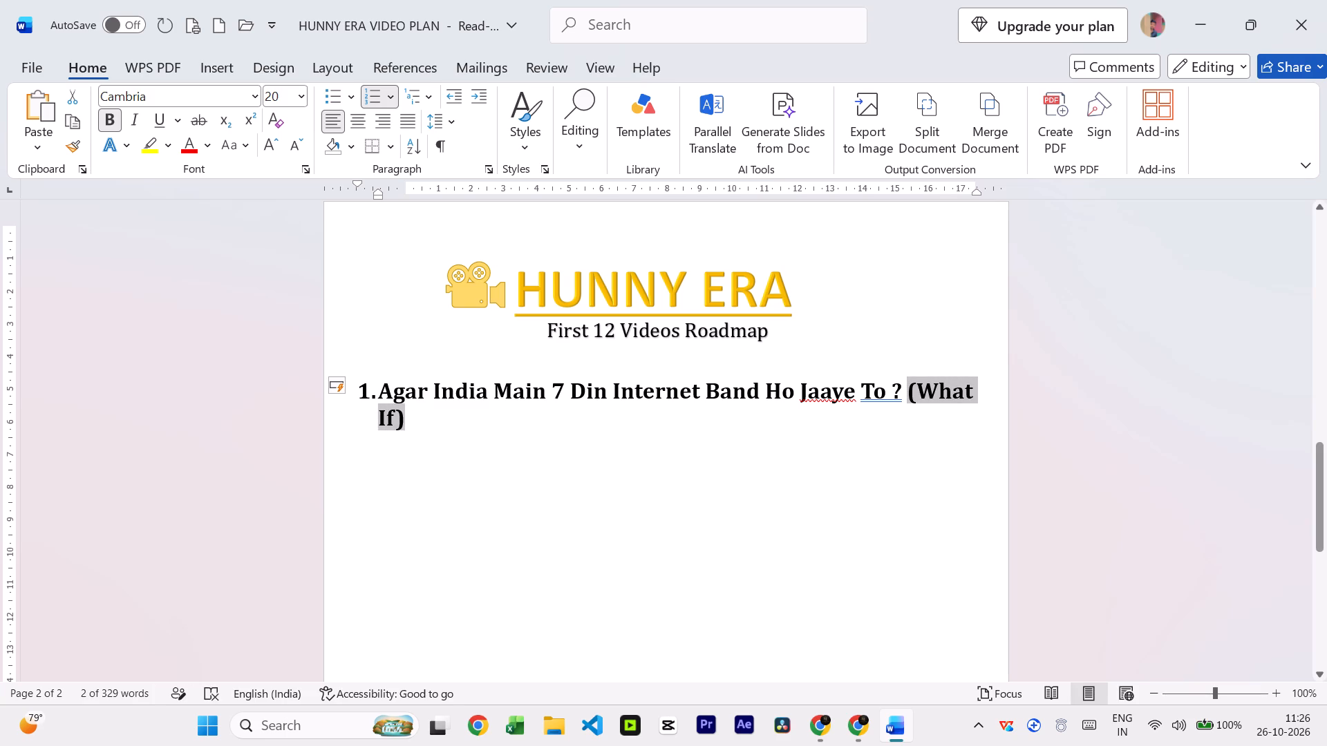
left_click(297, 93)
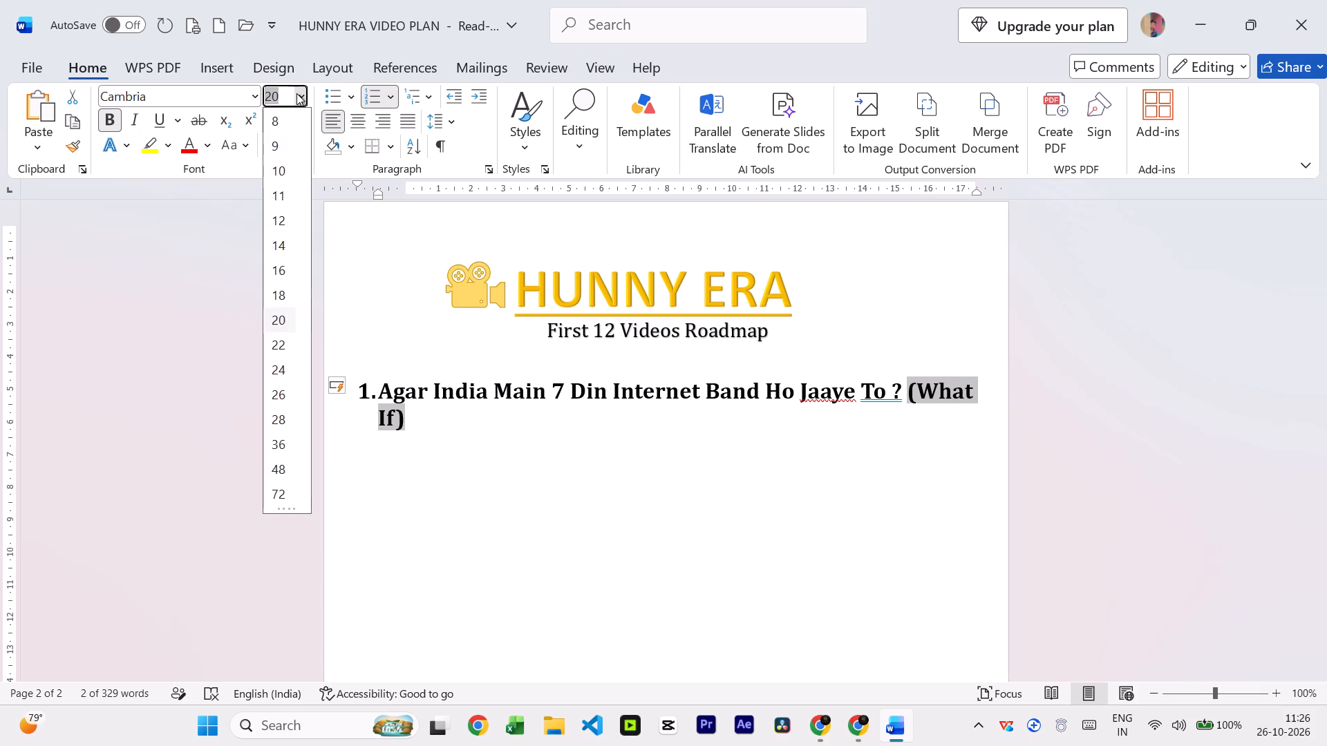
left_click(279, 202)
left_click(446, 470)
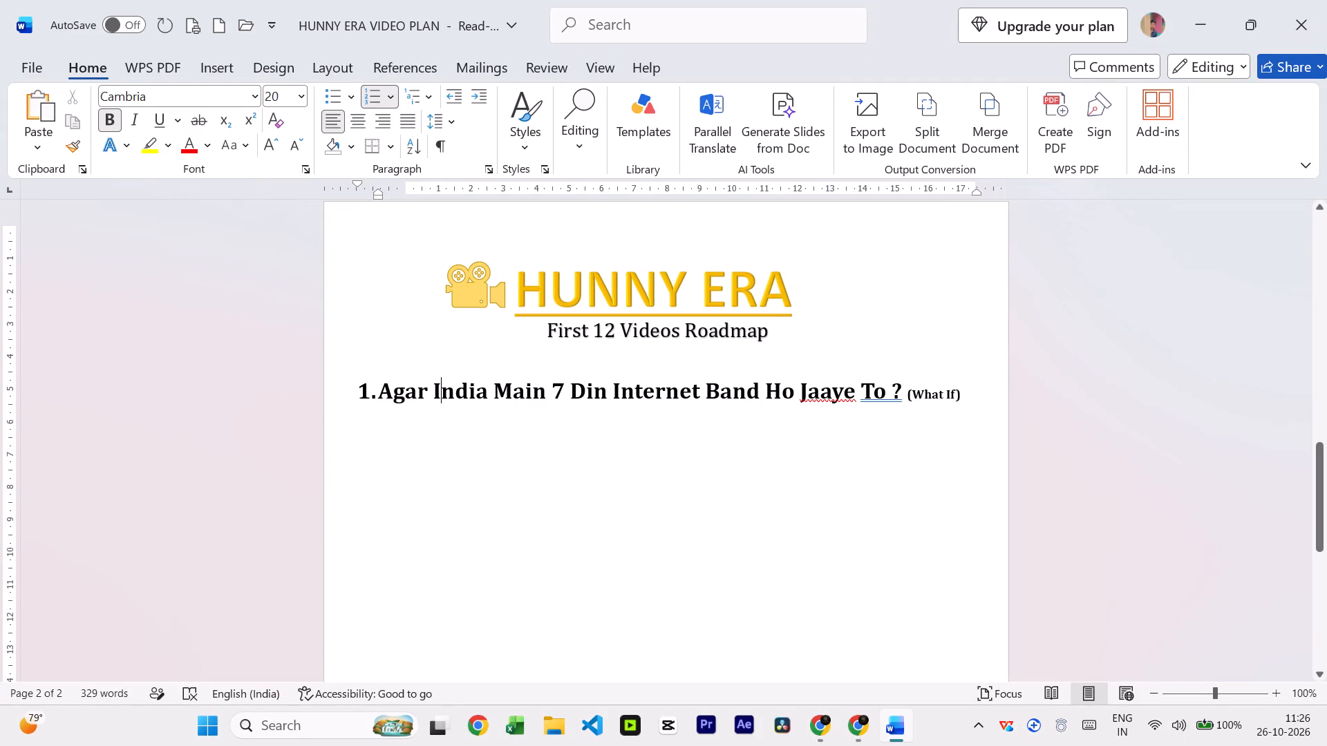
left_click(378, 396)
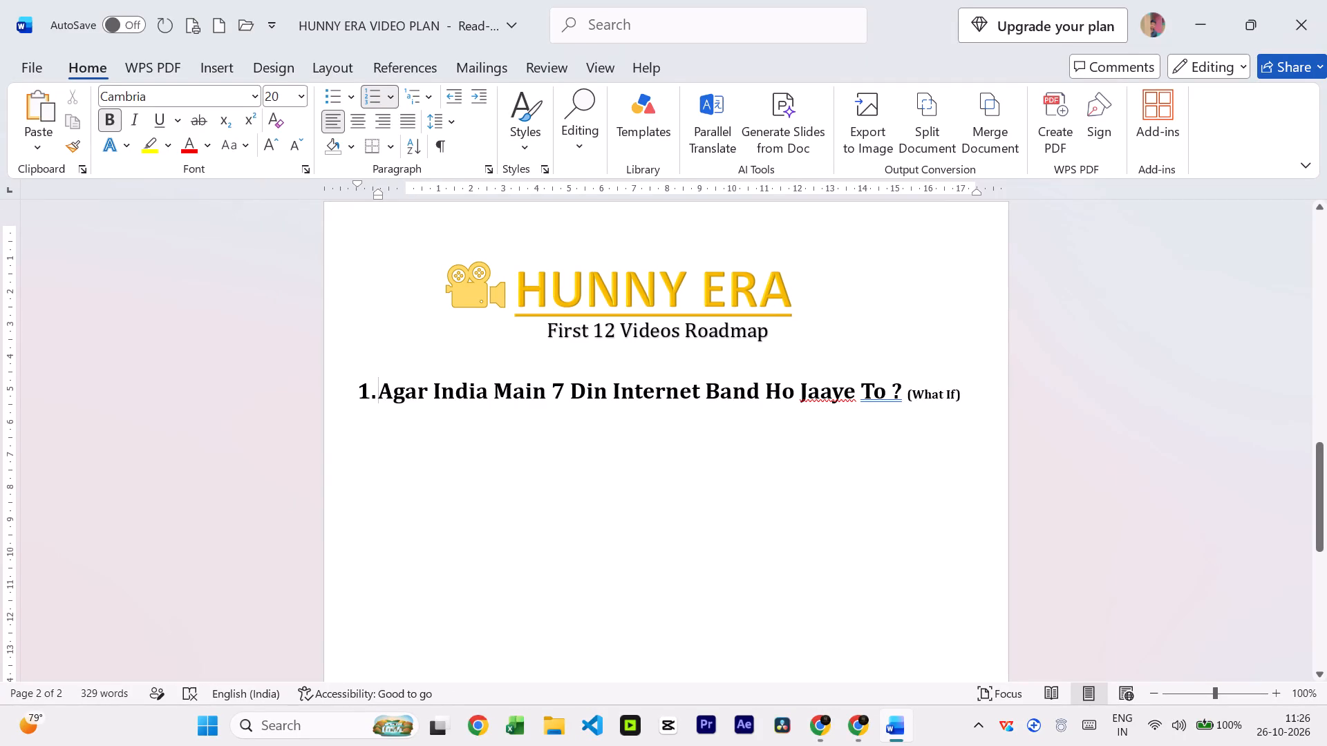
left_click(376, 432)
left_click(977, 398)
left_click(800, 383)
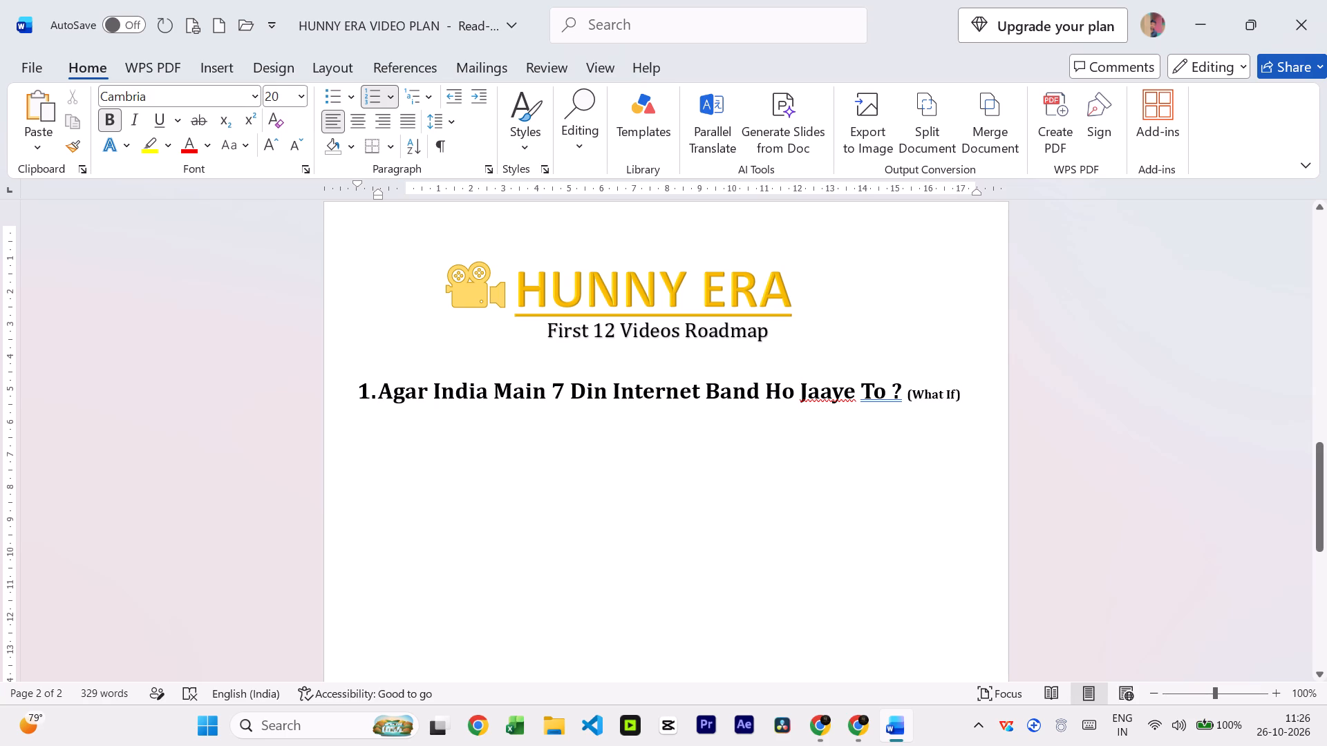
Write "UPI Payment Actually Kaise Kaam Karta Hai ?" as the second numbered roadmap item.
left_click(983, 399)
key("Return")
type("UPI")
key("space")
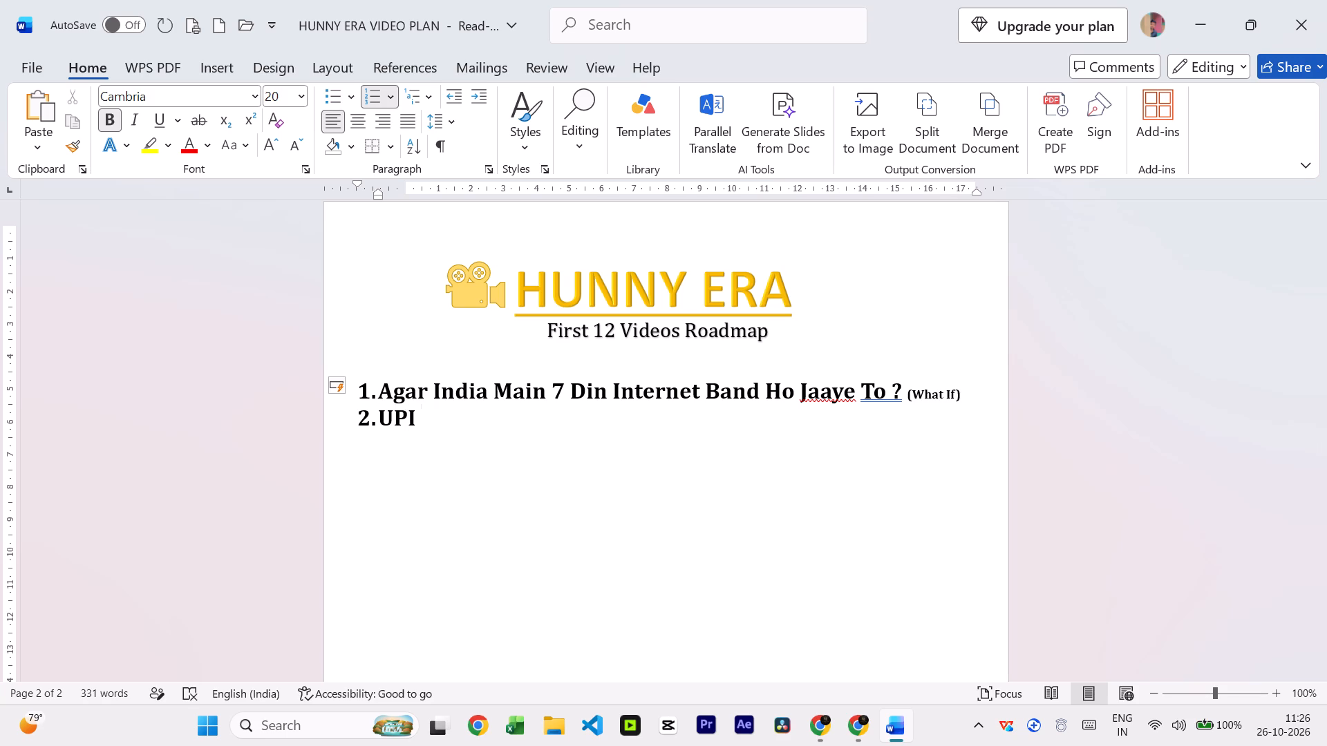
type("Payment")
key("space")
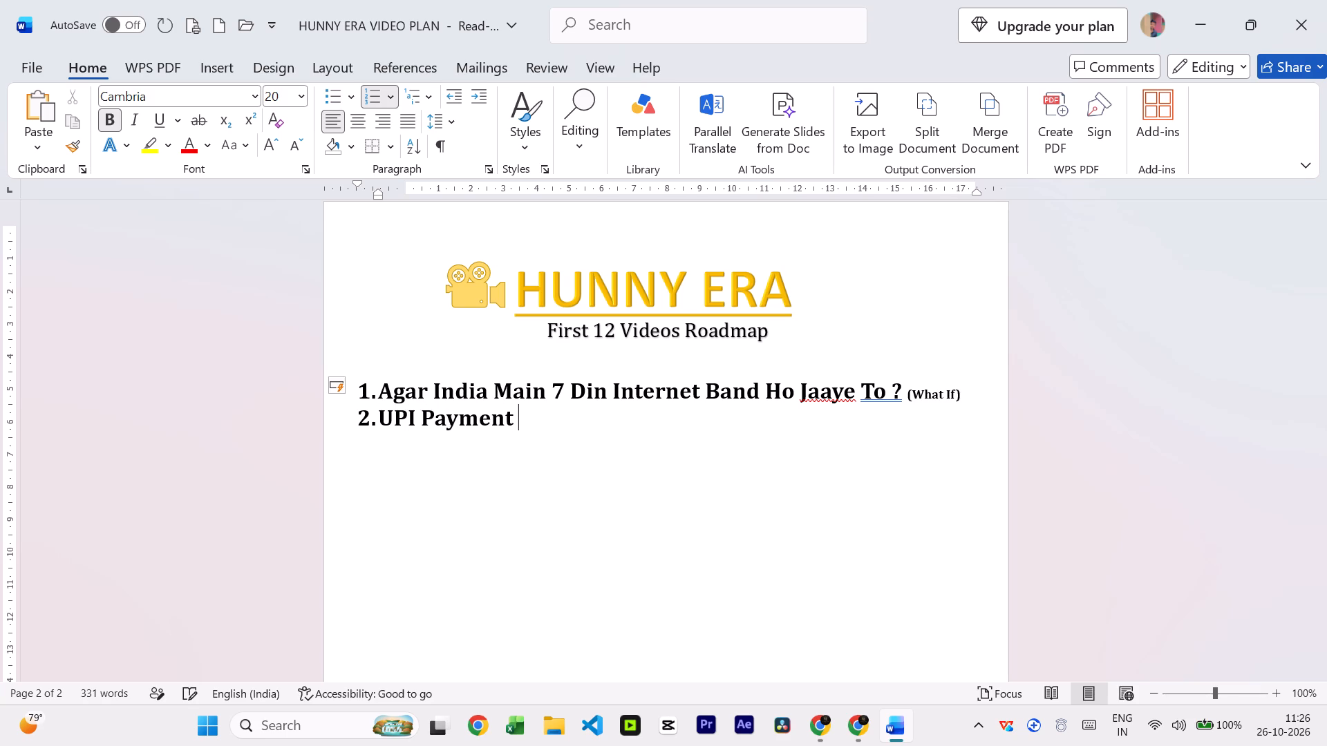
type("Actually")
key("space")
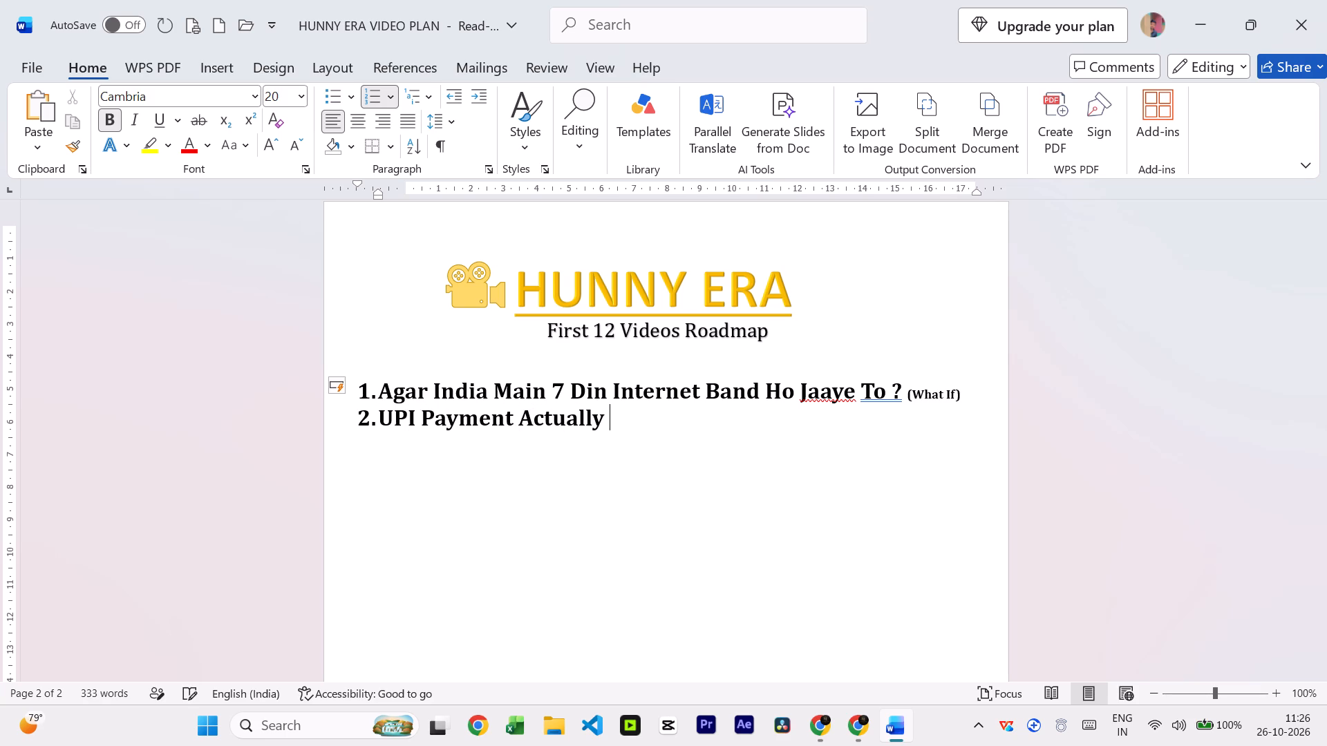
type("Kaise")
key("space")
type("Kaam")
key("space")
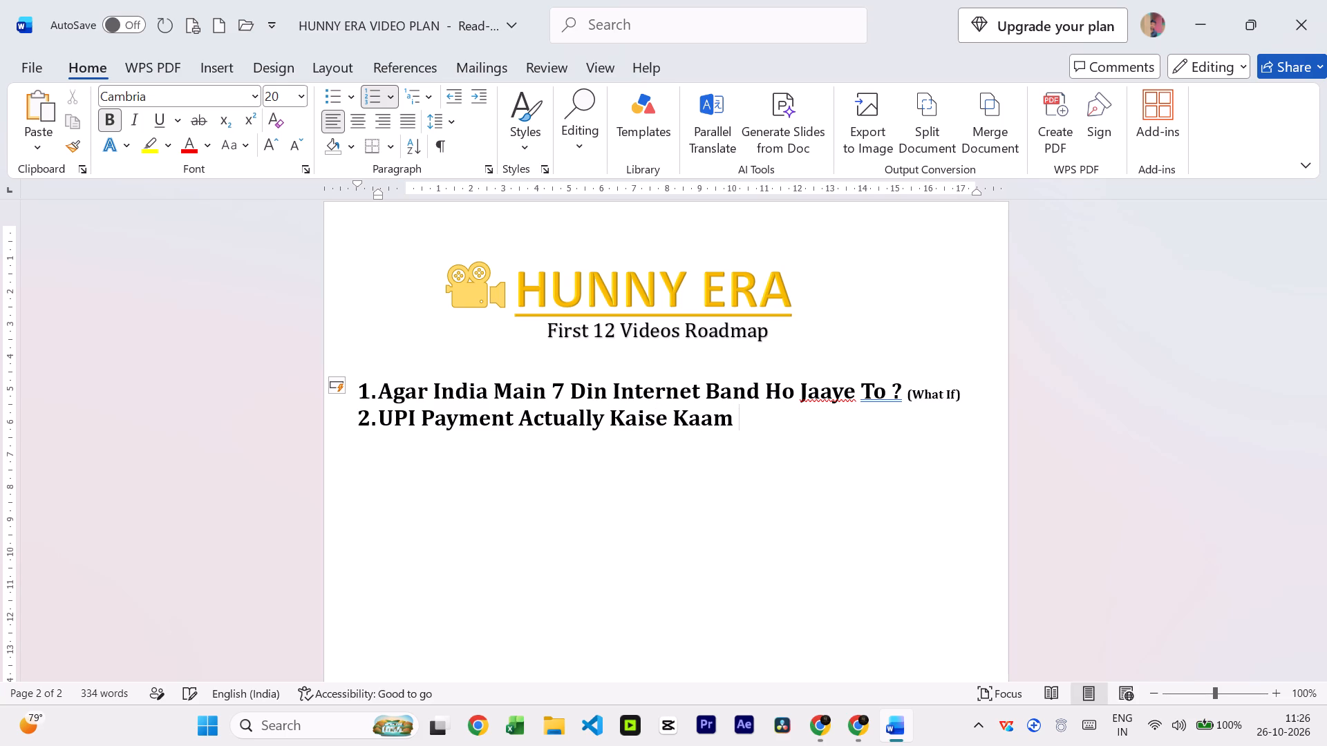
type("Karta Hai")
key("space")
type("?")
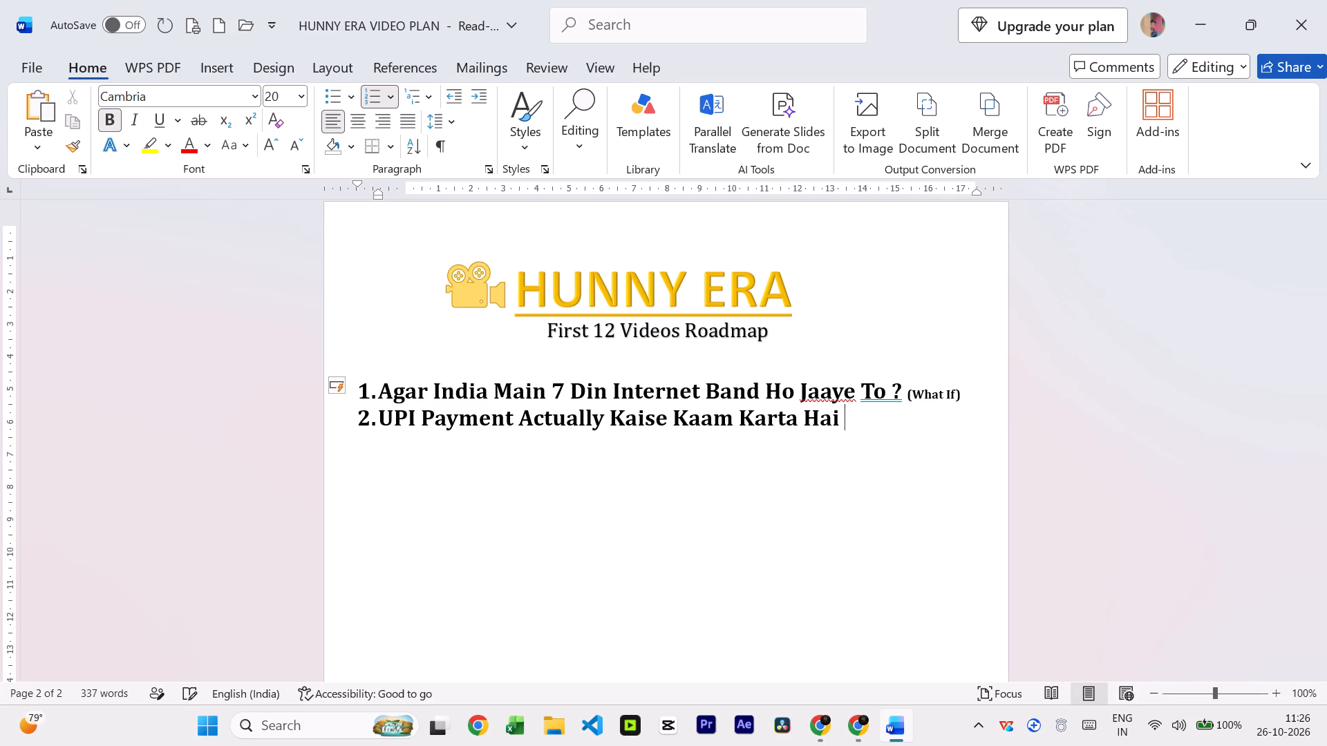
key("space")
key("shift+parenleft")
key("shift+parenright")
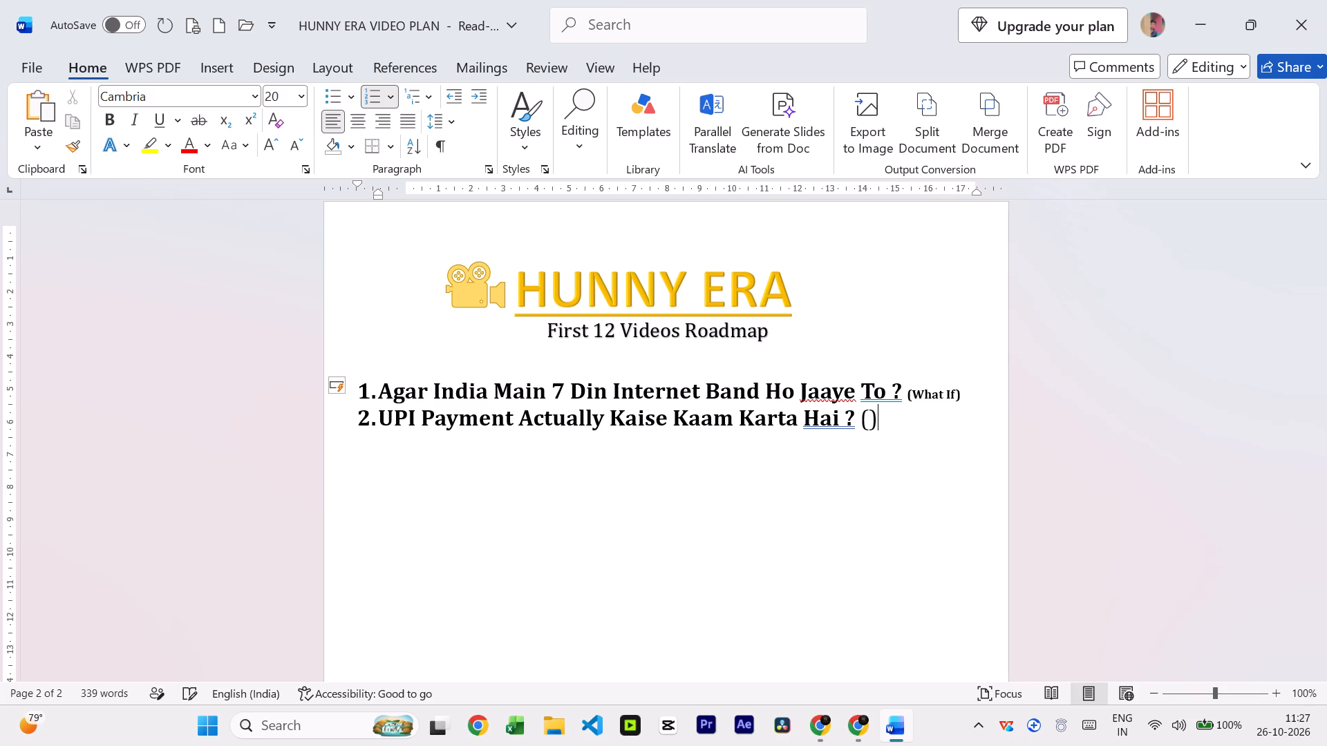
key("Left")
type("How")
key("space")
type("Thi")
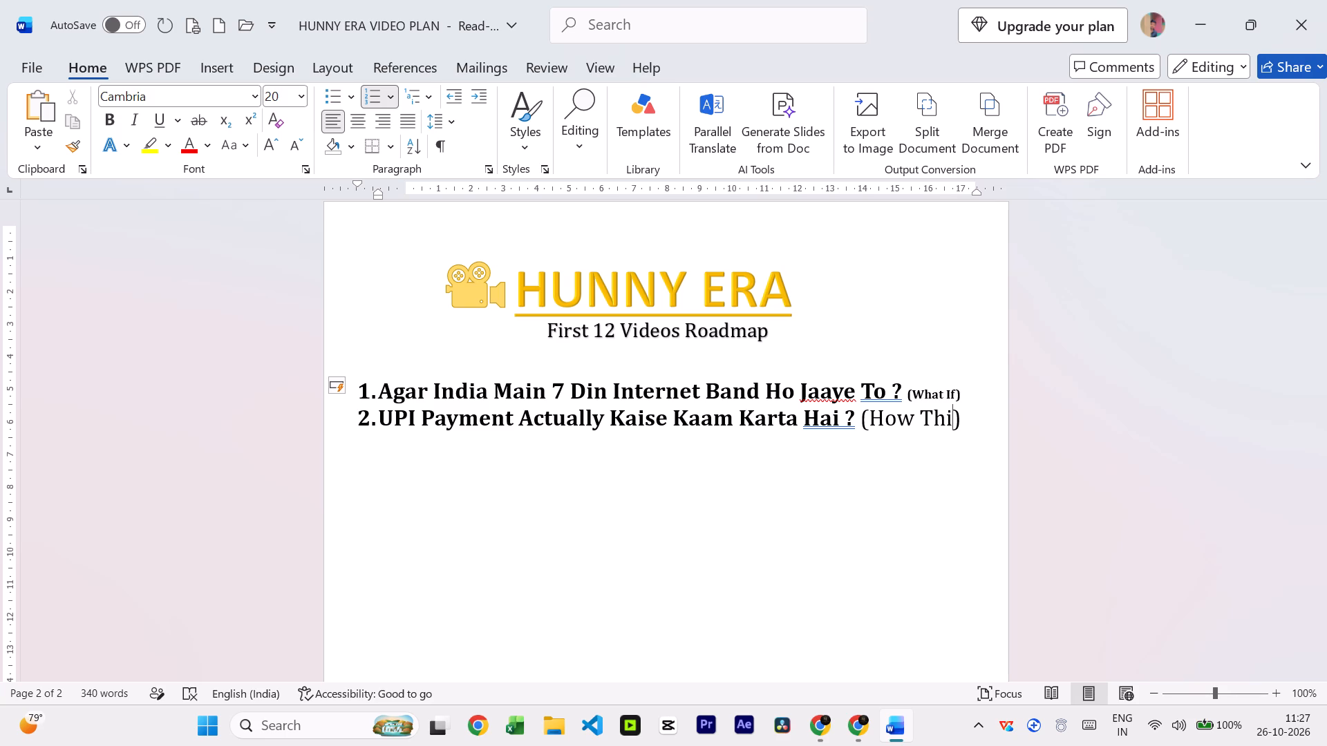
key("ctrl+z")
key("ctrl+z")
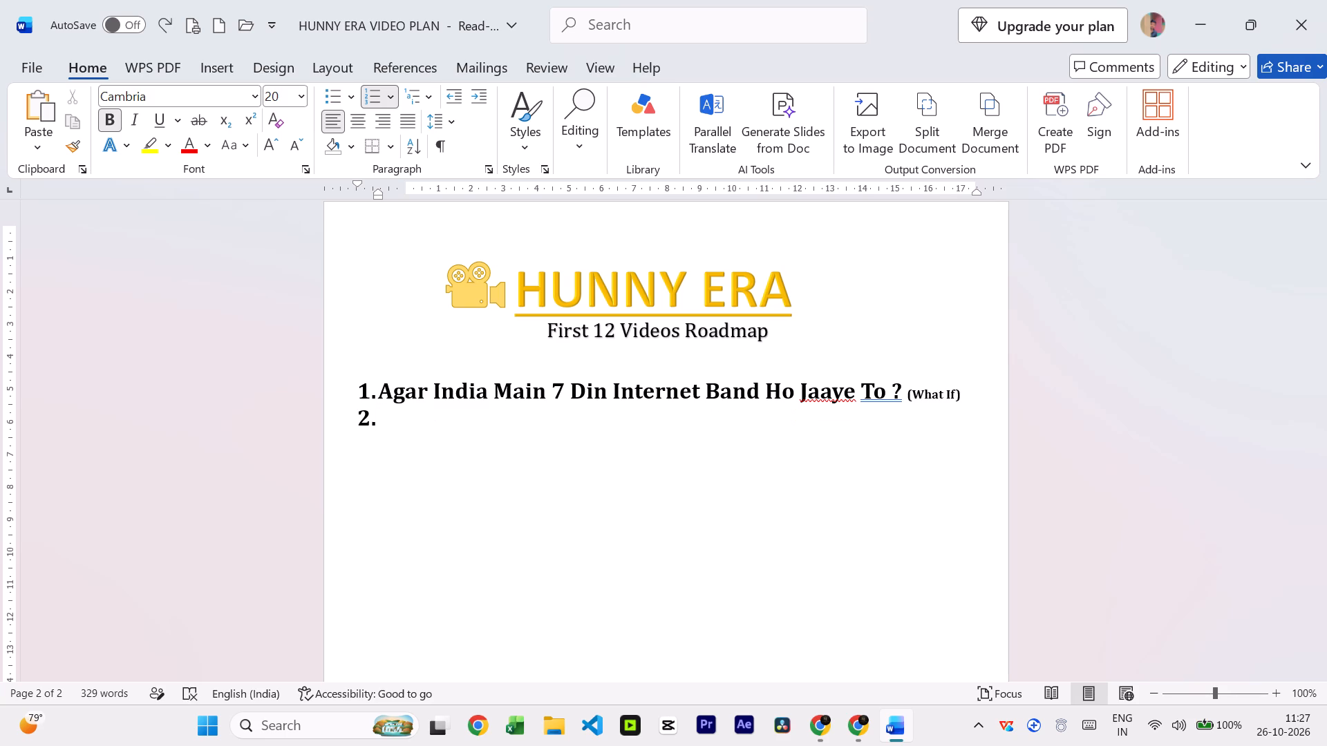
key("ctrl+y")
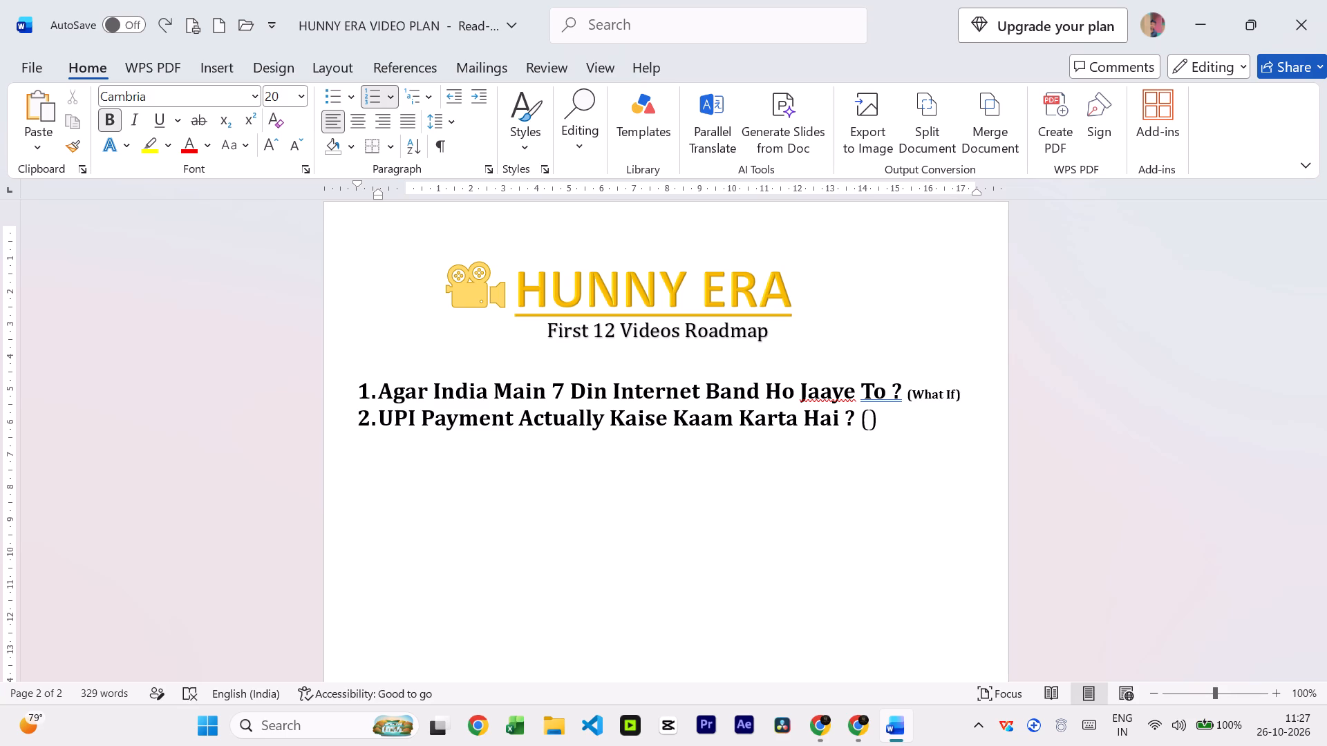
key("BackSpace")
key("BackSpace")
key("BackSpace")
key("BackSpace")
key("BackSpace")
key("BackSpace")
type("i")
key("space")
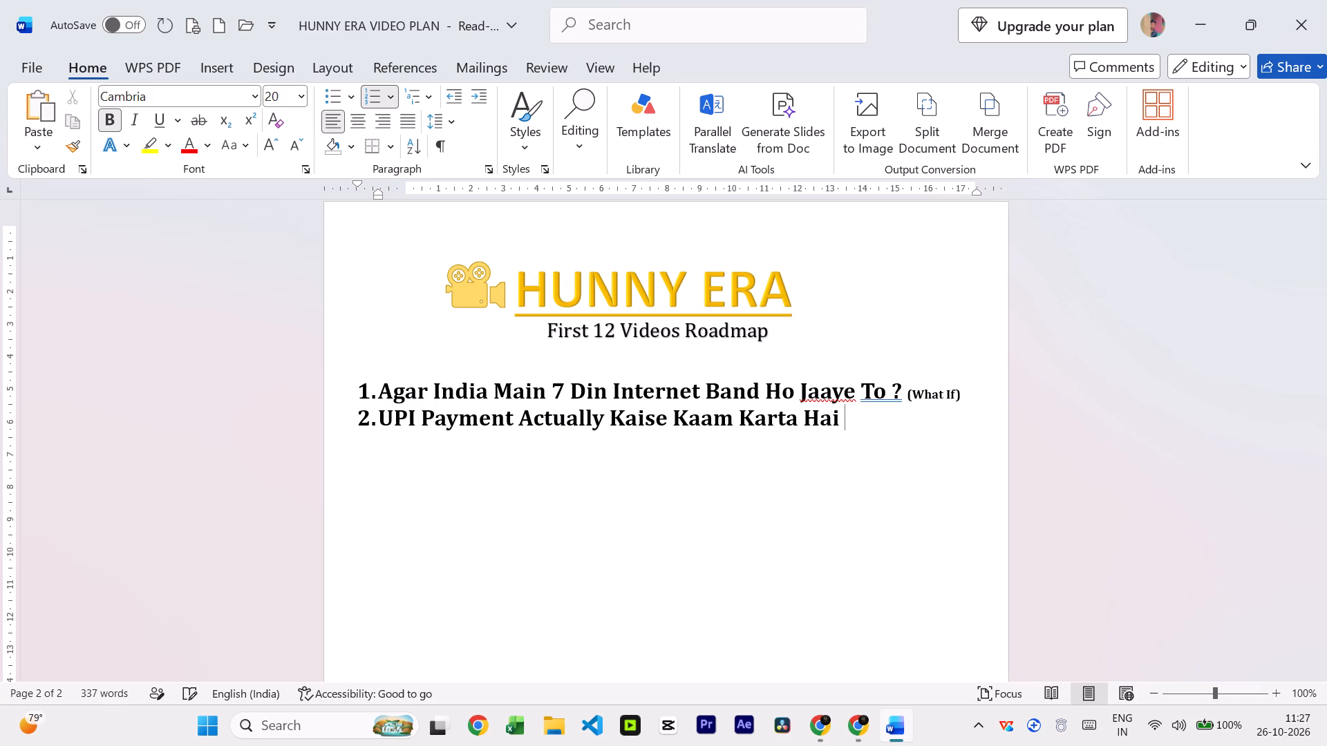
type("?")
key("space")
Add the bold category "(How Things Work)" in parentheses at the end of the second roadmap item.
key("shift+h")
type("ow")
key("space")
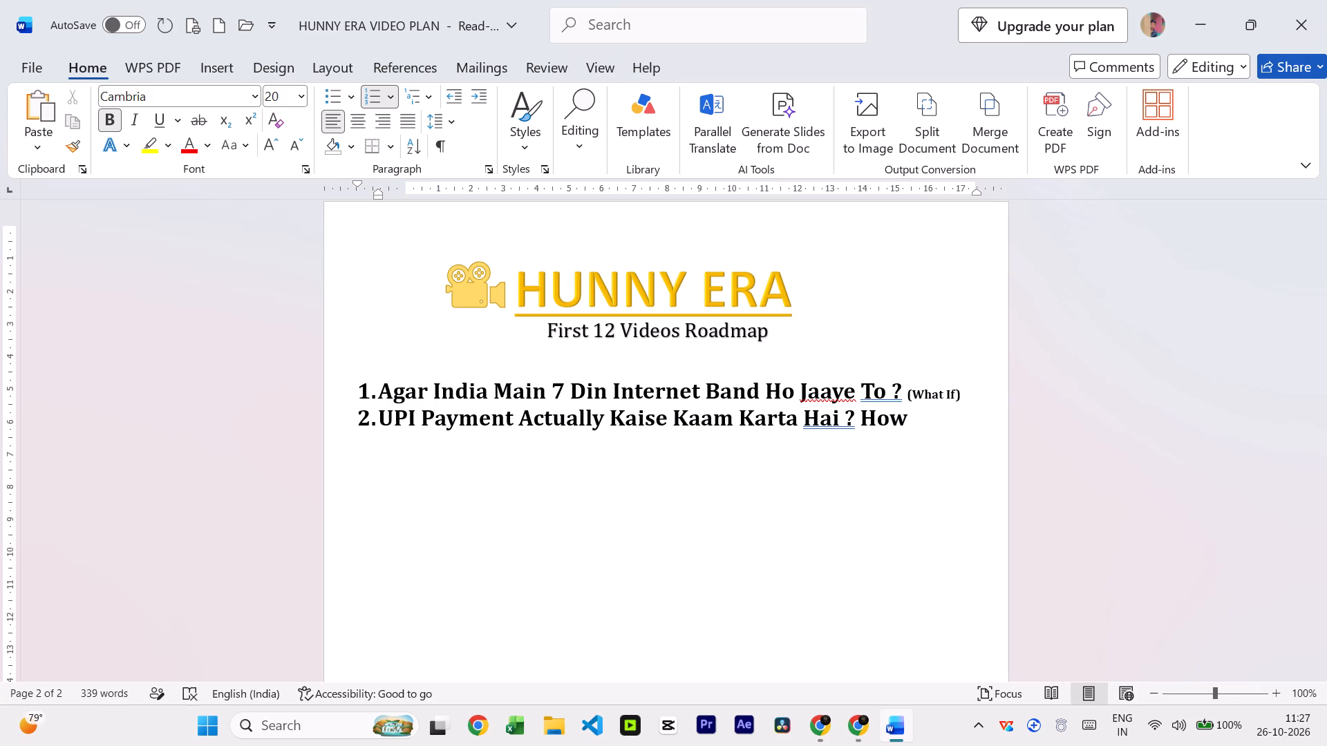
type("Thin")
type("gs")
key("space")
type("Work")
key("shift+braceright")
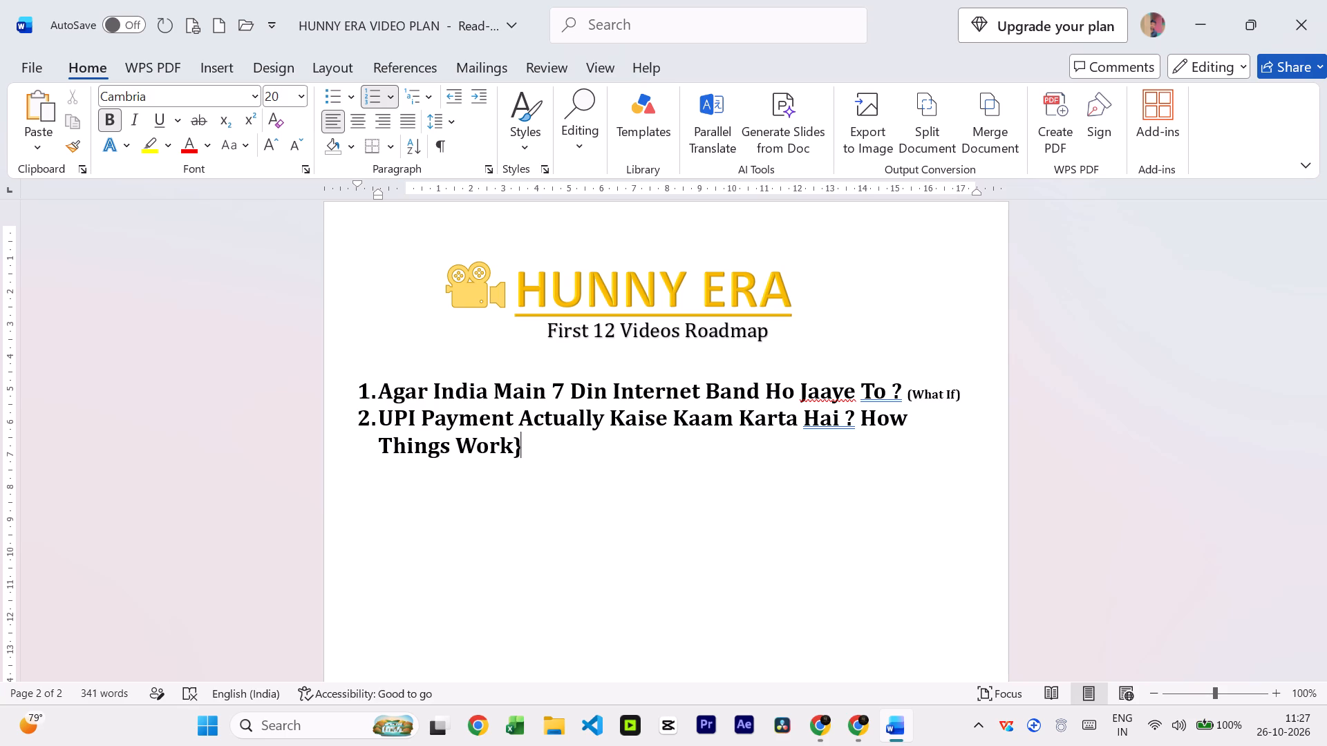
key("BackSpace")
key("shift+parenright")
key("Left")
key("Left")
key("Left")
key("Left")
key("Left")
key("Left")
key("Left")
key("Left")
key("Left")
key("Left")
key("Left")
key("Left")
key("Left")
key("Left")
key("Left")
key("Left")
key("Left")
key("space")
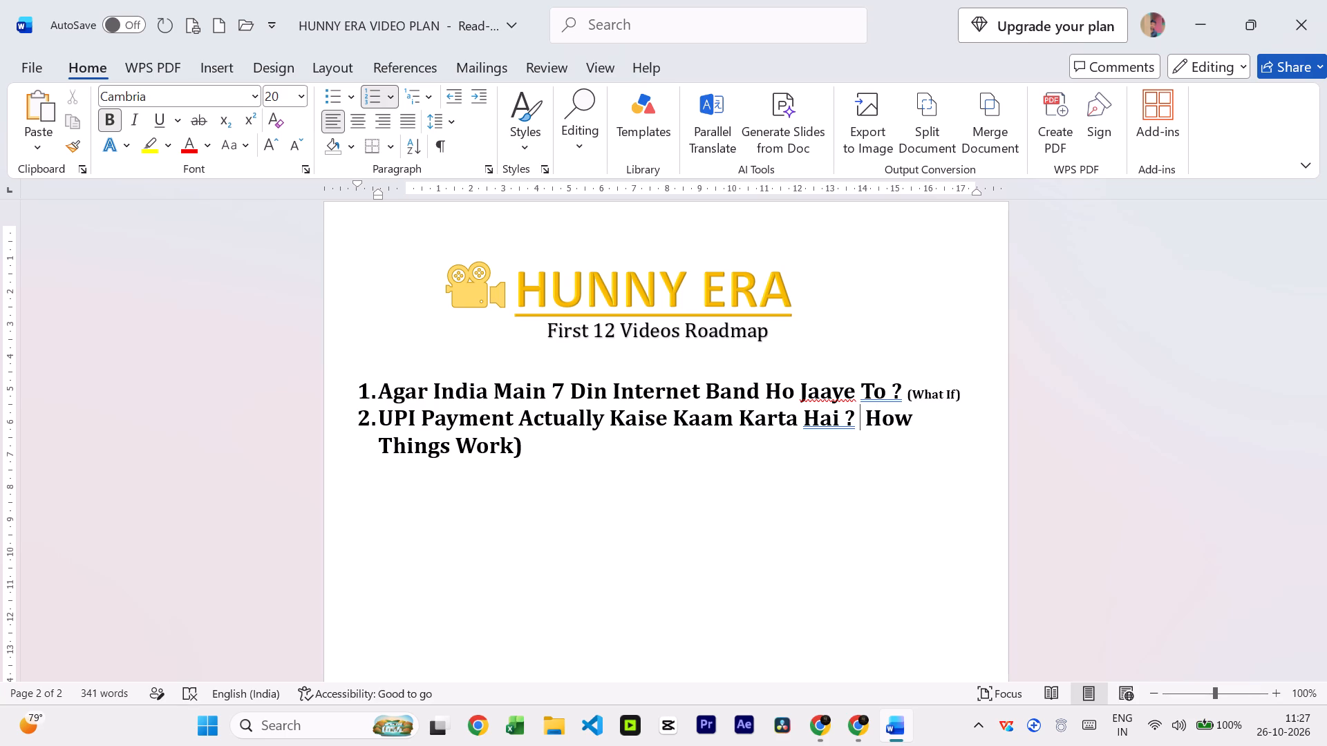
key("shift+parenleft")
key("Right")
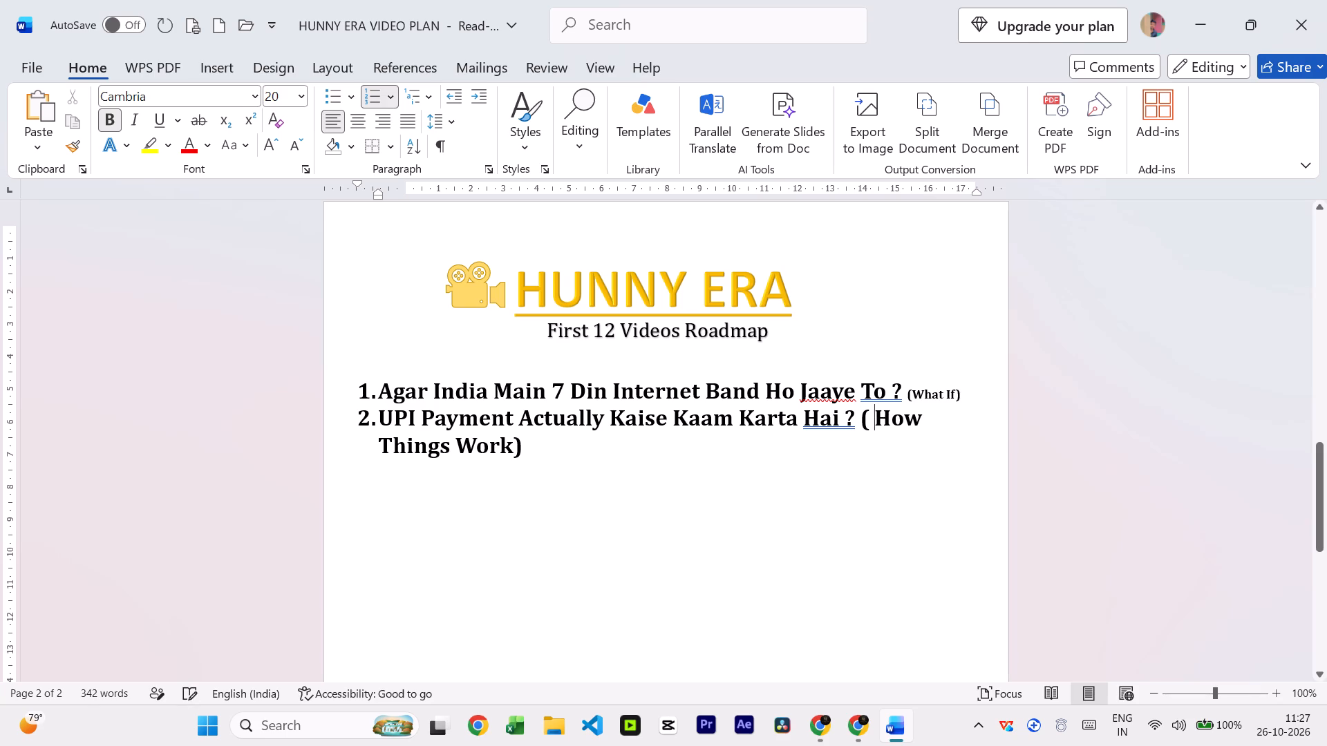
key("BackSpace")
Set the font size of "(How Things Work)" in the second roadmap item to 11.
key("Down")
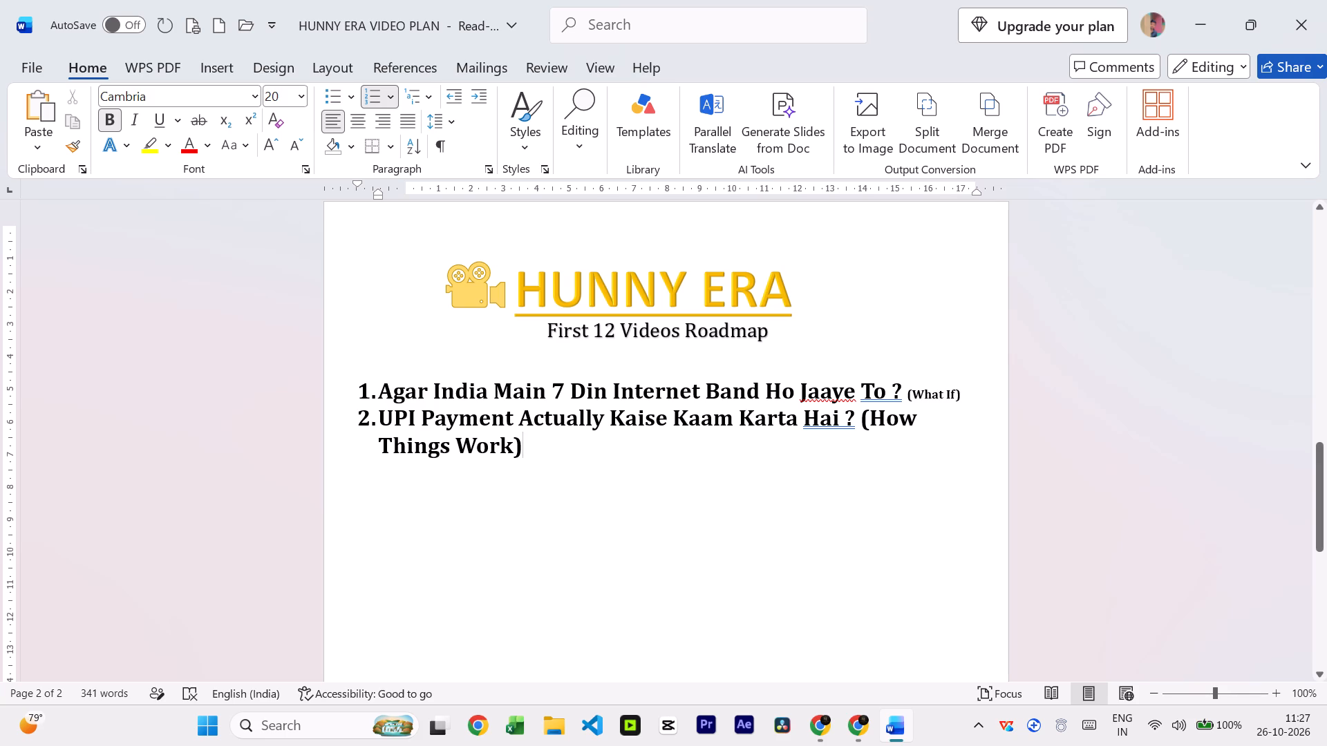
key("shift+Up")
key("shift+Left")
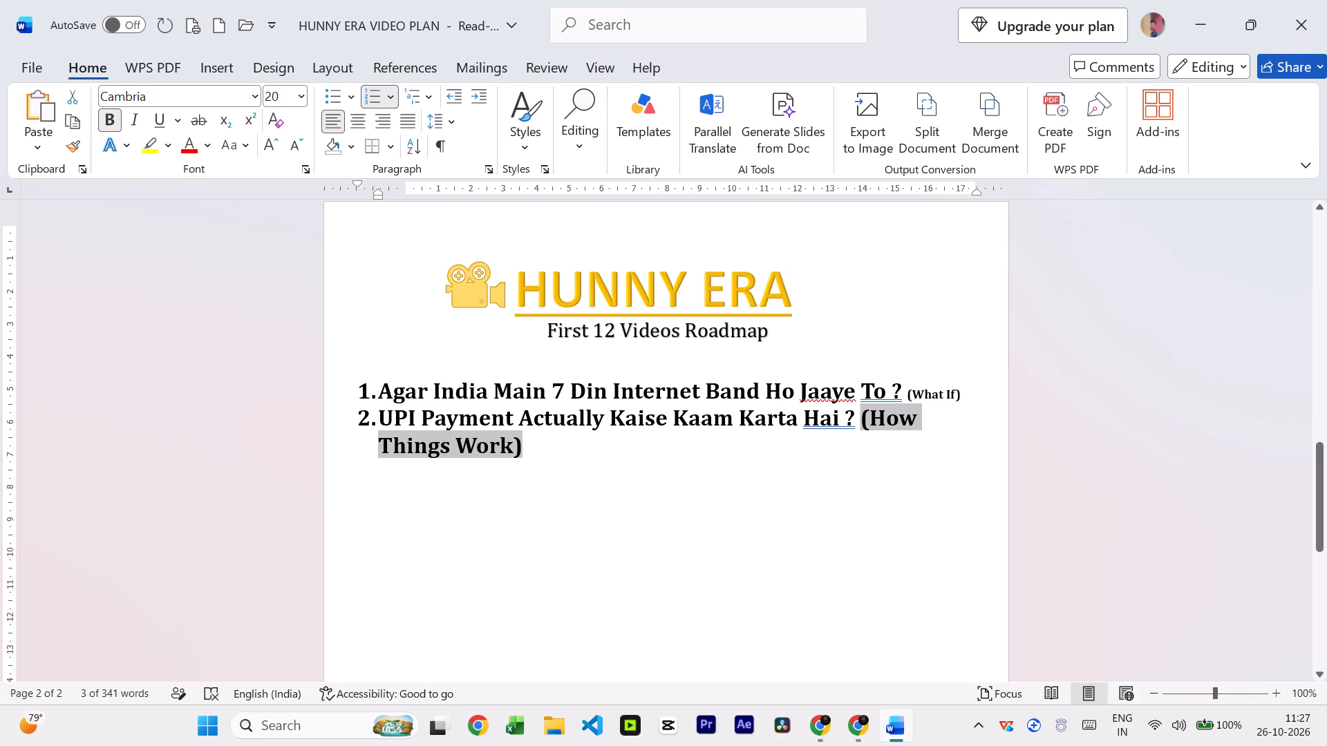
left_click(304, 95)
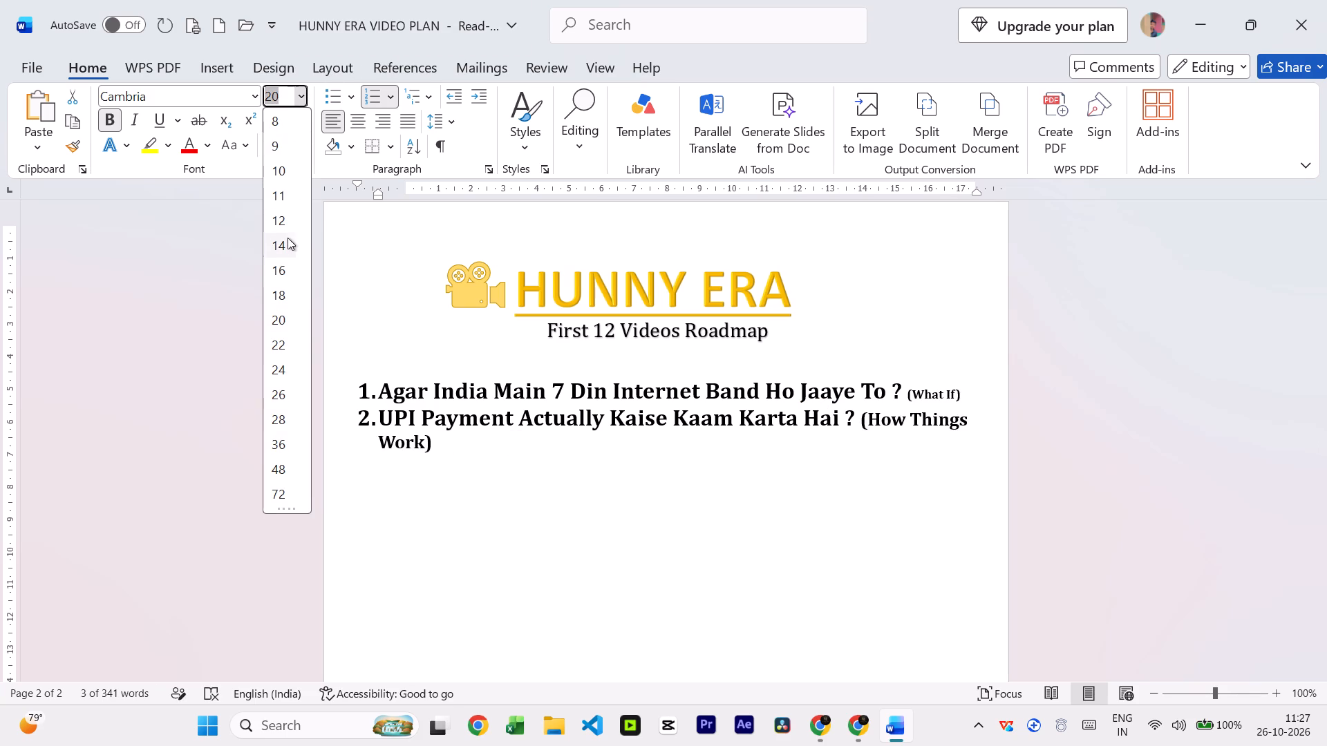
left_click(284, 202)
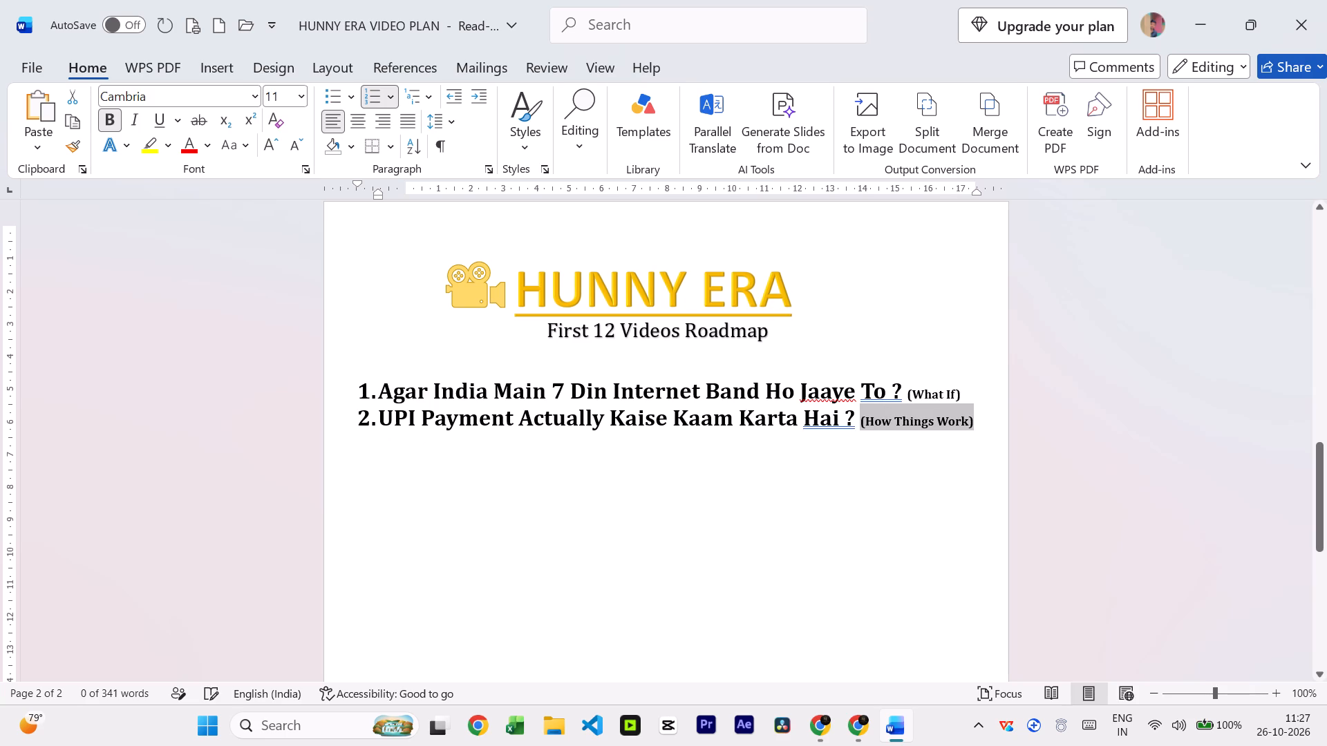
left_click(811, 468)
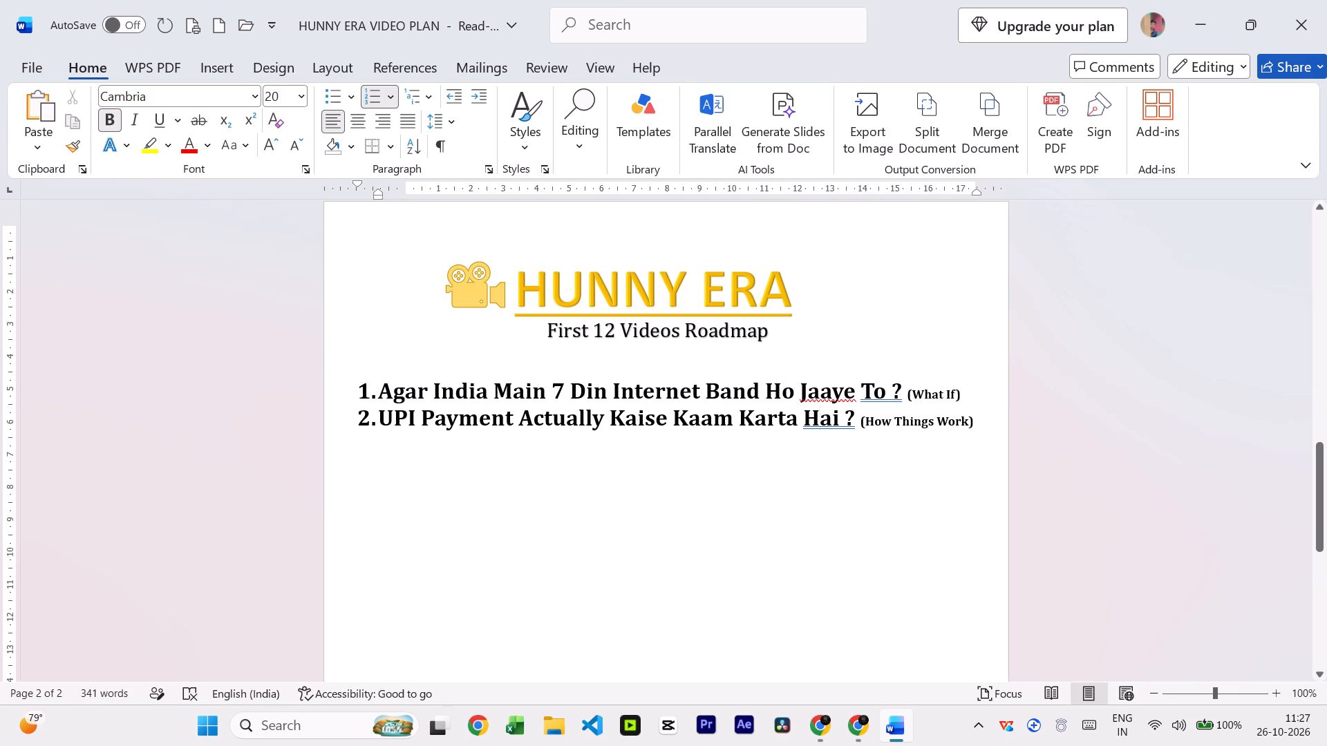
Write "2040 Main Delhi kaisi Hogi ?" as the third numbered roadmap item.
left_click(981, 428)
key("Return")
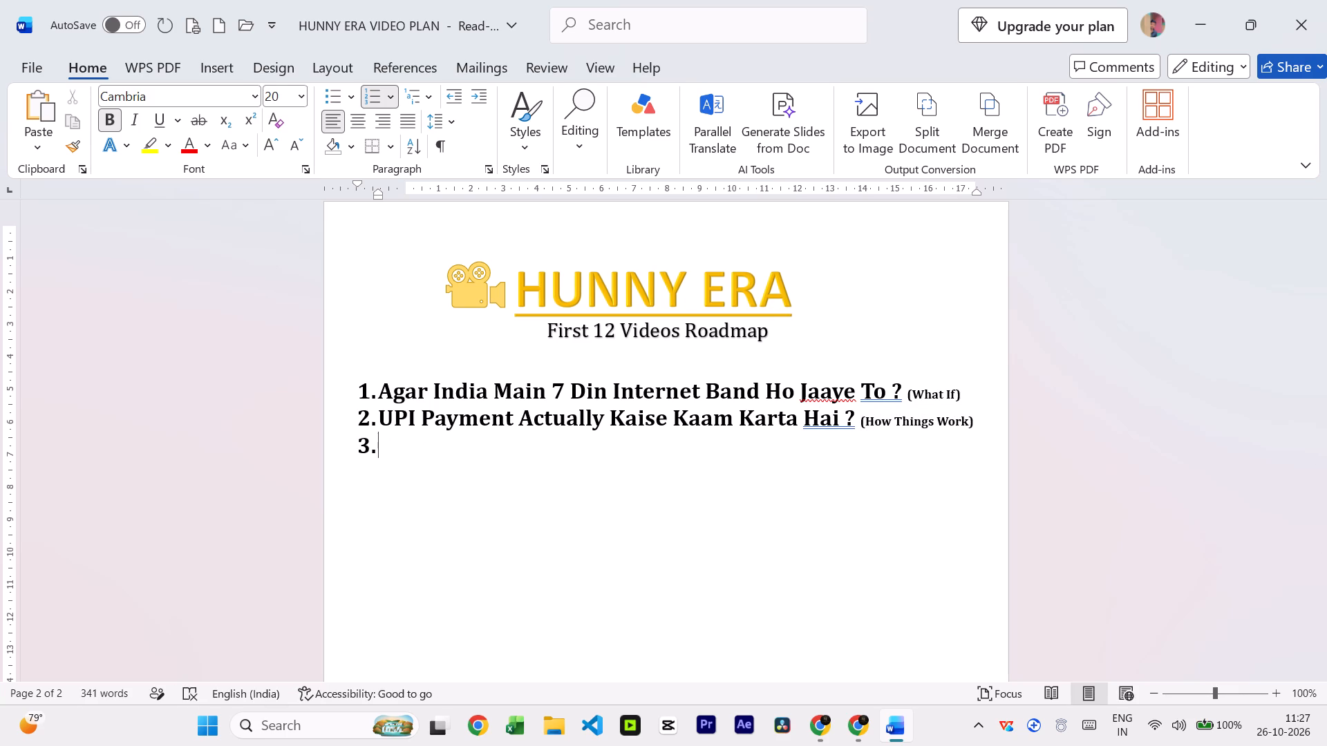
type("2040")
key("space")
type("Main")
key("space")
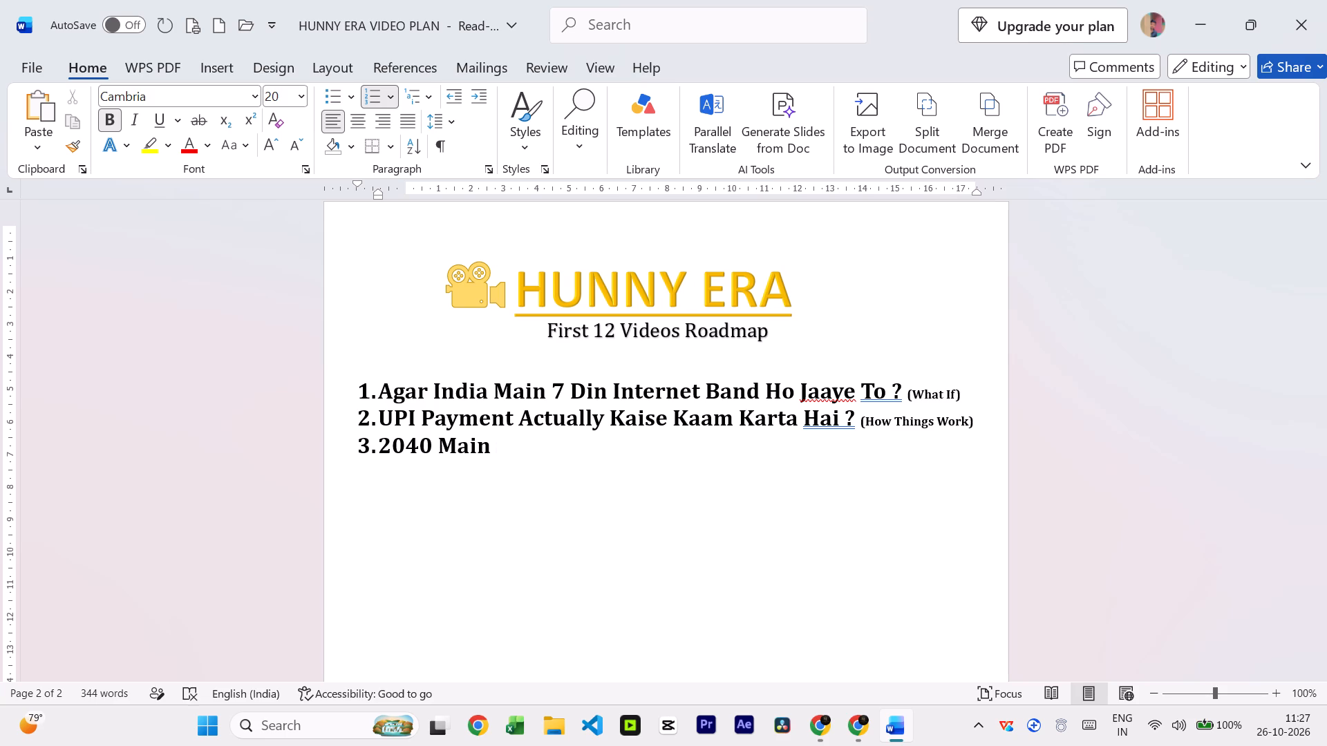
type("Delho")
key("space")
key("BackSpace")
key("BackSpace")
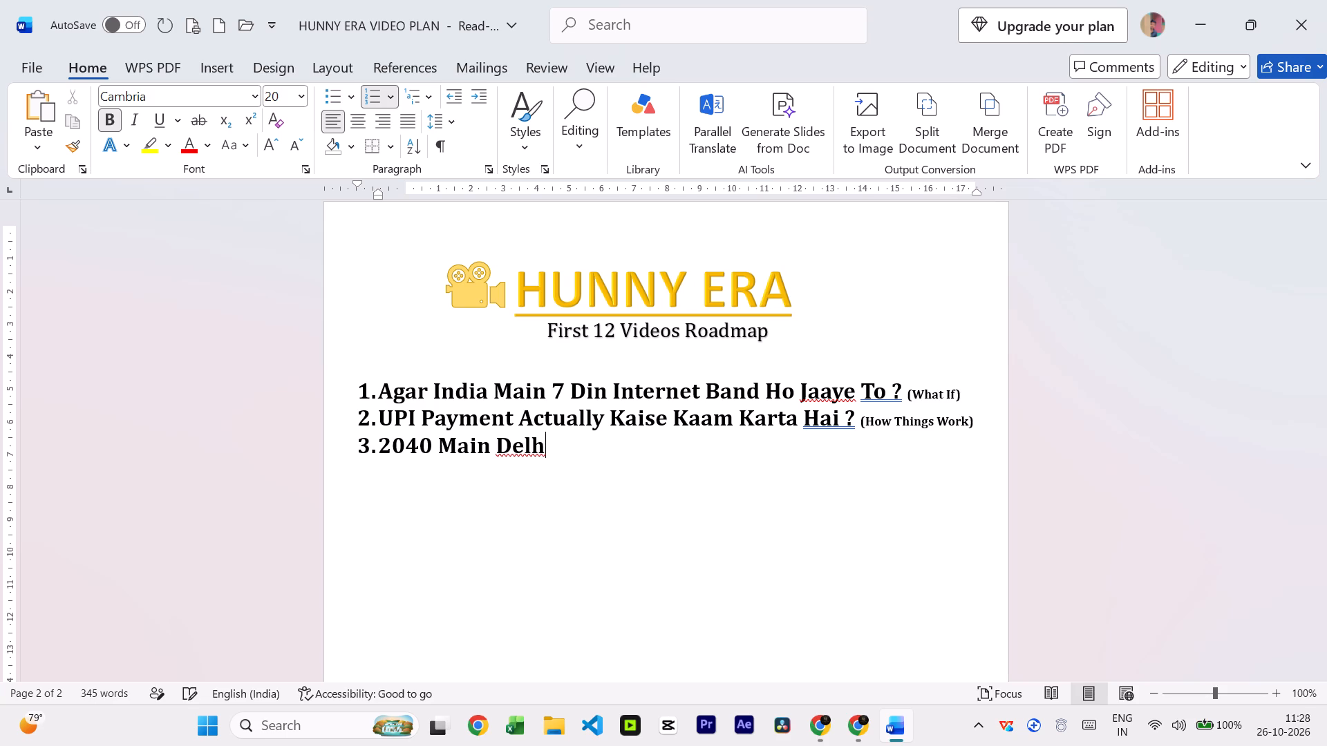
key("o")
key("BackSpace")
type("i")
key("space")
type("kaisi Hogi")
key("space")
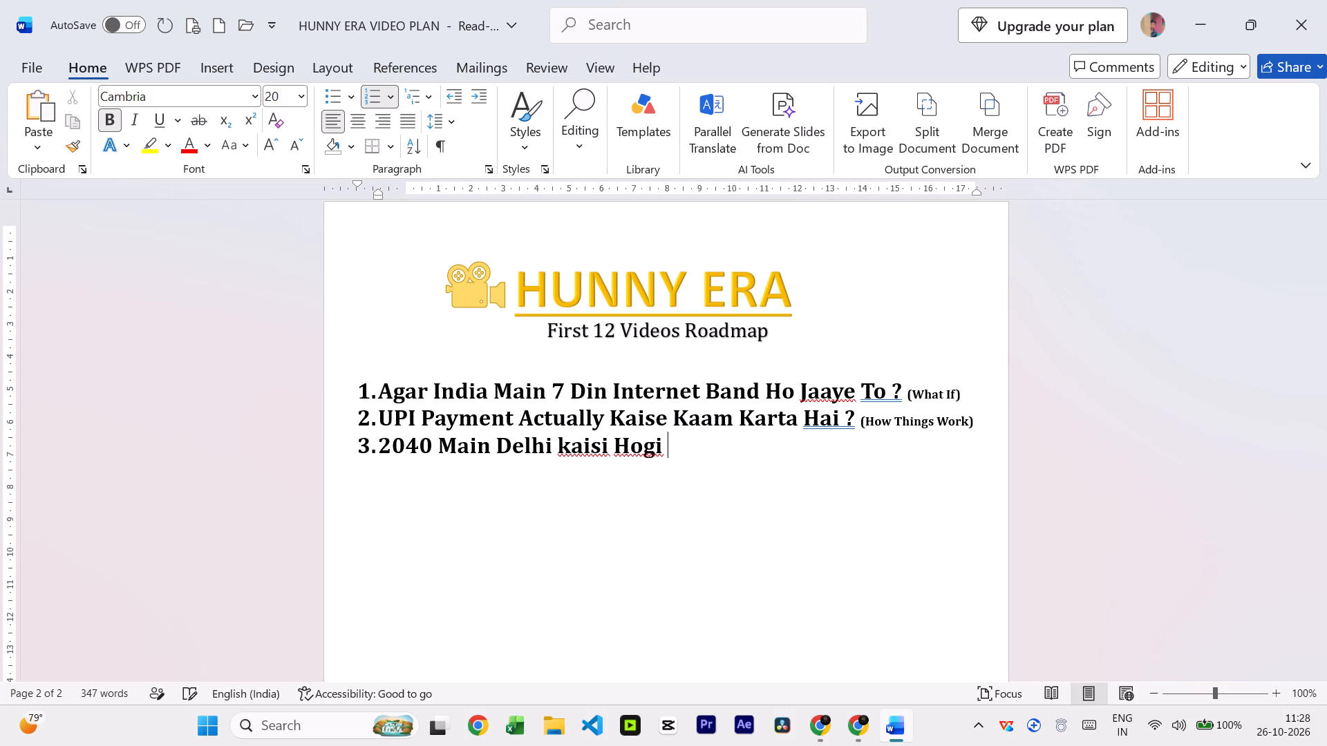
type("?")
key("space")
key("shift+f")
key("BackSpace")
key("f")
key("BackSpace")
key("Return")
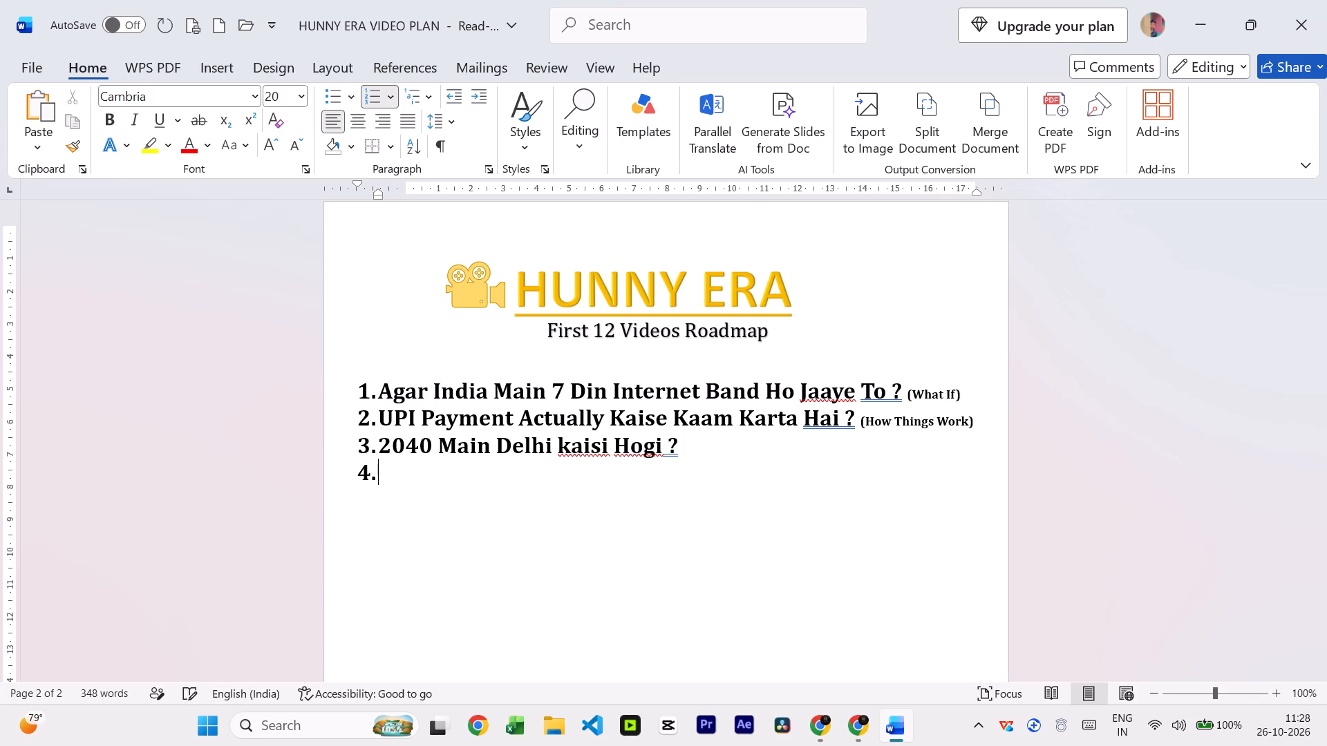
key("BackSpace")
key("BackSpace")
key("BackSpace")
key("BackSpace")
Retype the ending "i ?" of the third roadmap item's title in bold, followed by a space.
key("BackSpace")
key("BackSpace")
key("BackSpace")
key("BackSpace")
key("i")
key("space")
type("?")
key("space")
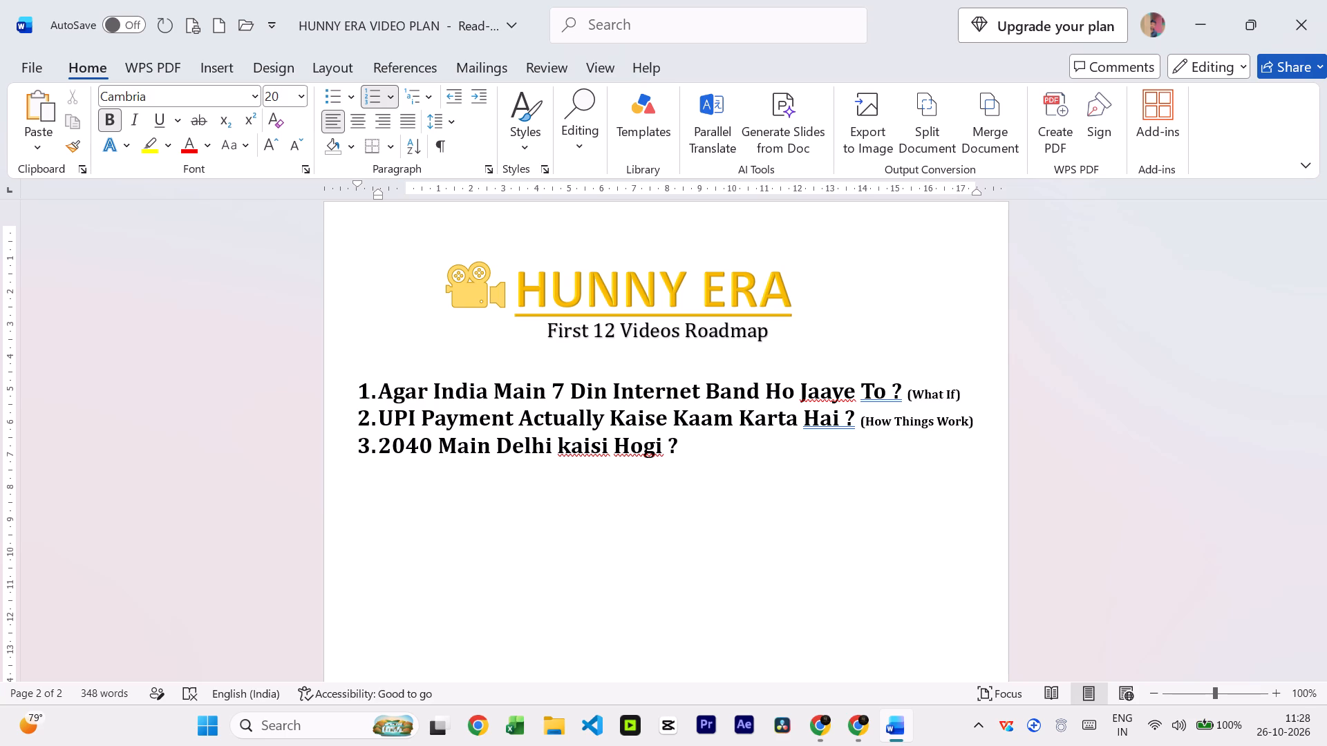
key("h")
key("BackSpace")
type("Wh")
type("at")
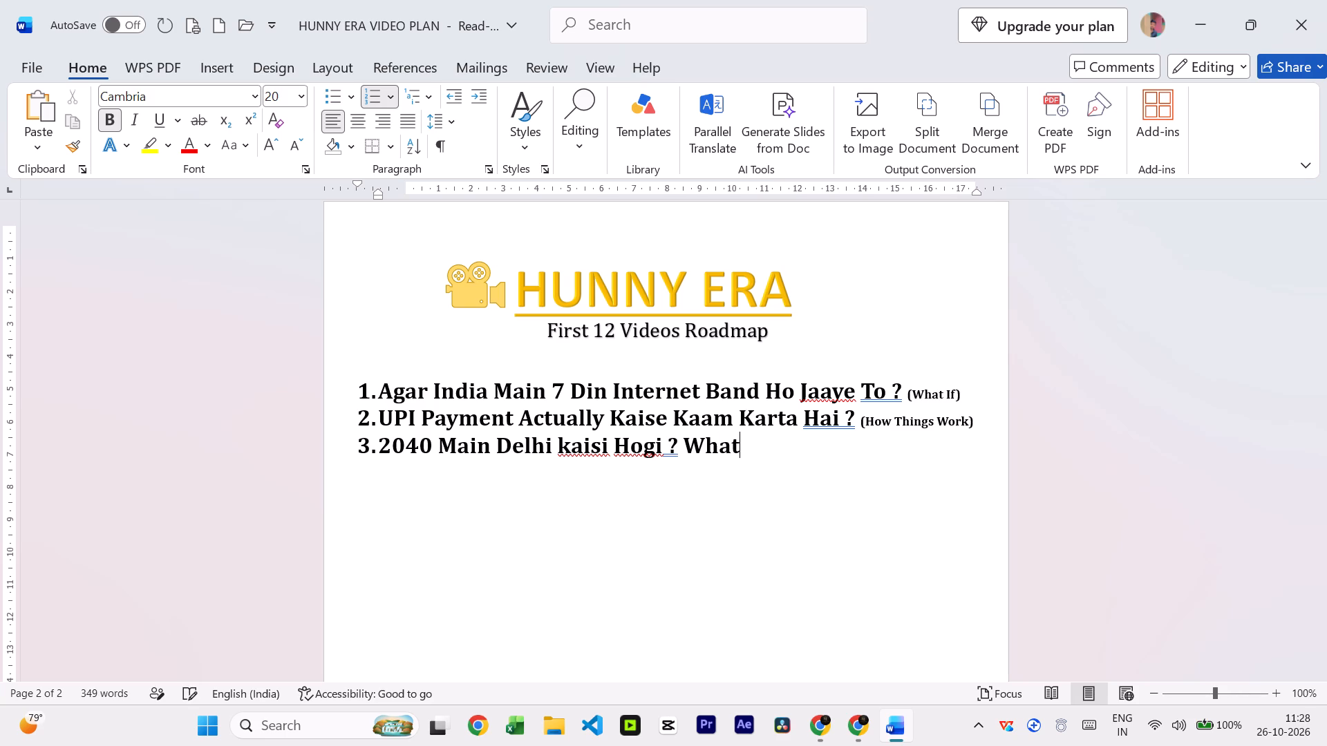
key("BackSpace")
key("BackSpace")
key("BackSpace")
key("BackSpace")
Add the bold category "(Future India)" in parentheses at the end of the third roadmap item.
type("Future India")
key("space")
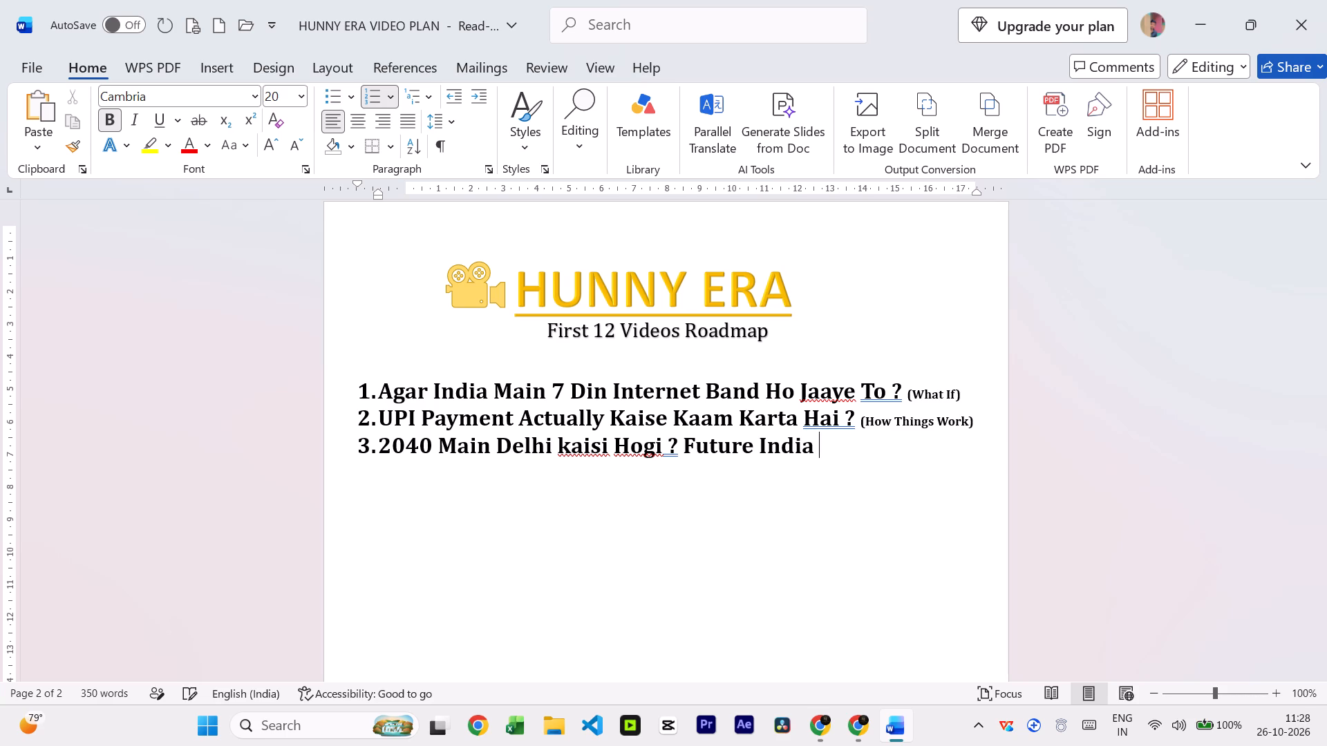
key("BackSpace")
key("shift+parenright")
key("Left")
key("Left")
key("Left")
key("Left")
key("Left")
key("Left")
key("Left")
key("Left")
key("Left")
key("Left")
key("Left")
key("Left")
key("Left")
key("shift+parenleft")
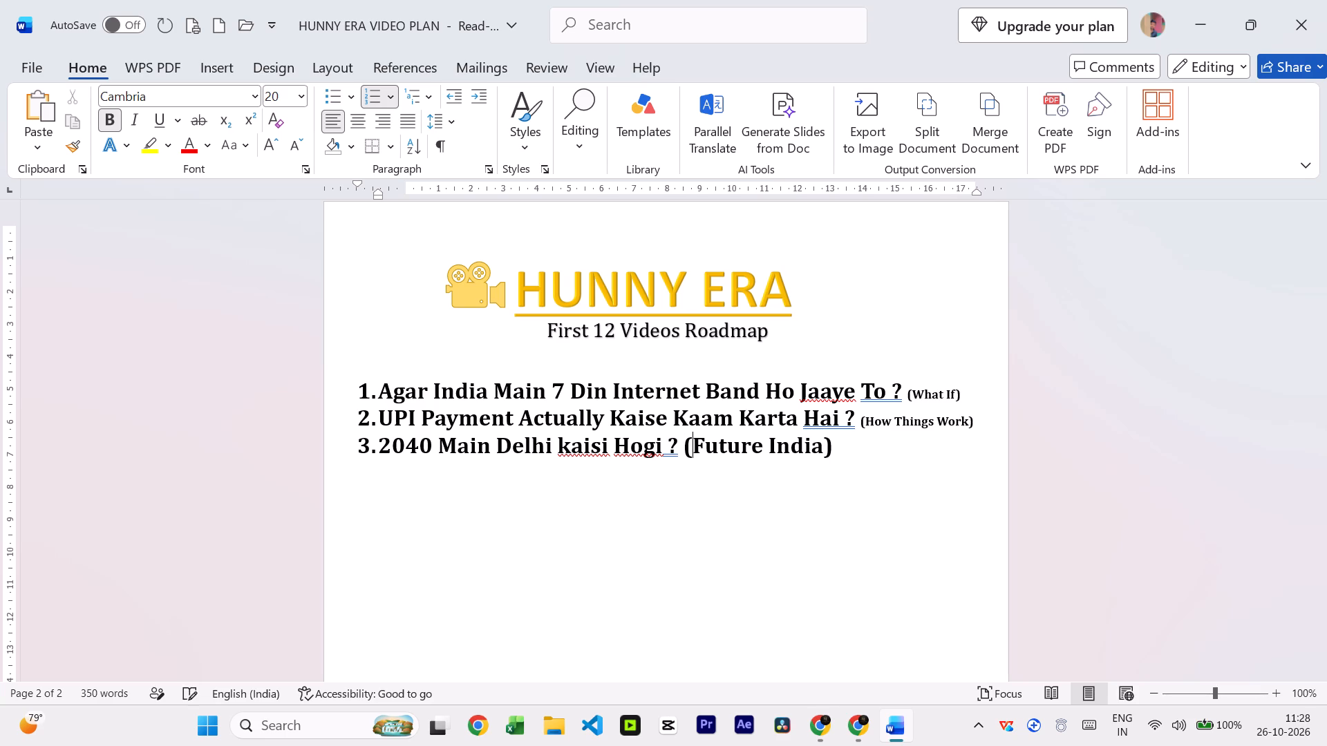
Set the font size of "(Future India)" in the third roadmap item to 11.
key("Left")
key("shift+Right")
key("shift+Right")
key("shift+Right")
key("shift+Right")
key("shift+Right")
key("shift+Right")
key("shift+Right")
key("shift+Right")
key("shift+Right")
key("shift+Right")
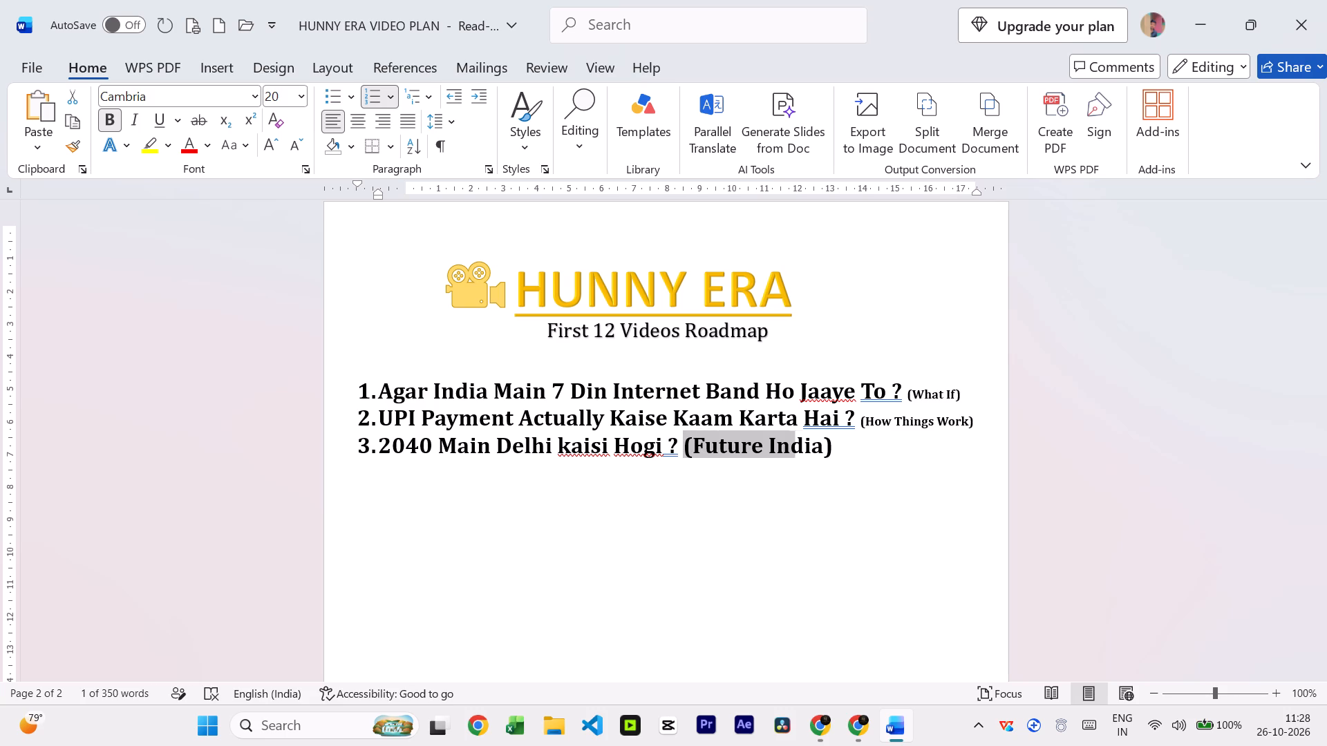
key("shift+Right")
key("shift+Right")
key("shift+Right")
key("shift+Right")
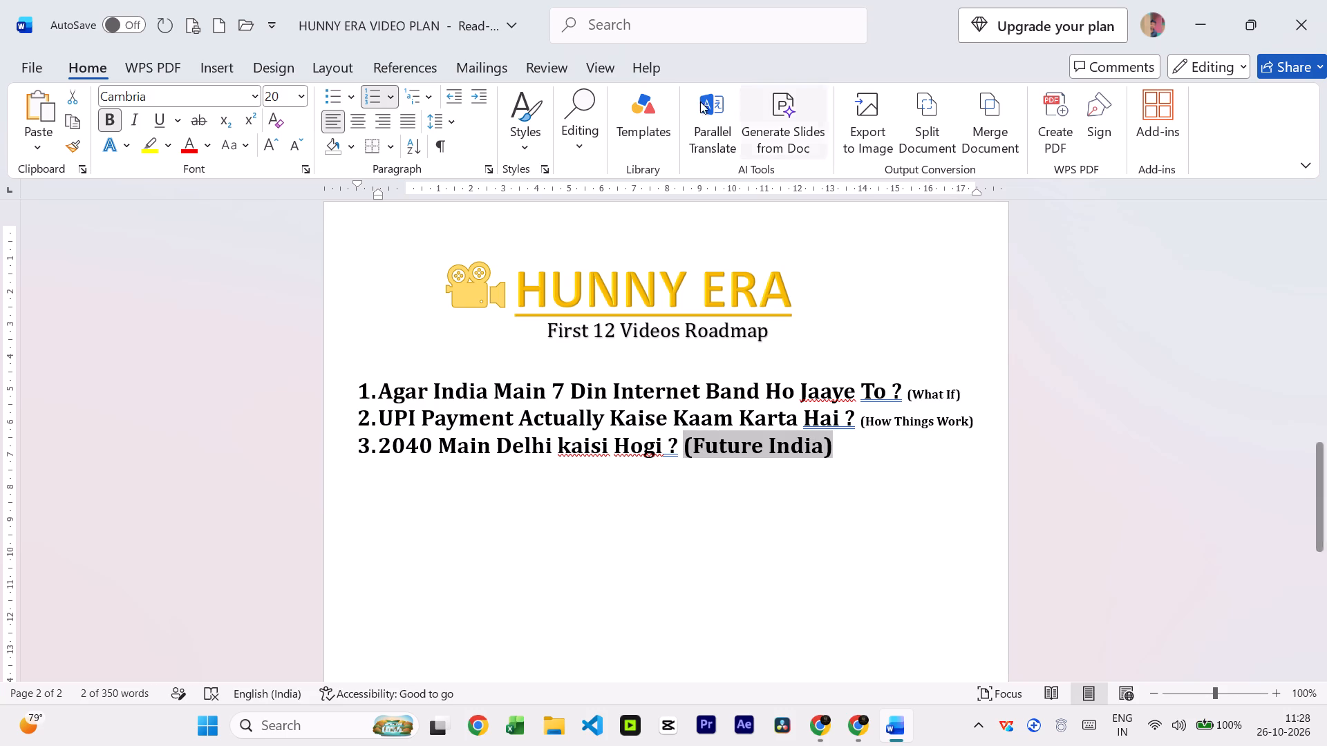
left_click(301, 98)
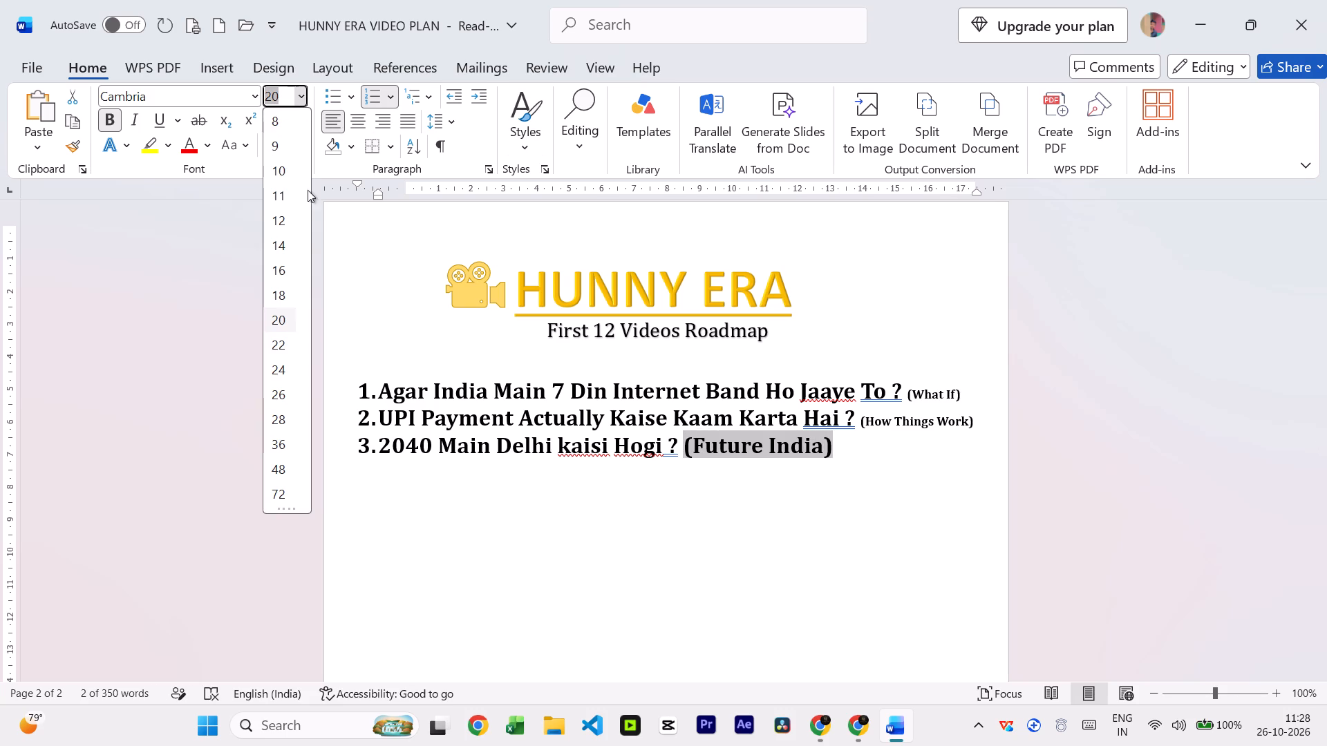
left_click(286, 200)
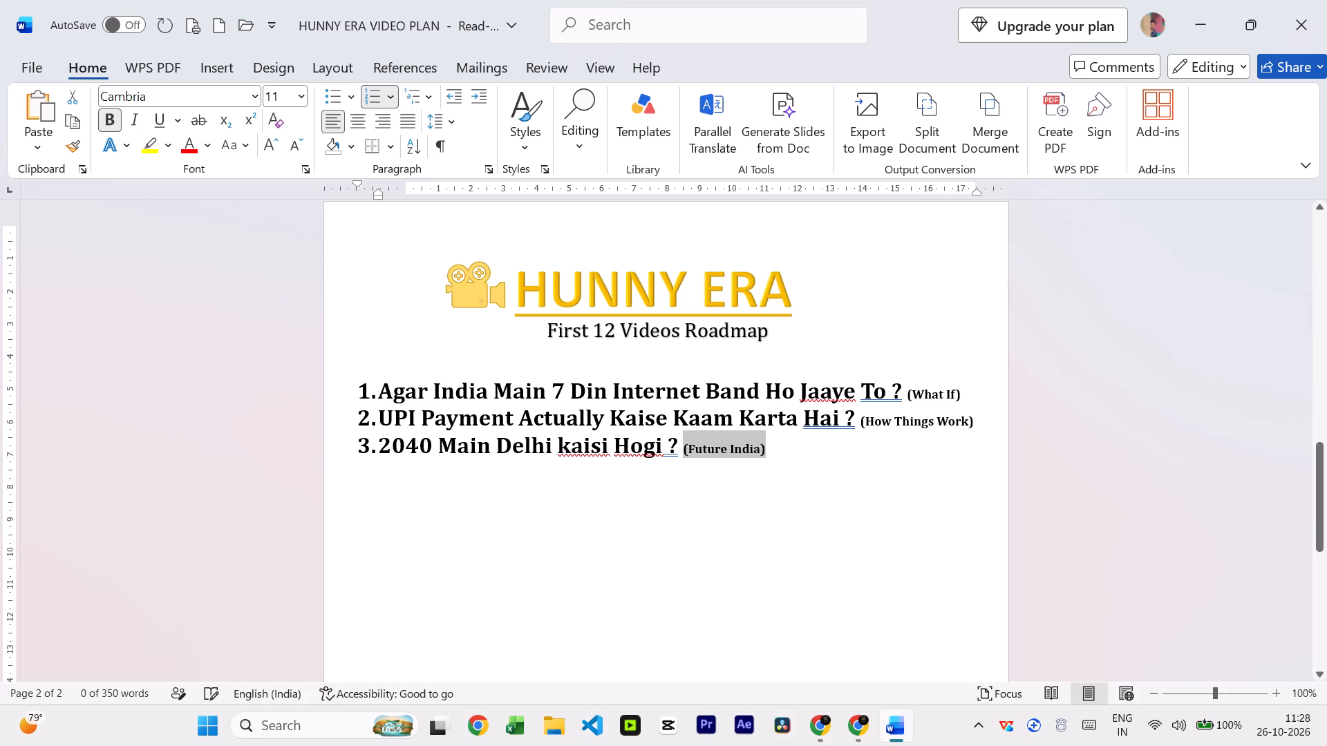
Write "YouTube Ko Kaise Pata Chalta Hai Tumhe Kya Pasand Hai ?" as the fourth numbered roadmap item.
left_click(798, 458)
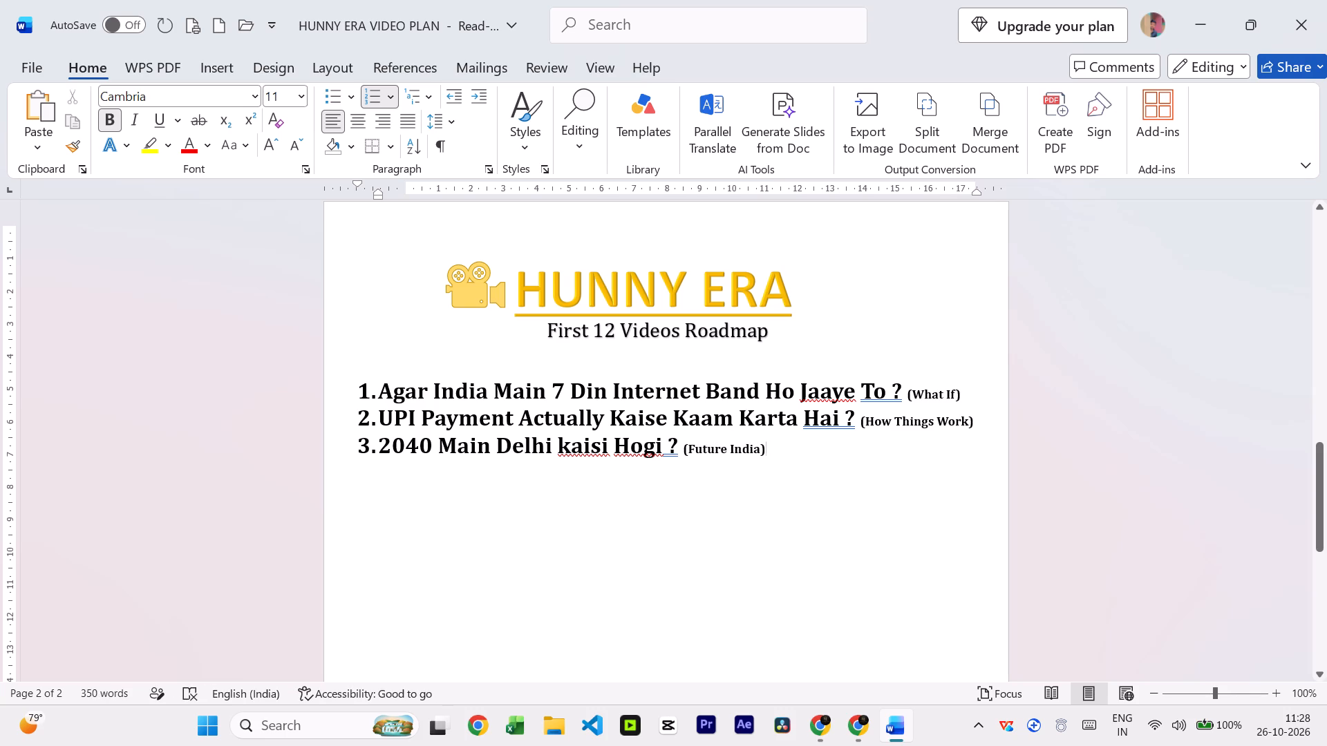
key("Return")
type("You")
type("Tube")
key("space")
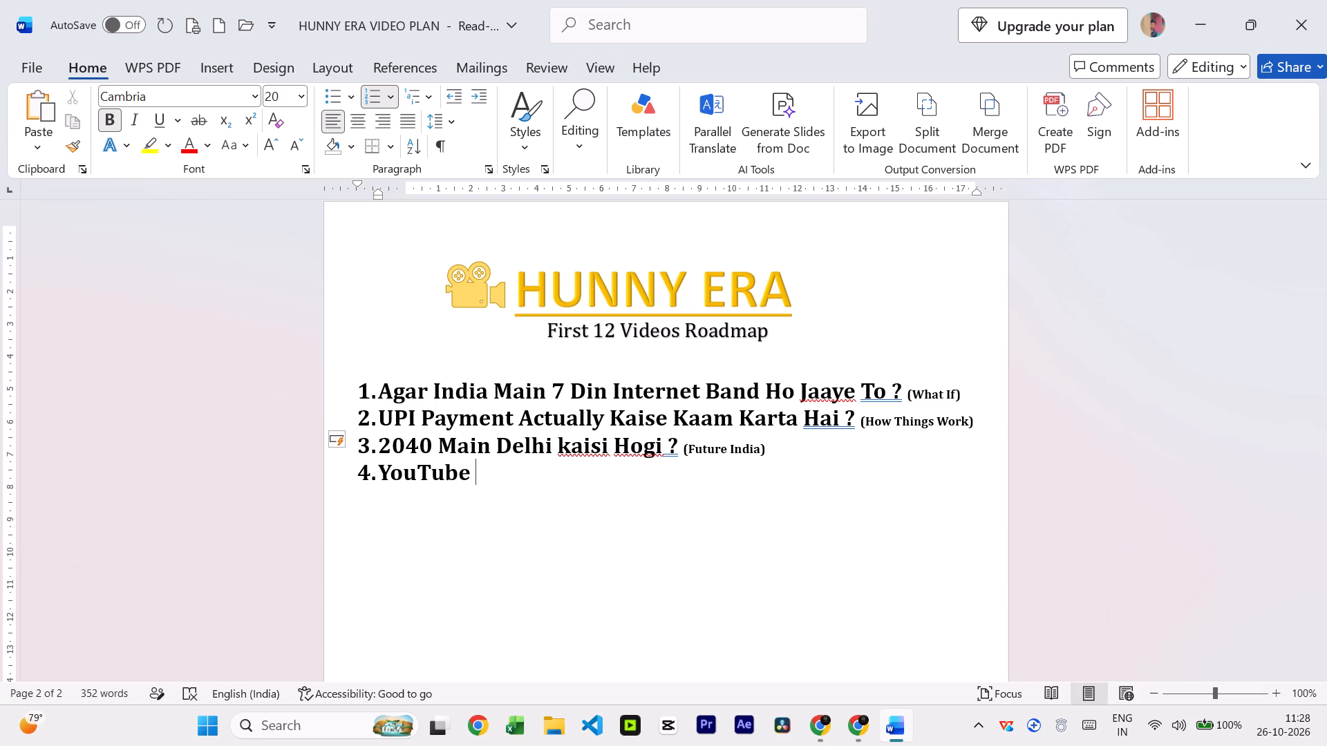
type("Ko")
key("space")
type("Kaise")
key("space")
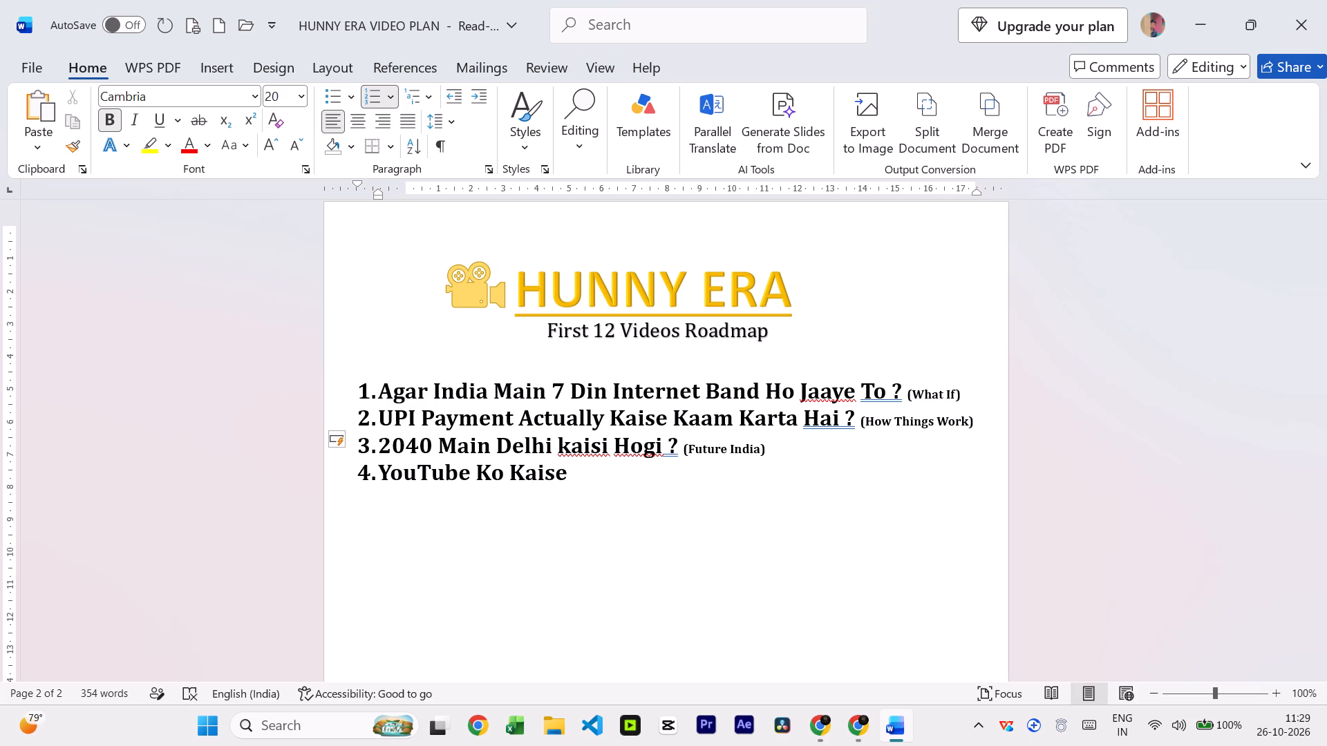
type("Pt")
key("BackSpace")
type("ata")
key("space")
type("Chalta Hai")
key("space")
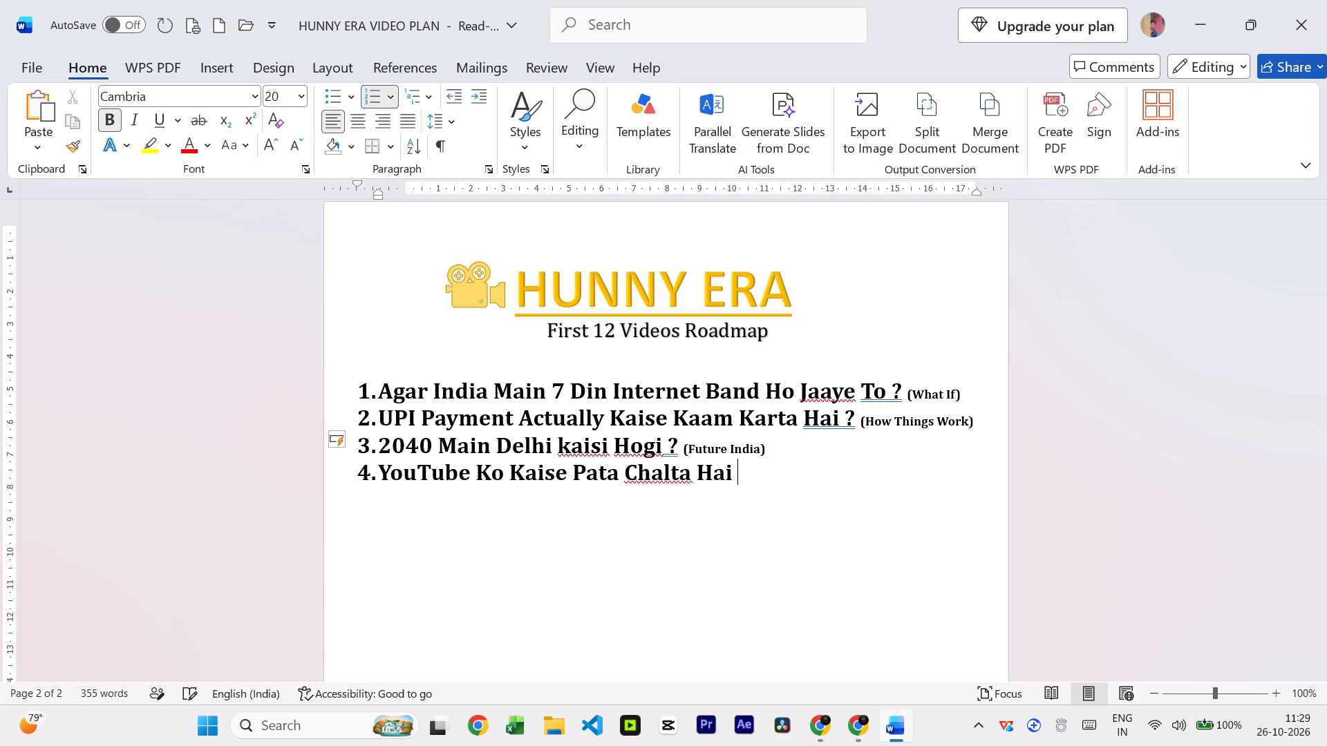
type("Ki")
key("space")
key("BackSpace")
key("BackSpace")
key("BackSpace")
type("Tumhe")
key("space")
type("Kya")
key("space")
type("Pasand Hai")
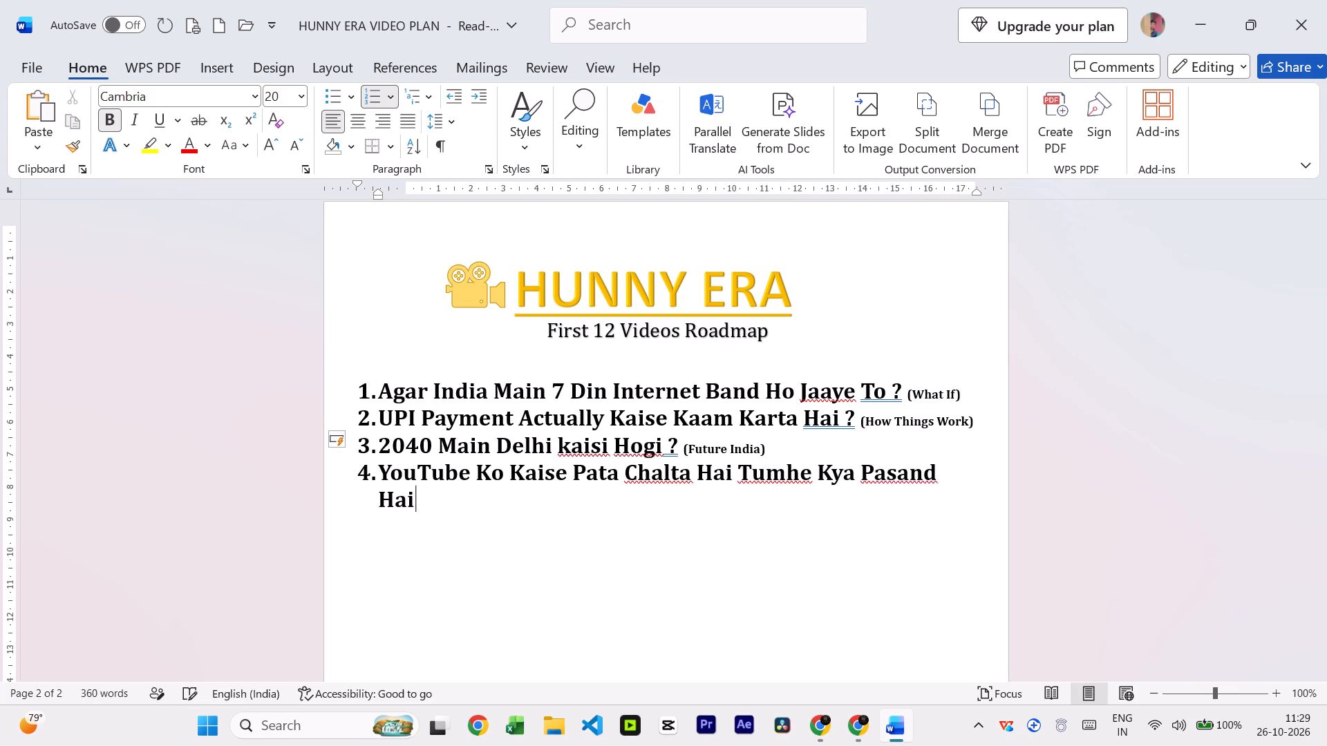
key("space")
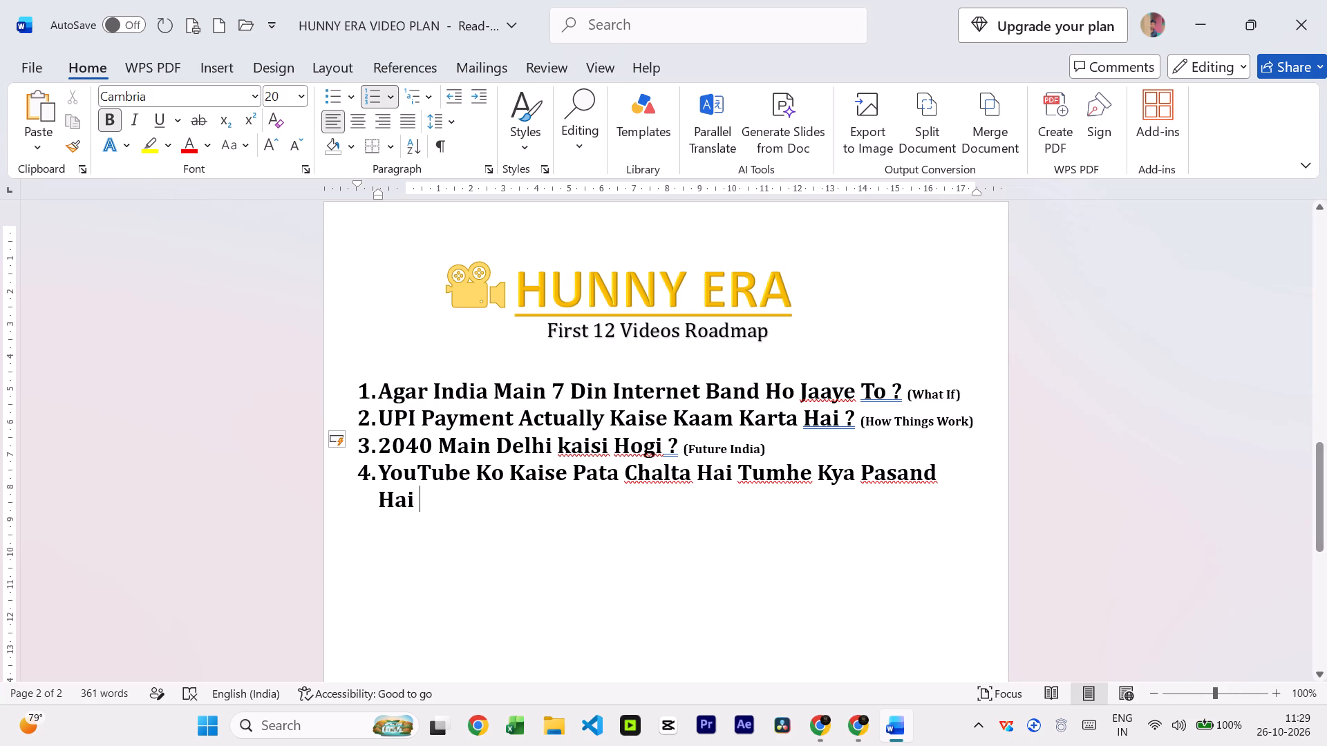
key("shift+question")
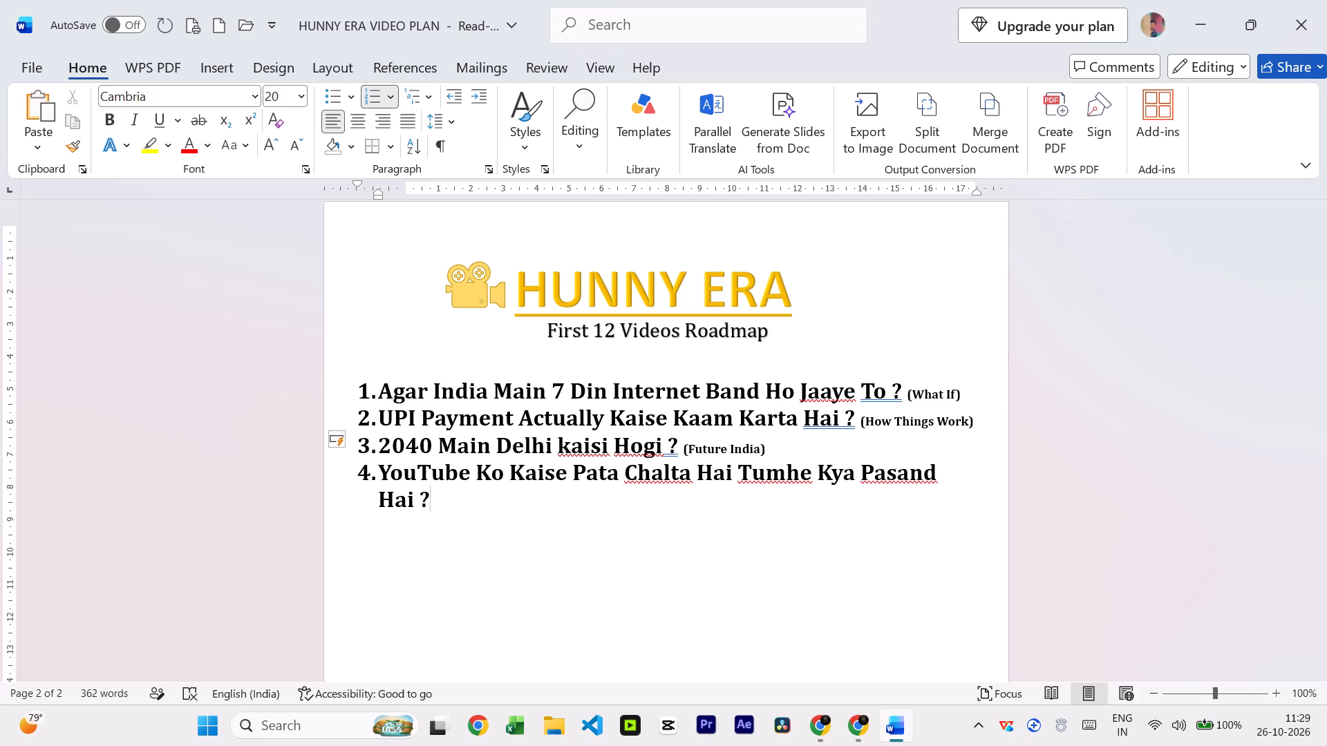
key("space")
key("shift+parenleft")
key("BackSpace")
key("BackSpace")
Retype the ending "i ?" of the fourth roadmap item's title in bold, followed by a space.
key("BackSpace")
key("BackSpace")
key("BackSpace")
key("i")
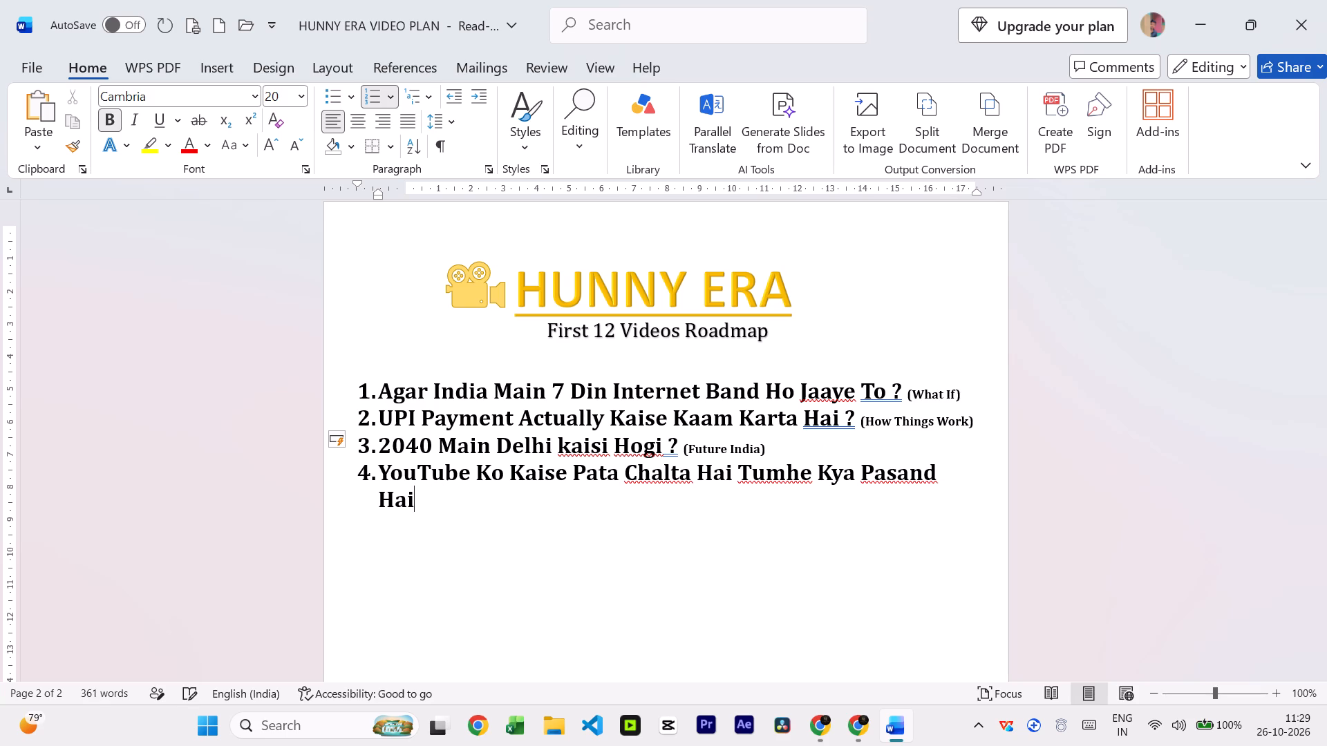
key("space")
type("?")
key("space")
type("Ho")
key("BackSpace")
key("BackSpace")
key("BackSpace")
key("BackSpace")
key("BackSpace")
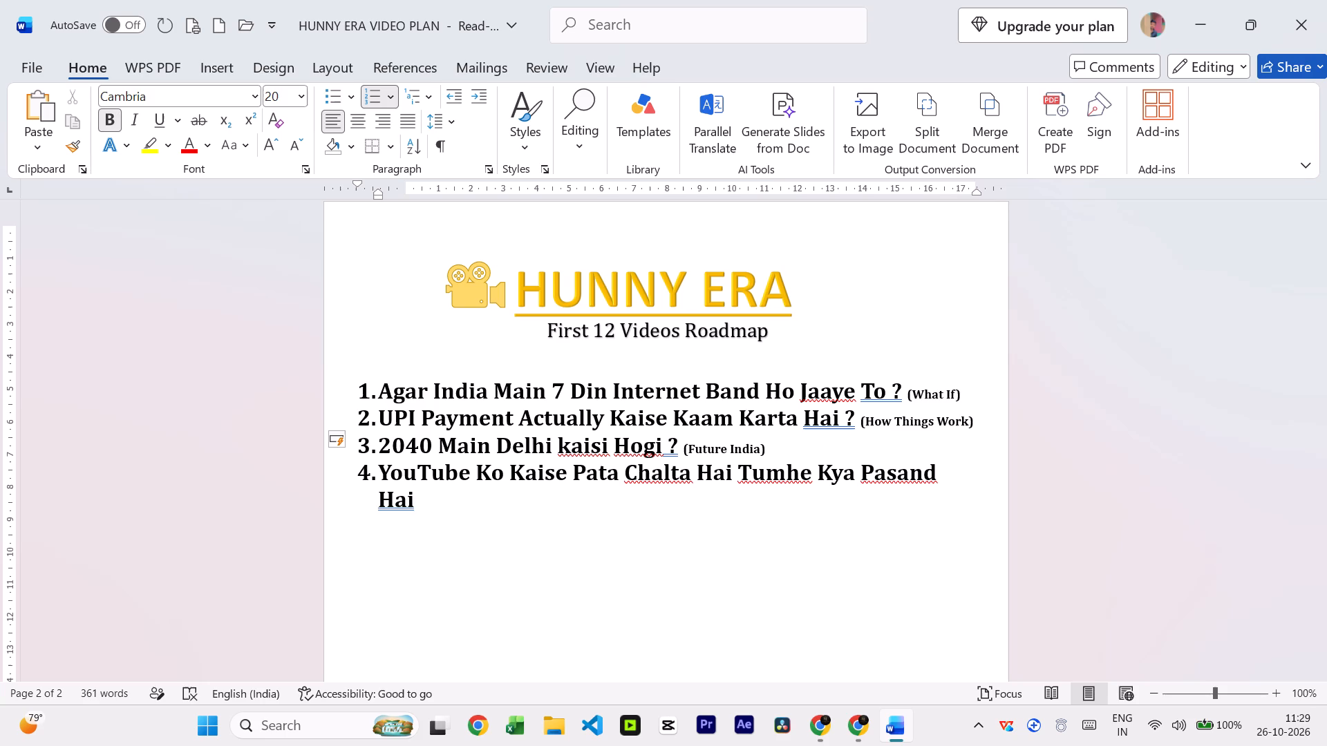
key("space")
type("?")
key("space")
Add the category text "How Things Work" in bold after the fourth roadmap item's title.
key("h")
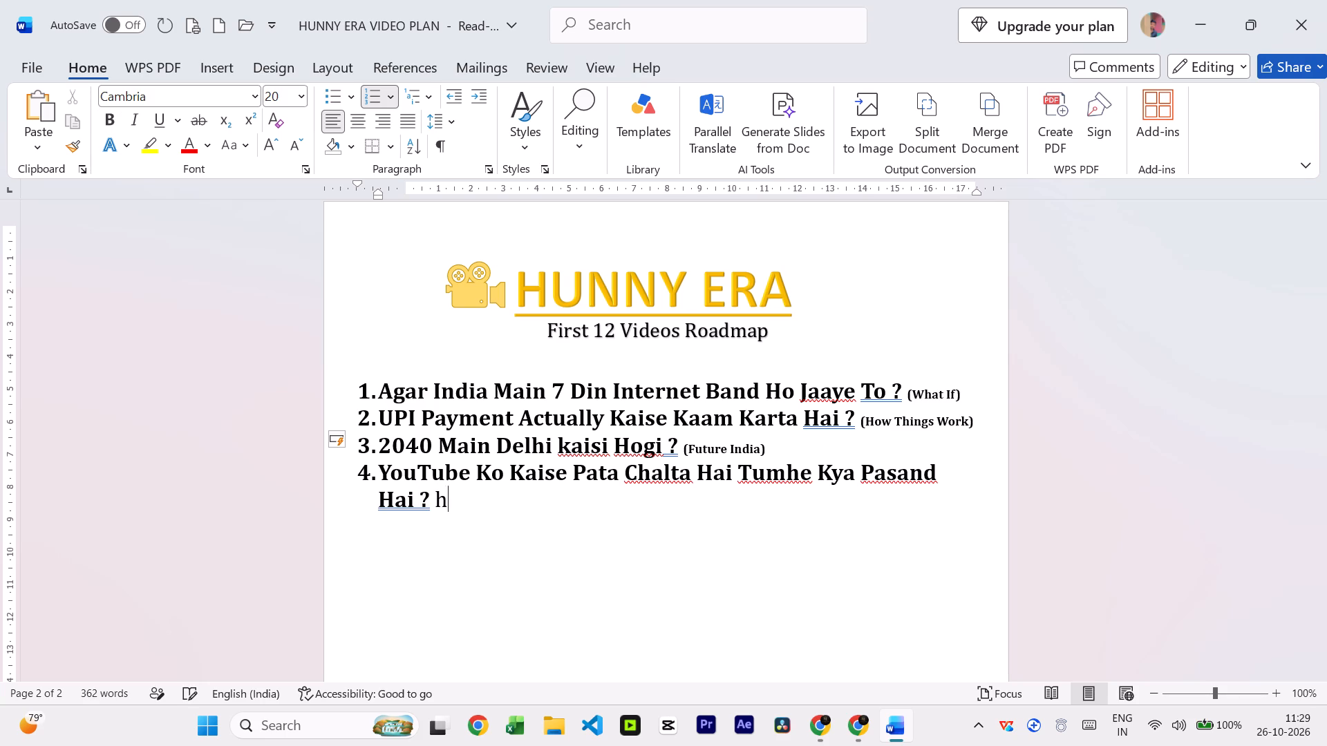
key("BackSpace")
key("shift+h")
key("shift+Left")
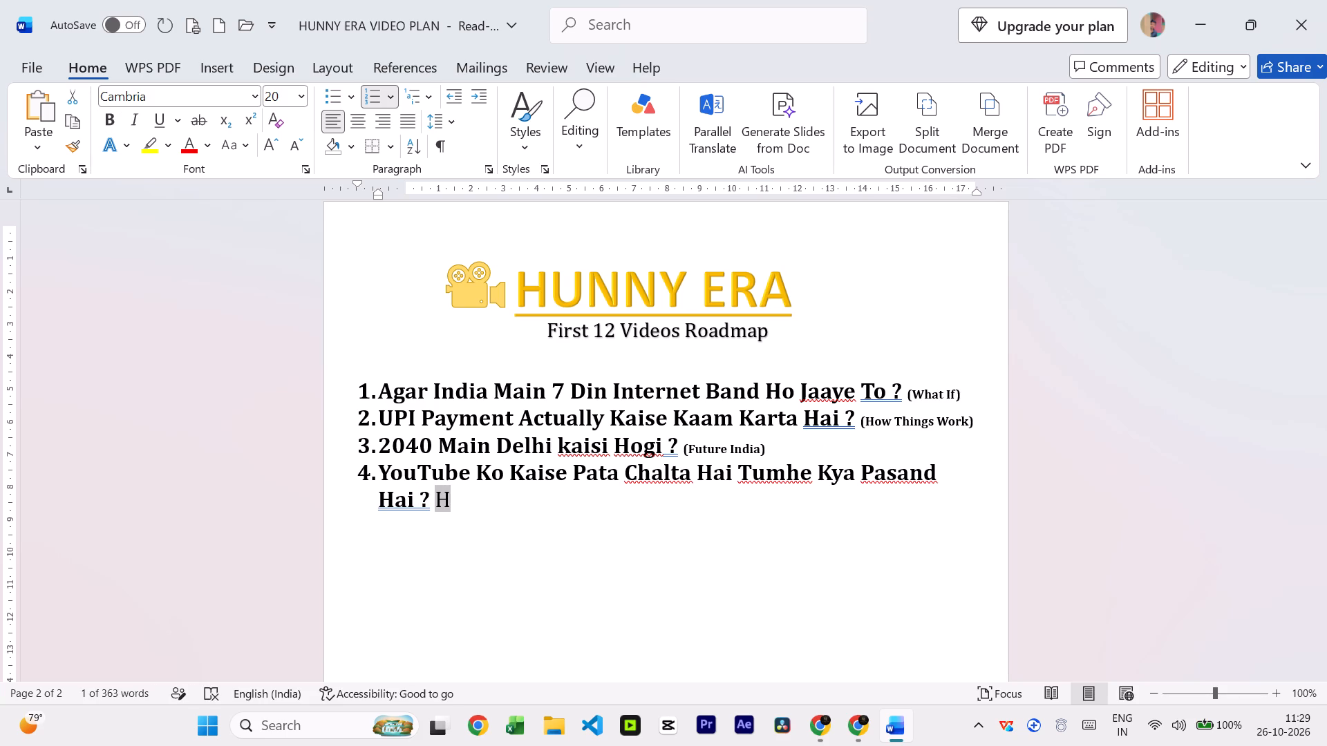
key("ctrl+b")
key("Right")
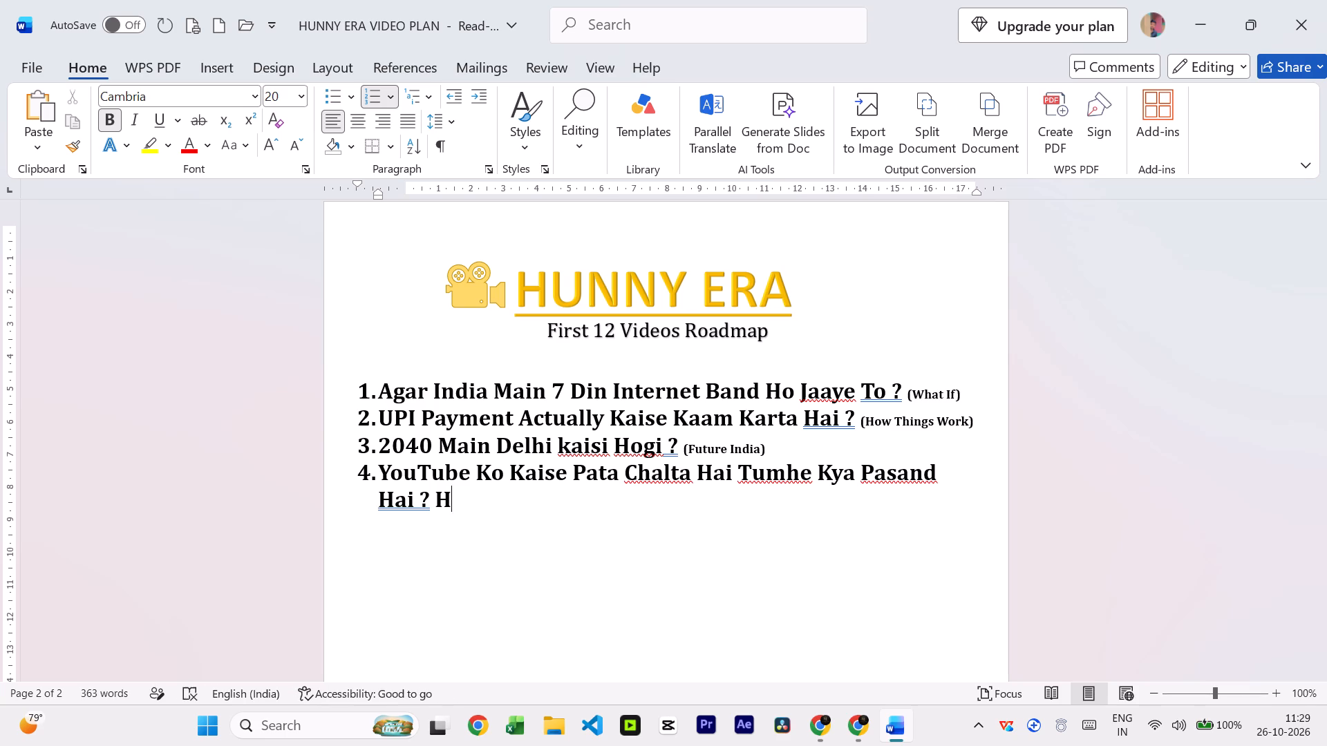
key("shift+h")
key("BackSpace")
type("oe")
key("BackSpace")
type("w Thiml")
key("BackSpace")
key("BackSpace")
key("BackSpace")
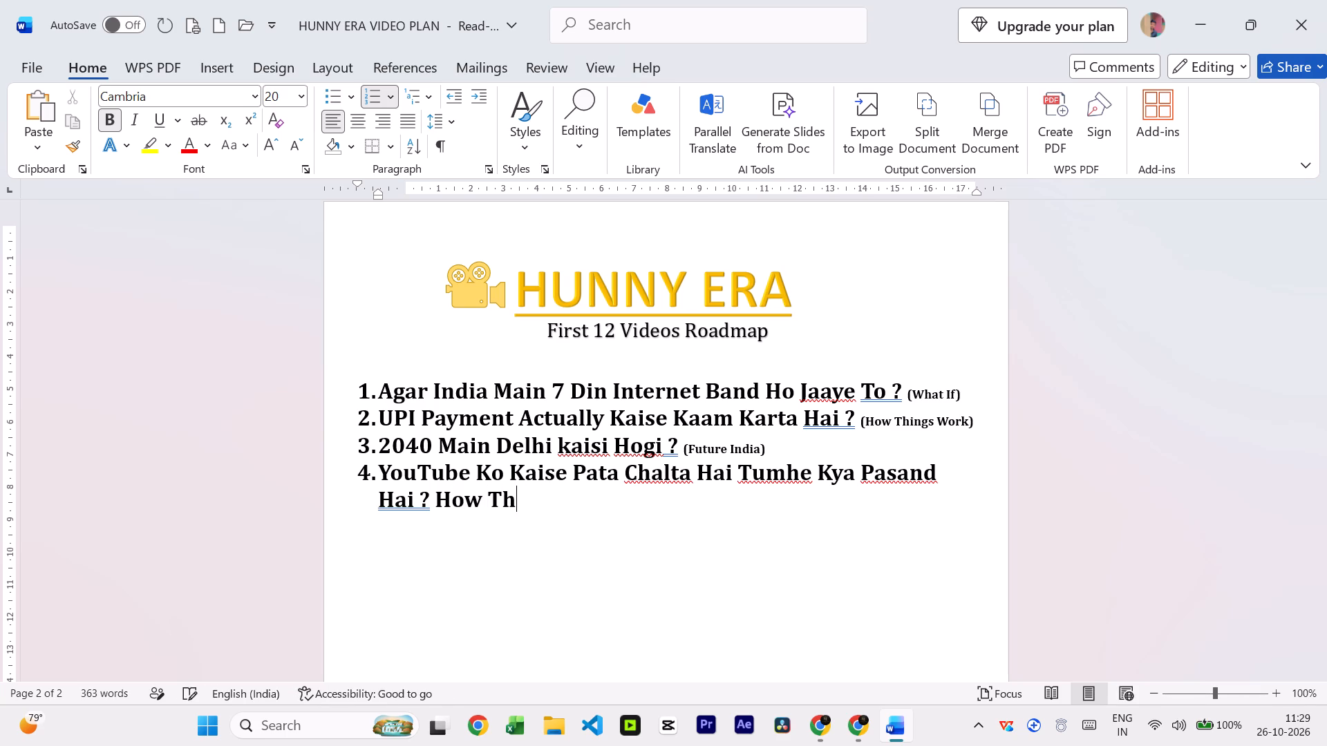
type("ings Work")
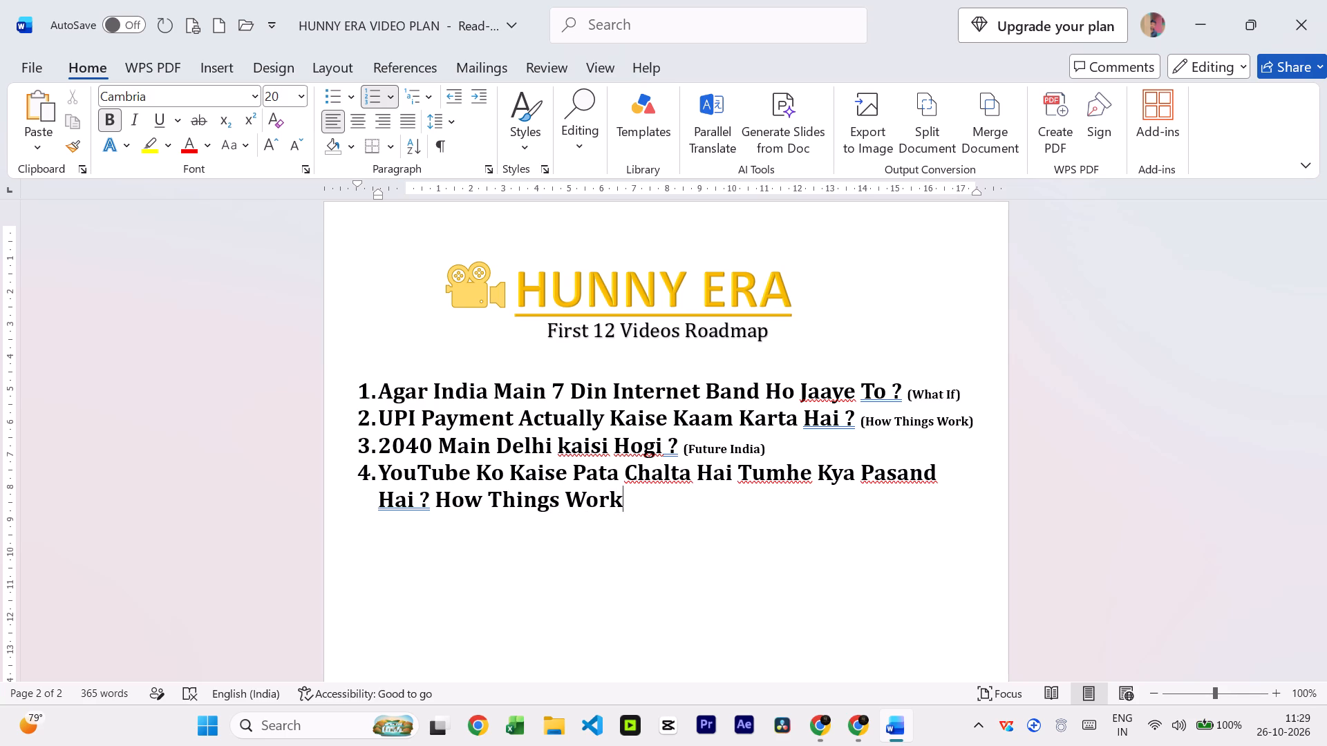
Enclose "How Things Work" in the fourth roadmap item in bold parentheses.
key("shift+parenright")
key("Left")
key("Left")
key("Left")
key("Left")
key("Left")
key("Left")
key("Left")
key("Left")
key("Left")
key("Left")
key("Left")
key("Left")
key("Left")
key("Left")
key("Left")
key("Left")
key("shift+parenleft")
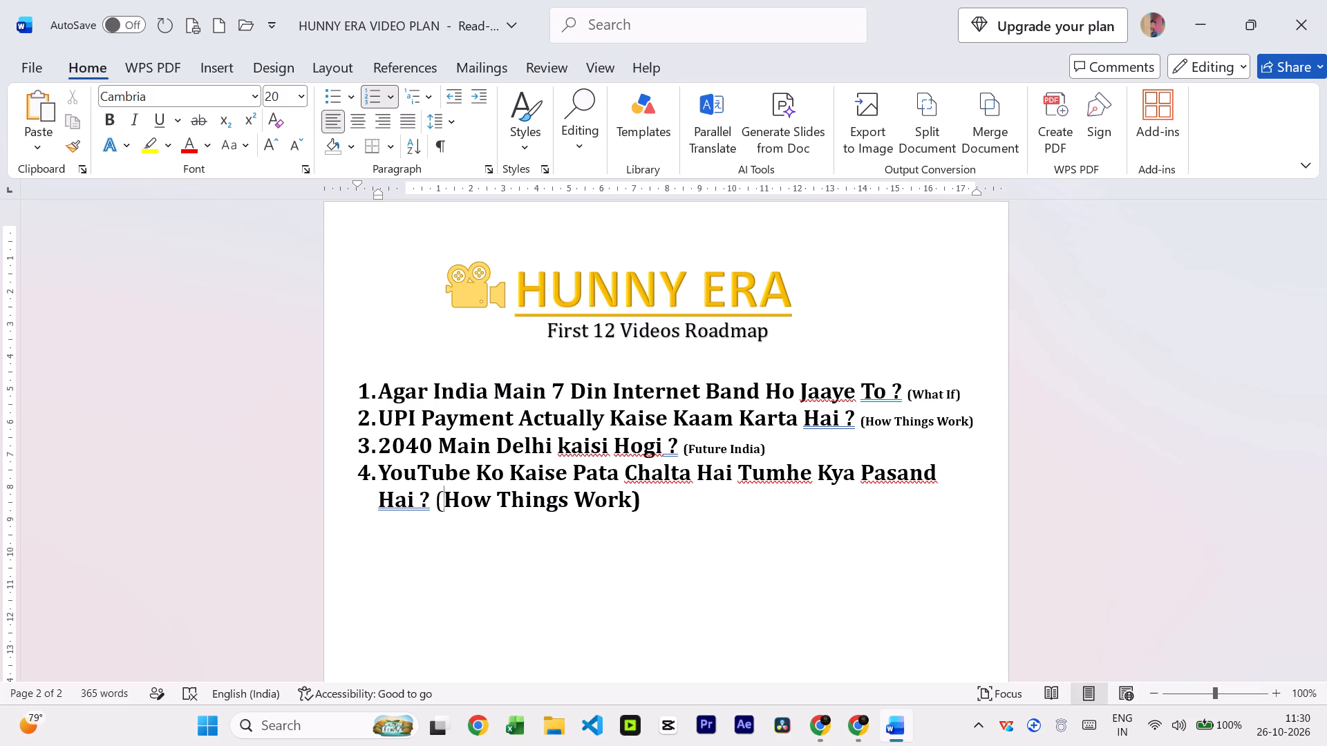
key("shift+Left")
key("ctrl+b")
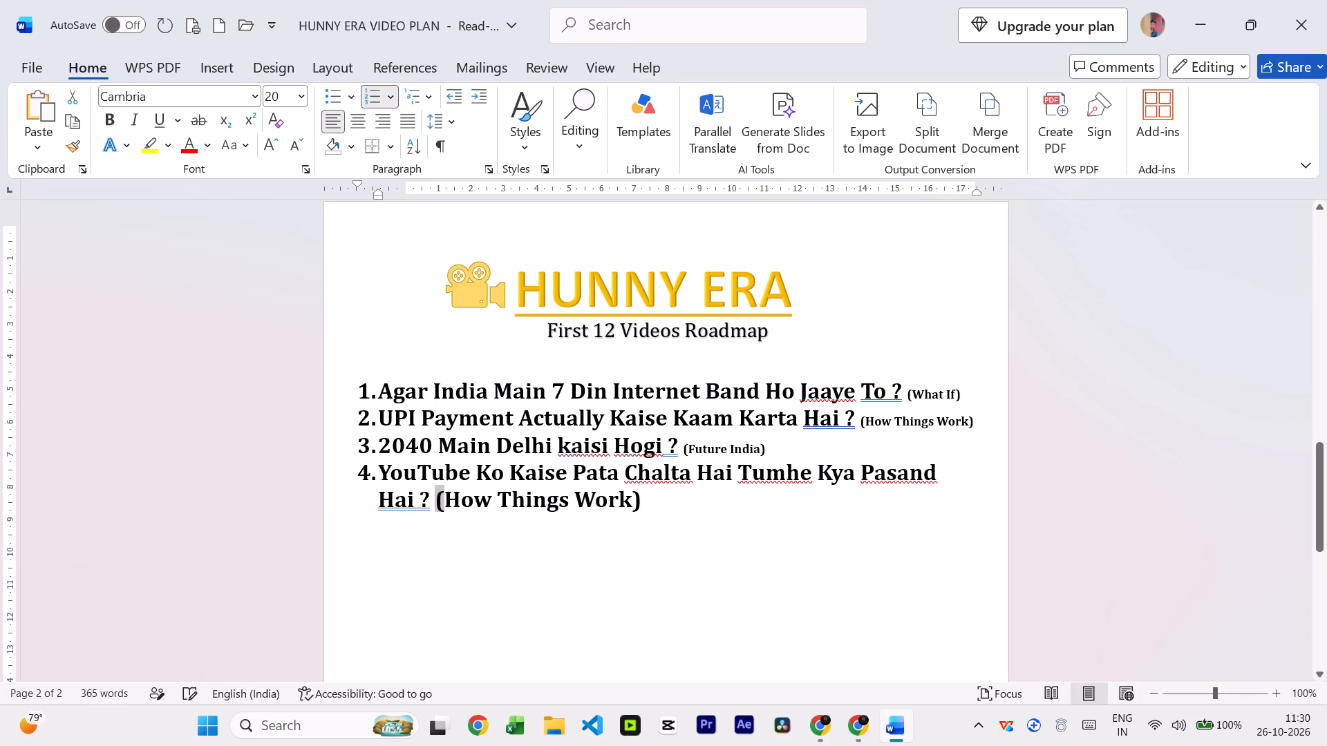
Set the font size of "(How Things Work)" in the fourth roadmap item to 11.
key("Left")
key("shift+Right")
key("shift+Right")
key("shift+Right")
key("shift+Right")
key("shift+Right")
key("shift+Right")
key("shift+Right")
key("shift+Right")
key("shift+Right")
key("shift+Right")
key("shift+Right")
key("shift+Right")
key("shift+Right")
key("shift+Right")
key("shift+Right")
key("shift+Right")
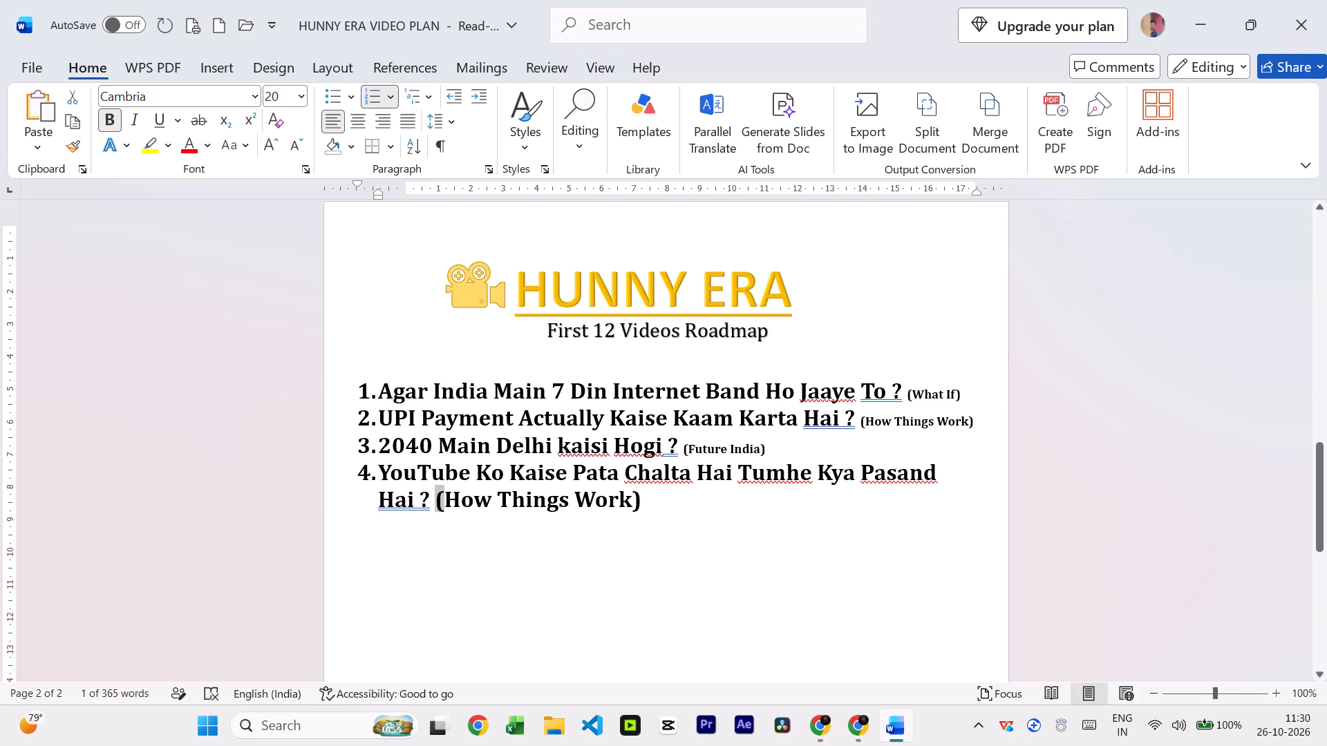
key("shift+Right")
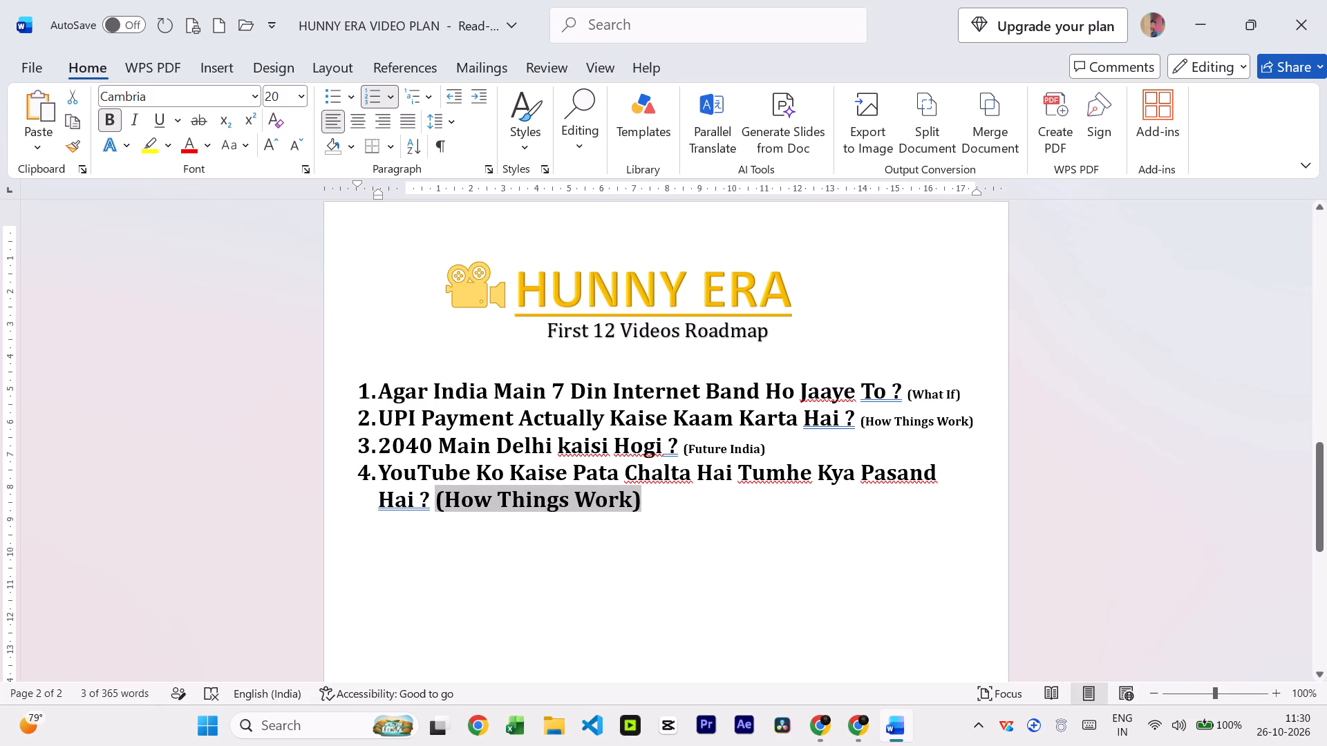
left_click(299, 97)
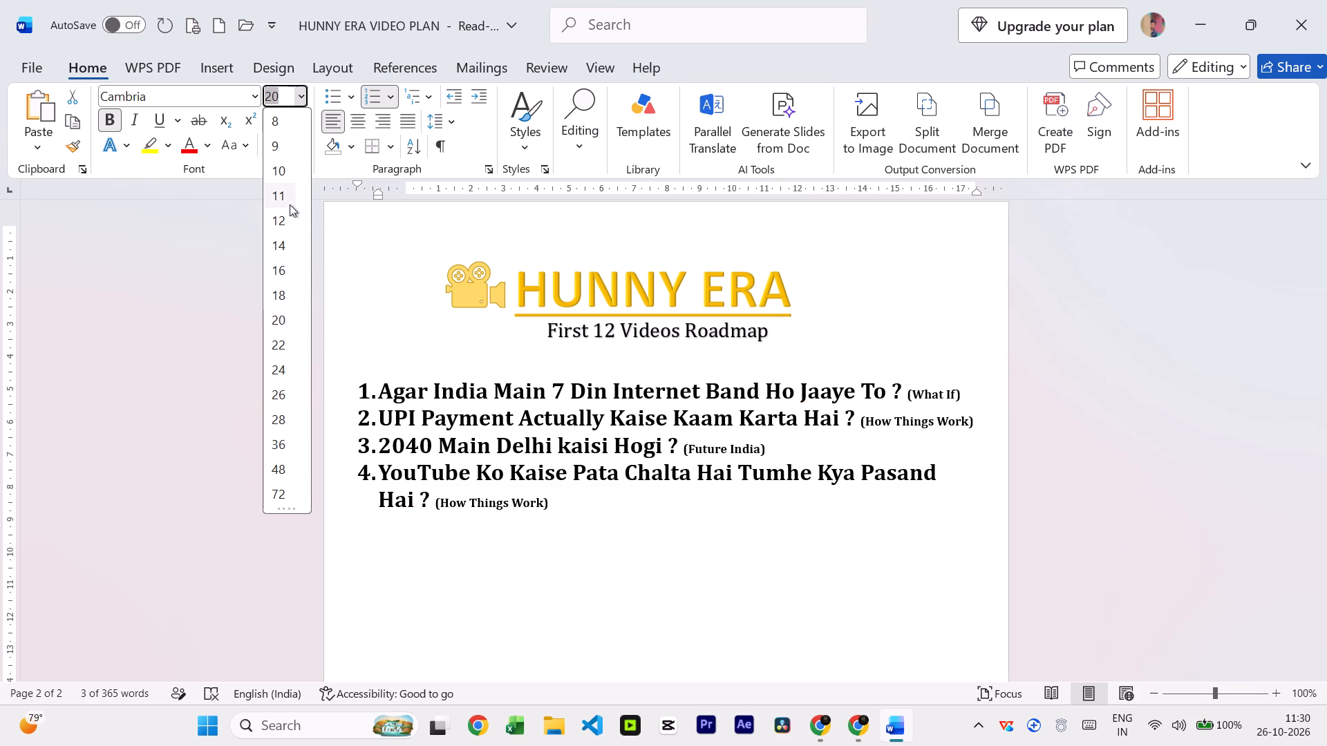
left_click(290, 204)
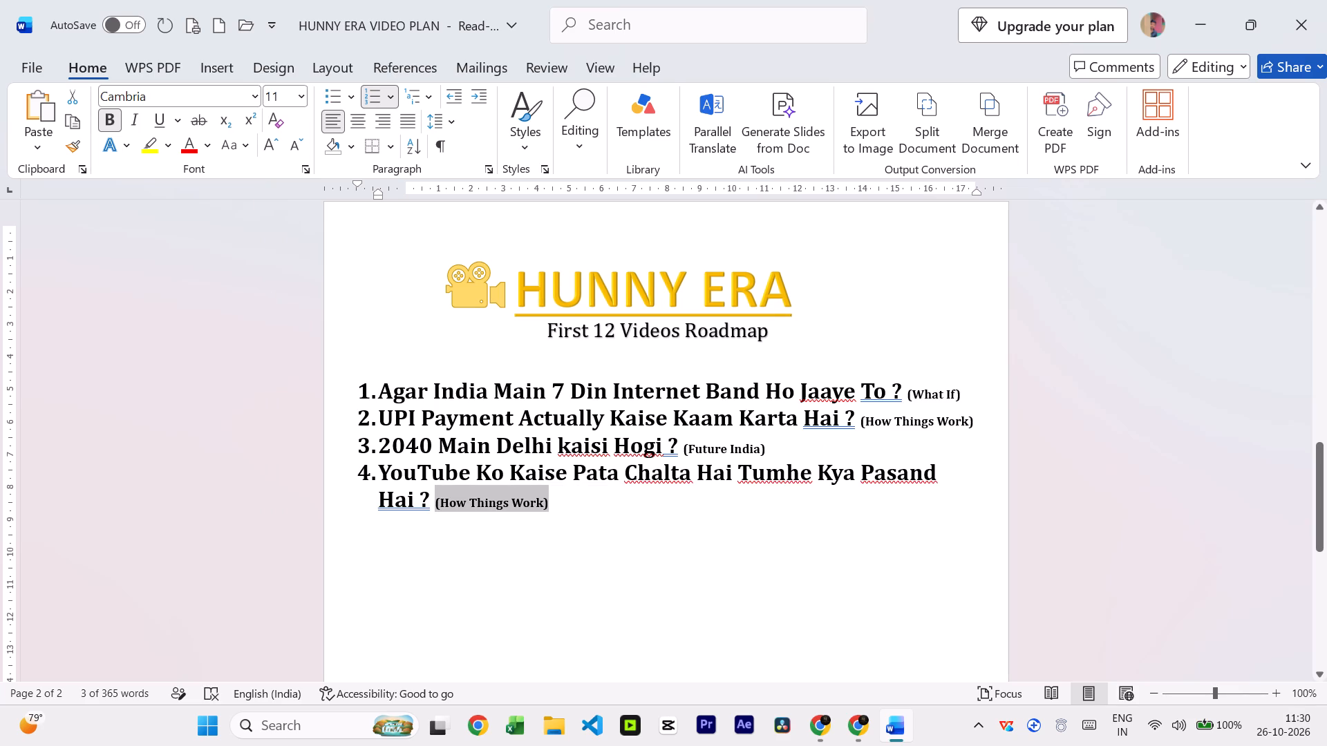
Set the font size of the fourth roadmap item's title to 16, leaving out its category label.
left_click_drag(431, 504, 375, 466)
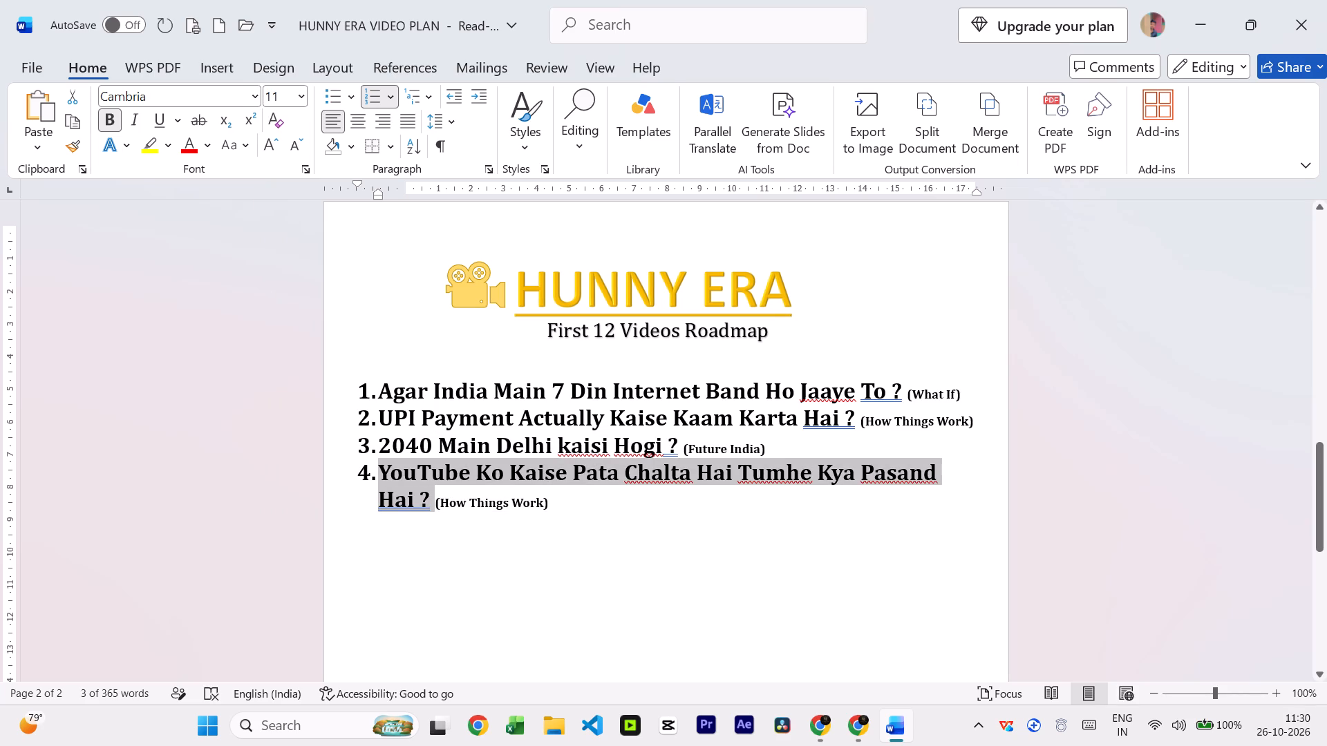
left_click_drag(375, 466, 382, 479)
left_click(382, 479)
left_click_drag(380, 463, 429, 501)
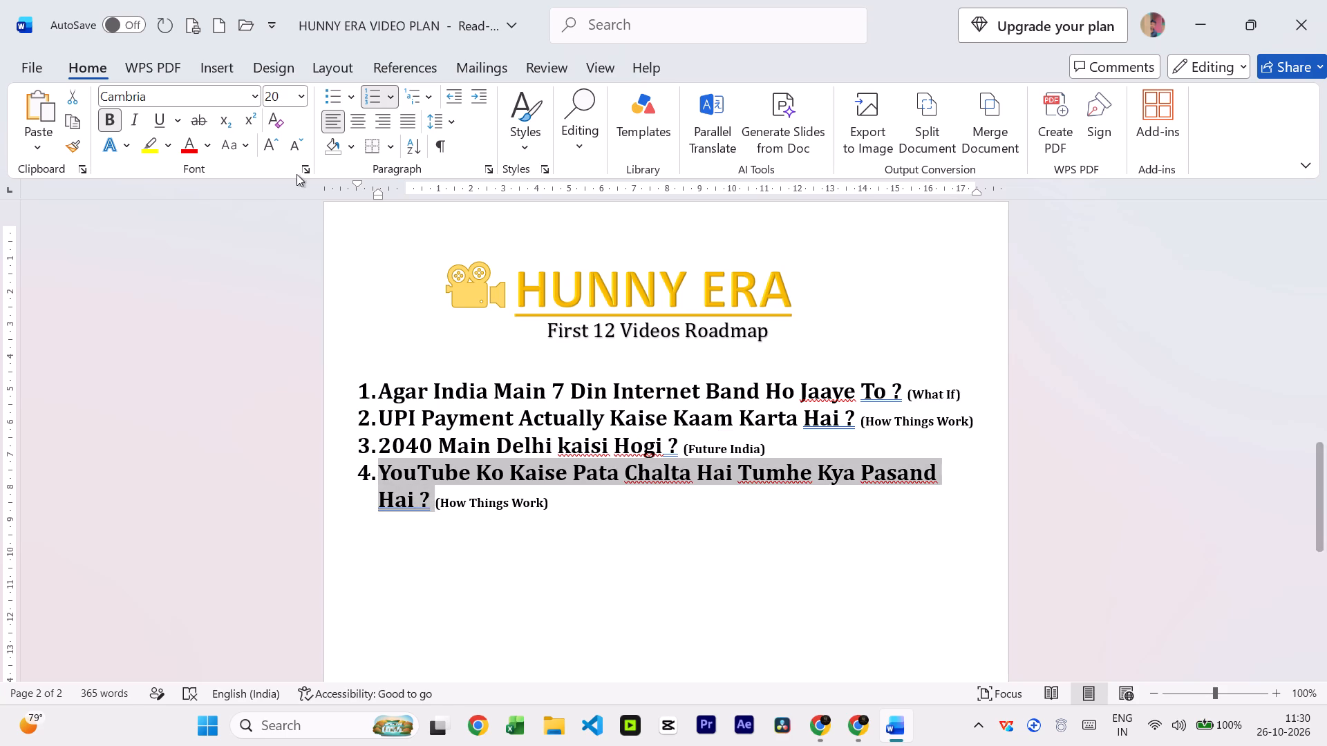
left_click(295, 101)
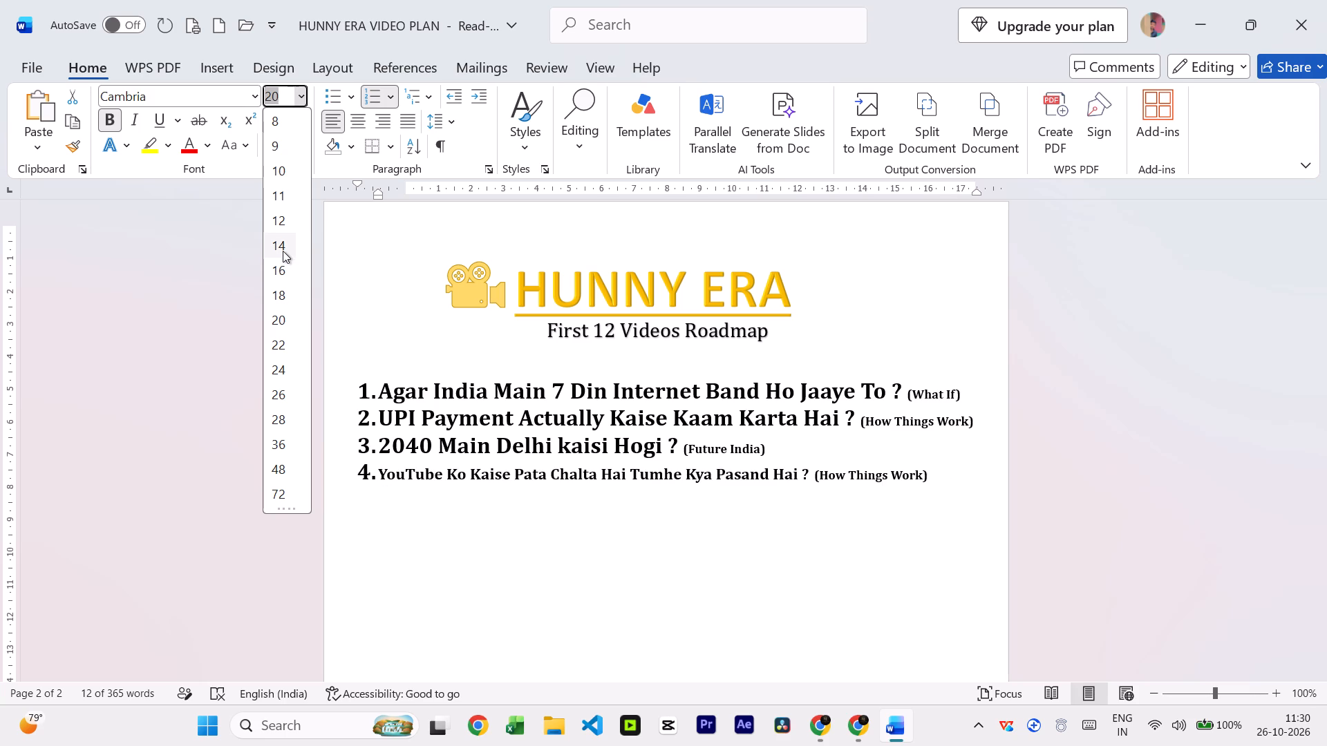
left_click(283, 269)
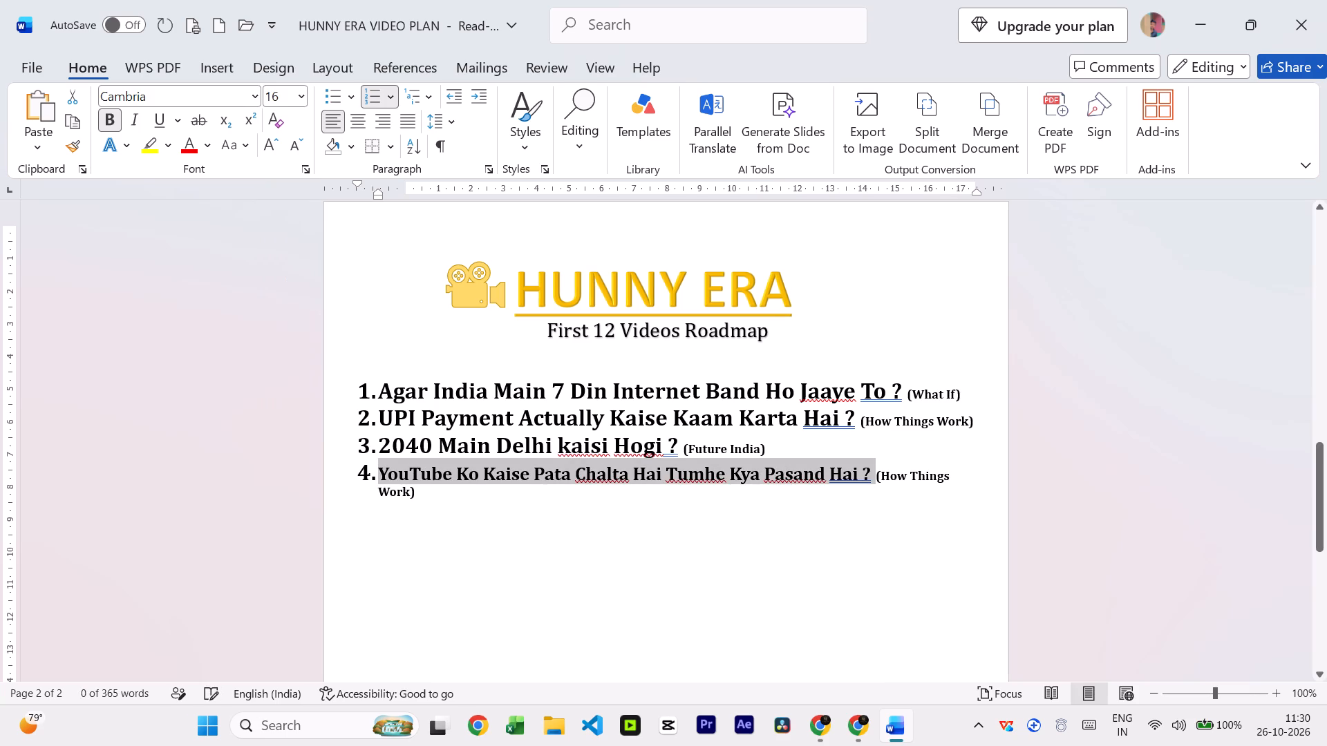
Set the font size of the third roadmap item's title, "2040 Main Delhi kaisi Hogi ?", to 16.
left_click(675, 444)
left_click_drag(675, 444, 420, 435)
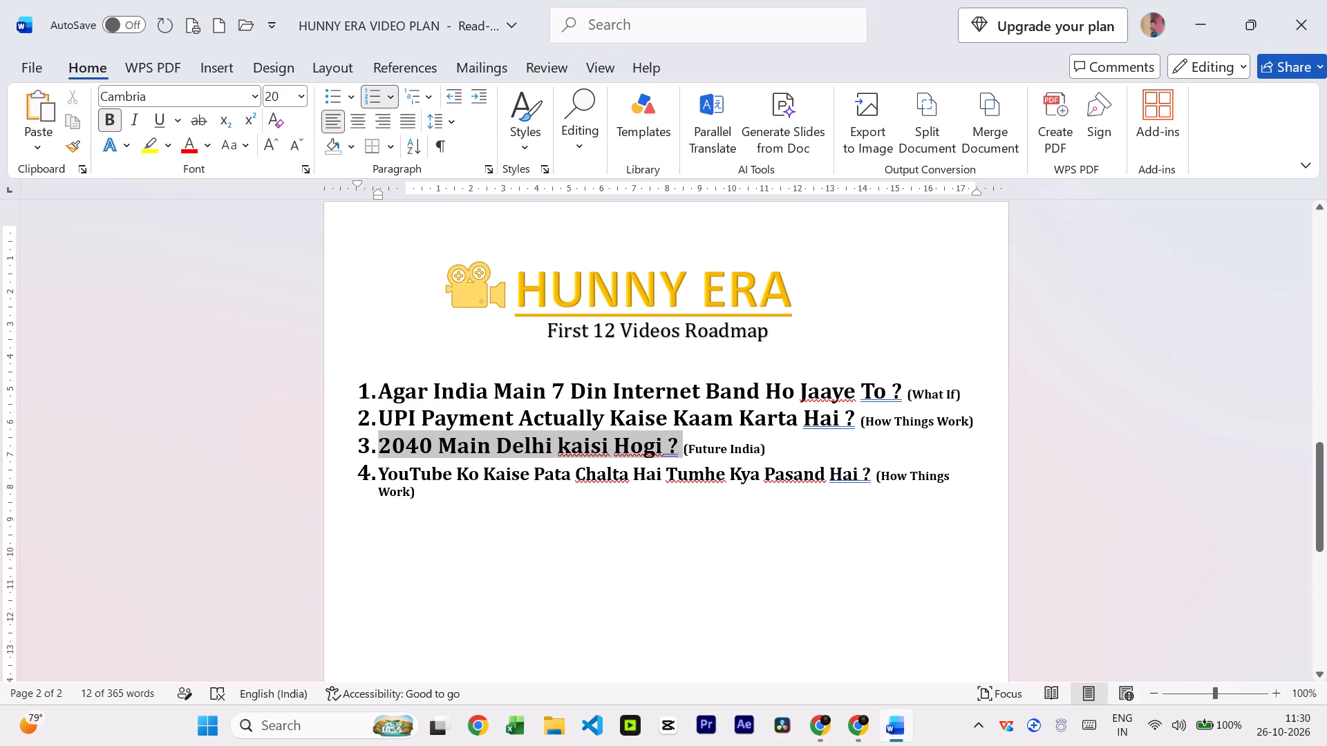
left_click_drag(420, 435, 406, 435)
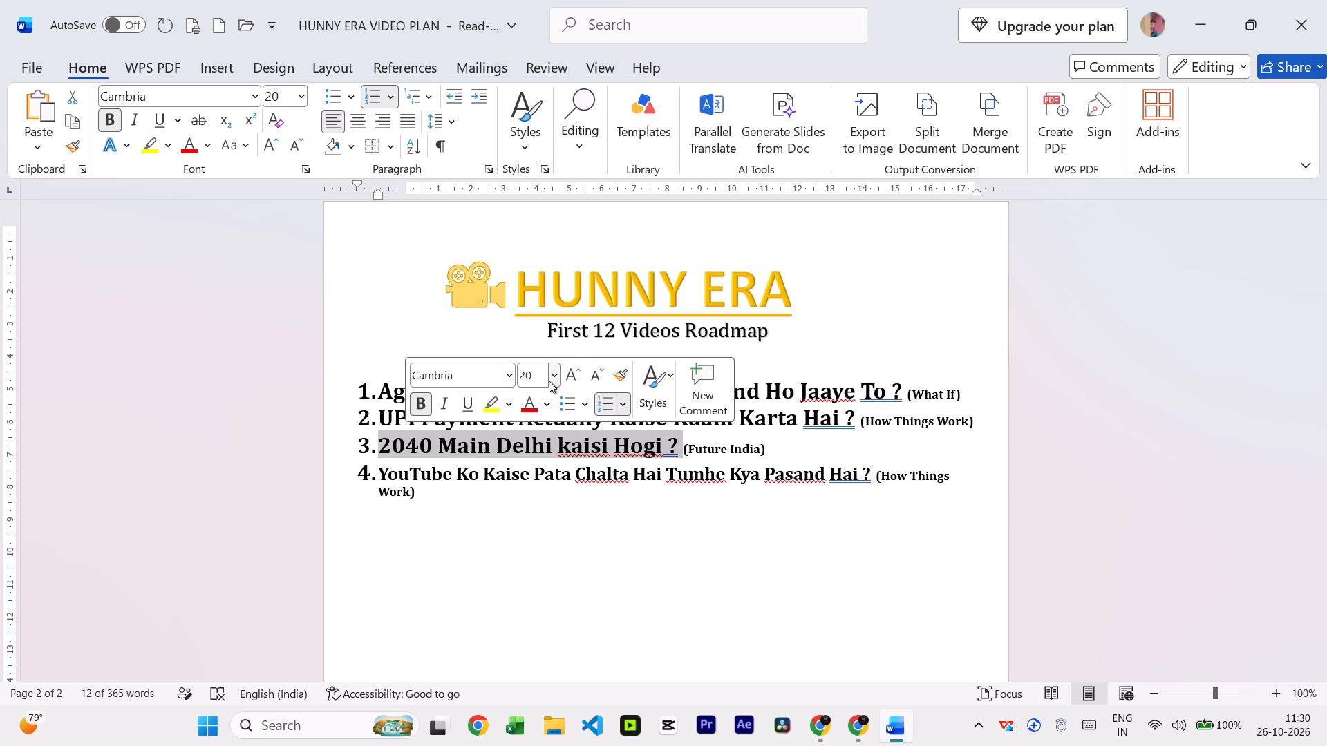
left_click(549, 381)
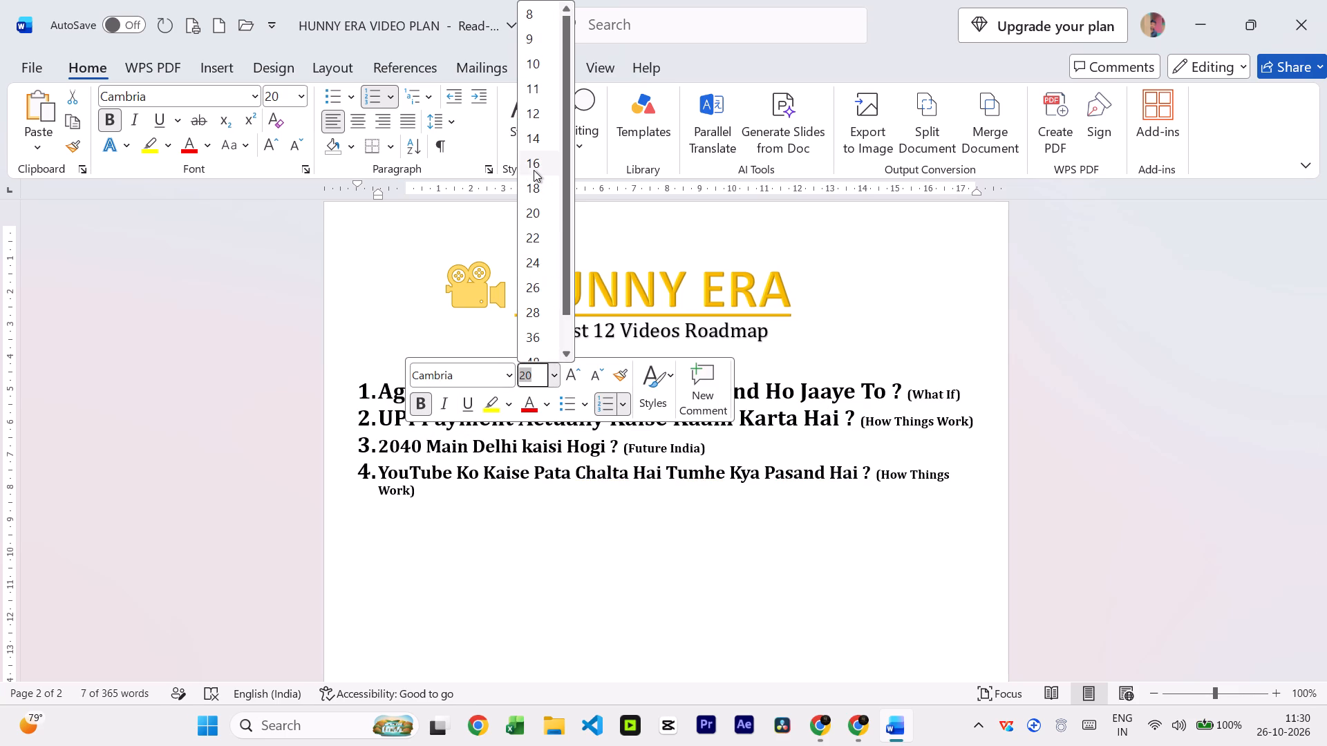
left_click(534, 170)
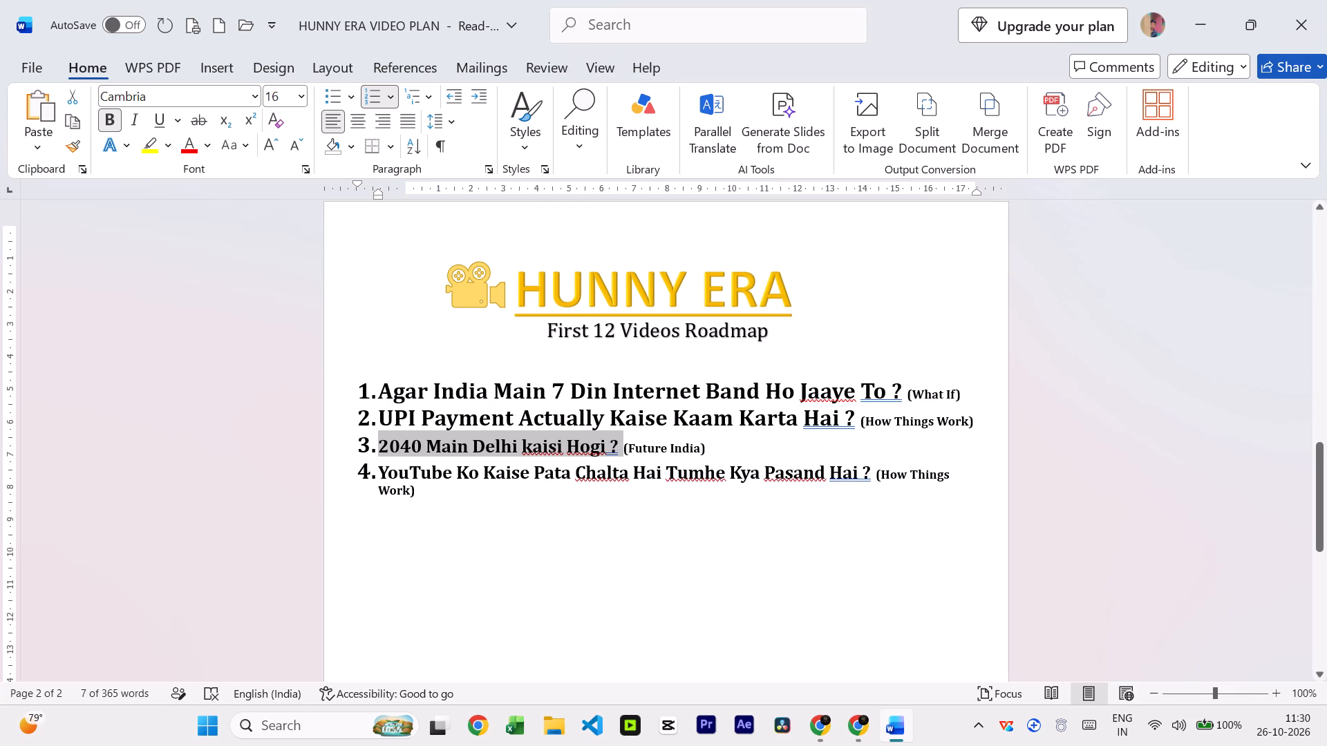
Set the font size of the second roadmap item's title, "UPI Payment Actually Kaise Kaam Karta Hai ?", to 16.
left_click(848, 419)
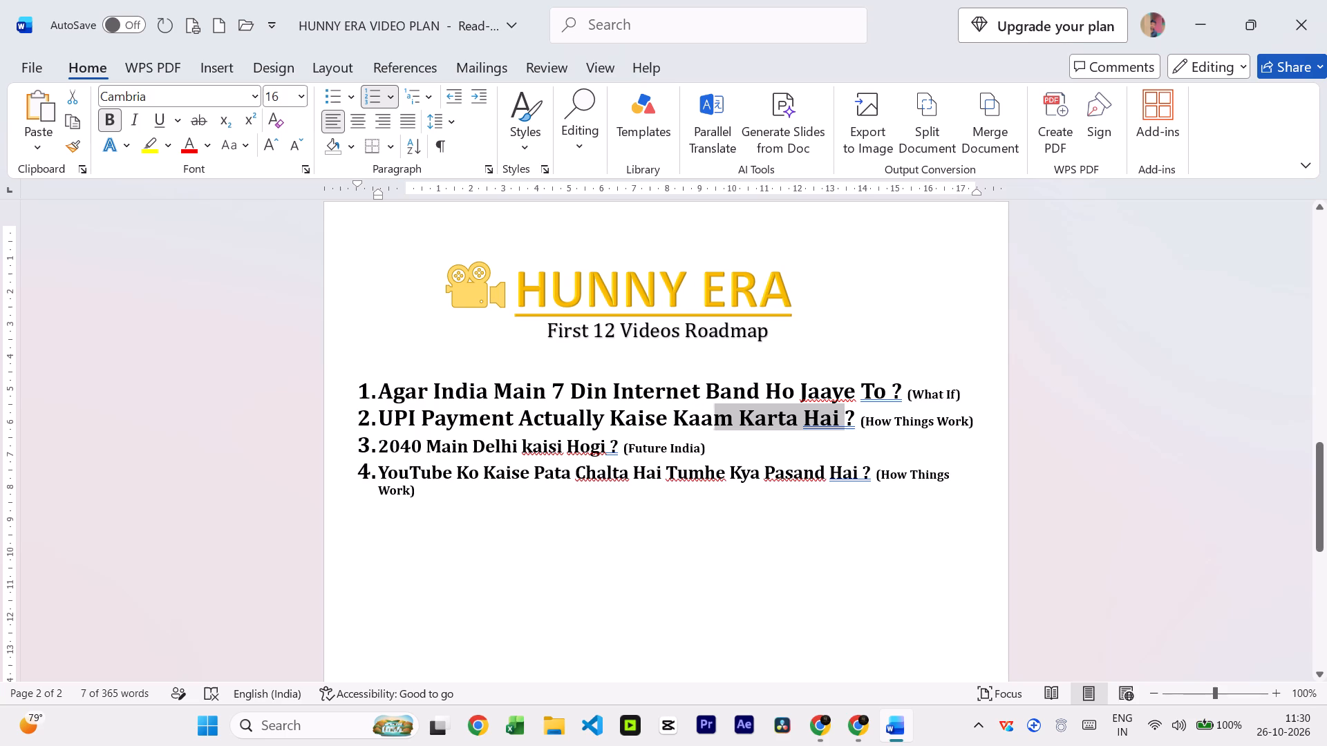
left_click(854, 423)
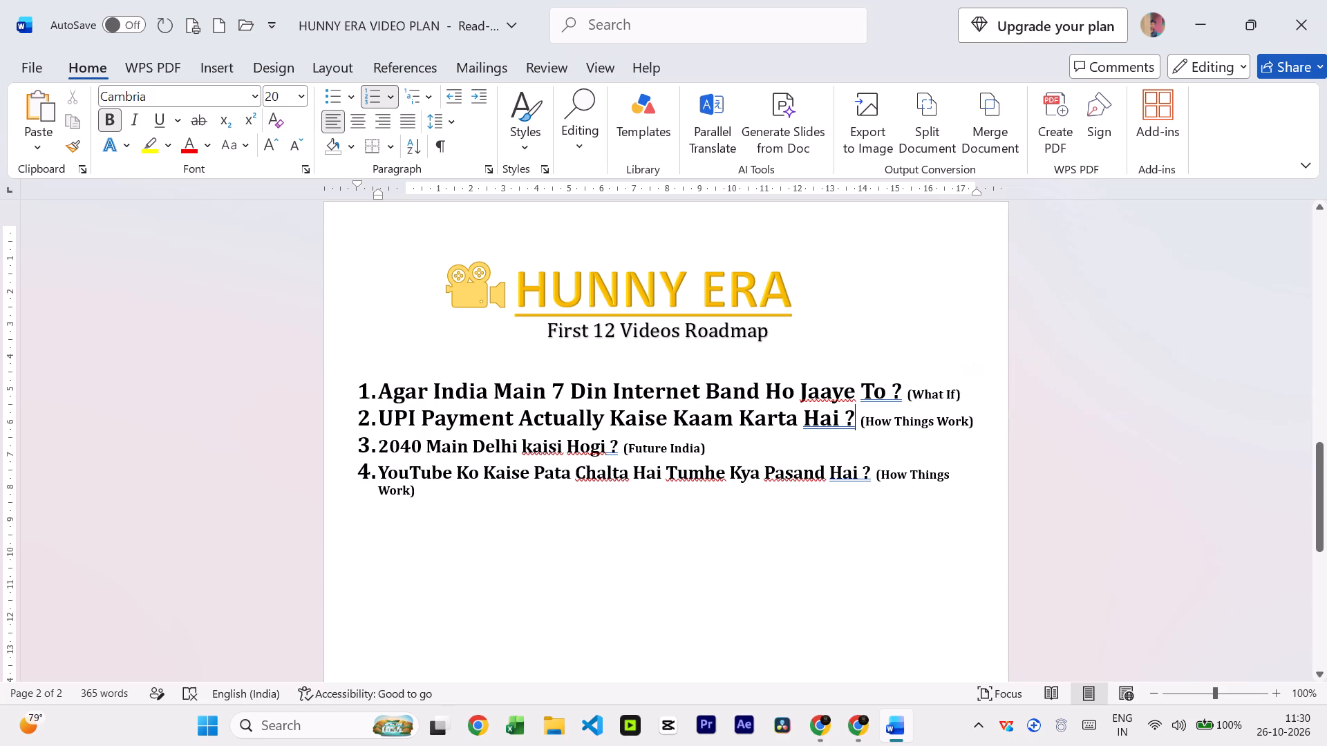
left_click_drag(852, 420, 408, 410)
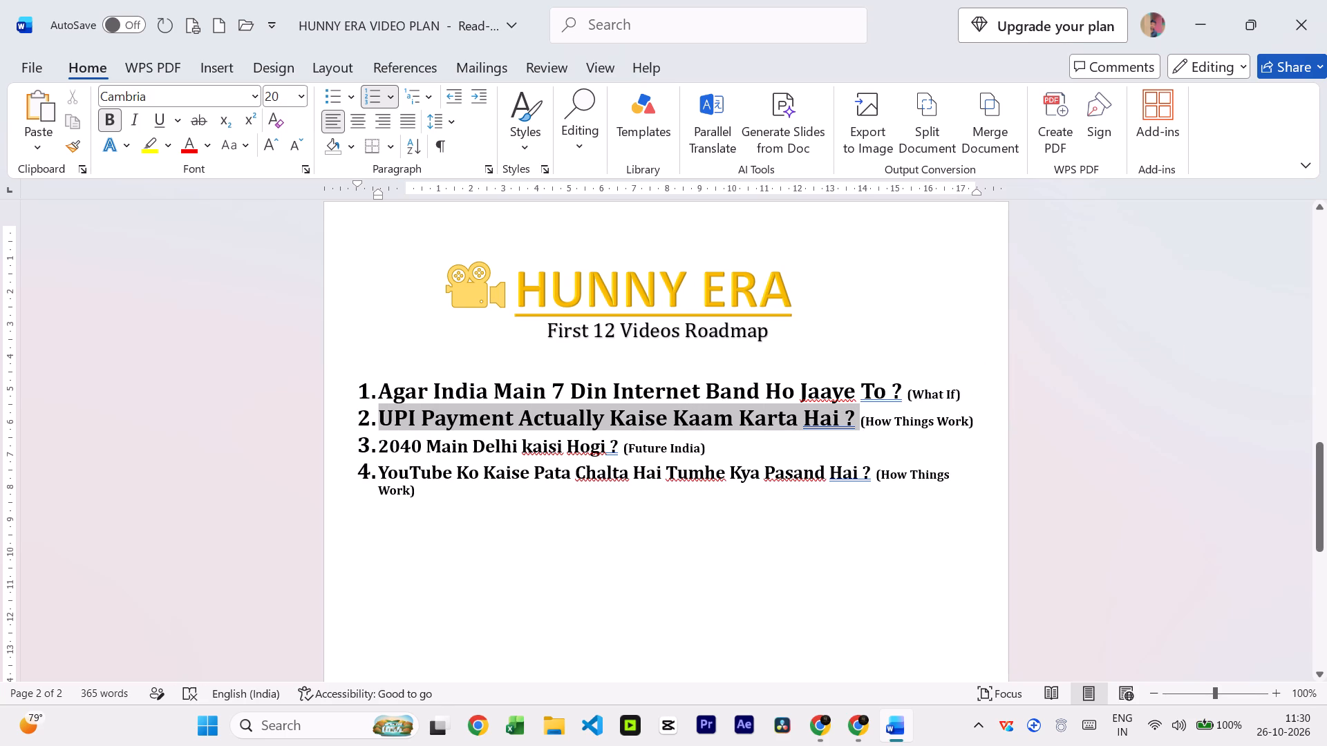
left_click_drag(408, 410, 397, 410)
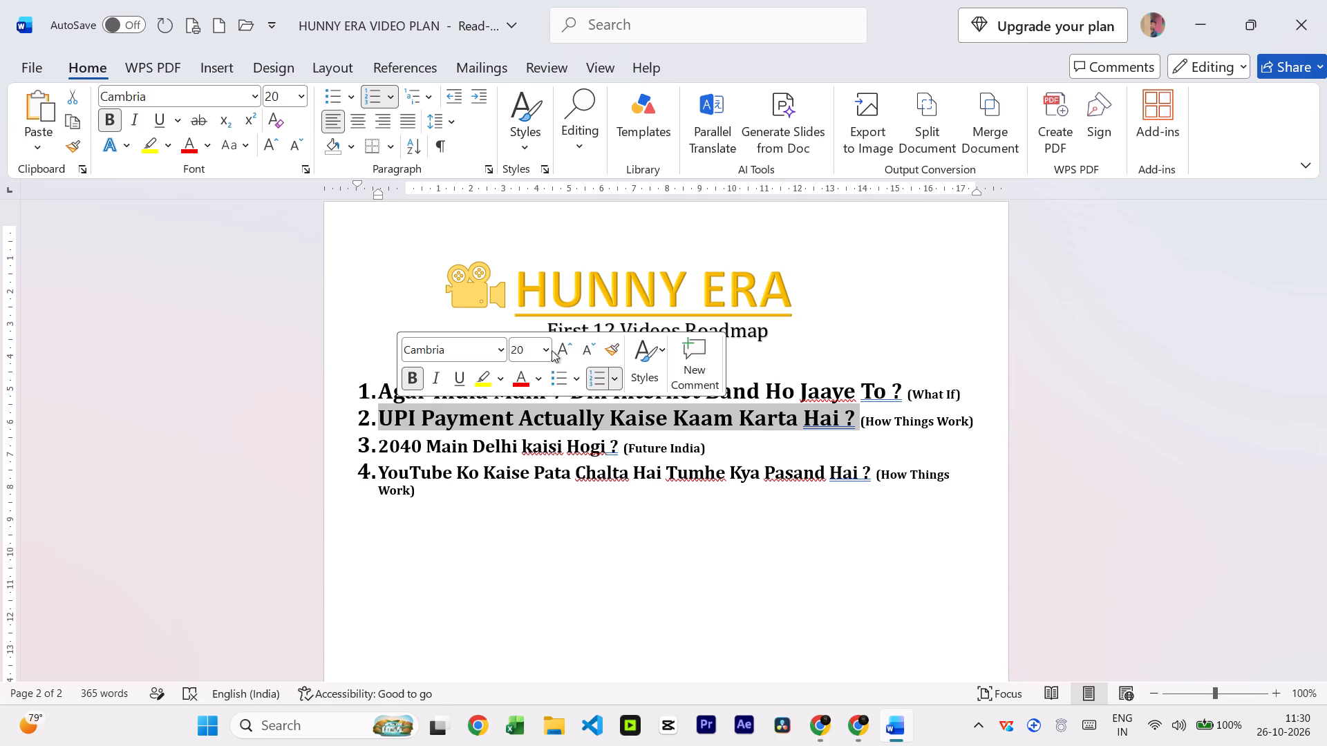
left_click(543, 353)
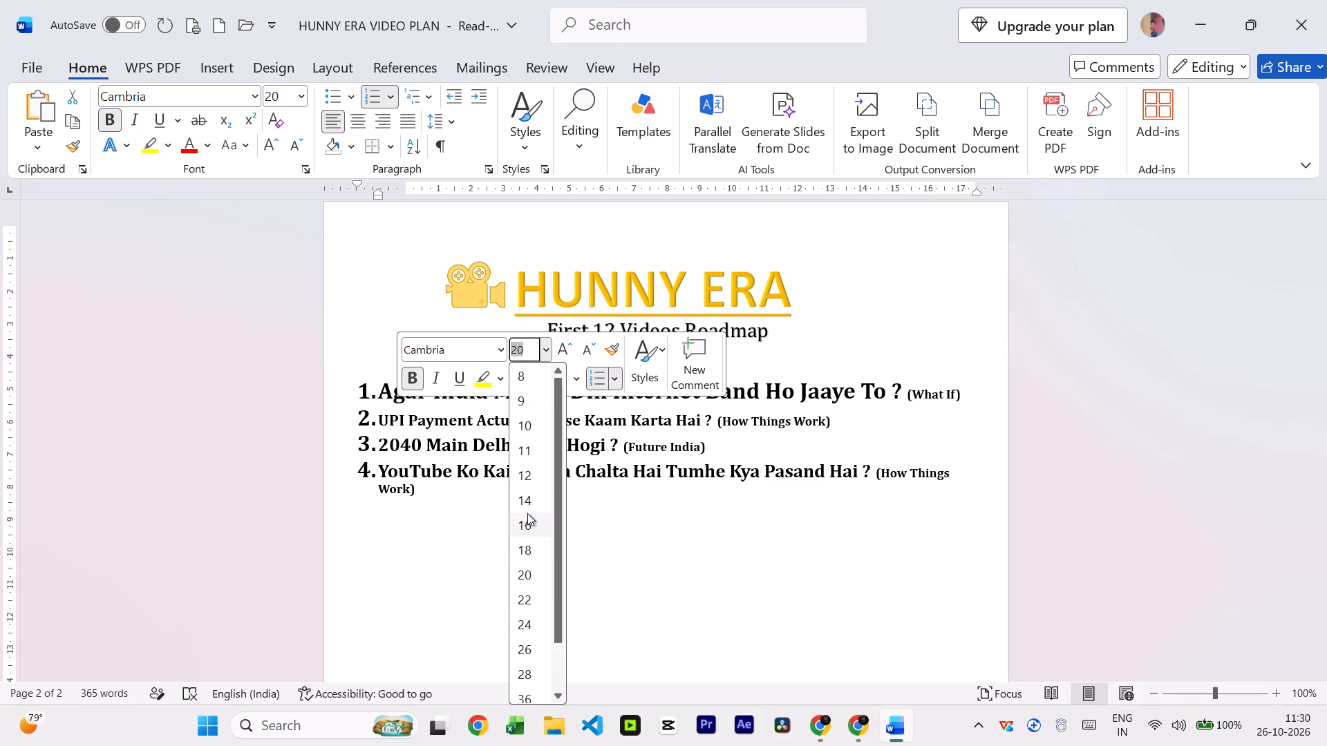
left_click(527, 513)
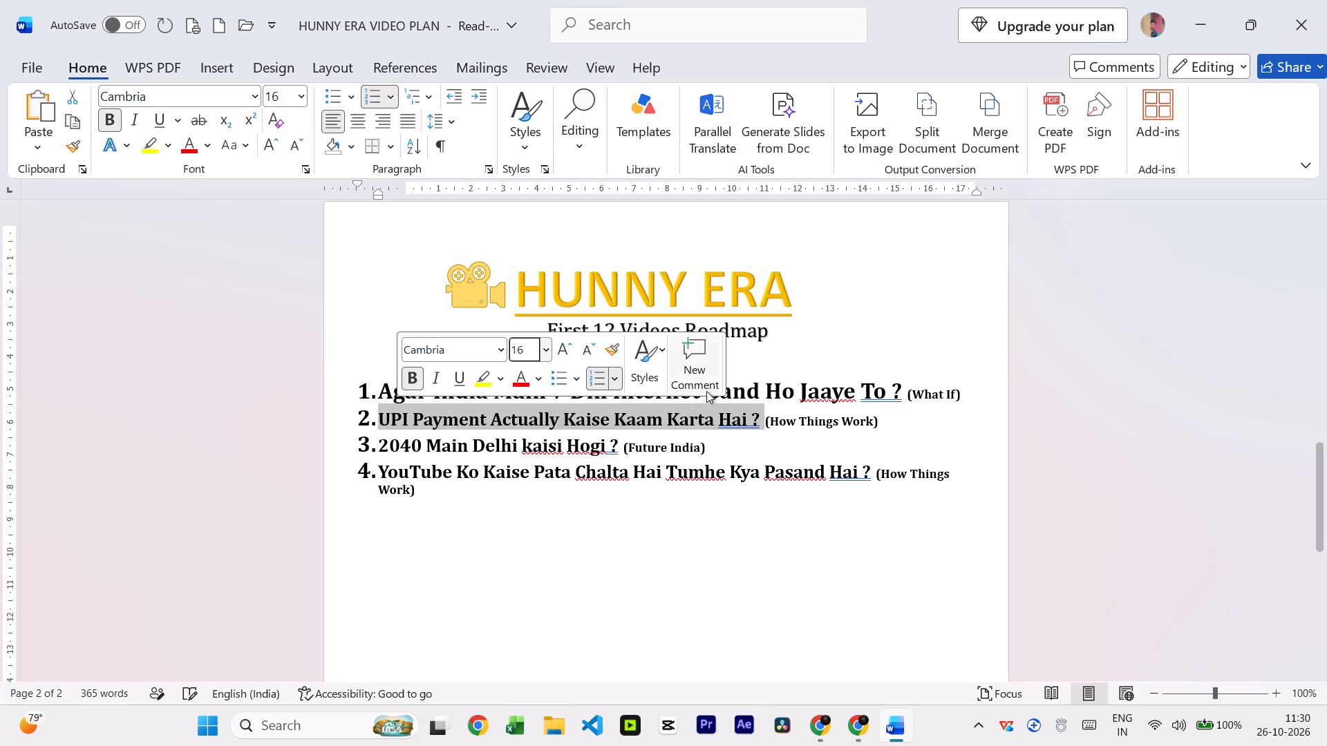
left_click(706, 434)
Set the font size of the first roadmap item's title, "Agar India Main 7 Din Internet Band Ho Jaaye To ?", to 16.
left_click(902, 385)
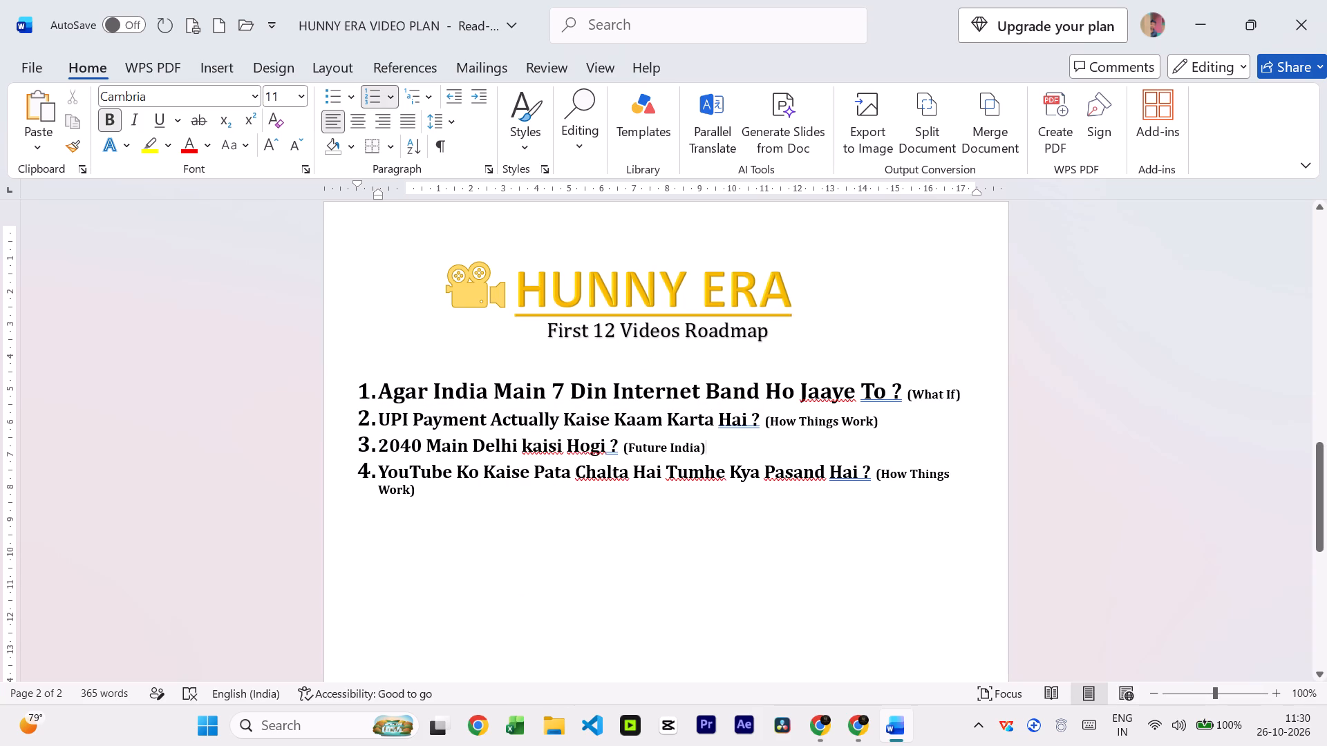
left_click_drag(901, 385, 444, 385)
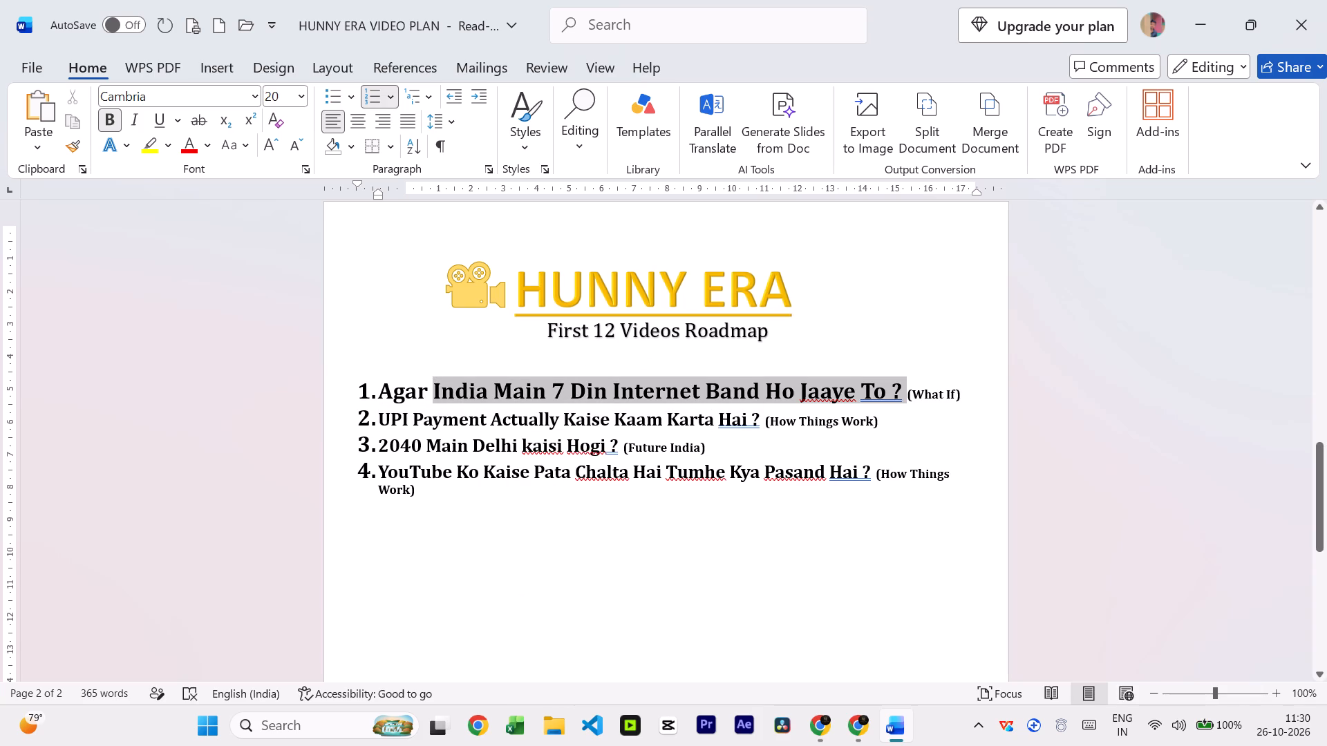
left_click_drag(444, 385, 418, 385)
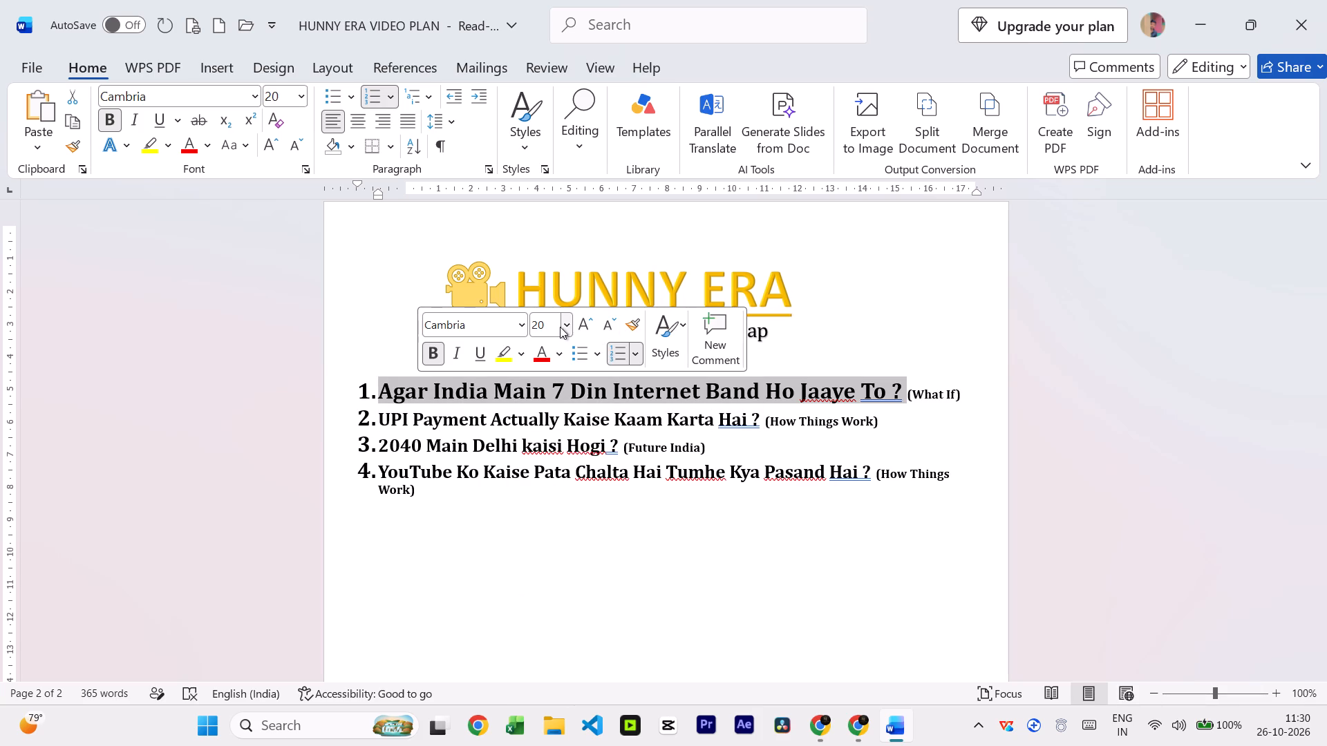
left_click(565, 328)
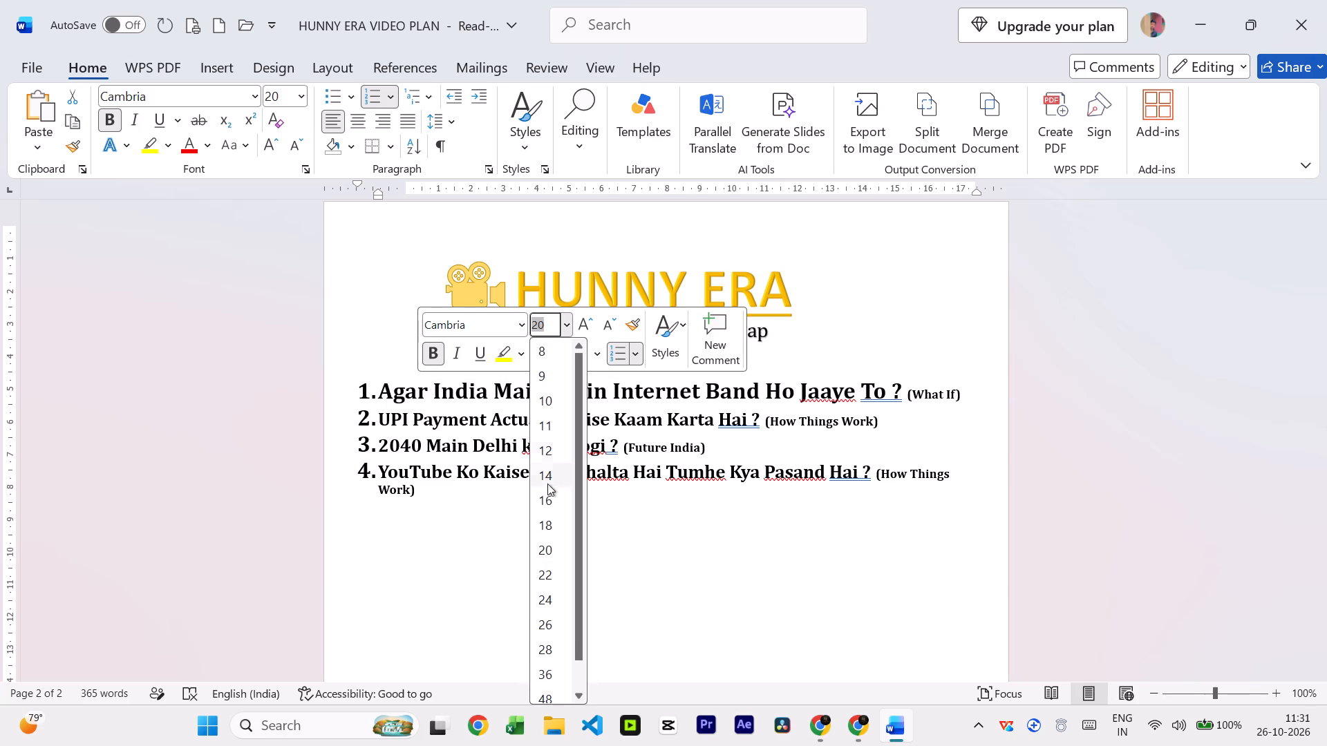
left_click(545, 500)
left_click(574, 509)
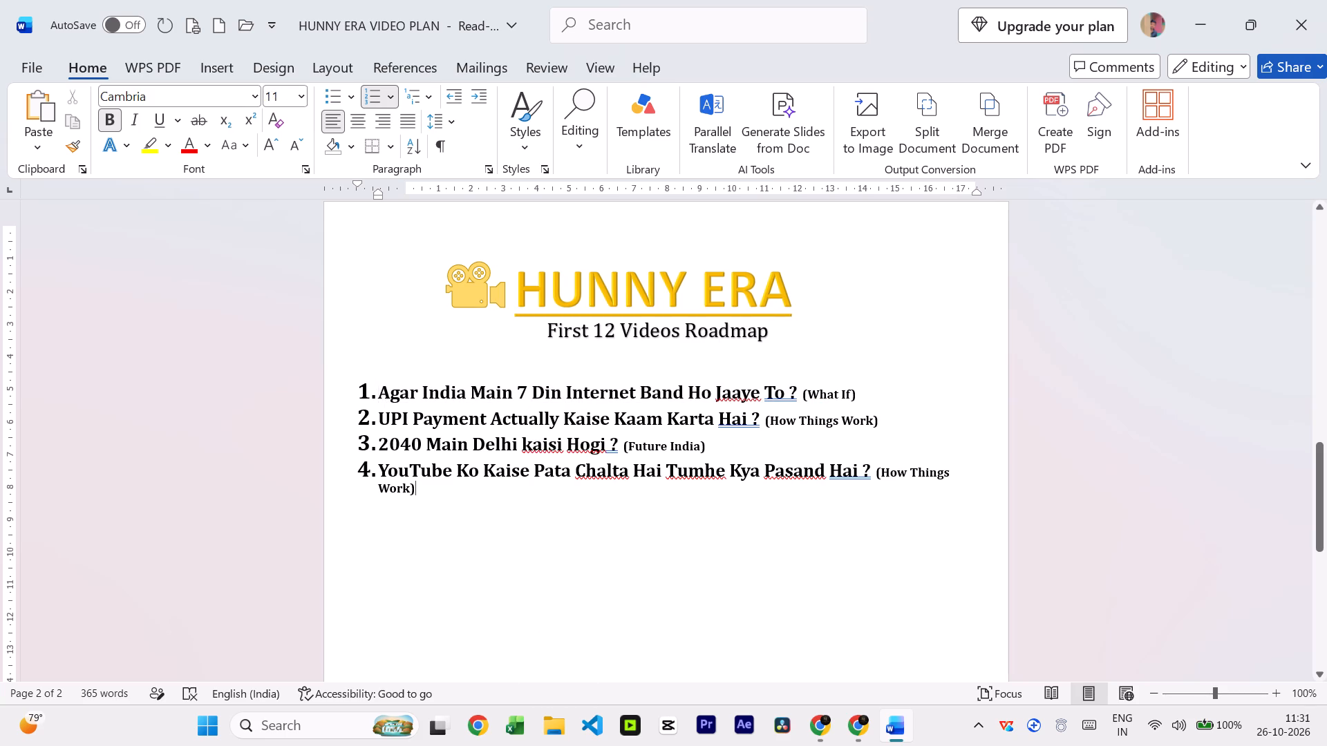
Move the fourth roadmap item's "(How Things Work)" label onto its own unnumbered line directly below the title.
left_click(873, 476)
key("Right")
key("Return")
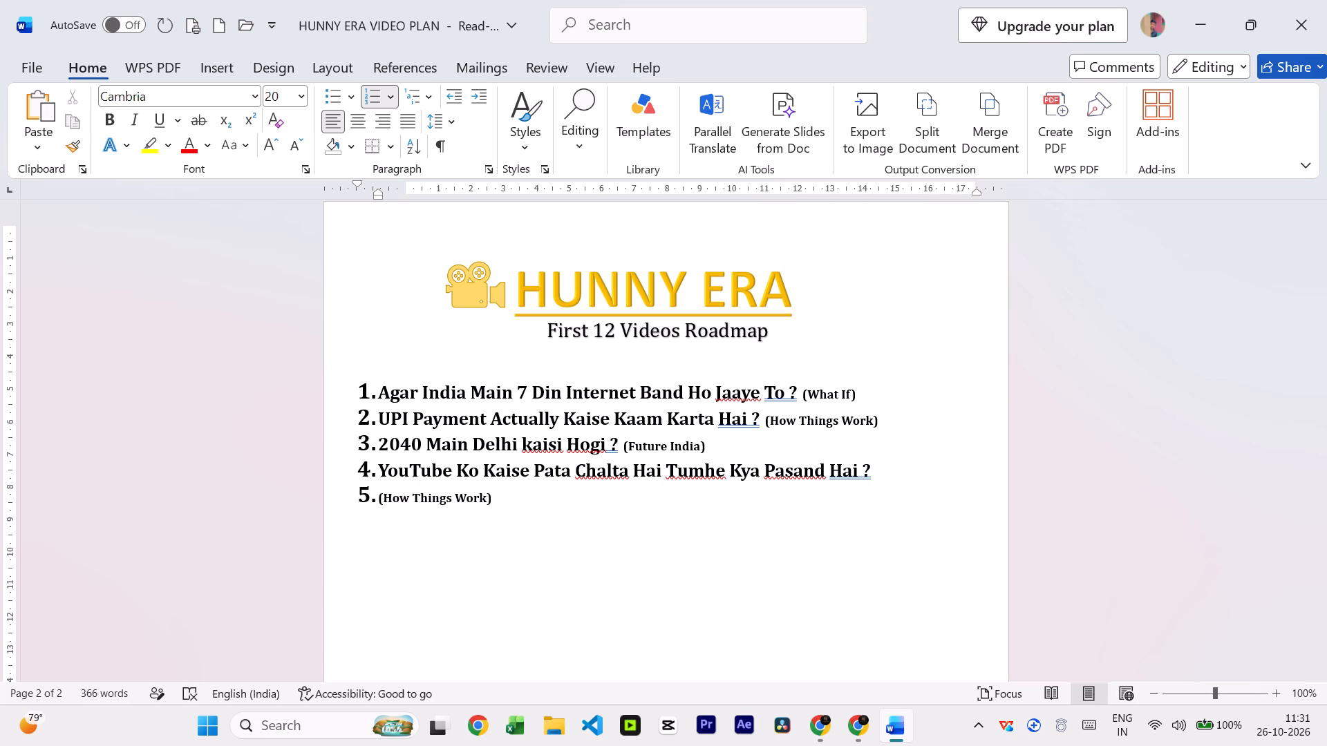
key("Return")
key("BackSpace")
key("BackSpace")
key("BackSpace")
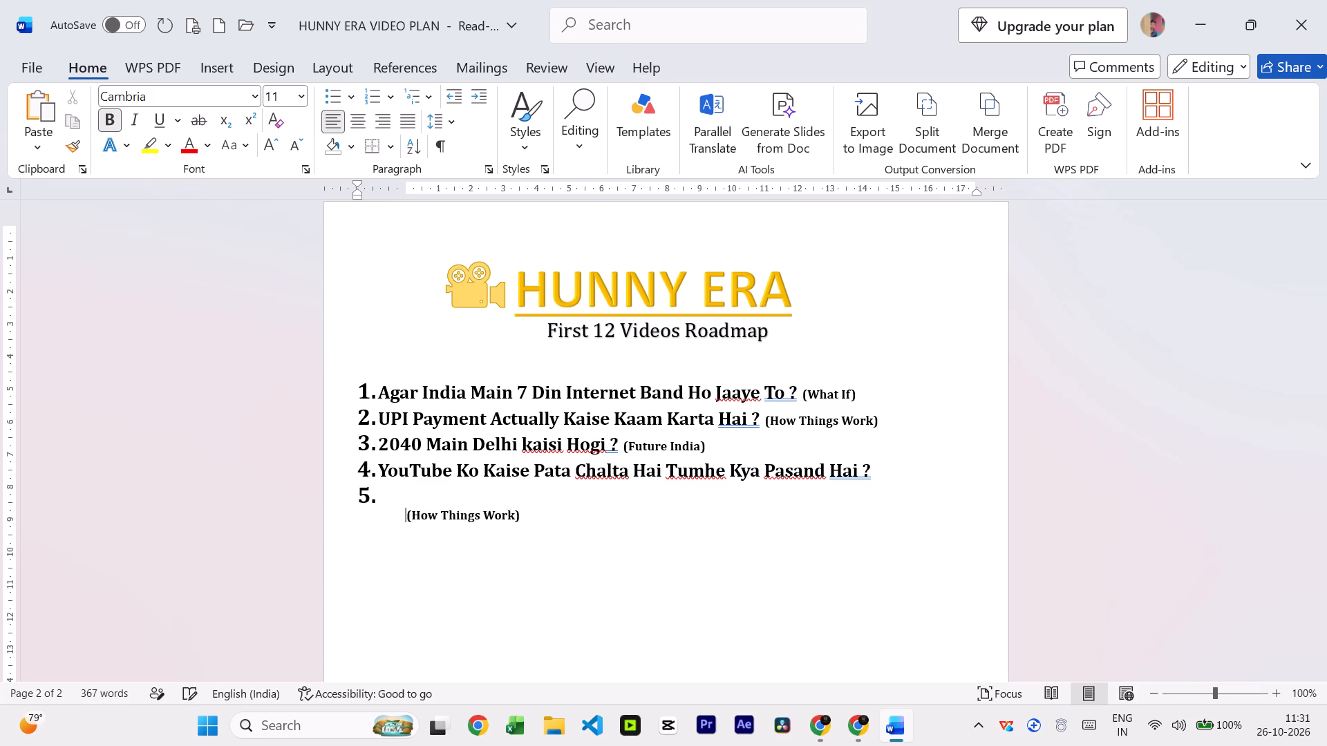
key("BackSpace")
key("BackSpace")
key("BackSpace")
key("BackSpace")
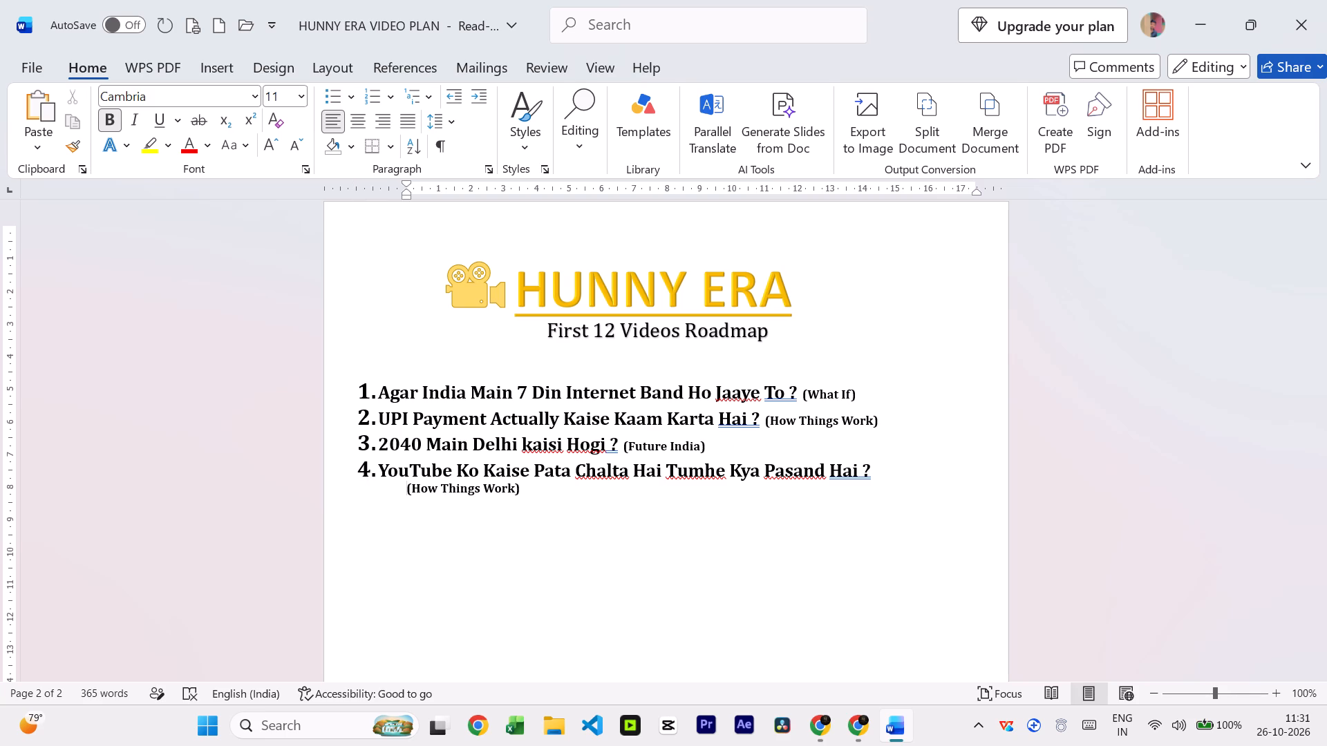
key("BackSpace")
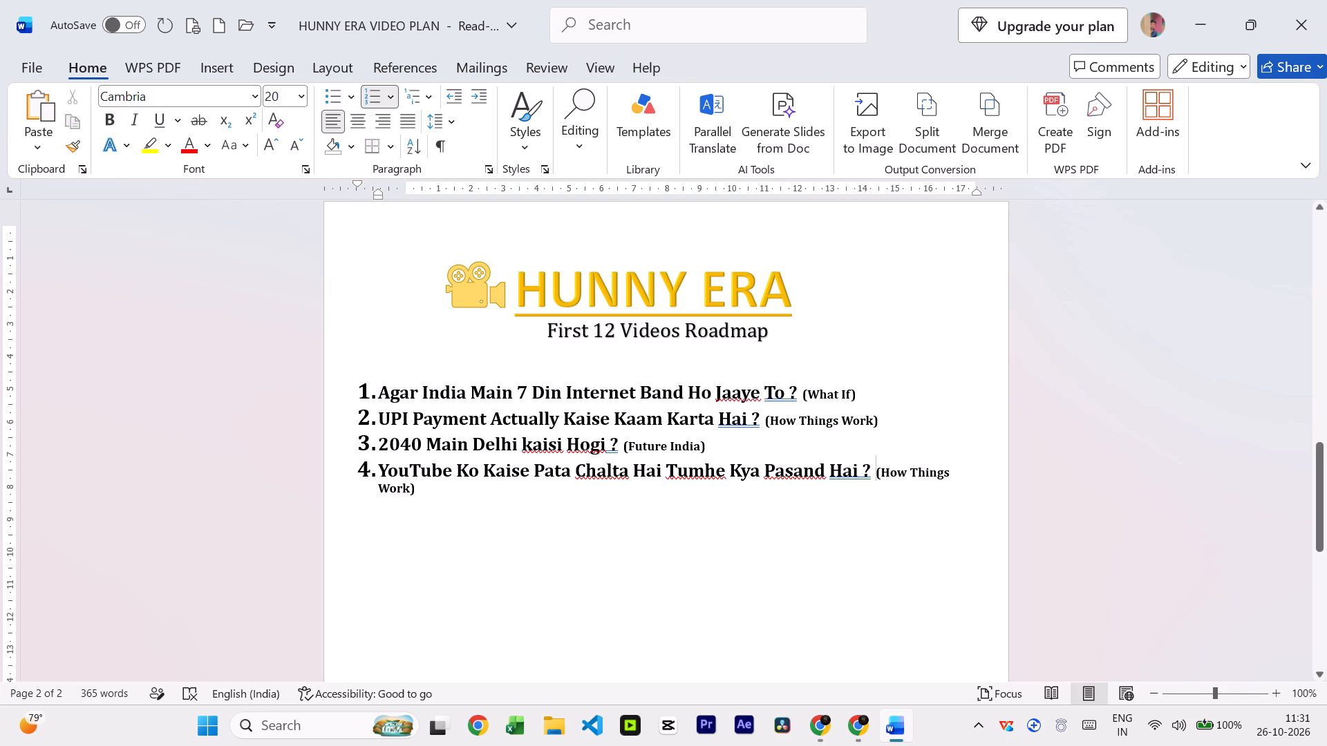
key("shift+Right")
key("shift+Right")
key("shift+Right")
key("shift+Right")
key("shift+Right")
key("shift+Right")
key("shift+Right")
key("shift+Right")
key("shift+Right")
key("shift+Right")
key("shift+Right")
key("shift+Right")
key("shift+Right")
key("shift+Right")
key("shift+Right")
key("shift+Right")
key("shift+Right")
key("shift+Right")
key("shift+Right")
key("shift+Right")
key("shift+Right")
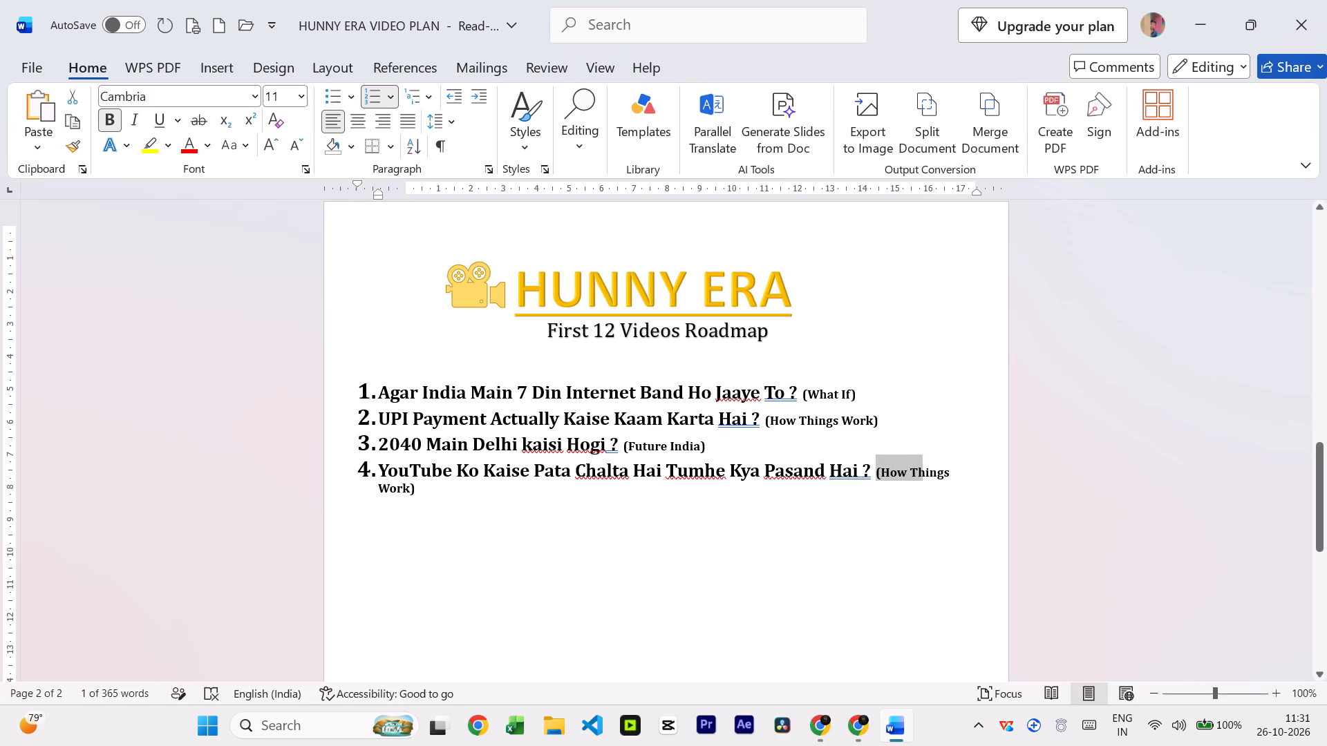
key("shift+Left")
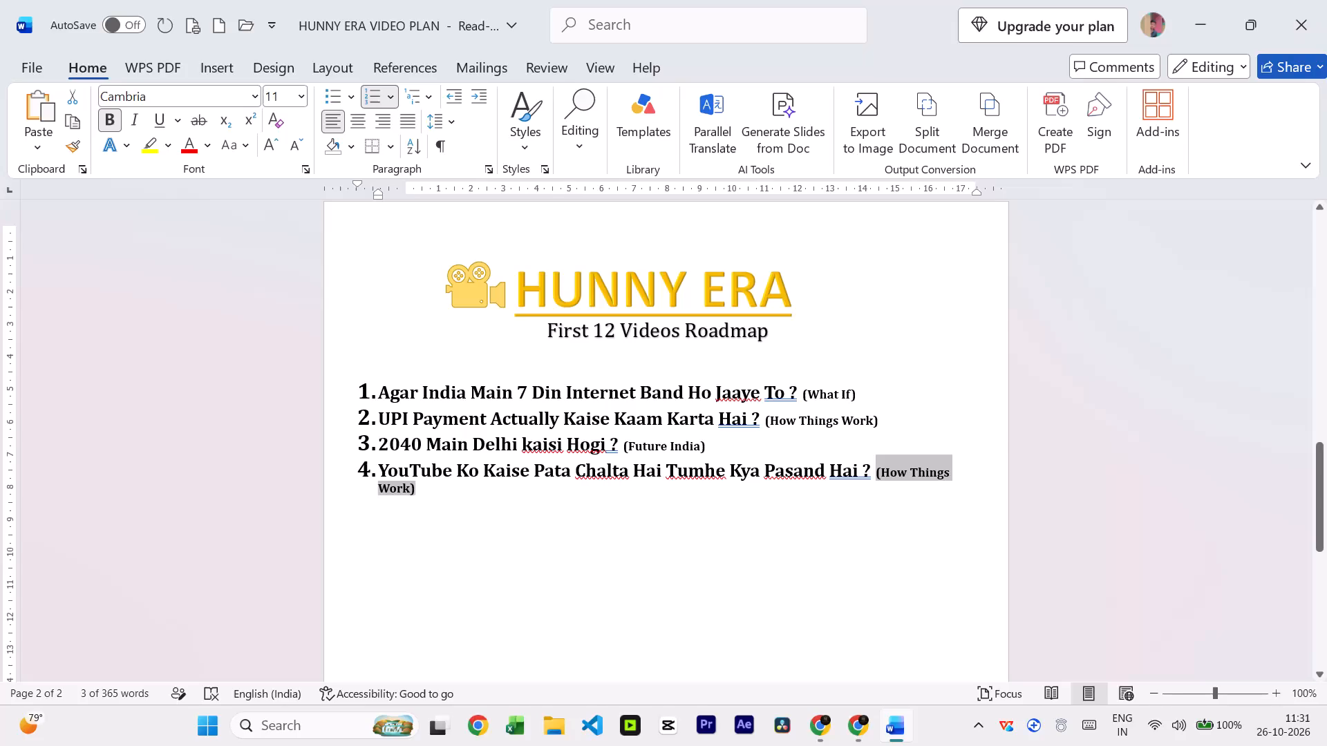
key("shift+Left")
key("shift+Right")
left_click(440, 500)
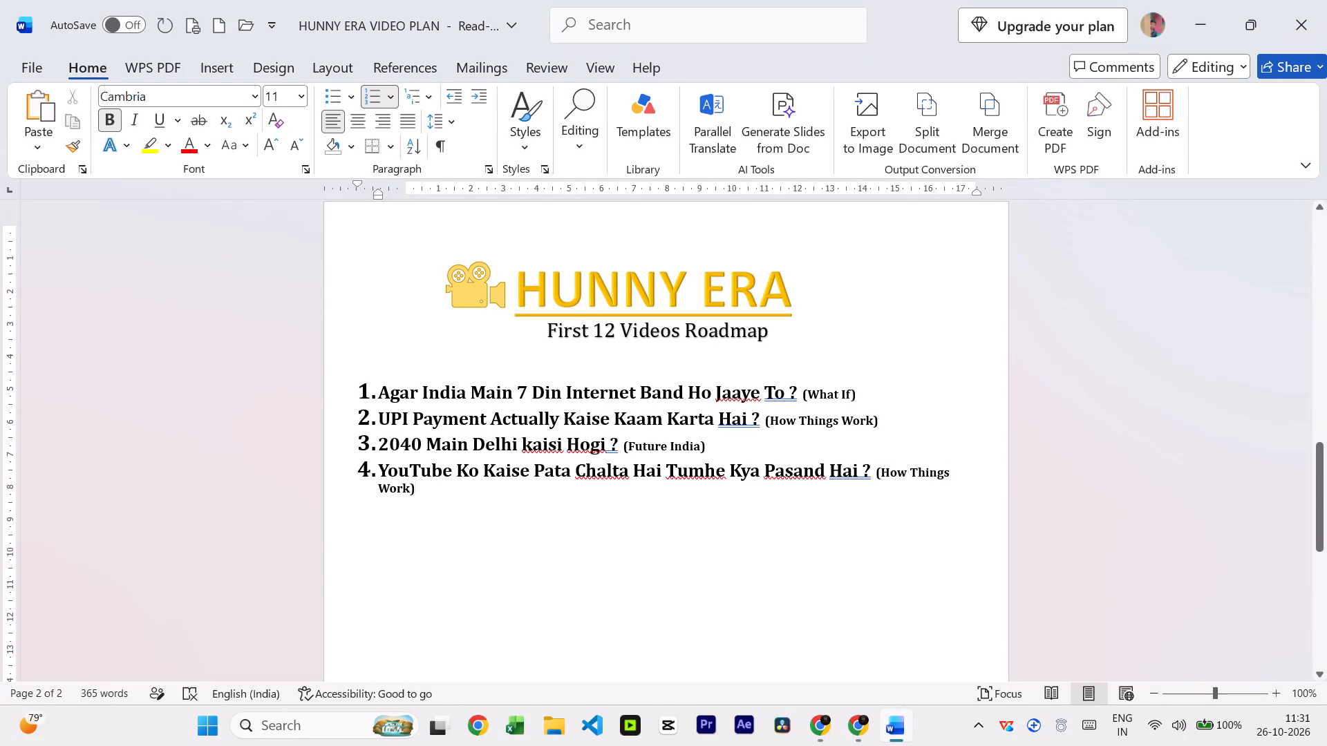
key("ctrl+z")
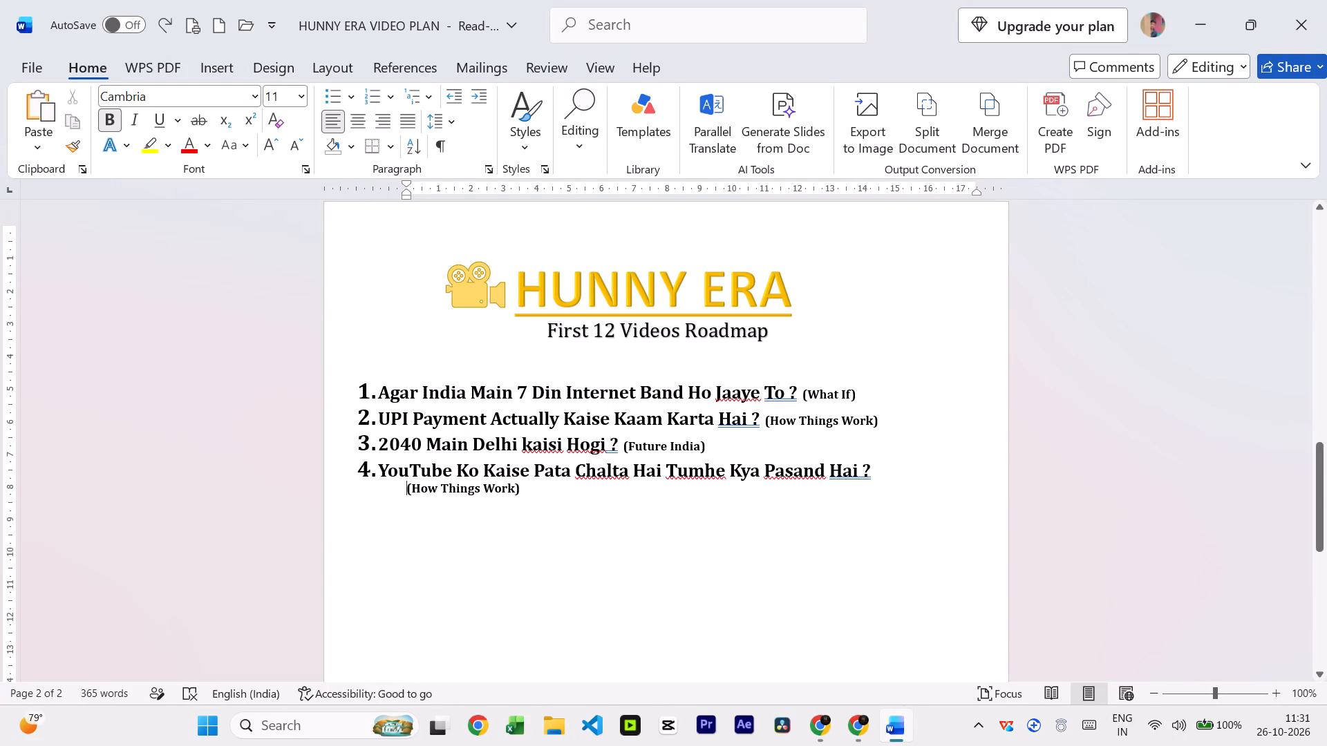
Reduce the indent of the "(How Things Work)" line to roughly align it with the start of the fourth item's title.
left_click_drag(404, 195, 404, 195)
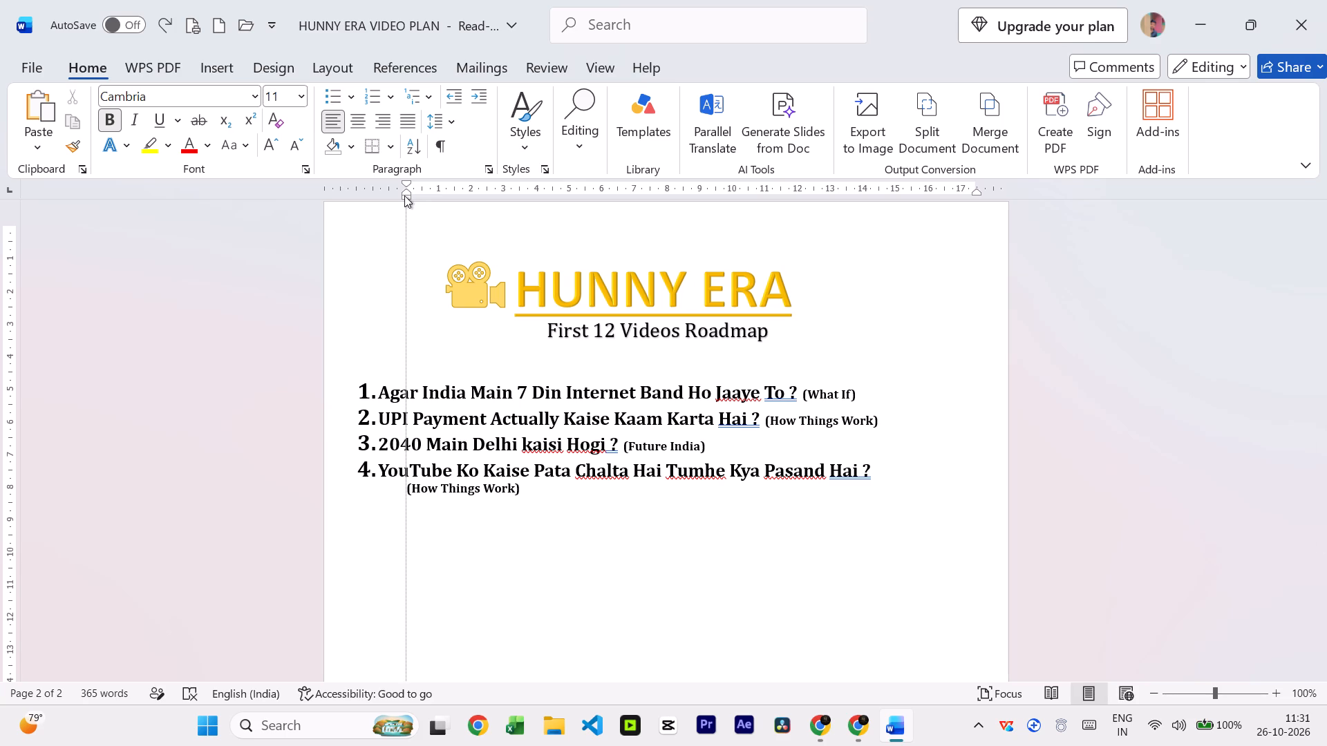
left_click_drag(404, 195, 383, 198)
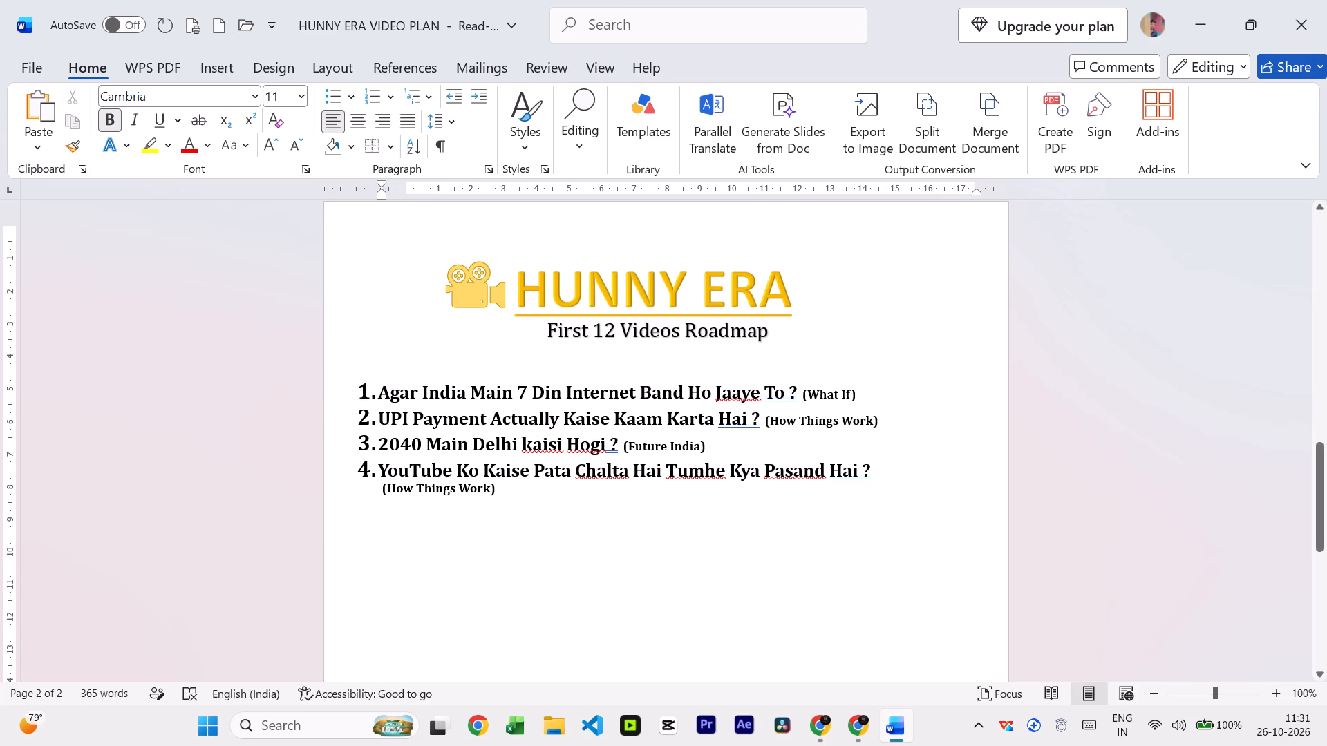
Add a new line below the "(How Things Work)" label and move its indent back to align with the list numbers.
left_click(518, 489)
key("Return")
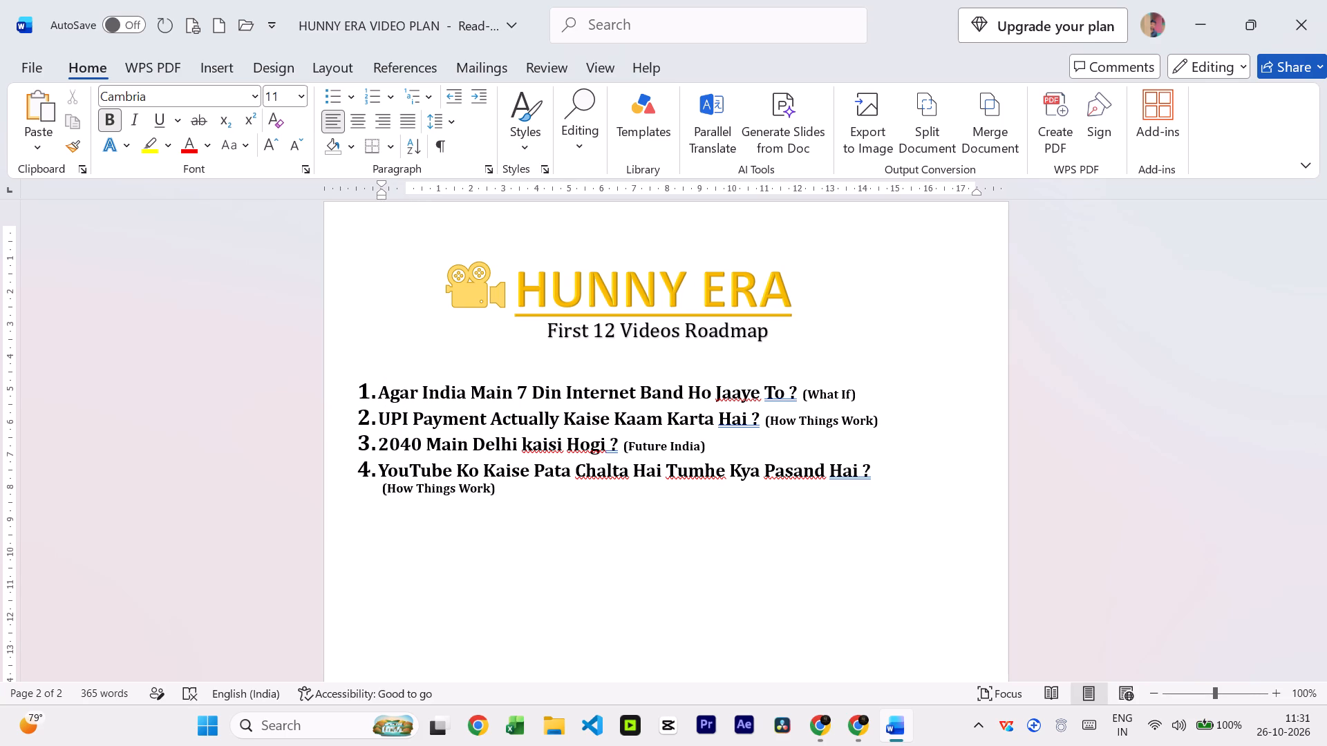
left_click_drag(382, 194, 382, 195)
left_click_drag(382, 195, 356, 198)
left_click(356, 198)
Set the font size of the new line to 16 and start roadmap item 5 on it.
type("5.")
key("BackSpace")
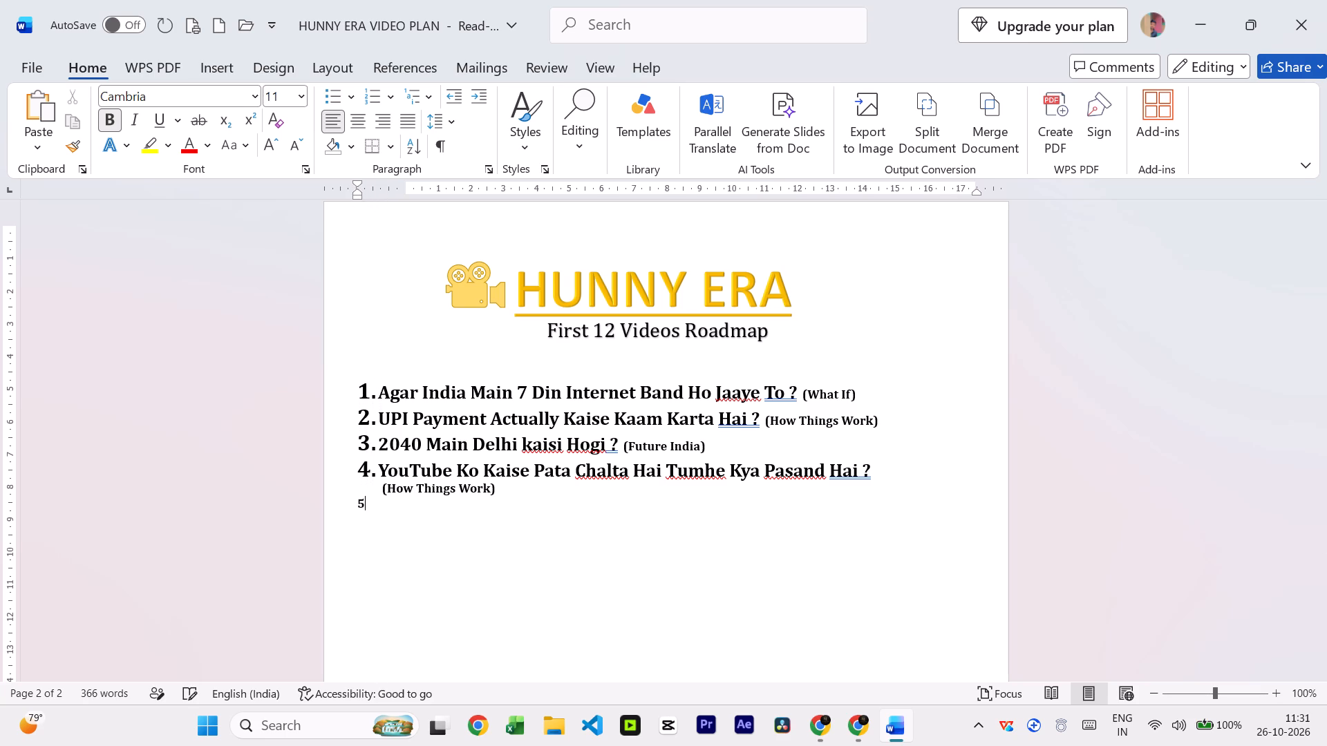
key("BackSpace")
left_click(301, 92)
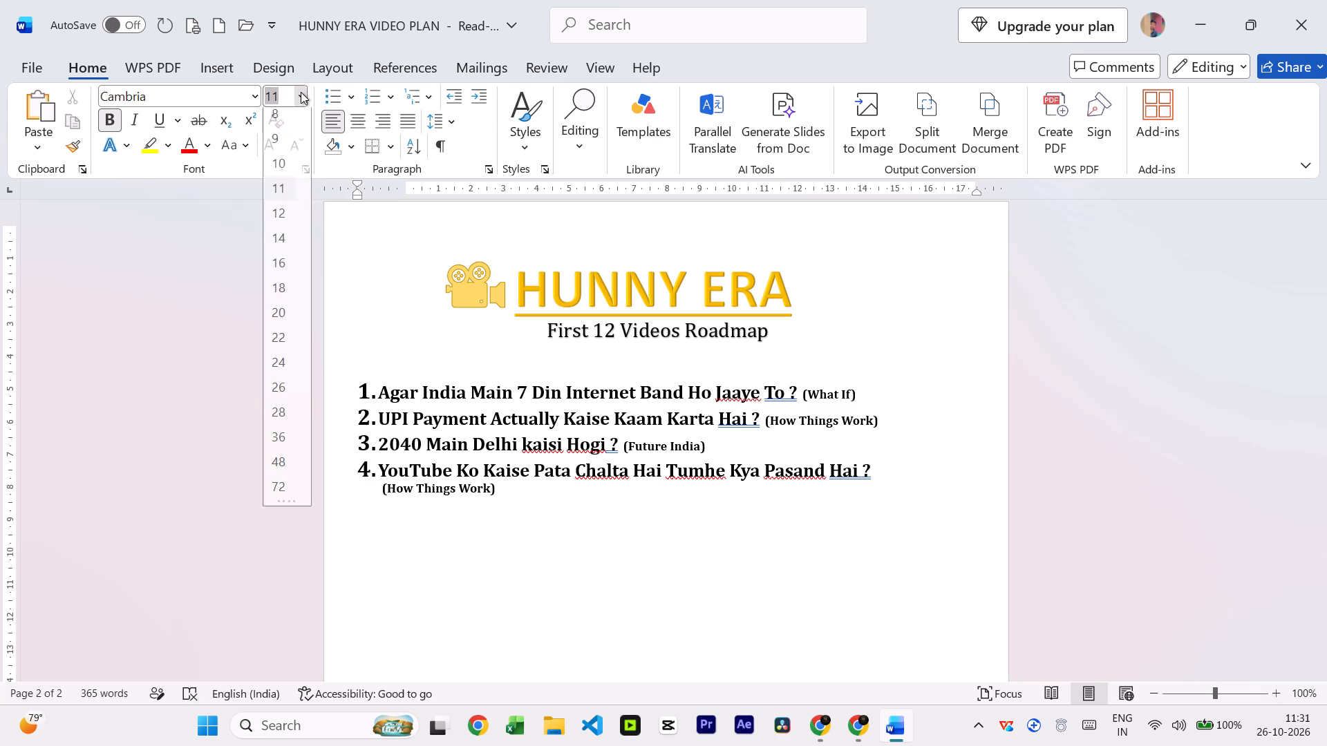
left_click(282, 266)
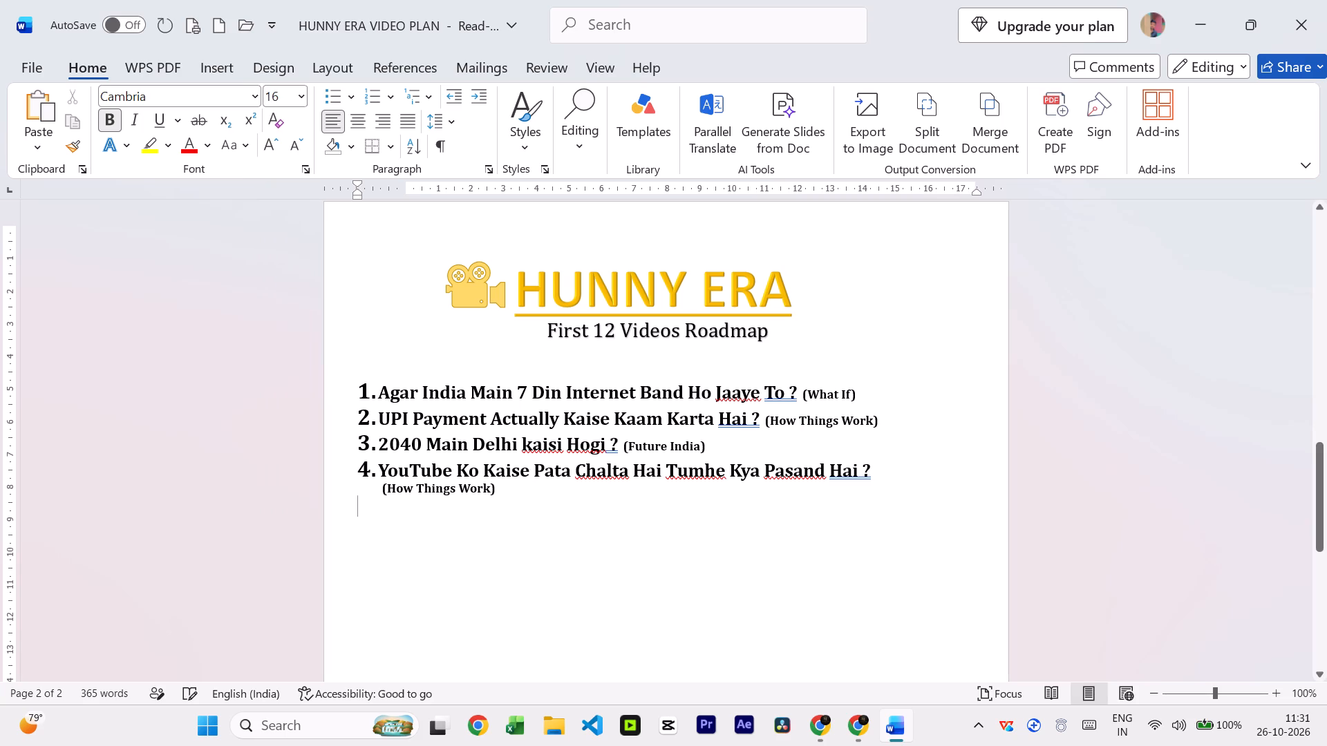
type("5.")
key("space")
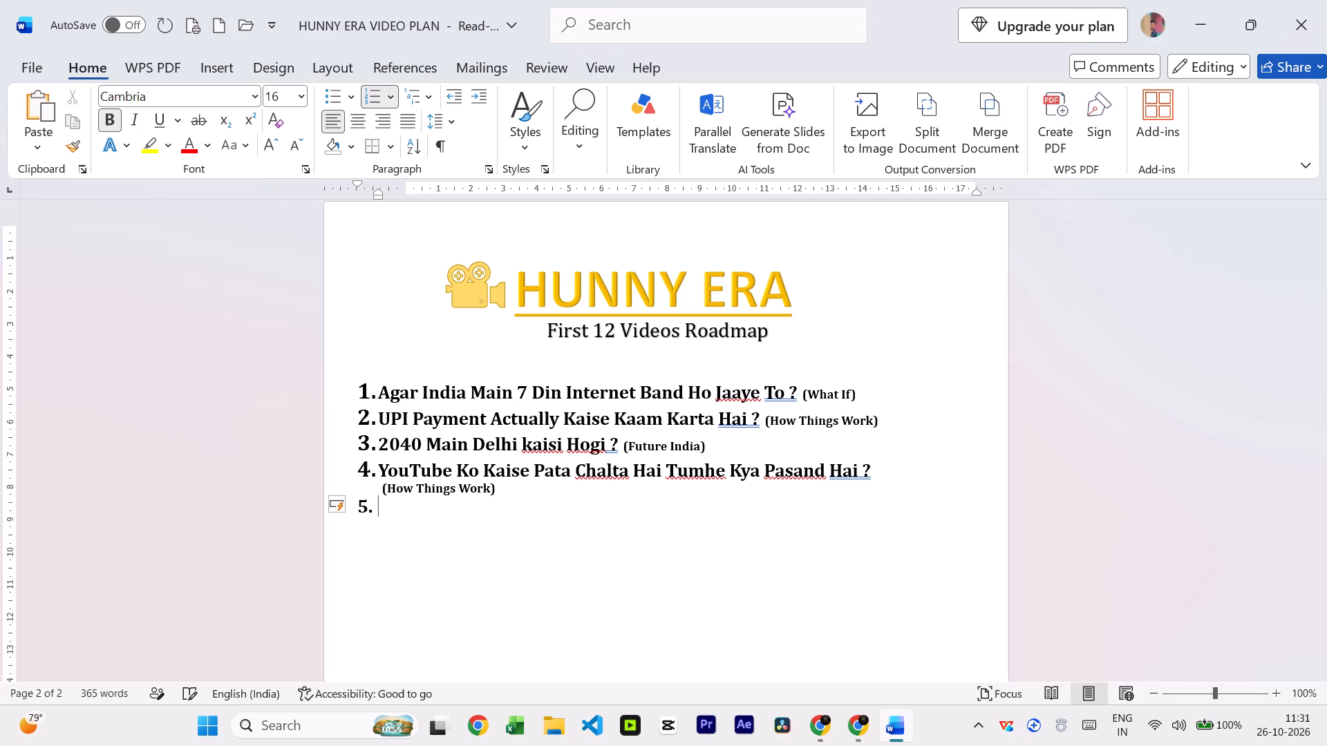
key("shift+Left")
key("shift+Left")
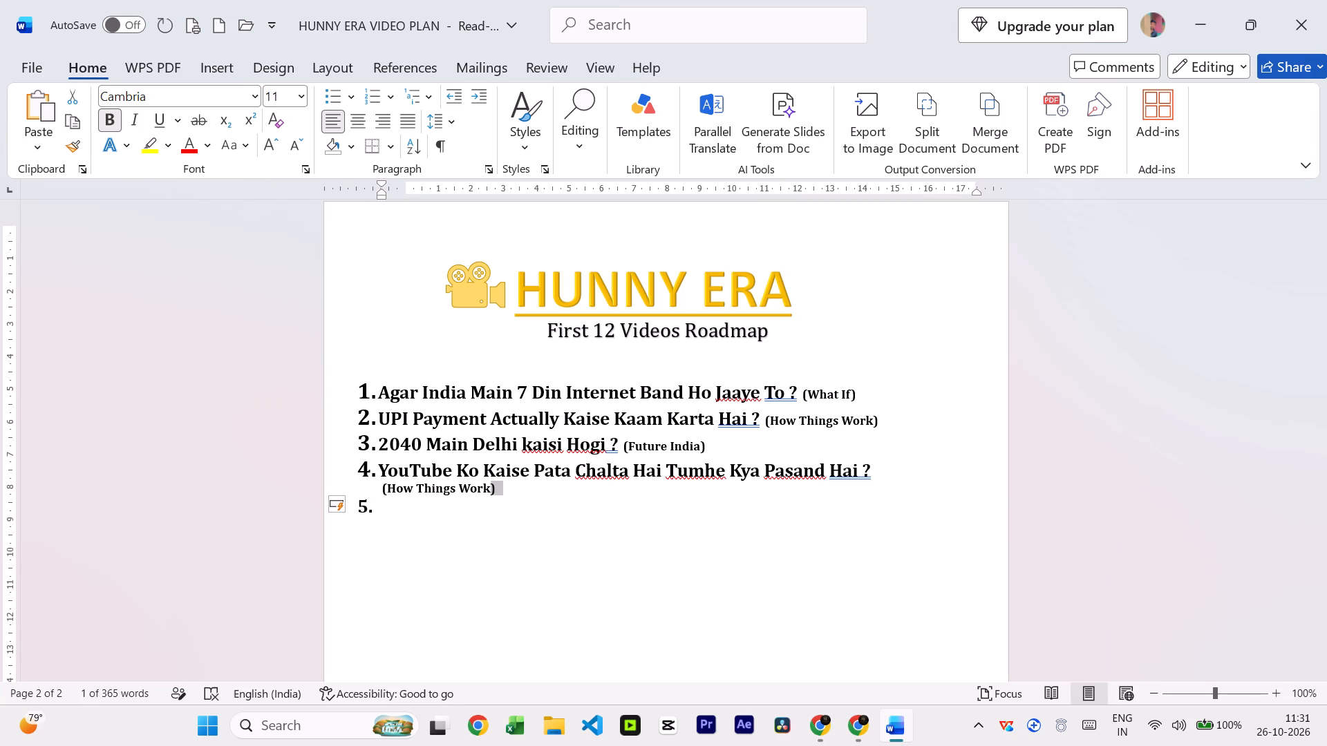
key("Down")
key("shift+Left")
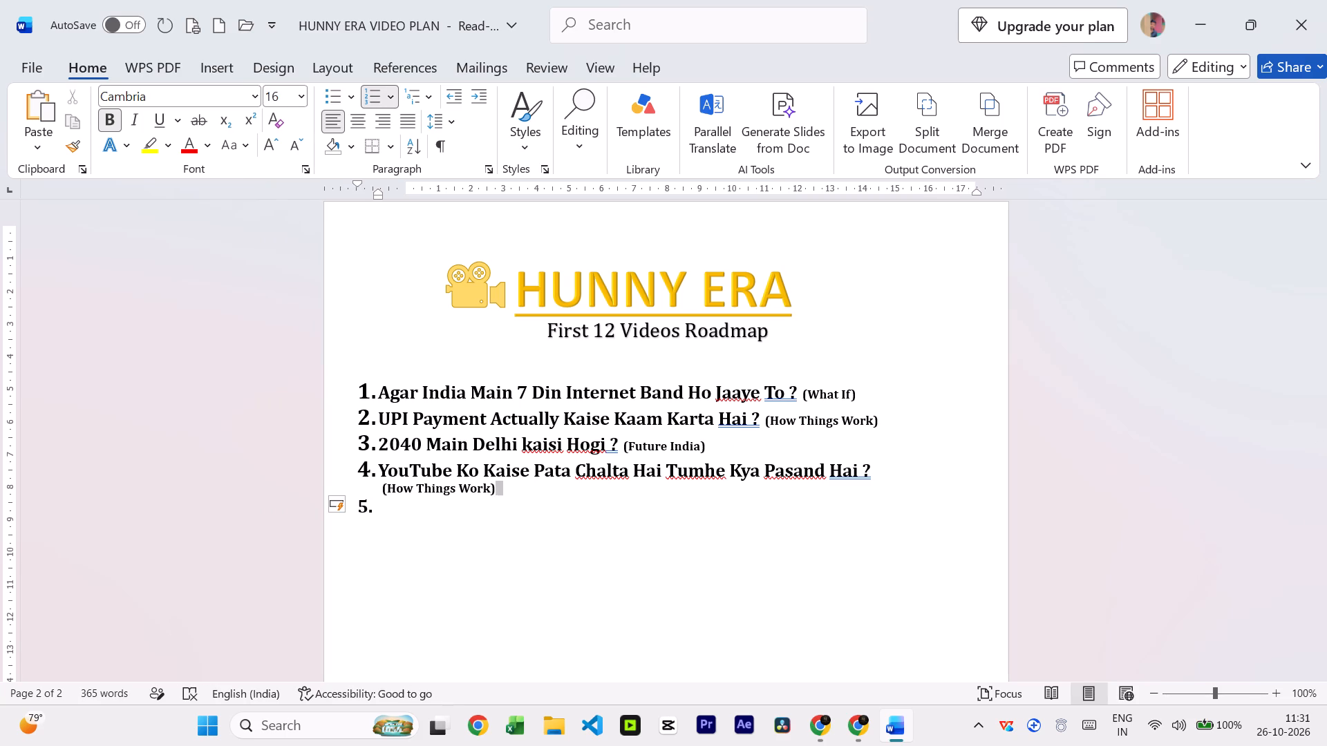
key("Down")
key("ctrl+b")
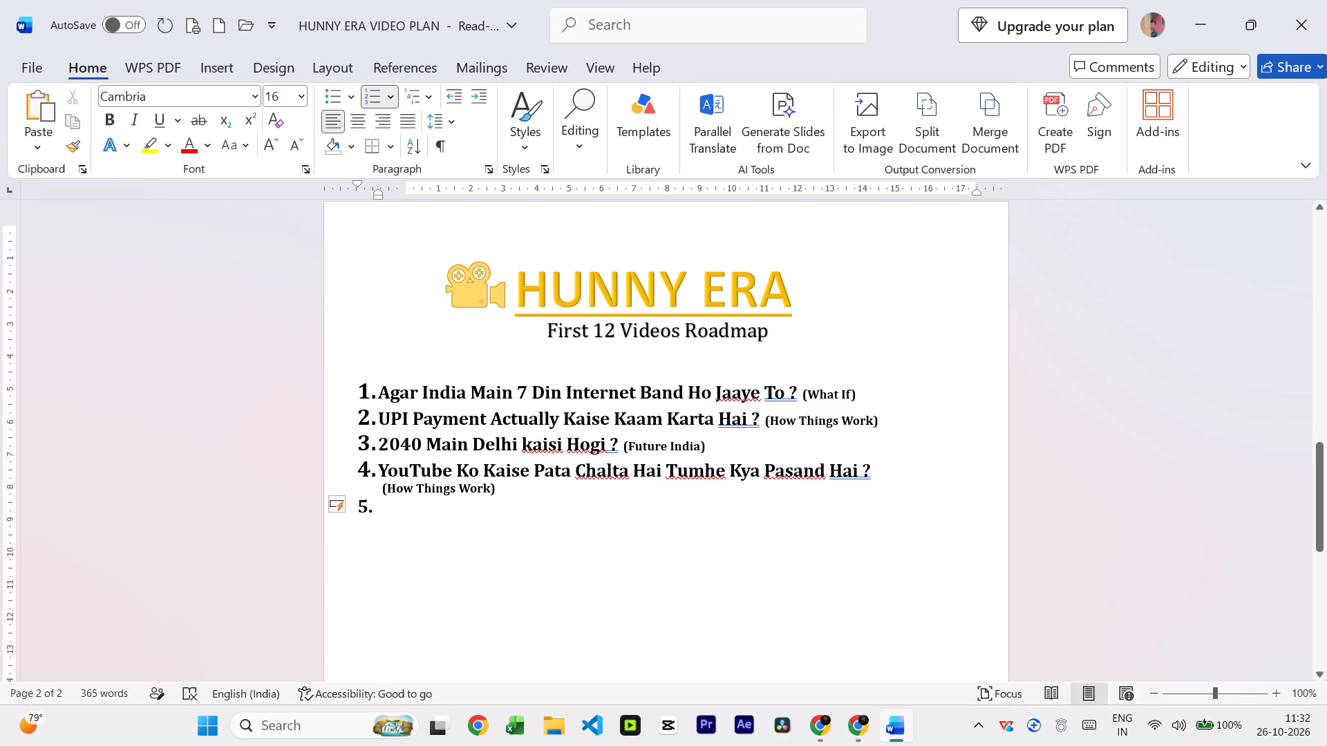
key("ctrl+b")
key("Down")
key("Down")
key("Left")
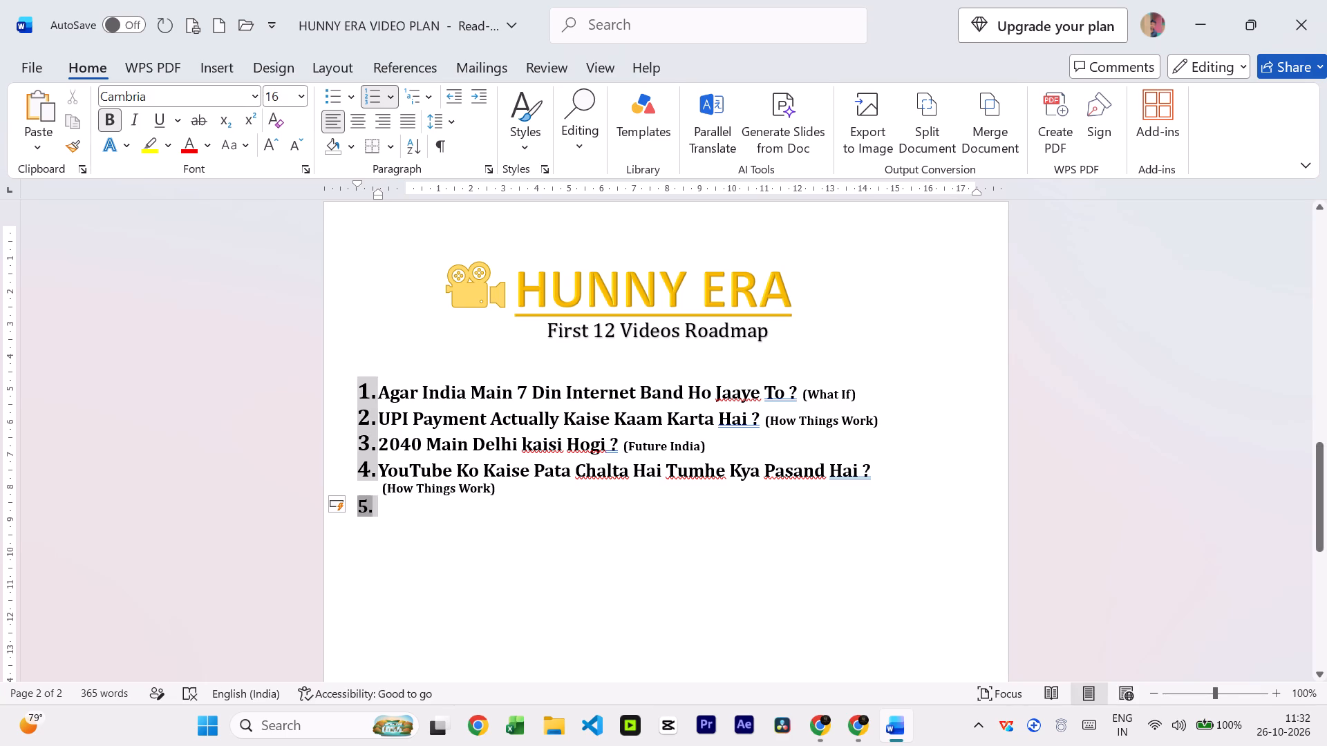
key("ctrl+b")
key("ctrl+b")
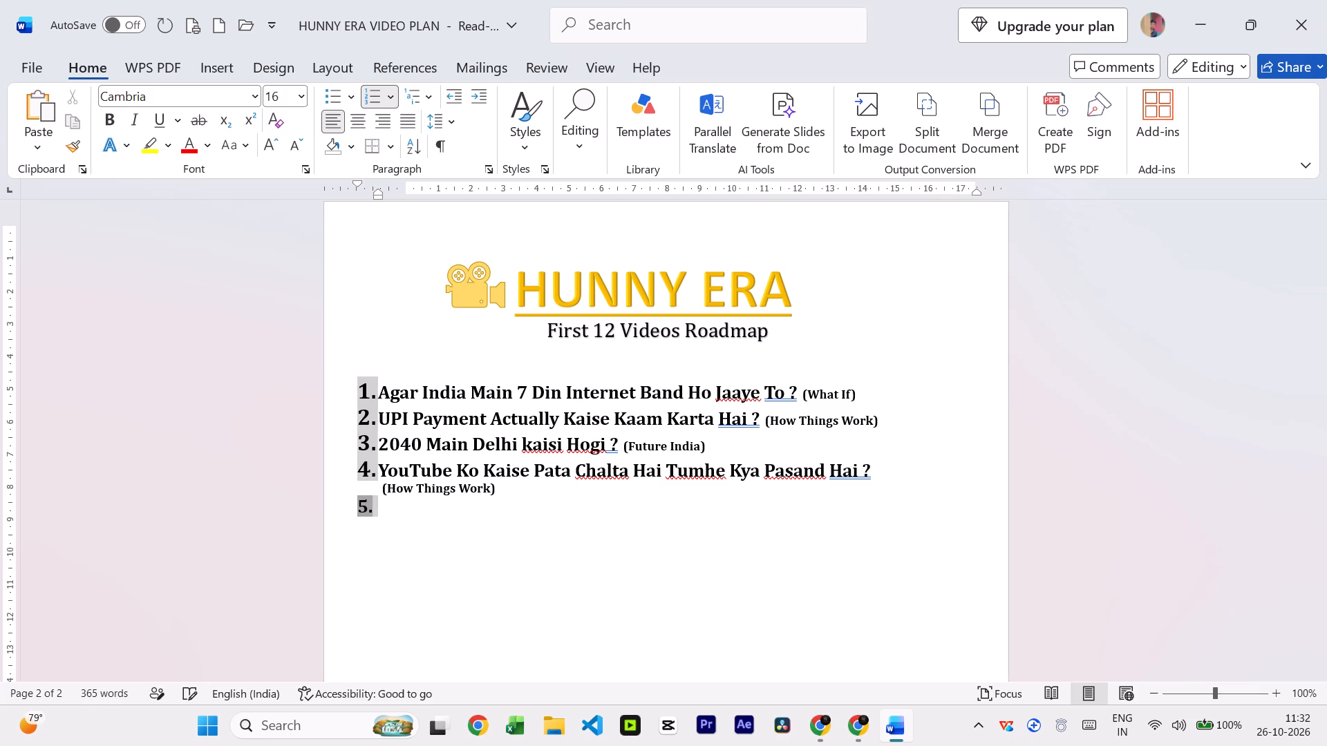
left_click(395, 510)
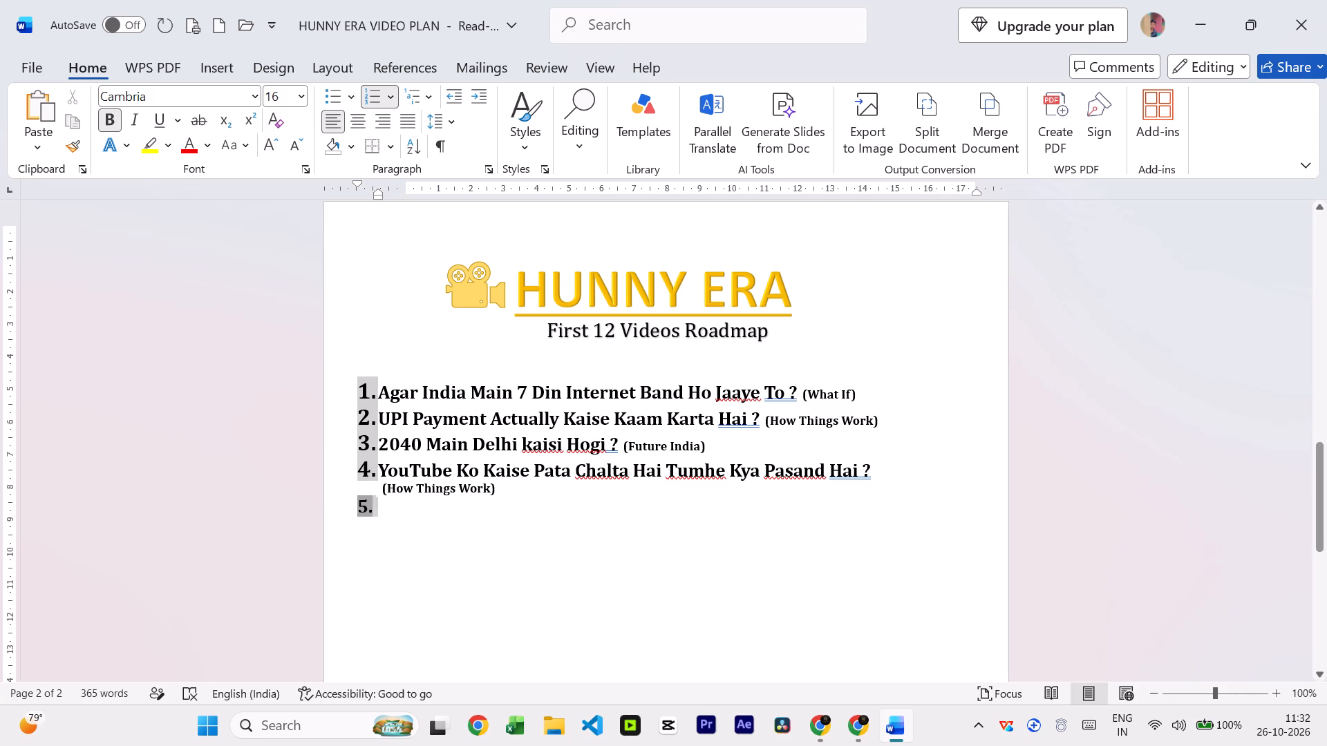
Set the font size of the list numbers of roadmap items 1 to 4 to 16.
left_click_drag(371, 468, 353, 447)
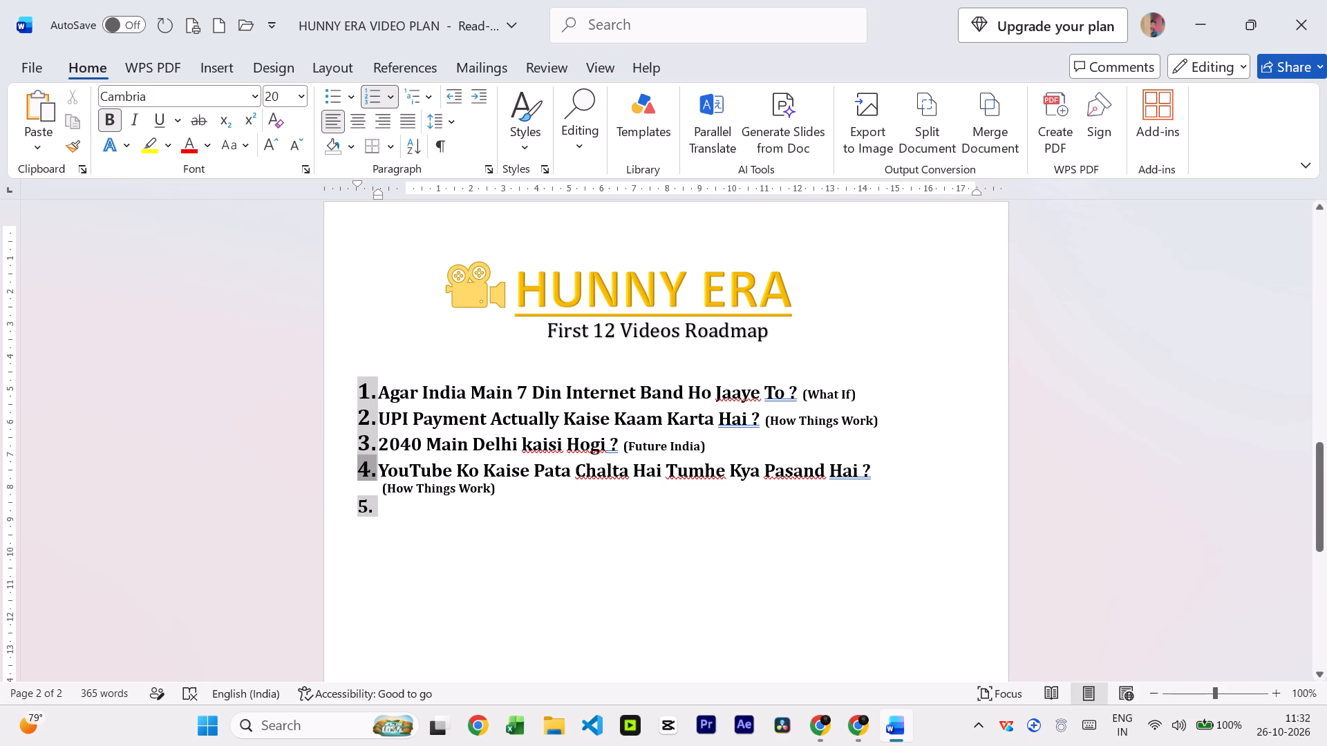
left_click(298, 97)
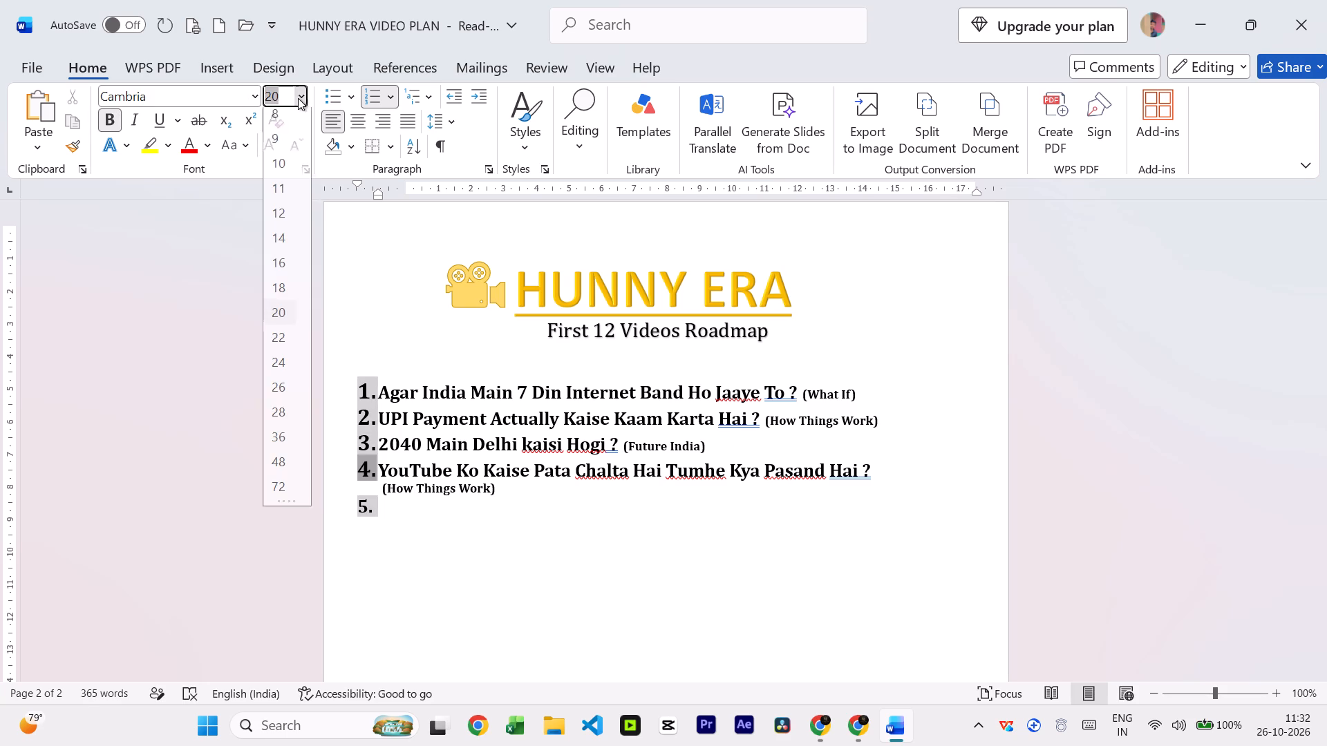
left_click(285, 274)
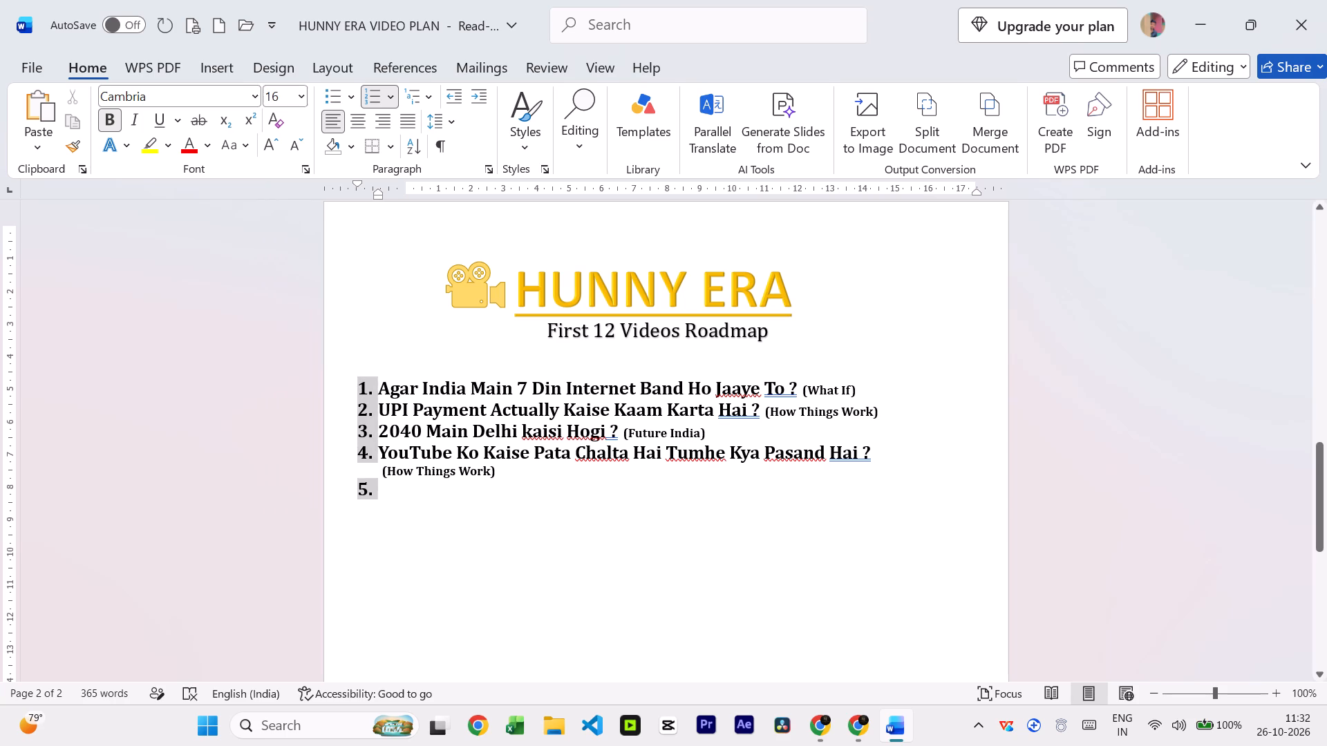
Start the title of roadmap item 5 with "Agar Puri Duniya Ki Electricity".
left_click(387, 492)
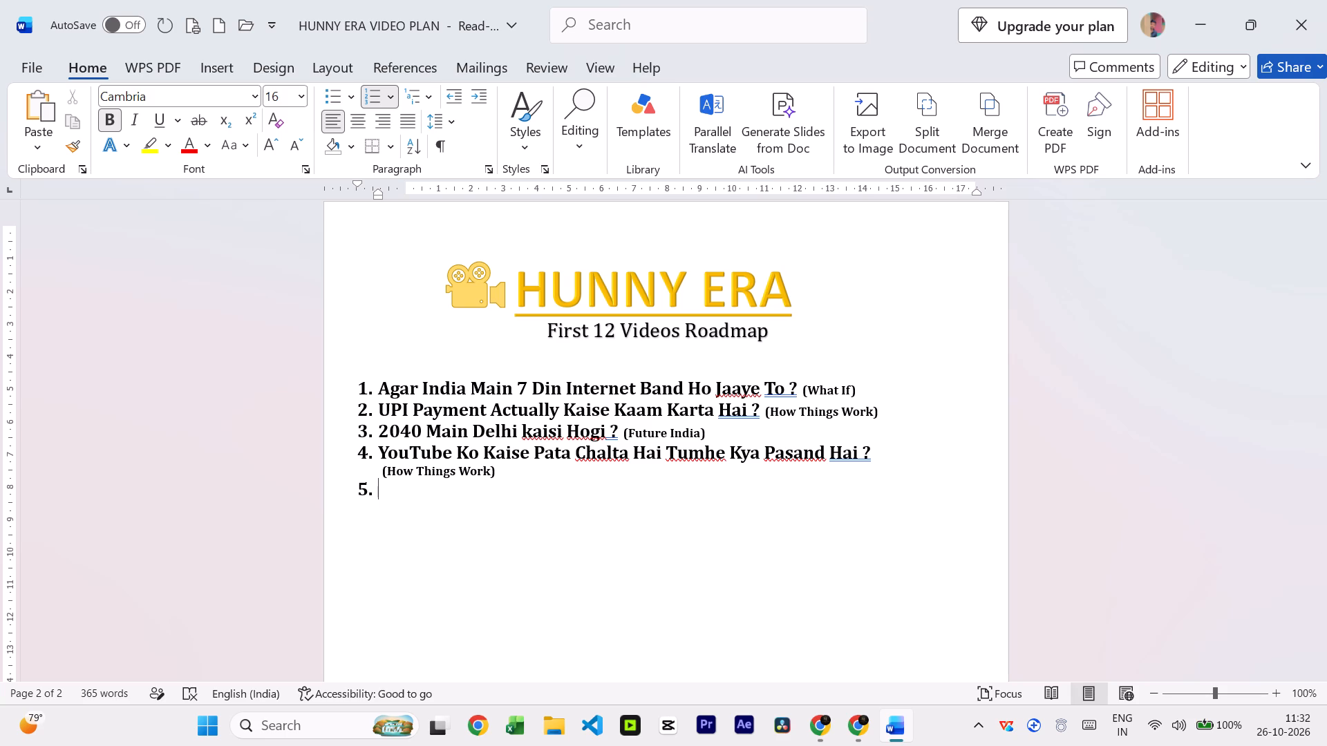
type("Agar")
key("space")
type("Puri")
key("space")
key("shift+g")
key("shift+BackSpace")
type("Dui")
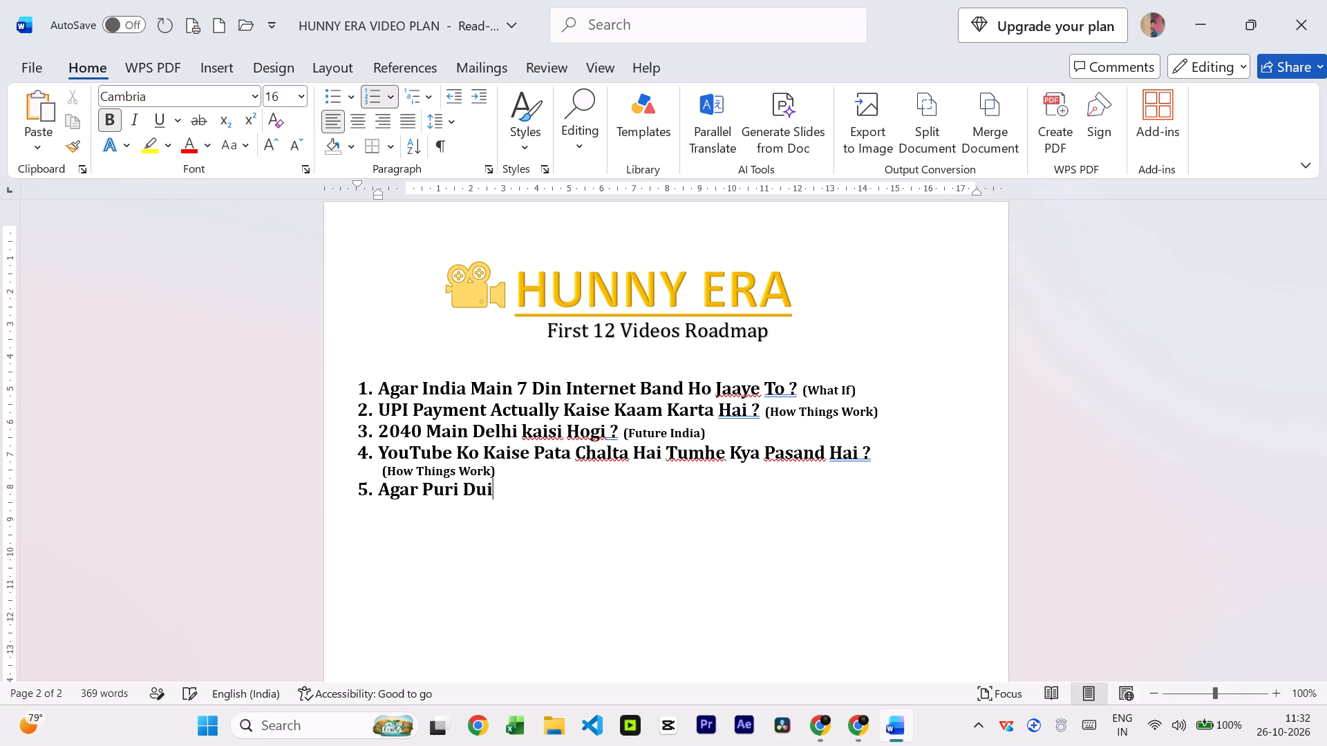
key("BackSpace")
type("niya Ki E")
type("le")
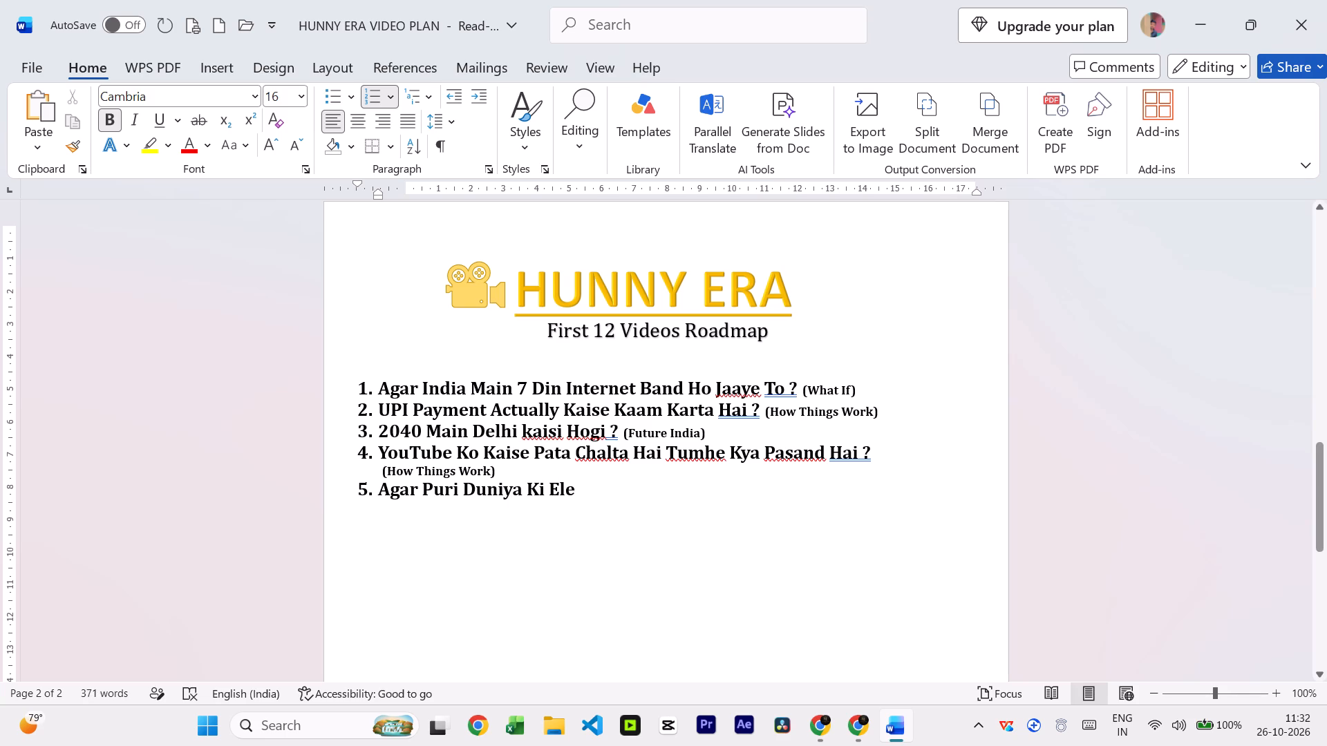
type("ct")
type("rici")
type("ty")
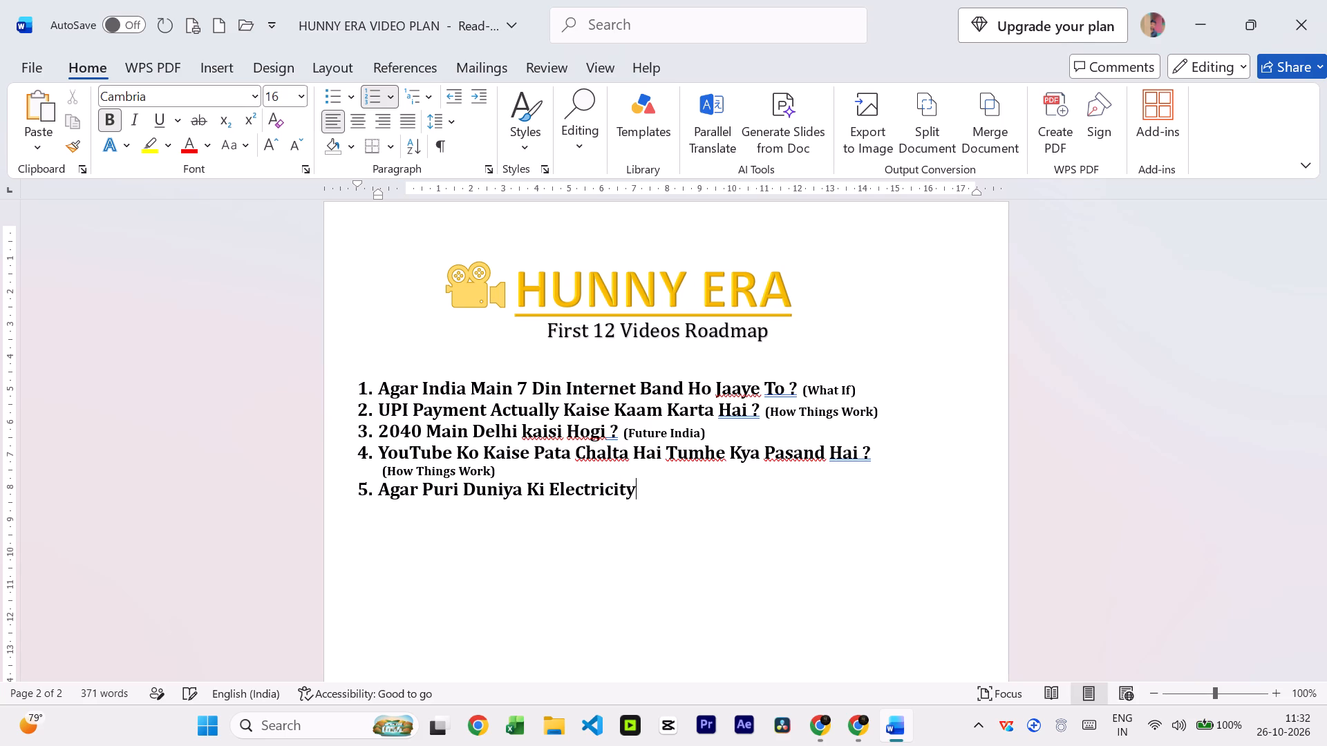
key("space")
Complete the title of roadmap item 5 with "Band Ho Jaaye ?".
type("Band Ho Jaye")
key("space")
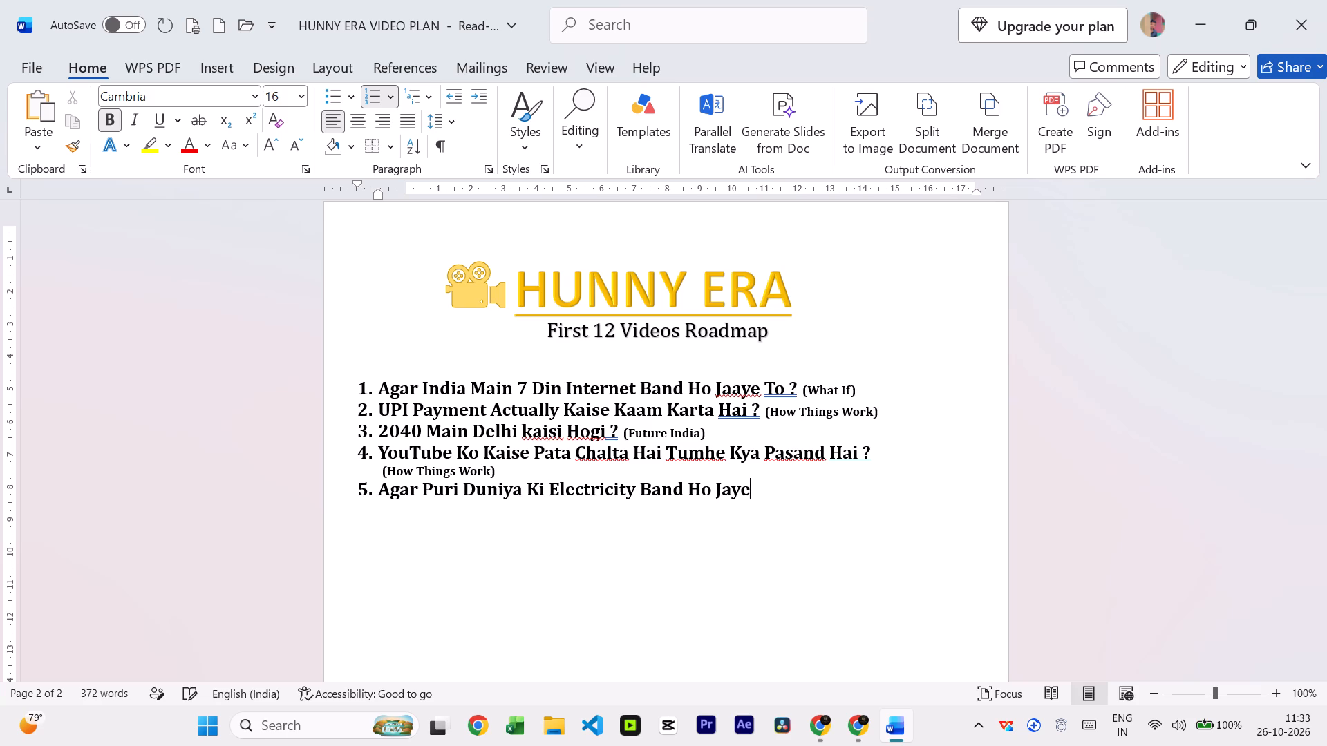
key("BackSpace")
key("BackSpace")
key("BackSpace")
type("aye")
key("space")
type("To")
key("space")
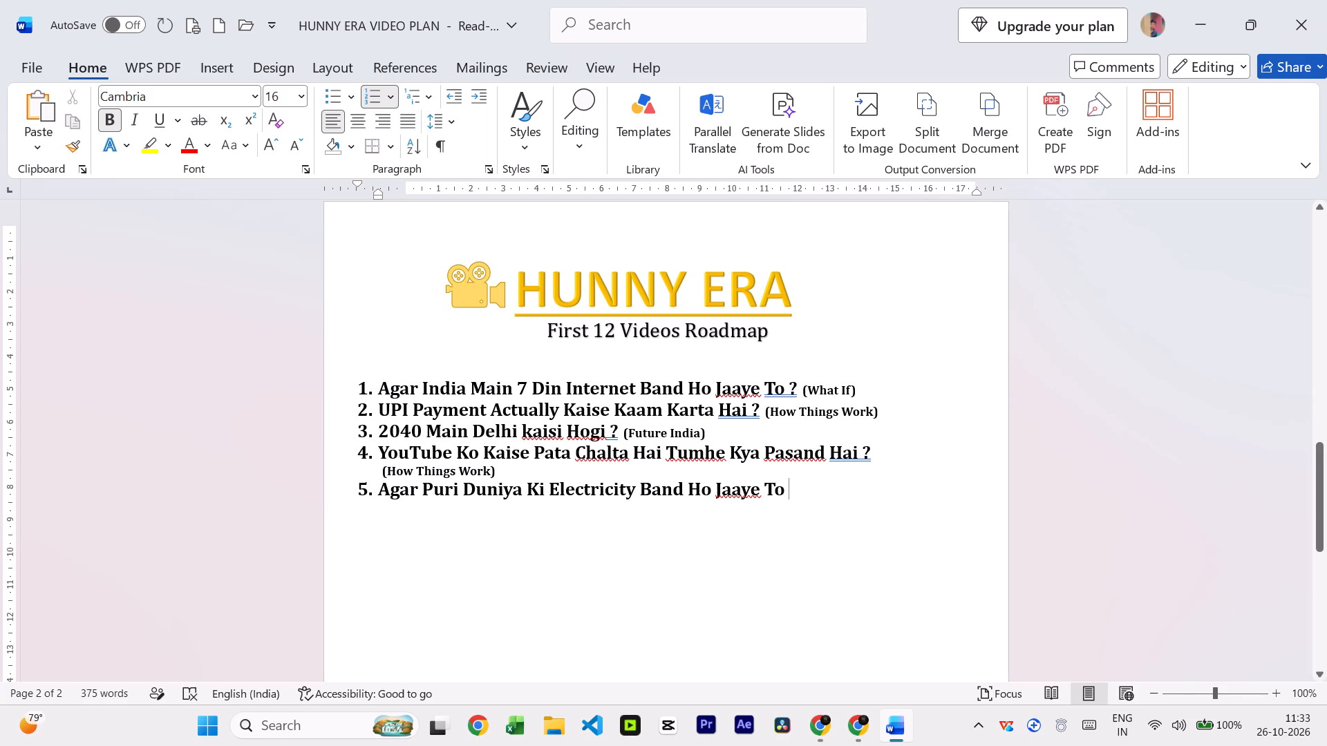
key("BackSpace")
key("BackSpace")
key("BackSpace")
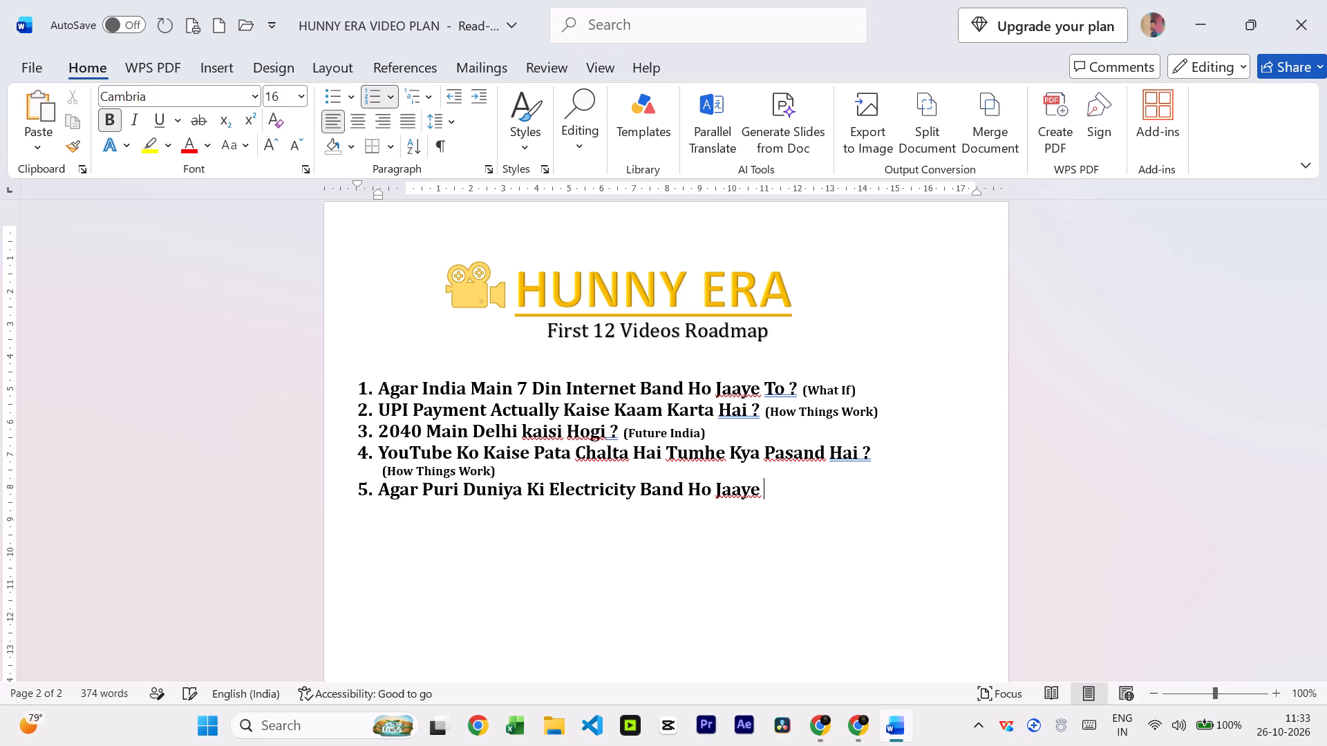
type("?")
key("space")
Add the category label "(What If)" after the title of roadmap item 5.
key("shift+braceleft")
key("BackSpace")
key("shift+parenleft")
key("shift+parenright")
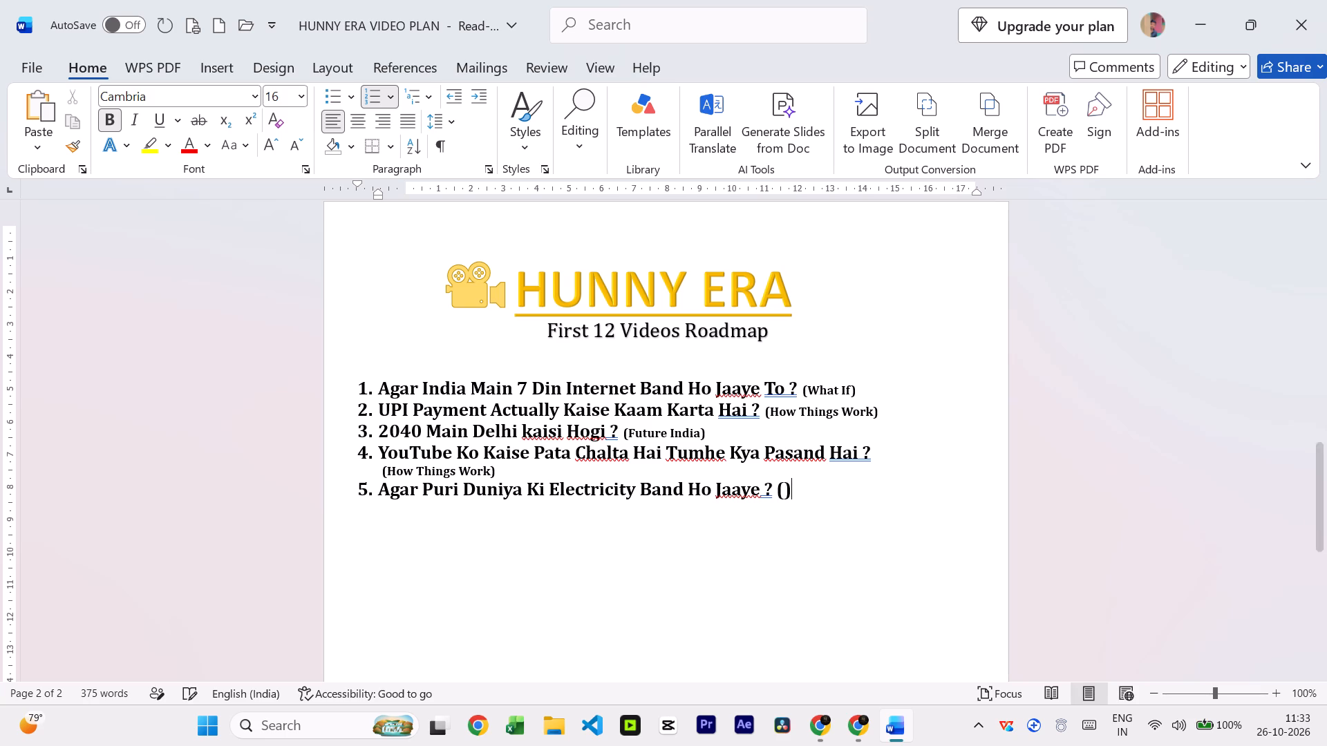
key("Left")
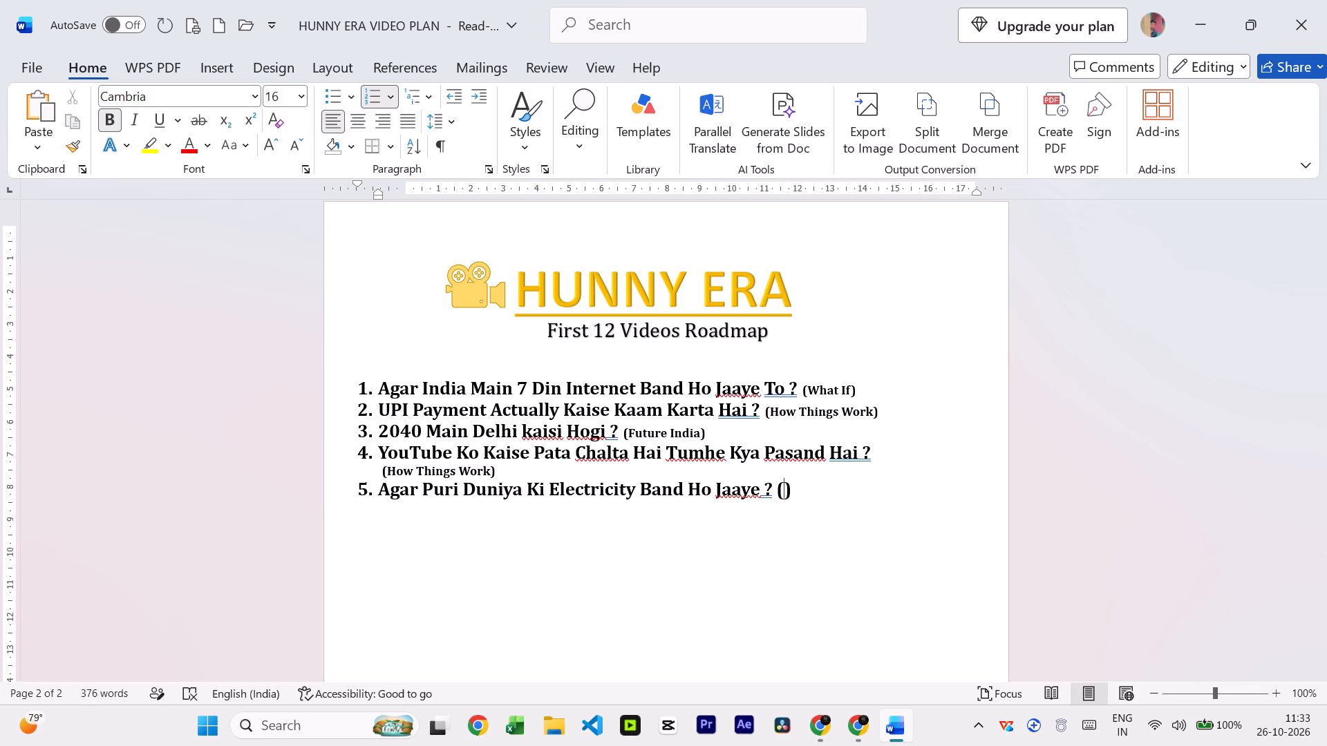
type("What If")
key("Right")
key("Right")
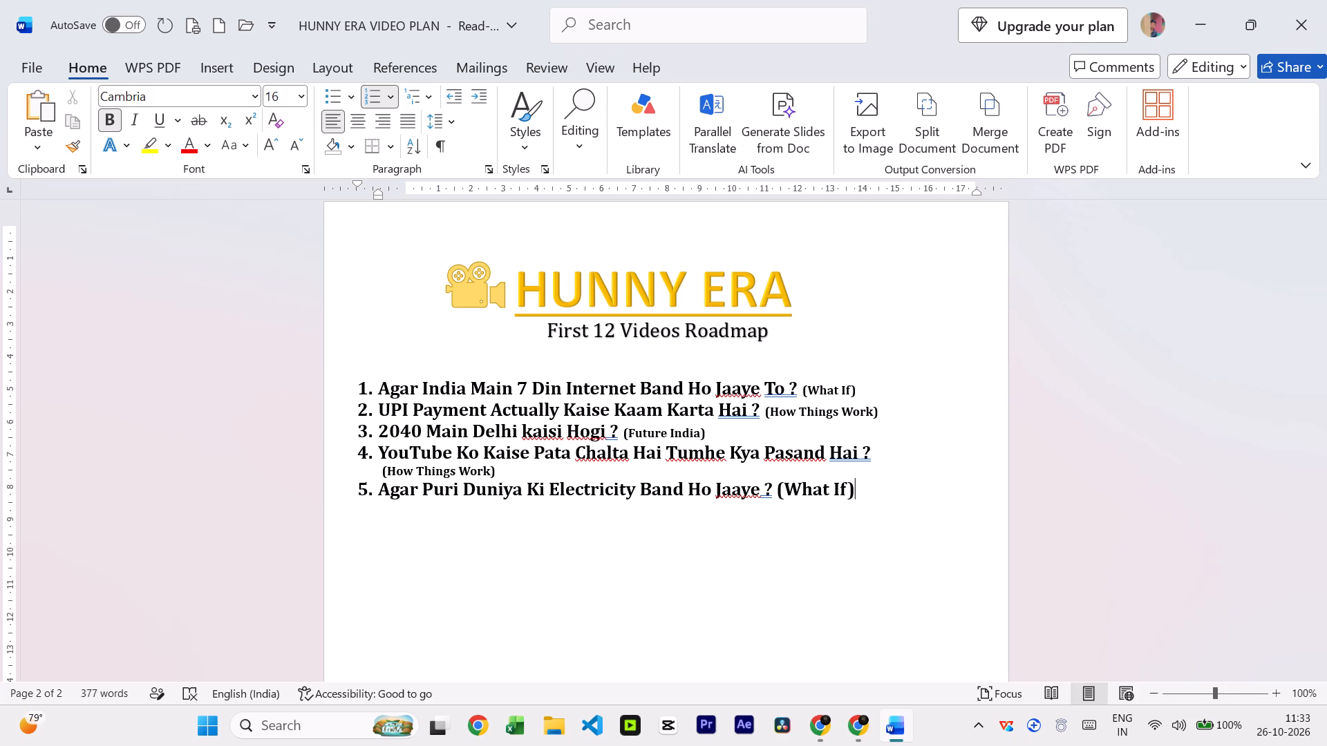
Set the font size of the fifth item's "(What If)" label to 11.
key("shift+Left")
key("shift+Left")
key("shift+Left")
key("shift+Left")
key("shift+Left")
key("shift+Left")
key("shift+Left")
key("shift+Left")
key("shift+Left")
key("shift+Left")
key("shift+Right")
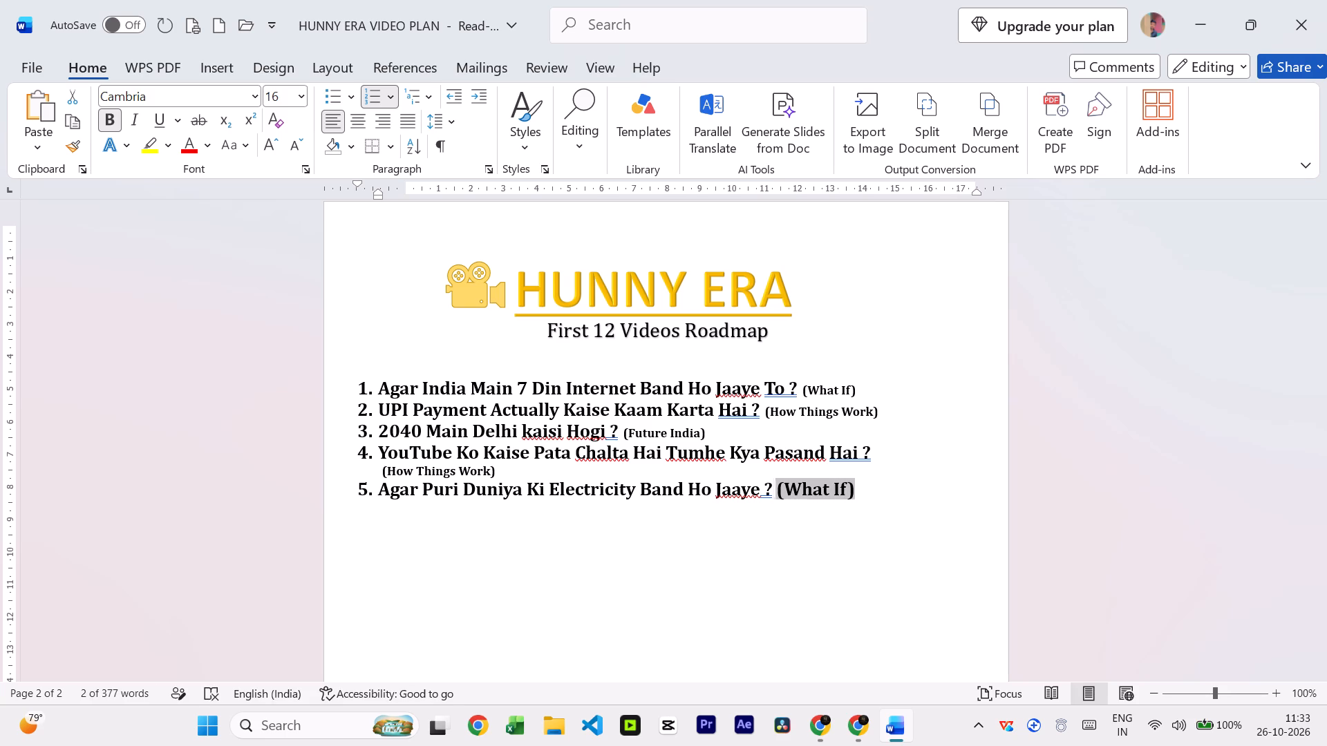
left_click(304, 97)
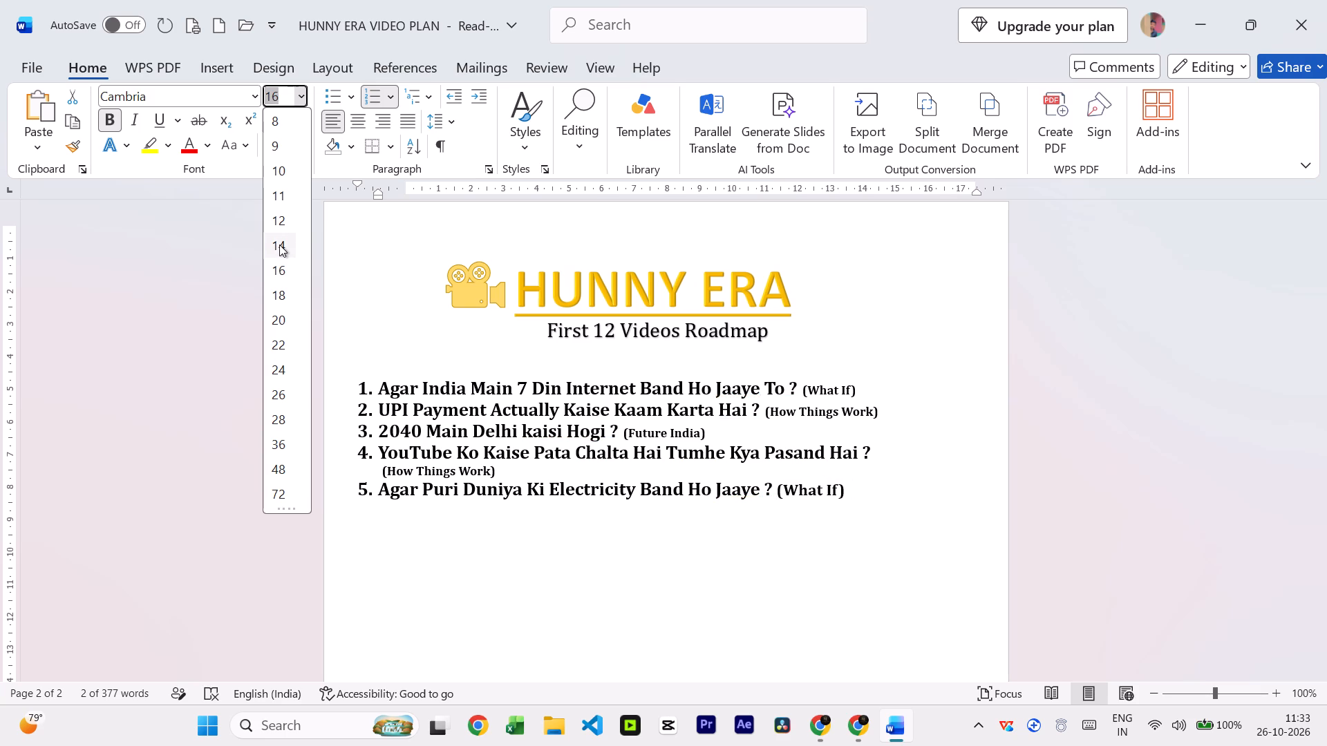
left_click(279, 200)
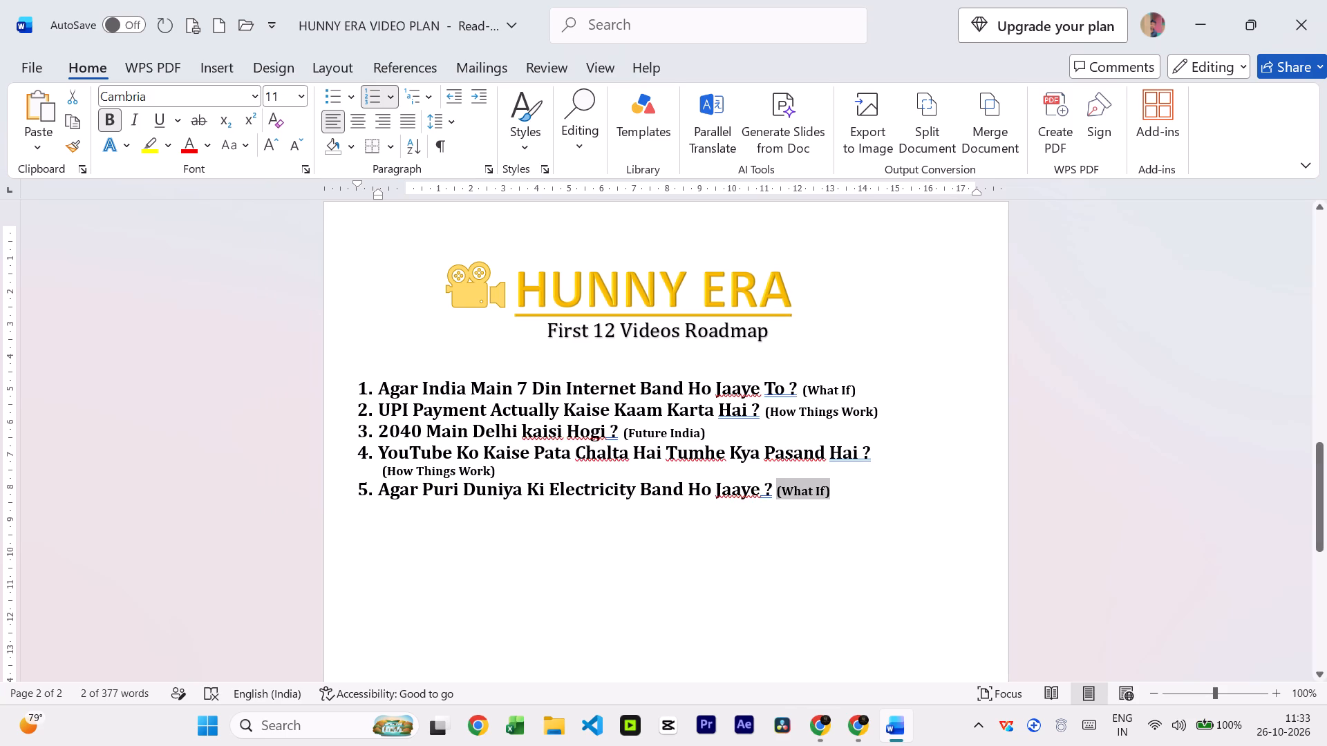
left_click(832, 499)
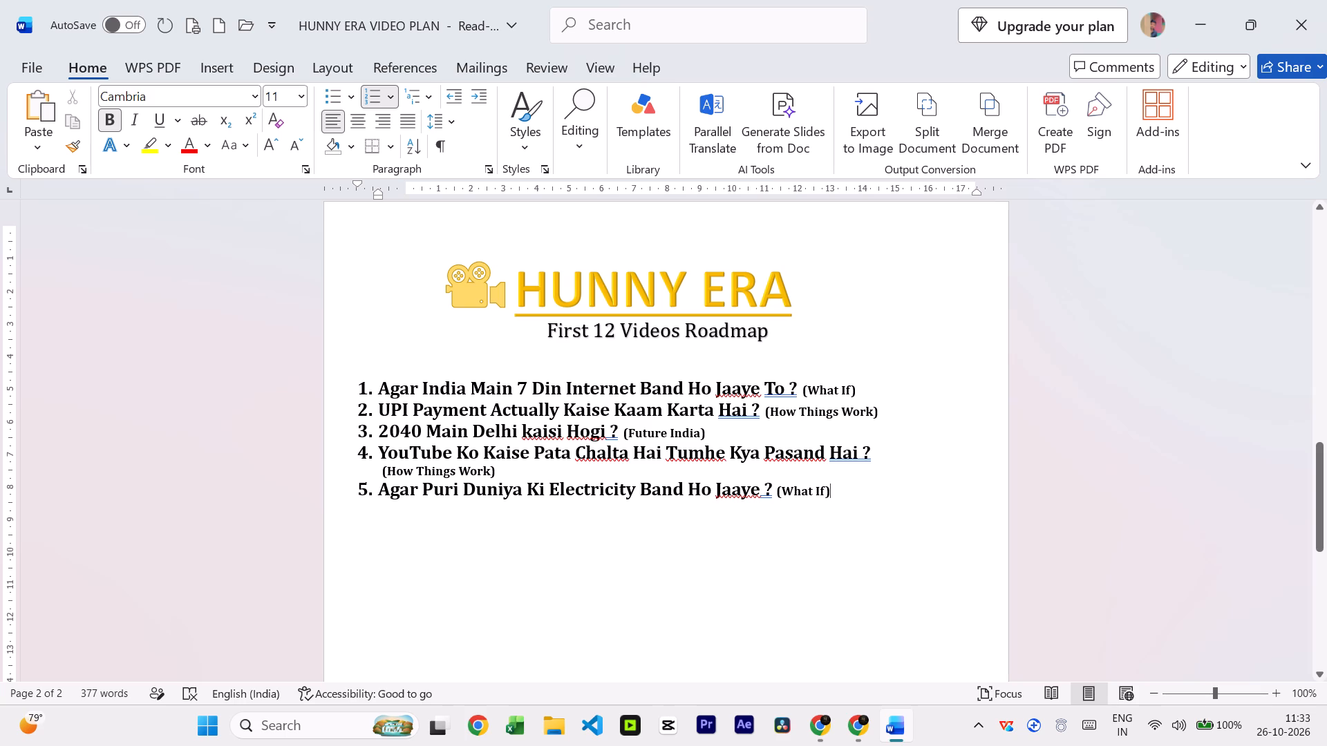
Add roadmap item 6 below item 5 and start its title with "2035 Main".
key("Return")
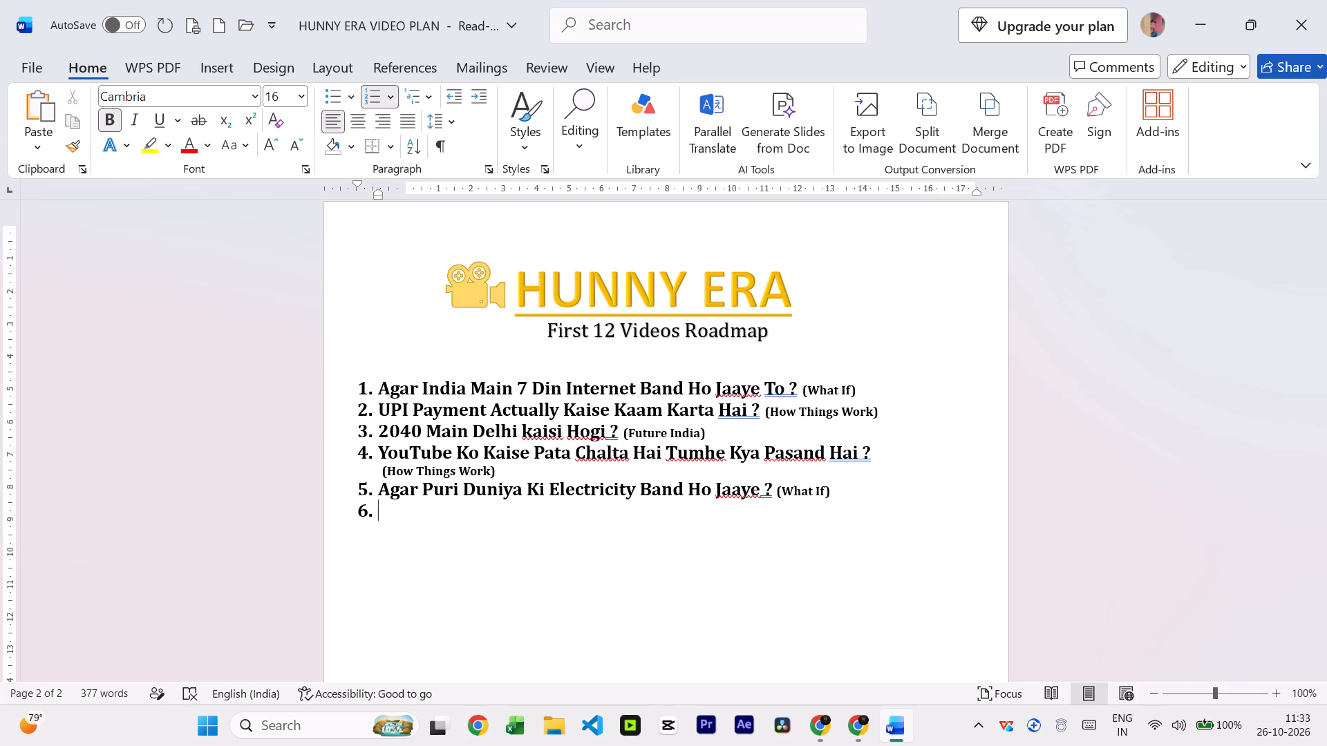
type("2023")
key("BackSpace")
key("BackSpace")
type("35")
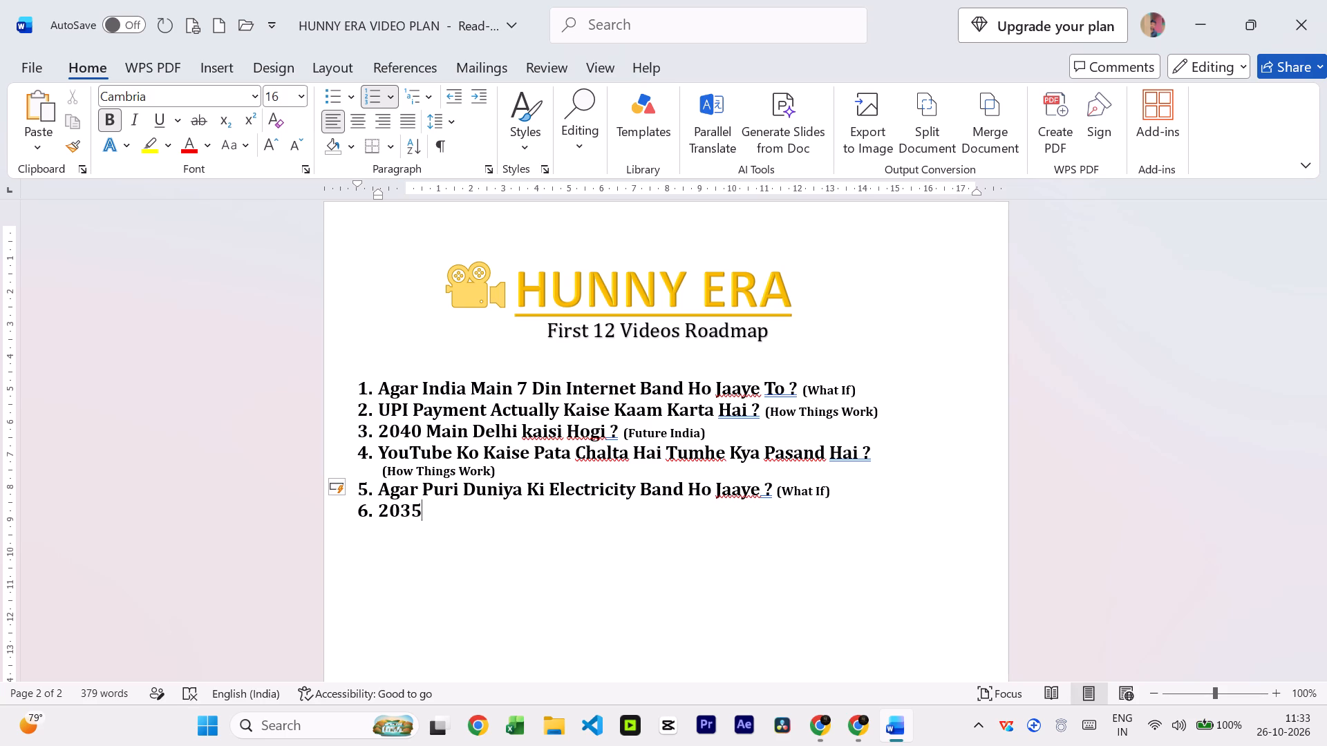
key("space")
type("Main")
key("space")
key("alt+Tab")
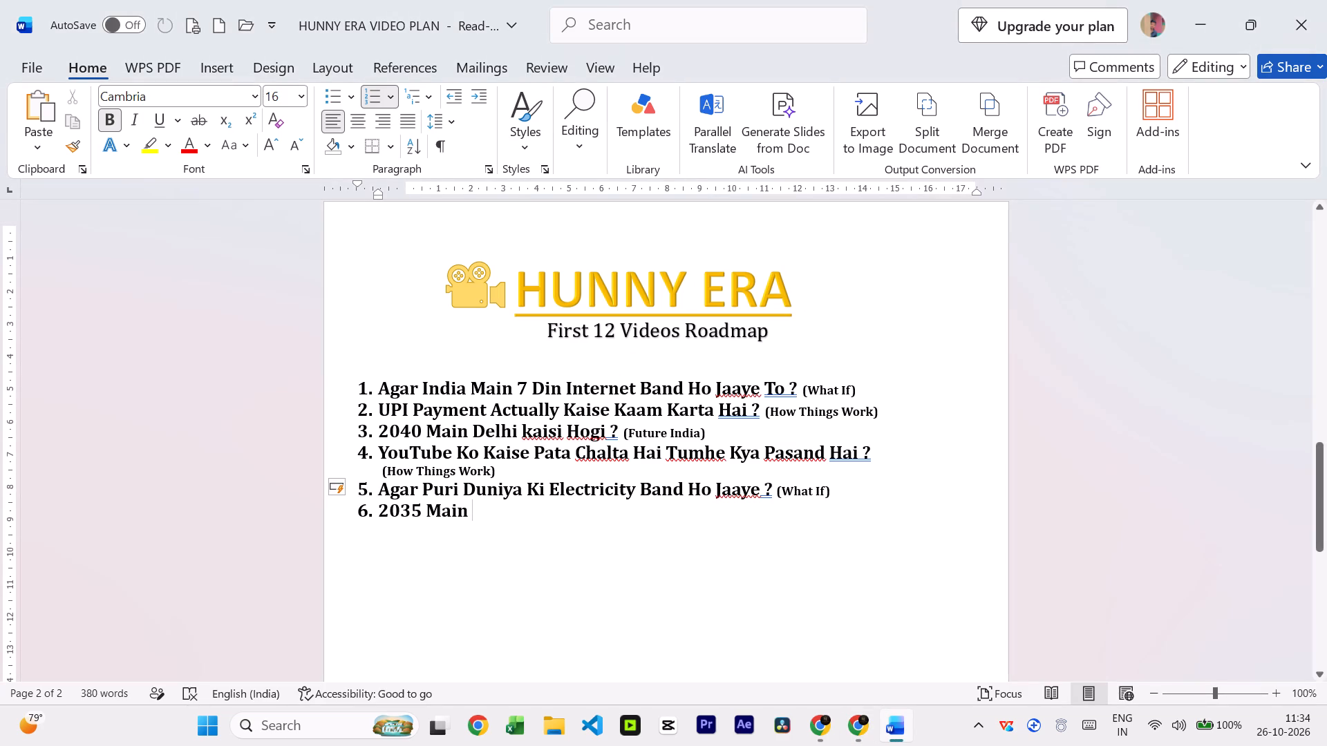
type("Kau")
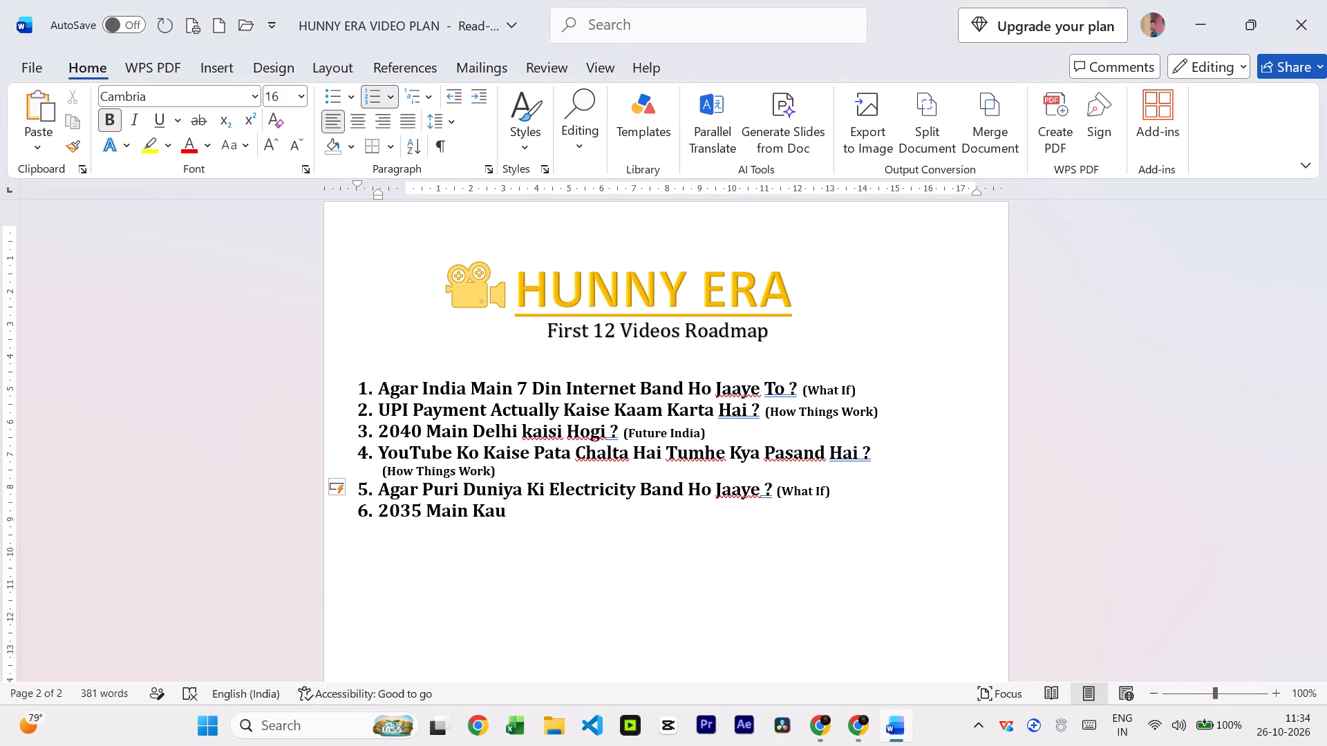
key("n")
key("minus")
type("Si")
key("space")
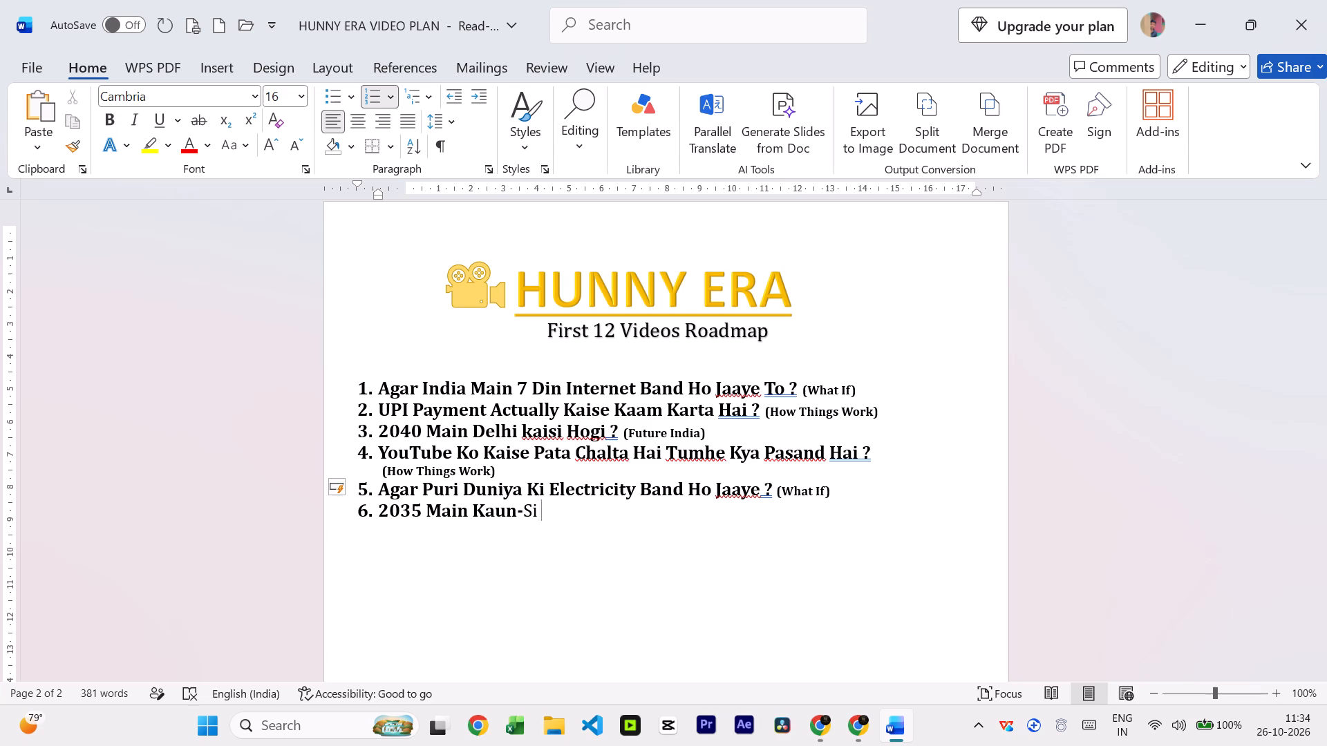
Make the "Si" at the end of roadmap item 6's title bold.
key("shift+Left")
key("shift+Left")
key("shift+Left")
key("shift+Left")
key("shift+Right")
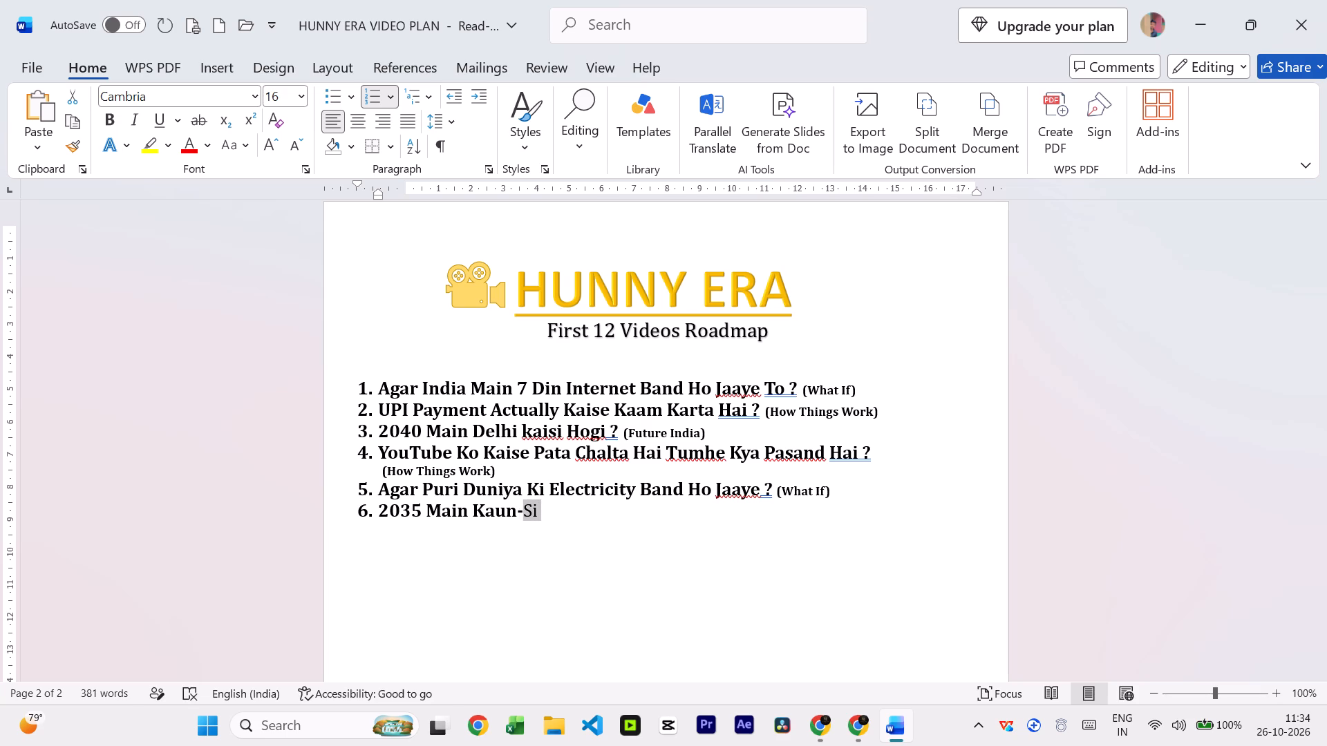
key("ctrl+b")
key("Right")
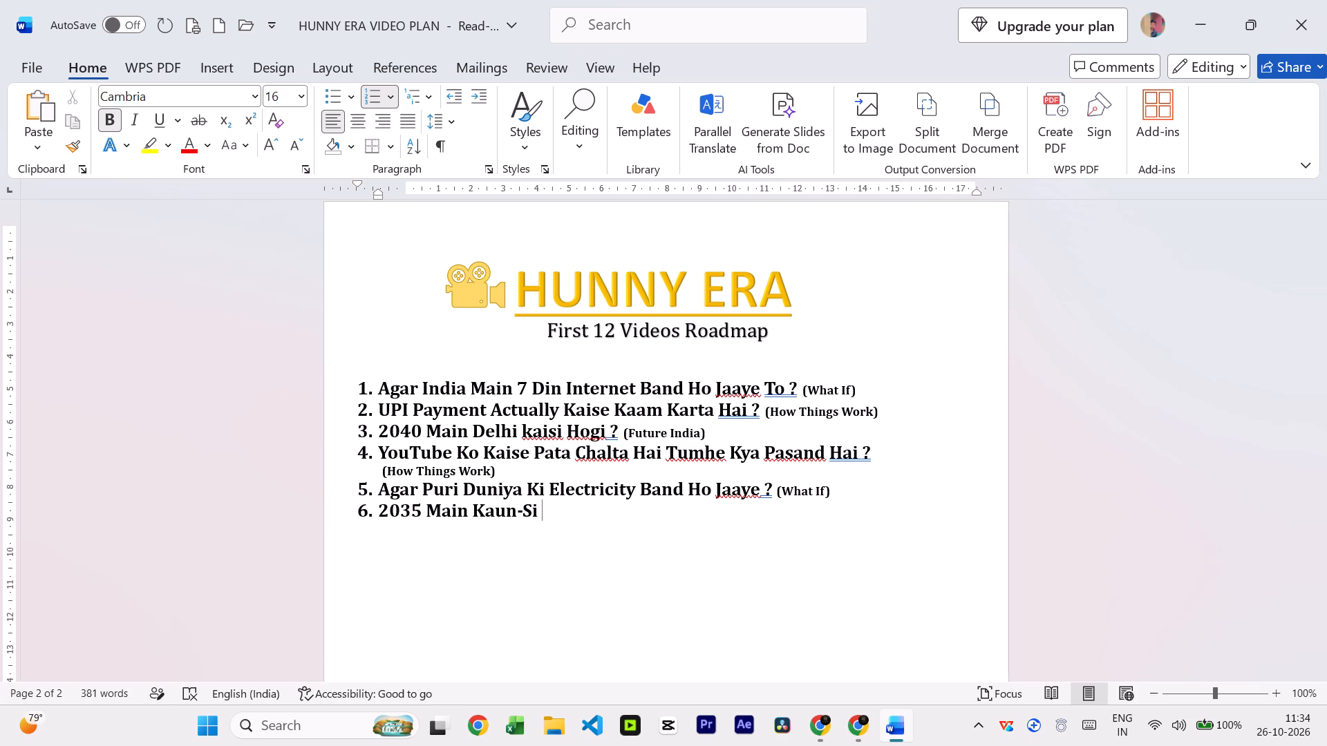
Complete the title of roadmap item 6 with "Jobs Badal Sakti Hai ?".
key("shift+j")
key("o")
type("bs")
key("space")
type("Ba")
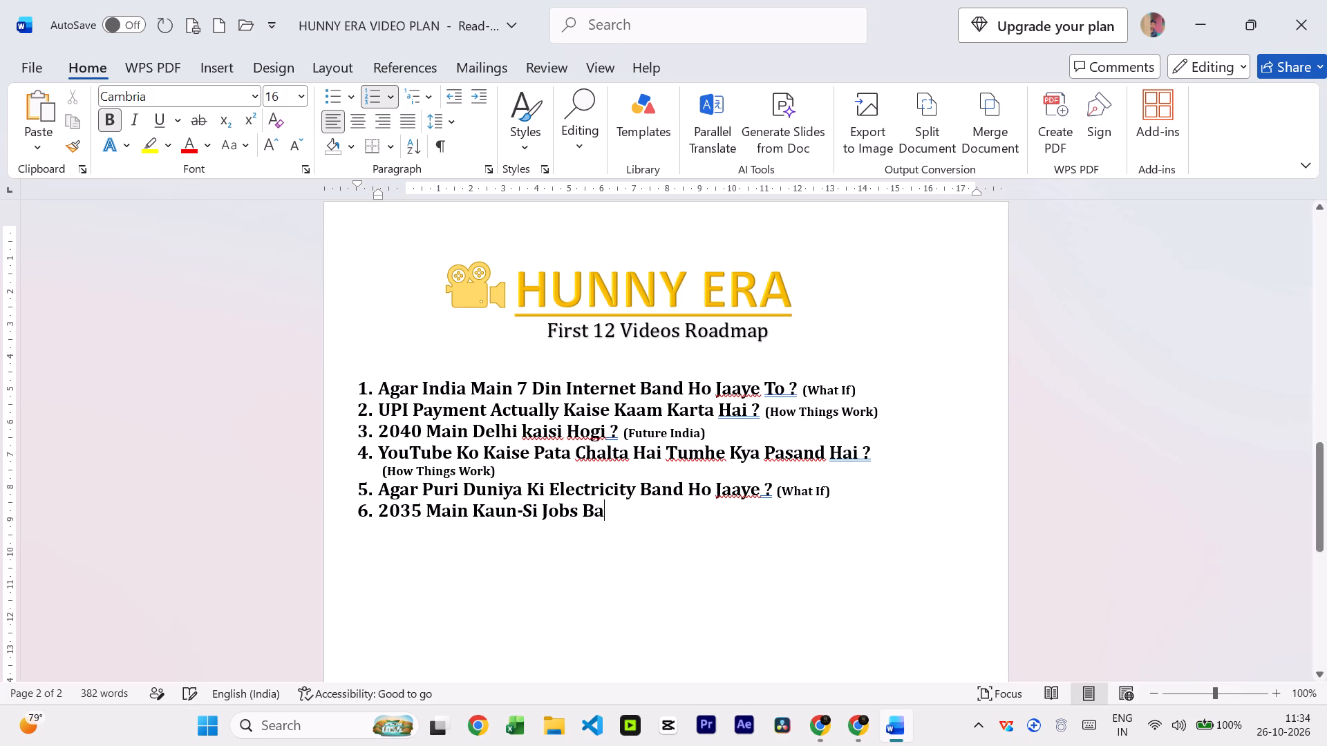
type("dal Sakti Hai")
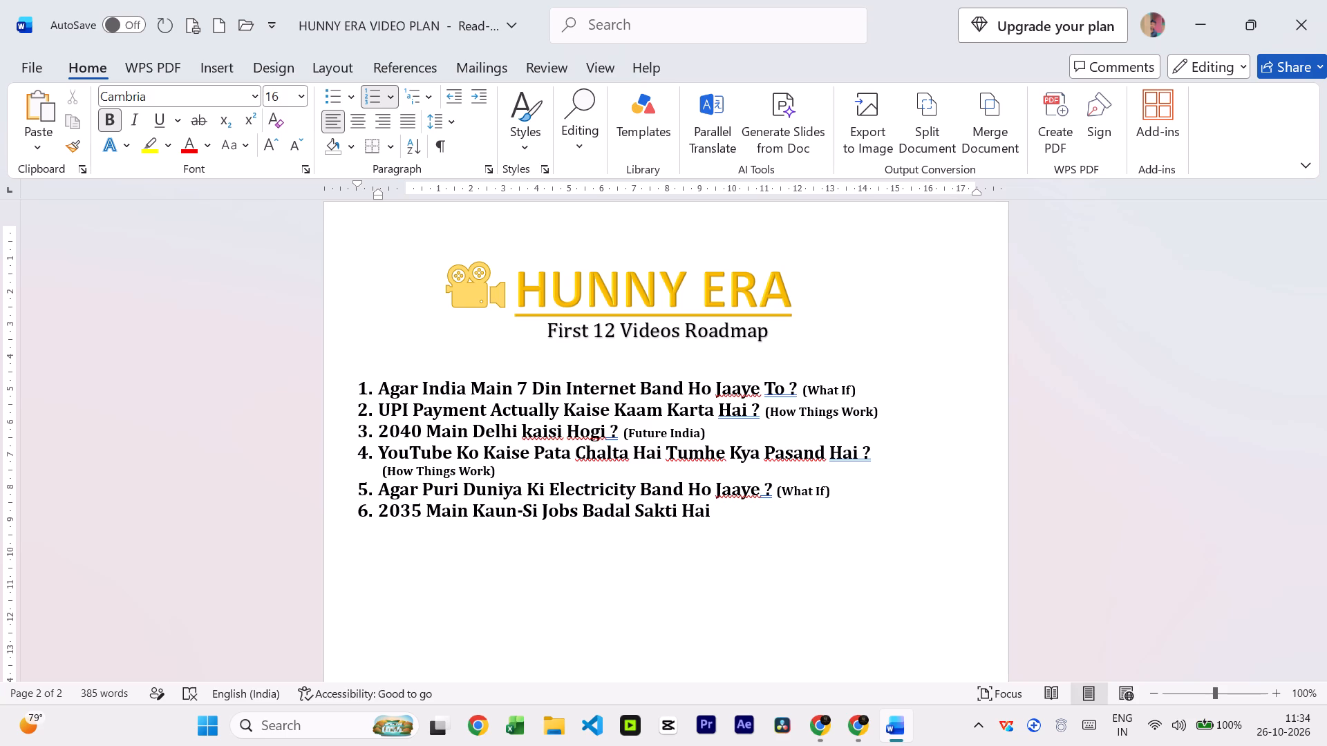
key("space")
type("?")
Add the category label "(Future India)" after the title of roadmap item 6.
key("space")
type("()")
key("Left")
type("Future India")
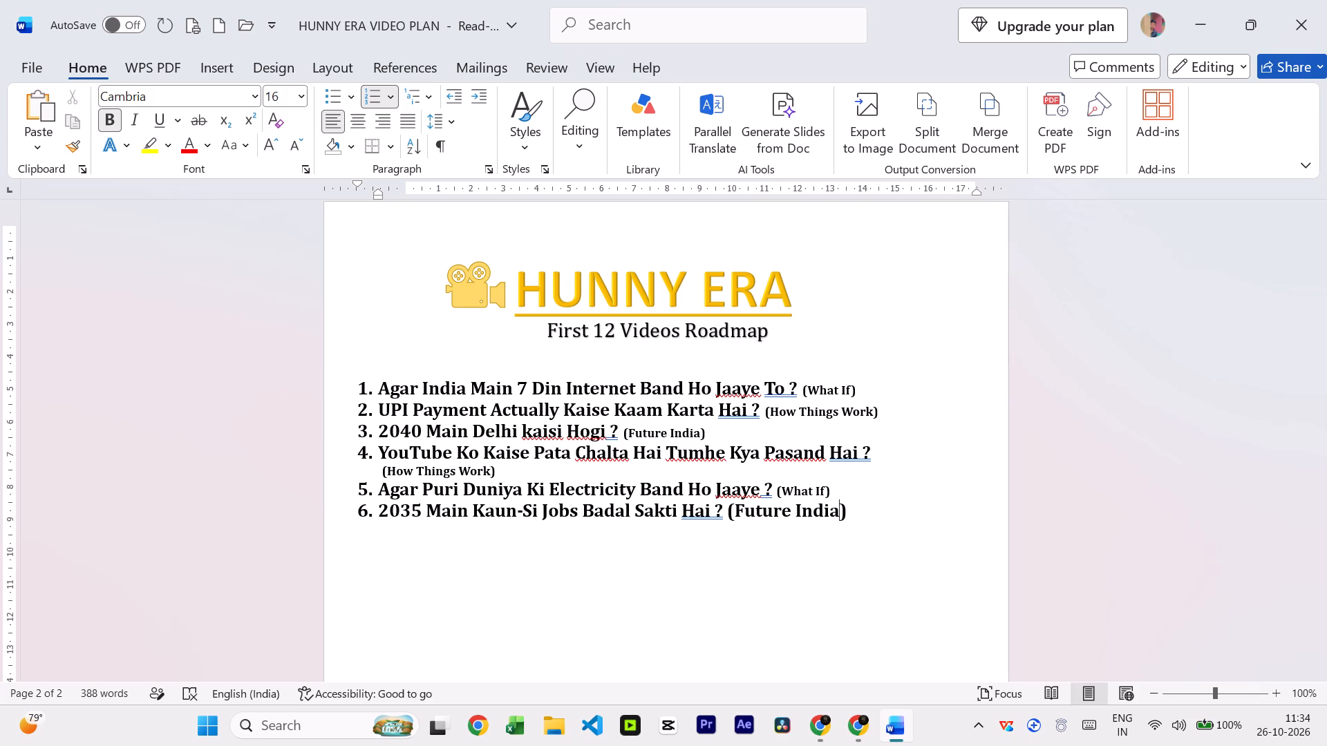
Set the font size of the sixth item's "(Future India)" label to 11.
key("Right")
key("shift+Left")
key("shift+Left")
key("shift+Left")
key("shift+Left")
key("shift+Left")
key("shift+Left")
key("shift+Left")
key("shift+Left")
key("shift+Left")
key("shift+Left")
key("shift+Left")
key("shift+Left")
key("shift+Left")
key("shift+Left")
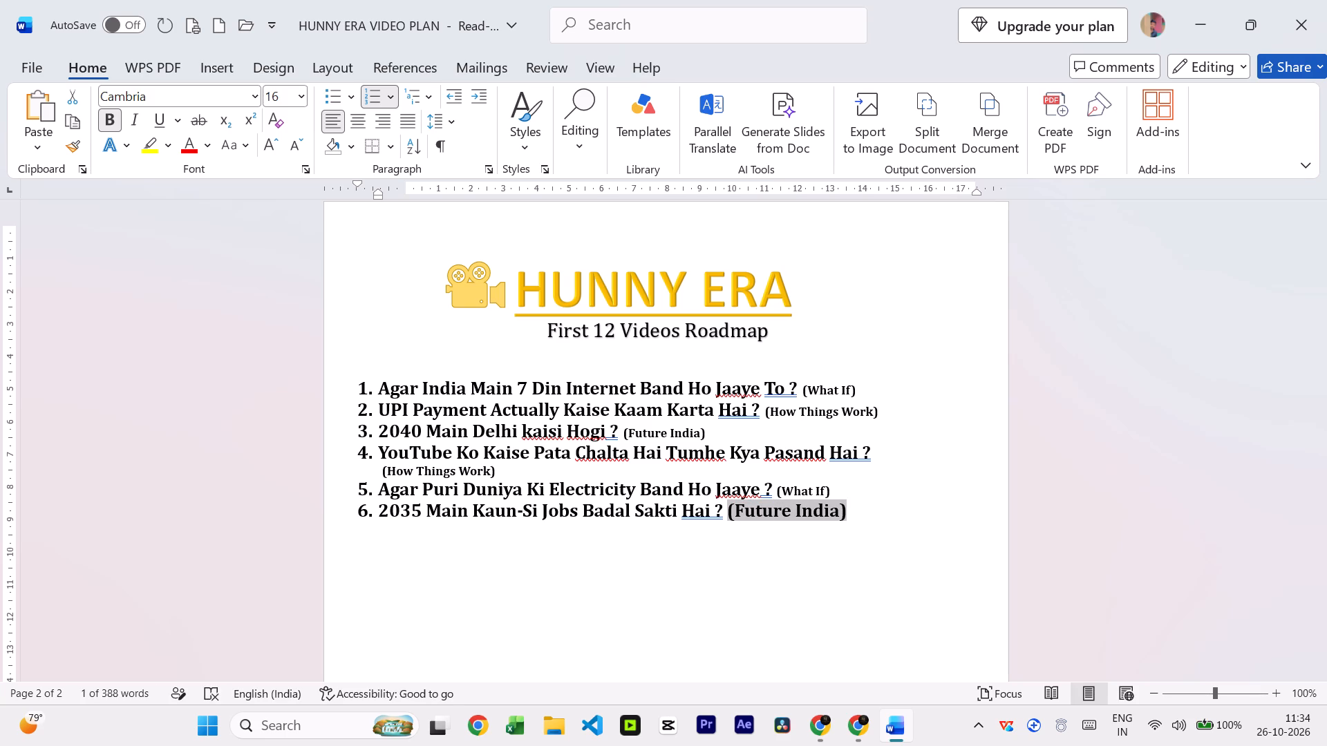
left_click(294, 94)
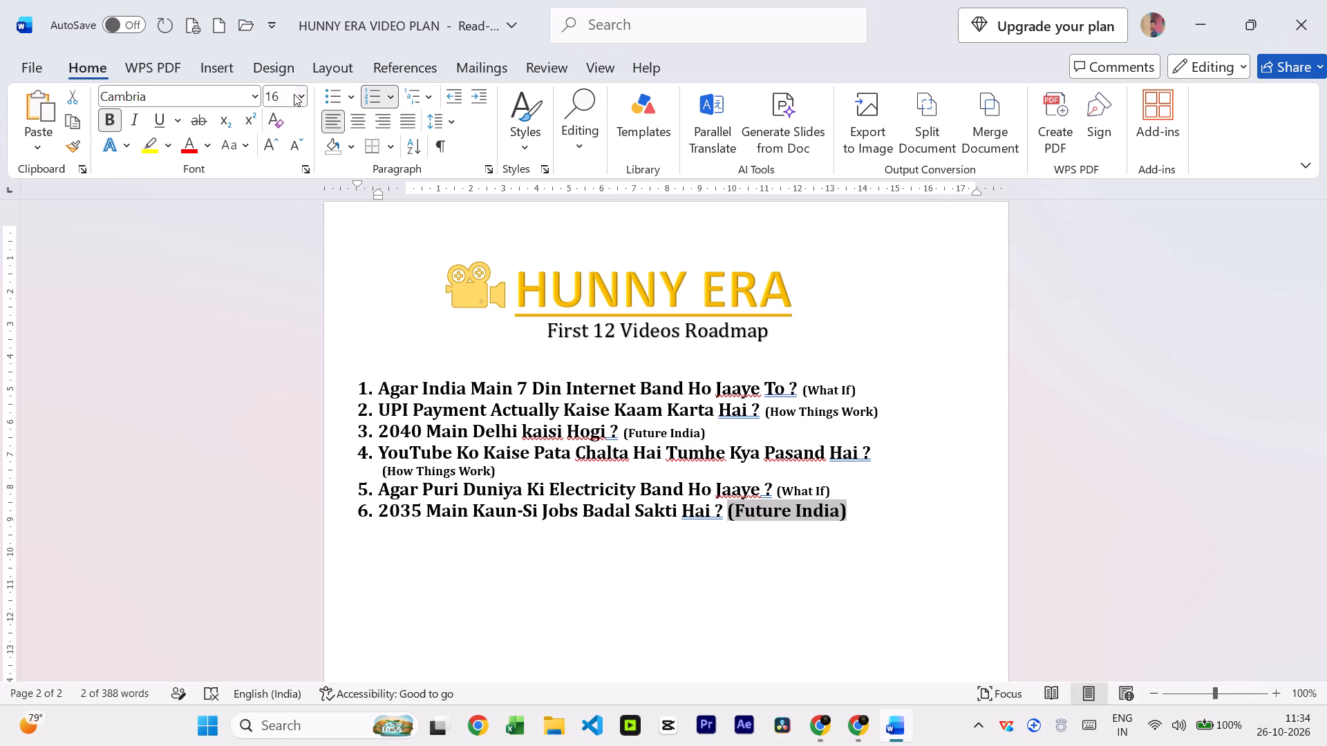
left_click(303, 95)
left_click(291, 195)
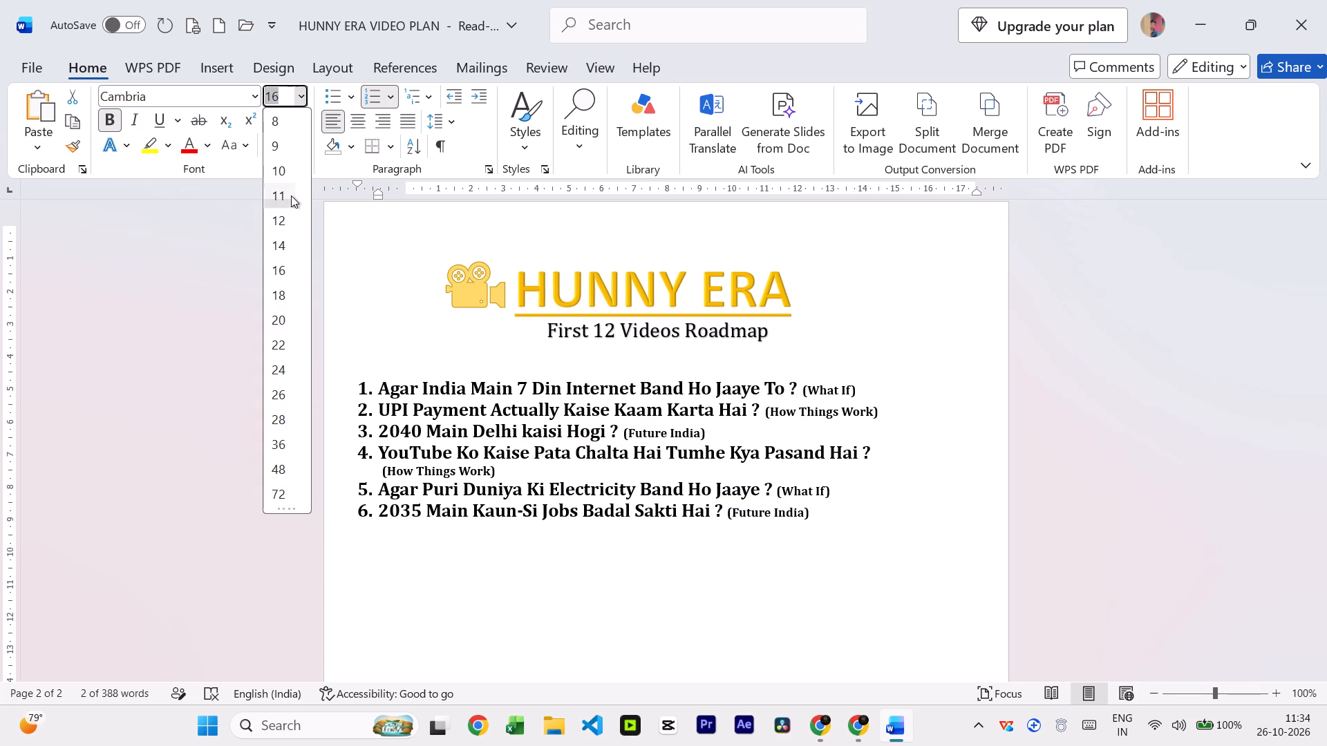
Add roadmap item 7 below item 6 with the title "Google Maps Tumhari Location Kaise Batata Hai ?".
left_click(829, 520)
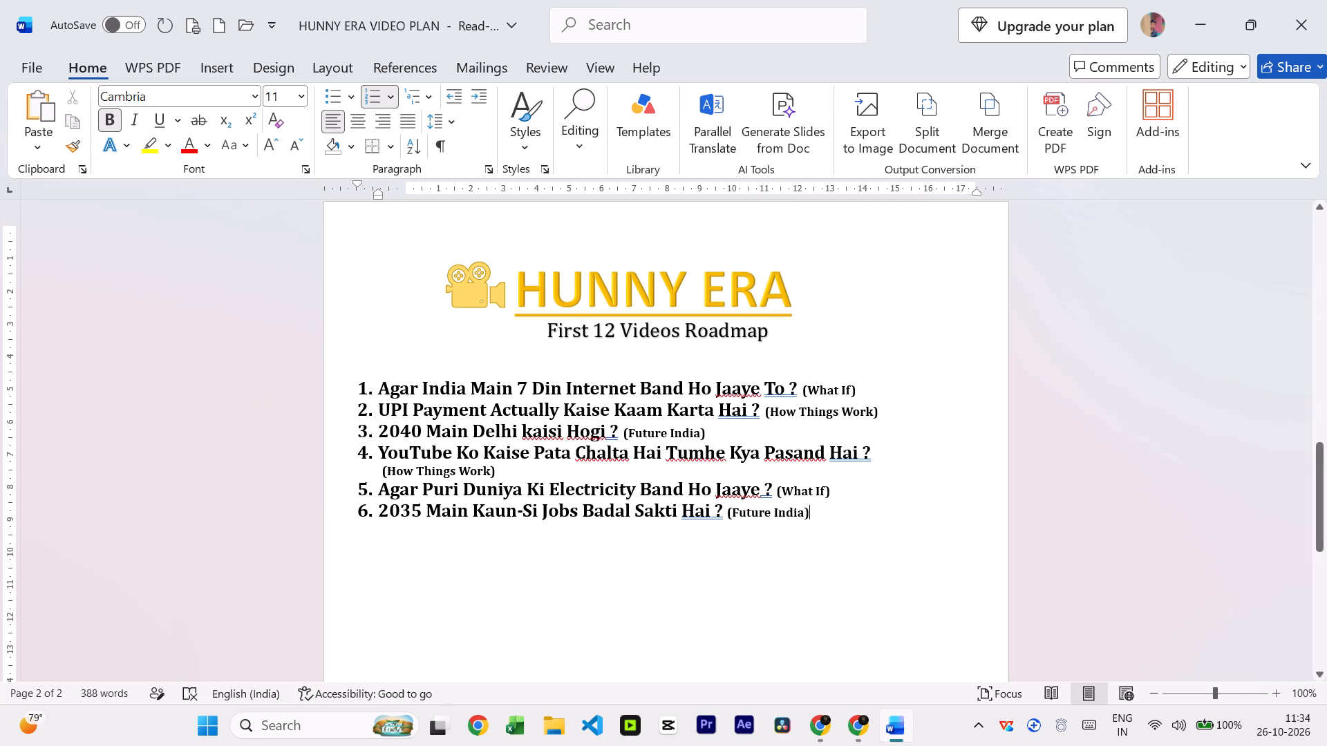
key("Return")
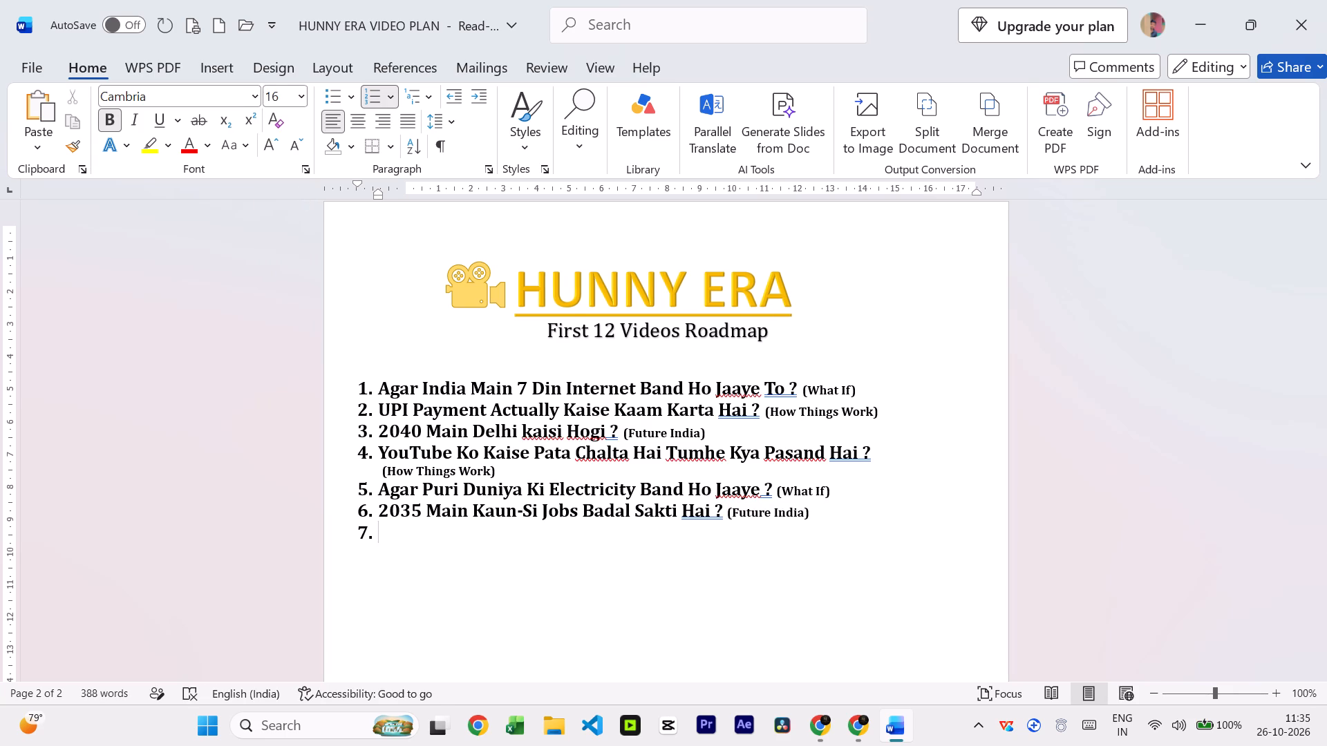
type("Goo")
type("gle")
key("space")
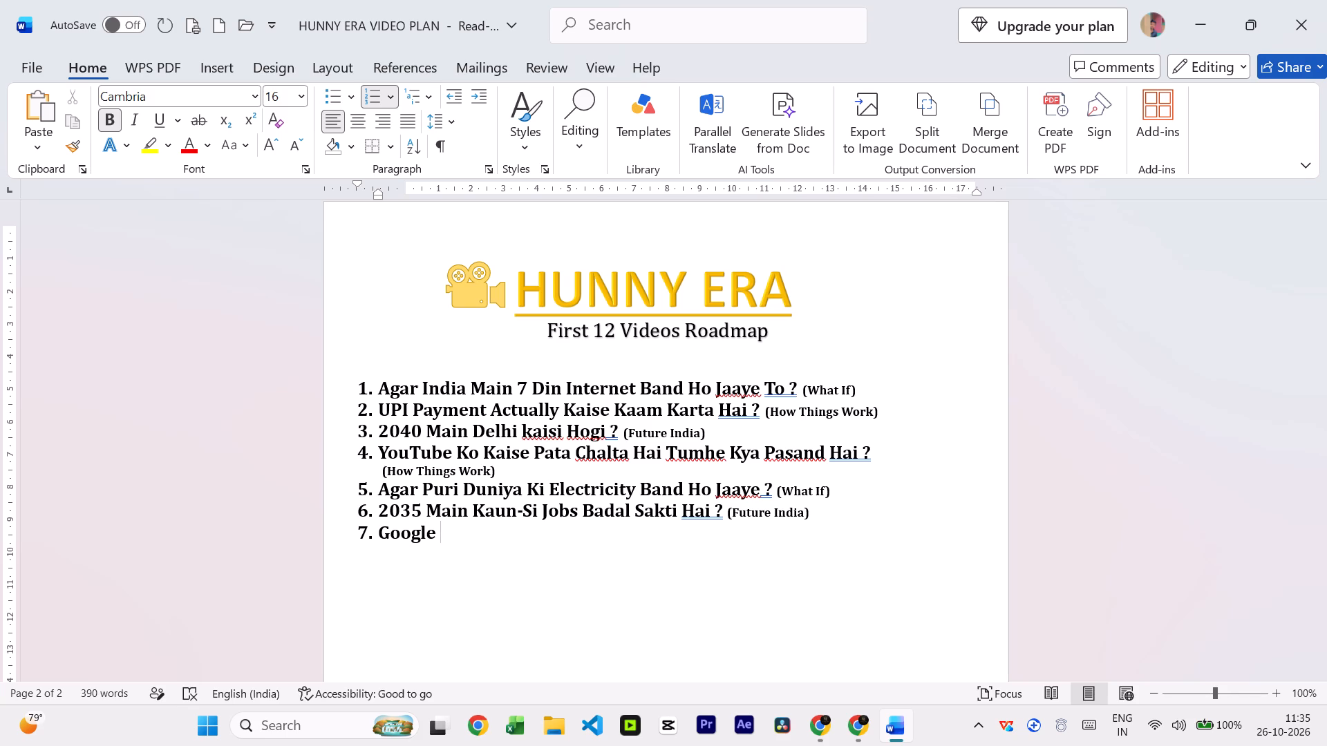
type("Maps")
key("space")
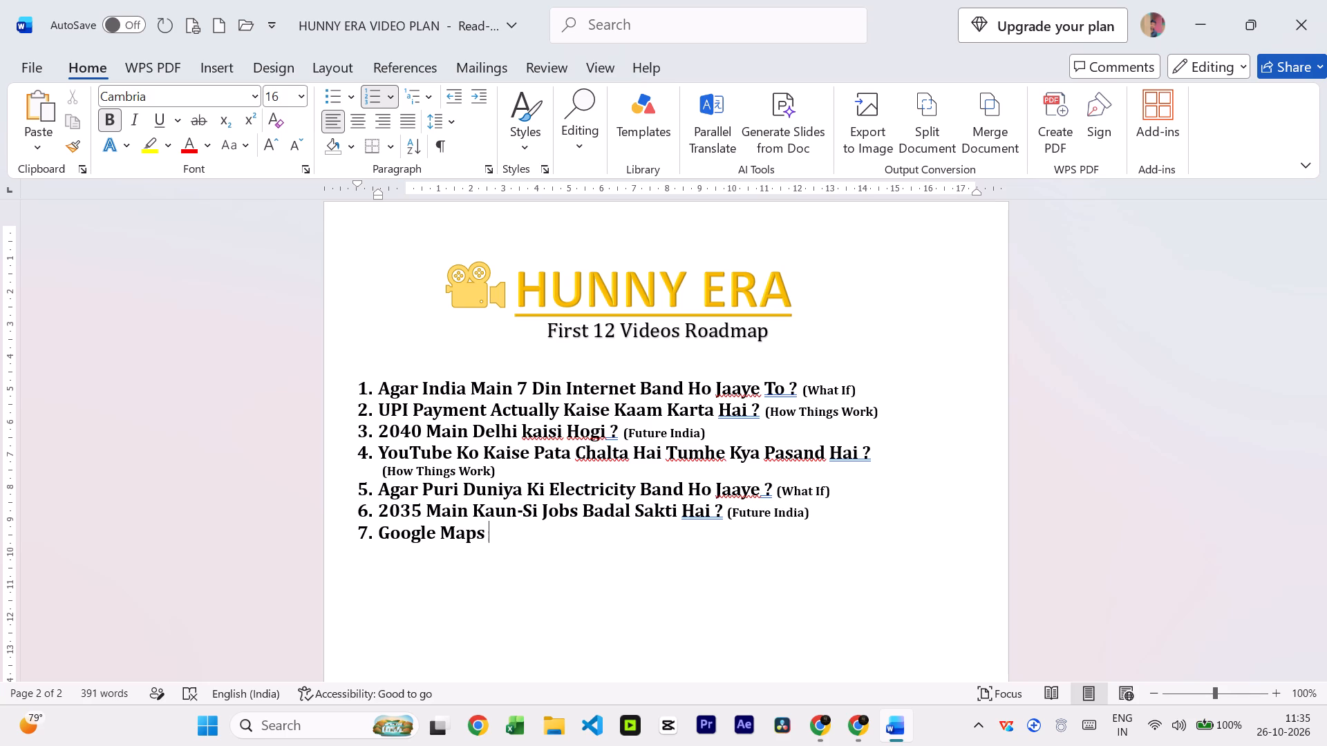
type("Tumhari")
key("space")
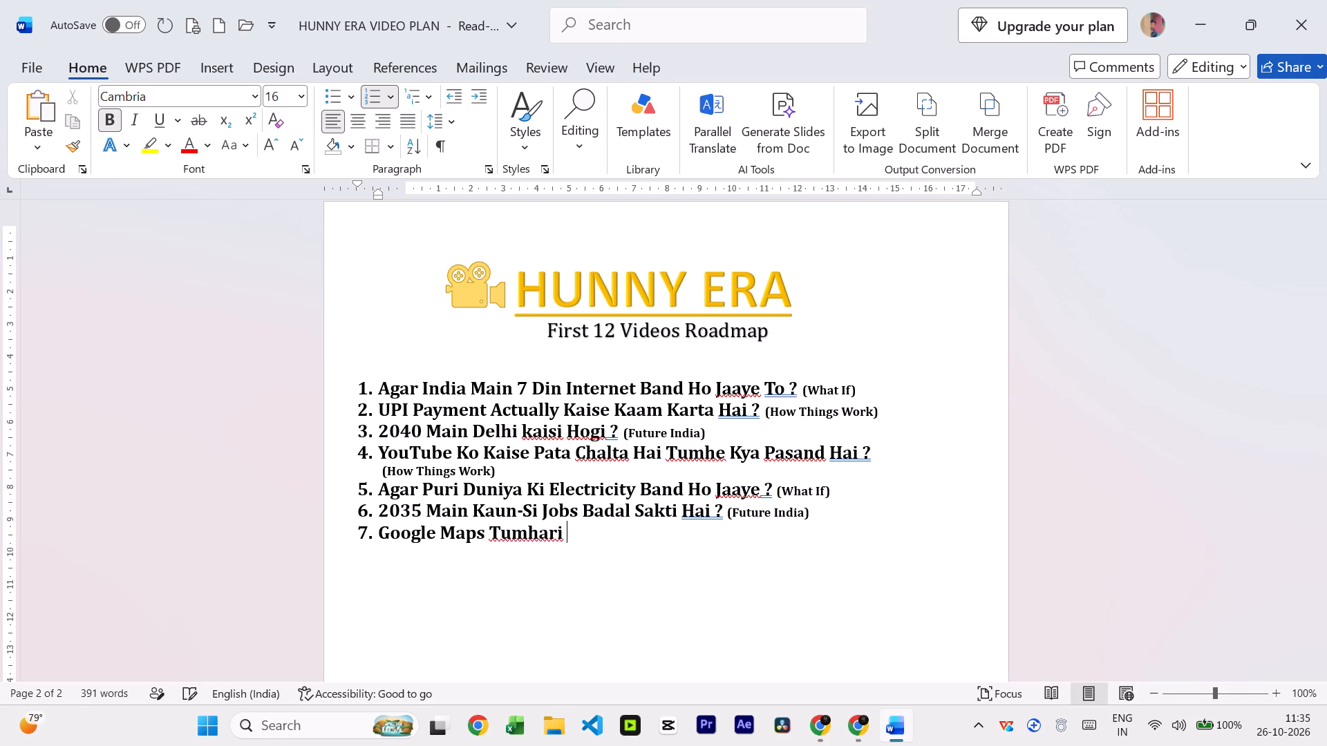
type("Location")
key("space")
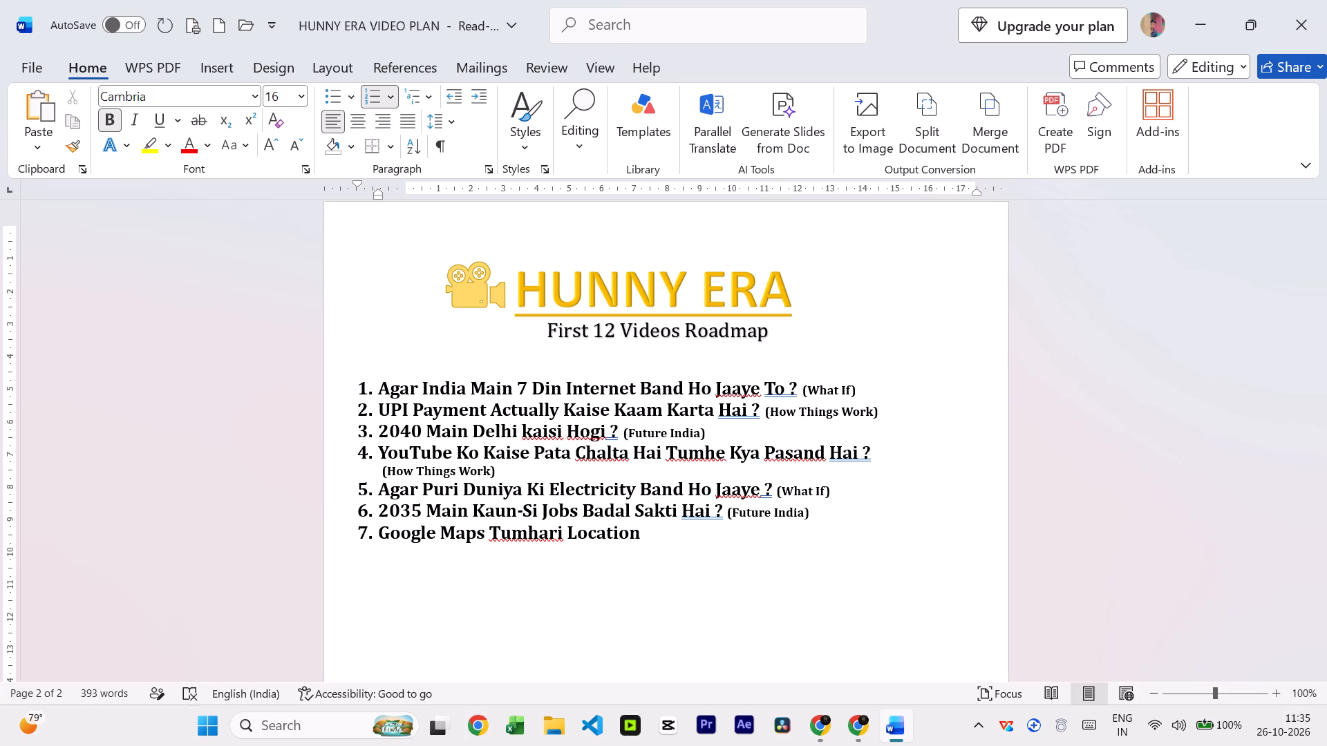
type("Kaise")
key("space")
type("Ba")
type("tata Hai")
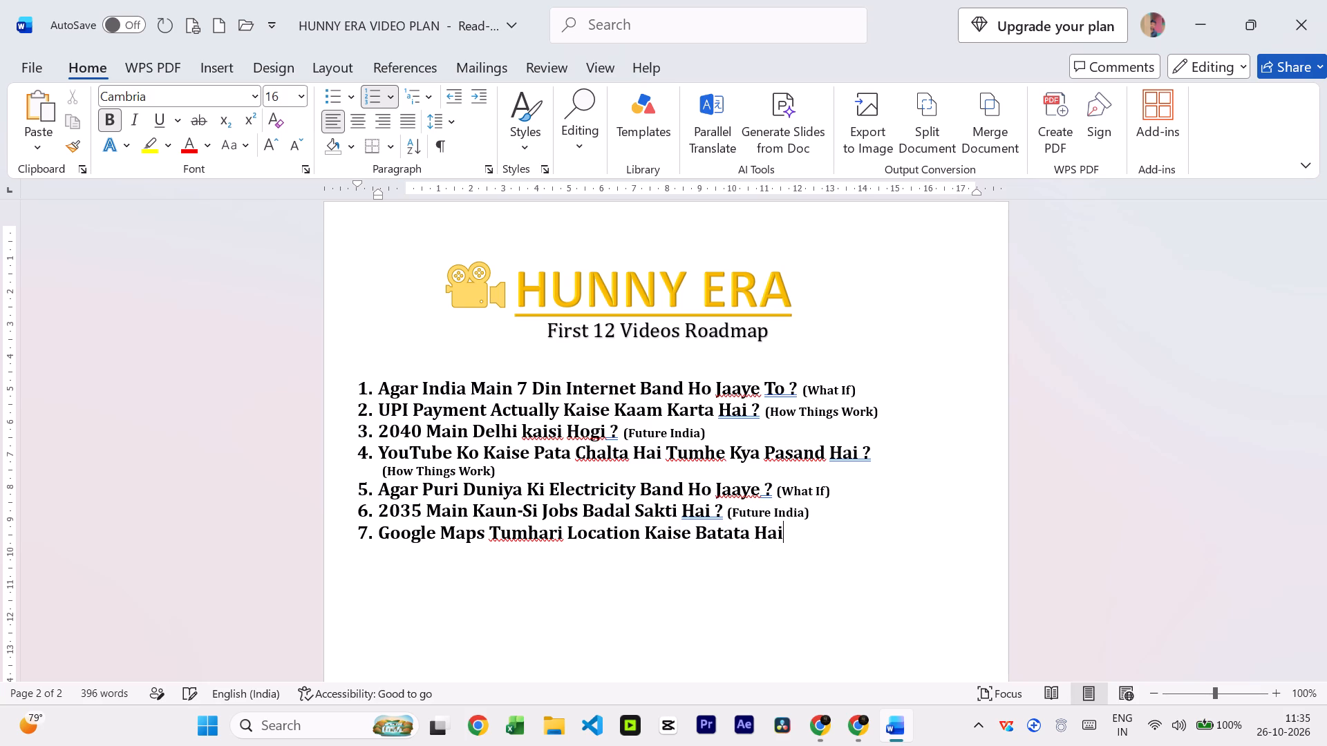
key("space")
key("shift+question")
Add the bold category label "(How Things Work)" after the title of roadmap item 7.
key("space")
type("()")
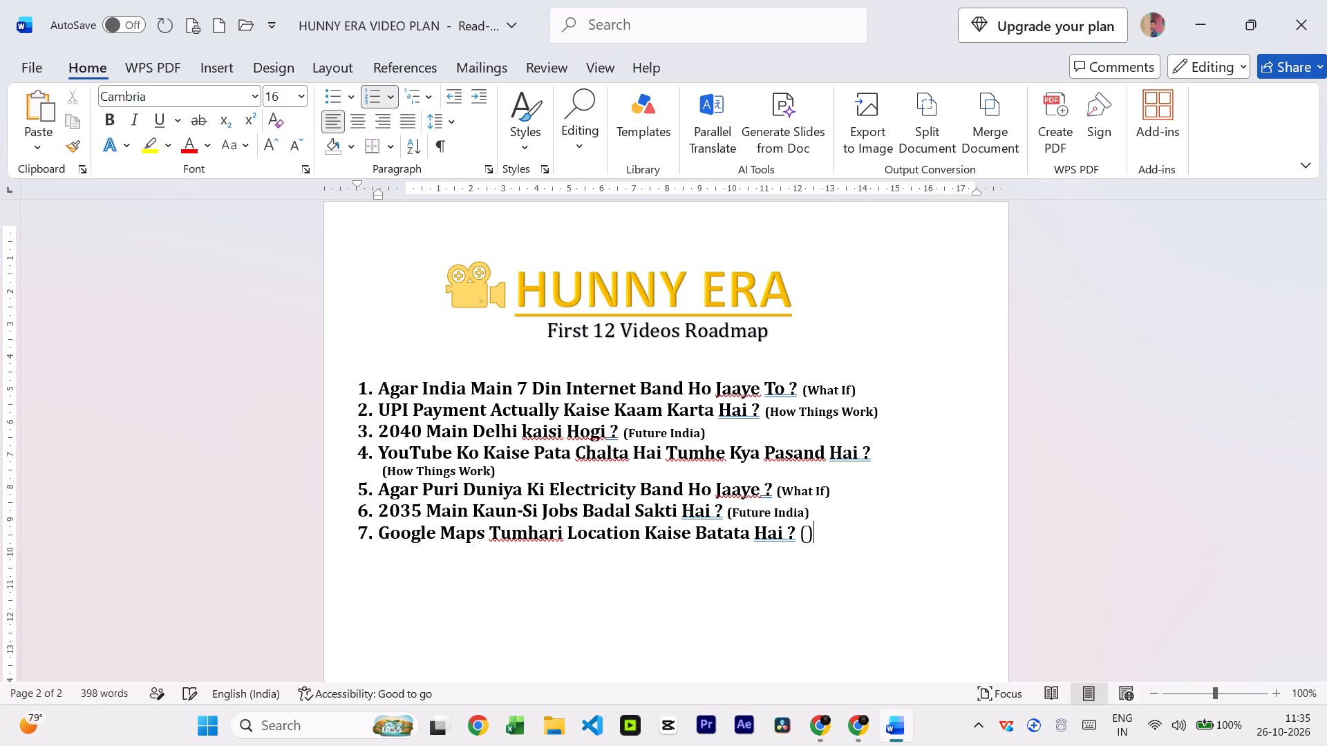
key("shift+Left")
key("shift+Left")
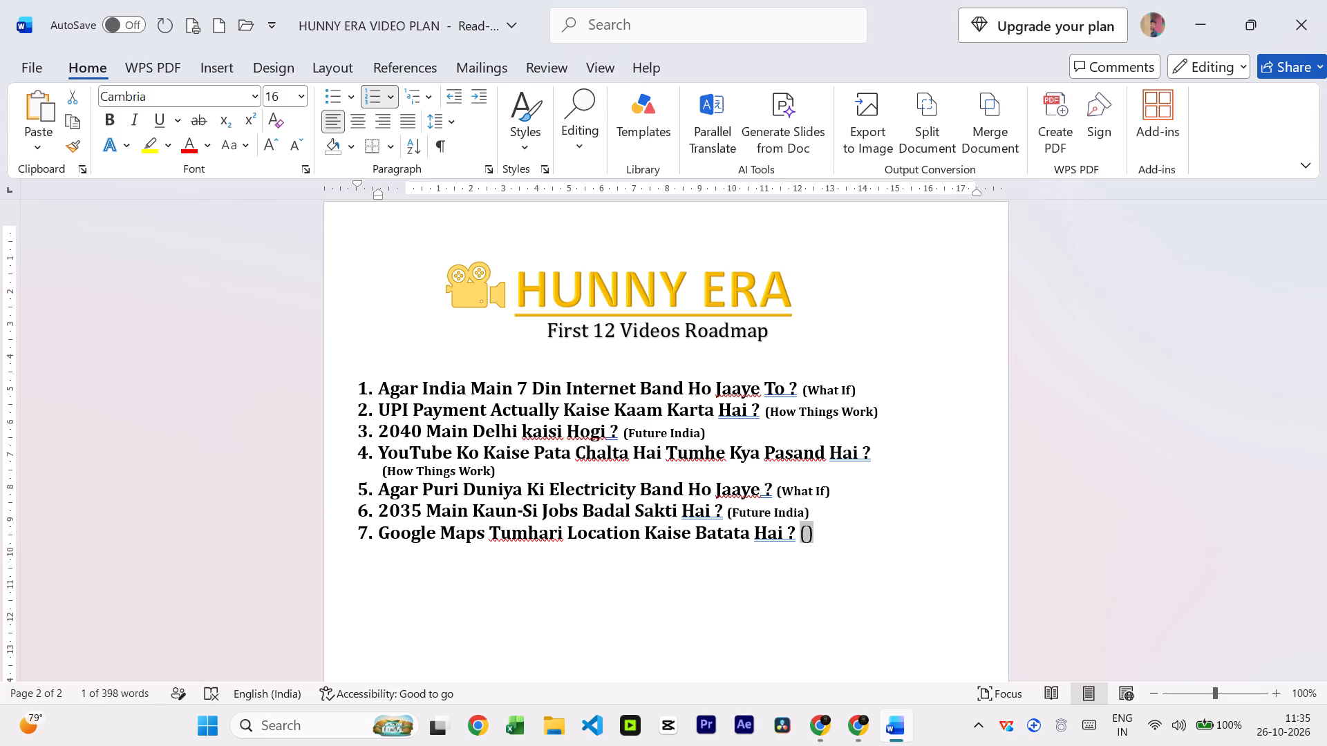
key("ctrl+b")
key("Left")
key("Right")
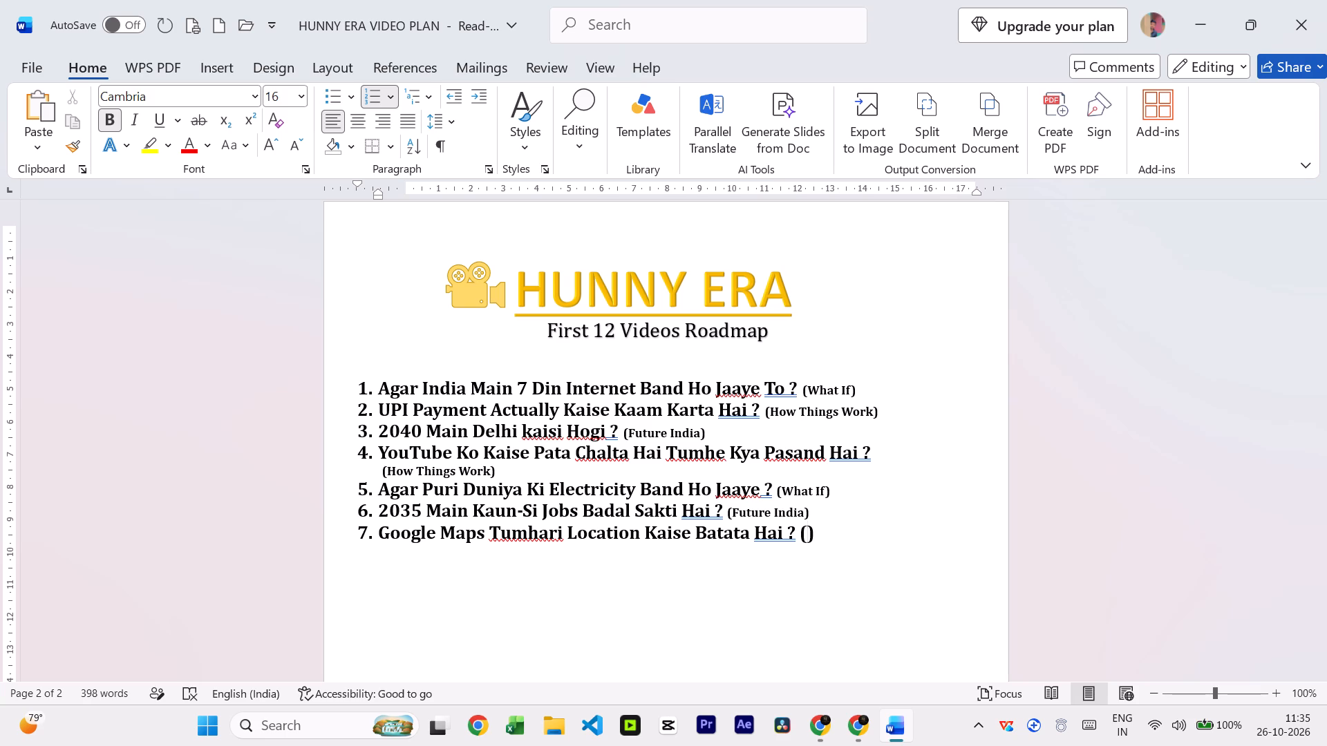
type("How Thin")
key("g")
type("s Work")
Set the font size of the seventh item's "(How Things Work)" label to 11.
key("Right")
key("shift+Left")
key("shift+Left")
key("shift+Left")
key("shift+Left")
key("shift+Left")
key("shift+Left")
key("shift+Left")
key("shift+Left")
key("shift+Left")
key("shift+Left")
key("shift+Left")
key("shift+Left")
key("shift+Left")
key("shift+Left")
key("shift+Left")
key("shift+Left")
key("shift+Left")
key("shift+Left")
key("shift+Left")
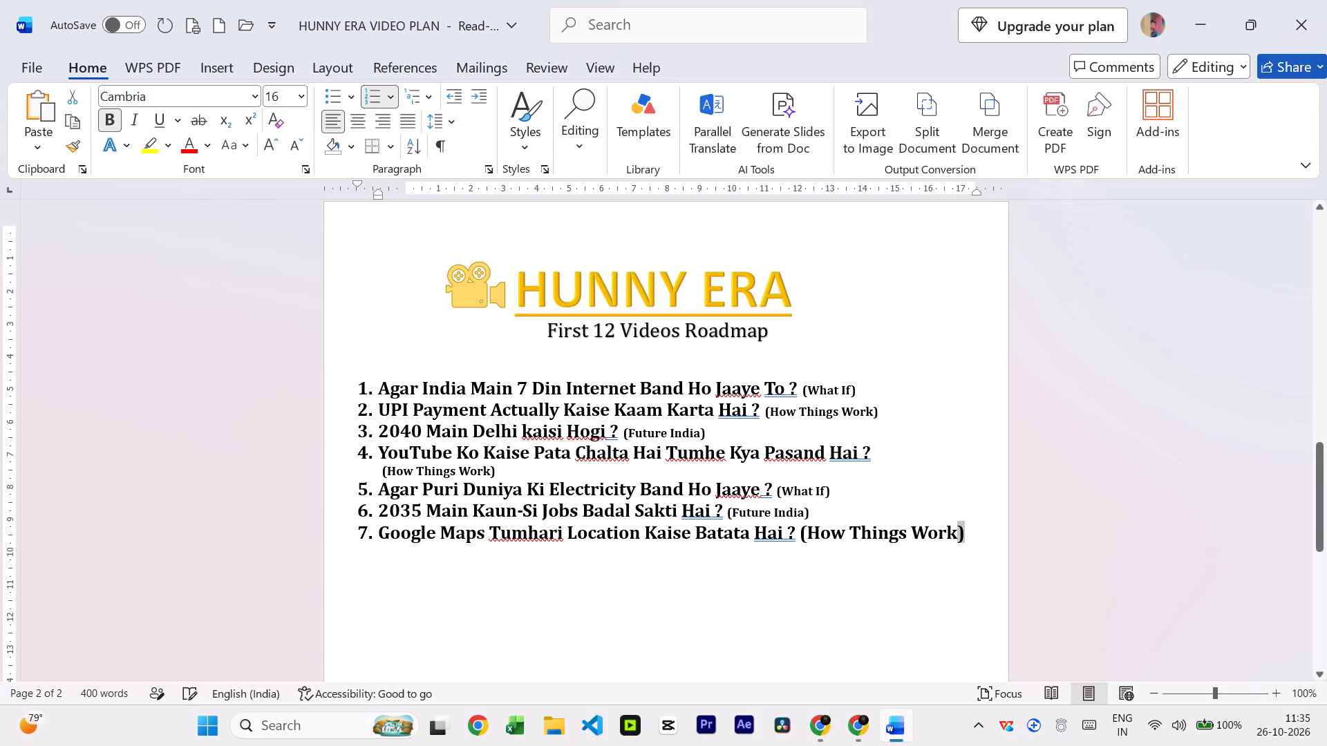
key("shift+Right")
key("shift+Right")
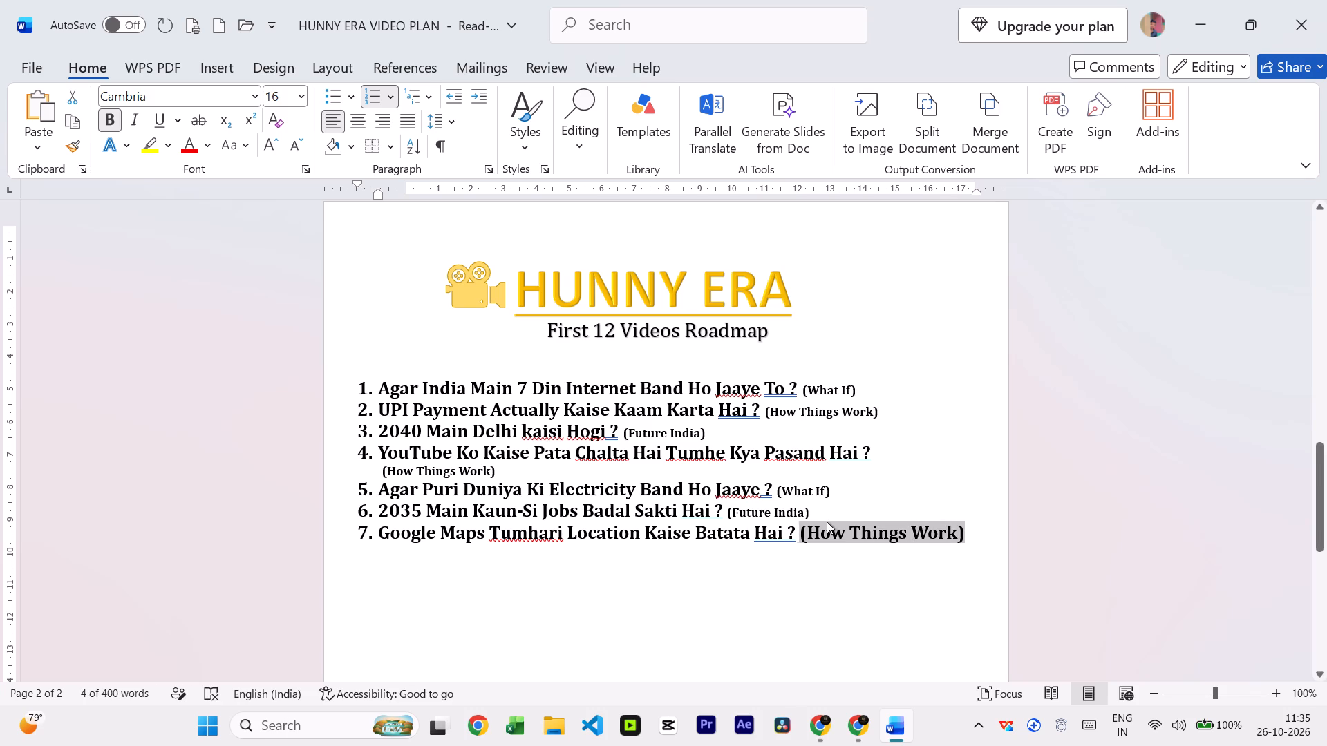
left_click(305, 102)
left_click(293, 189)
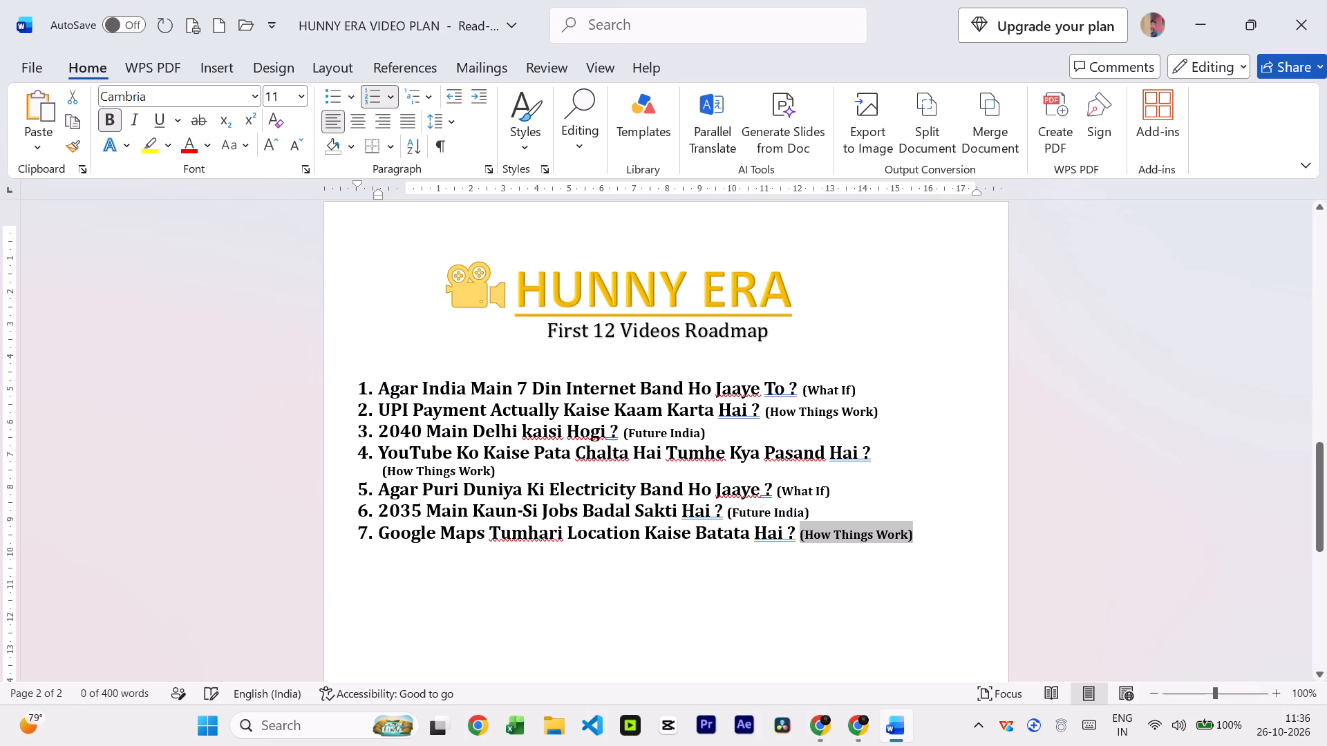
Add roadmap item 8 below item 7 with the title "Agar Gravity 1 Minute Ke Liye Gayab Ho Jaaye ?".
left_click(919, 535)
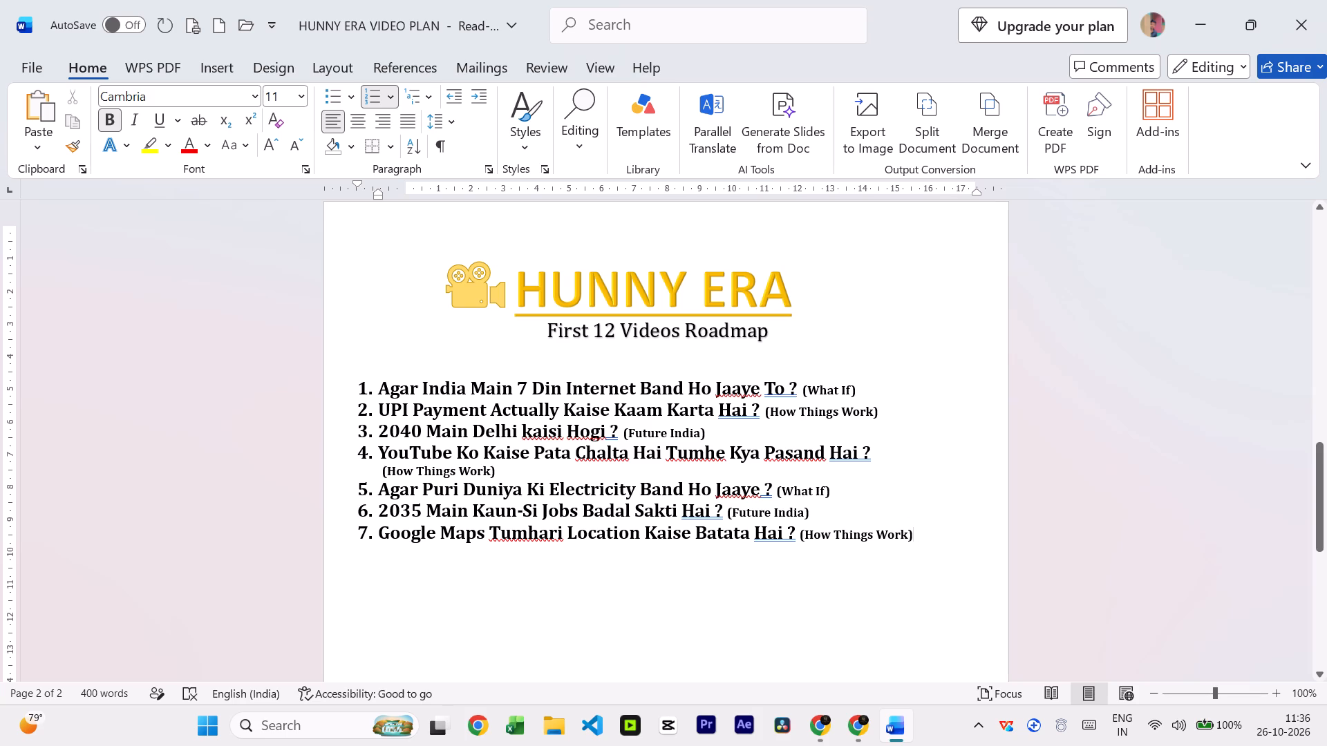
key("Return")
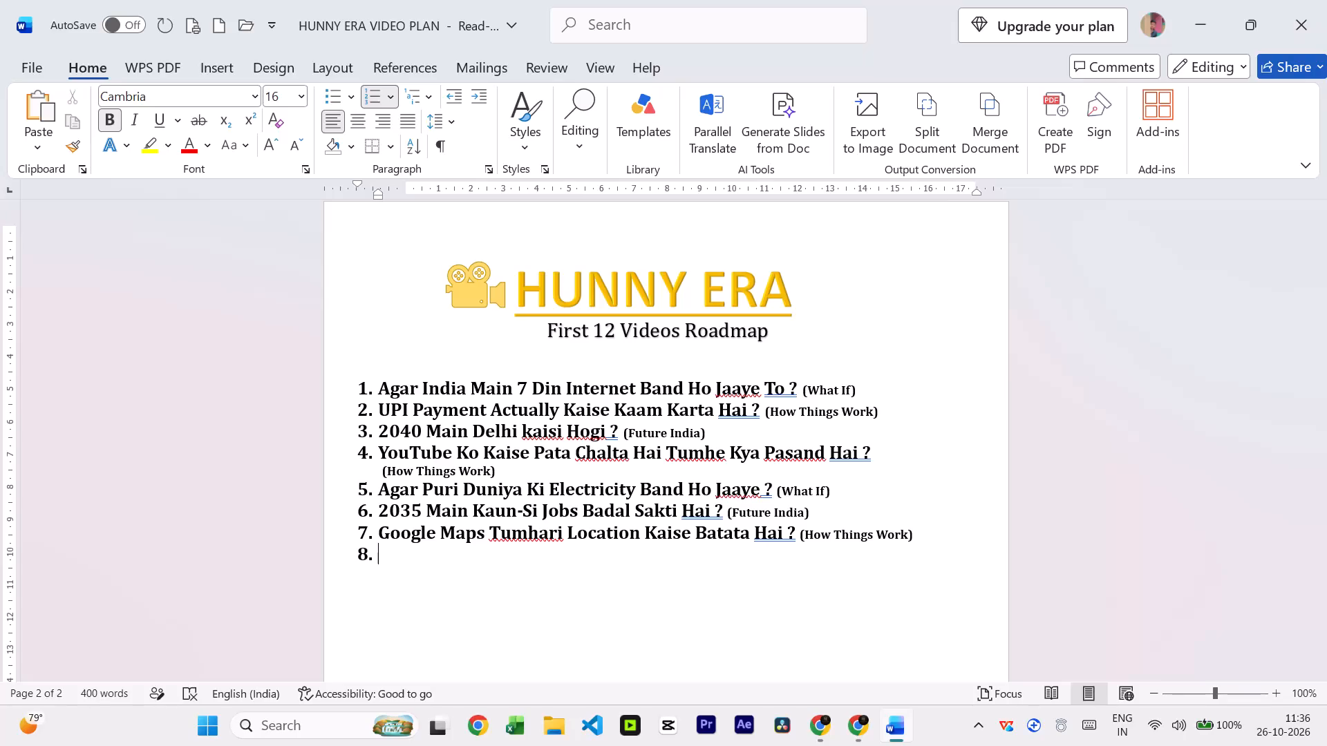
type("Agar")
key("space")
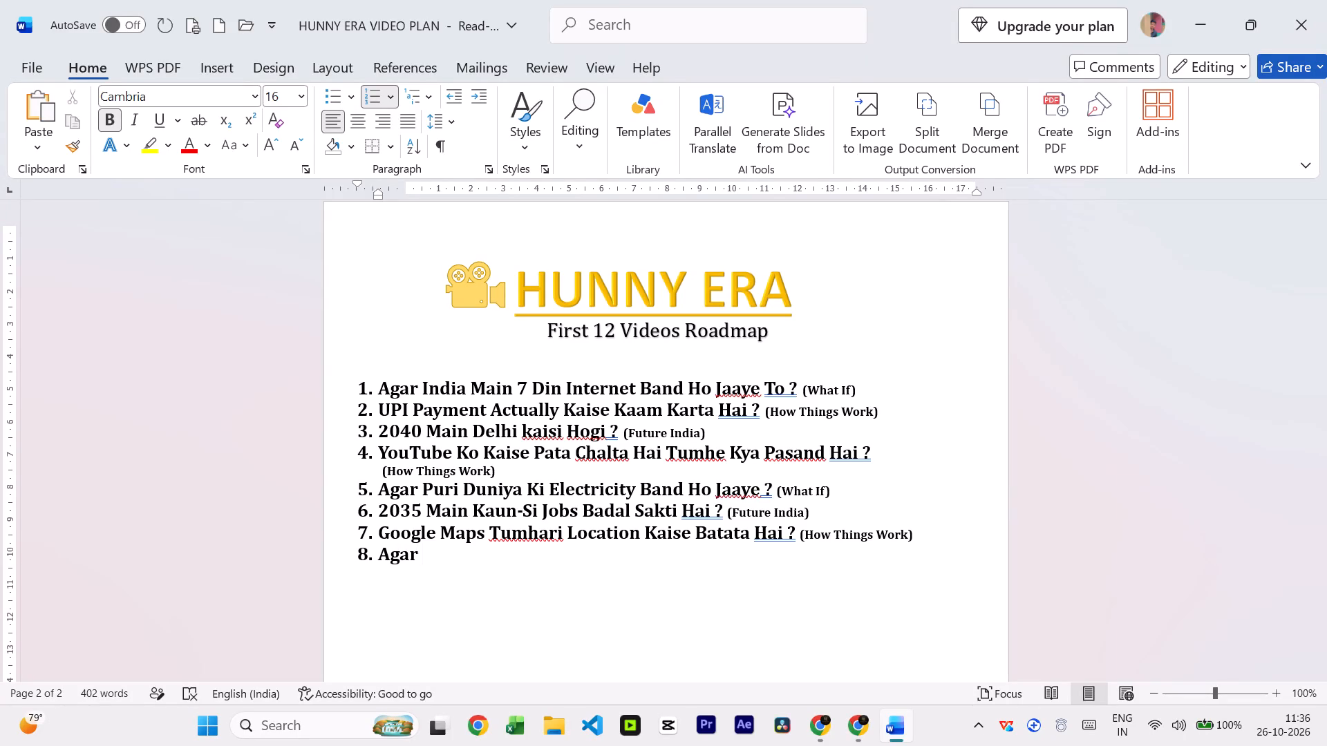
type("Gravi")
type("ty 1 min")
key("BackSpace")
key("BackSpace")
key("BackSpace")
type("Min")
type("ute")
key("space")
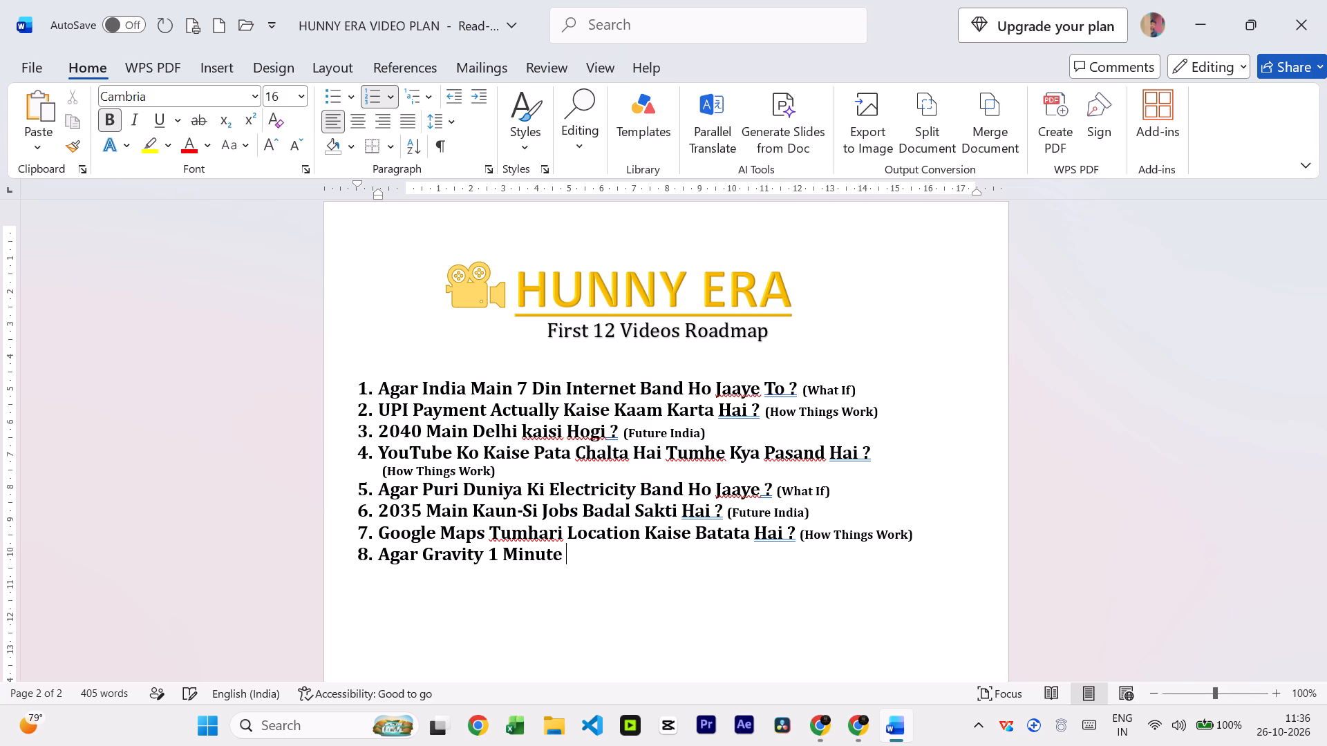
type("Ke Liye")
key("space")
type("Gayab Ho Jaaye")
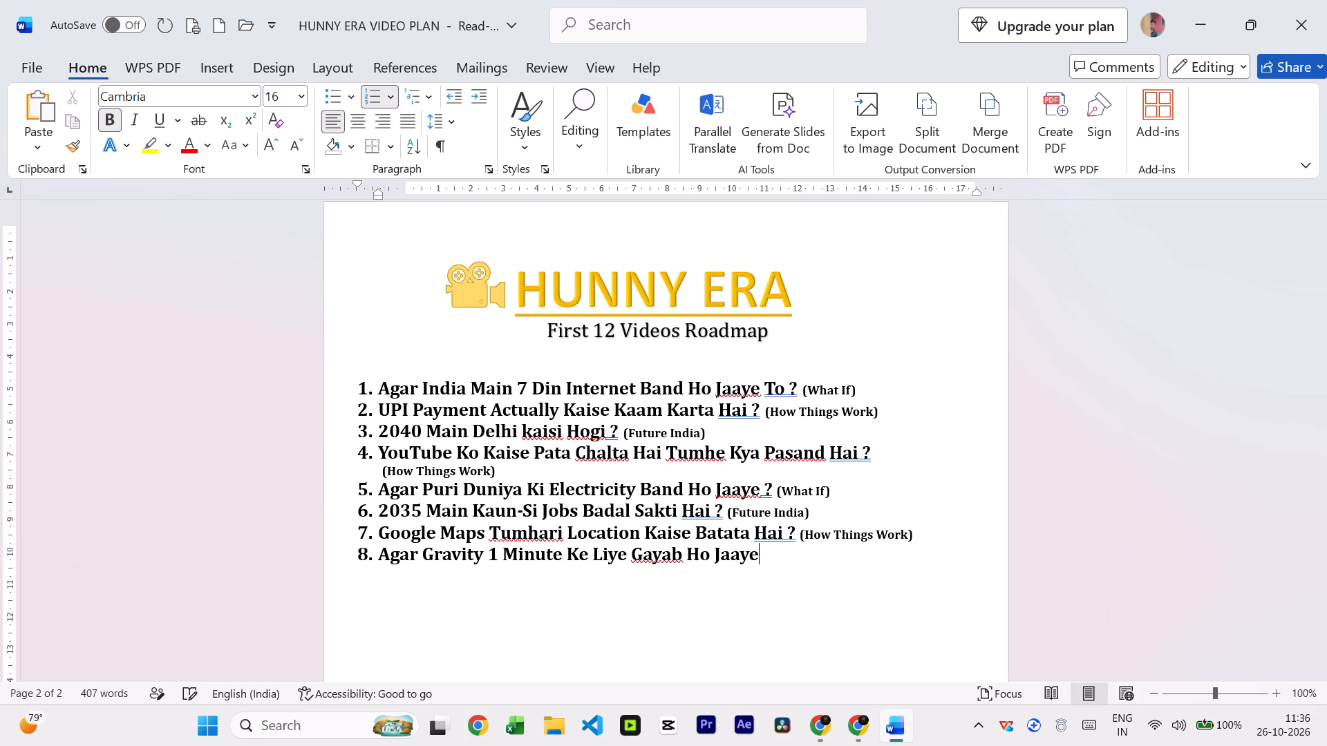
key("space")
type("?")
key("space")
Add the bold category label "(What If)" after the title of roadmap item 8.
type("()")
key("Left")
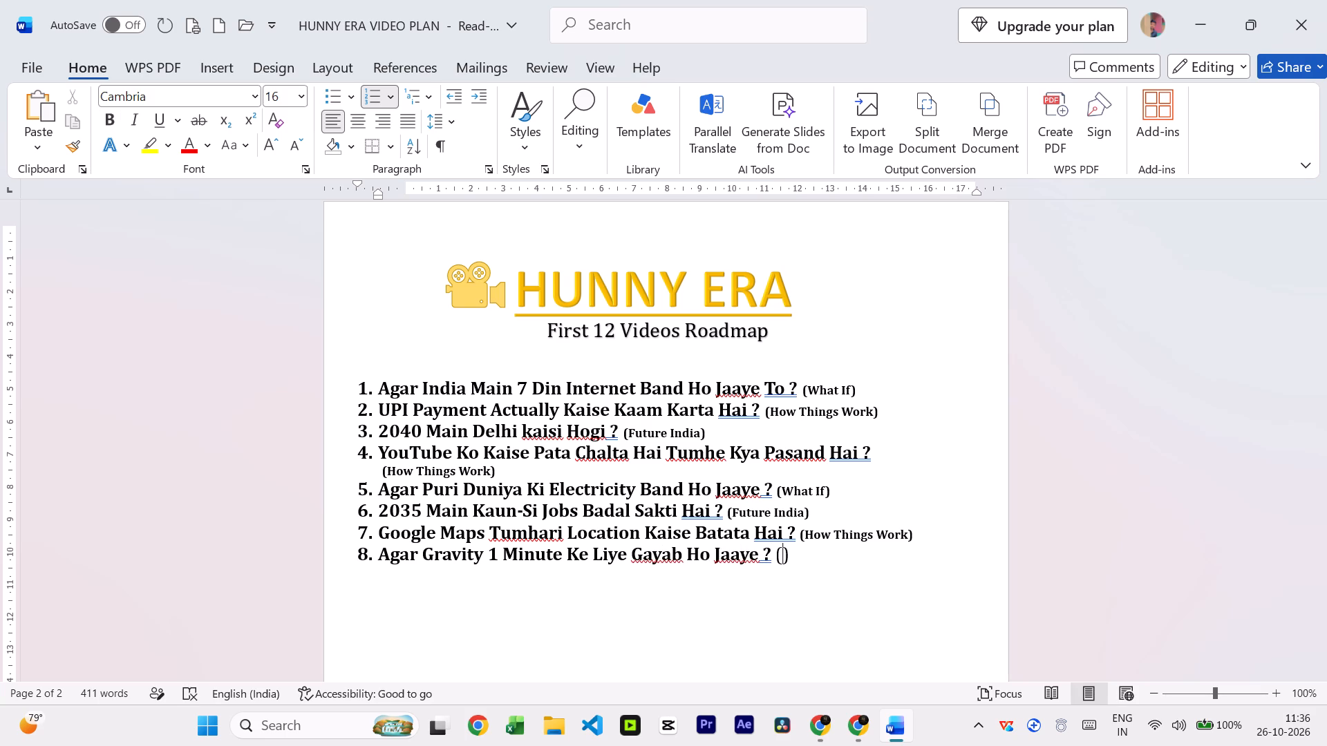
key("Right")
key("shift+Left")
key("shift+Left")
key("shift+b")
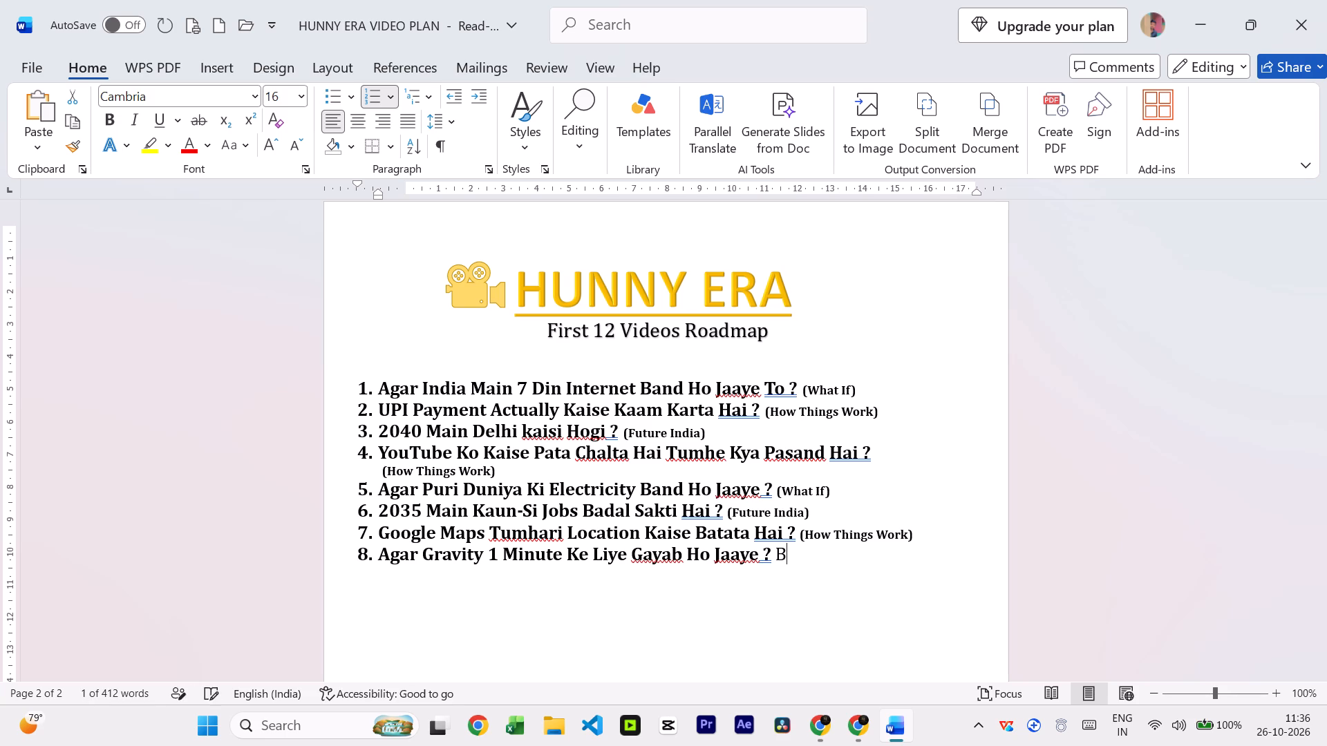
key("ctrl+z")
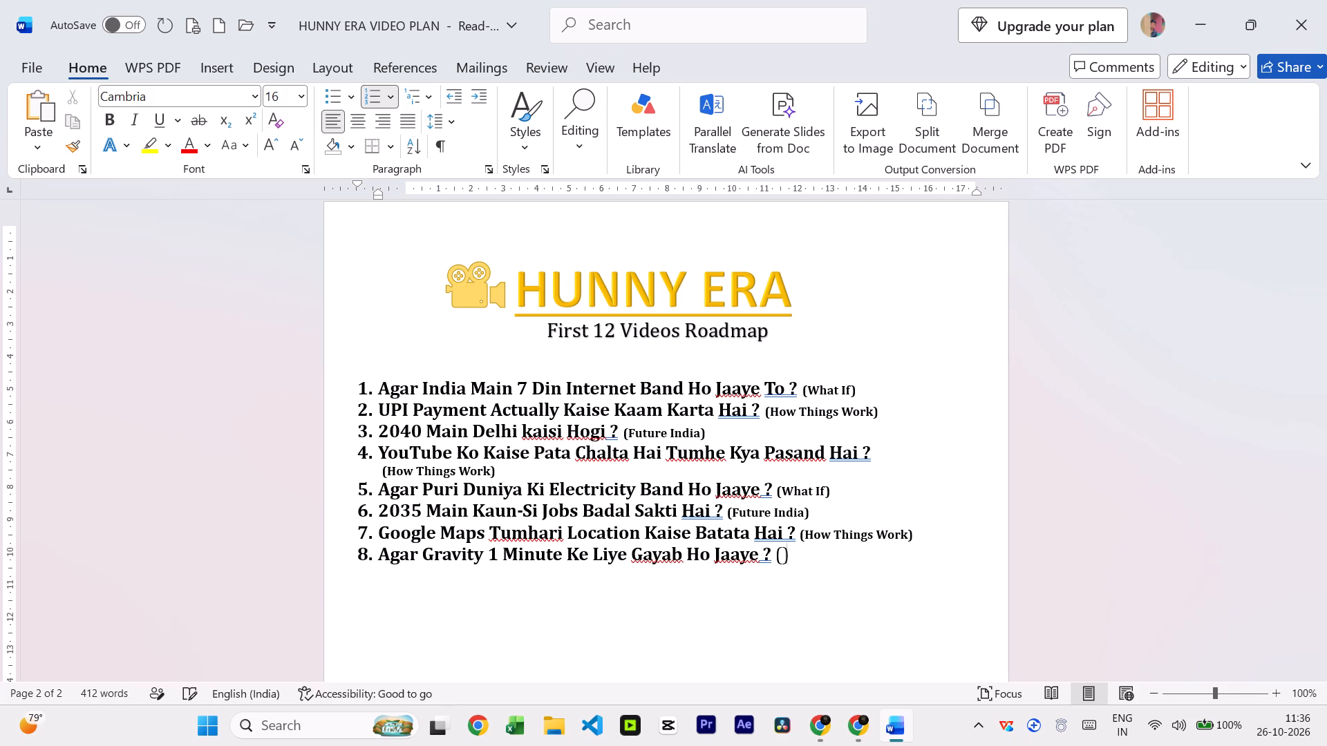
key("ctrl+b")
key("Left")
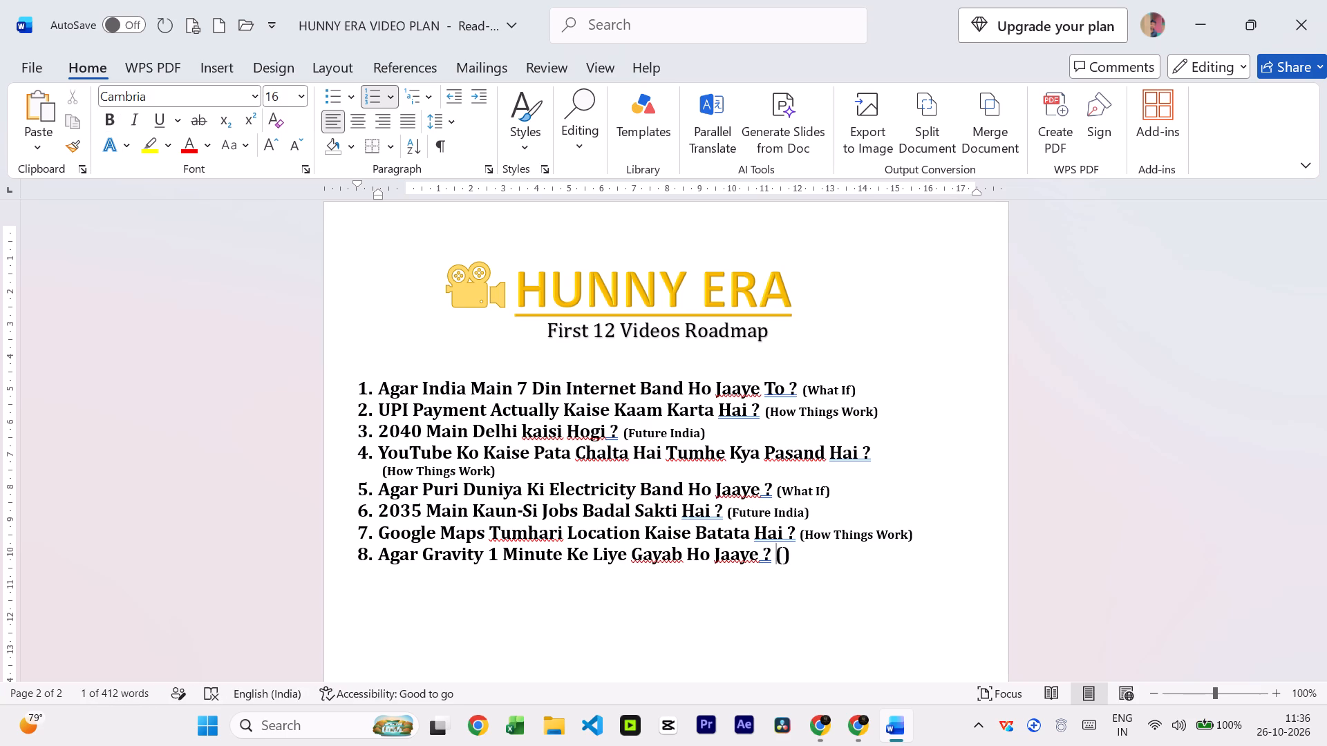
key("Right")
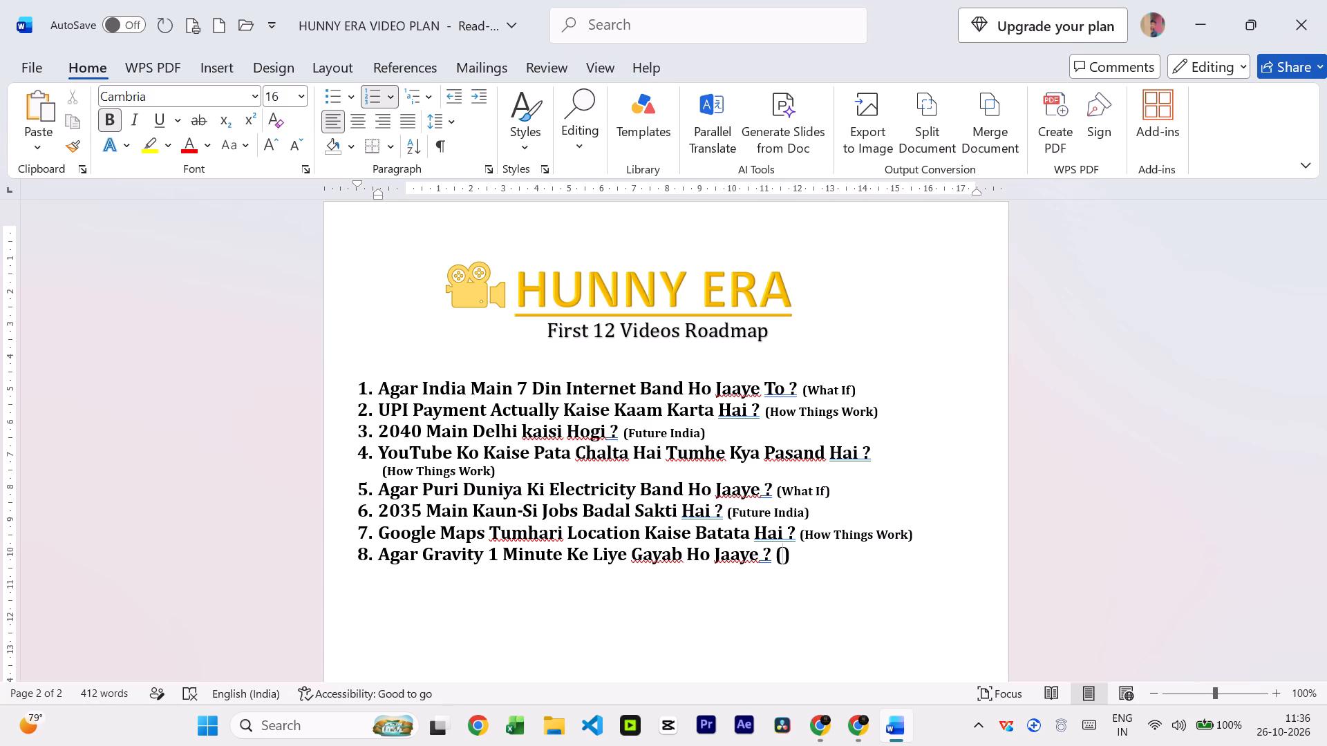
type("What If")
Set the font size of the eighth item's "(What If)" label to 11.
key("Right")
key("Right")
key("shift+Left")
key("shift+Left")
key("shift+Left")
key("shift+Left")
key("shift+Left")
key("shift+Left")
key("shift+Left")
key("shift+Left")
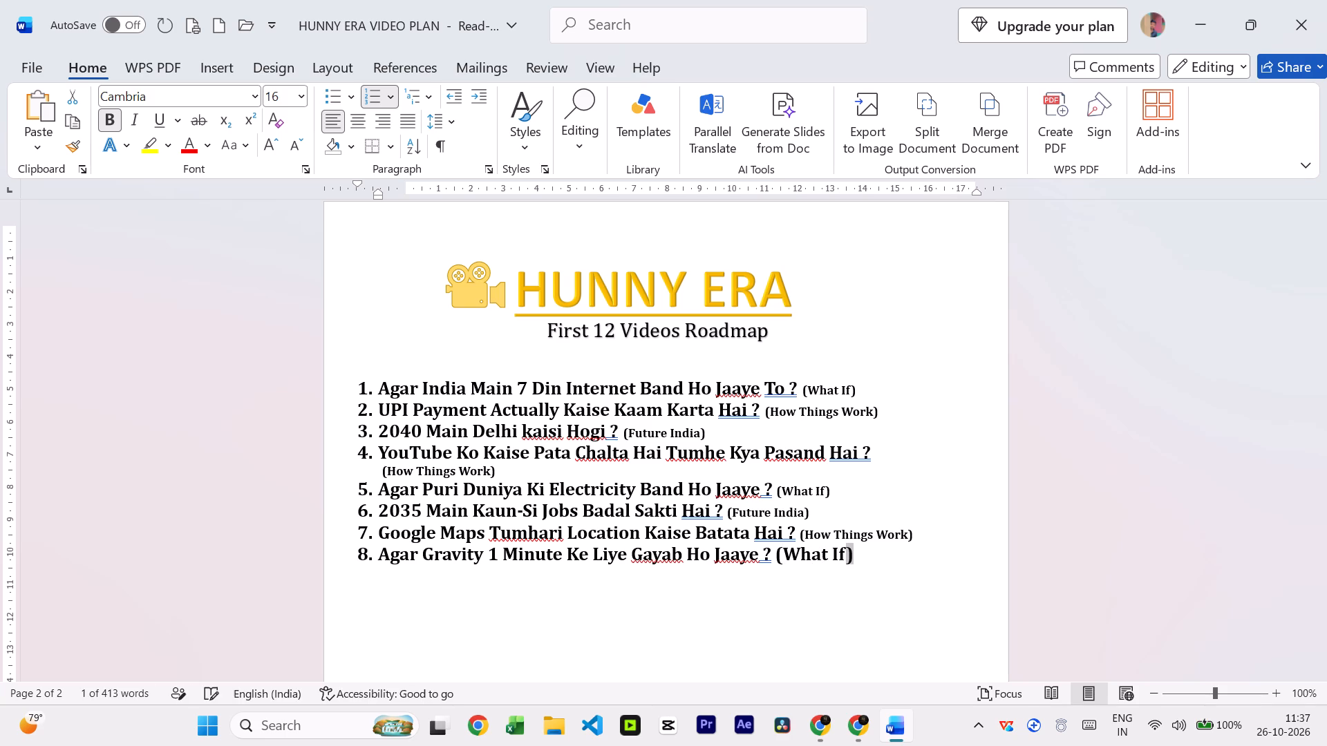
key("shift+Left")
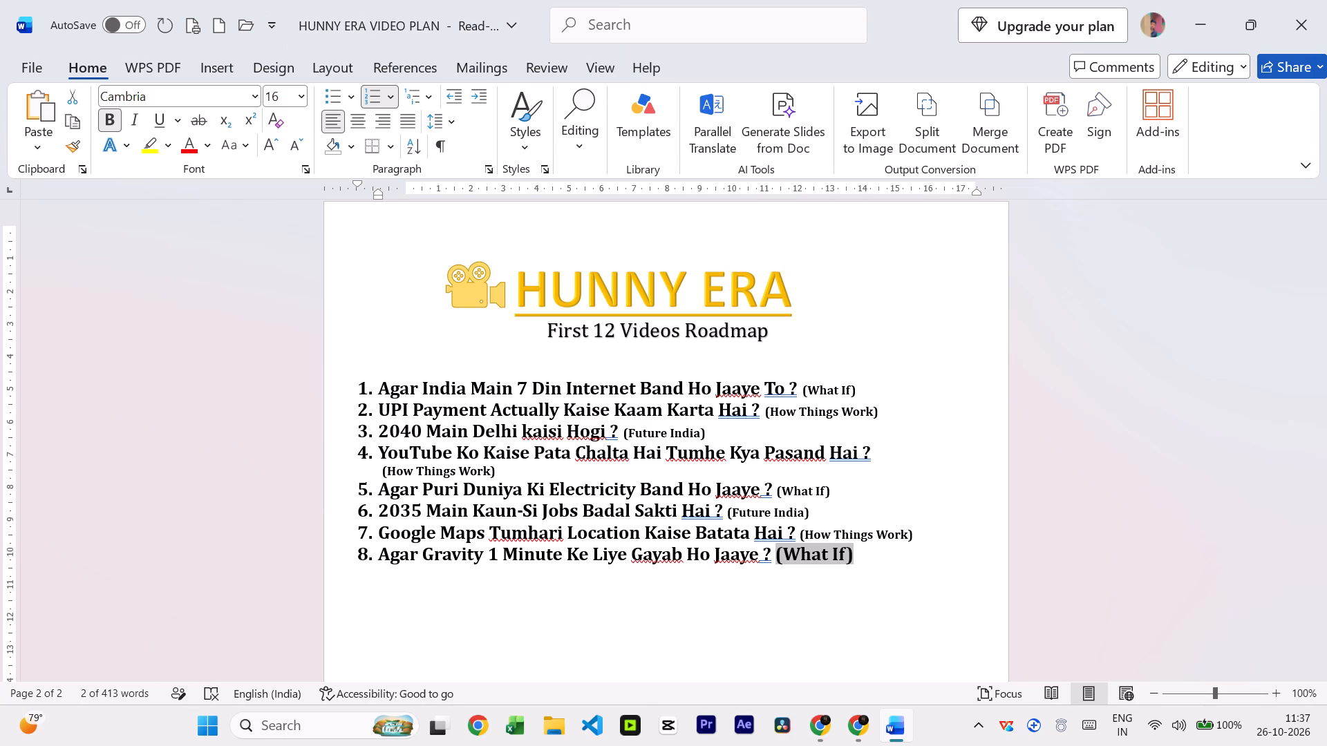
left_click(301, 102)
left_click(290, 195)
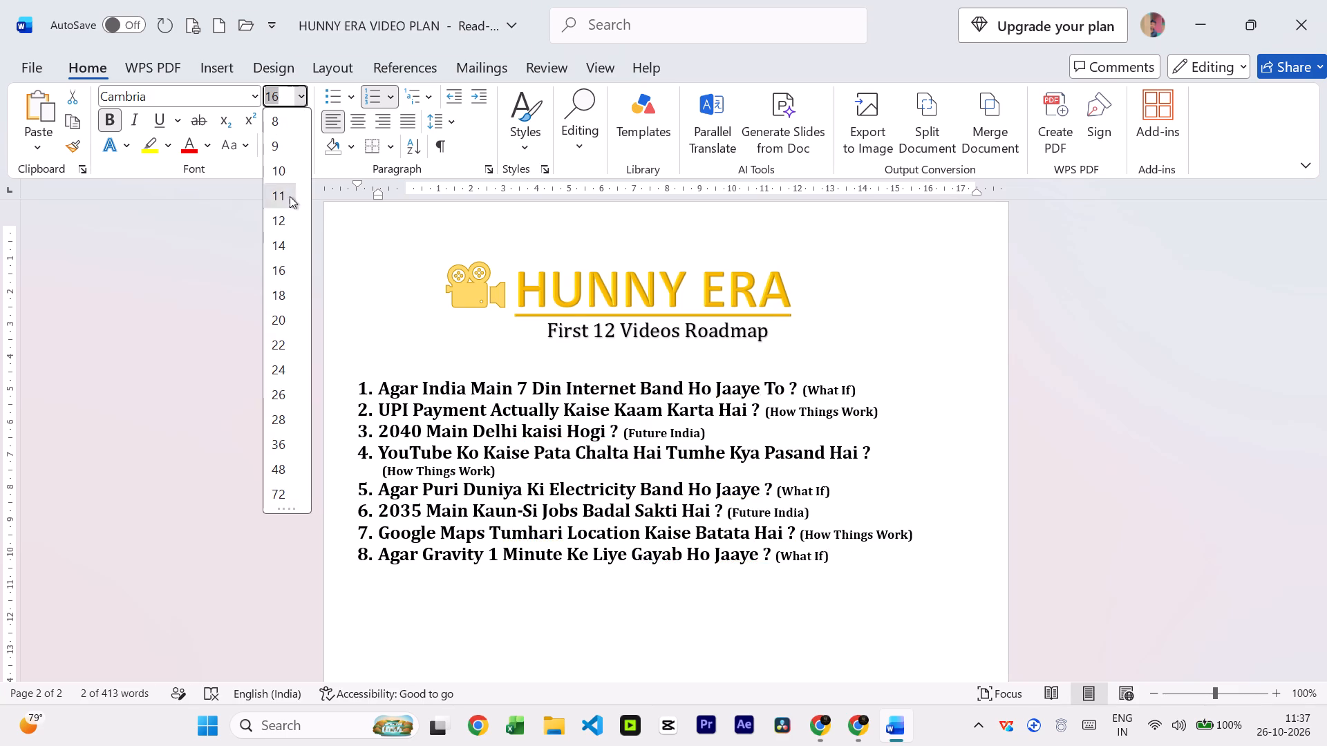
Add roadmap item 9 below item 8 with the title "Future Main Indian Schools Kaise Honge ?".
left_click(839, 559)
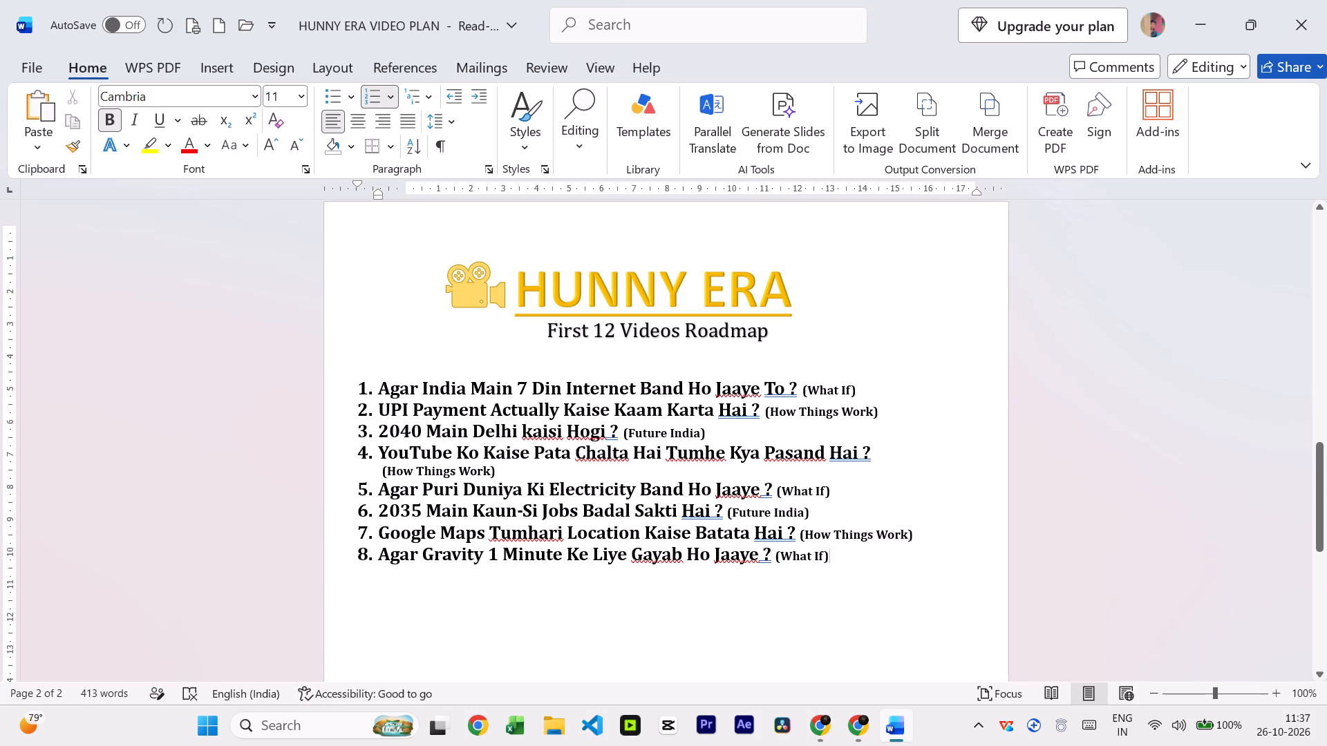
key("Return")
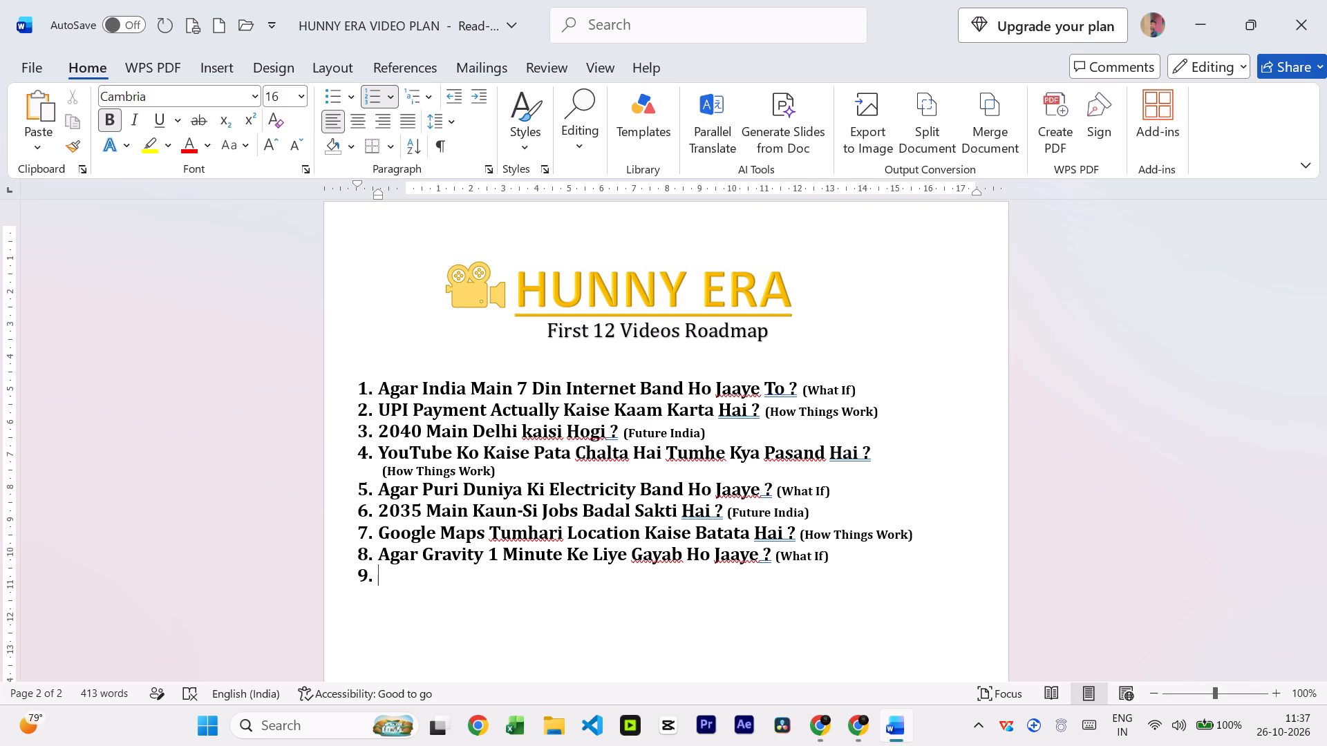
type("Future")
key("space")
type("Main")
key("space")
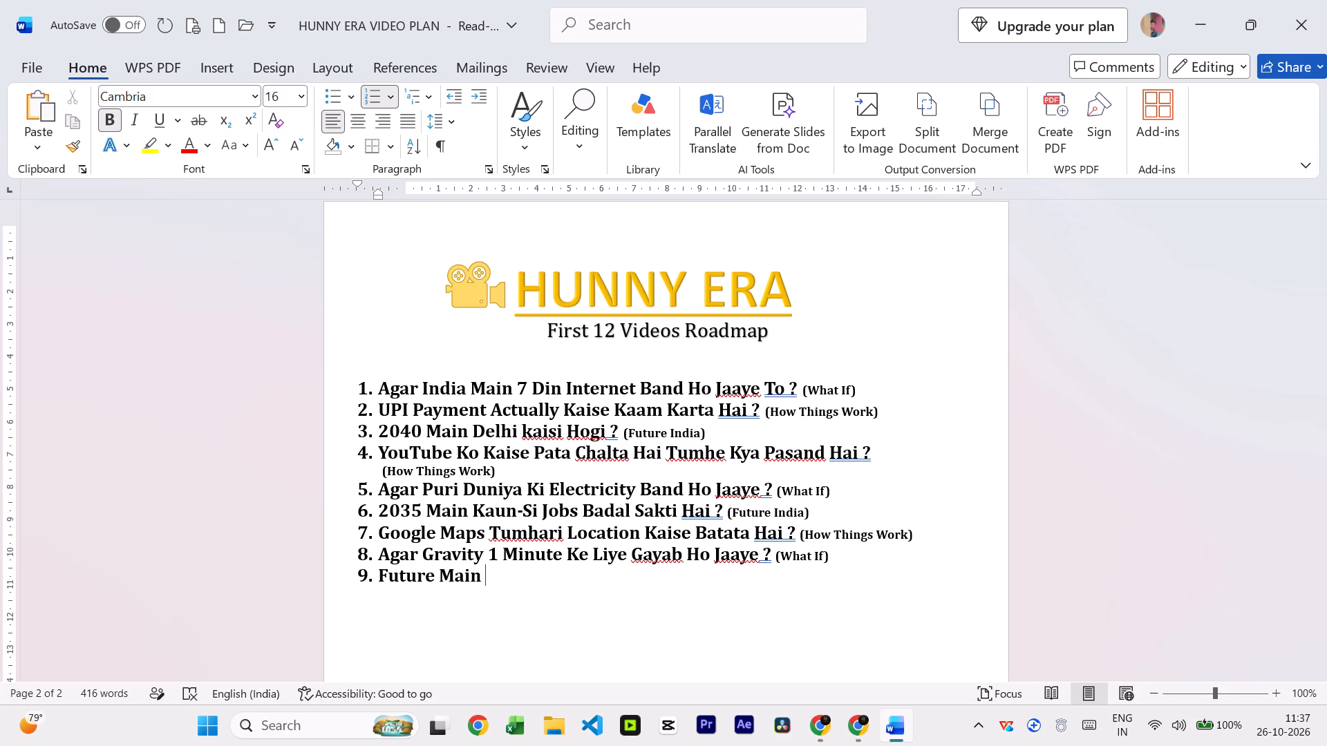
type("Inda")
key("BackSpace")
type("ian Schools")
key("space")
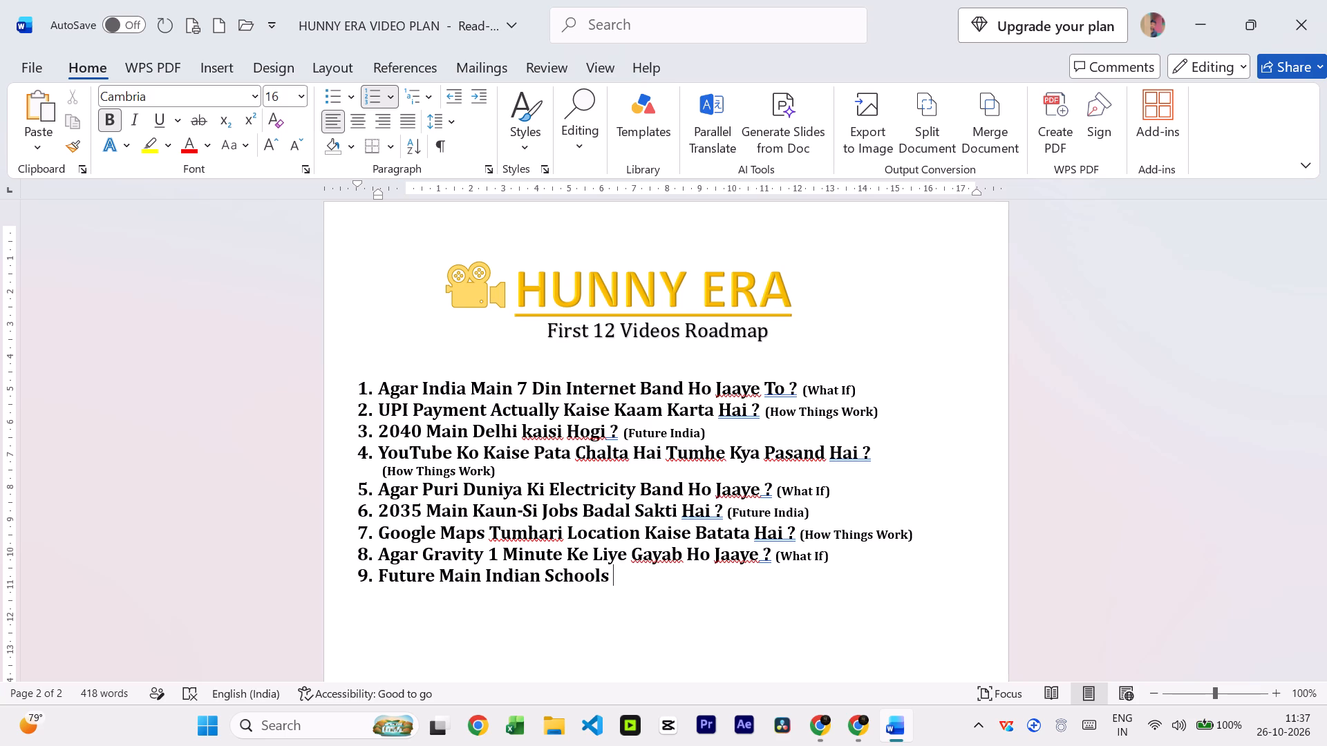
type("Kaise Honge ?")
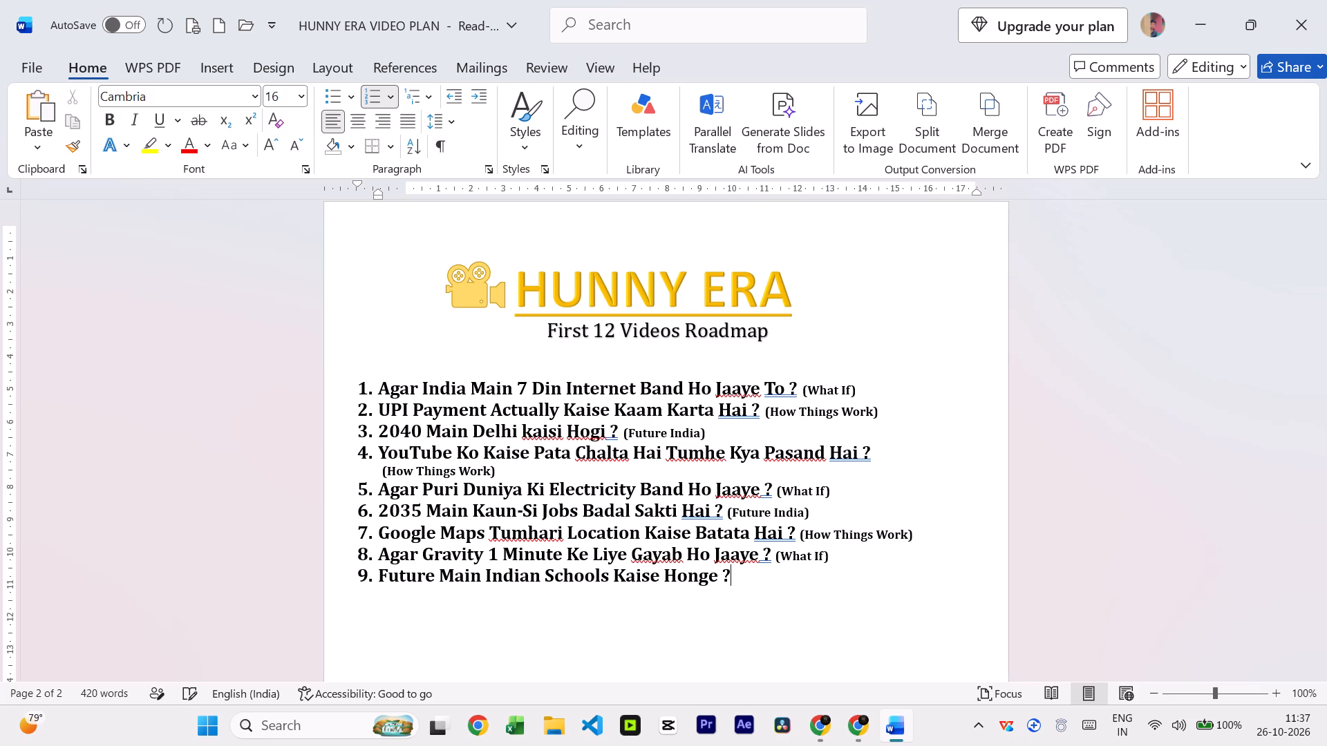
key("space")
Add the bold category label "(Future India)" after the title of roadmap item 9.
type("()")
key("Left")
key("Right")
key("shift+Left")
key("shift+Left")
key("ctrl+b")
key("Right")
key("Left")
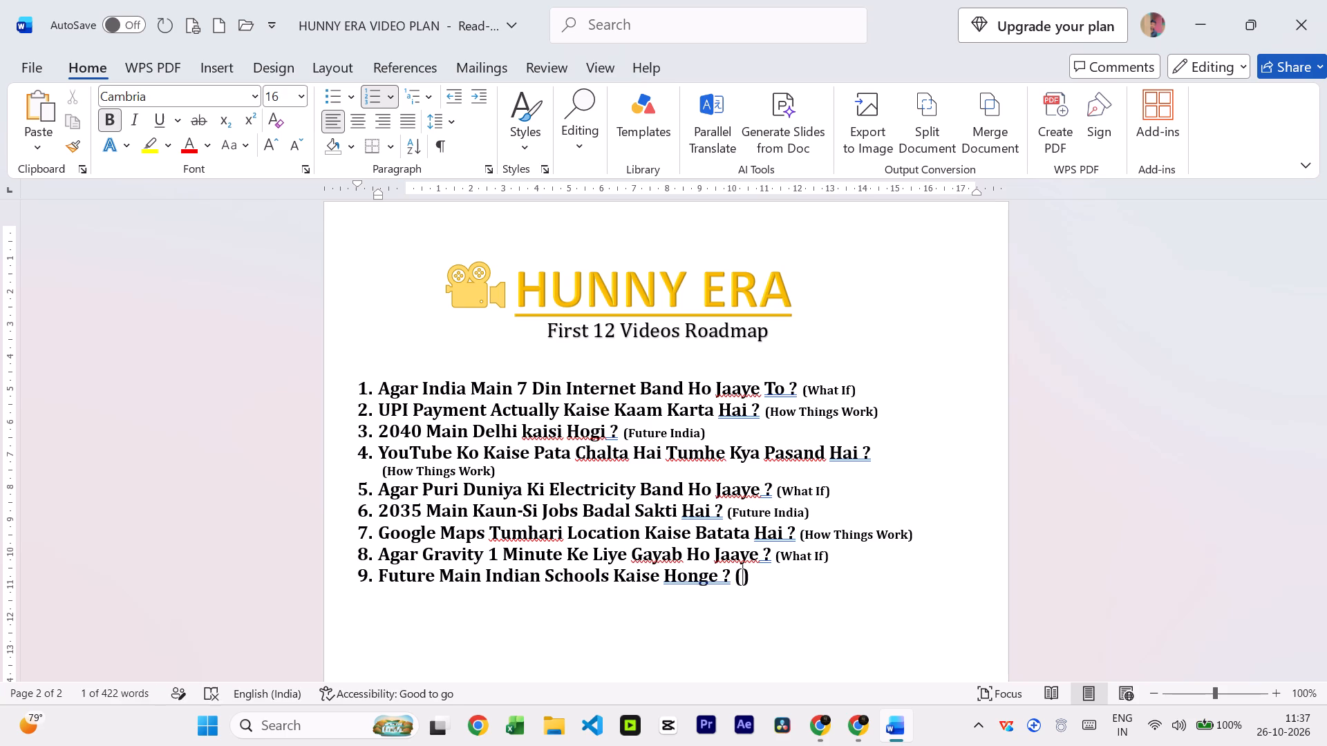
type("Future India")
Set the font size of the ninth item's "(Future India)" label to 11.
key("Right")
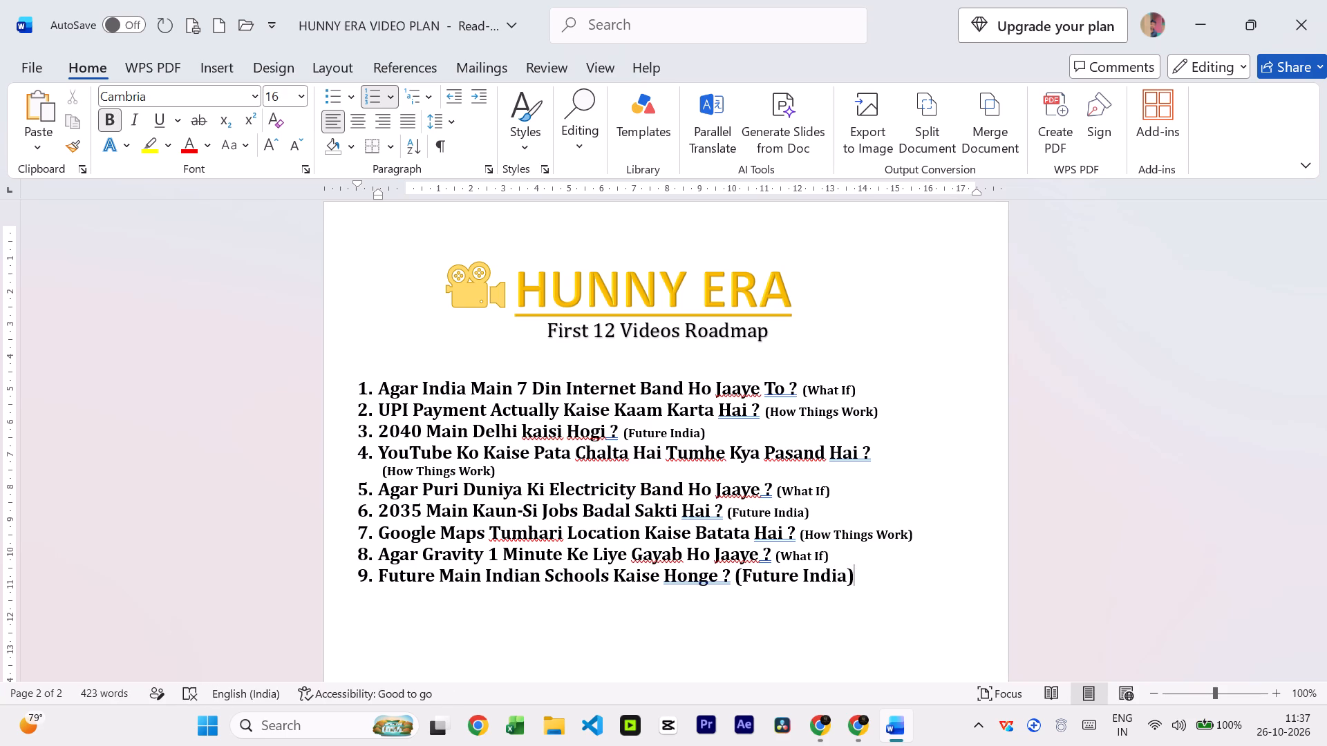
key("shift+Left")
key("shift+Left")
key("shift+Left")
key("shift+Left")
key("shift+Left")
key("shift+Left")
key("shift+Left")
key("shift+Left")
key("shift+Left")
key("shift+Left")
key("shift+Left")
key("shift+Left")
key("shift+Left")
key("shift+Left")
key("shift+Left")
key("shift+Left")
key("shift+Left")
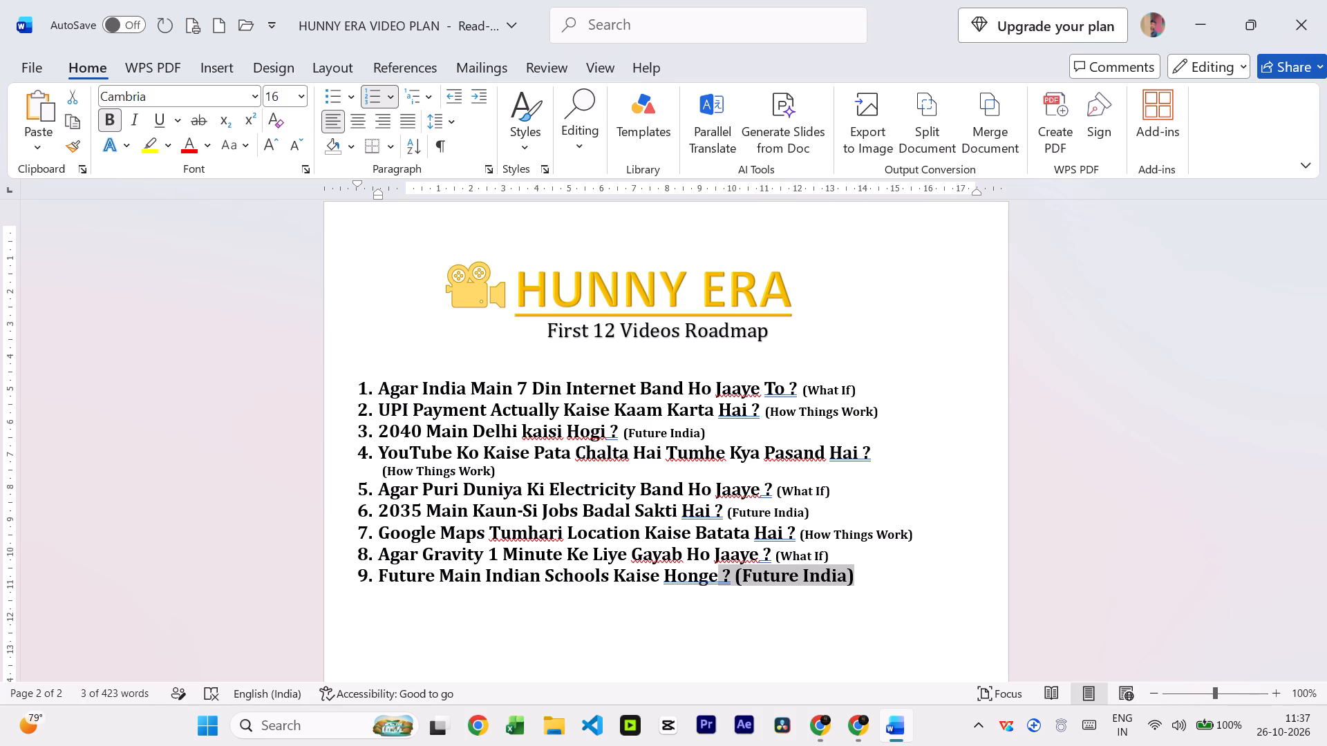
key("shift+Right")
key("shift+Right")
key("shift+Right")
left_click(283, 102)
left_click(298, 99)
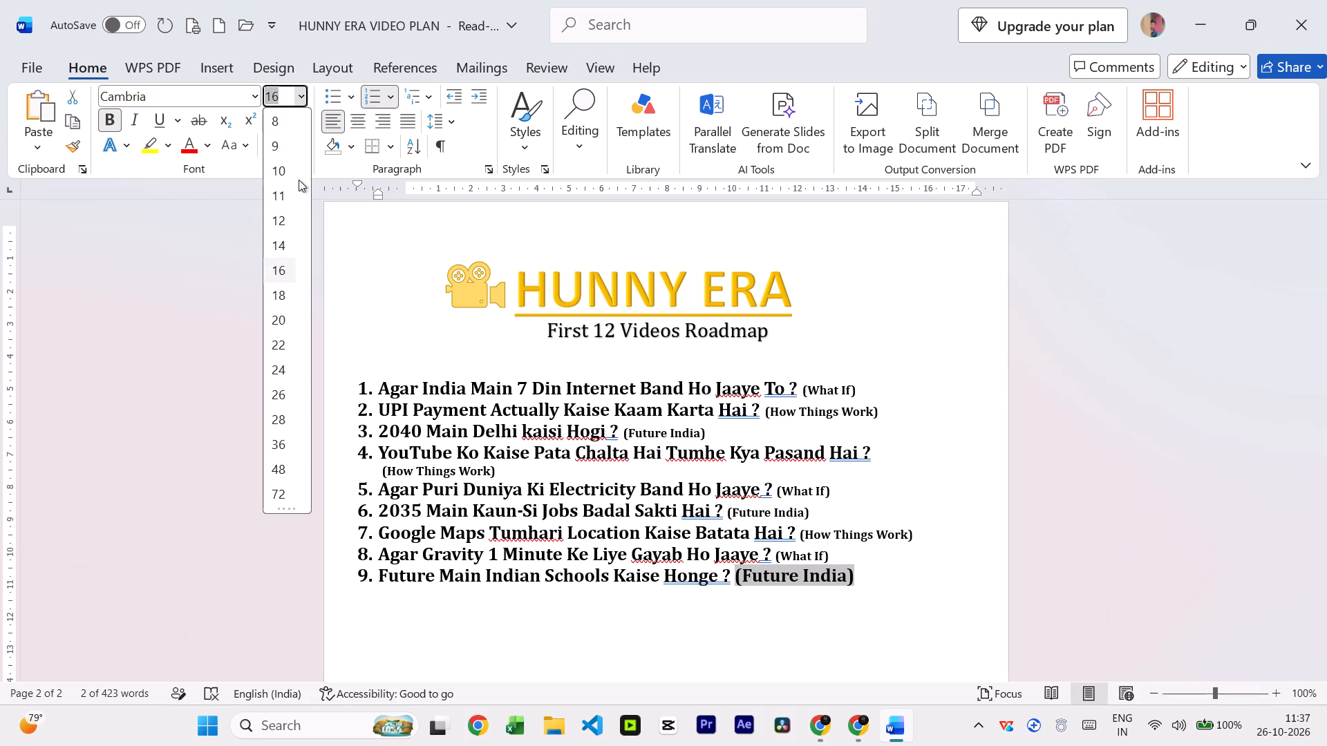
left_click(294, 199)
Start roadmap item 10 below item 9 with the word "ATM".
left_click(827, 575)
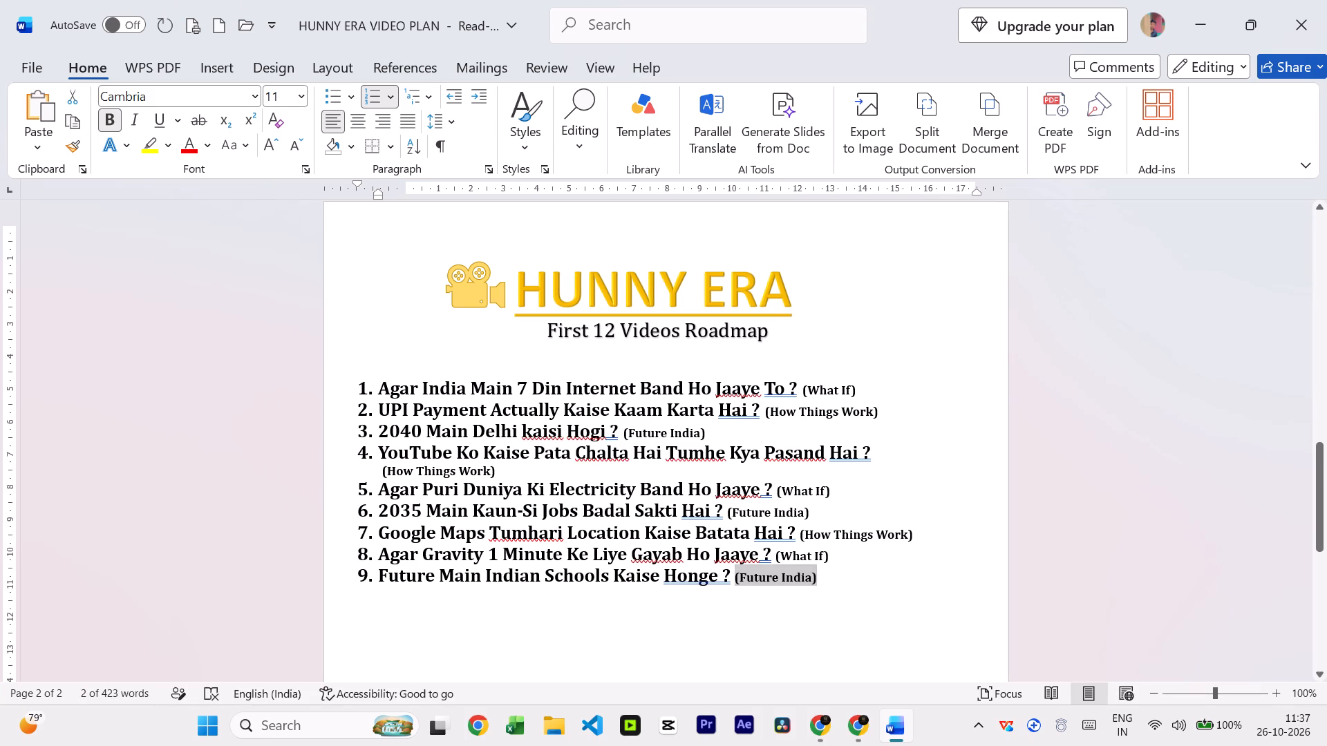
key("Return")
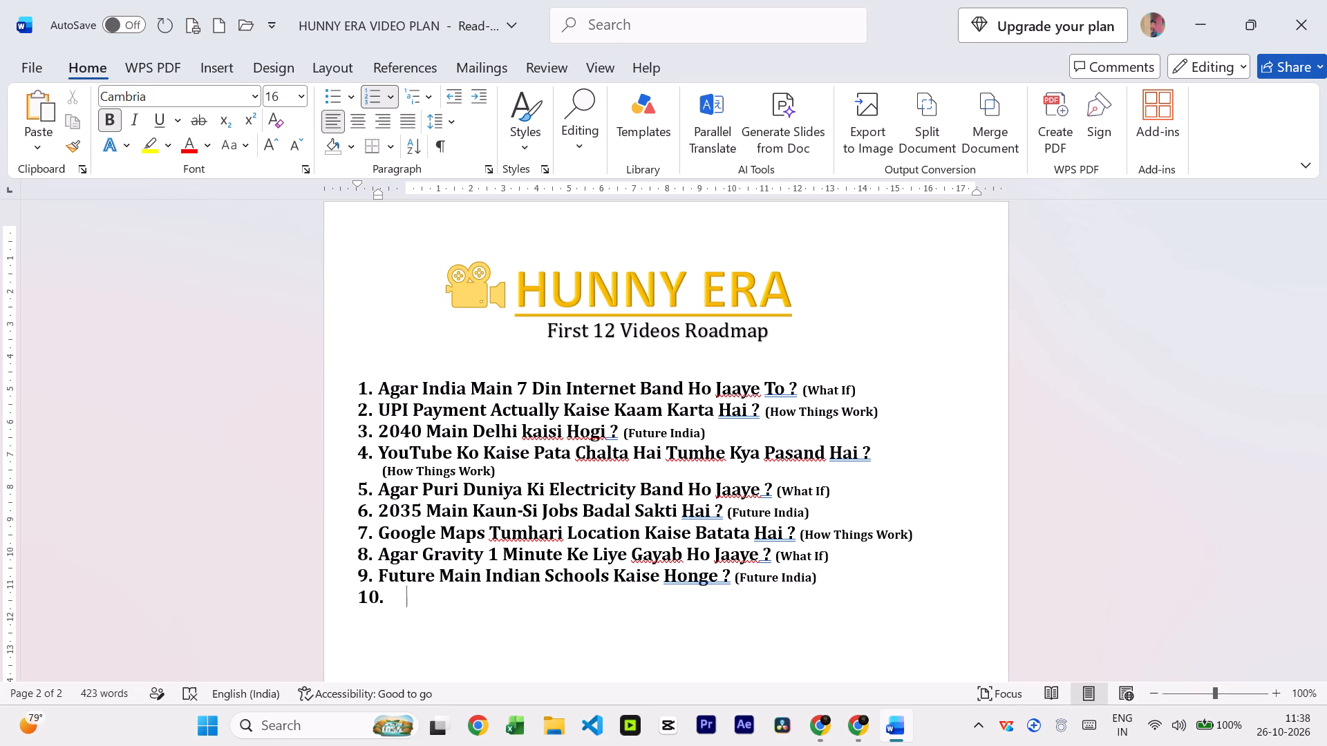
type("ATM")
key("space")
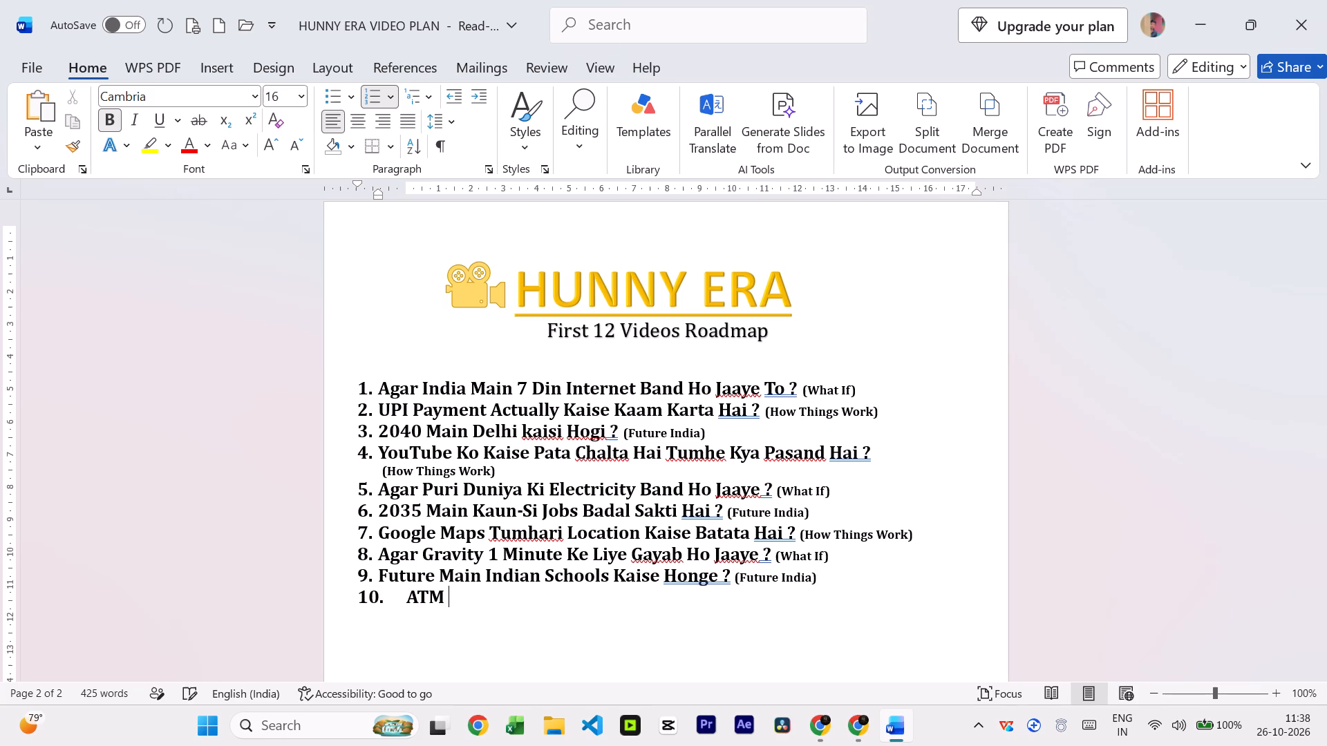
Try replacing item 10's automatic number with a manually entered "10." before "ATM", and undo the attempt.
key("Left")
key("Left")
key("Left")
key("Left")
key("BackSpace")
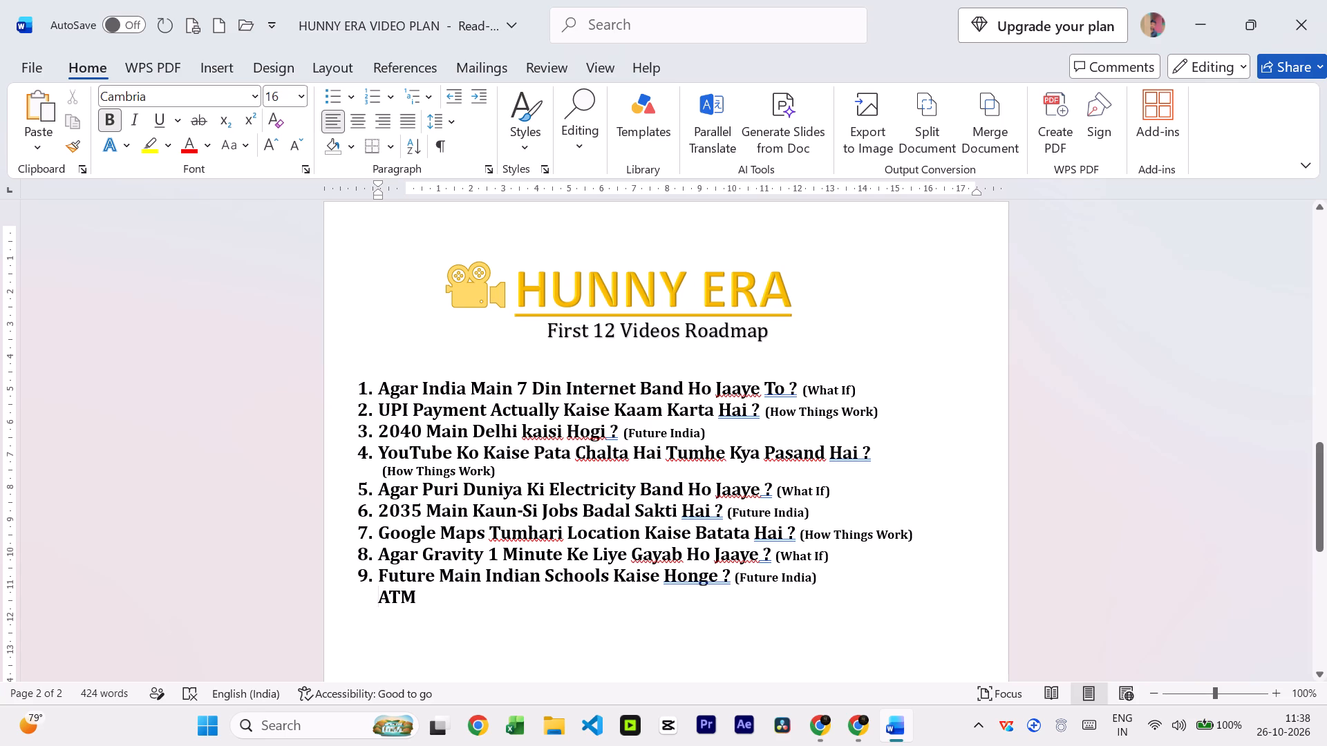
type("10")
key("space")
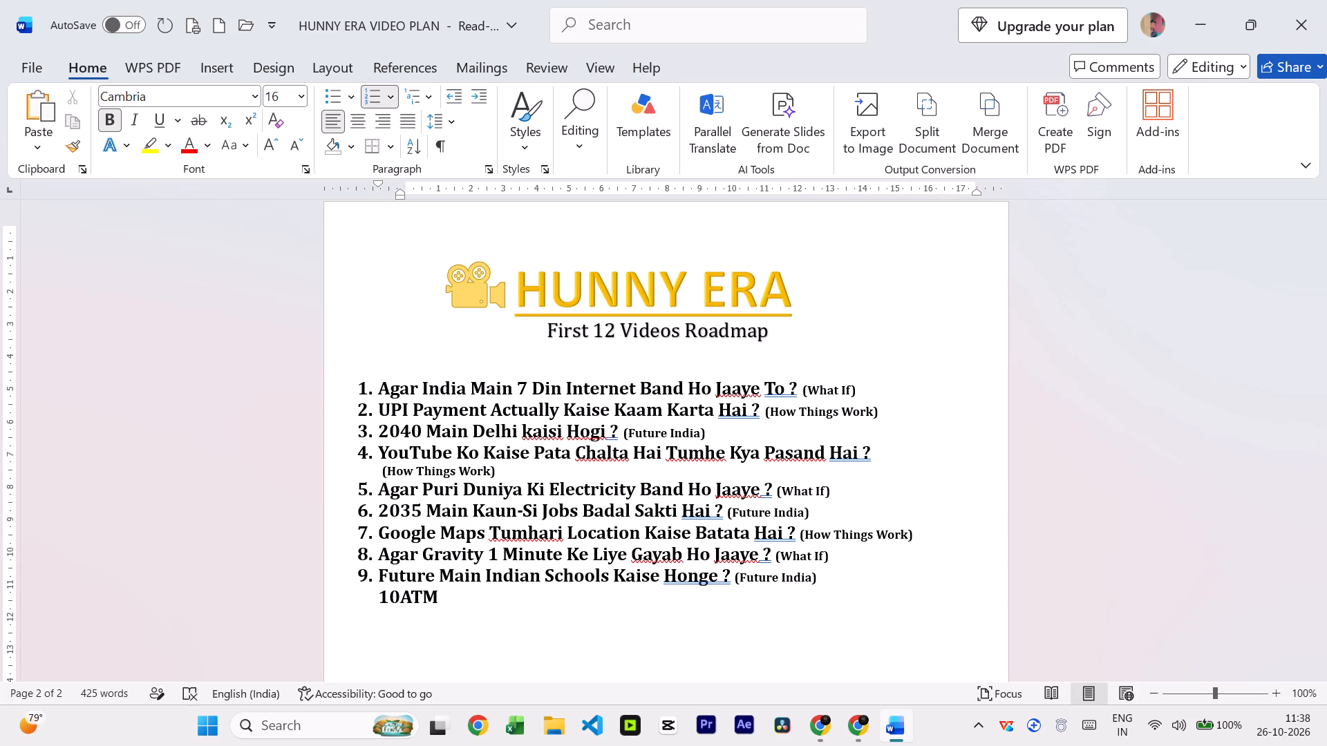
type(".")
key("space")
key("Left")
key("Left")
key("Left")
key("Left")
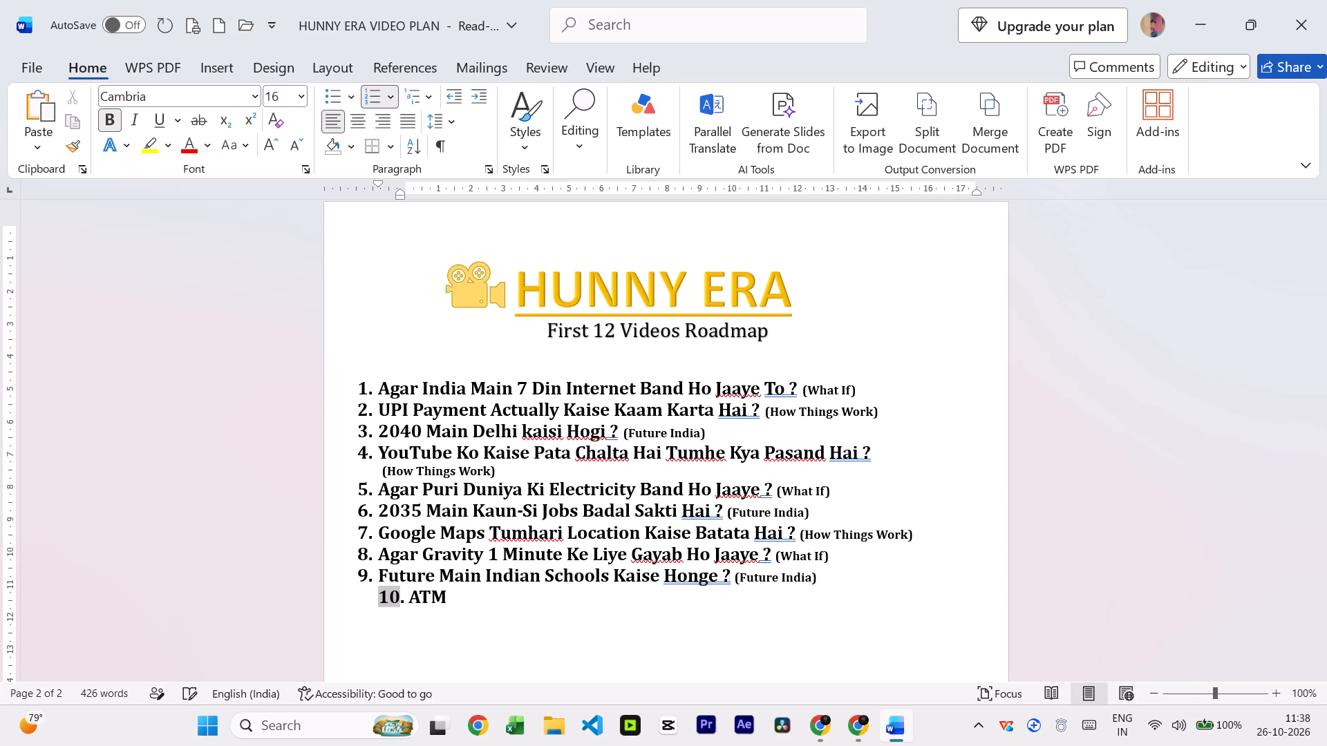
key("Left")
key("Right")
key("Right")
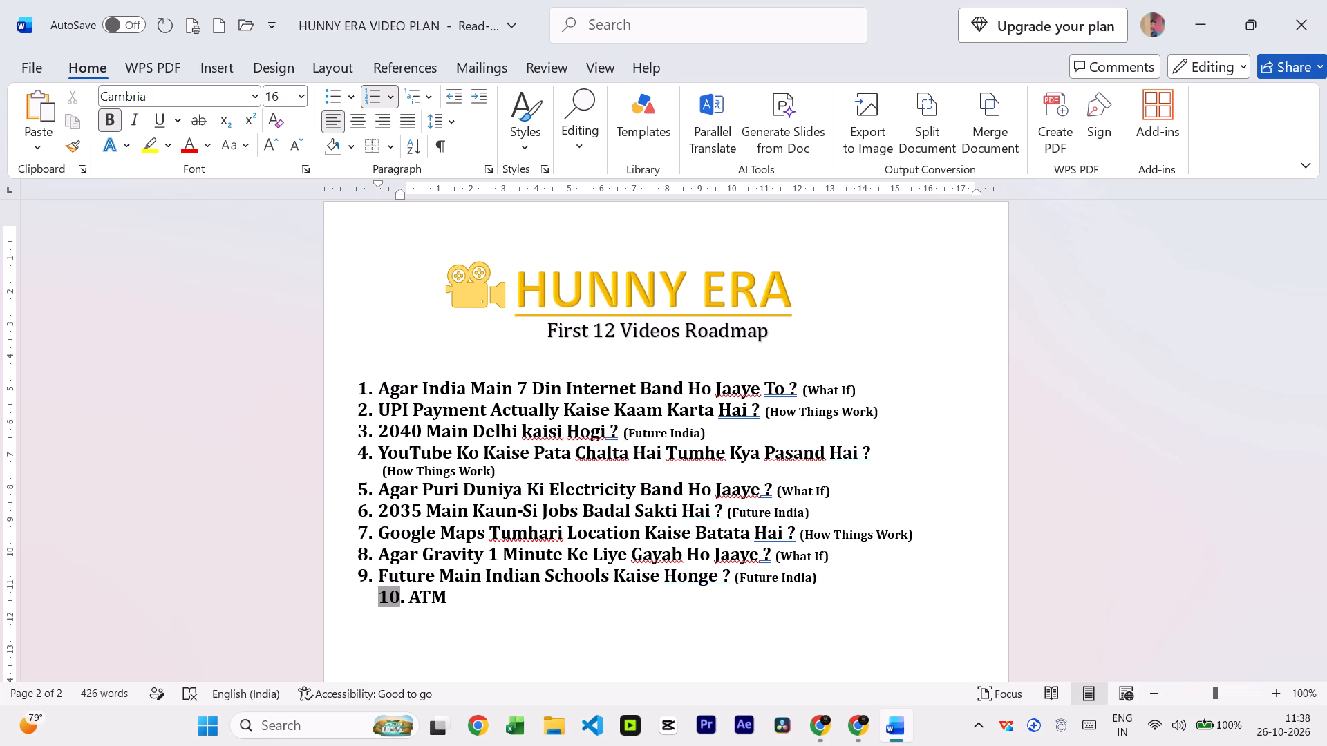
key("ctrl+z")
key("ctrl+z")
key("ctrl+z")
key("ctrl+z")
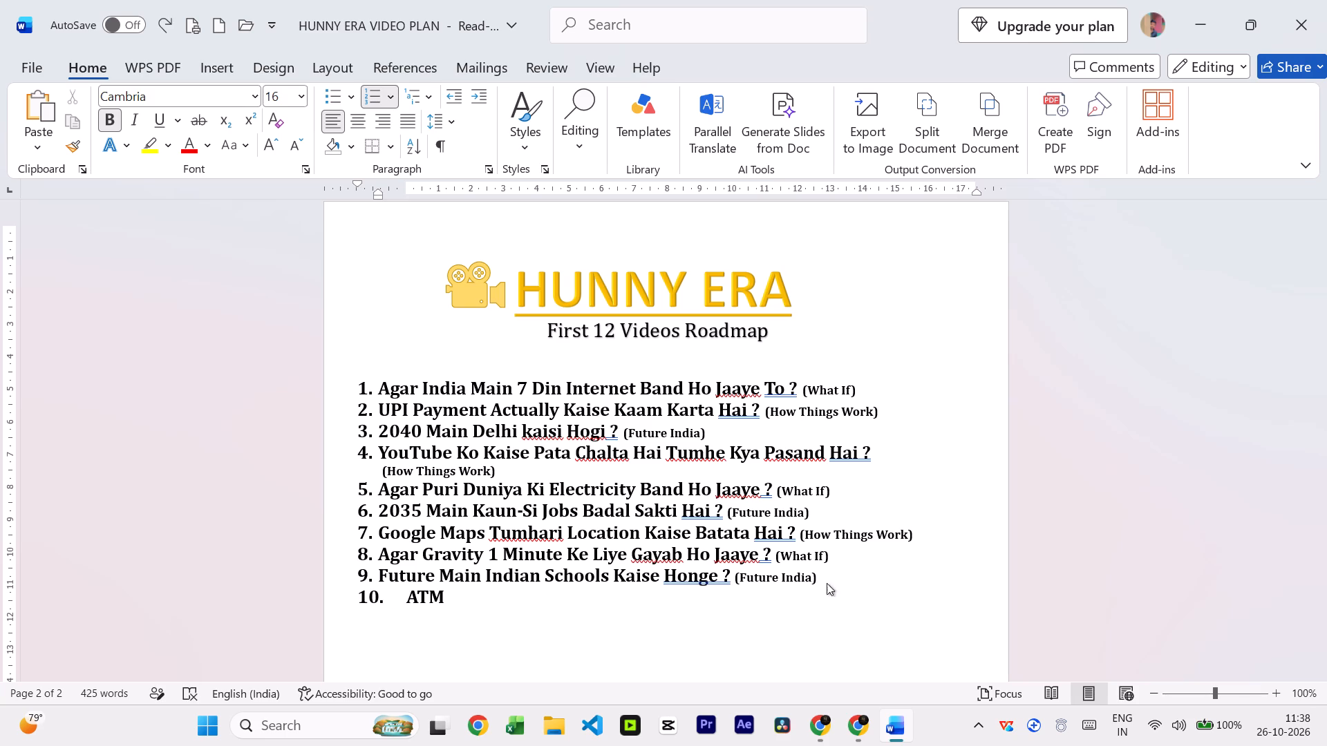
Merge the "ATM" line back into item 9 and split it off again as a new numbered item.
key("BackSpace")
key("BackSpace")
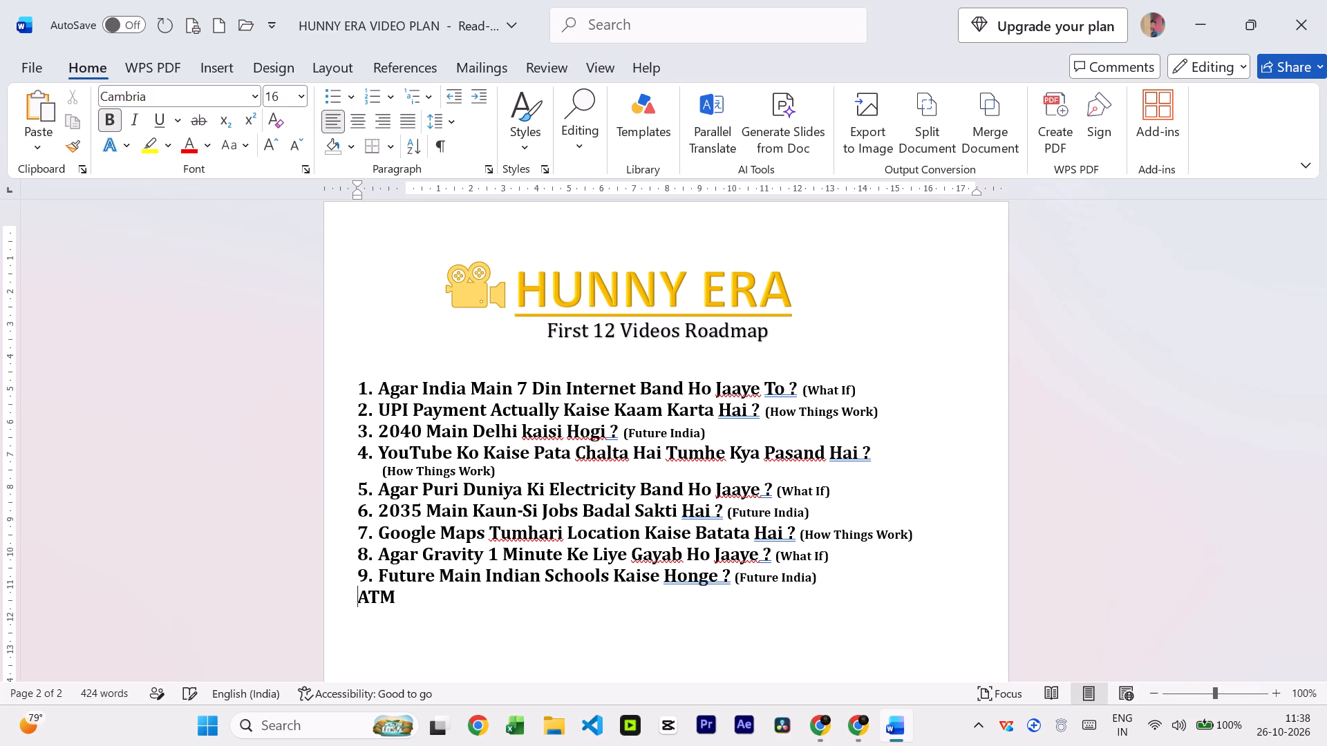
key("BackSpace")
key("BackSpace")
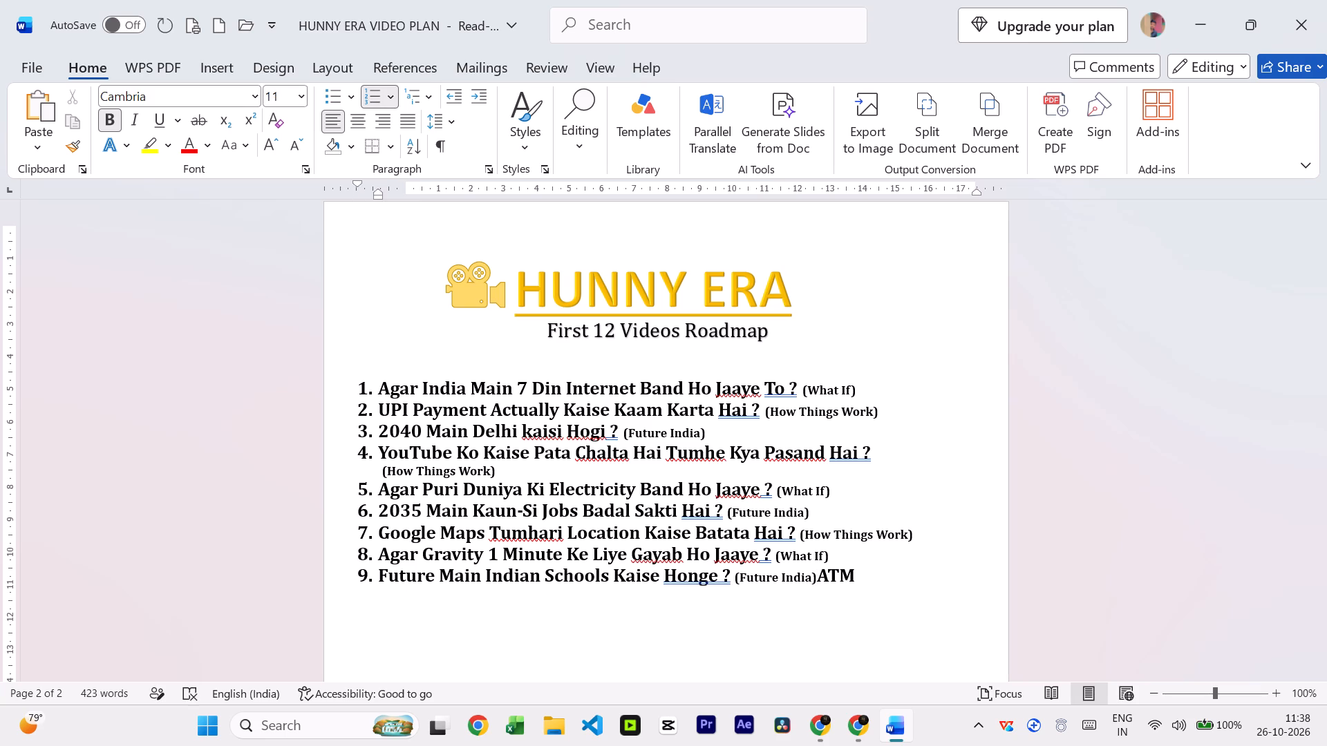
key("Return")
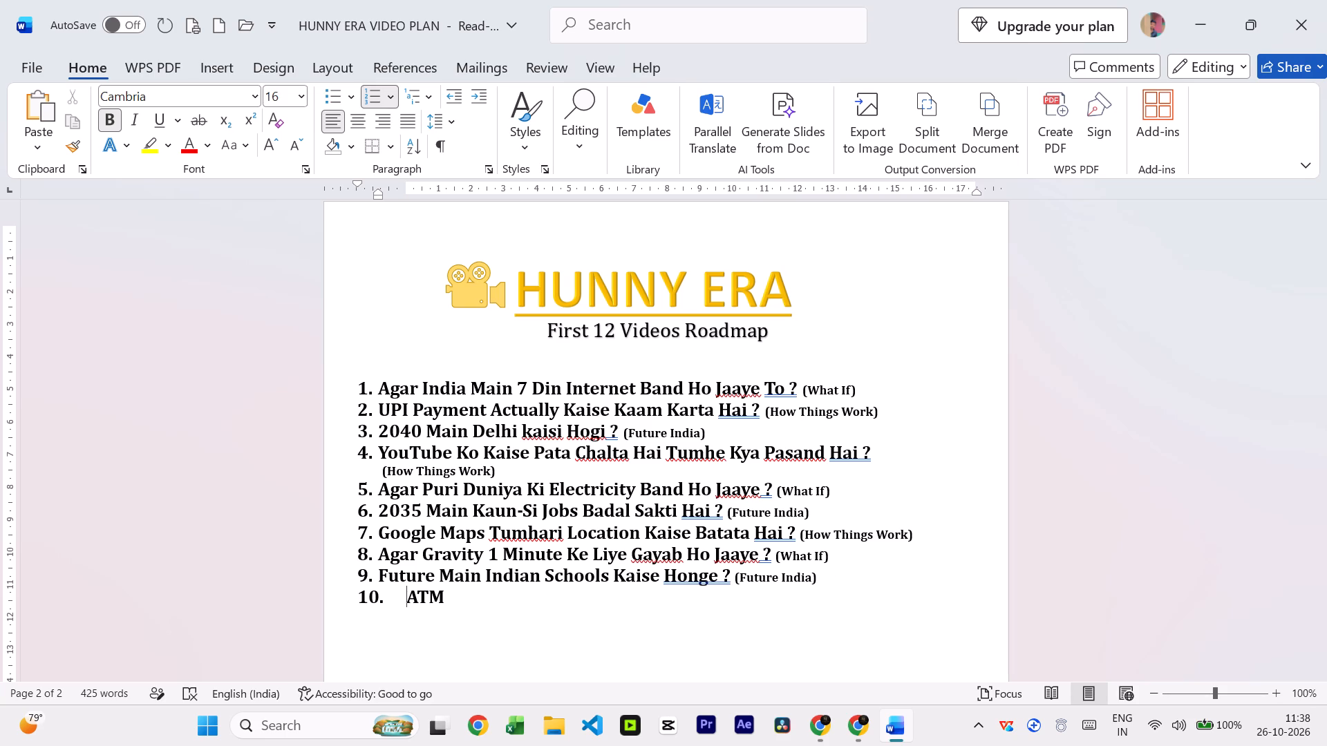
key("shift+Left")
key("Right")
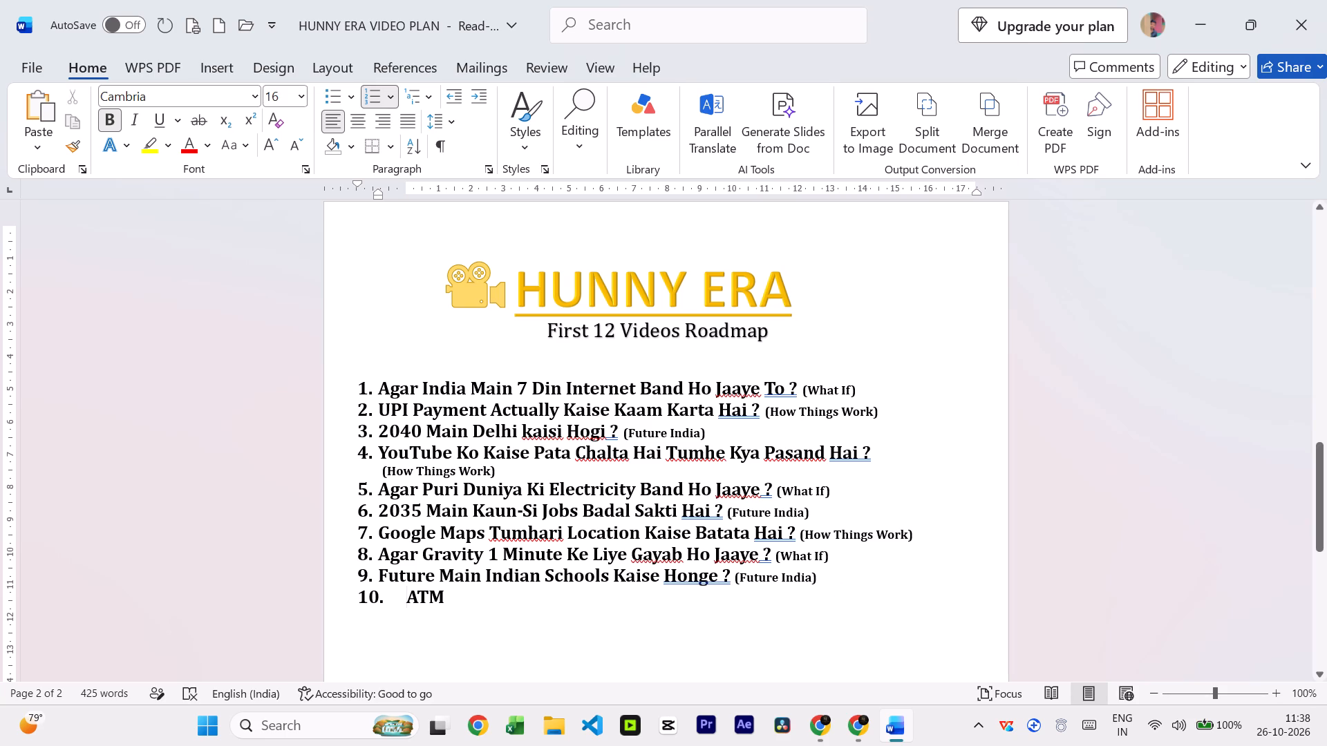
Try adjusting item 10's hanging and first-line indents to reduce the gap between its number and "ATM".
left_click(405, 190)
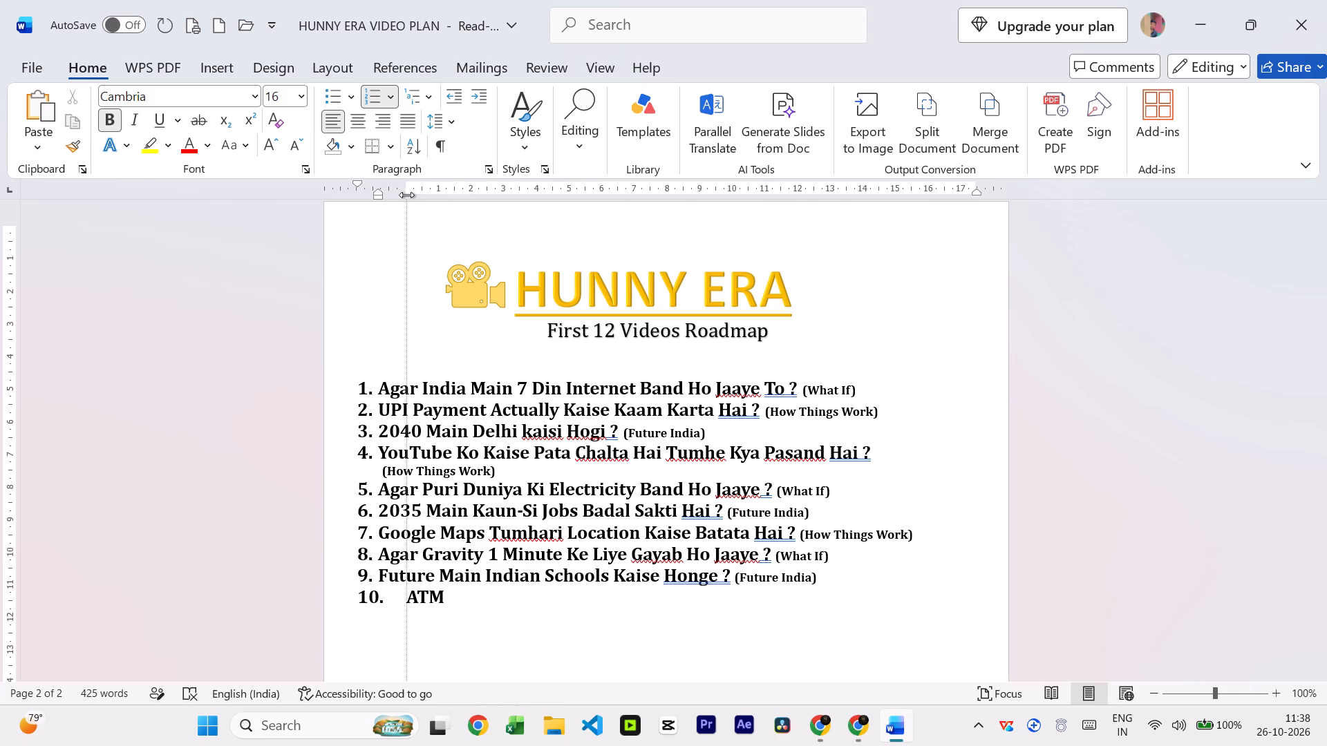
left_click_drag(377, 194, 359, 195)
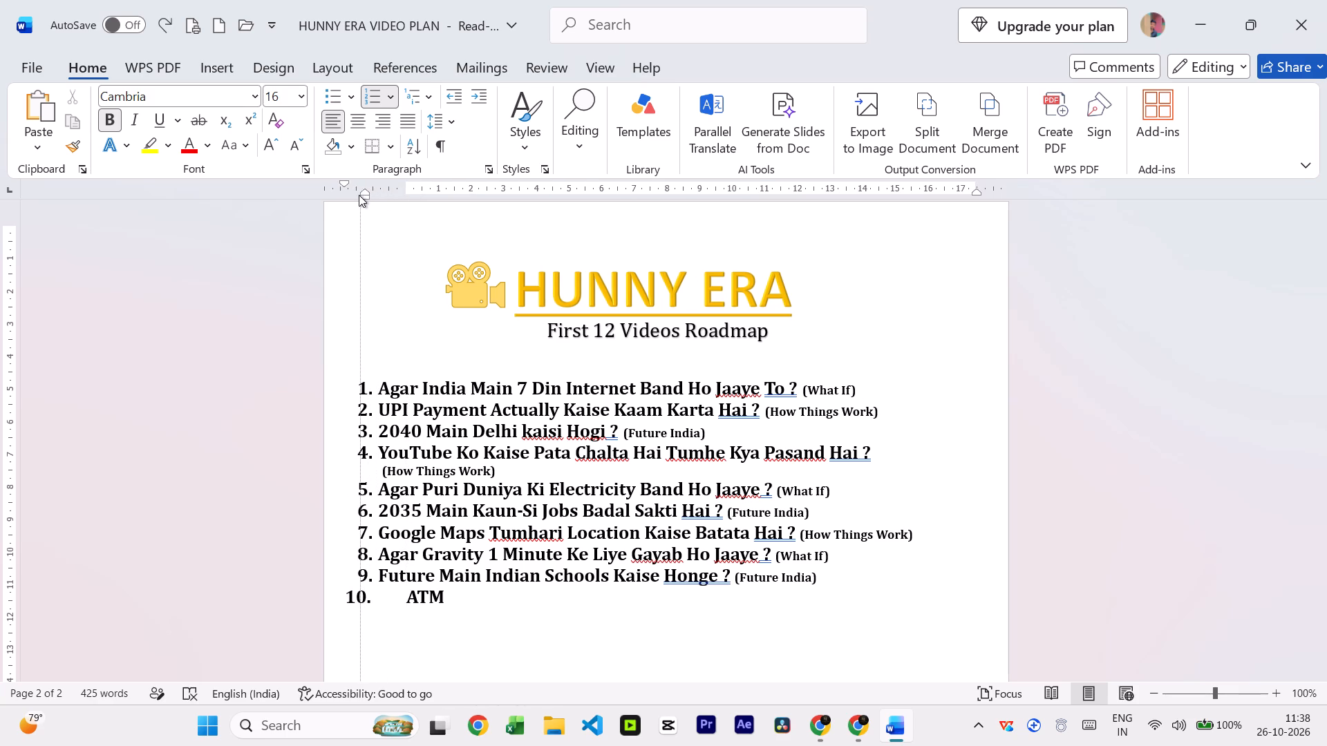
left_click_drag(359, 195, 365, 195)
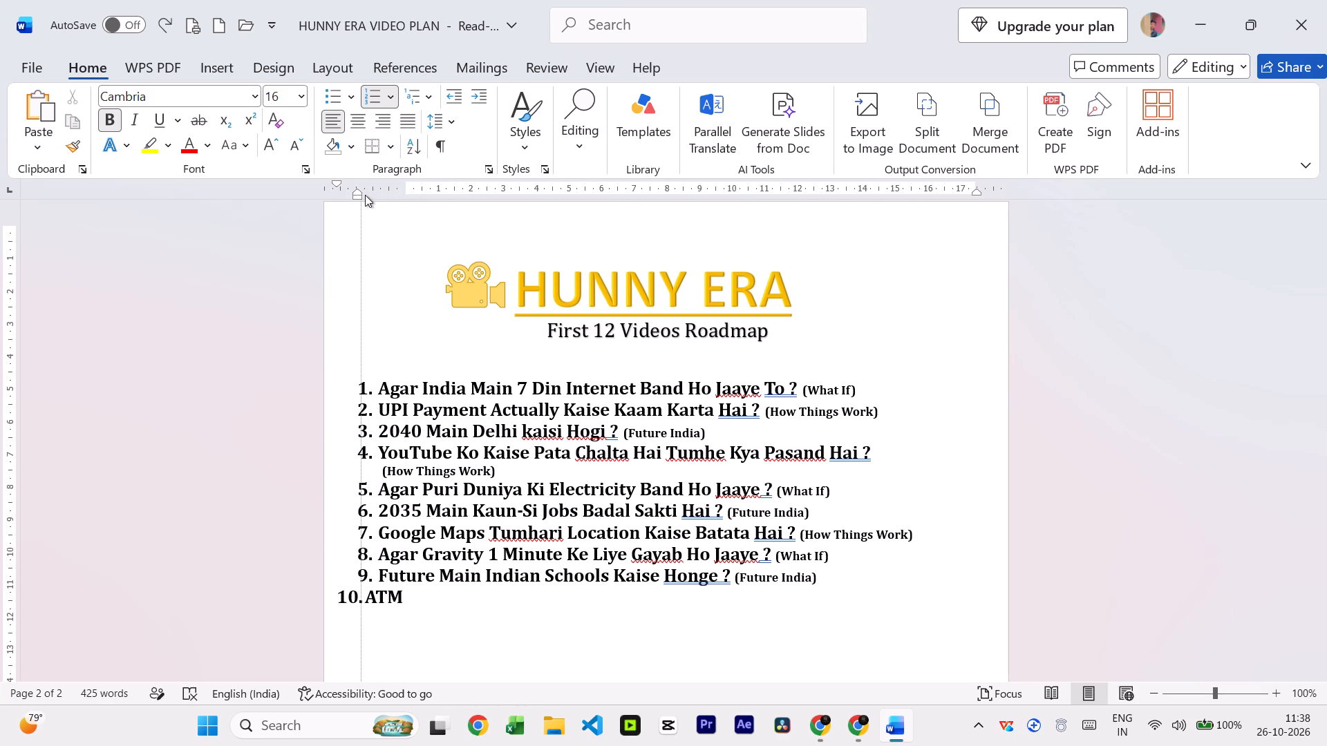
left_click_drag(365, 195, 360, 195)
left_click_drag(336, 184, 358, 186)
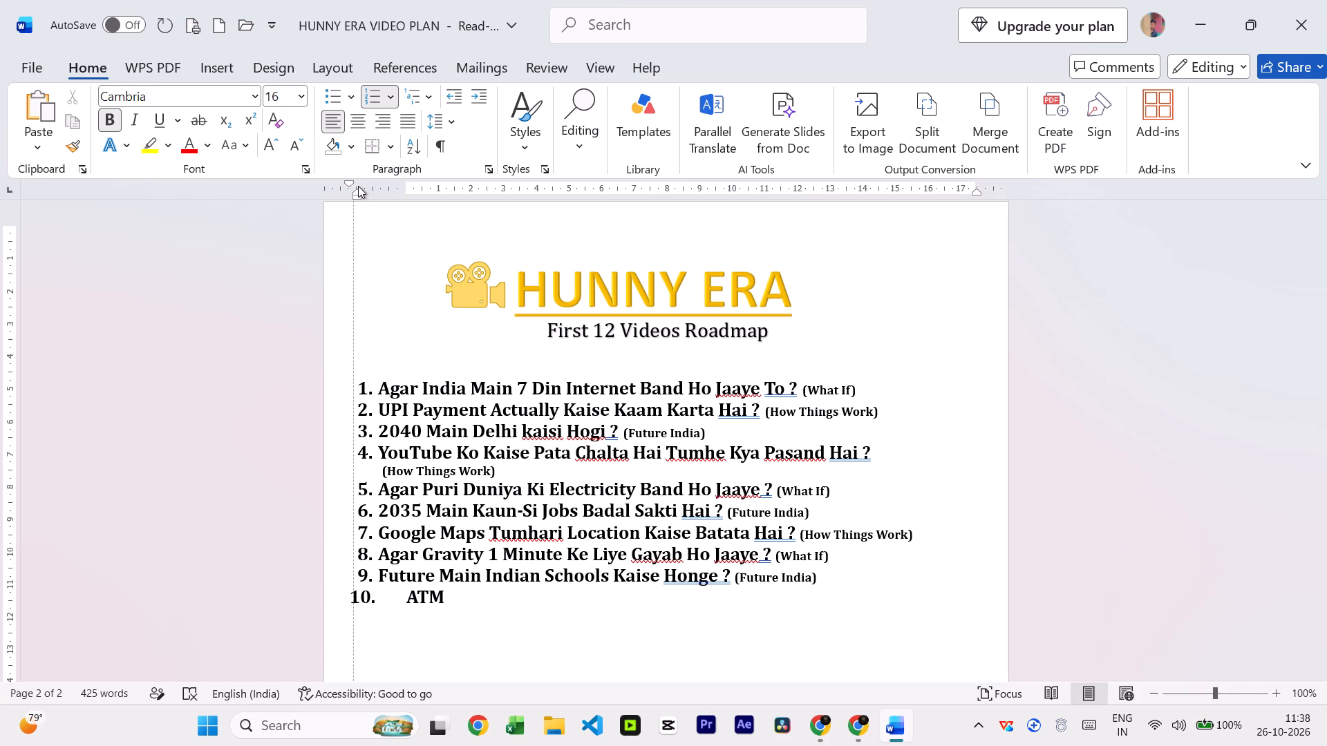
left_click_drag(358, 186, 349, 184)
Delete "ATM" together with the numbered line of item 10, ending the list at item 9.
left_click(412, 601)
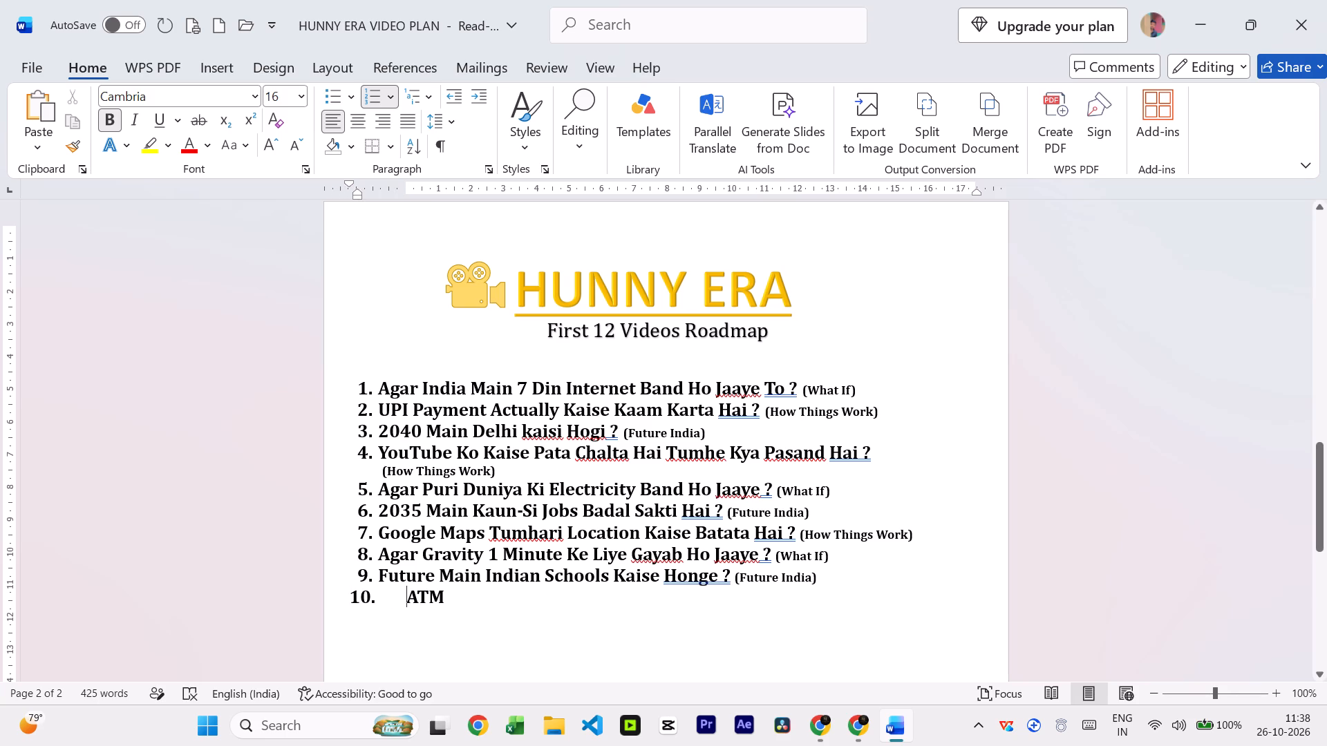
left_click(417, 595)
left_click_drag(441, 593, 373, 589)
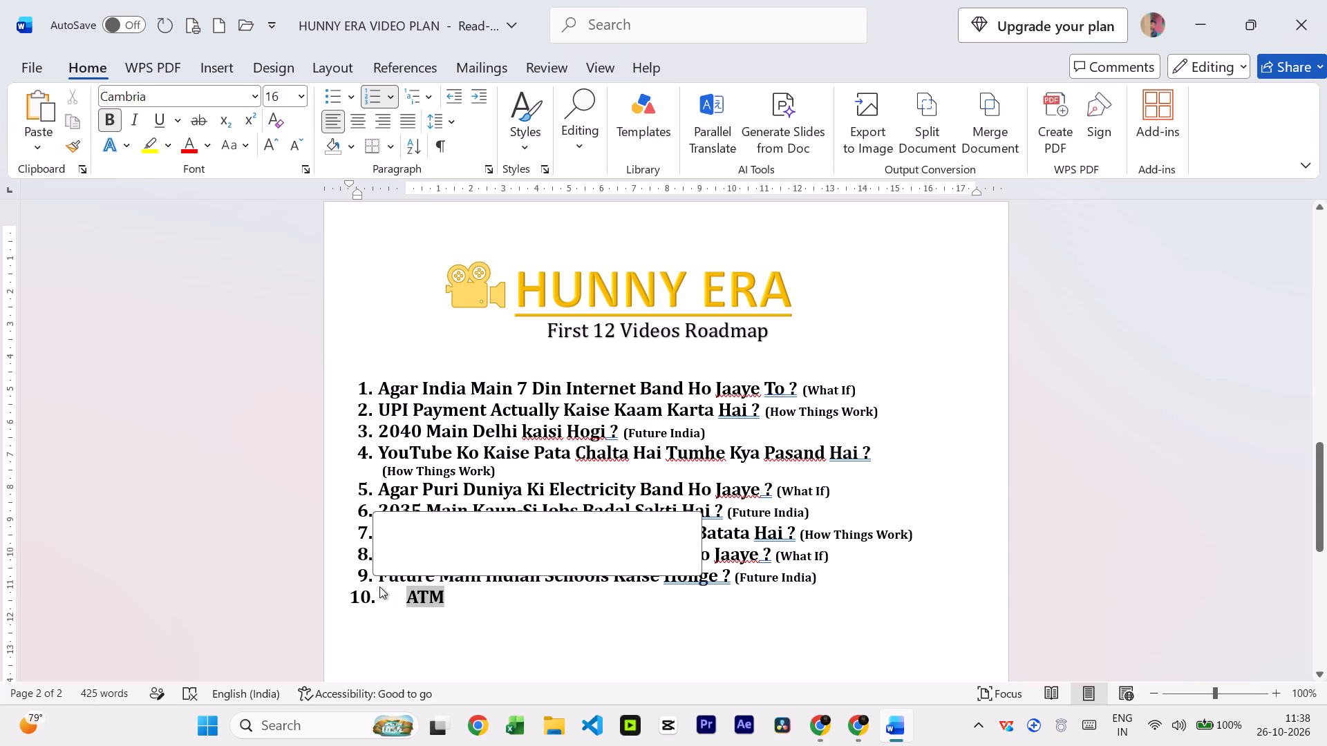
key("BackSpace")
key("BackSpace")
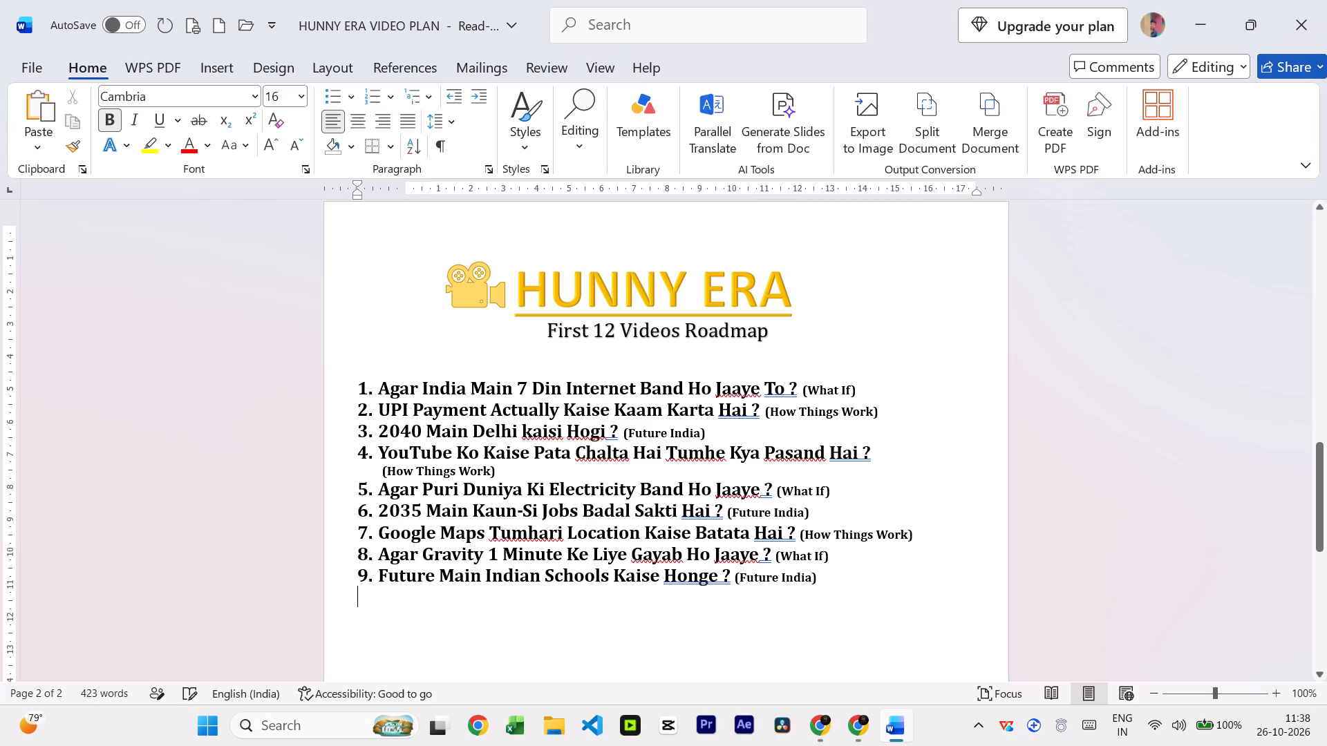
key("BackSpace")
key("BackSpace")
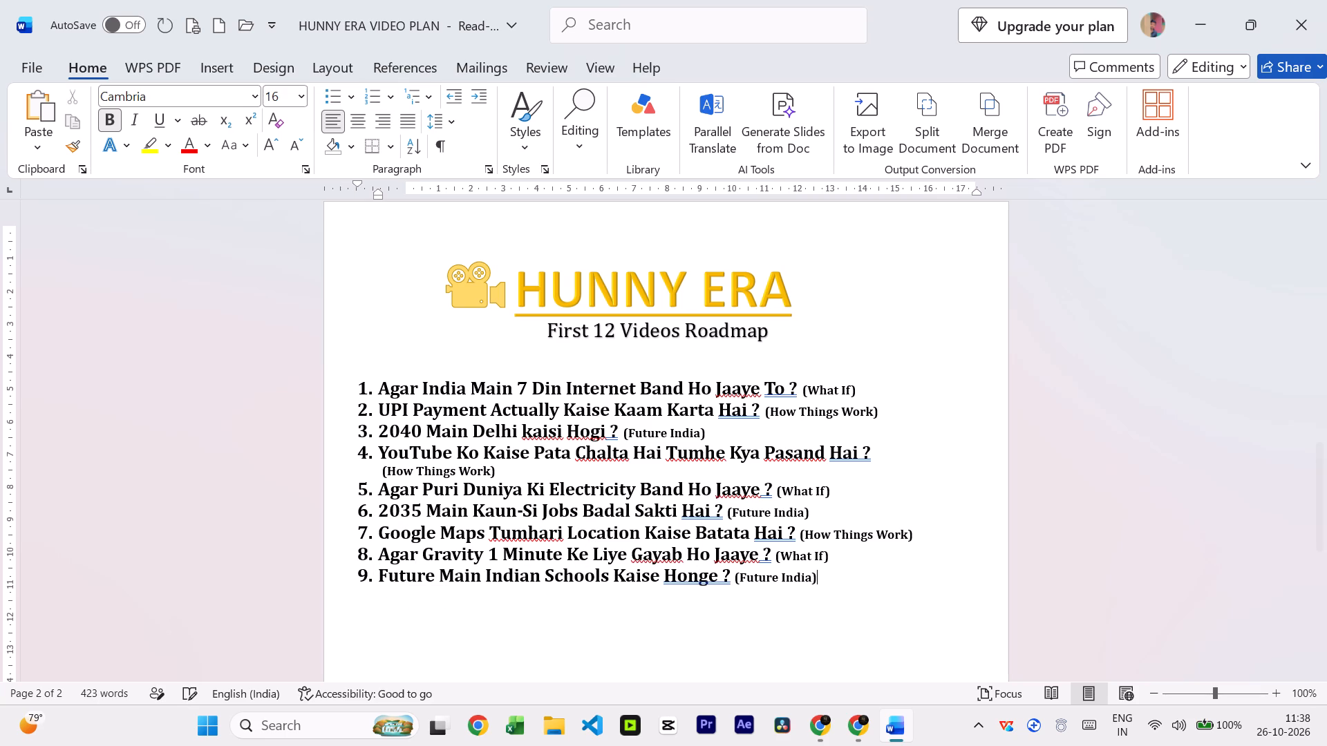
Add roadmap item 10 below item 9 with its indent shifted slightly outward and the title "ATM Machine Paise Kaise Deti Hai ?".
key("Return")
left_click_drag(376, 195, 361, 195)
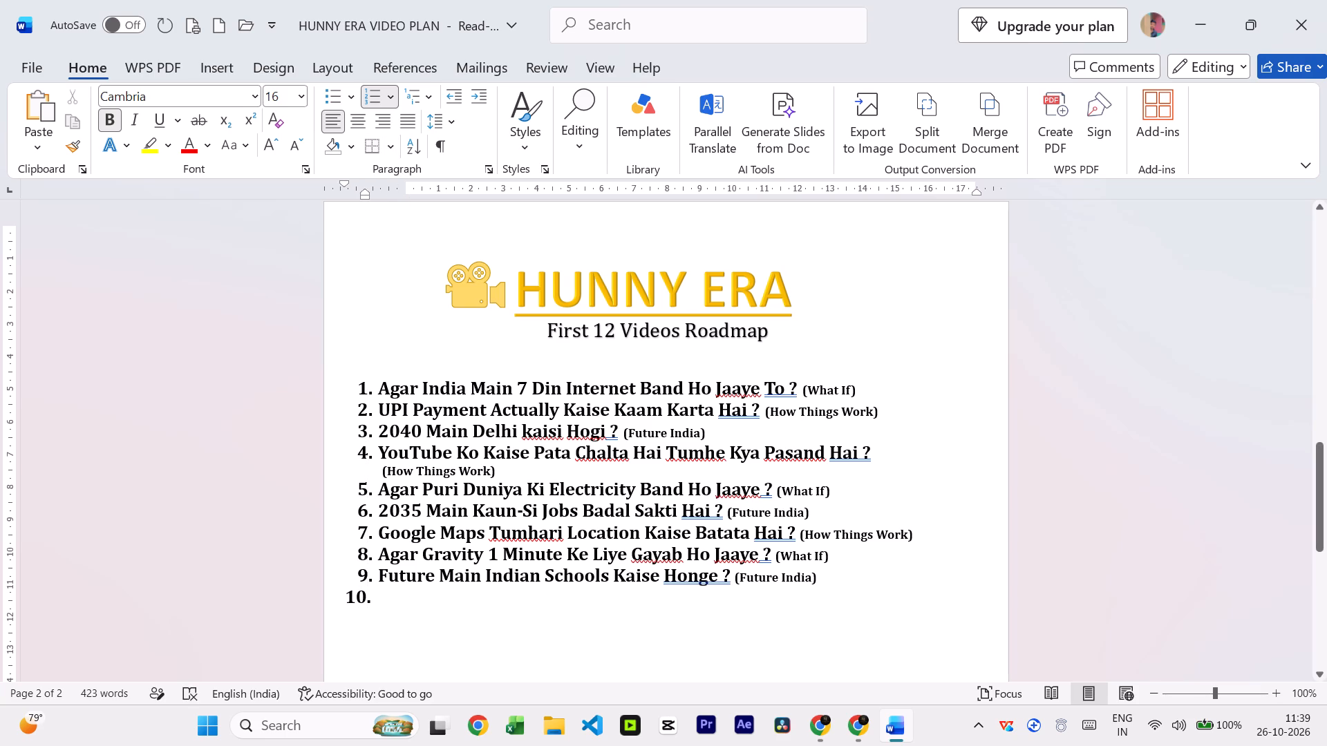
type("ATM")
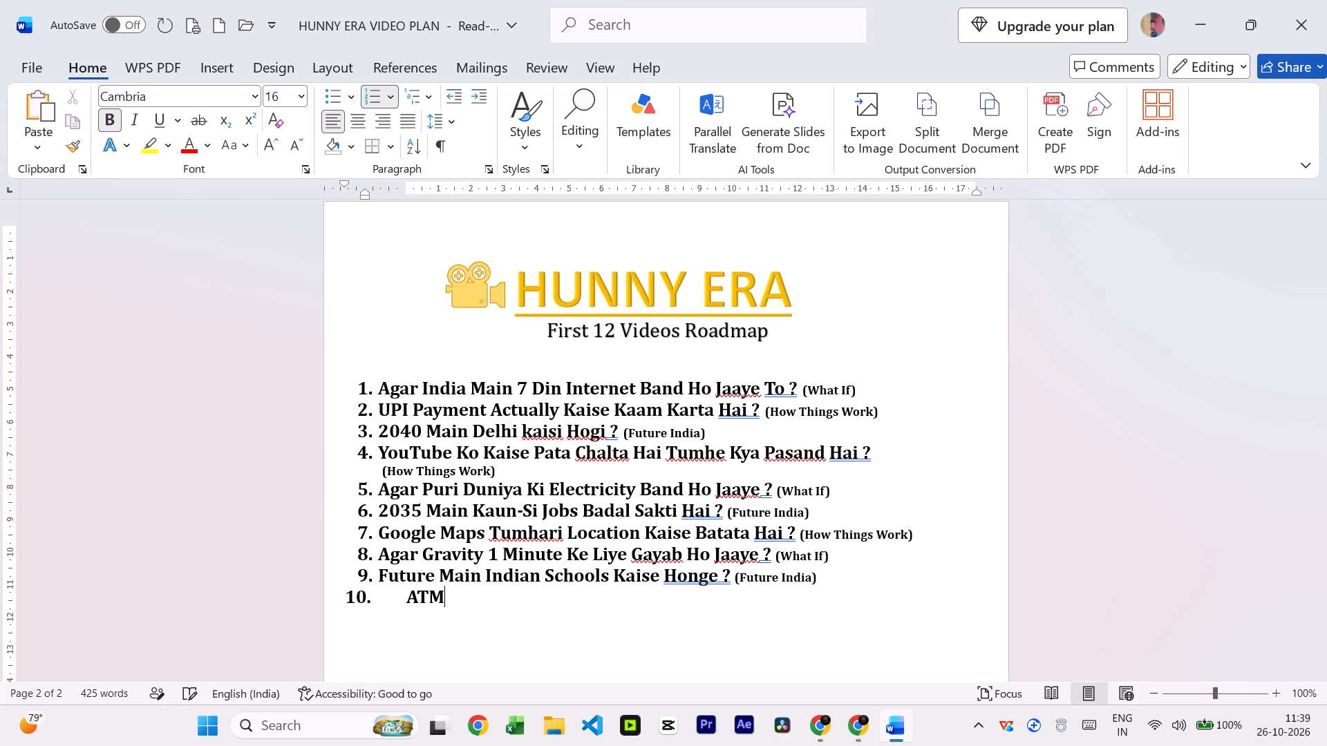
key("space")
type("Machine")
key("space")
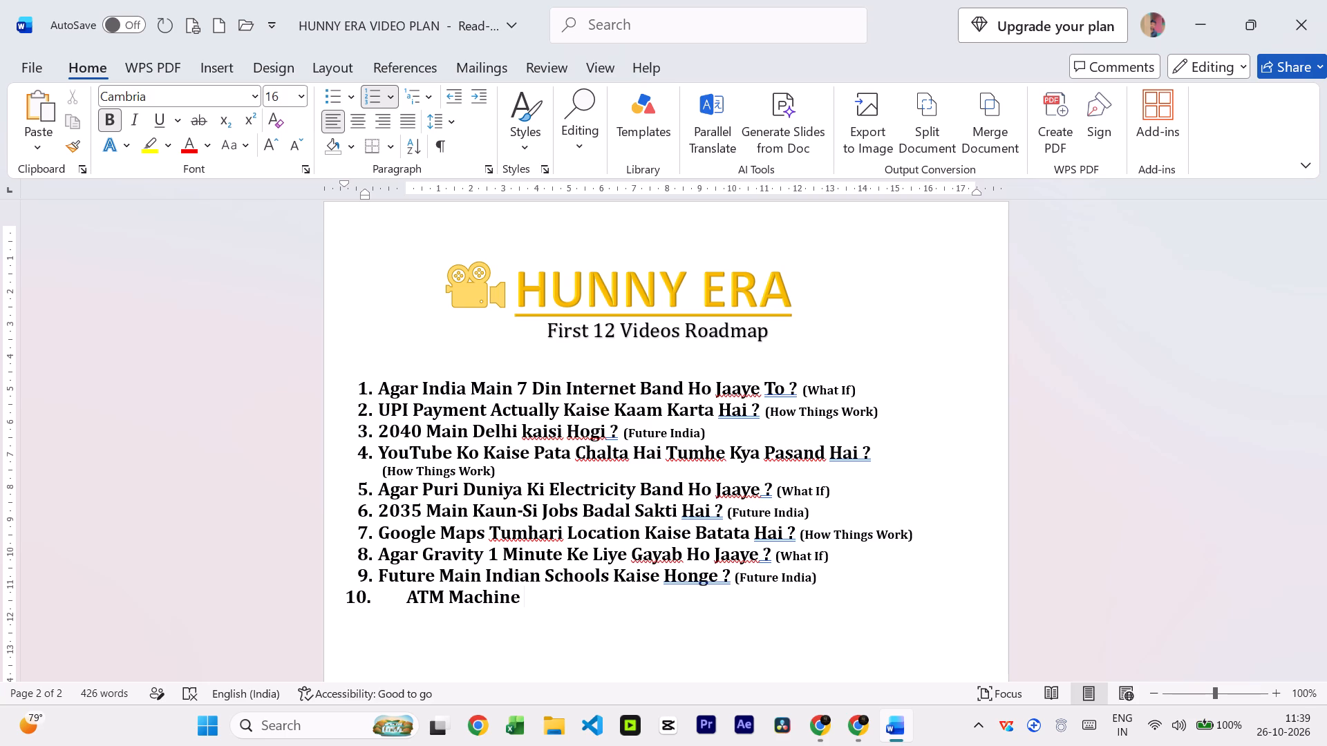
type("Paise")
key("space")
type("Kaise Deti Hai ?")
key("space")
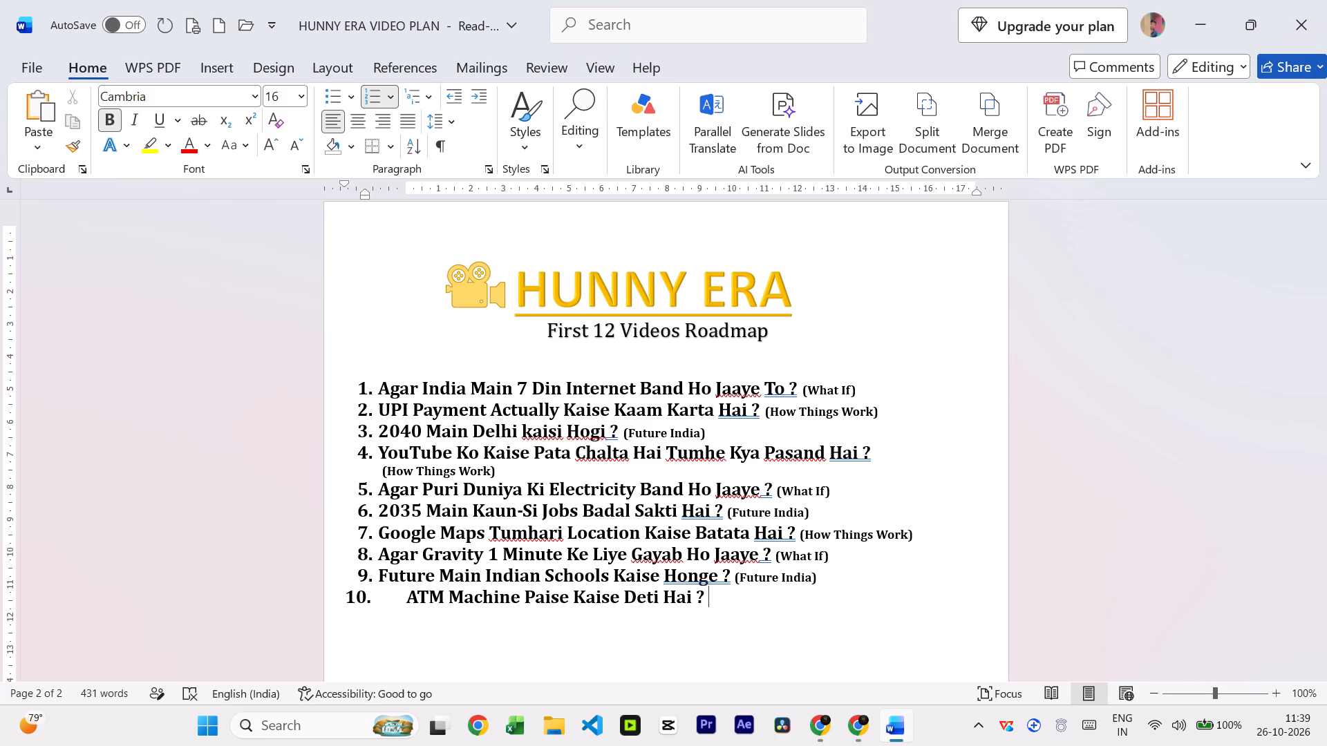
Add the bold category label "(How Things Work)" after the title of roadmap item 10.
type("()")
key("shift+Left")
key("Left")
type("How Thin")
type("gs Work")
Set the font size of the tenth item's "(How Things Work)" label to 11.
key("Right")
key("shift+Left")
key("shift+Left")
key("shift+Left")
key("shift+Left")
key("shift+Left")
key("shift+Left")
key("shift+Left")
key("shift+Left")
key("shift+Left")
key("shift+Left")
key("shift+Left")
key("shift+Left")
key("shift+Left")
key("shift+Left")
key("shift+Left")
key("shift+Left")
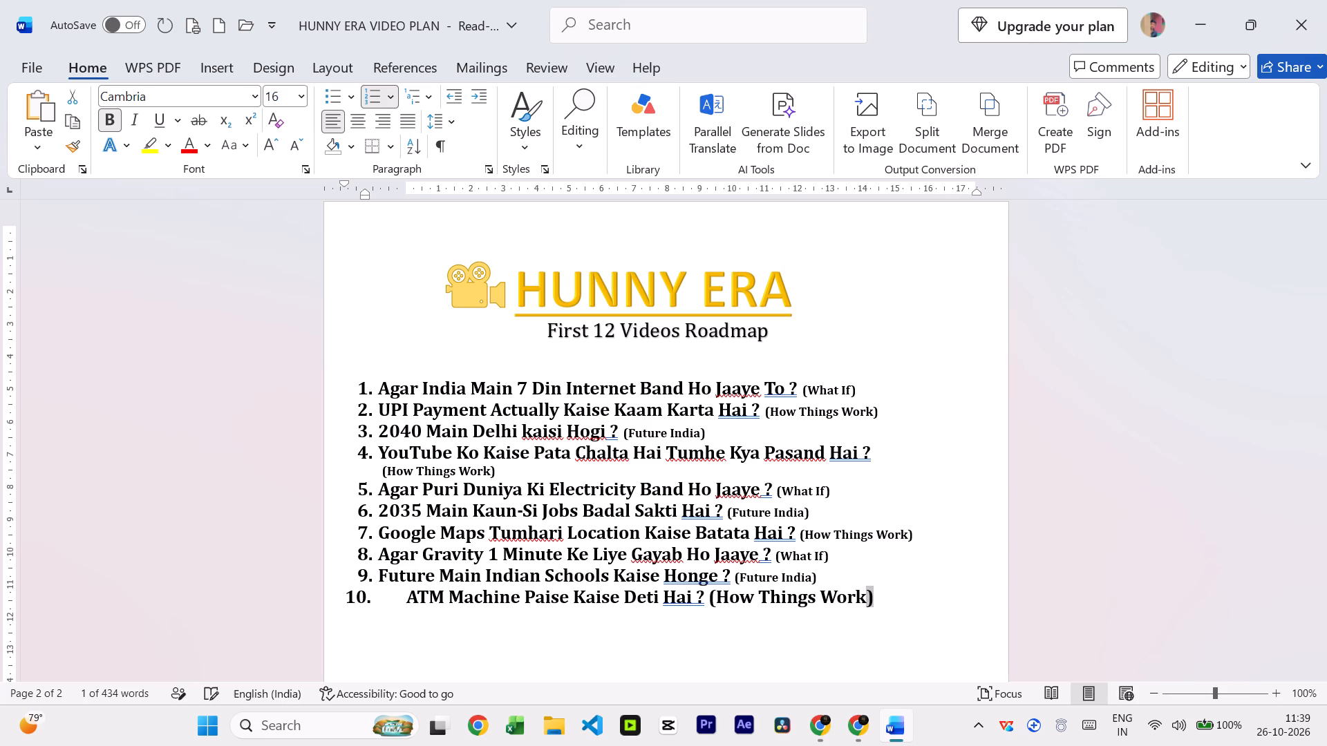
key("shift+Left")
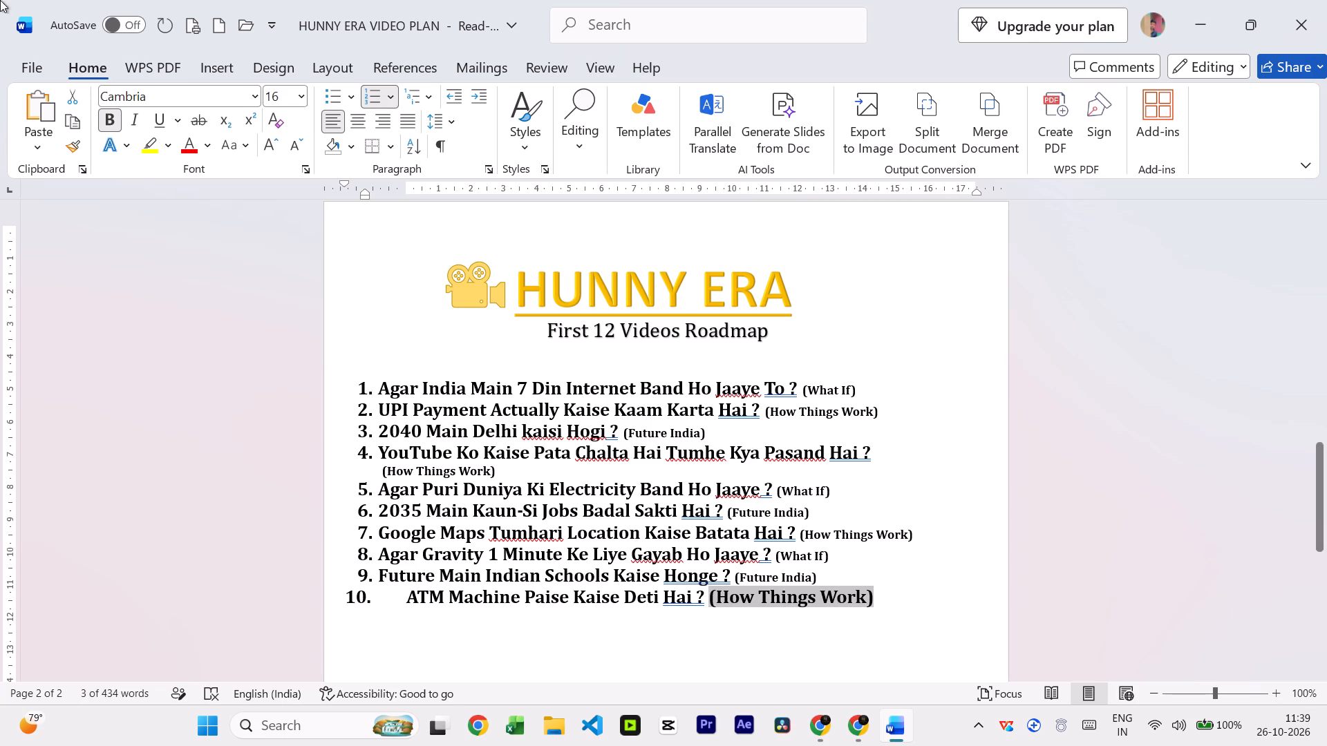
left_click(302, 95)
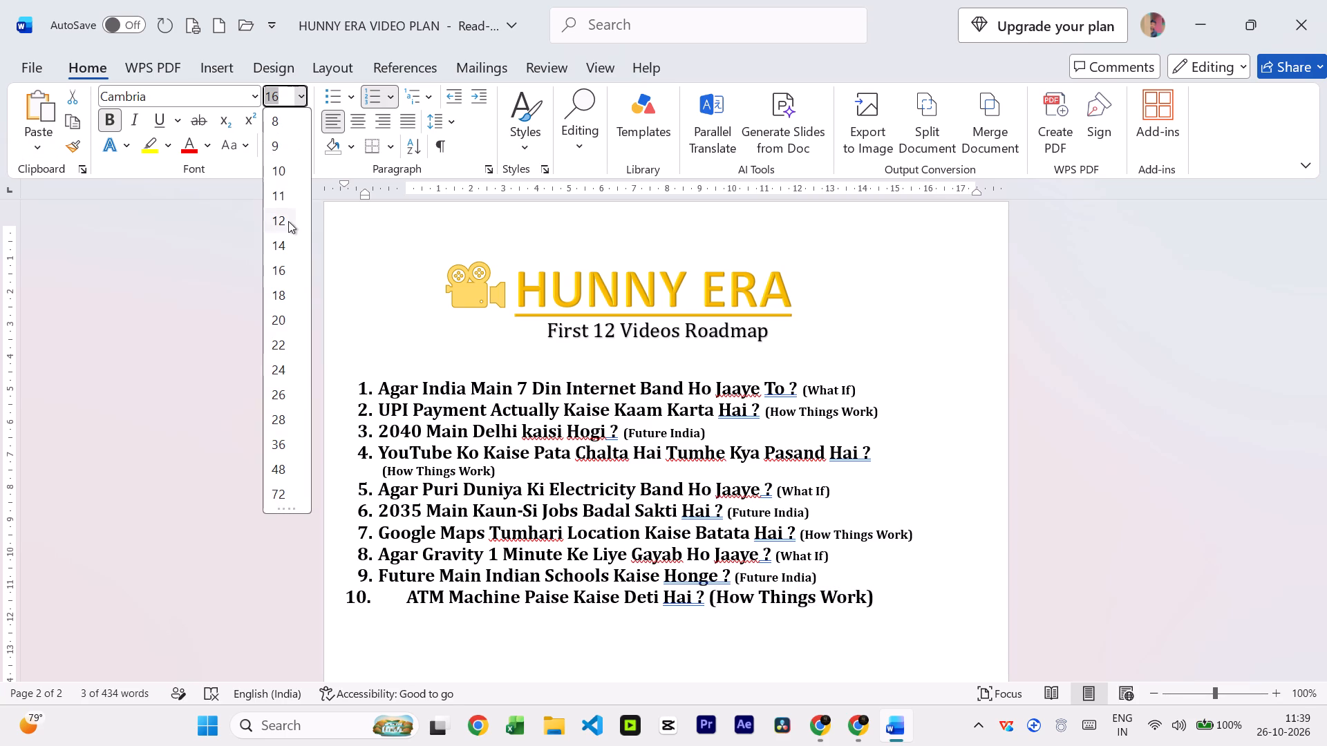
left_click(282, 200)
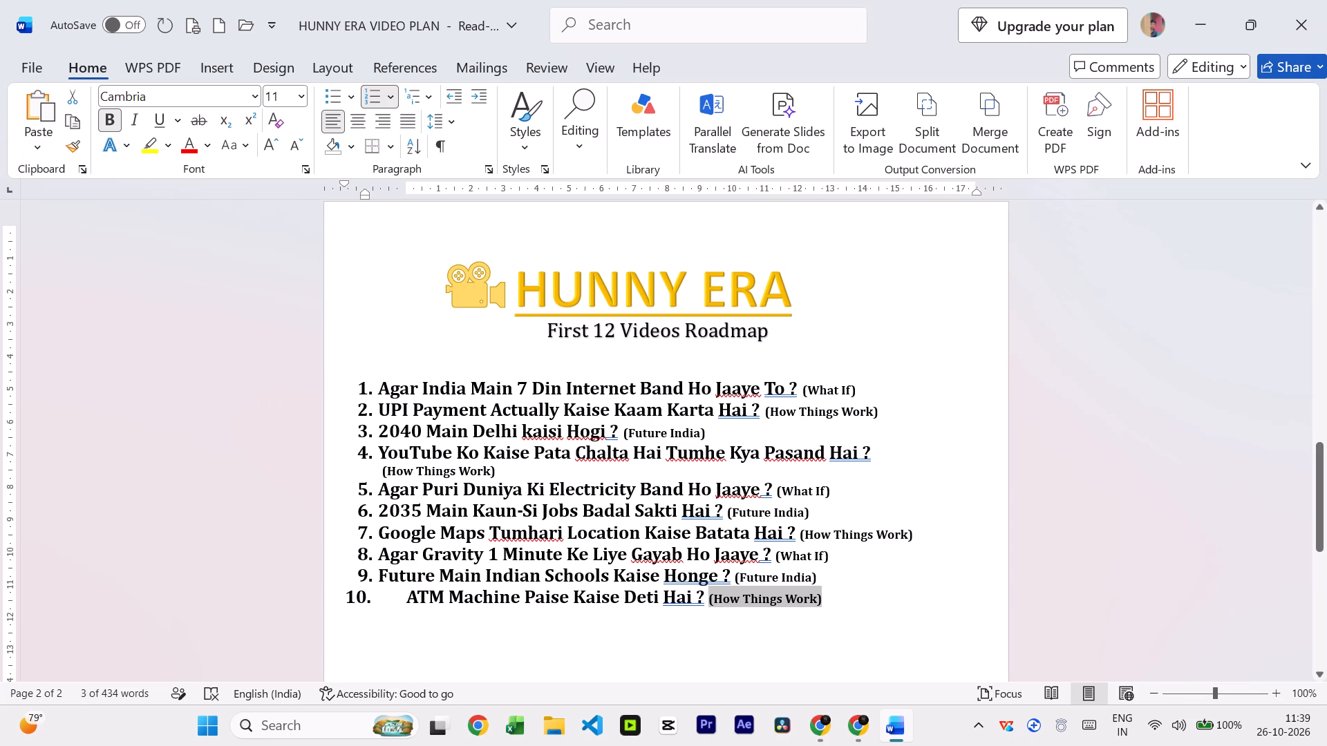
left_click(834, 606)
Replace item 10's automatic number with a manually entered "10." and a space before the ATM title.
left_click(403, 600)
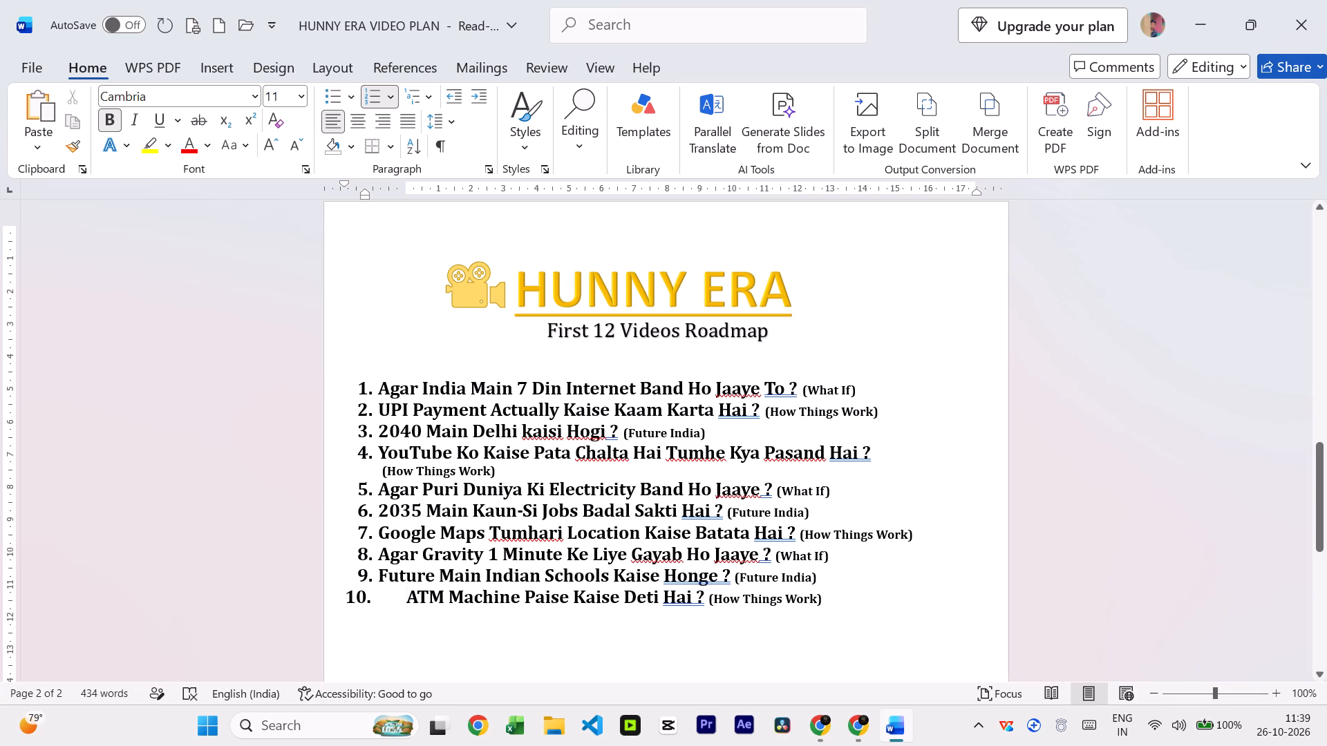
key("BackSpace")
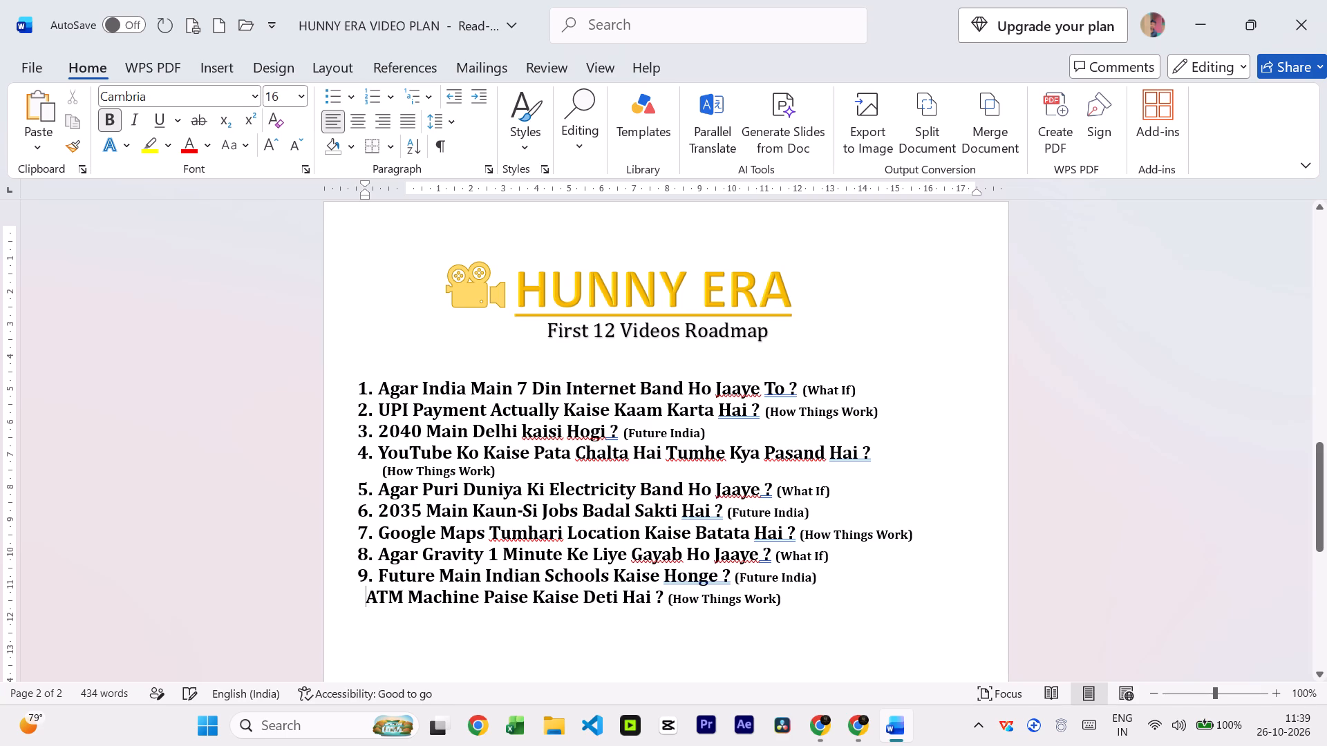
type("10")
key("period")
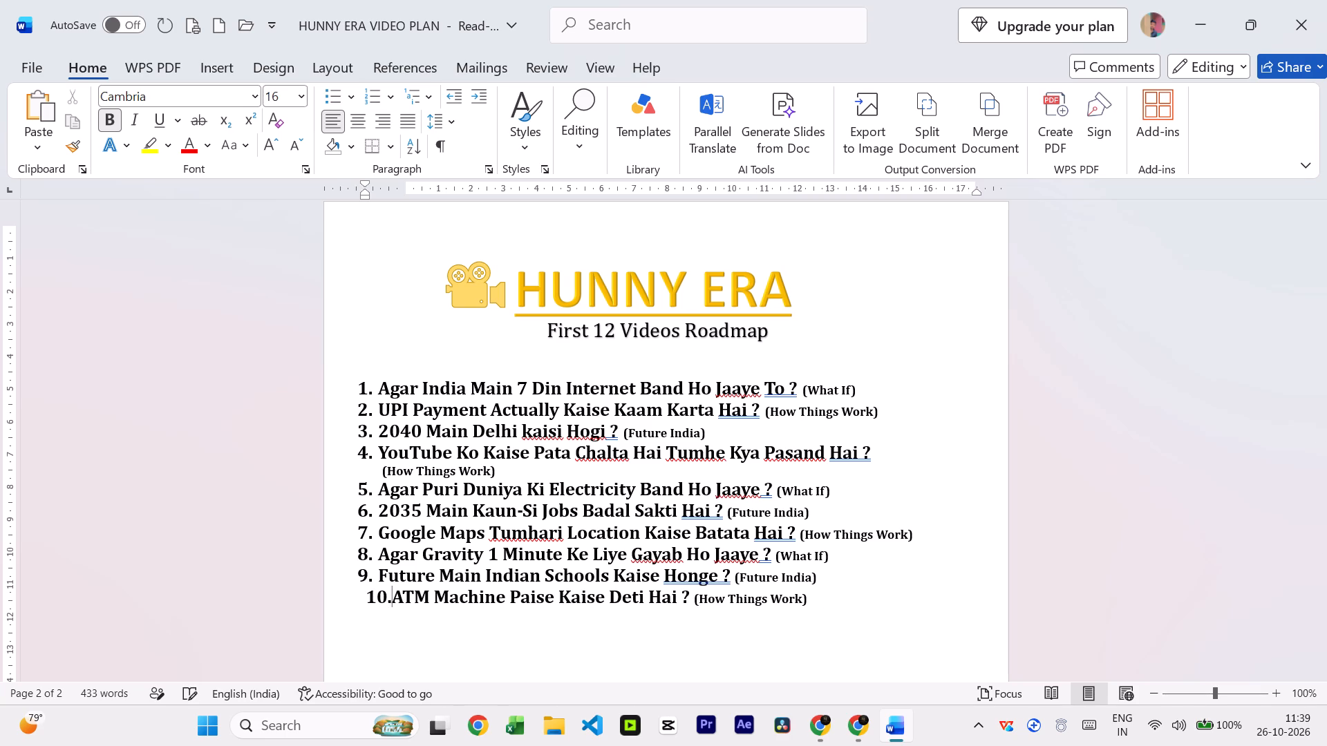
key("space")
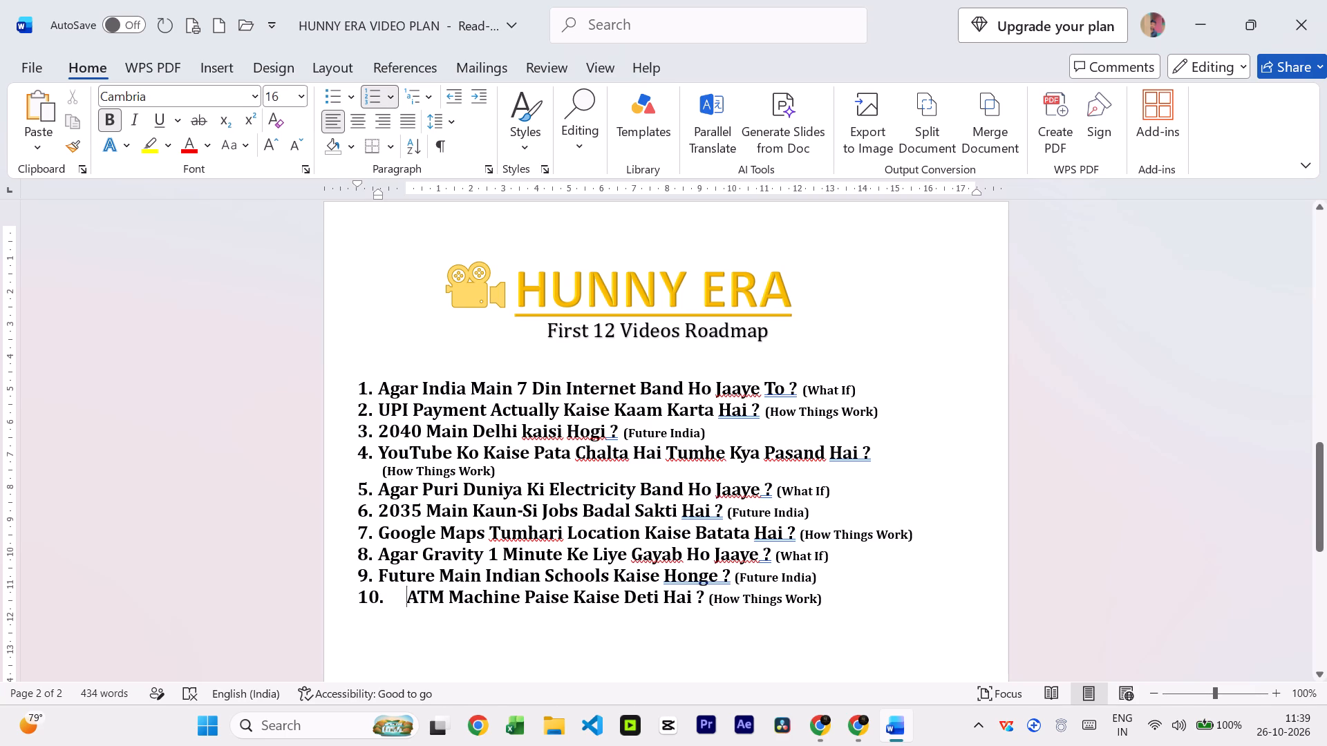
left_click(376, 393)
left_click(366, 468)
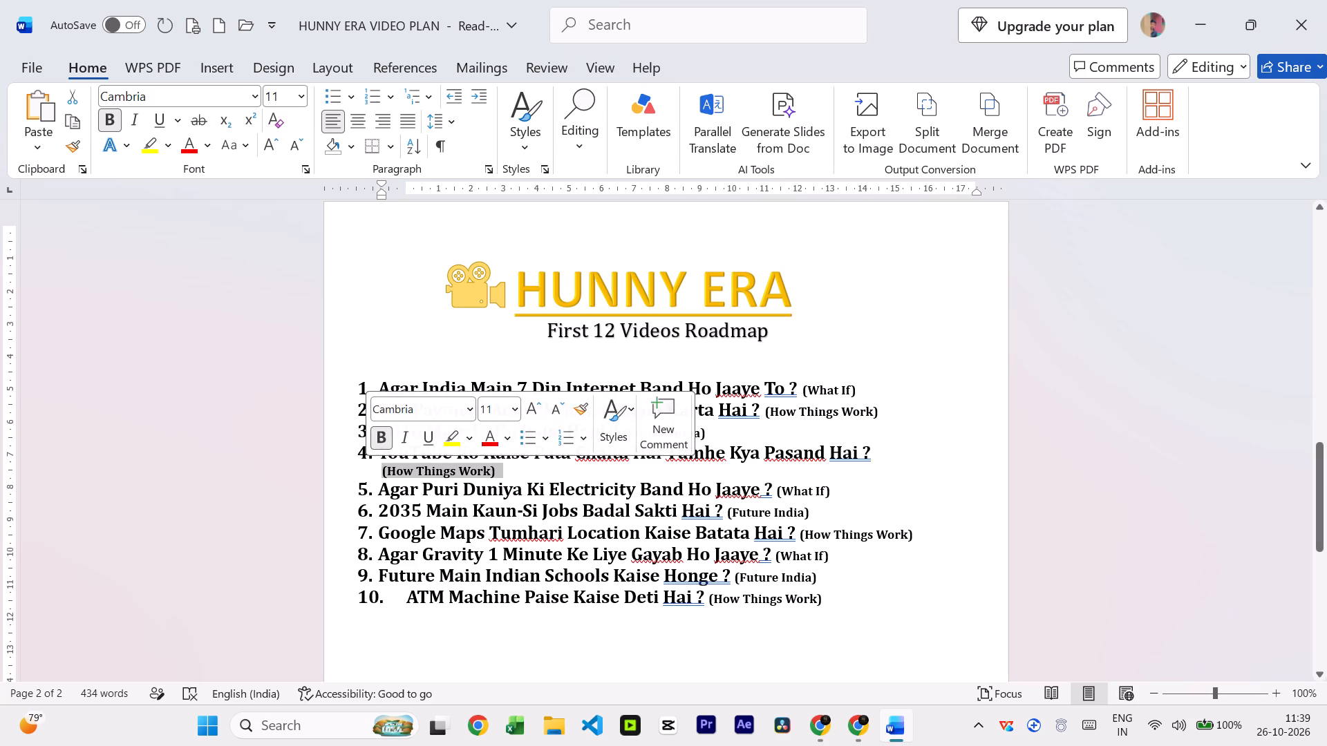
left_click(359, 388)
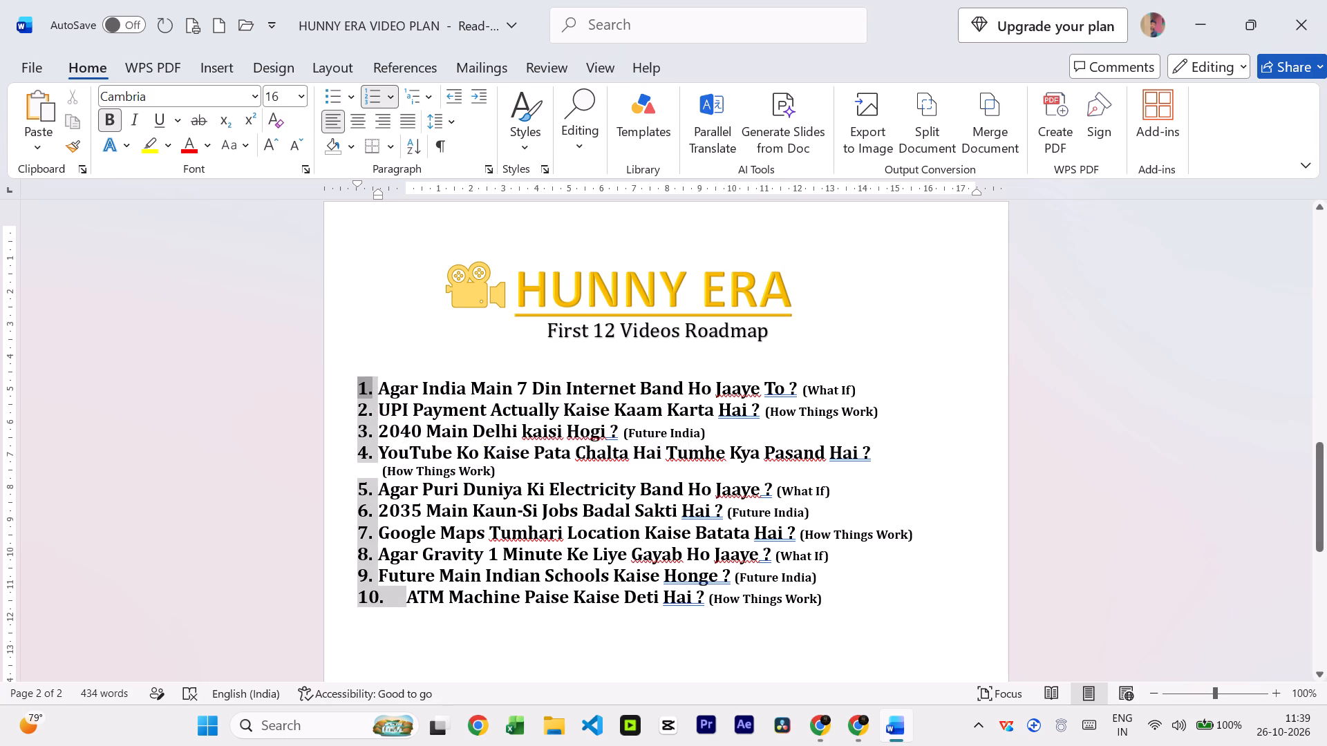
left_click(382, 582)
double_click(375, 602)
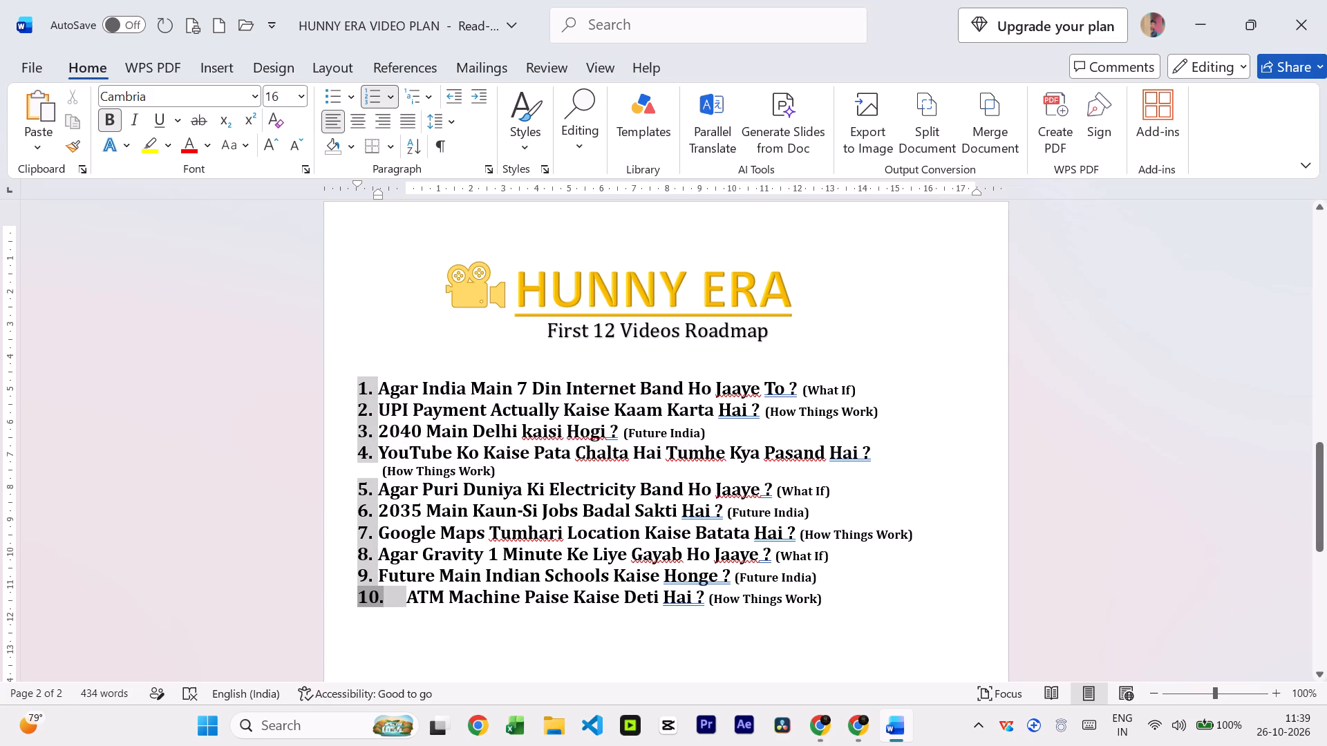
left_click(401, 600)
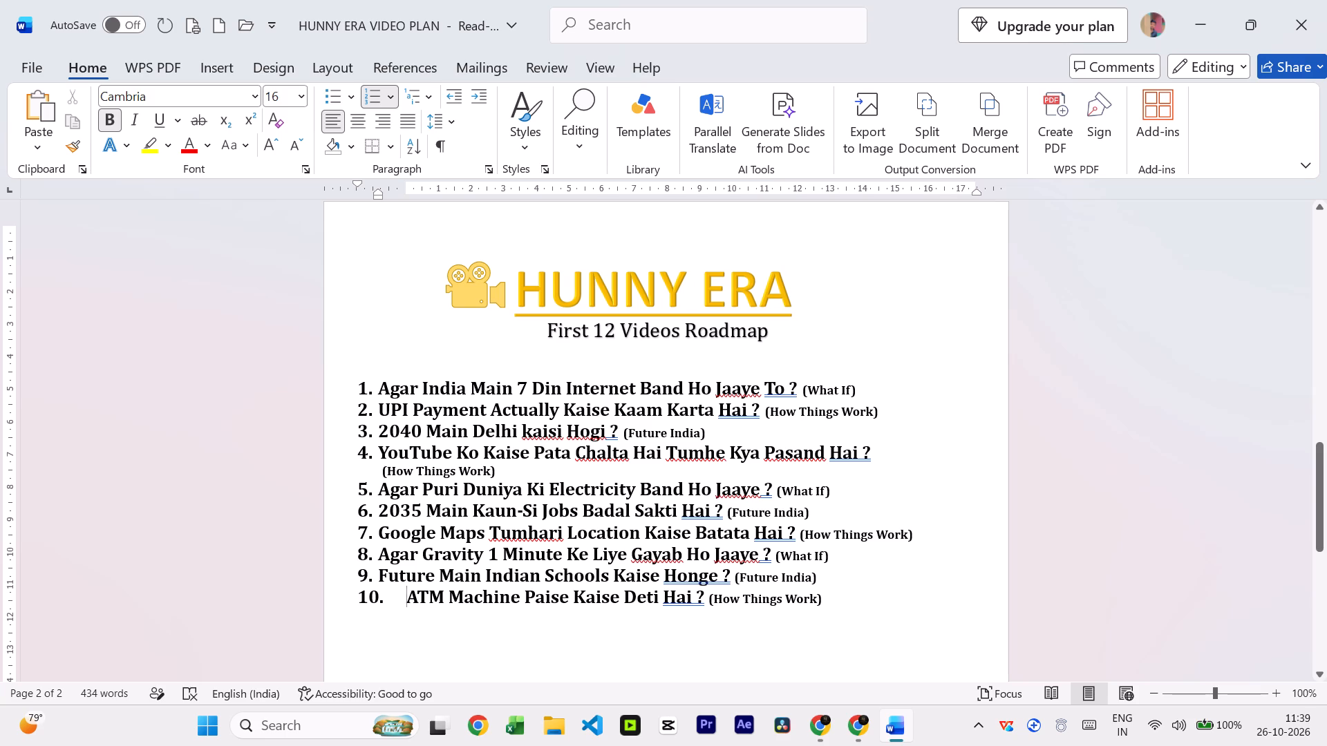
Start list item 11 below the ATM item and shift its indent slightly outward.
left_click(819, 597)
left_click(826, 603)
key("Return")
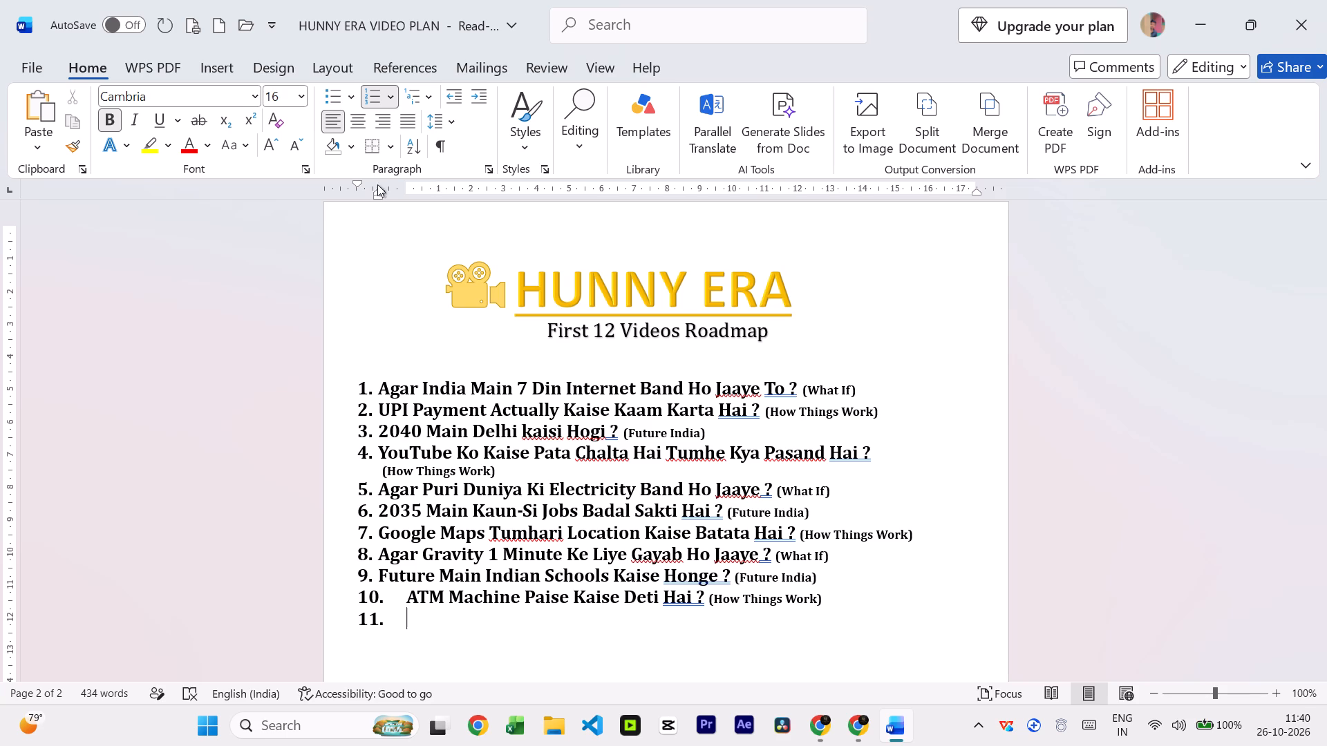
left_click_drag(377, 197, 361, 194)
left_click(361, 194)
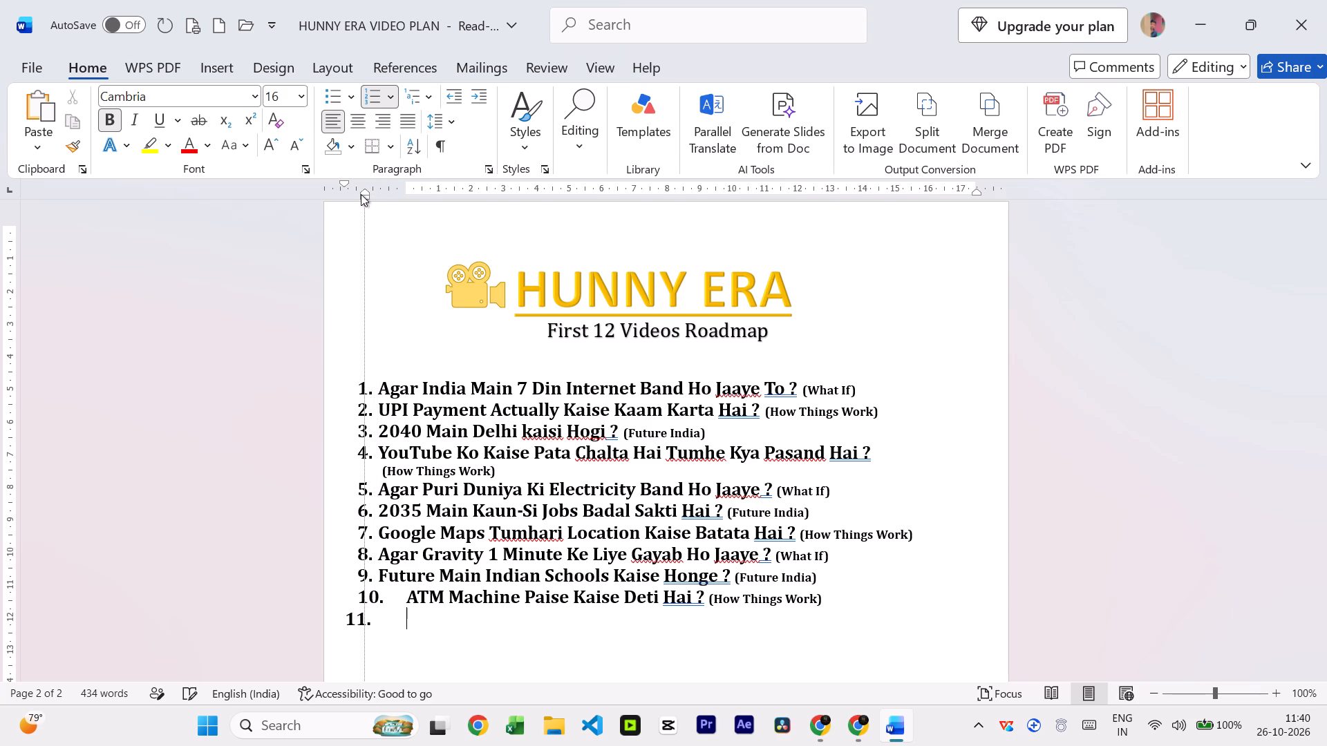
Shift the indent of item 10's number slightly outward to line up with number 11.
left_click(370, 591)
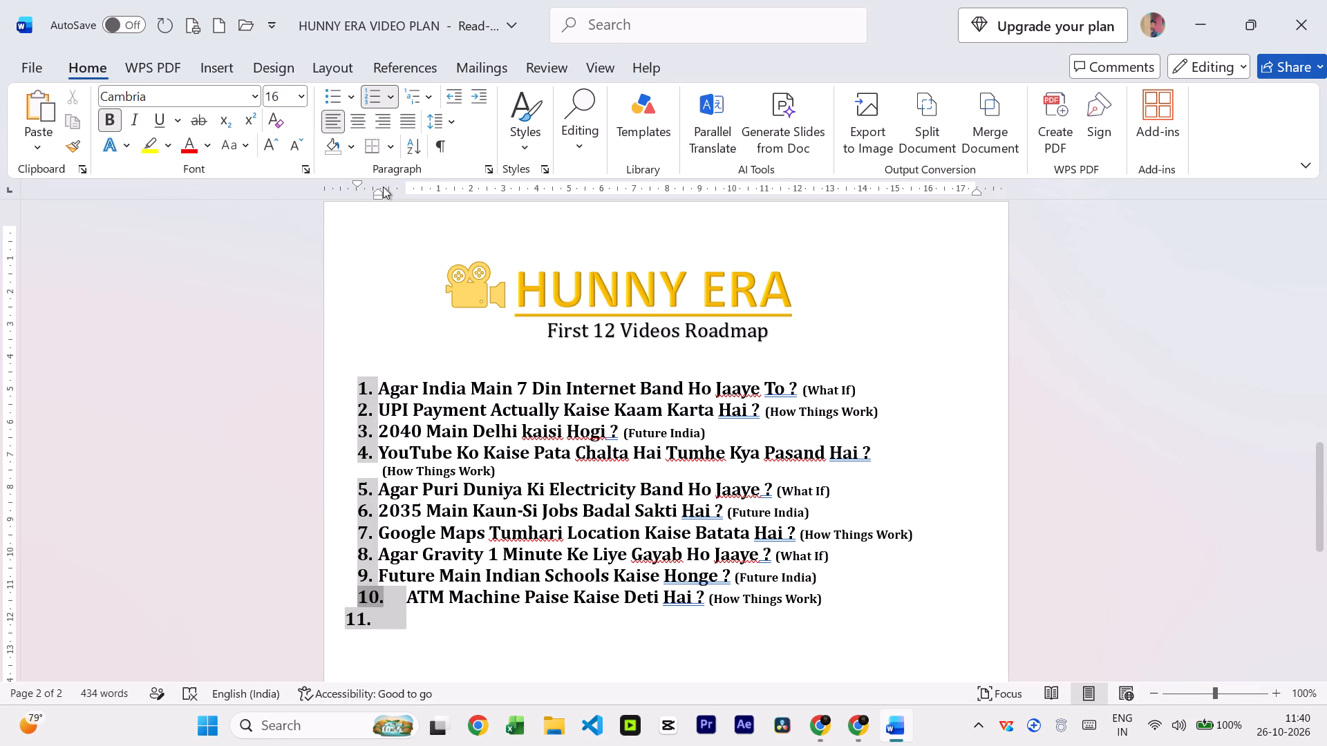
left_click_drag(379, 193, 367, 193)
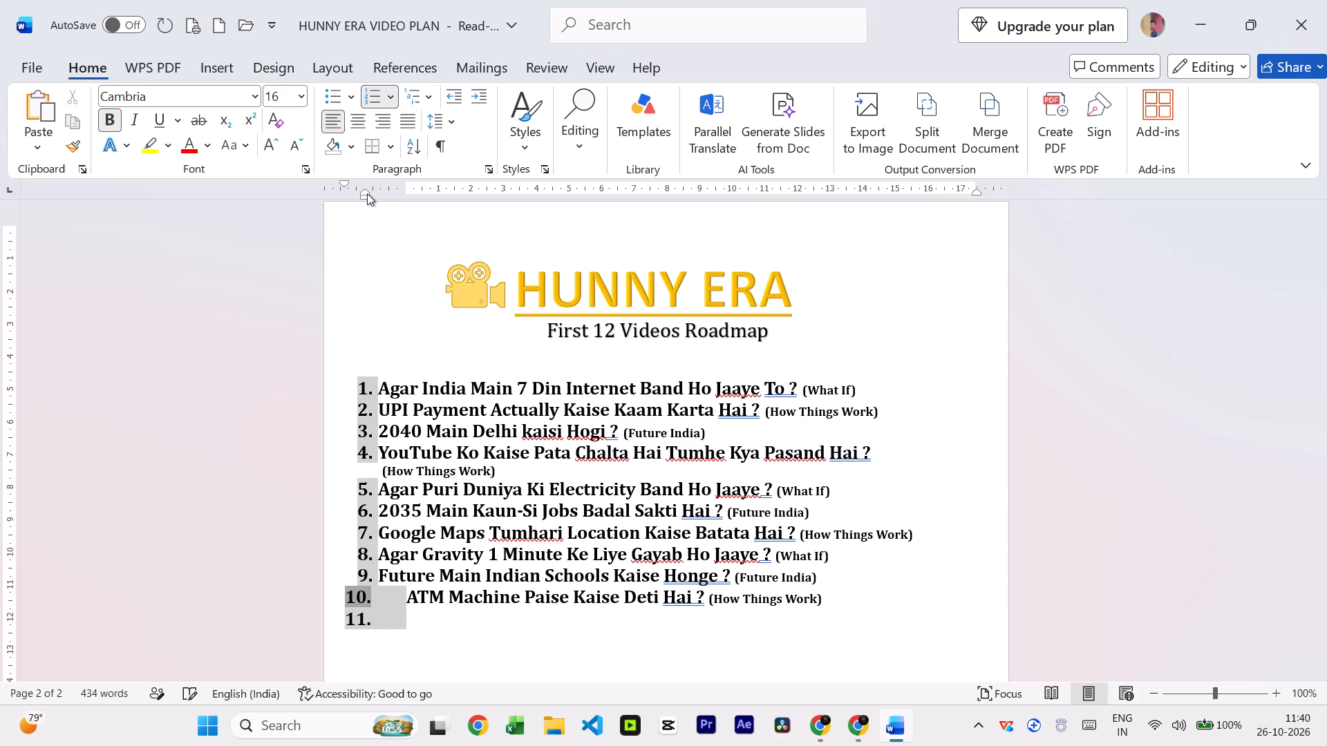
left_click(367, 193)
Enter the title "Agar Ai Saari Jobs Karne Lage Toh ?" for roadmap item 11.
left_click(401, 617)
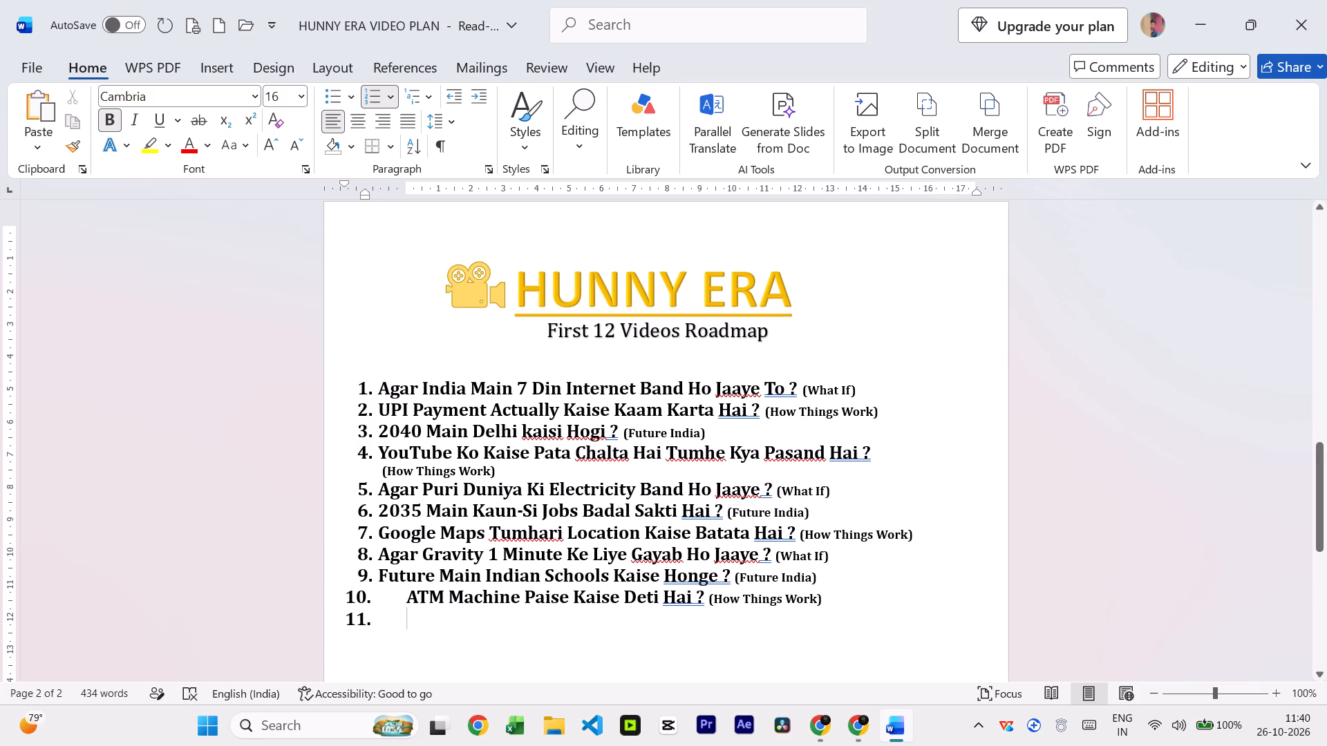
type("Agar Ai")
key("space")
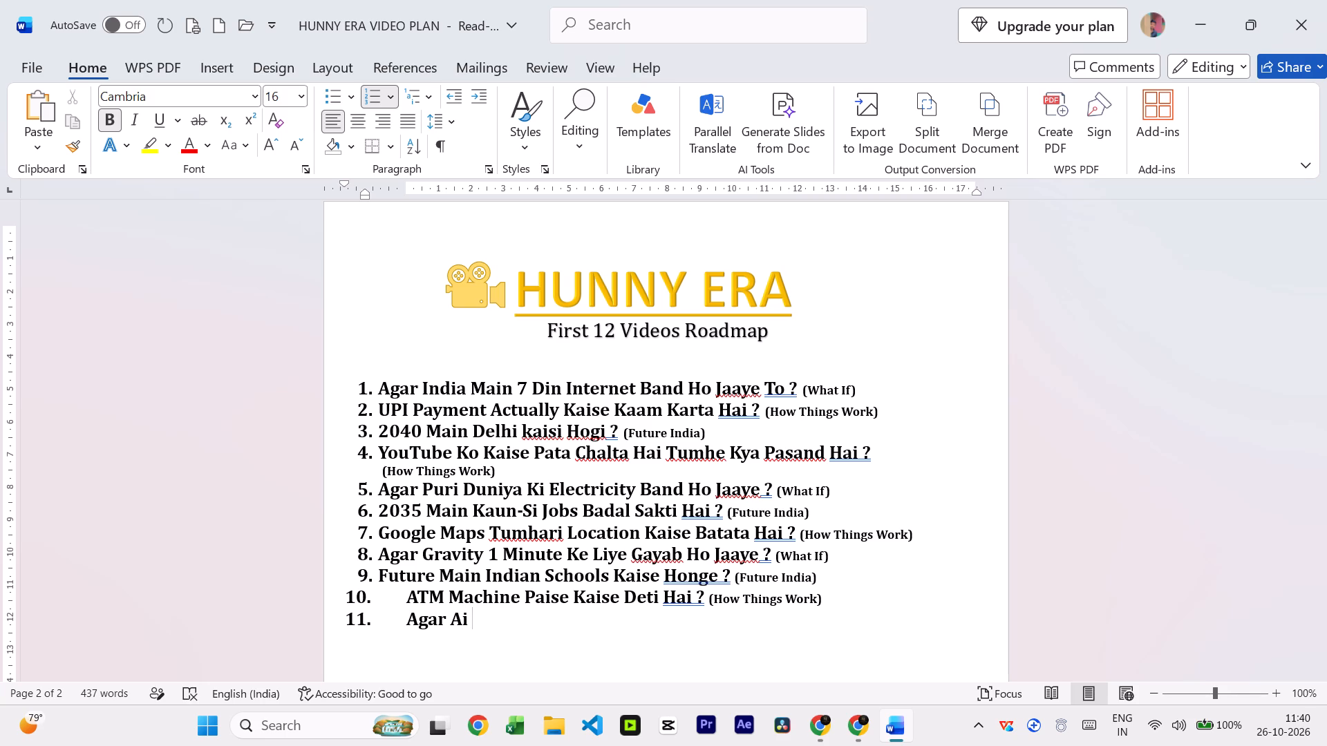
type("Saari")
key("space")
type("Jobs")
key("space")
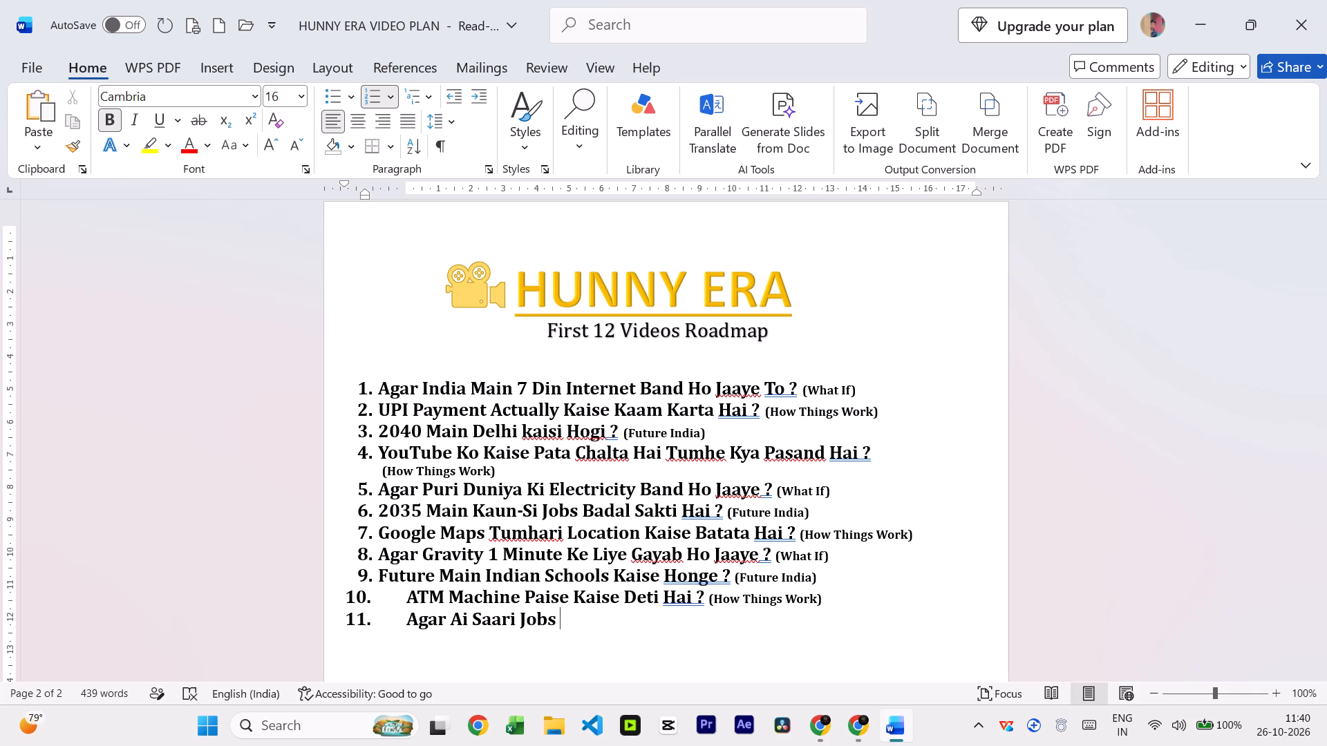
type("Karne Lage")
key("space")
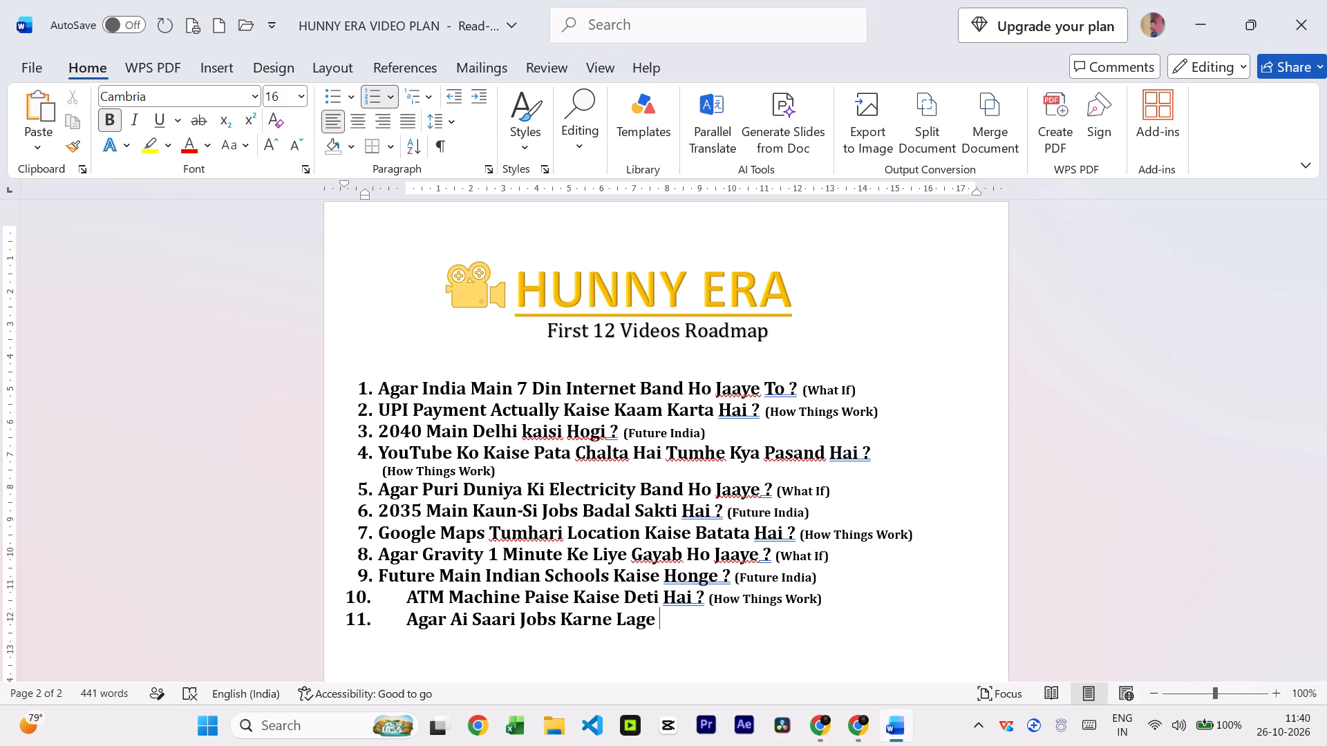
type("Toh")
key("space")
type("?")
key("space")
Add the category label "(What If)" after the title of roadmap item 11.
type("()")
key("Left")
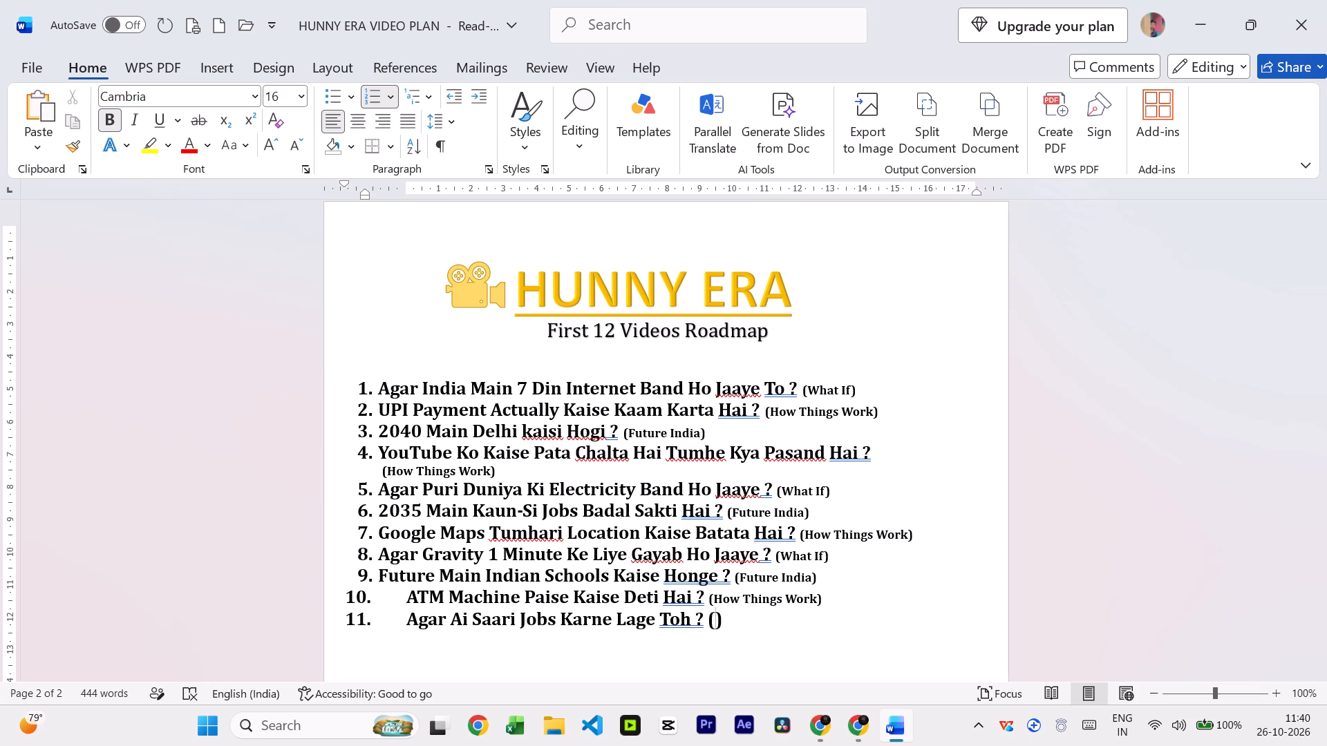
type("Wh")
type("at If")
key("Right")
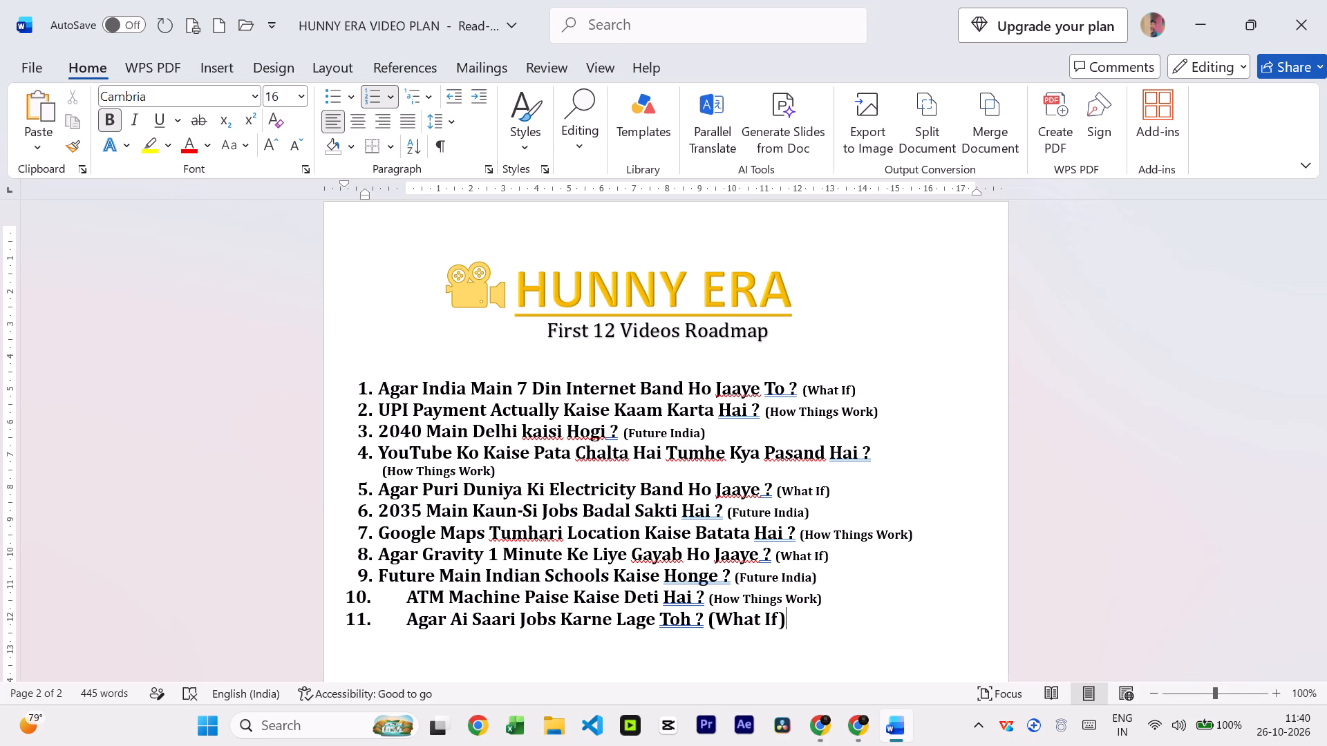
Set the font size of the eleventh item's "(What If)" label to 11.
key("shift+Left")
key("shift+Left")
key("shift+Left")
key("shift+Left")
key("shift+Left")
key("shift+Left")
key("shift+Left")
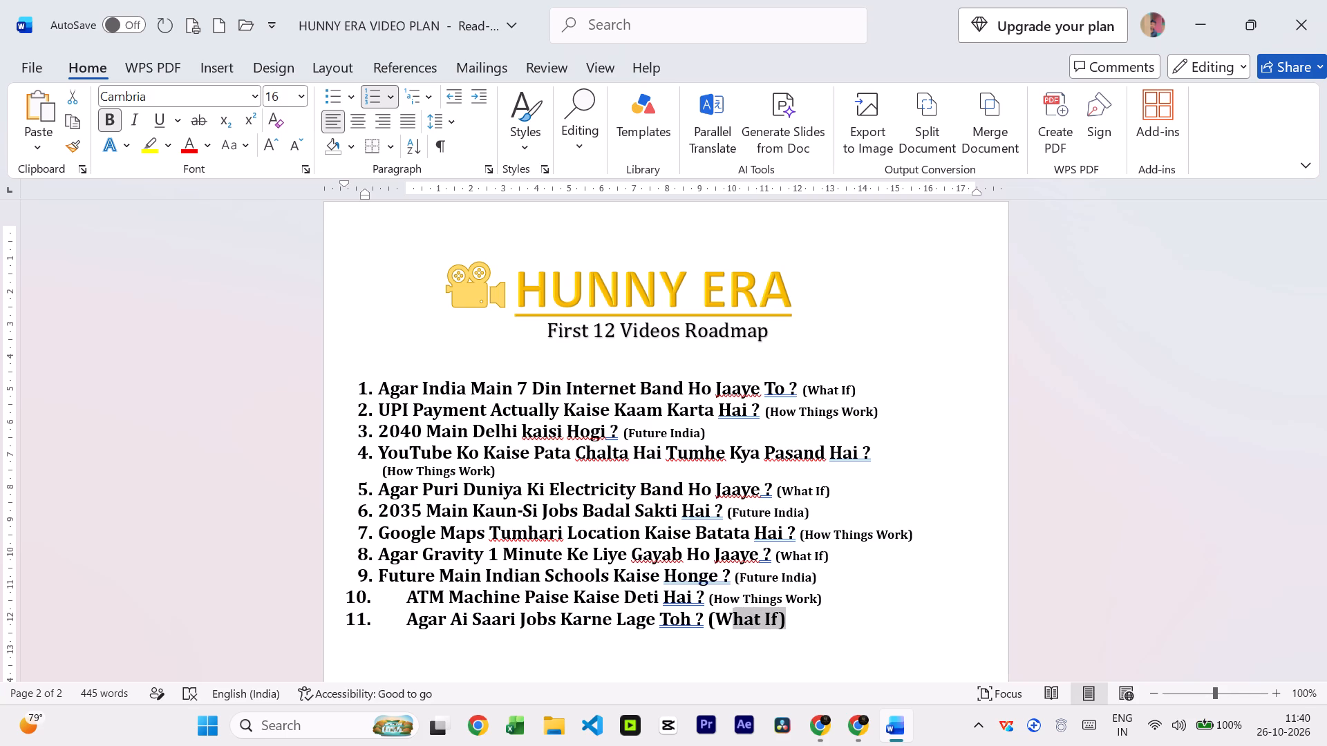
key("shift+Left")
key("shift+Left")
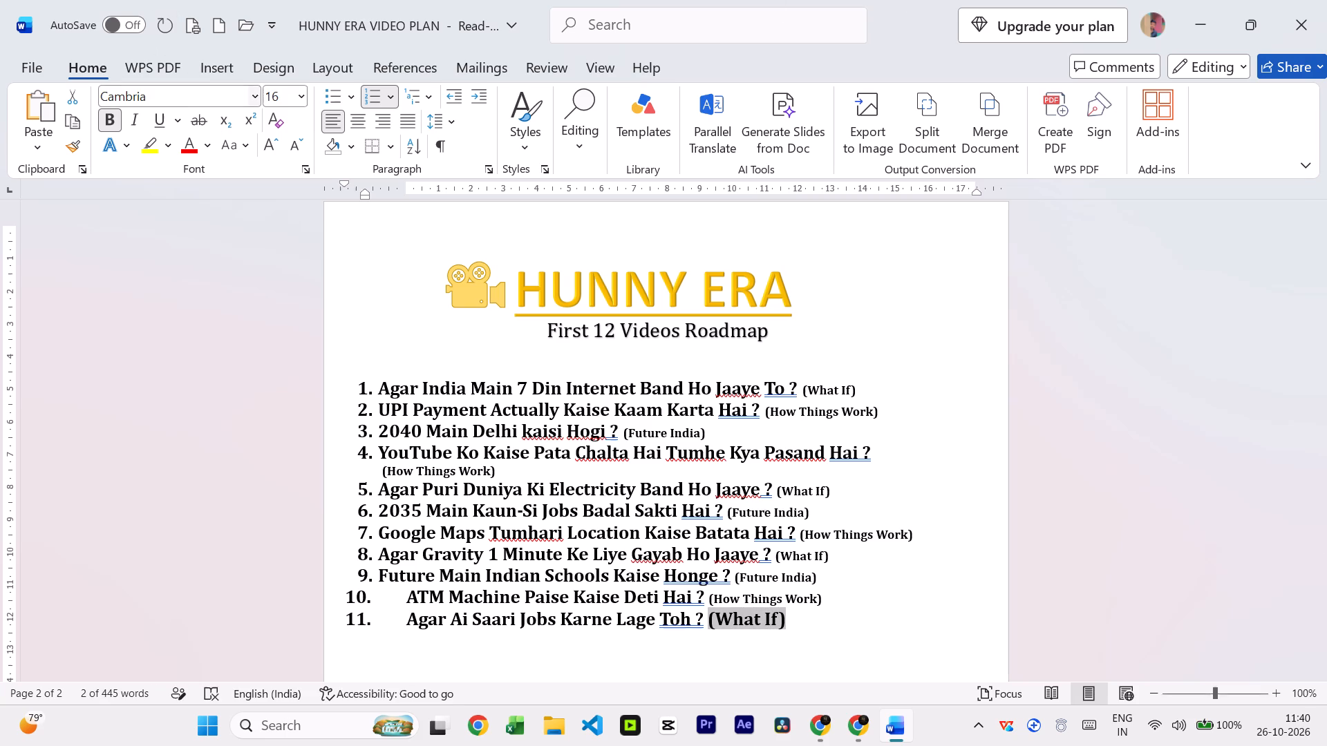
left_click(300, 99)
left_click(277, 198)
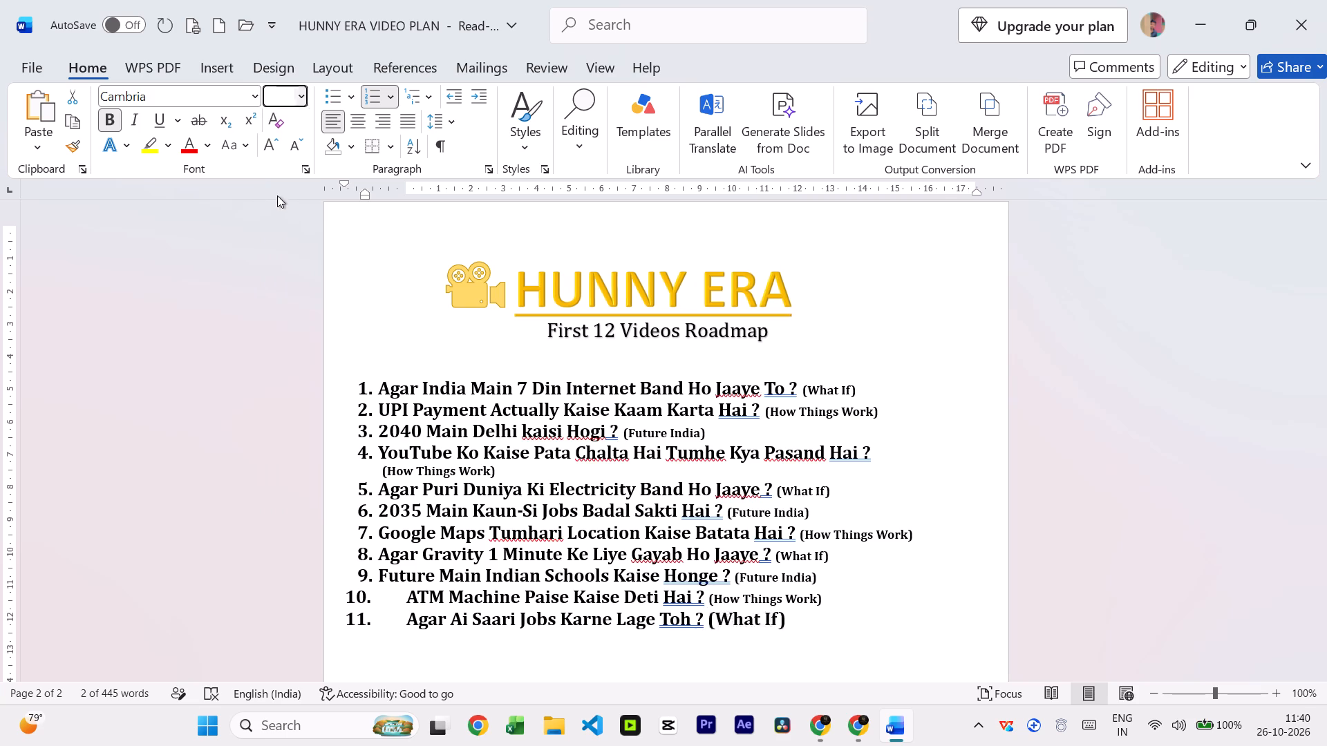
Add roadmap item 12 below item 11 with the title "2040 Mian India Main travel Kaise Hoga ?".
scroll(776, 609, "down", 4)
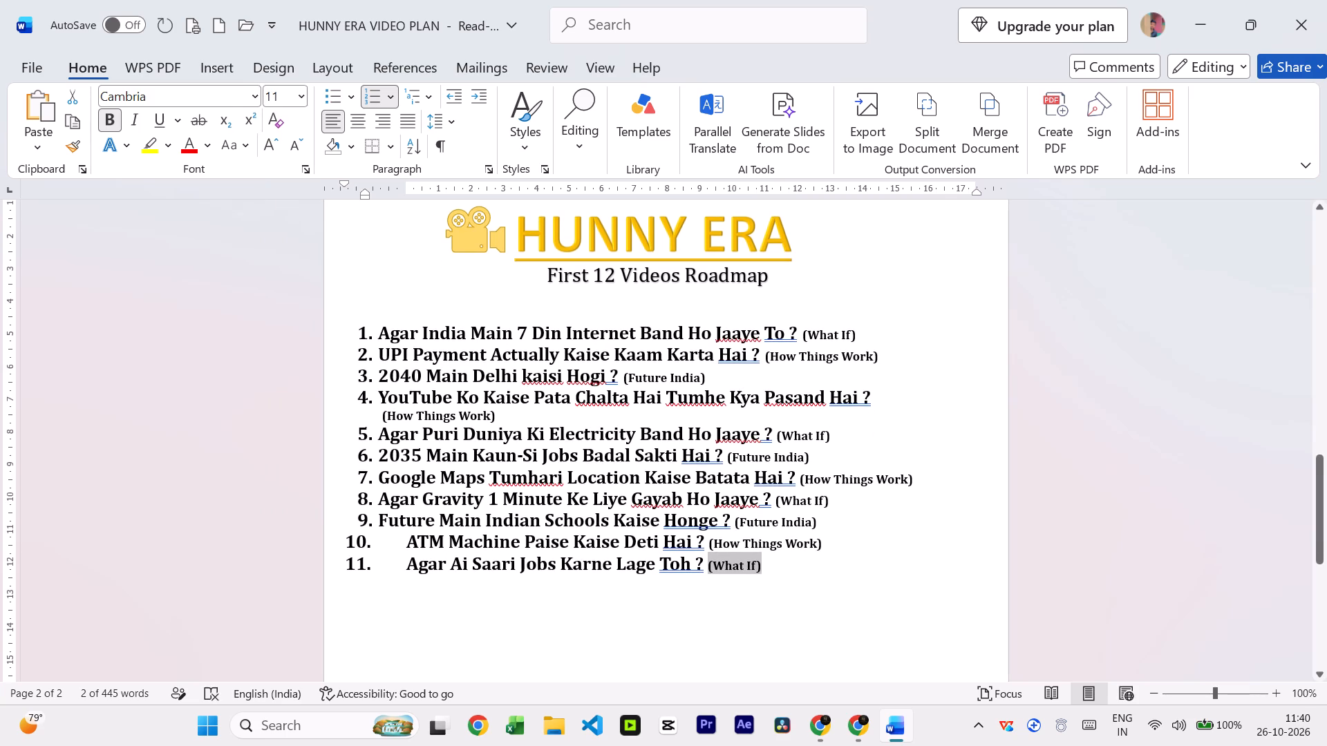
left_click(770, 562)
key("Return")
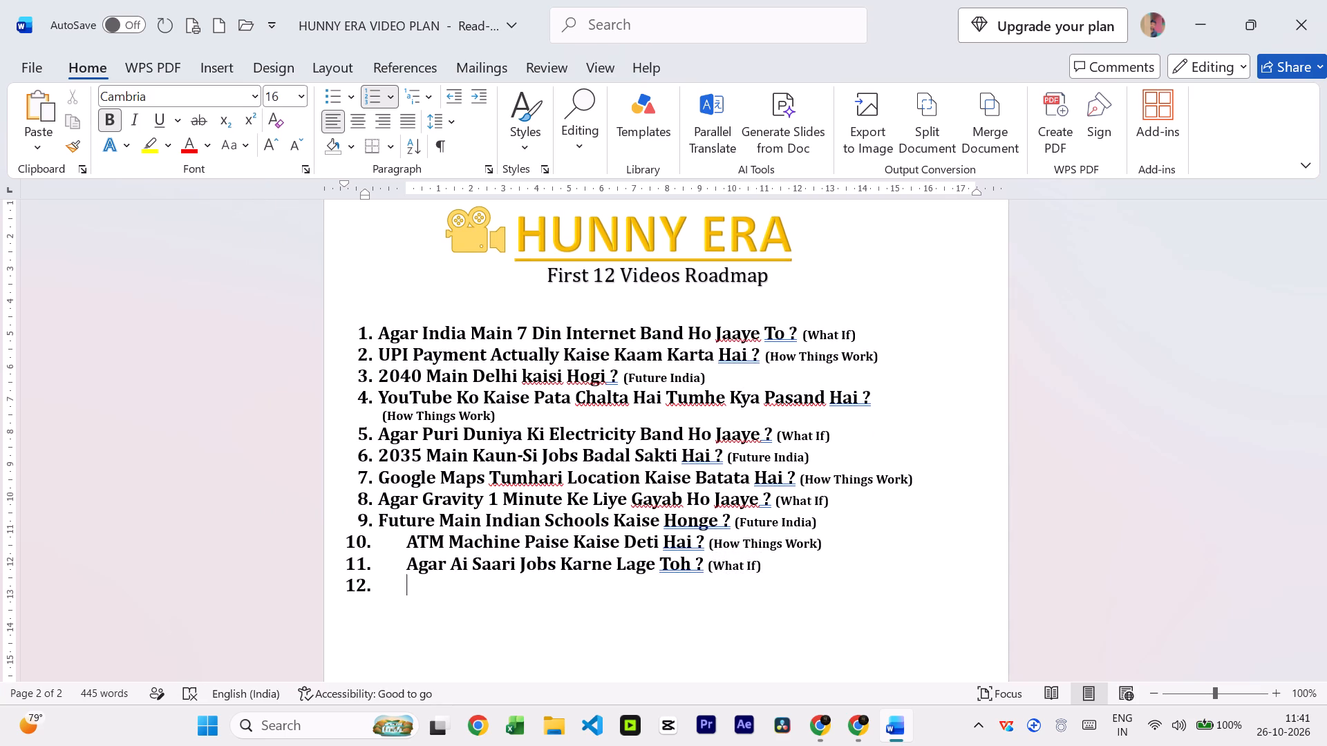
type("2040")
key("space")
type("Mian")
key("space")
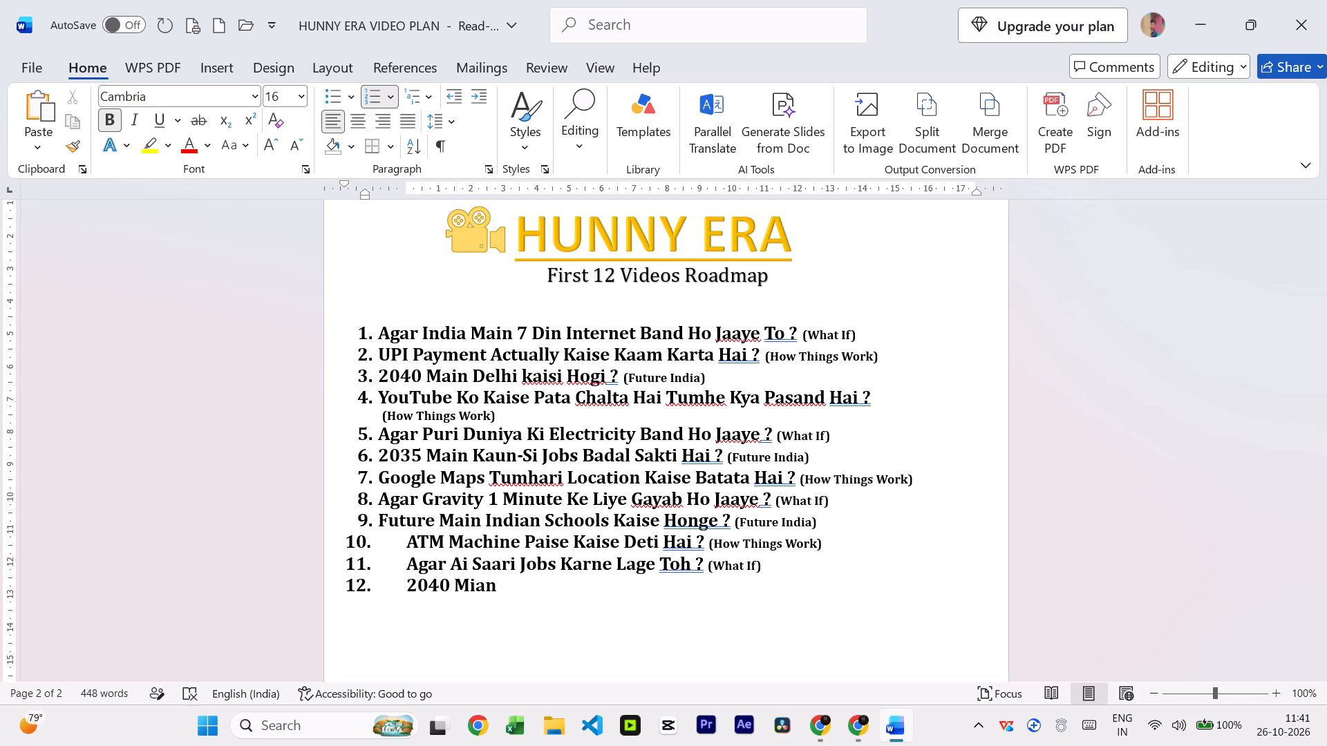
type("India")
key("space")
type("Main")
key("space")
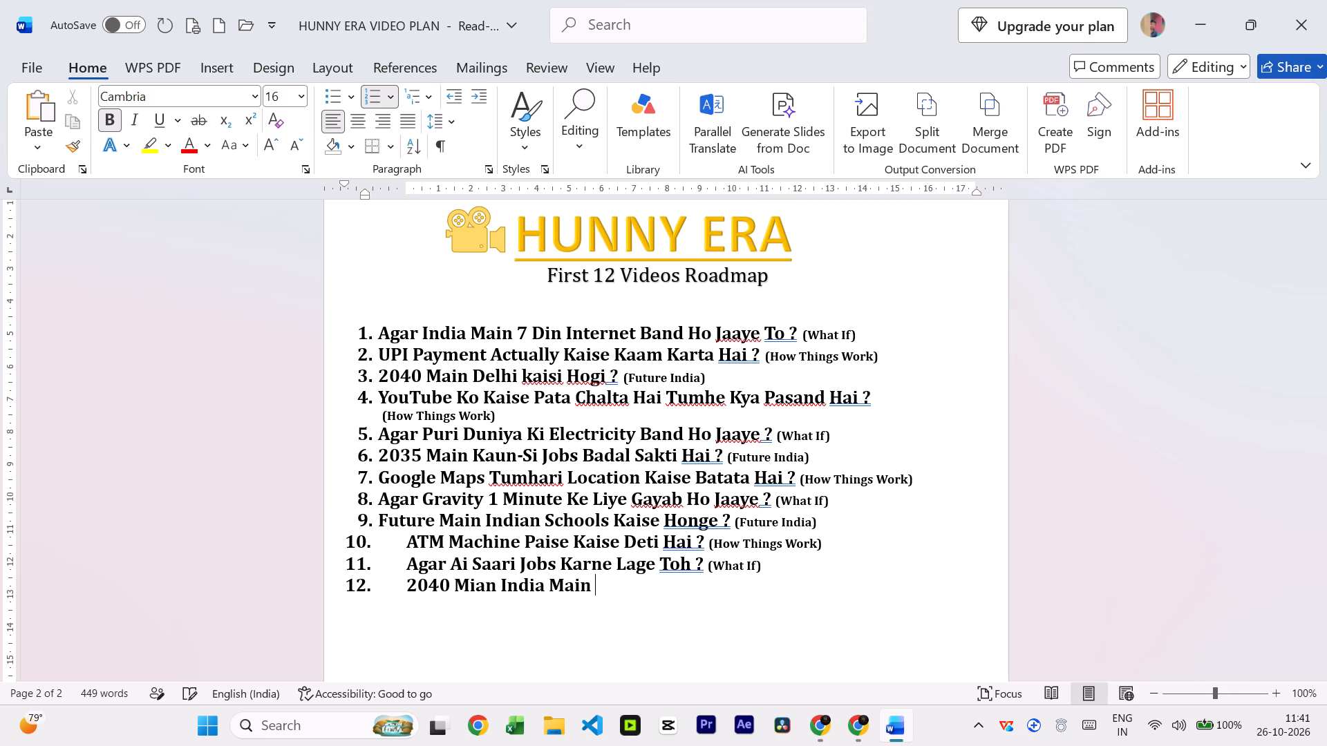
type("trave")
type("l")
key("space")
type("Kaise")
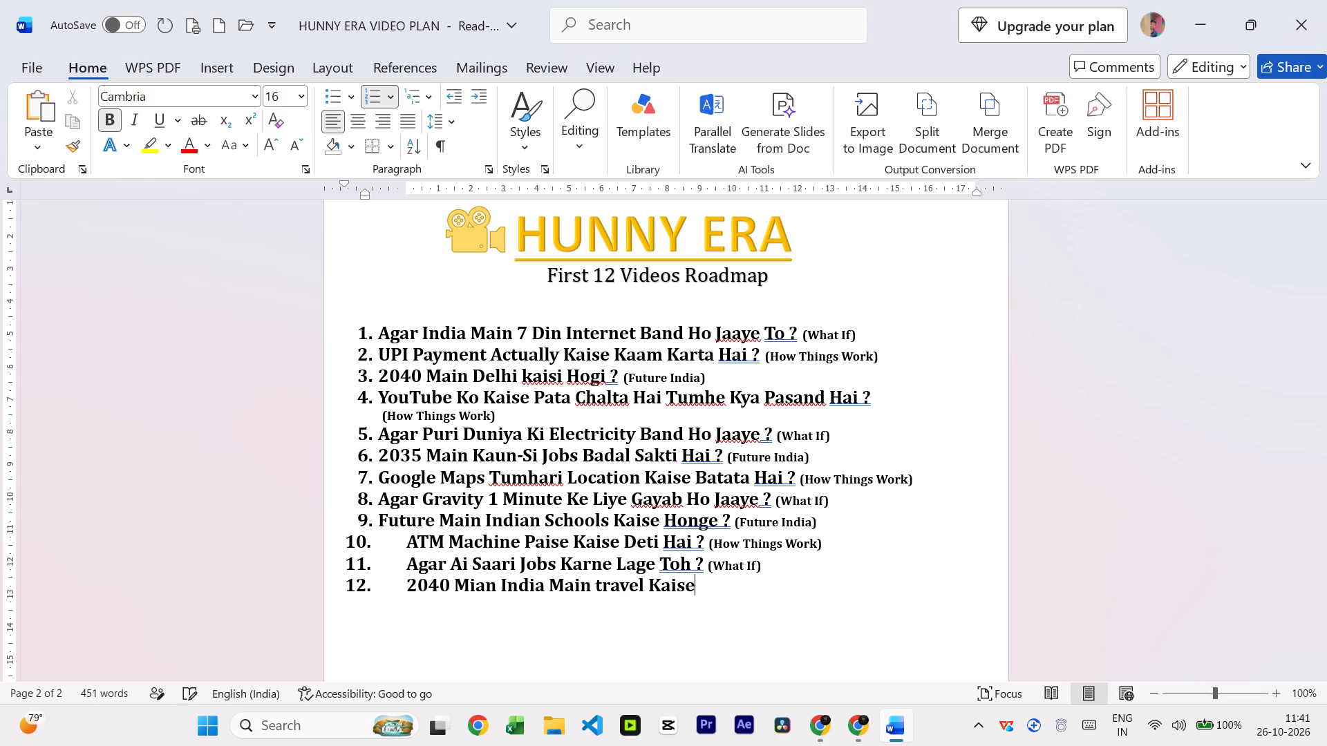
key("space")
type("Hoga ?")
key("space")
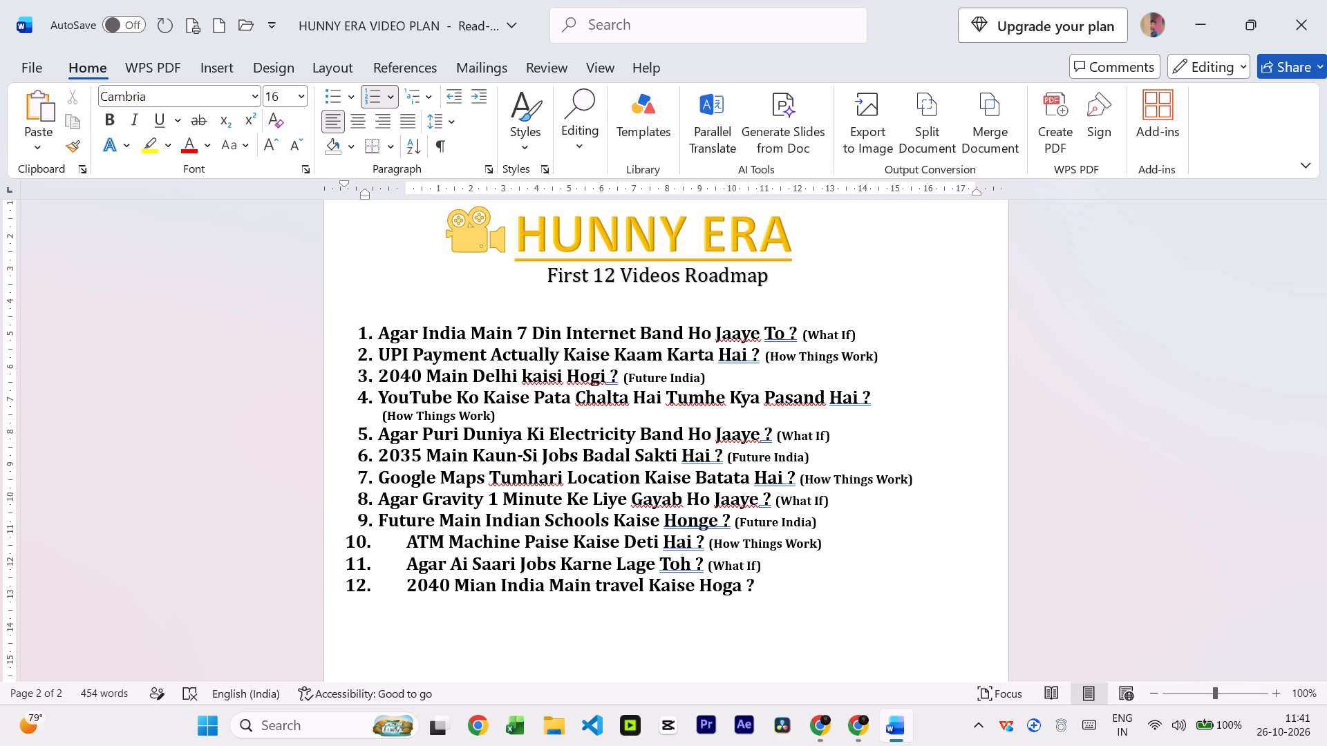
Add the bold category label "(Future India)" after the title of roadmap item 12.
type("()")
key("shift+Left")
key("shift+Left")
key("ctrl+b")
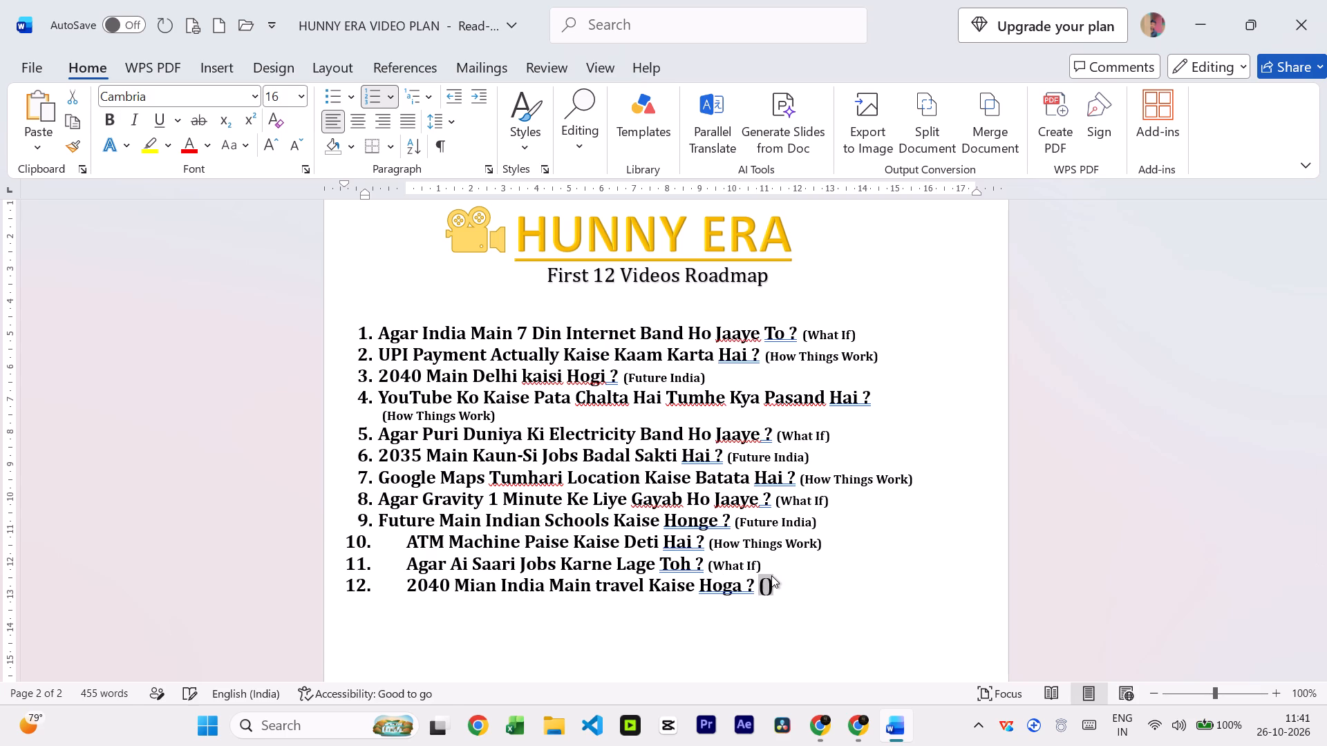
key("Right")
key("Left")
type("Future India")
key("Right")
Set the font size of the twelfth item's "(Future India)" label to 11.
key("shift+Left")
key("shift+Left")
key("shift+Left")
key("shift+Left")
key("shift+Left")
key("shift+Left")
key("shift+Left")
key("shift+Left")
key("shift+Left")
key("shift+Left")
key("shift+Left")
key("shift+Left")
key("shift+Left")
key("shift+Left")
key("shift+Left")
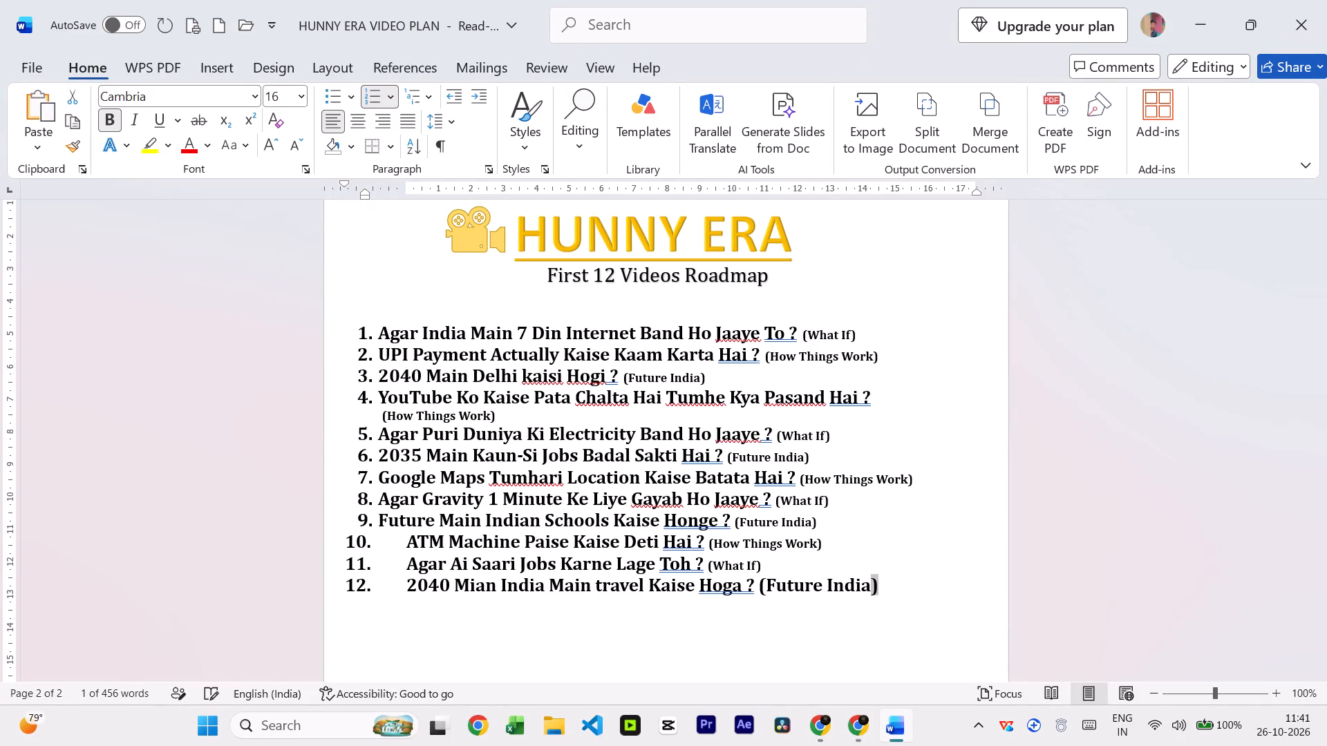
key("shift+Right")
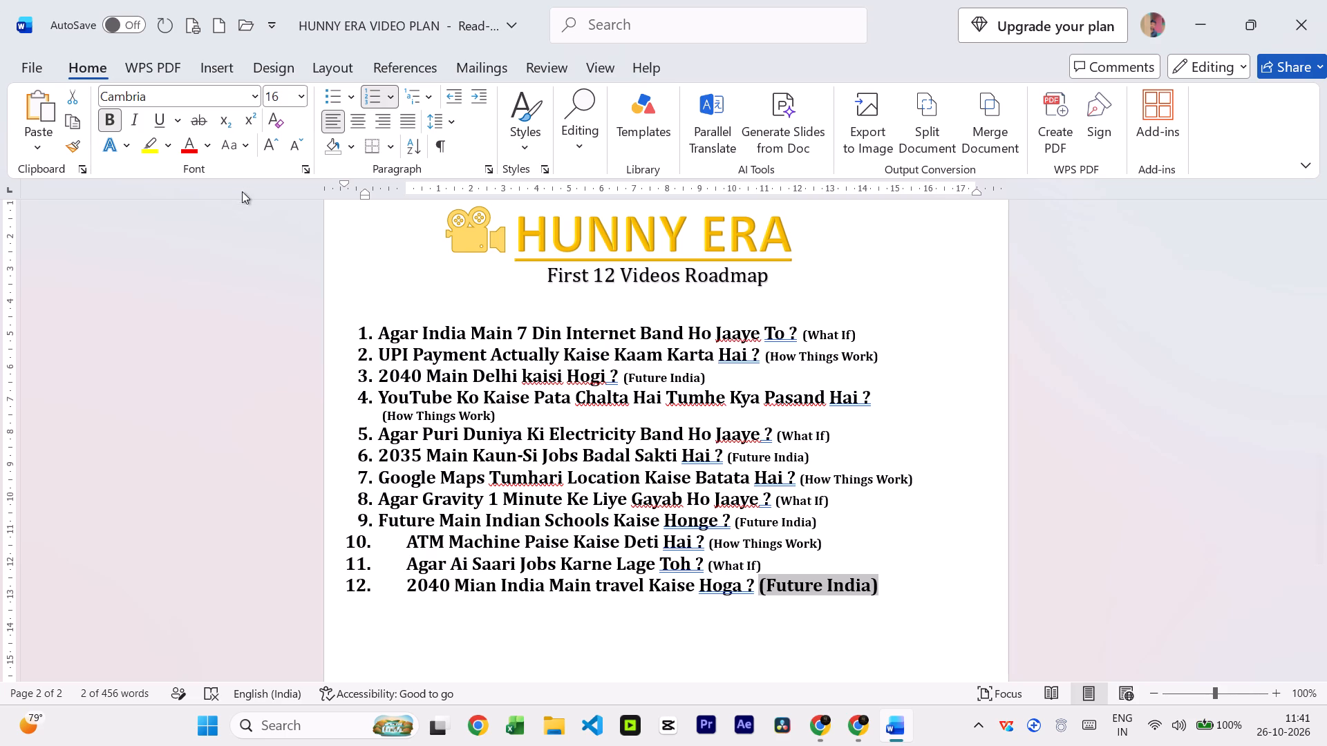
left_click(279, 98)
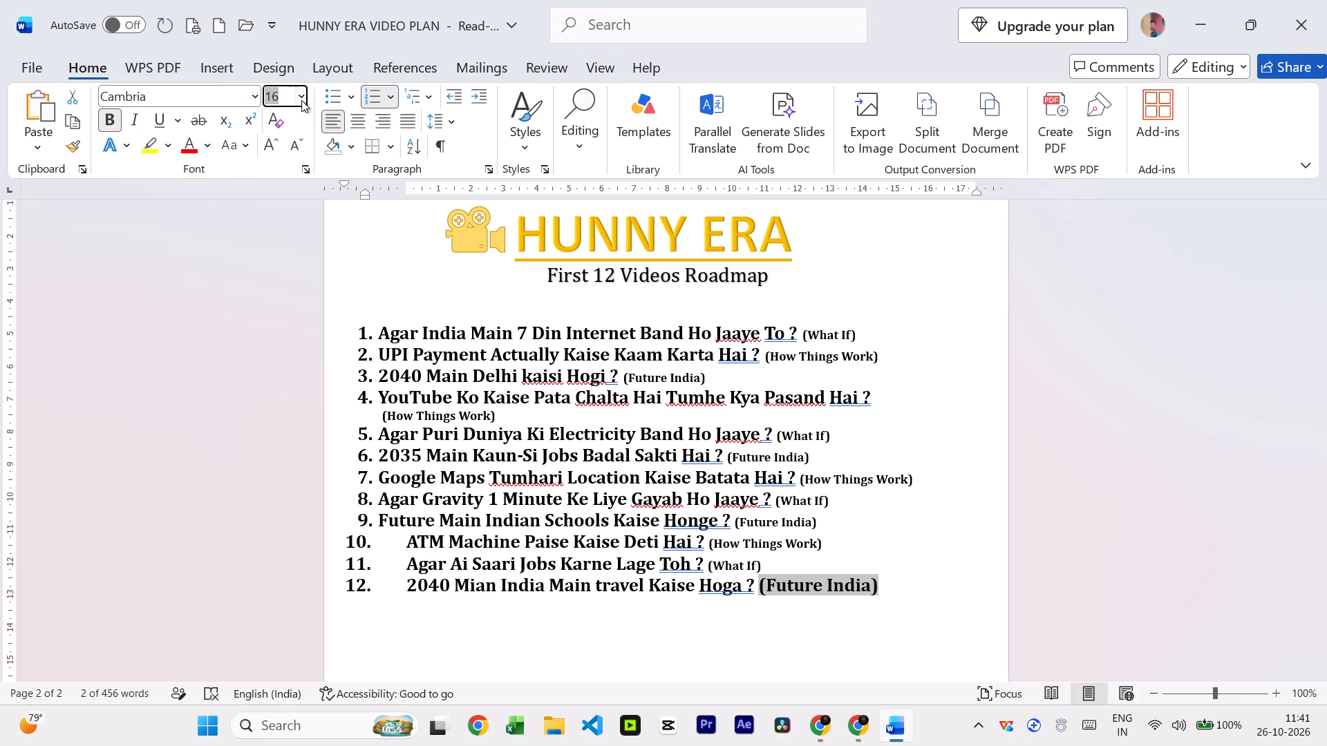
left_click(301, 100)
left_click(278, 192)
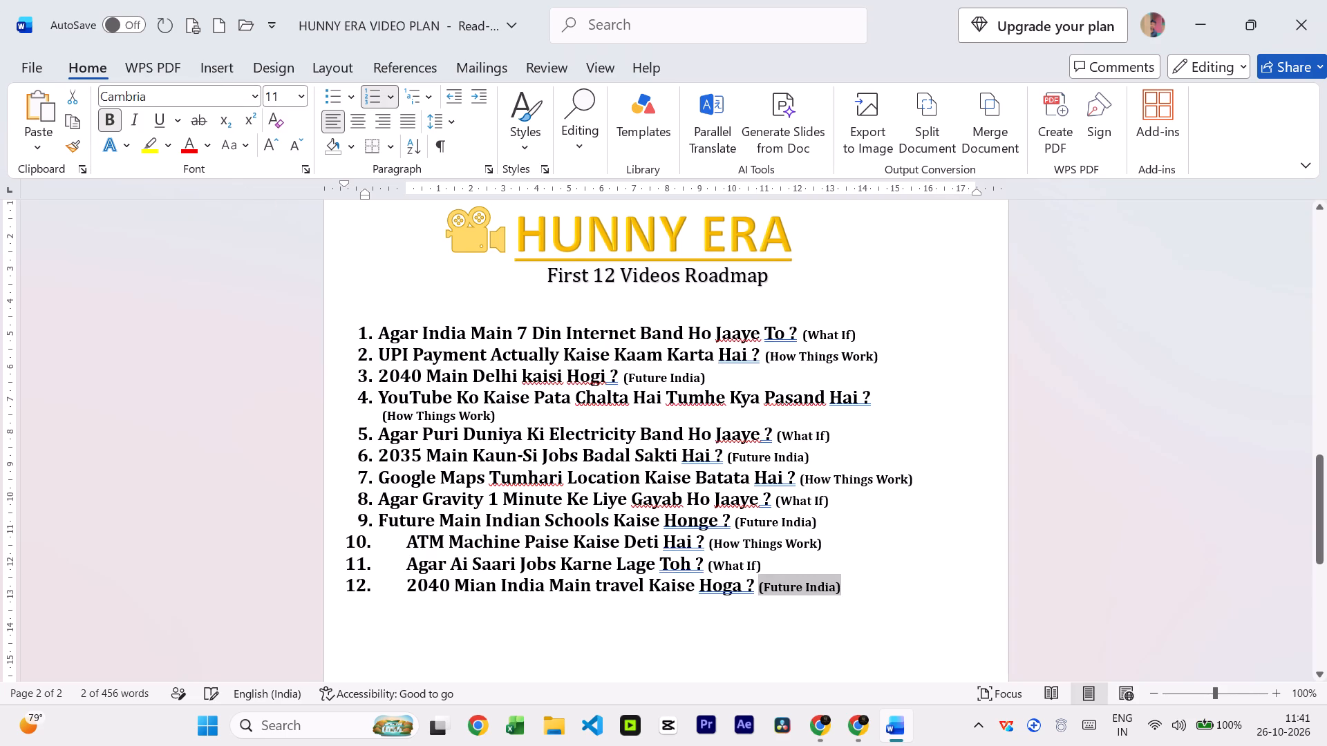
End the numbered list after roadmap item 12 and leave blank unnumbered lines below it.
left_click(865, 583)
scroll(865, 580, "down", 4)
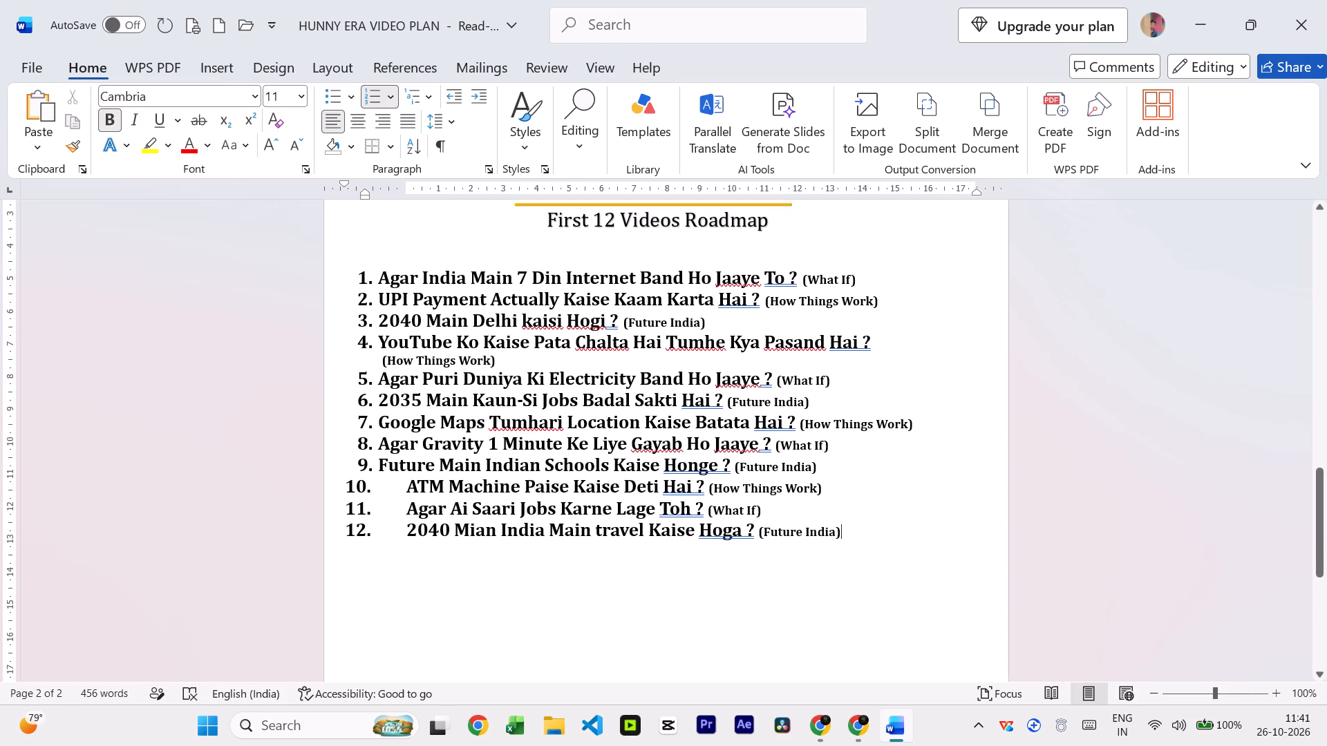
key("Return")
key("Return")
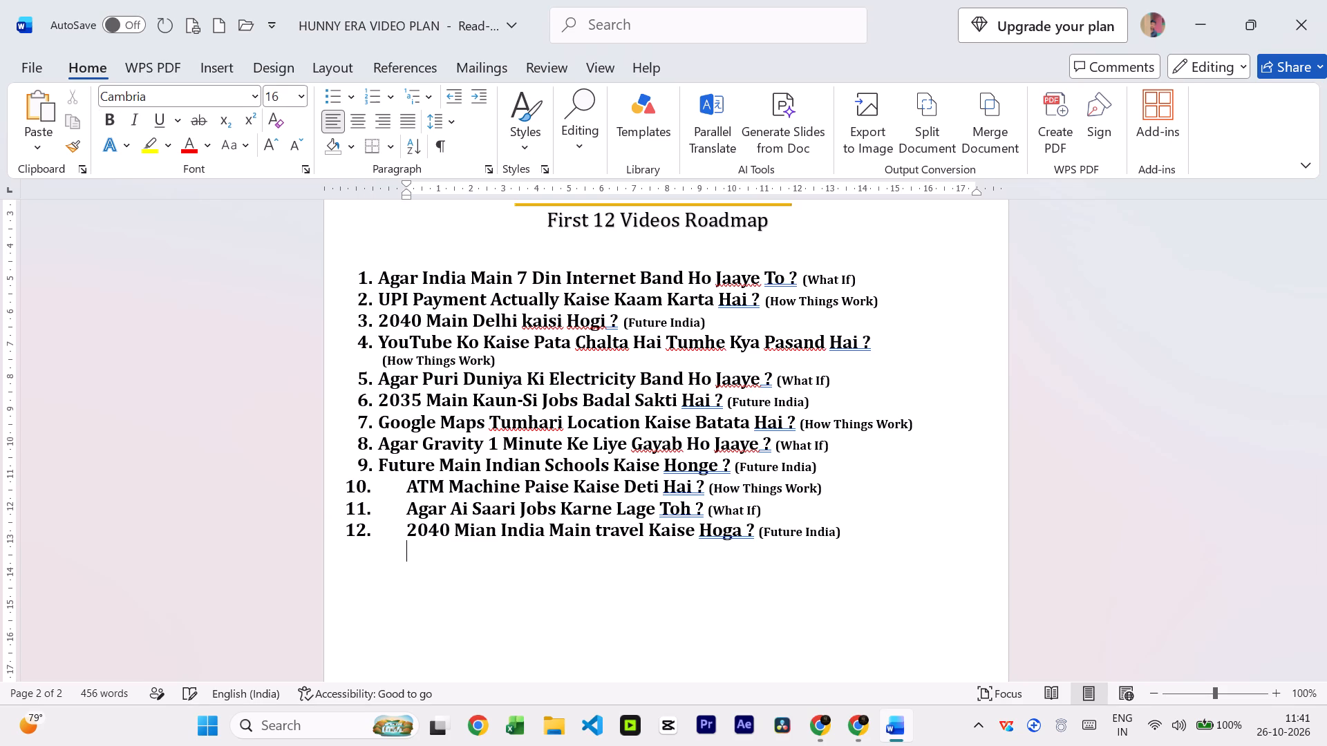
key("Return")
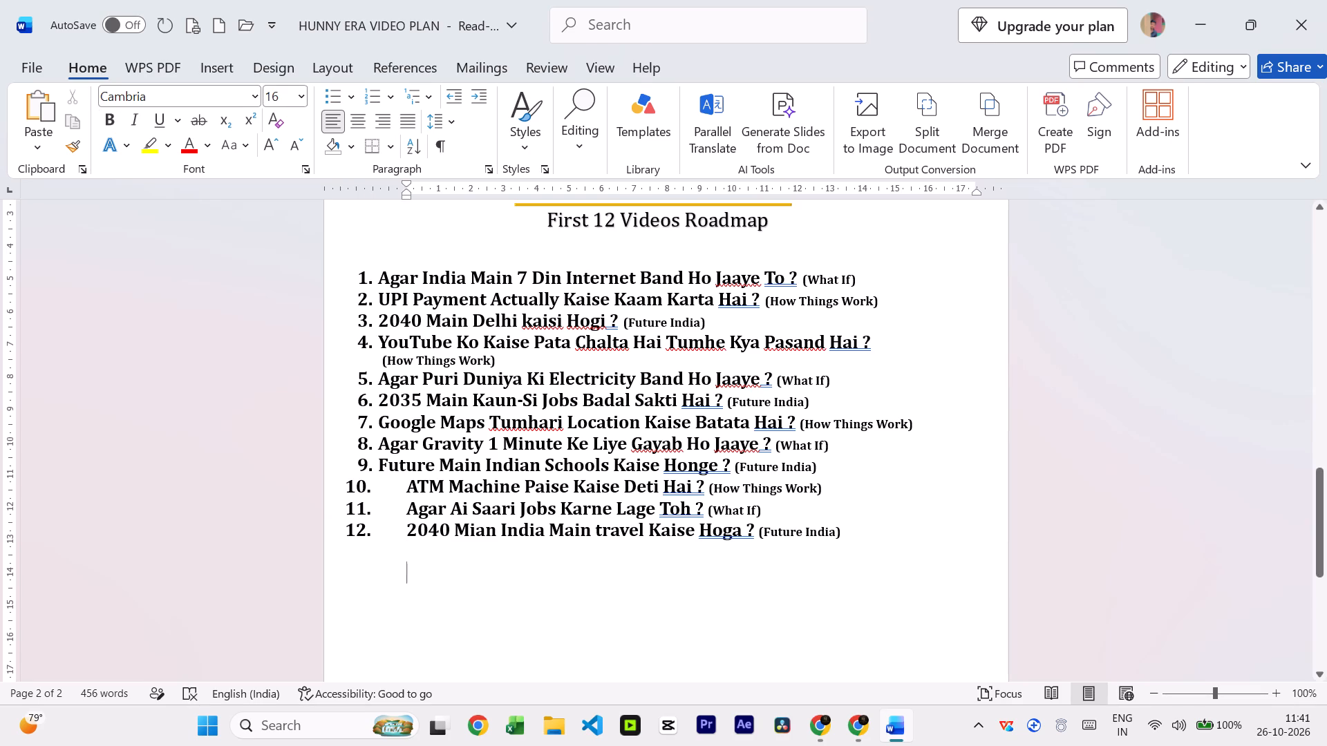
key("Return")
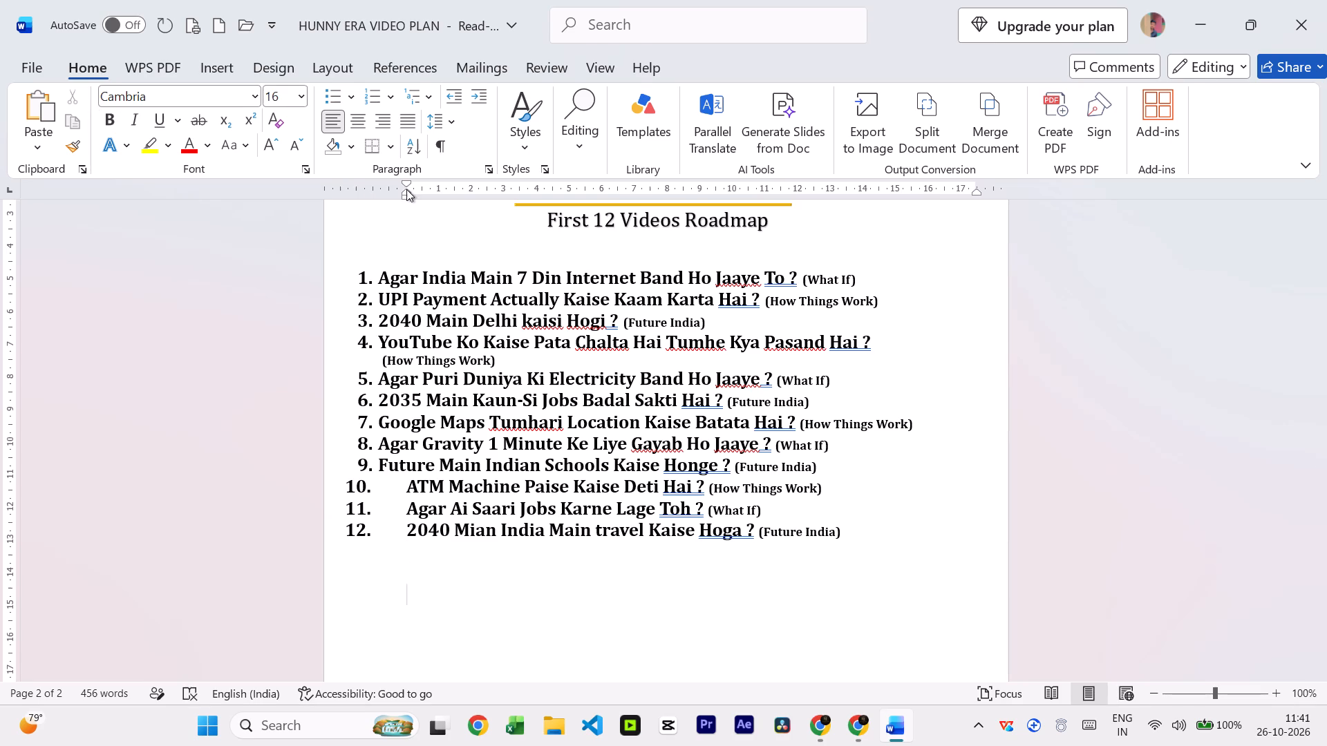
Reduce both the left and first-line indents of the empty paragraph below the list so it starts near the item numbers.
left_click_drag(406, 191, 362, 188)
left_click_drag(403, 186, 408, 191)
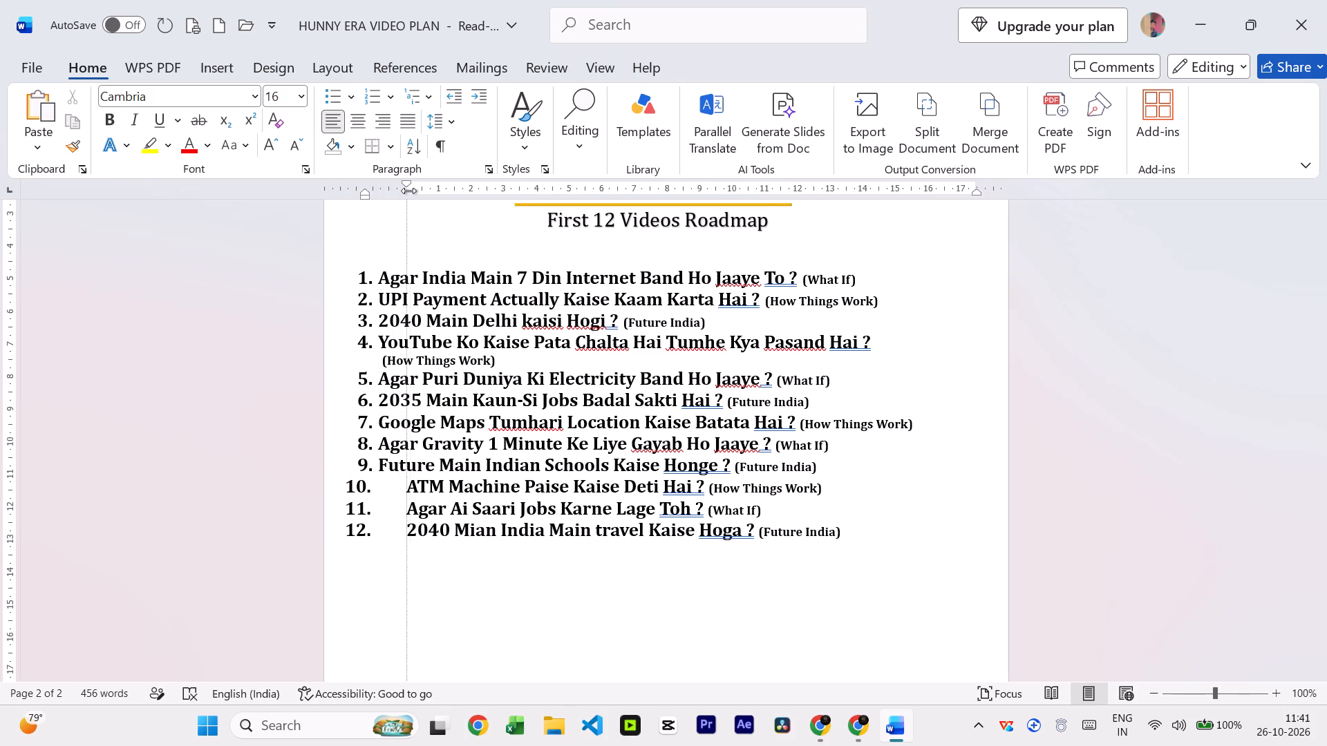
left_click_drag(408, 191, 415, 193)
left_click_drag(414, 183, 413, 183)
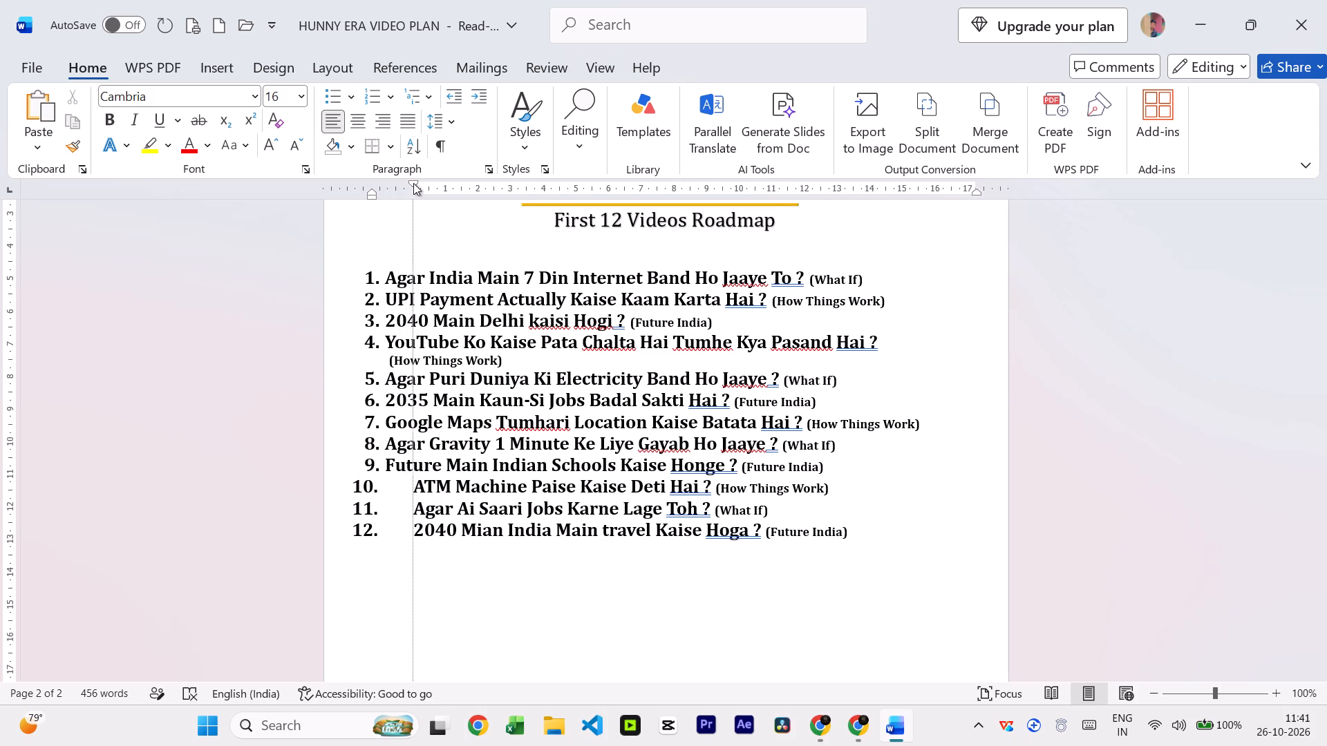
left_click_drag(413, 183, 374, 178)
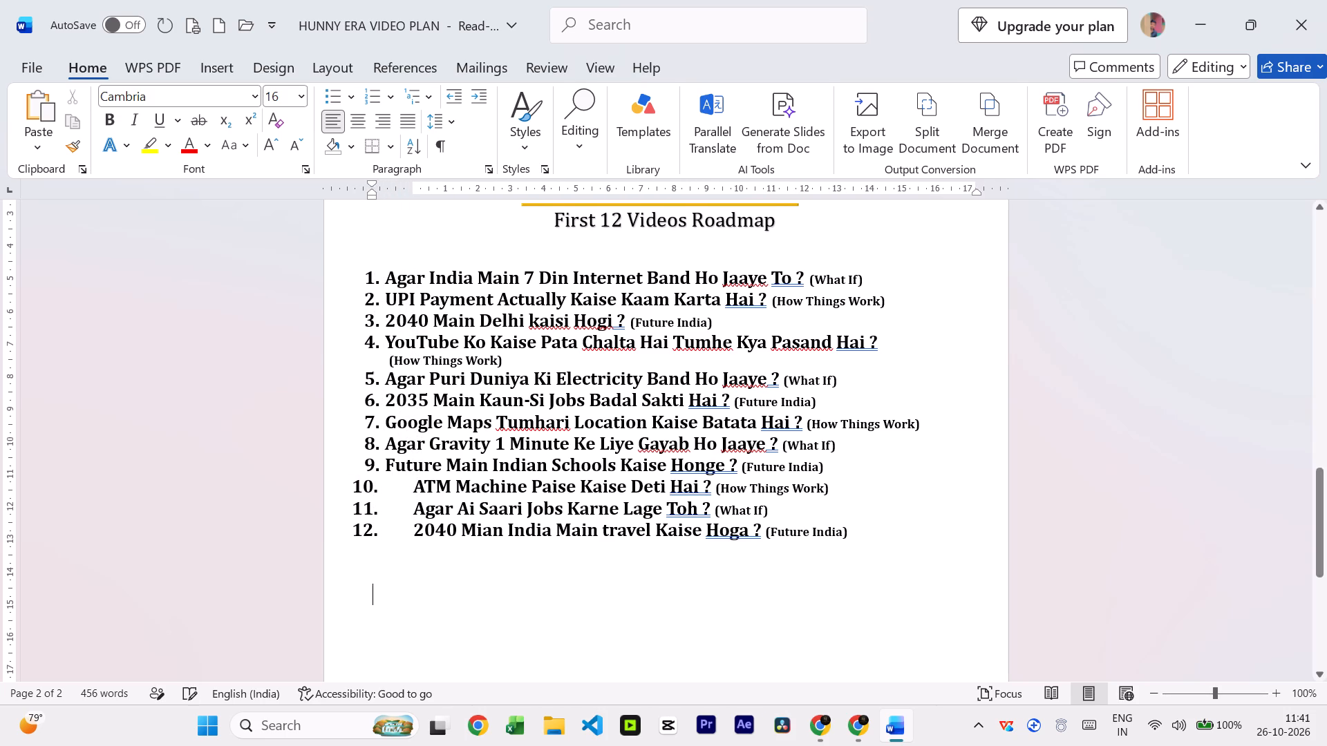
Add four more blank lines below the roadmap list on page 2.
scroll(368, 372, "down", 9)
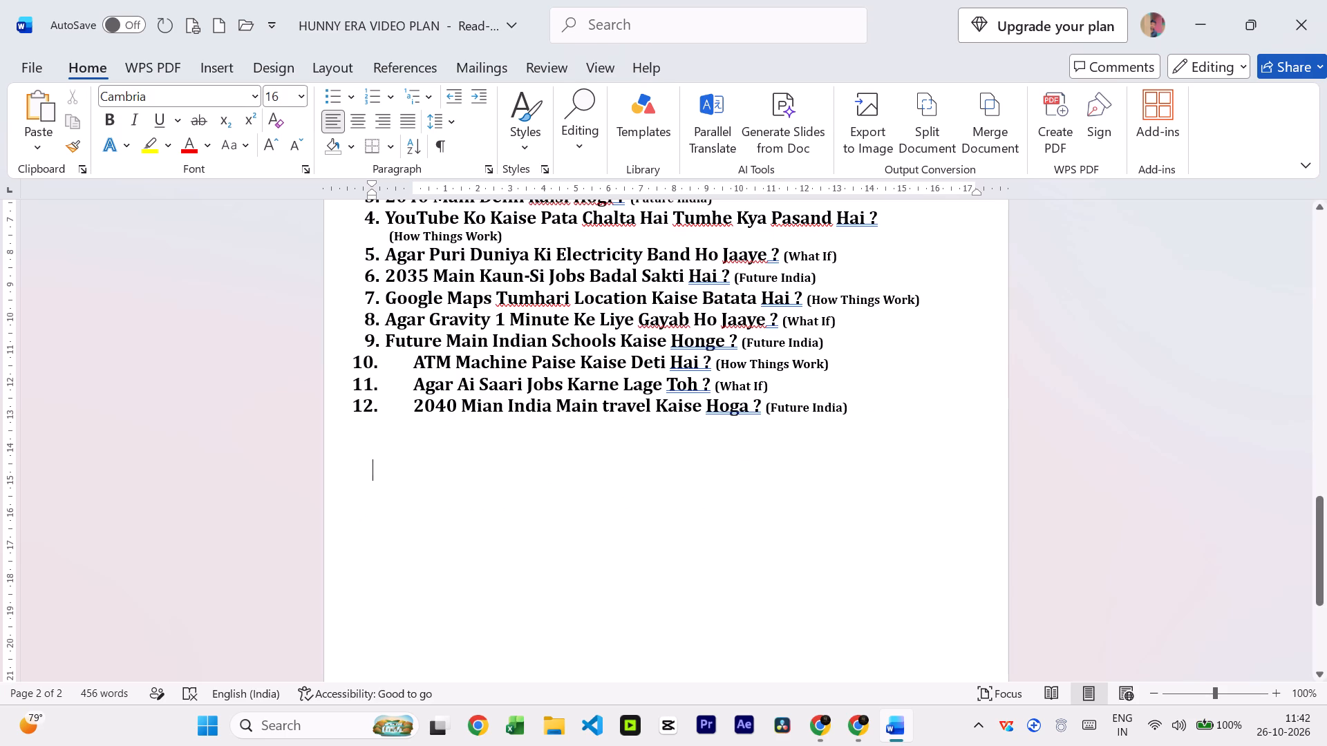
key("Return")
key("Return")
key("Return")
key("Return")
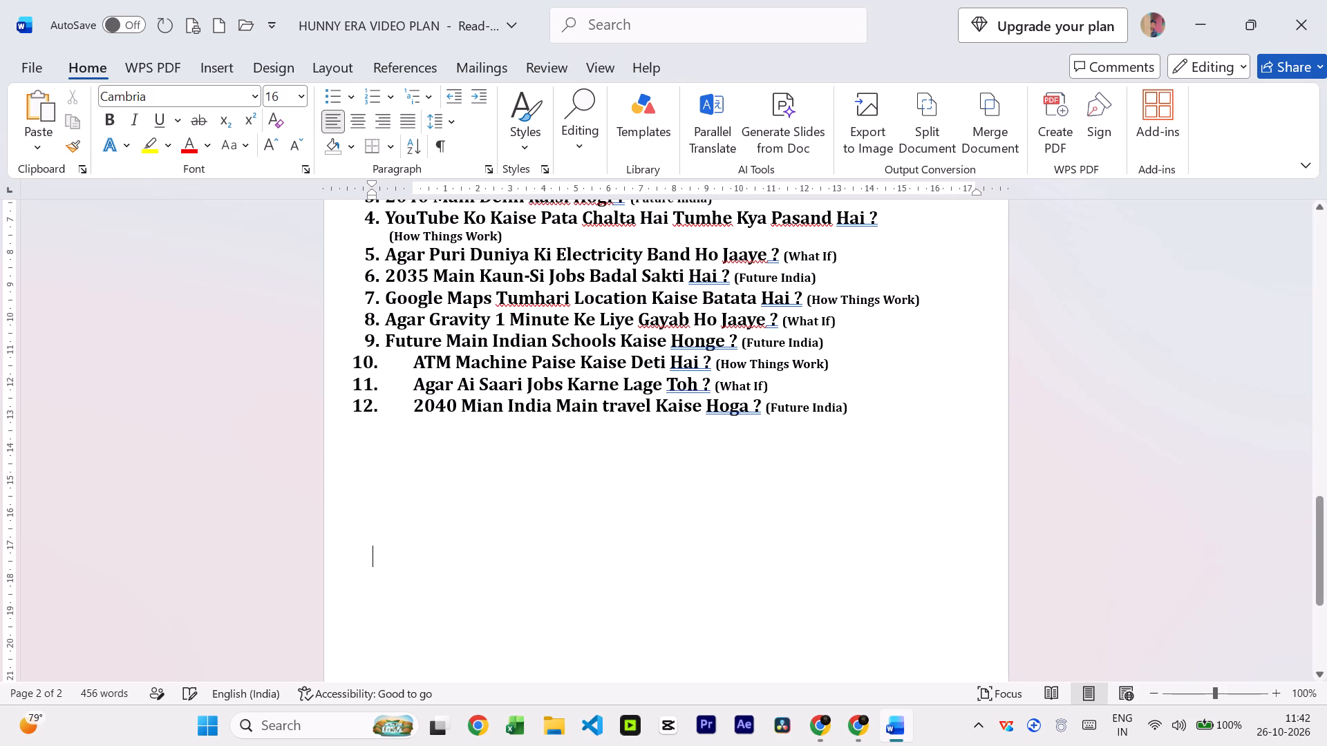
scroll(413, 298, "down", 20)
scroll(413, 298, "down", 8)
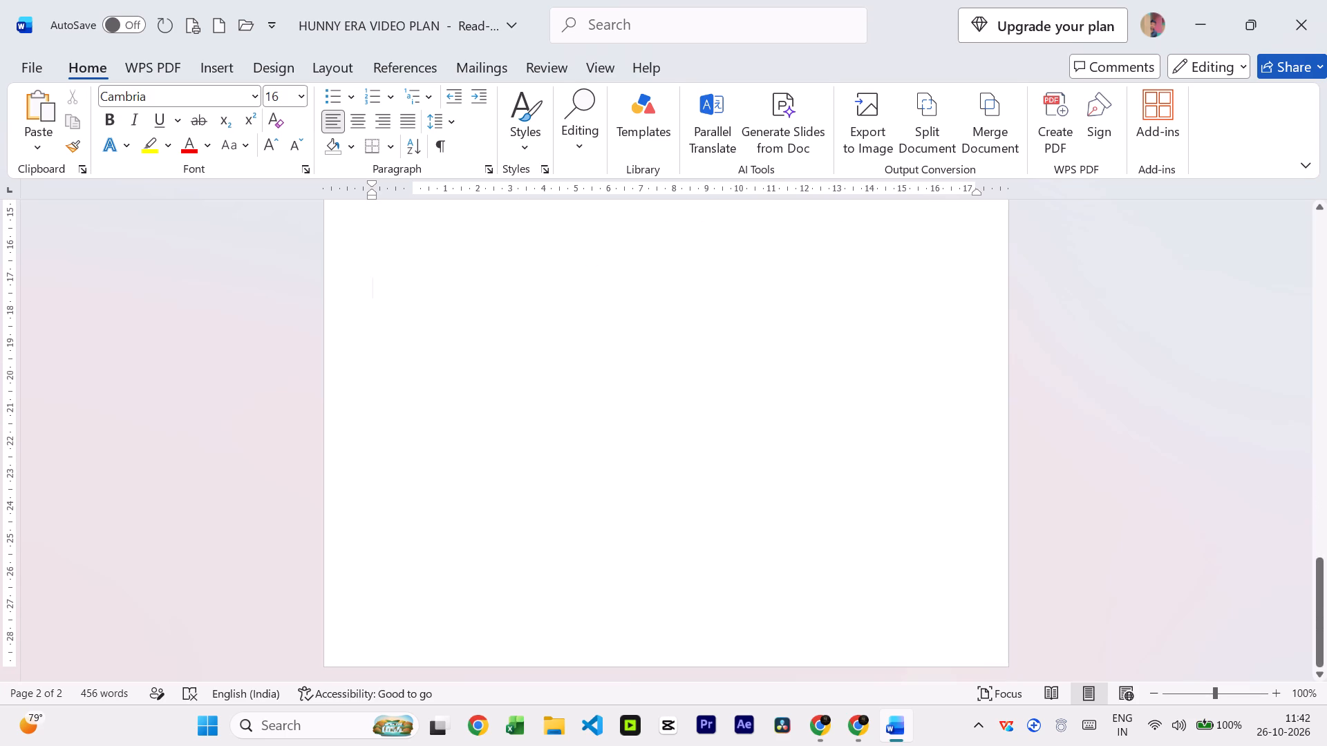
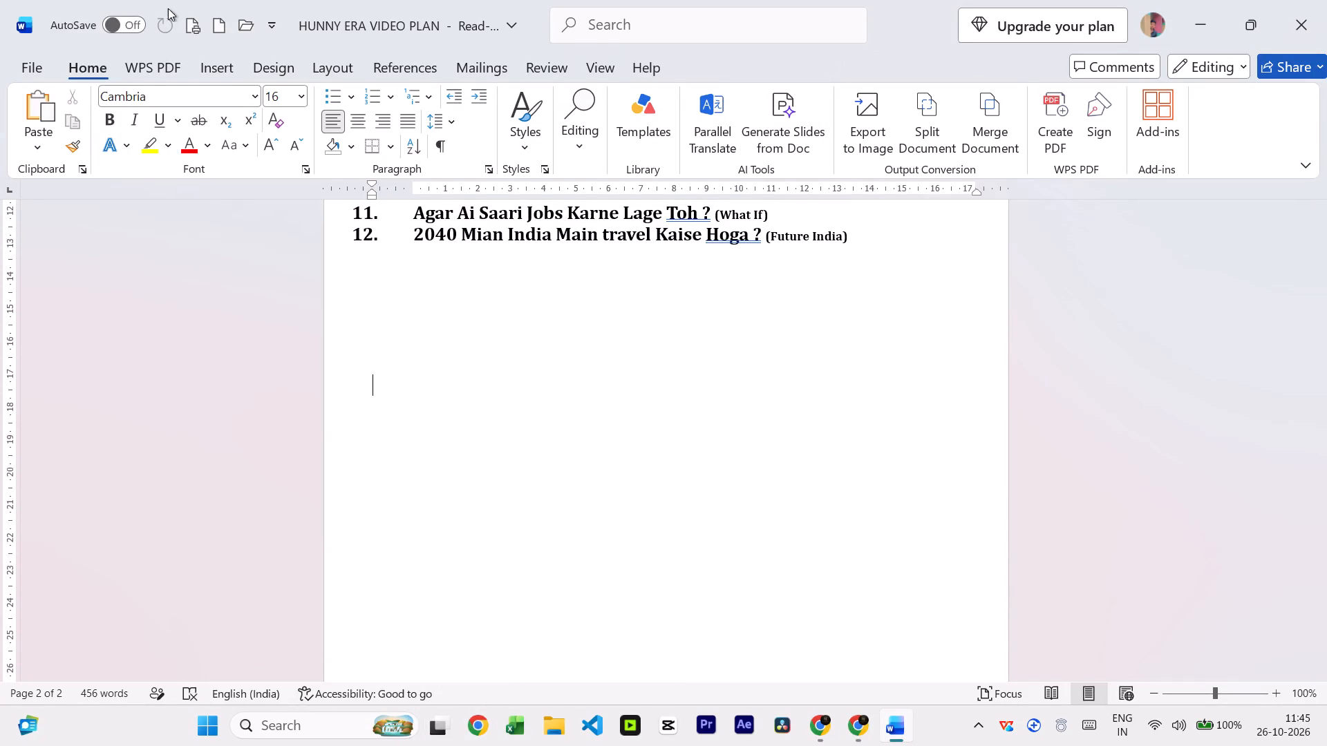
Insert WordArt on the blank line below the roadmap list in the Gradient Fill: Blue, Accent color 5; Reflection style.
left_click(213, 61)
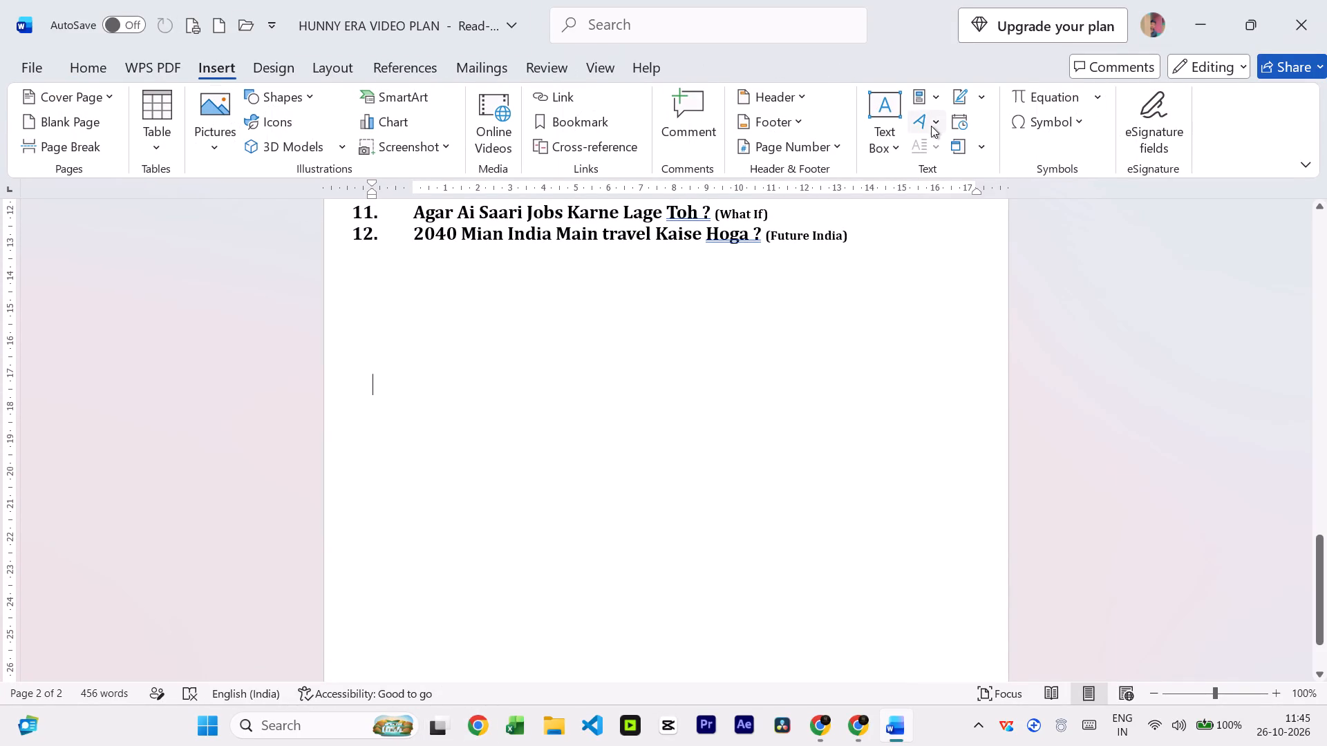
left_click(930, 125)
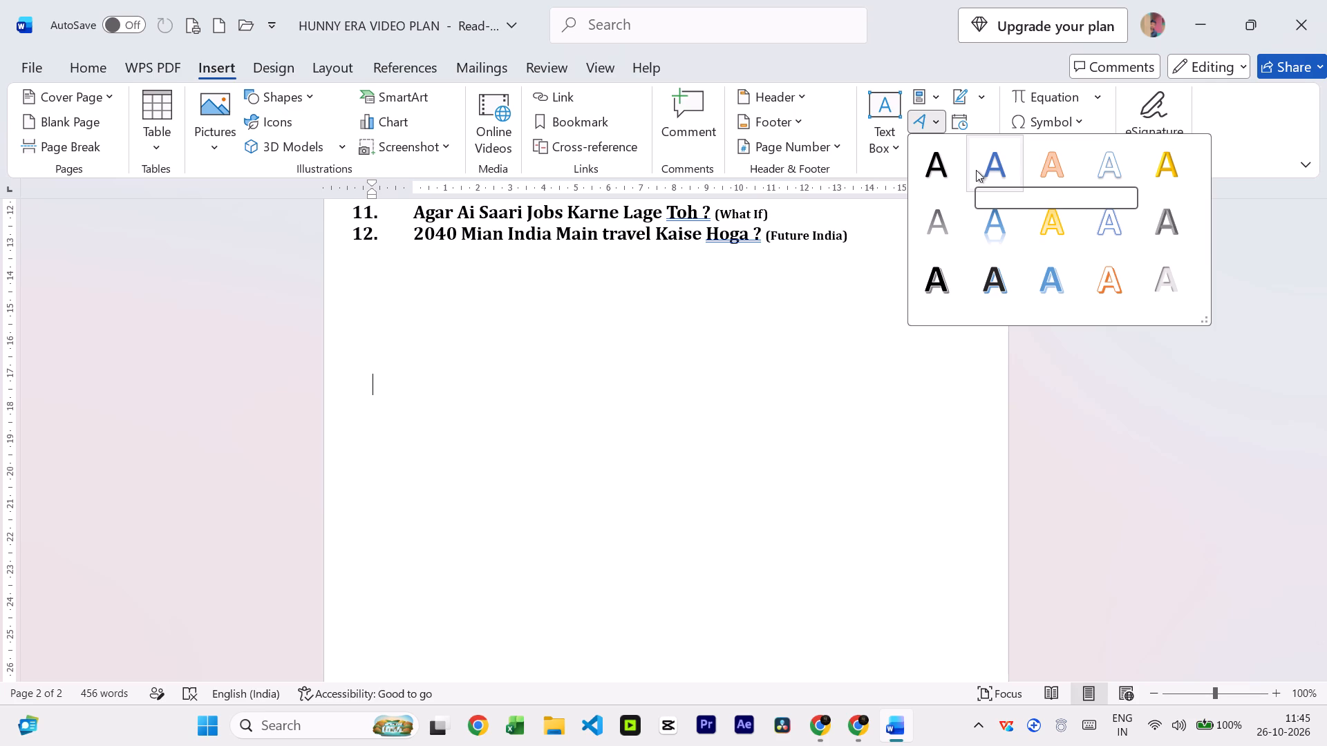
left_click(992, 225)
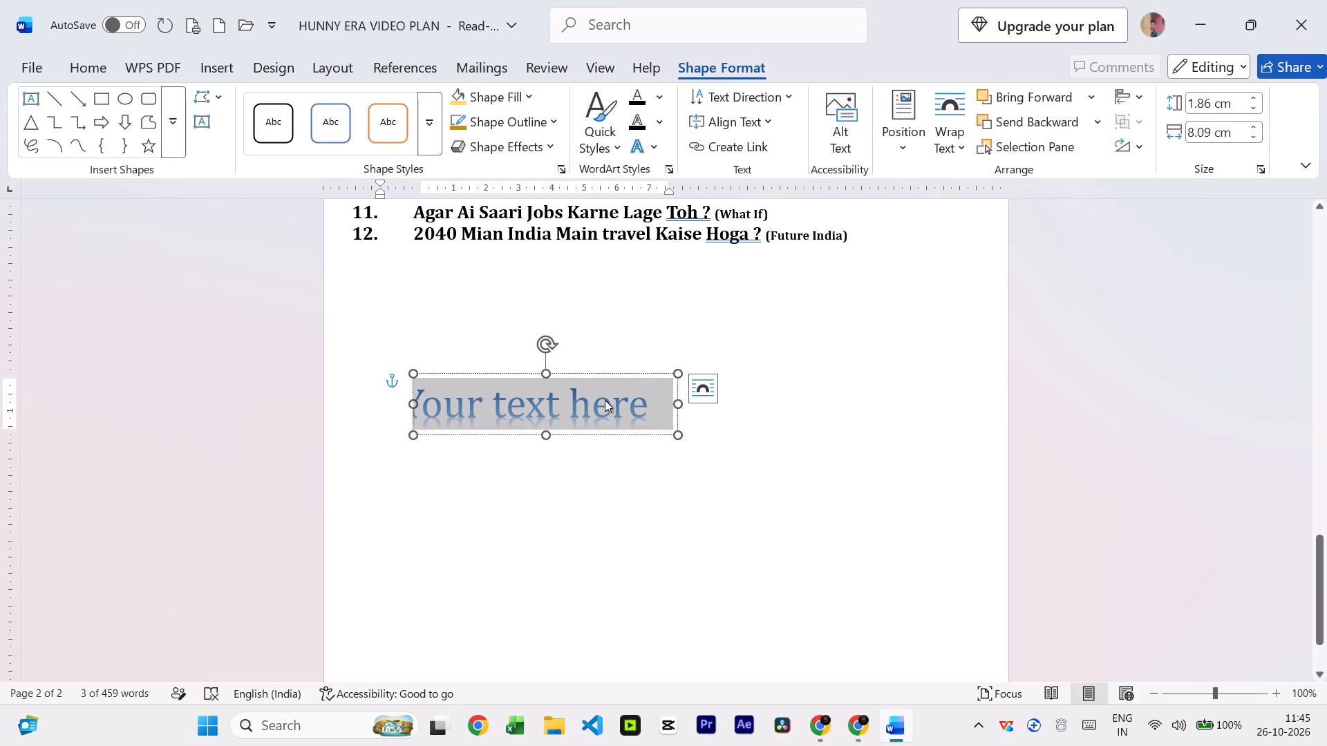
Replace the WordArt's placeholder text with "Signature Style Of Video".
left_click(612, 392)
key("Right")
key("Right")
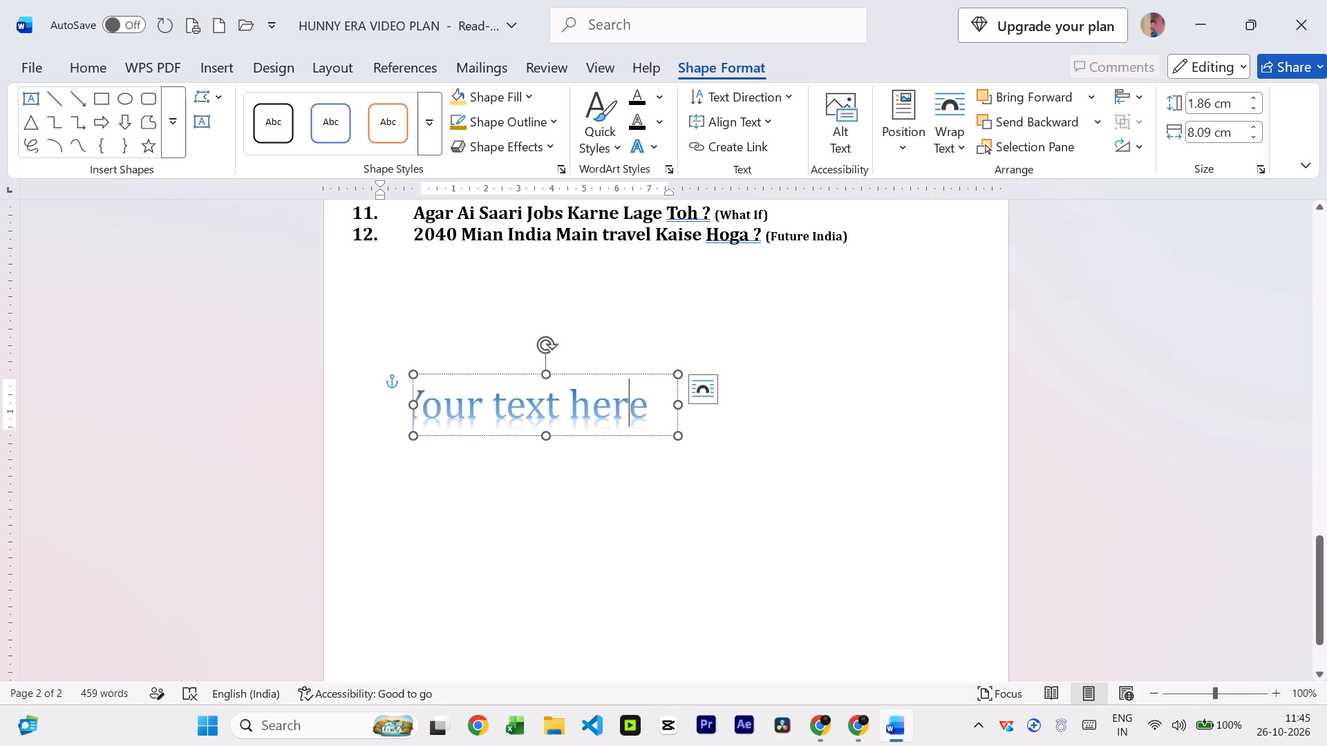
key("BackSpace")
key("BackSpace")
key("BackSpace")
key("BackSpace")
key("BackSpace")
key("BackSpace")
key("BackSpace")
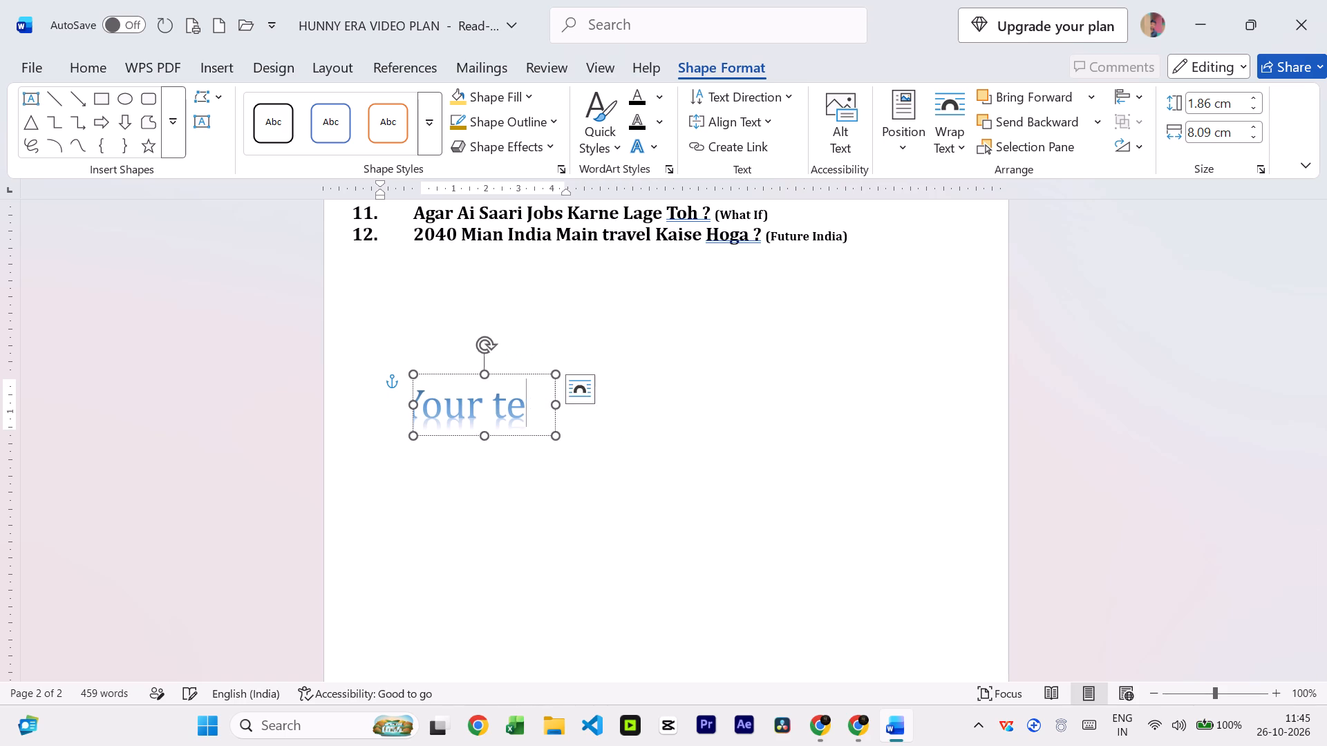
key("BackSpace")
key("BackSpace")
key("BackSpace")
key("BackSpace")
key("BackSpace")
key("BackSpace")
key("BackSpace")
key("BackSpace")
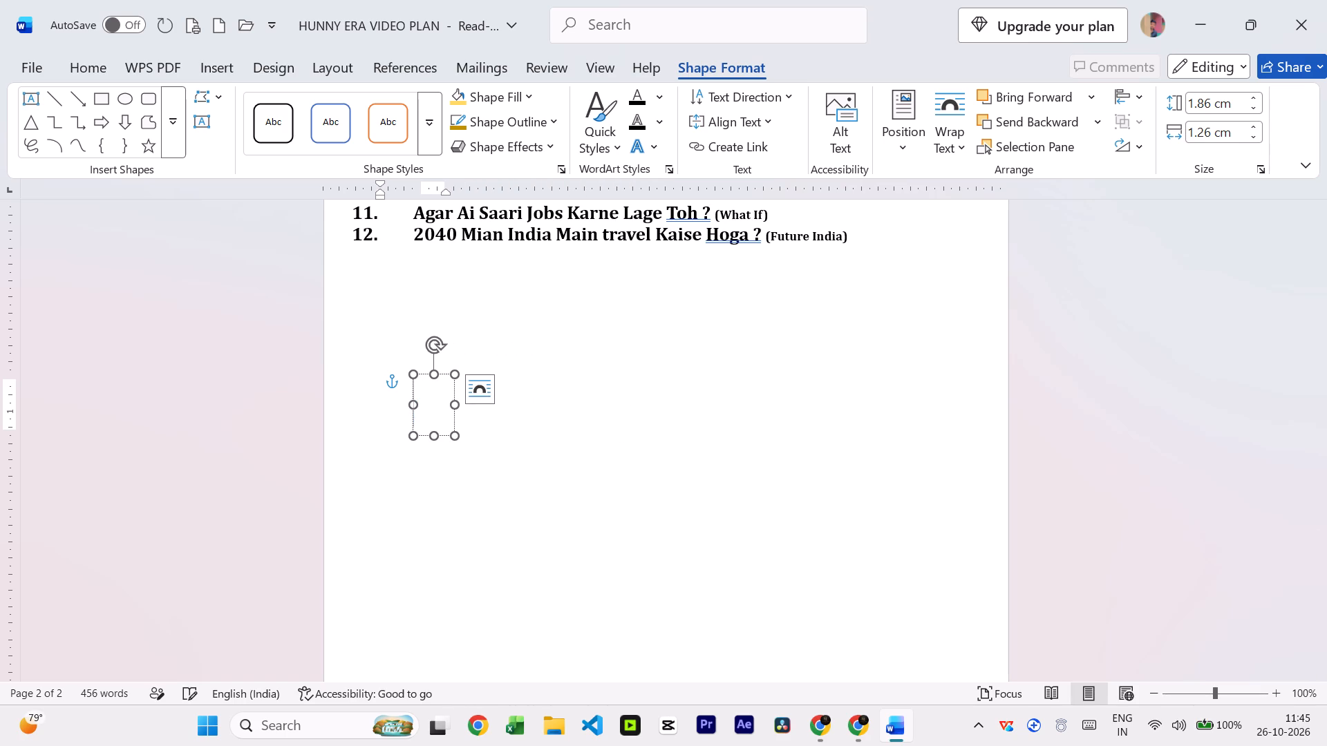
key("space")
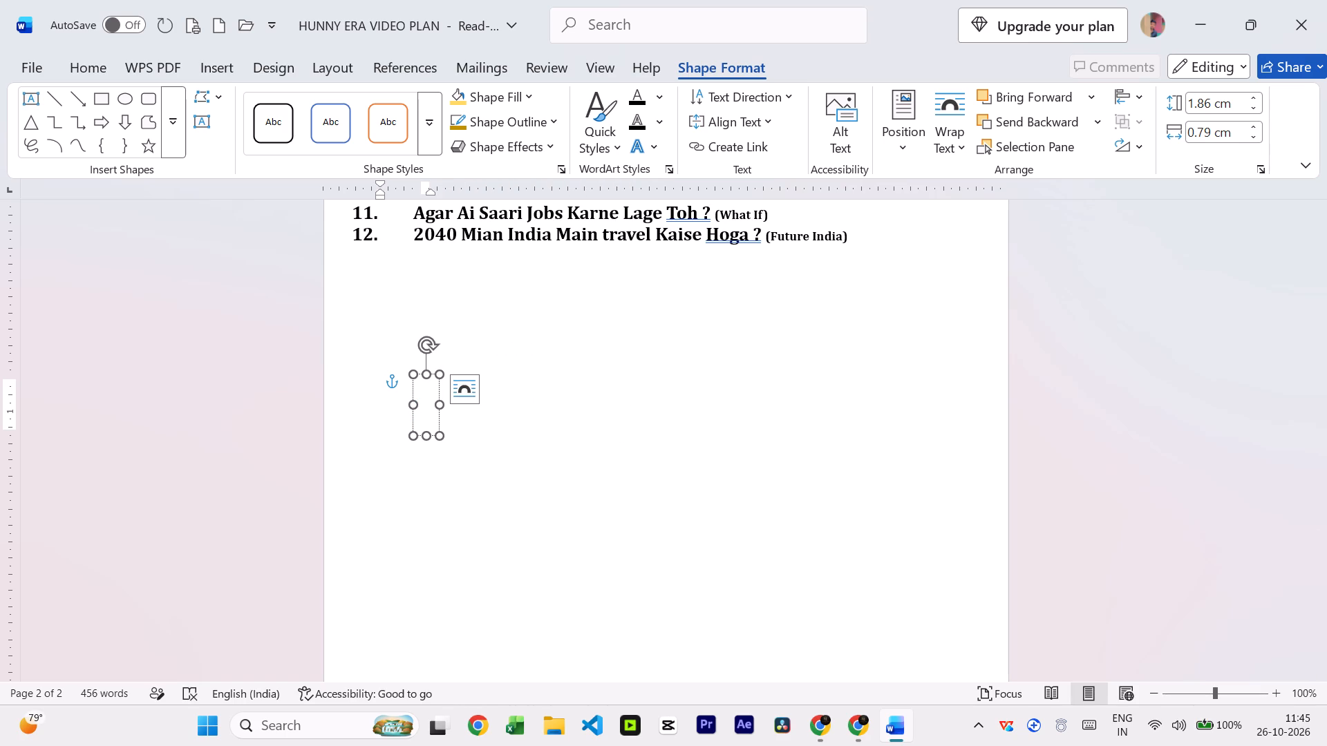
key("BackSpace")
key("BackSpace")
key("BackSpace")
key("BackSpace")
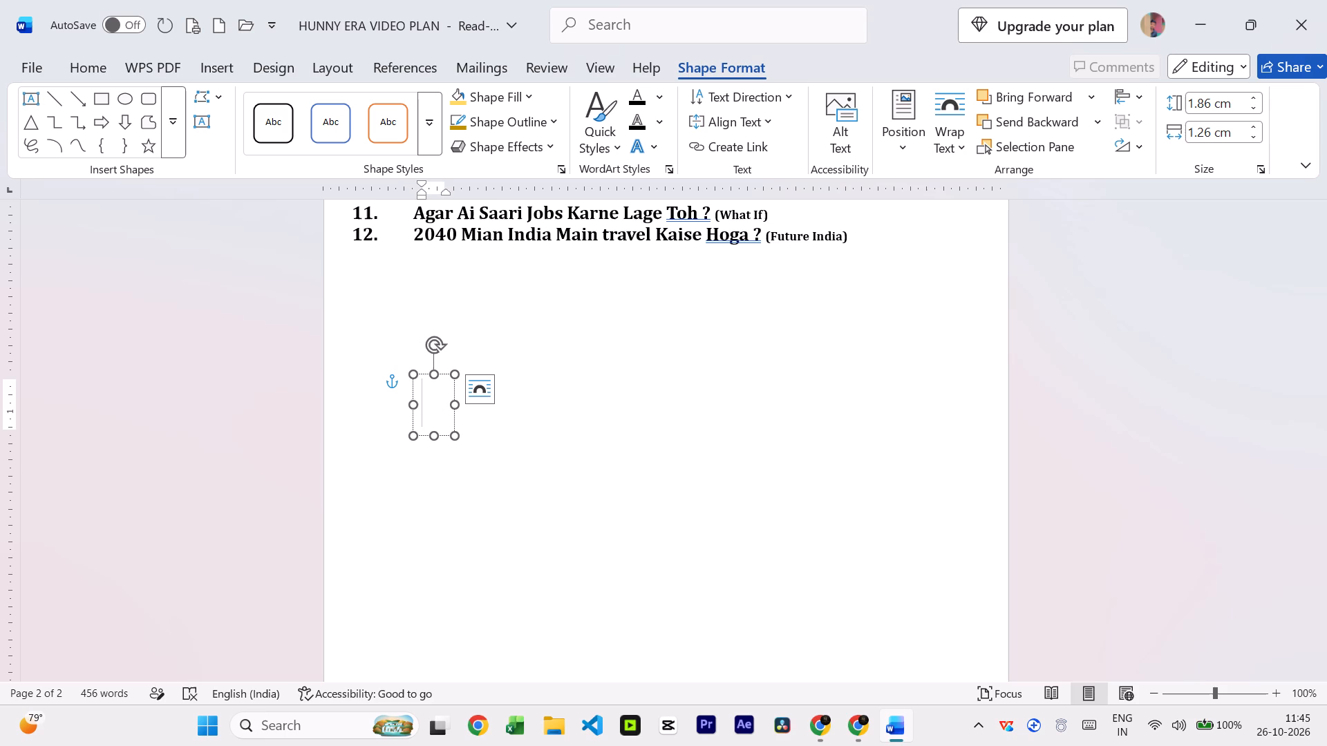
key("shift+s")
type("ing")
key("BackSpace")
key("BackSpace")
type("gnature")
key("space")
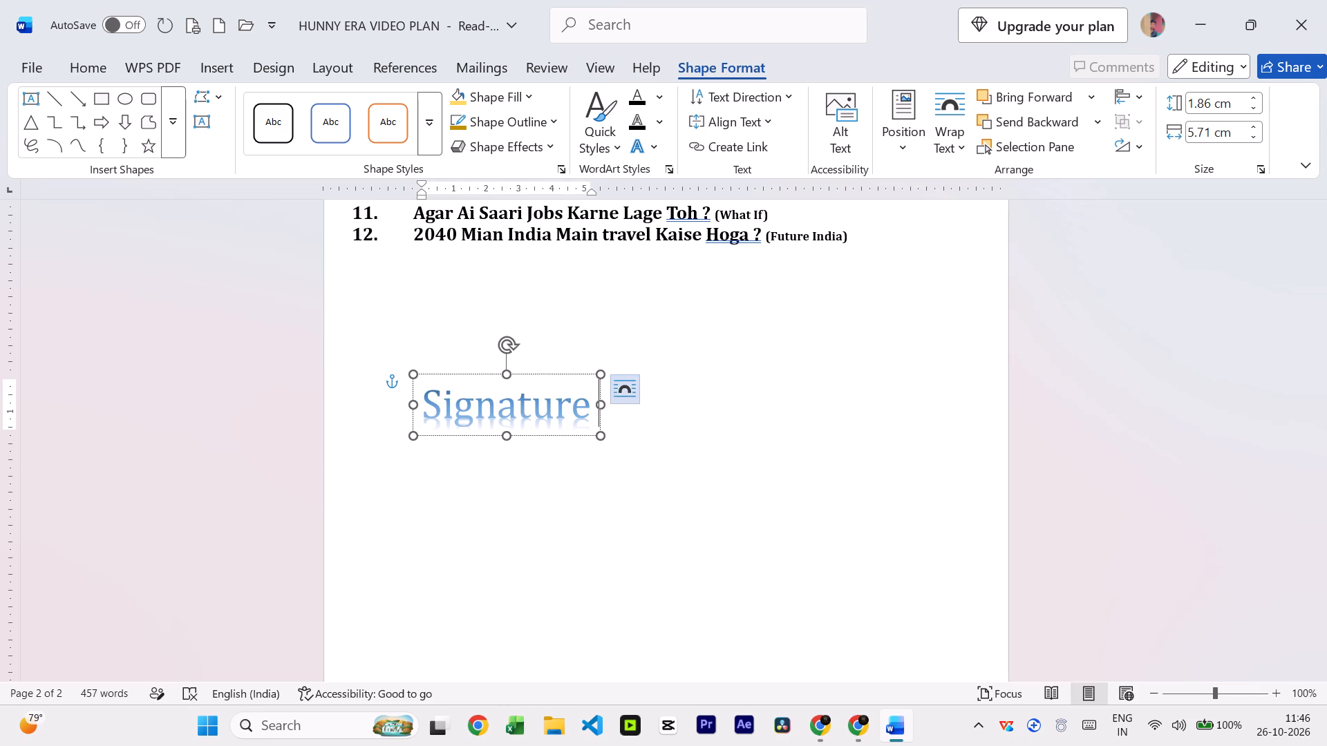
key("shift+s")
type("ty")
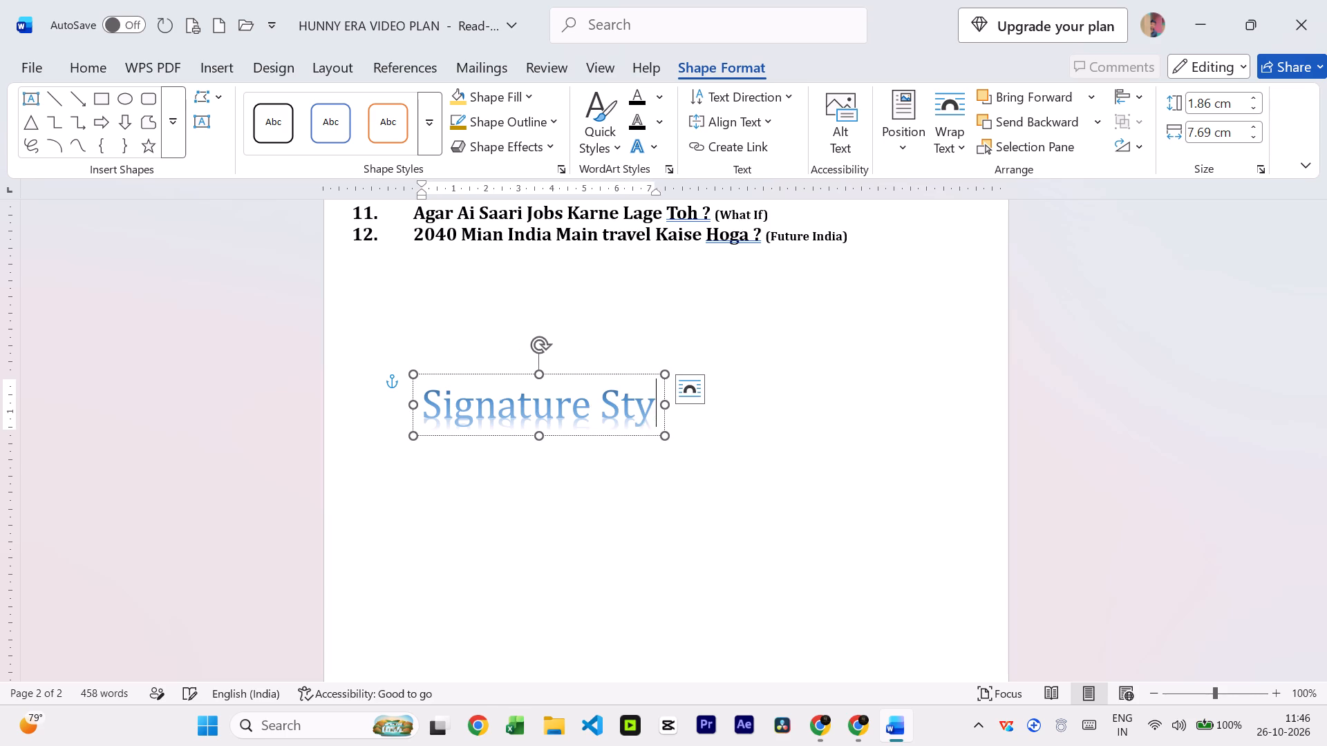
type("le")
key("space")
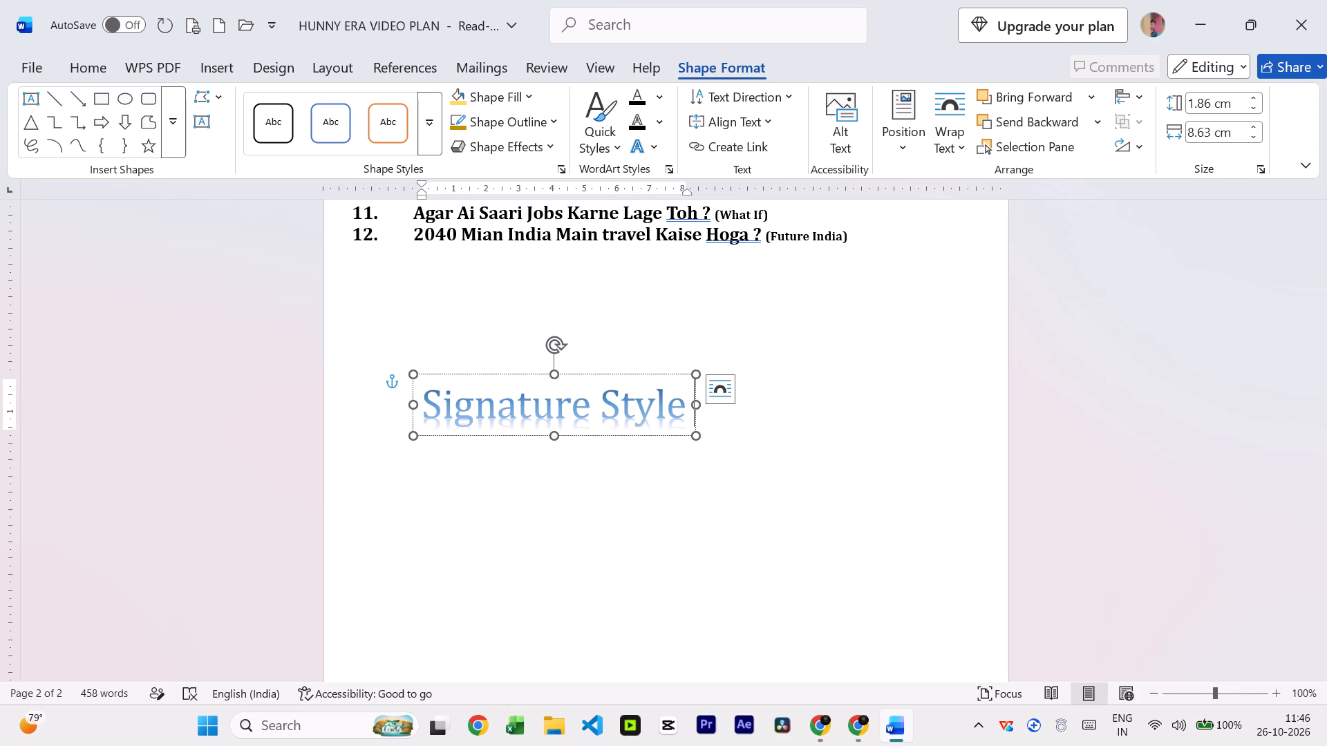
type("Of")
key("space")
type("Video")
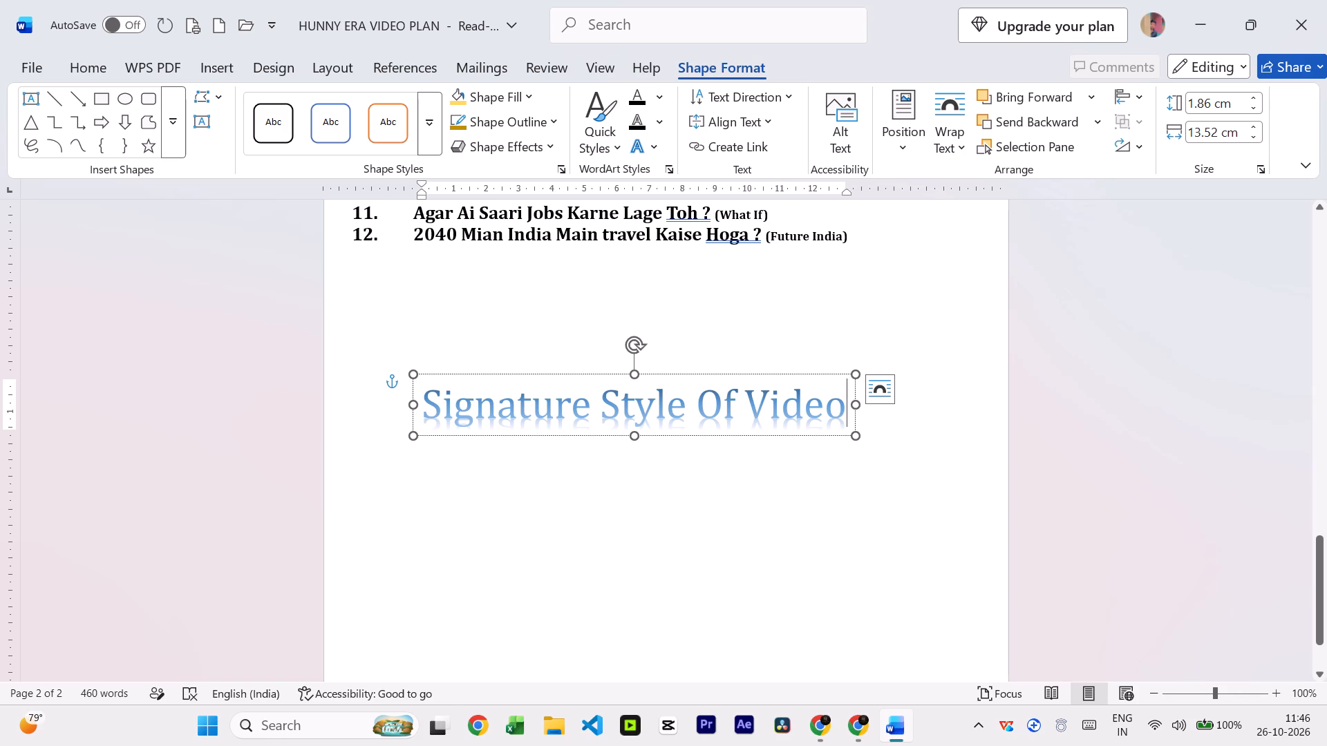
Change the font of the entire "Signature Style Of Video" heading to Samarkan.
key("ctrl+a")
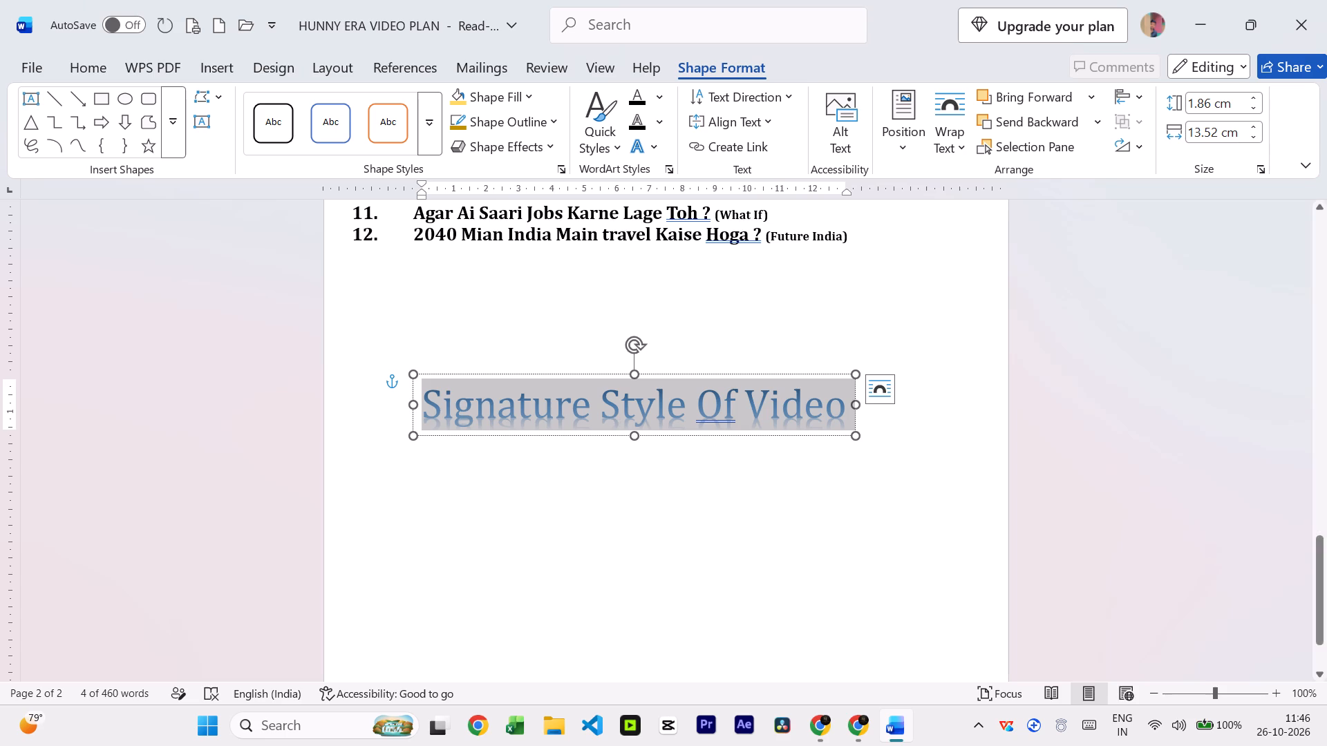
left_click(99, 75)
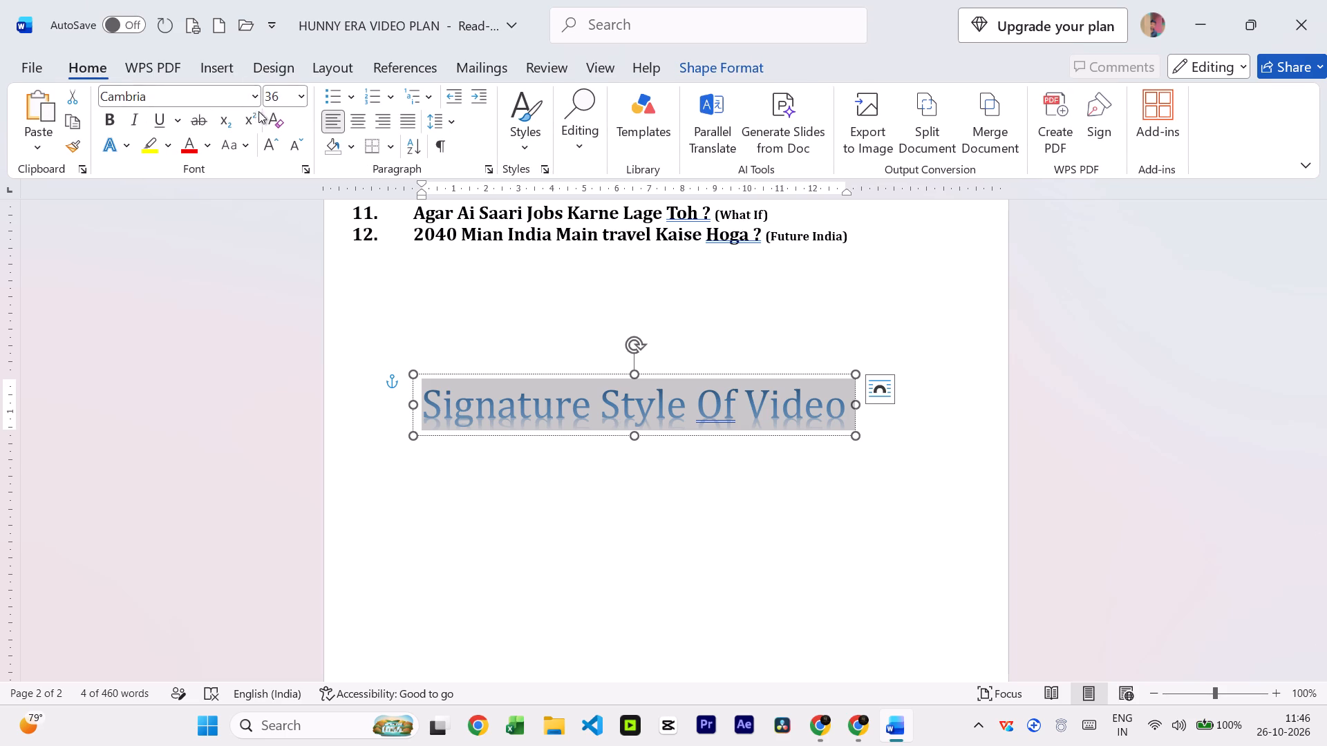
left_click(252, 99)
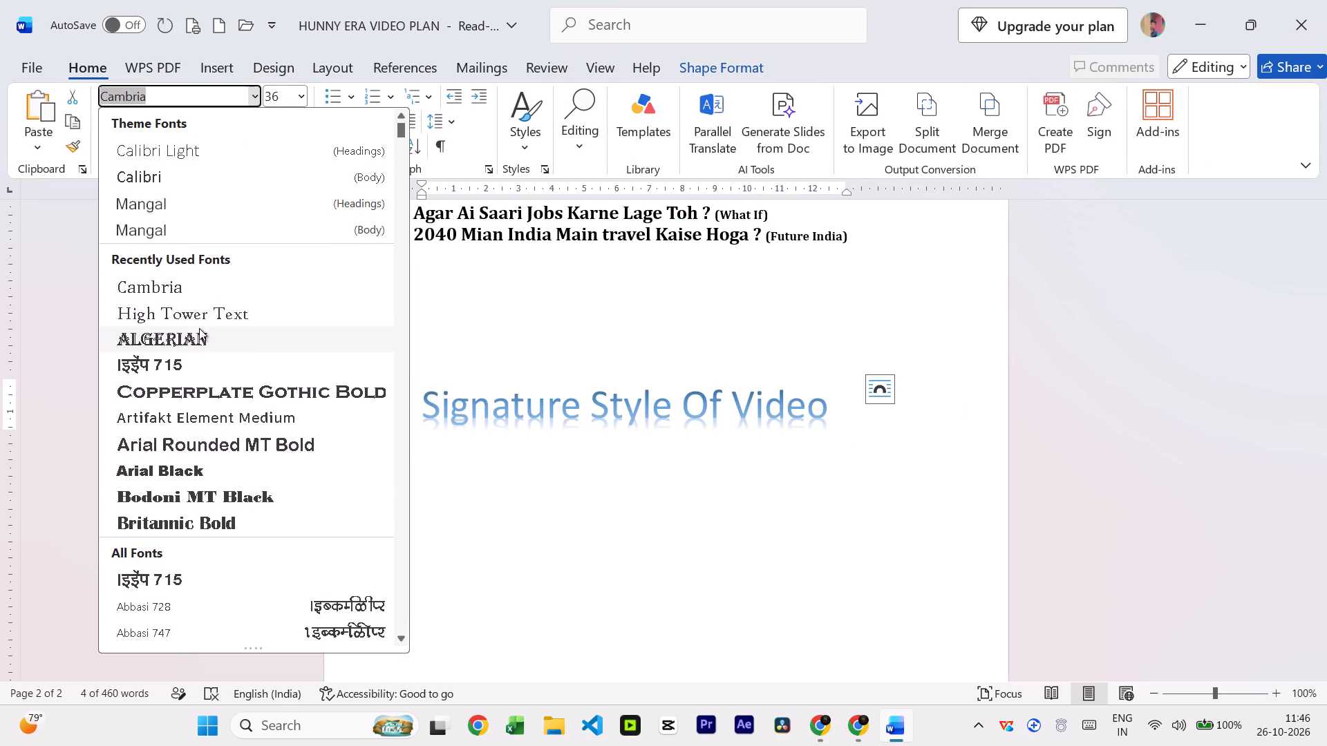
scroll(187, 528, "down", 20)
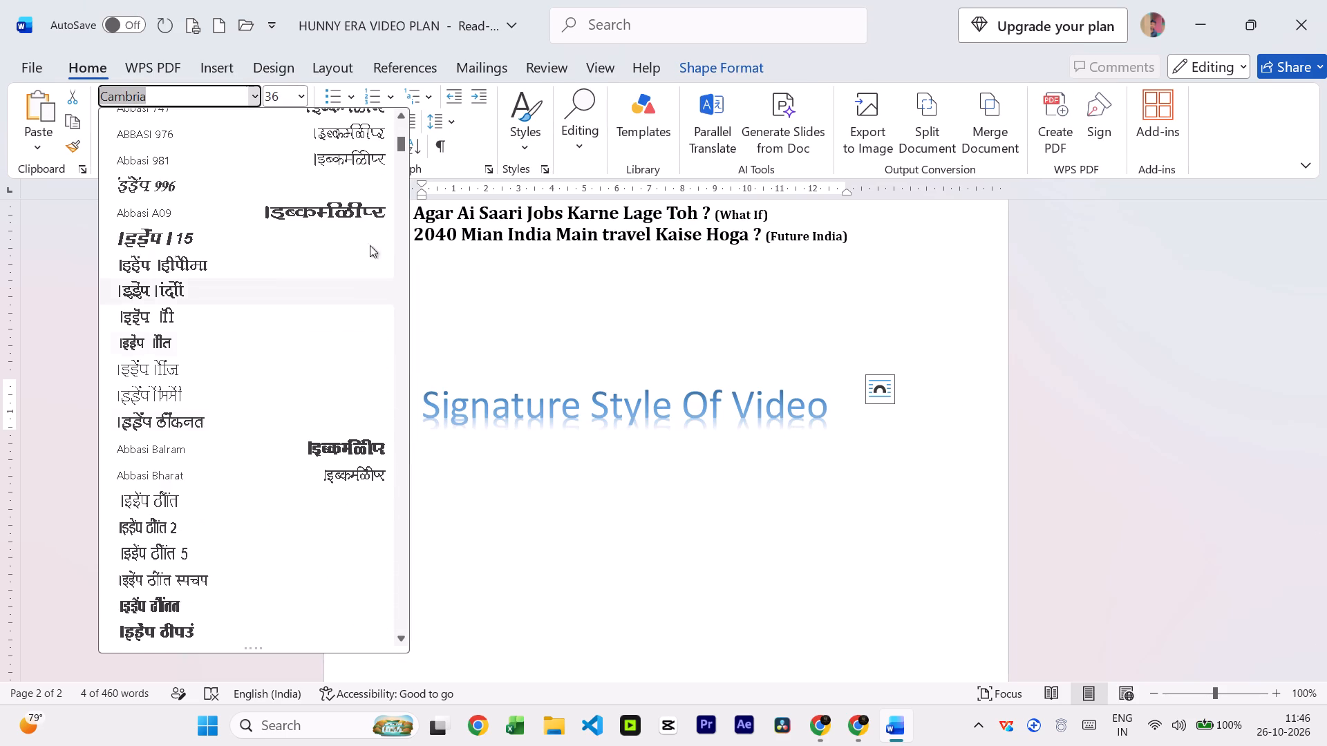
left_click_drag(400, 153, 404, 508)
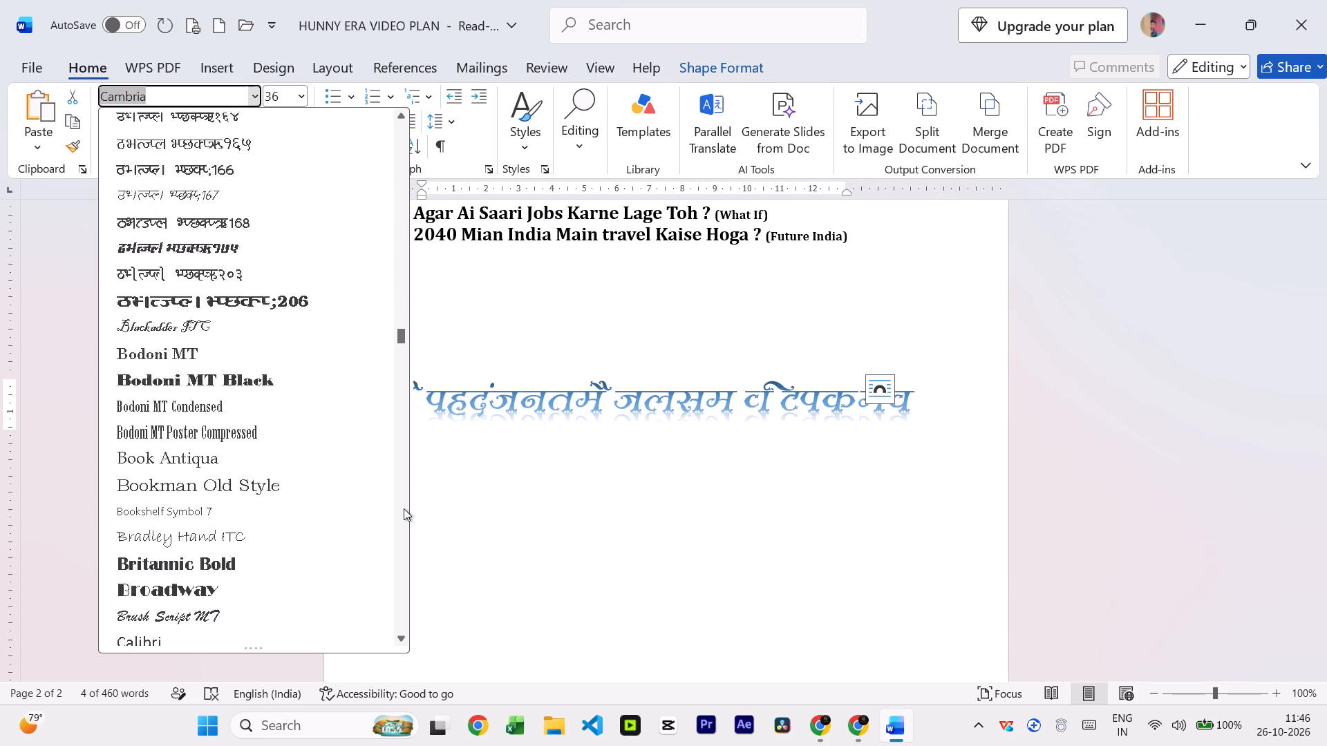
left_click_drag(404, 508, 399, 508)
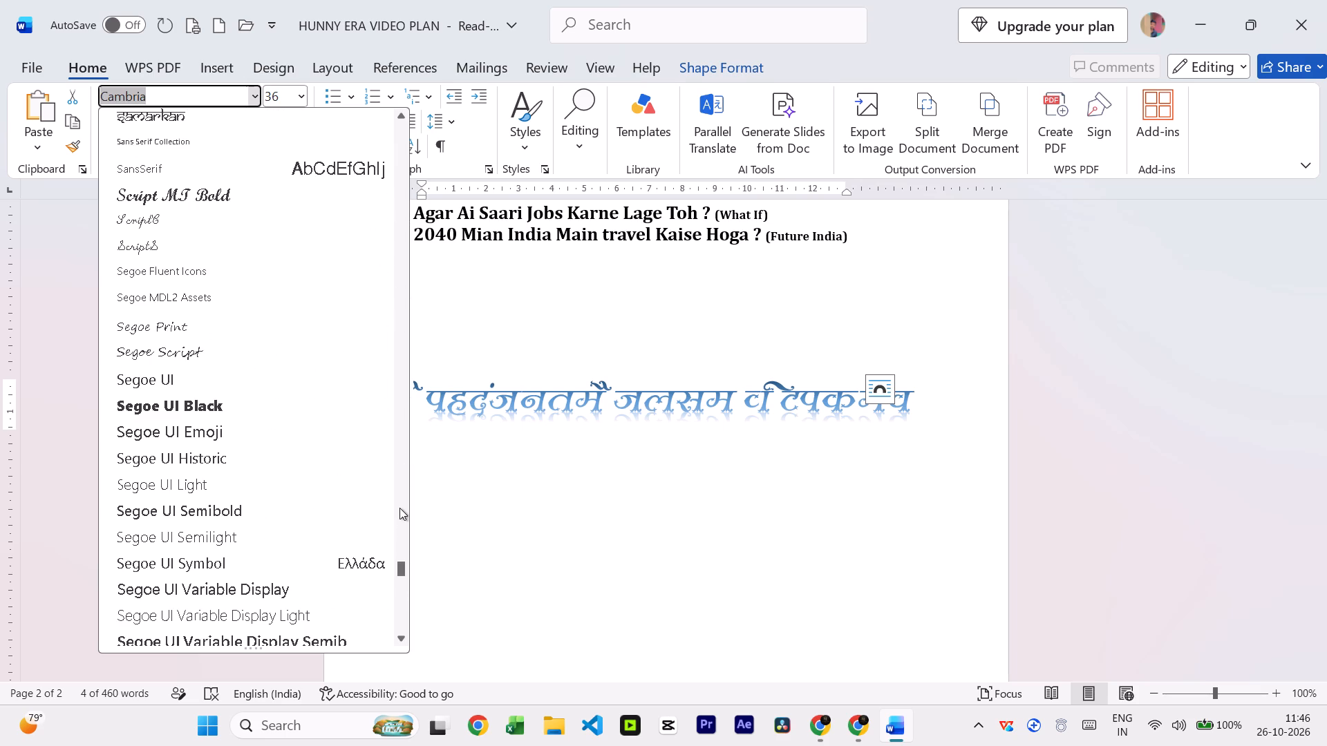
left_click_drag(399, 508, 399, 480)
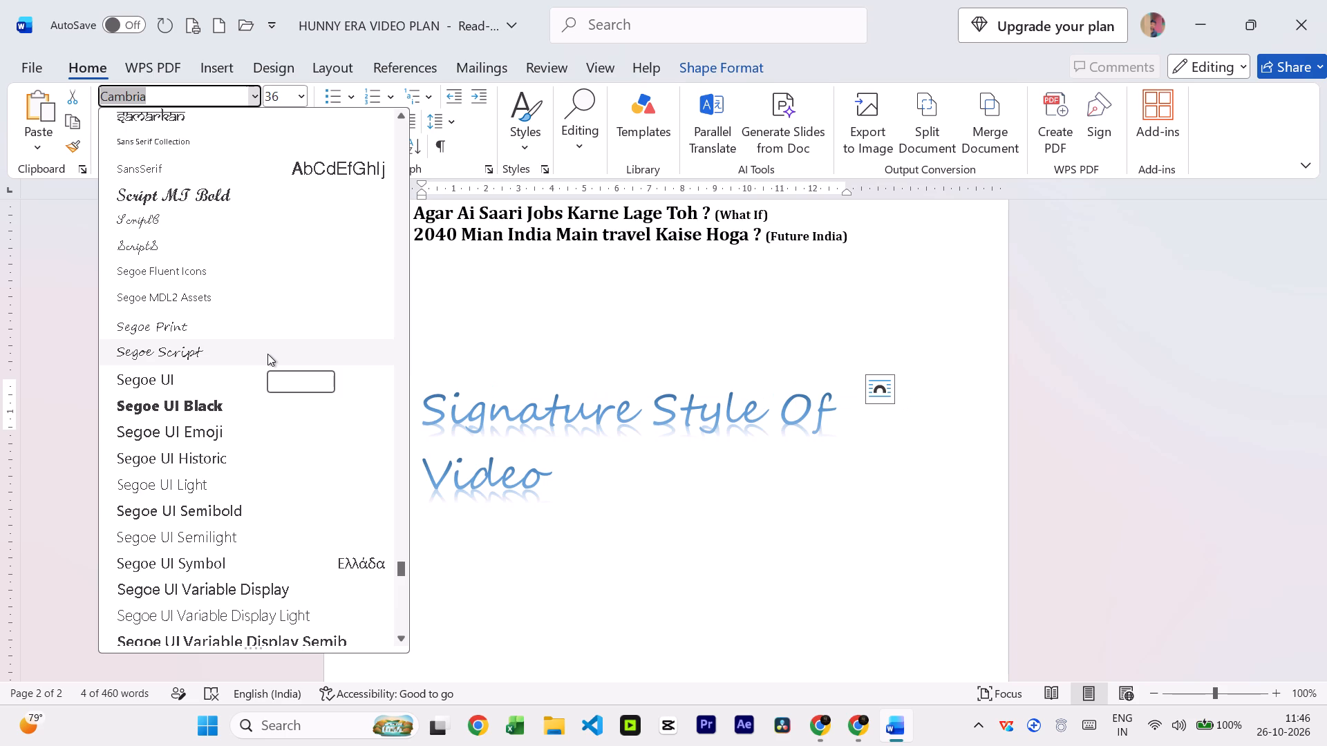
scroll(261, 562, "down", 2)
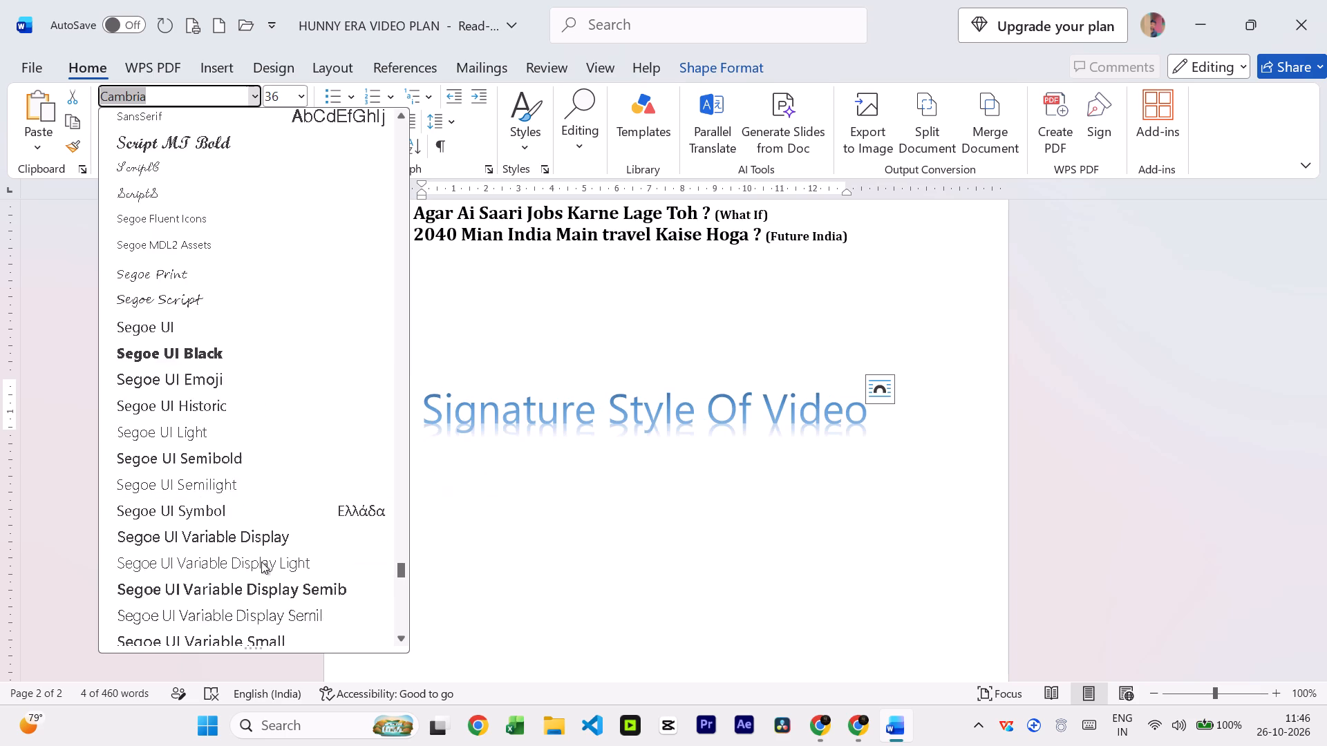
scroll(261, 562, "down", 2)
scroll(256, 397, "up", 2)
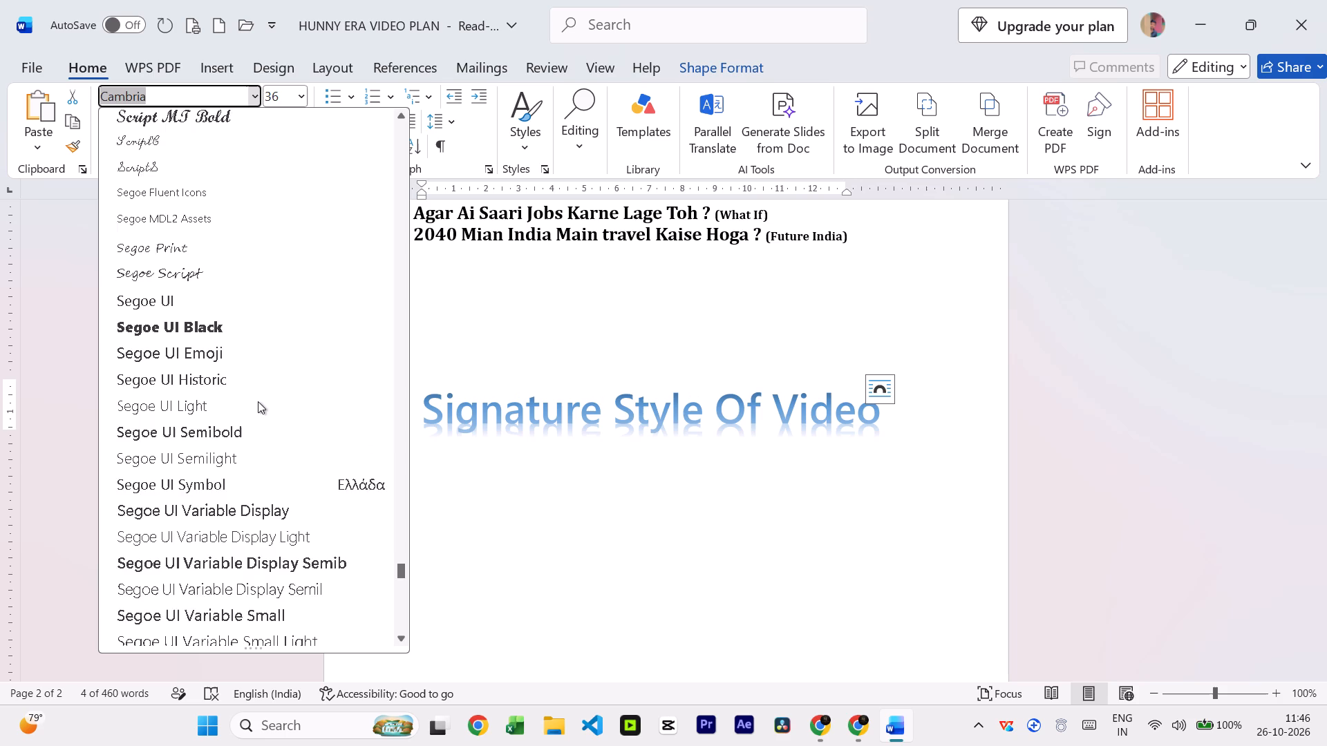
scroll(258, 401, "up", 12)
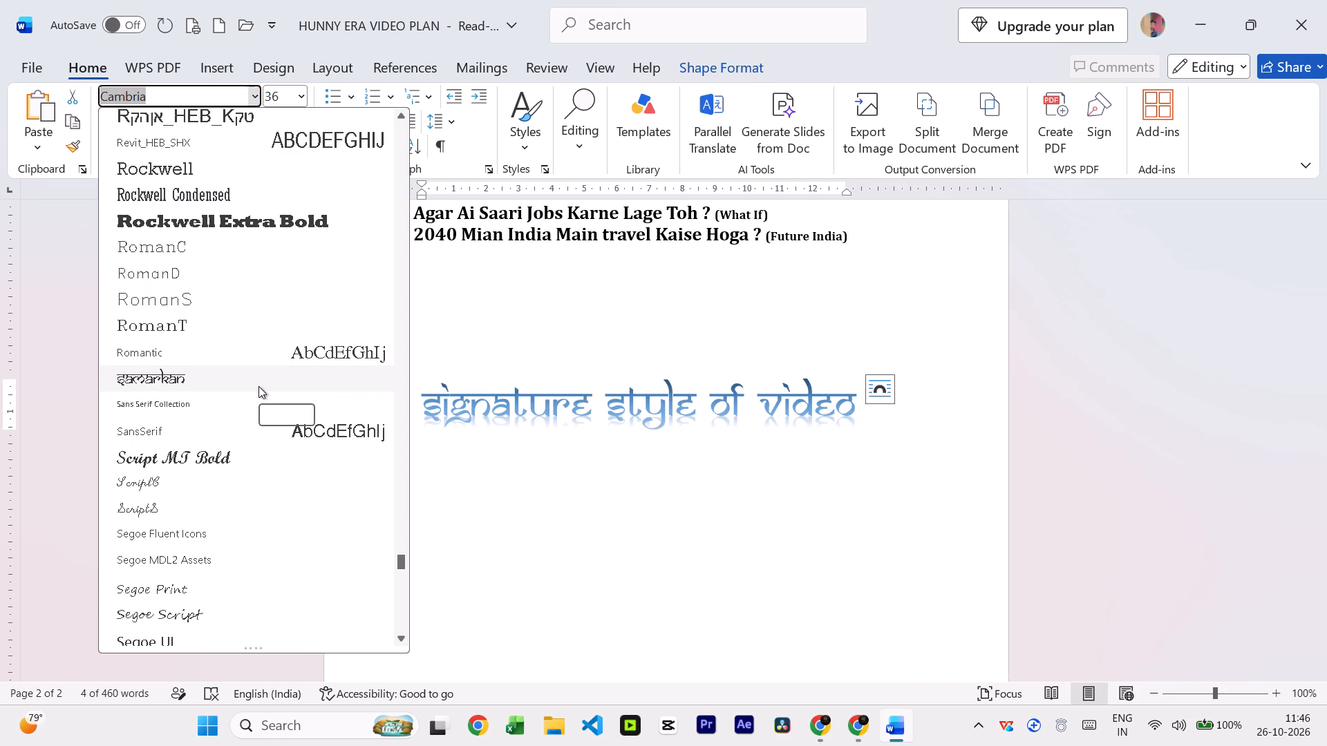
left_click(258, 386)
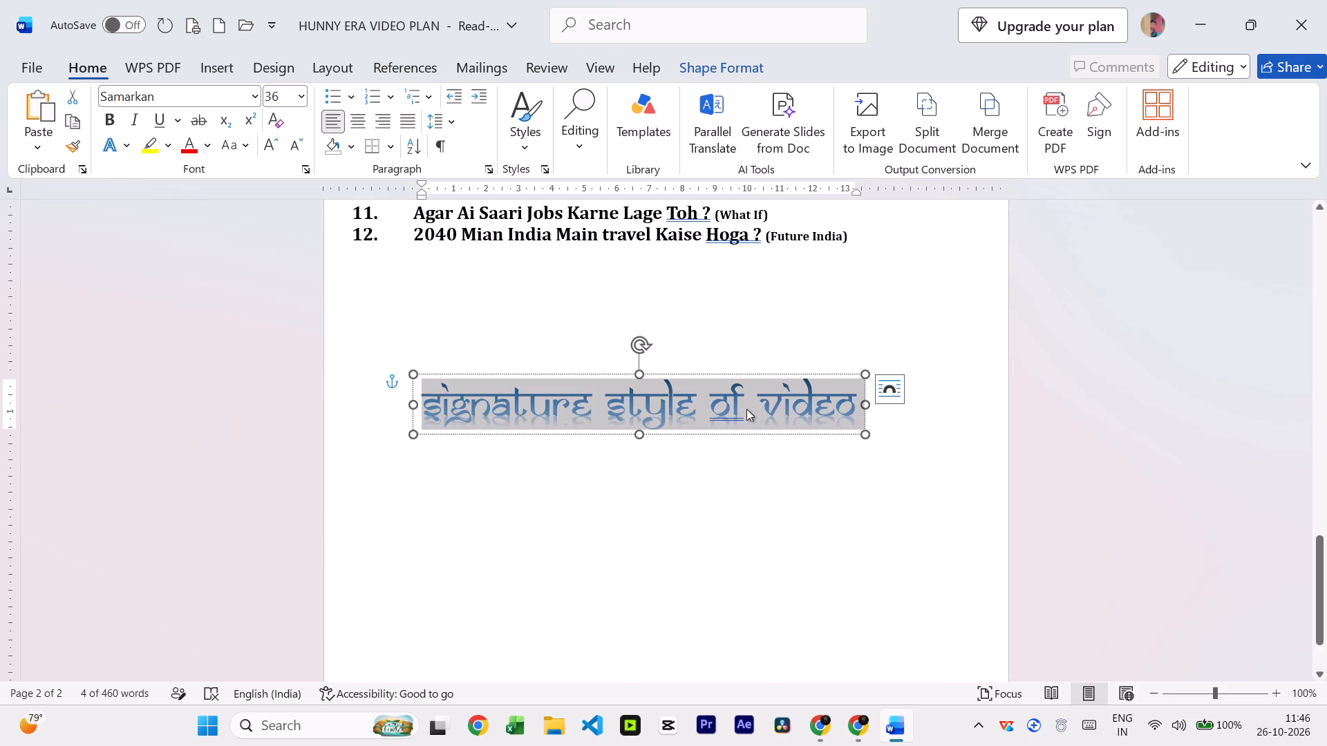
Resize the WordArt box so the whole heading fits on one line with slightly more width than its text.
left_click(746, 408)
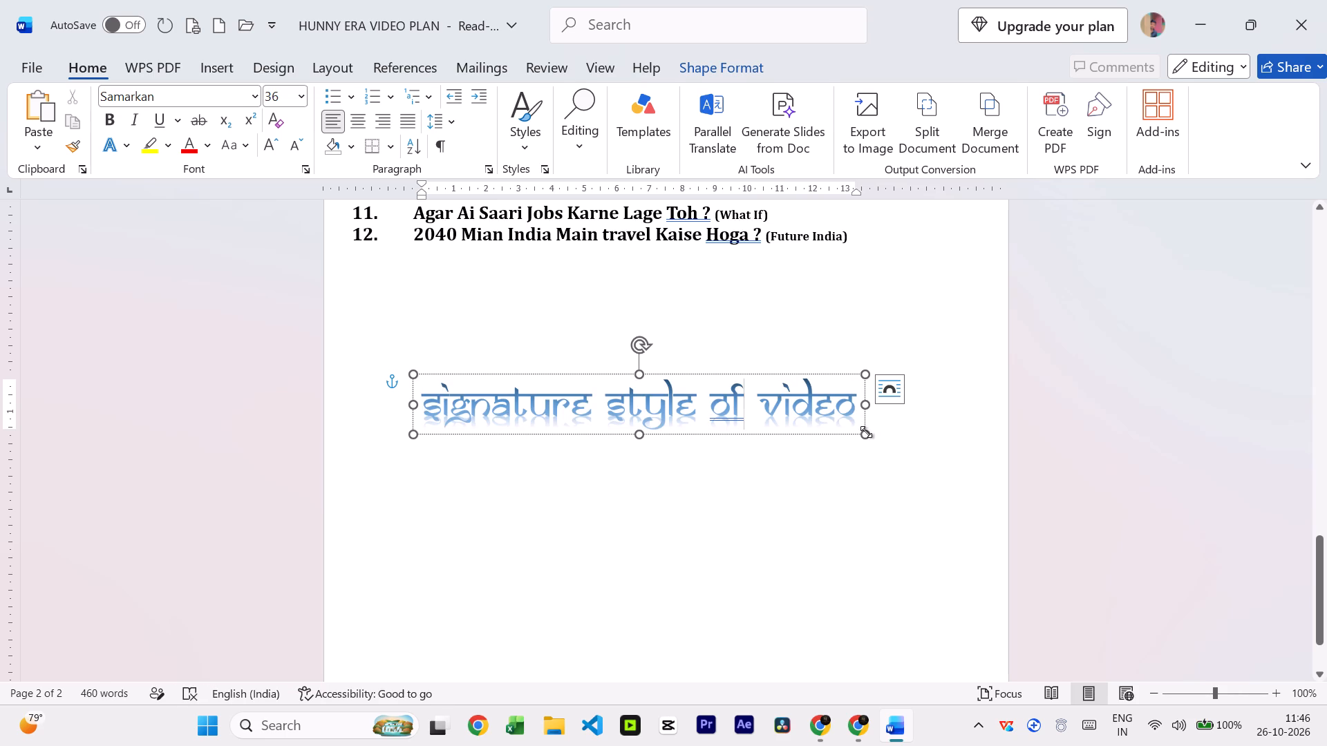
left_click_drag(866, 432, 831, 419)
left_click_drag(833, 421, 845, 425)
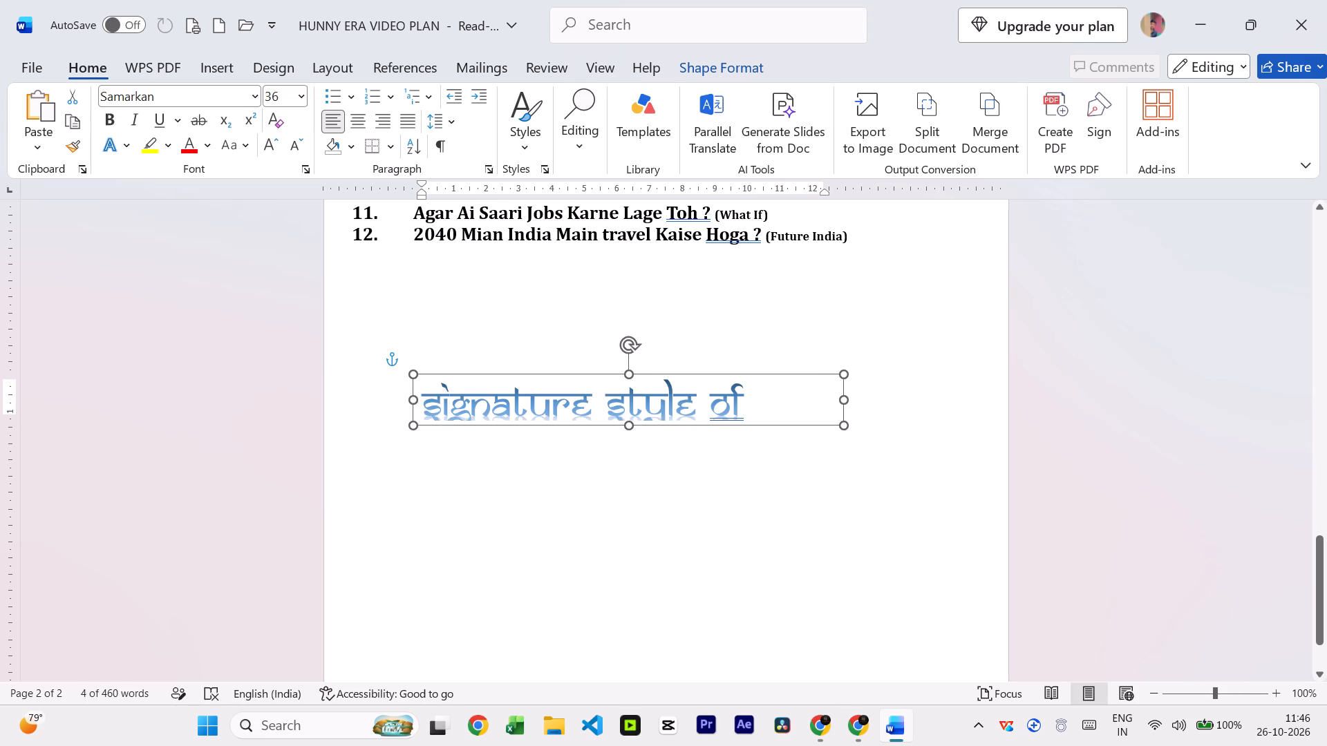
left_click_drag(845, 425, 874, 426)
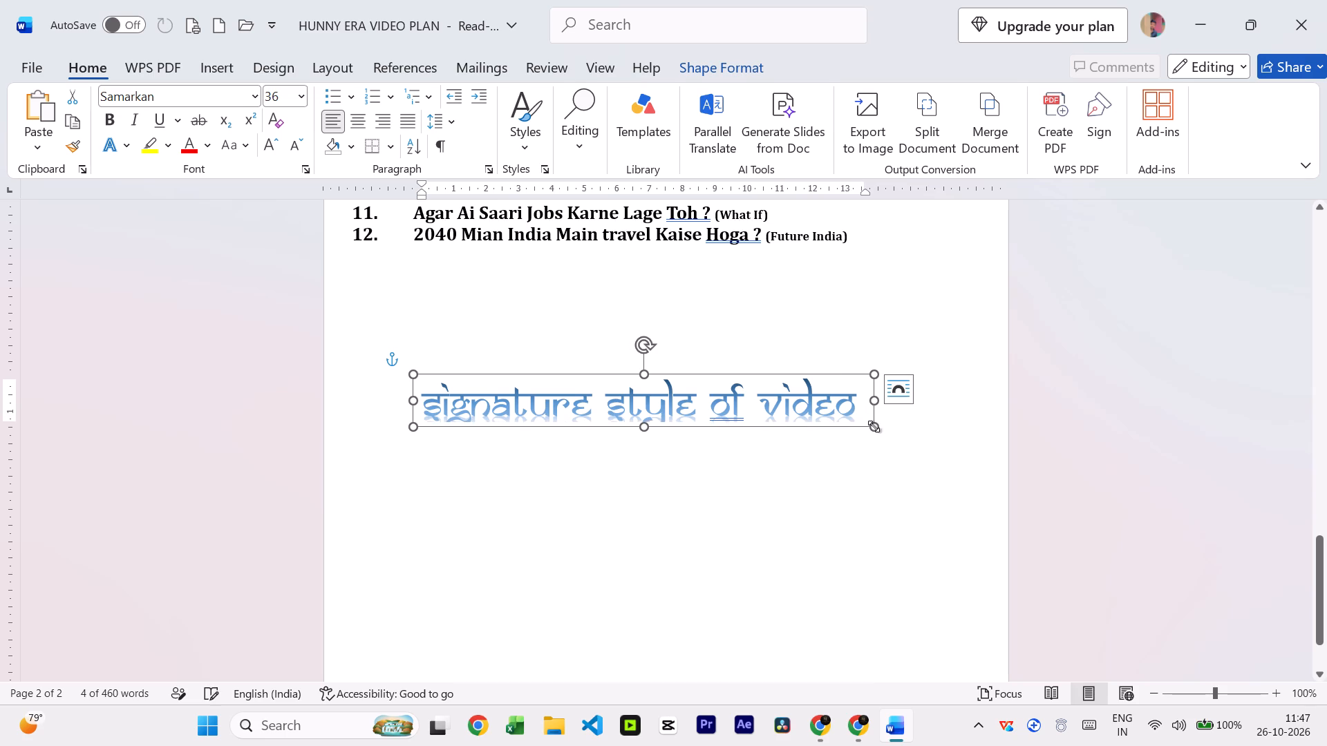
left_click_drag(874, 428, 879, 441)
left_click(877, 438)
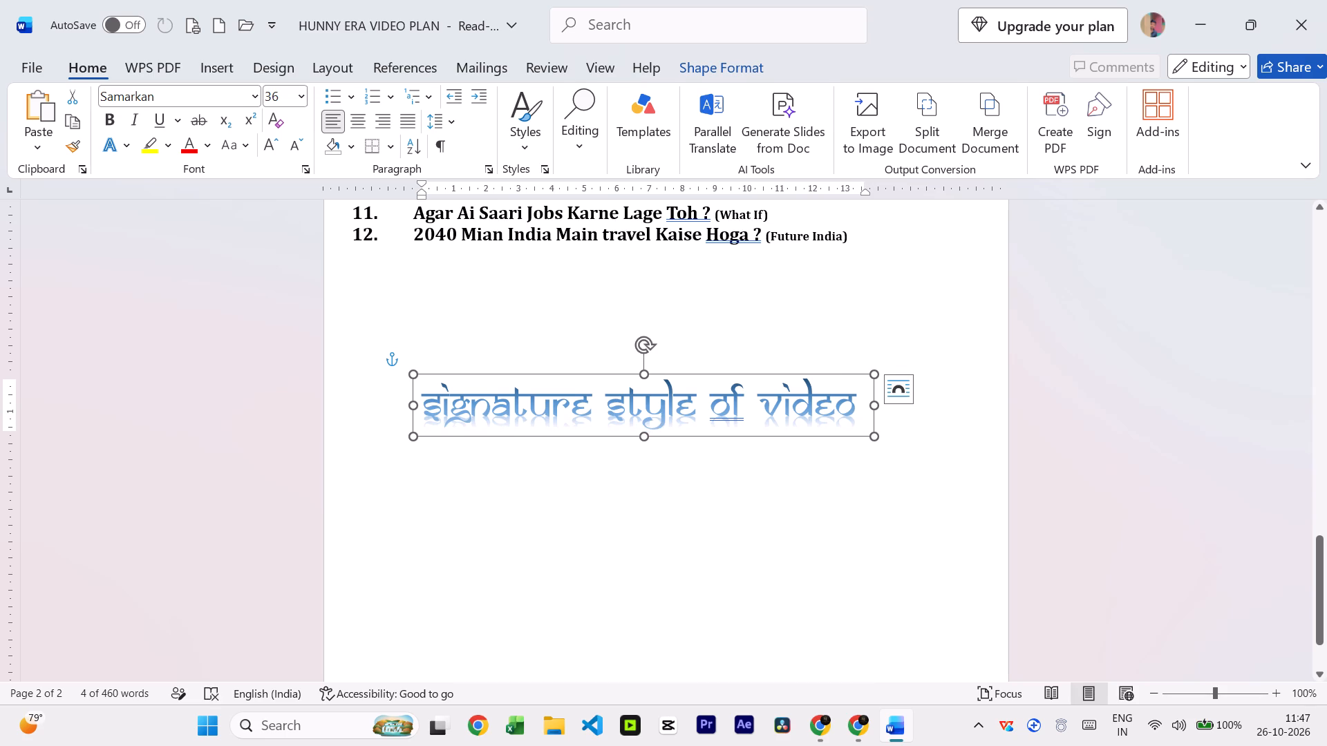
Move the WordArt heading up to just below roadmap item 12, near the page's middle, and centre its text within the box.
left_click_drag(696, 372, 727, 332)
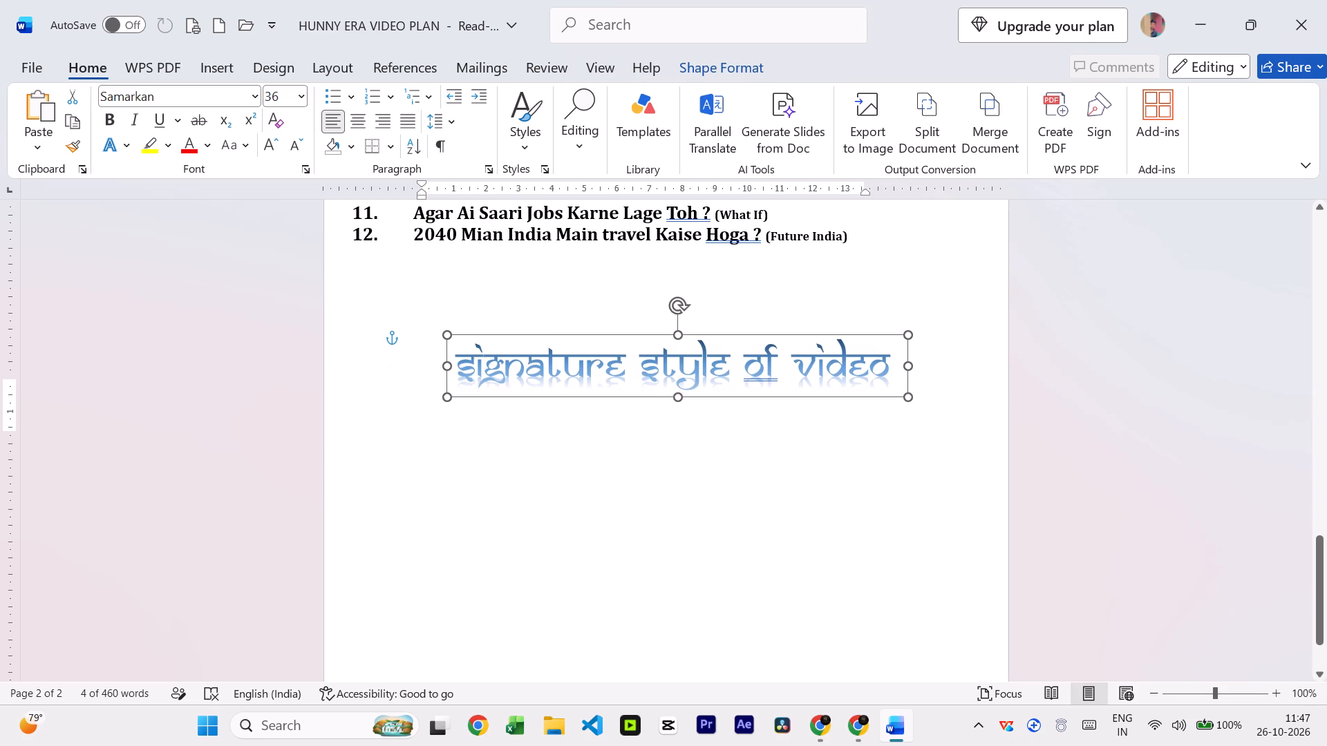
left_click_drag(727, 332, 710, 274)
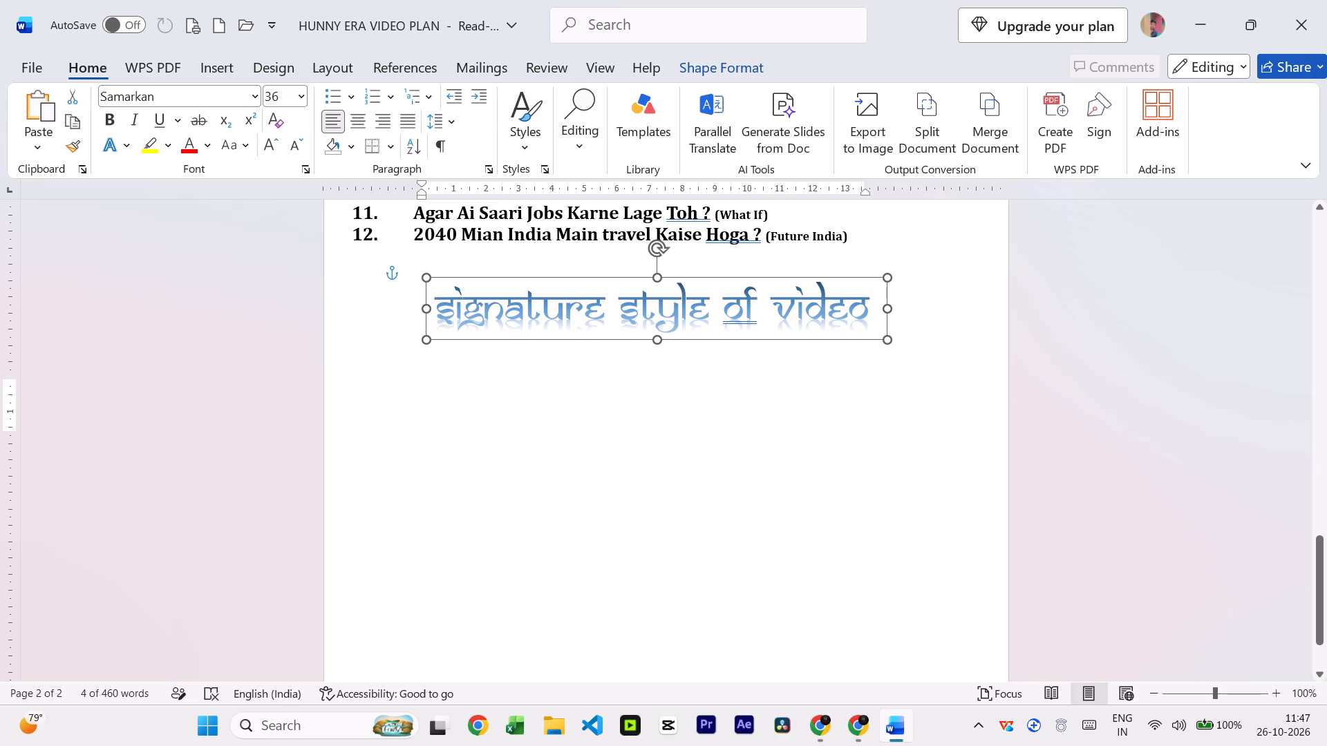
left_click_drag(710, 274, 708, 275)
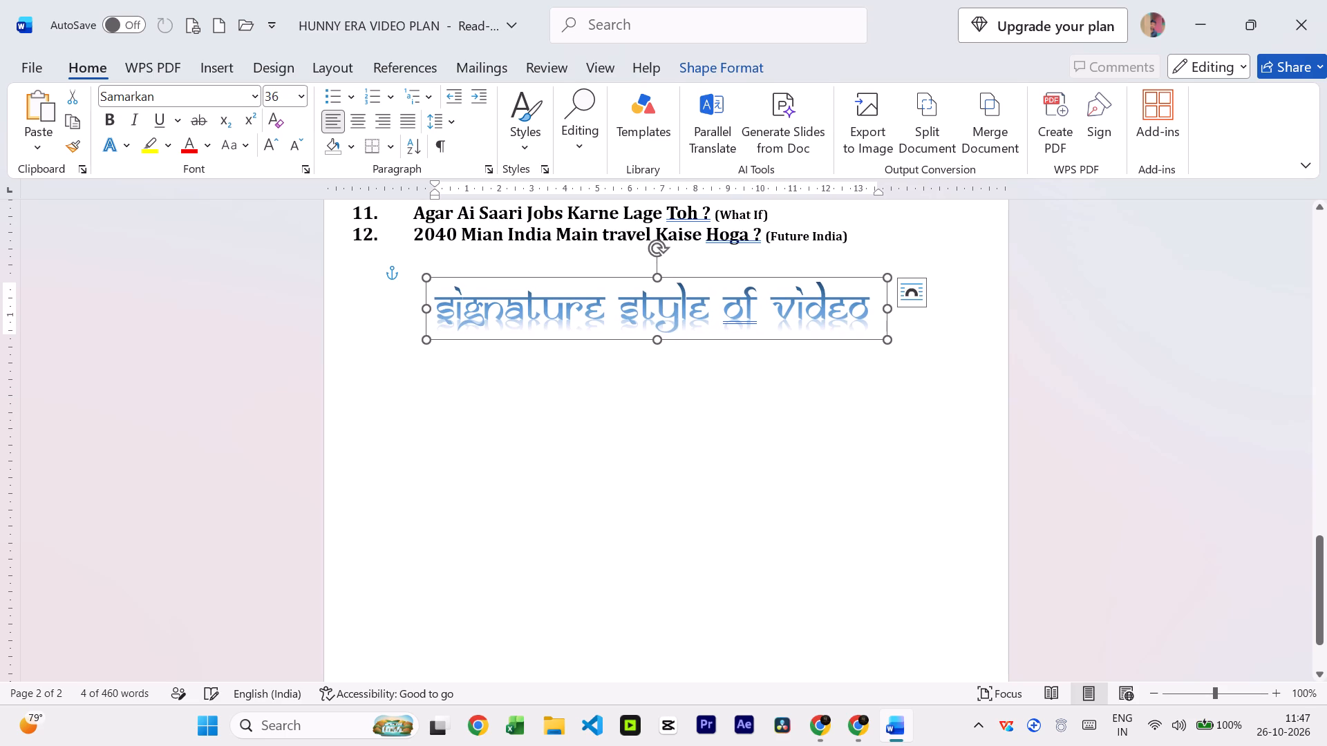
key("ctrl+e")
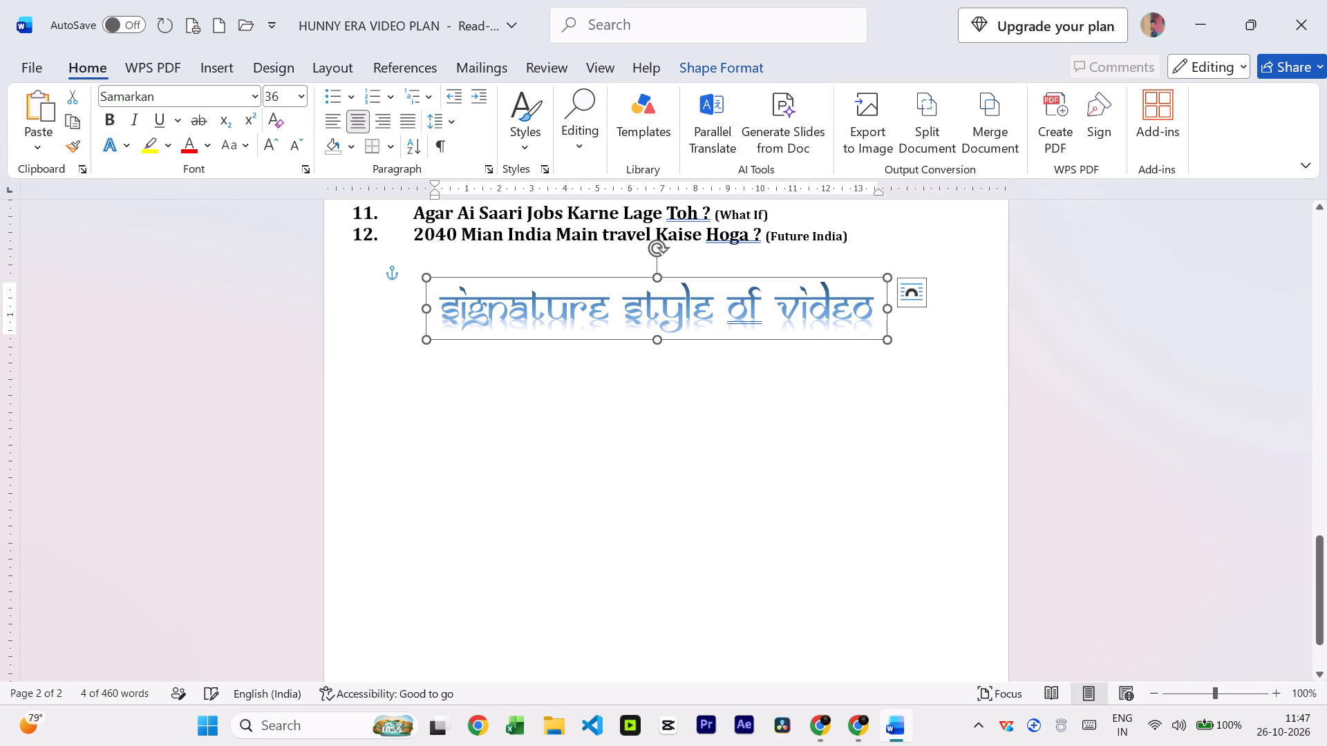
Begin a line of body text below the "Signature Style Of Video" heading with the time label "00-15 Sec : ".
left_click(659, 427)
scroll(659, 428, "up", 2)
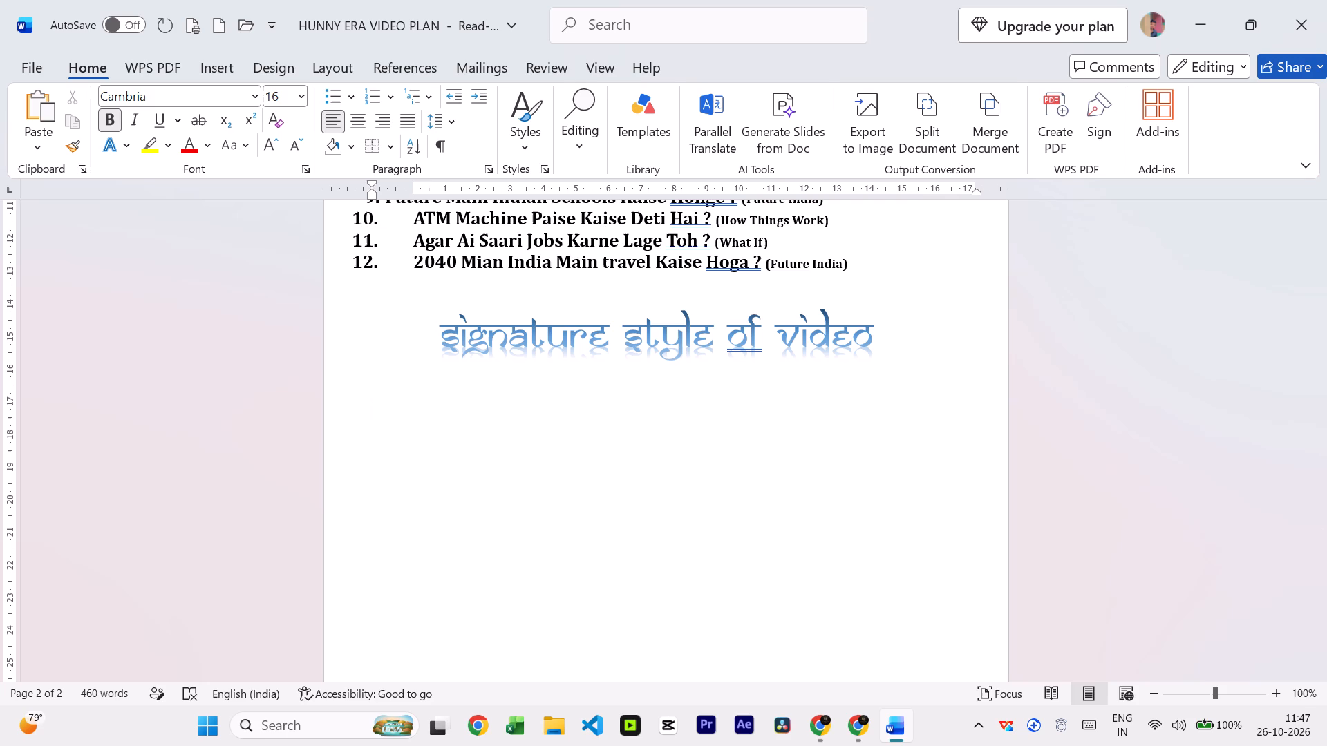
scroll(624, 424, "down", 2)
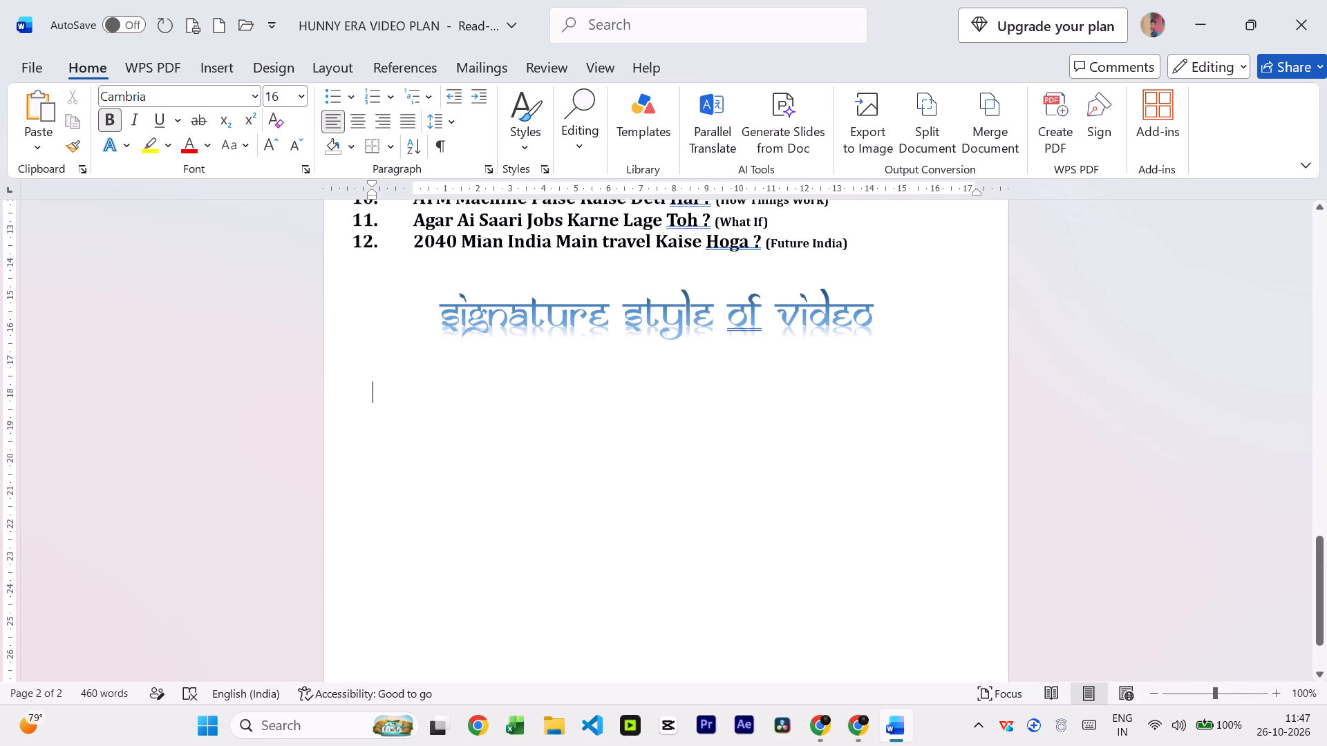
scroll(623, 428, "down", 12)
scroll(574, 381, "up", 4)
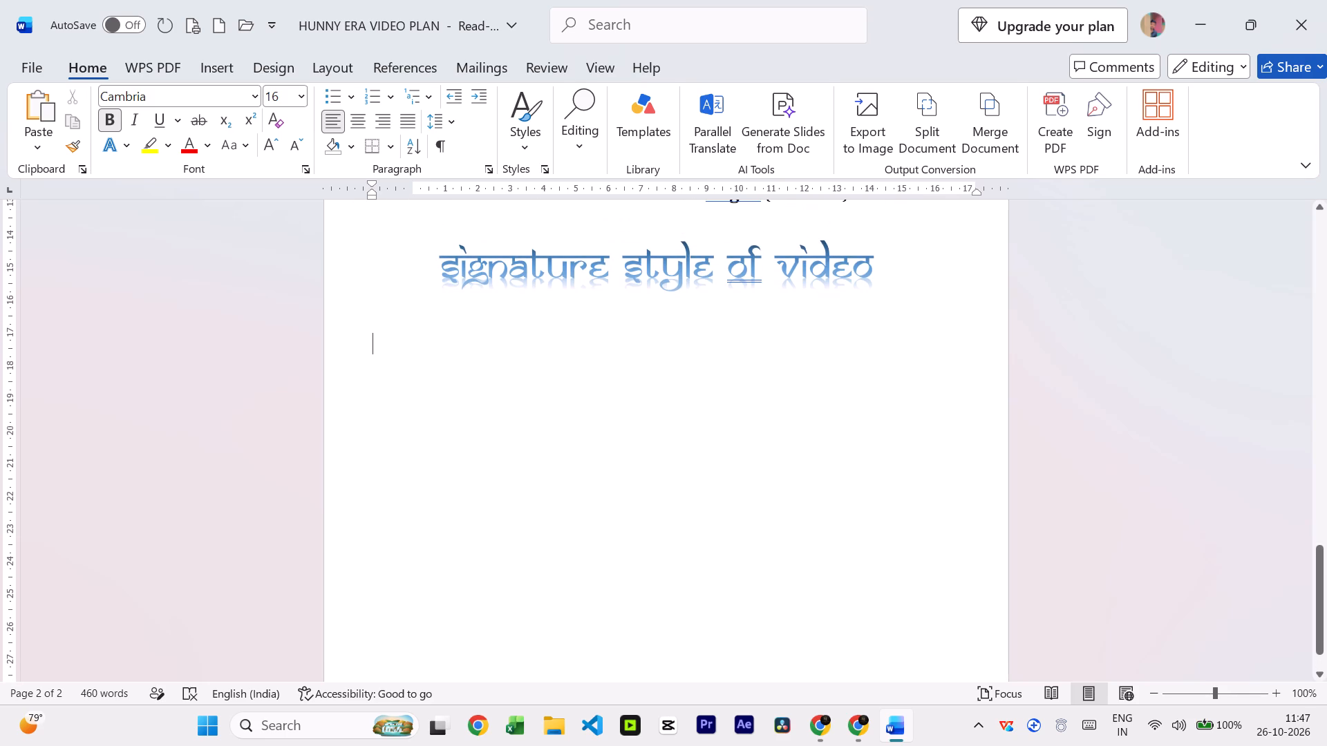
key("0")
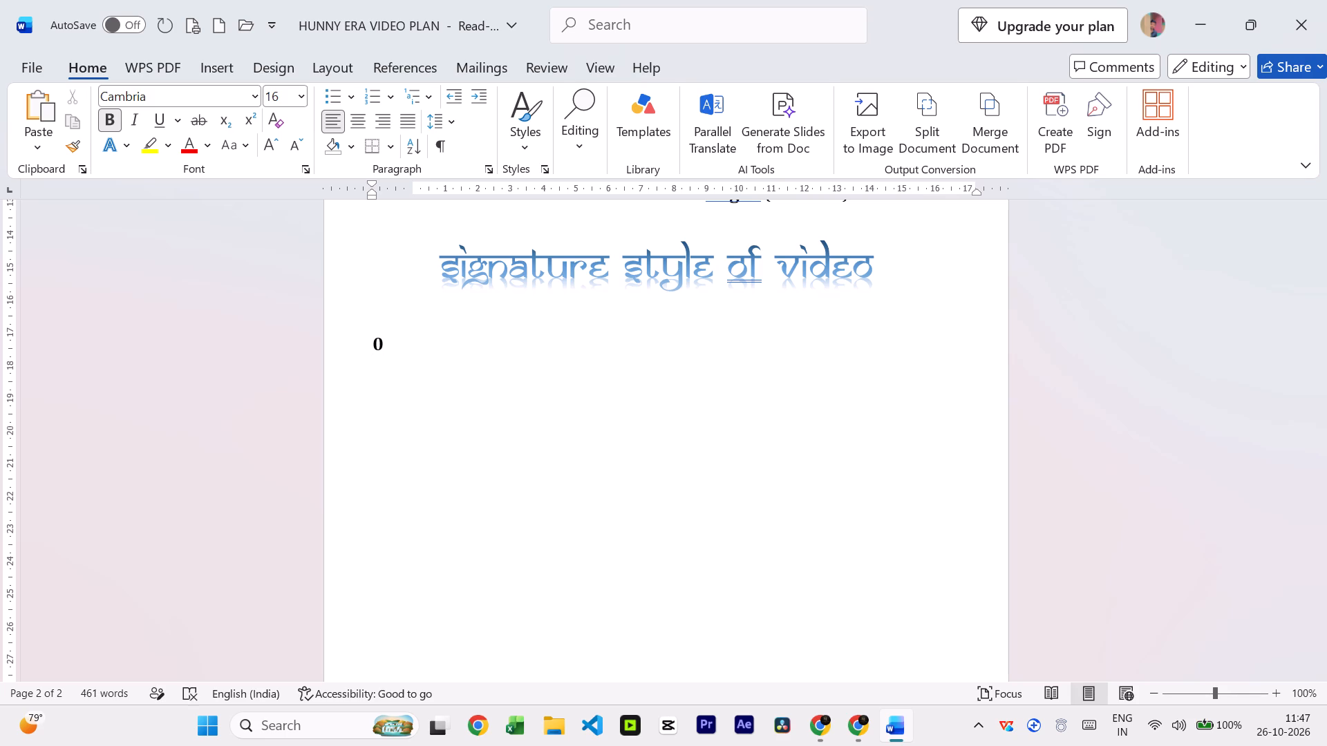
type("0-")
type("15")
key("space")
type("Sec")
key("space")
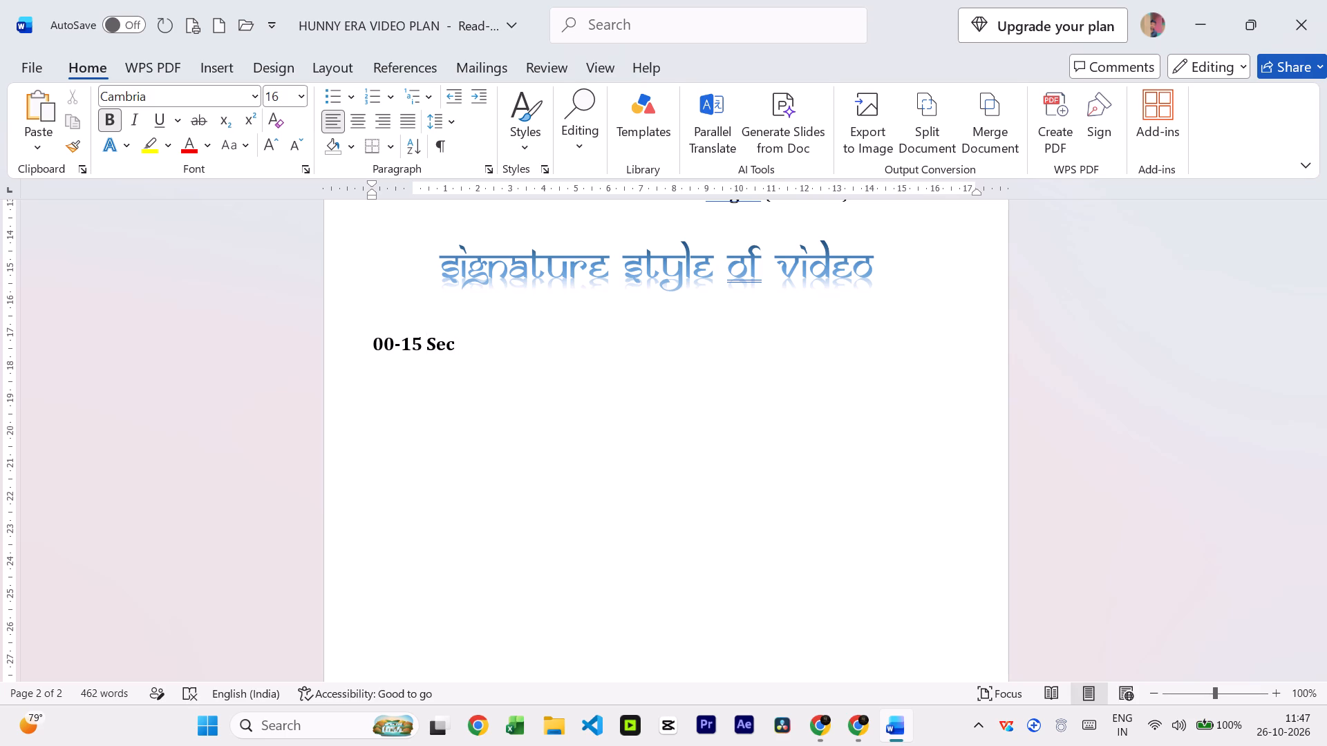
key("shift+colon")
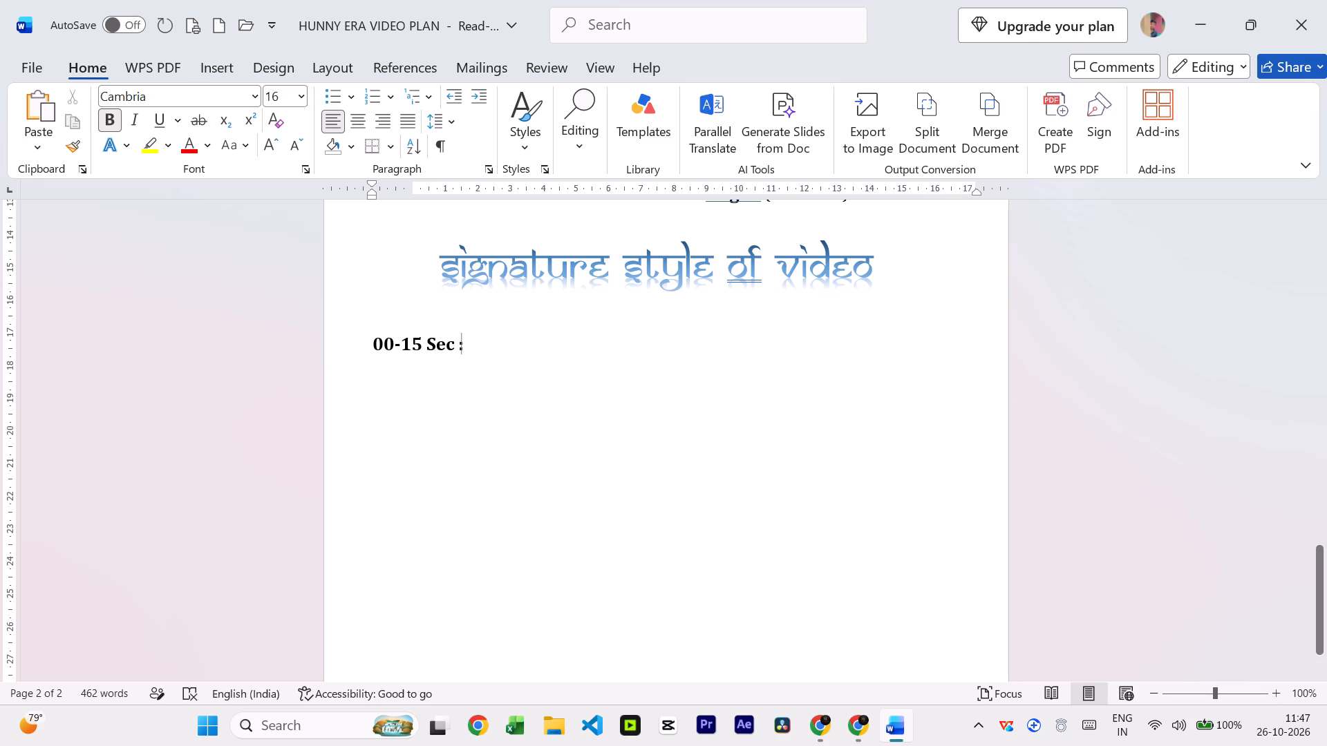
key("space")
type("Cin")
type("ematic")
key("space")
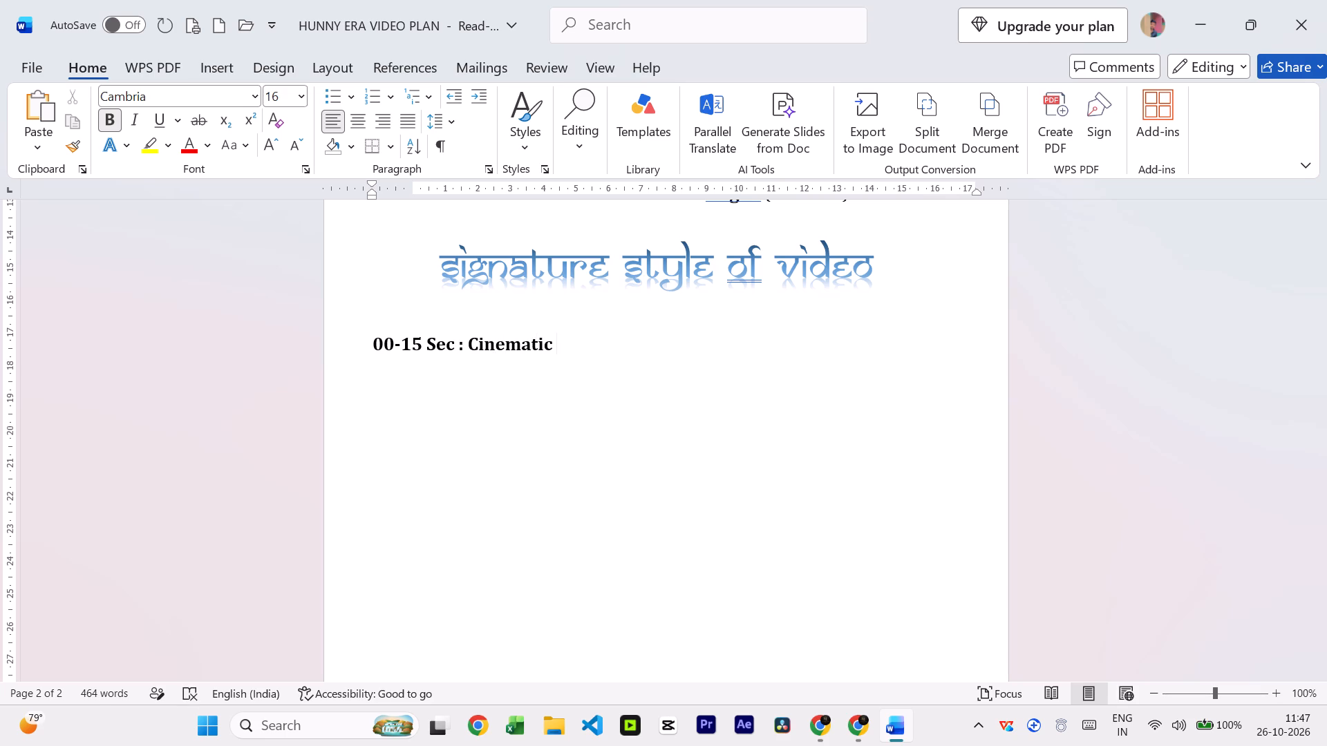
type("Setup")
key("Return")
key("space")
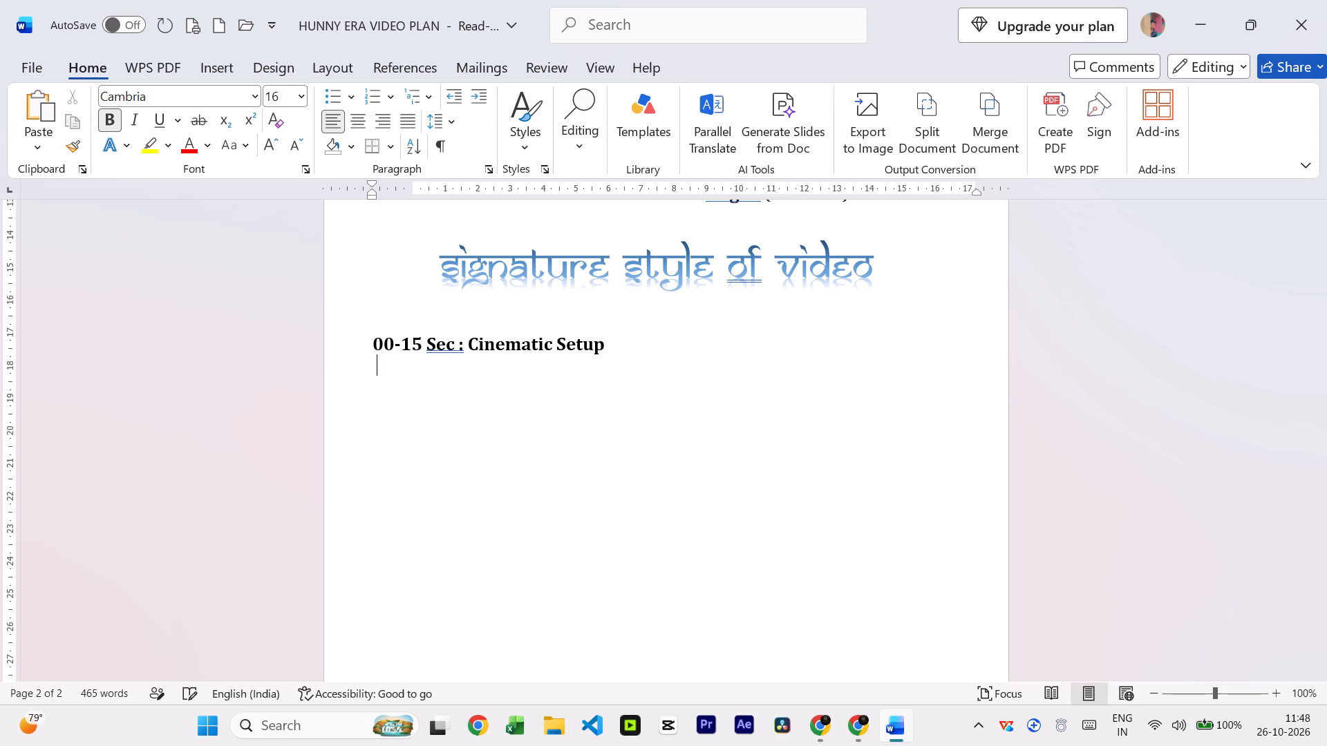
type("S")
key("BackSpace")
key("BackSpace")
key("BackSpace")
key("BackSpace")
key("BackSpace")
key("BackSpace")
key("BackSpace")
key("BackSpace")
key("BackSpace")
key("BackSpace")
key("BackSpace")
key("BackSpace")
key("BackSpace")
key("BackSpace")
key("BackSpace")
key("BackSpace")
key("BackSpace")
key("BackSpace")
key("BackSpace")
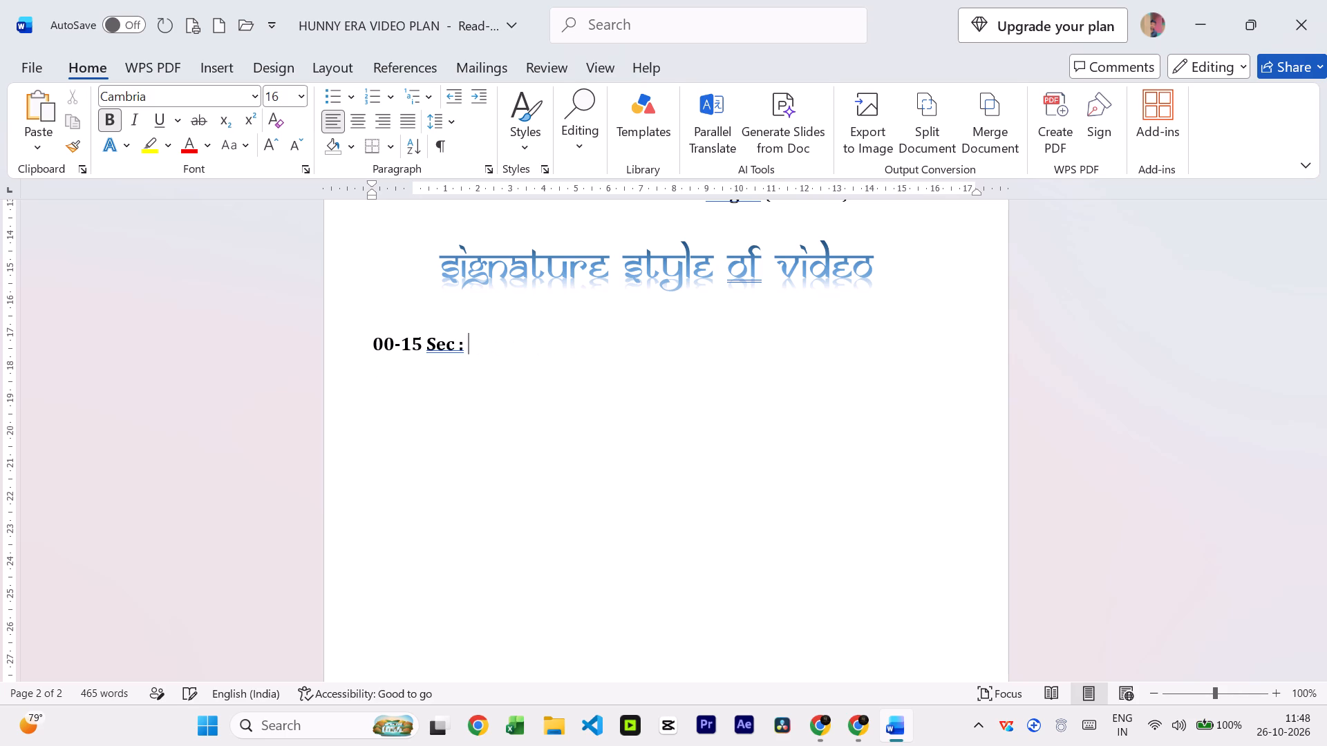
Complete the "00-15 Sec :" line with the text "Powerfull Hook".
key("shift+p")
key("o")
type("werfull")
key("space")
type("Hok")
key("BackSpace")
key("o")
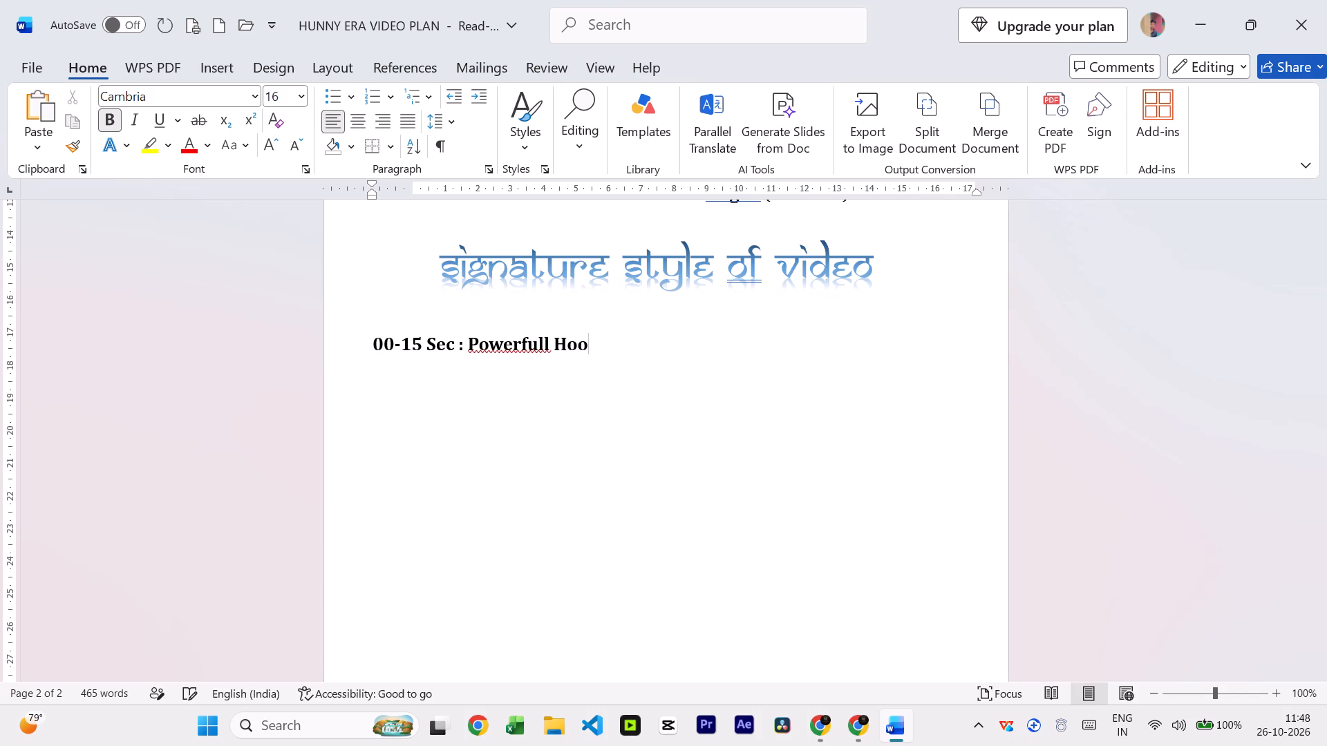
key("k")
key("Return")
After a blank line, add the example "Like: Socho , Kal Subah Tum Utho Aur India Main Internet Hi Band Ho Chuka Ho....!!".
key("Return")
type("Like")
type(":")
key("space")
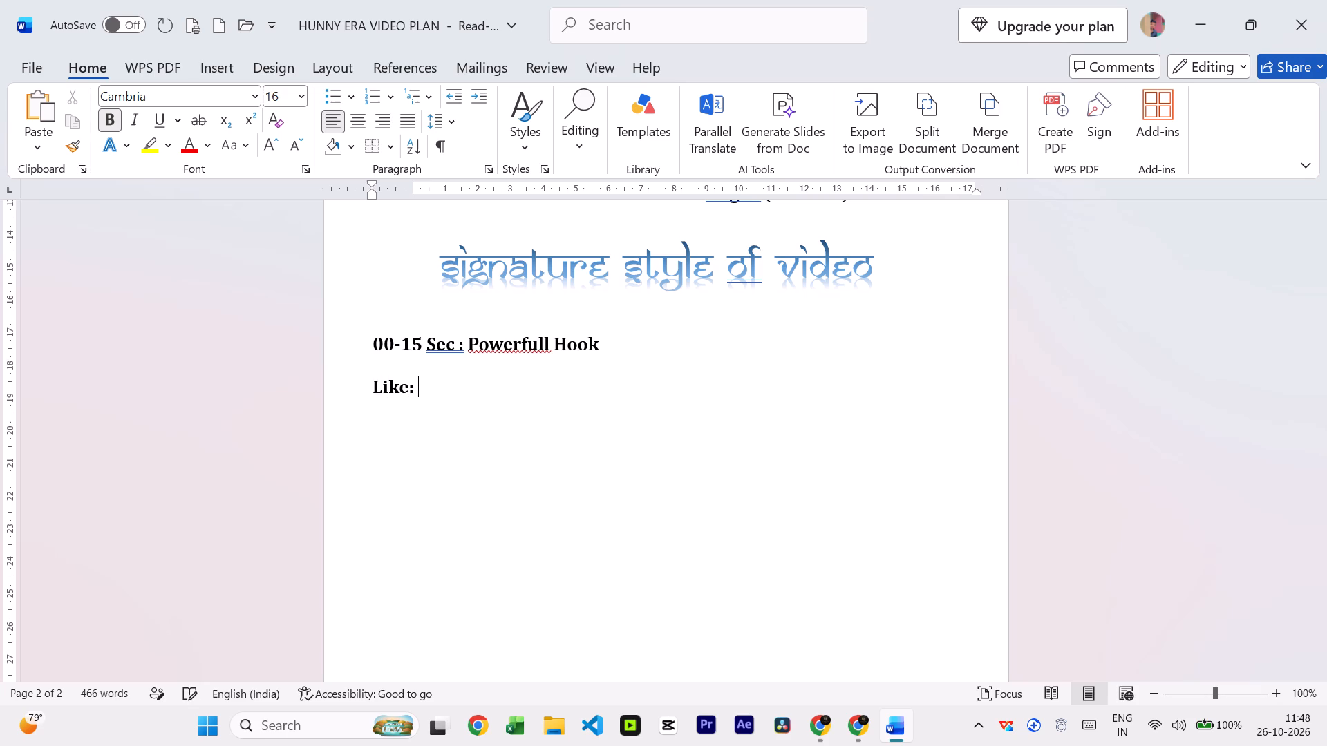
type("Socho")
key("space")
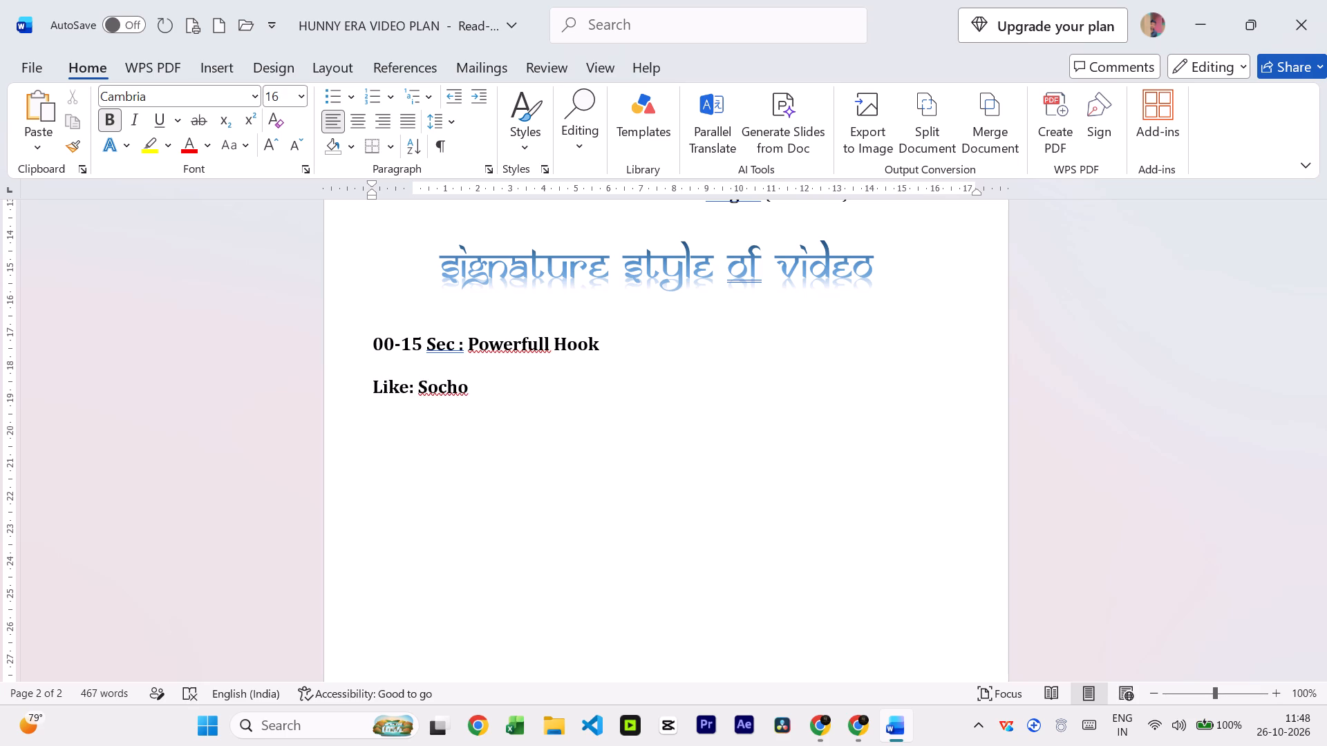
type(",")
key("space")
type("Kal Subah")
key("space")
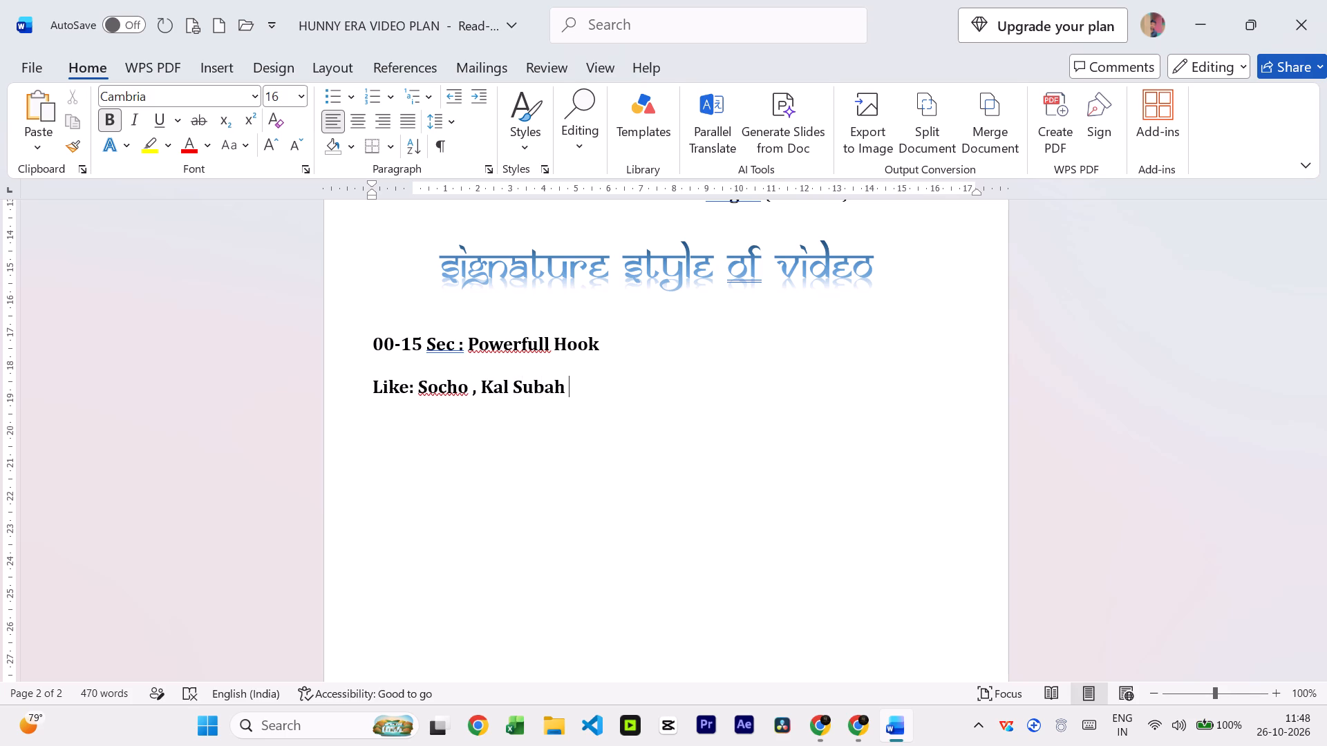
type("Tum U")
type("thi")
key("BackSpace")
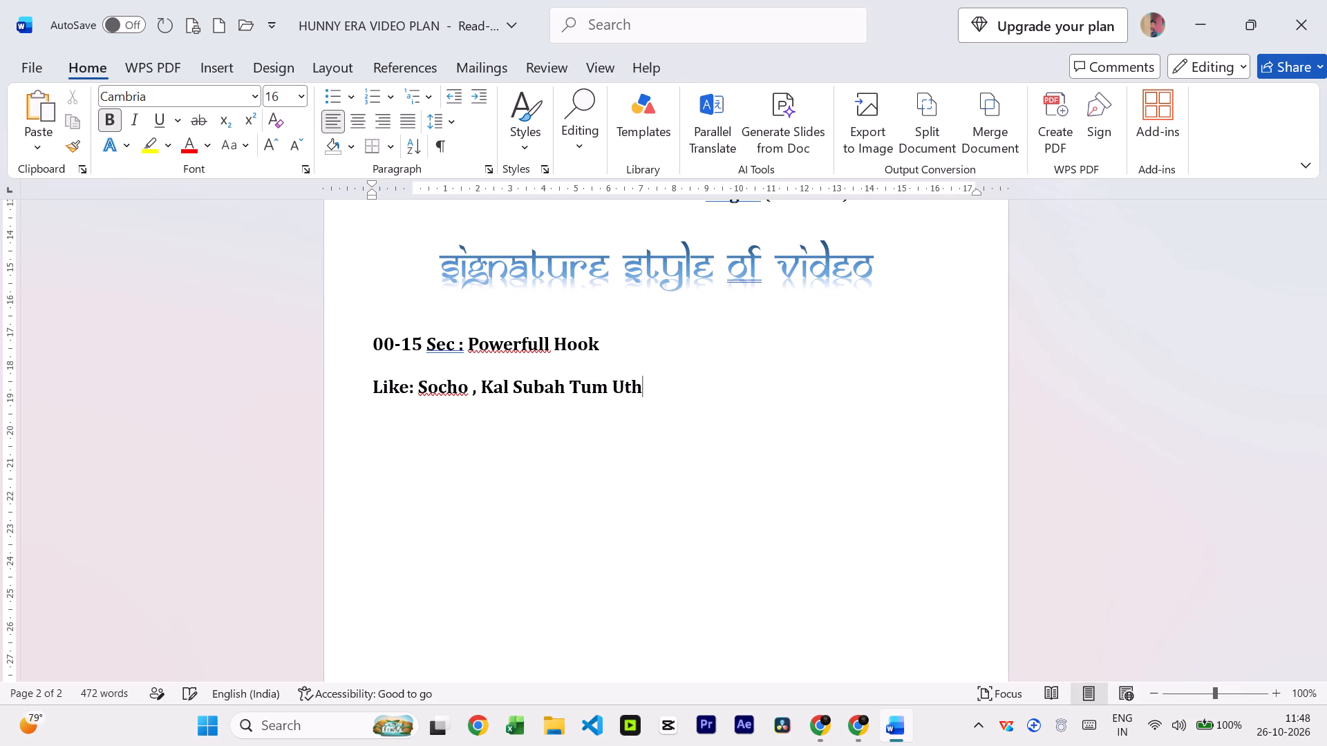
type("o")
key("space")
type("Aur")
key("space")
type("India")
key("space")
type("Main Interne")
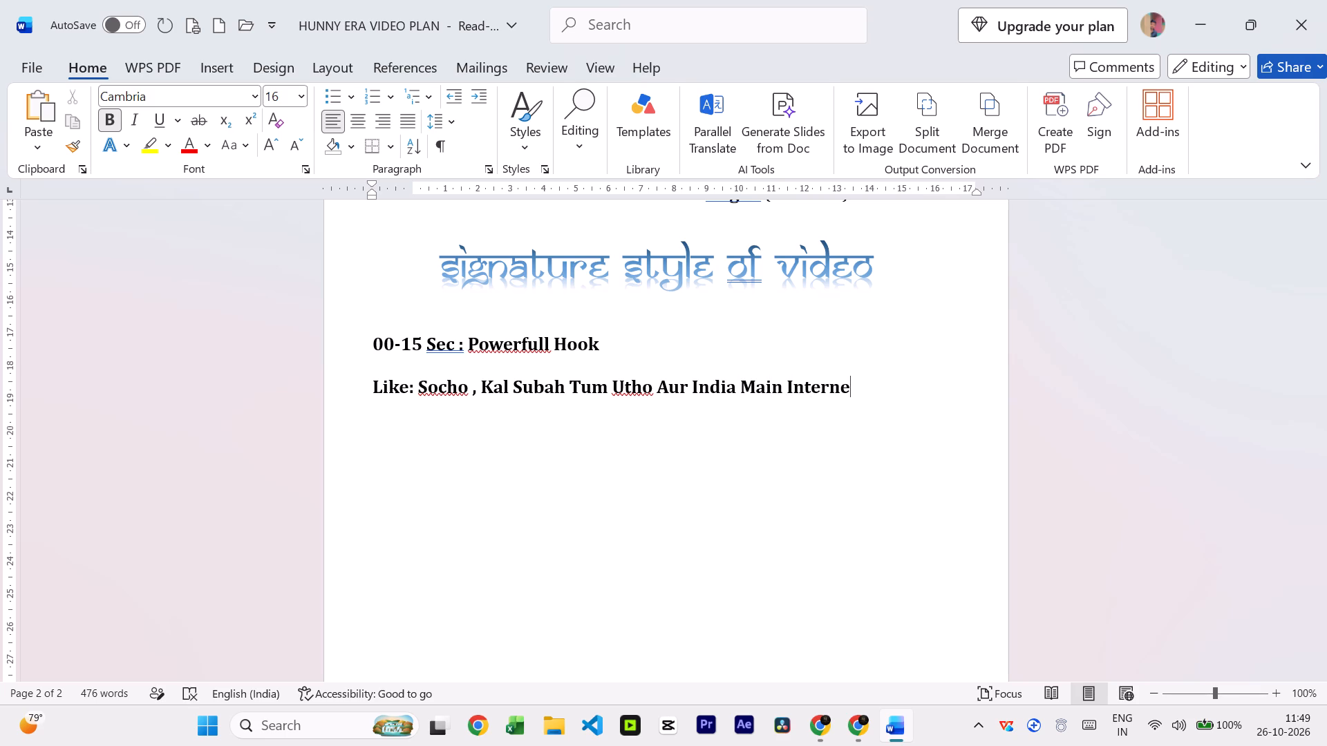
type("t")
key("space")
type("Hi Band Ho")
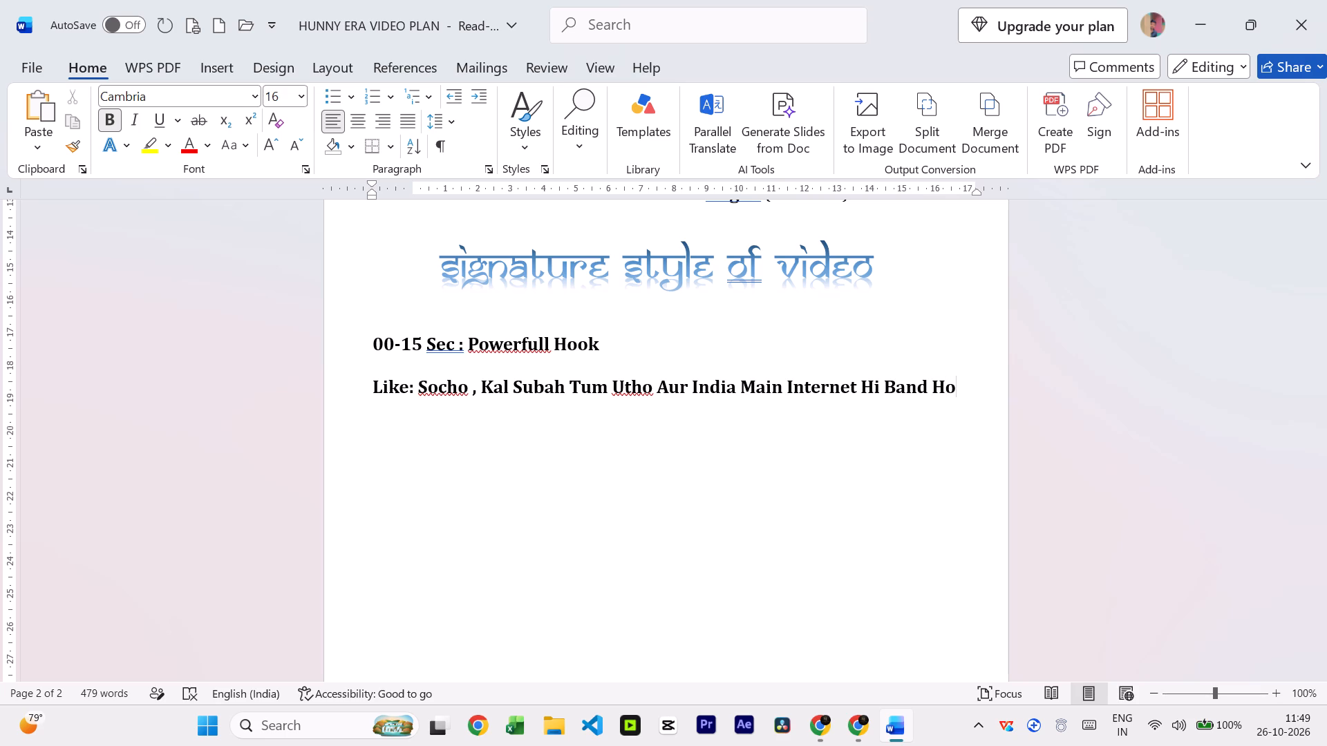
key("space")
type("CHu")
key("BackSpace")
key("BackSpace")
type("huka Ho")
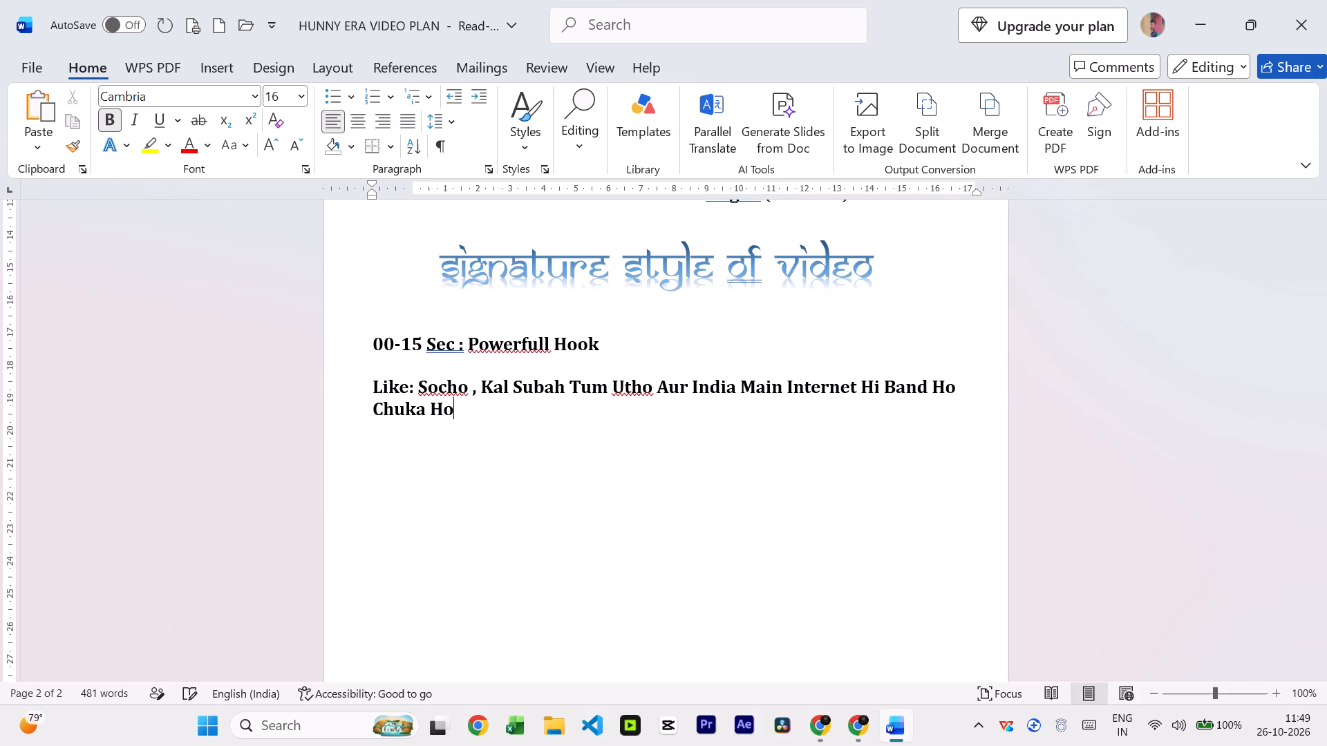
type("....")
type("!!")
Change the font of the example text "Socho , Kal Subah Tum Utho ... Chuka Ho....!!" after "Like:" to Garamond.
key("shift+Up")
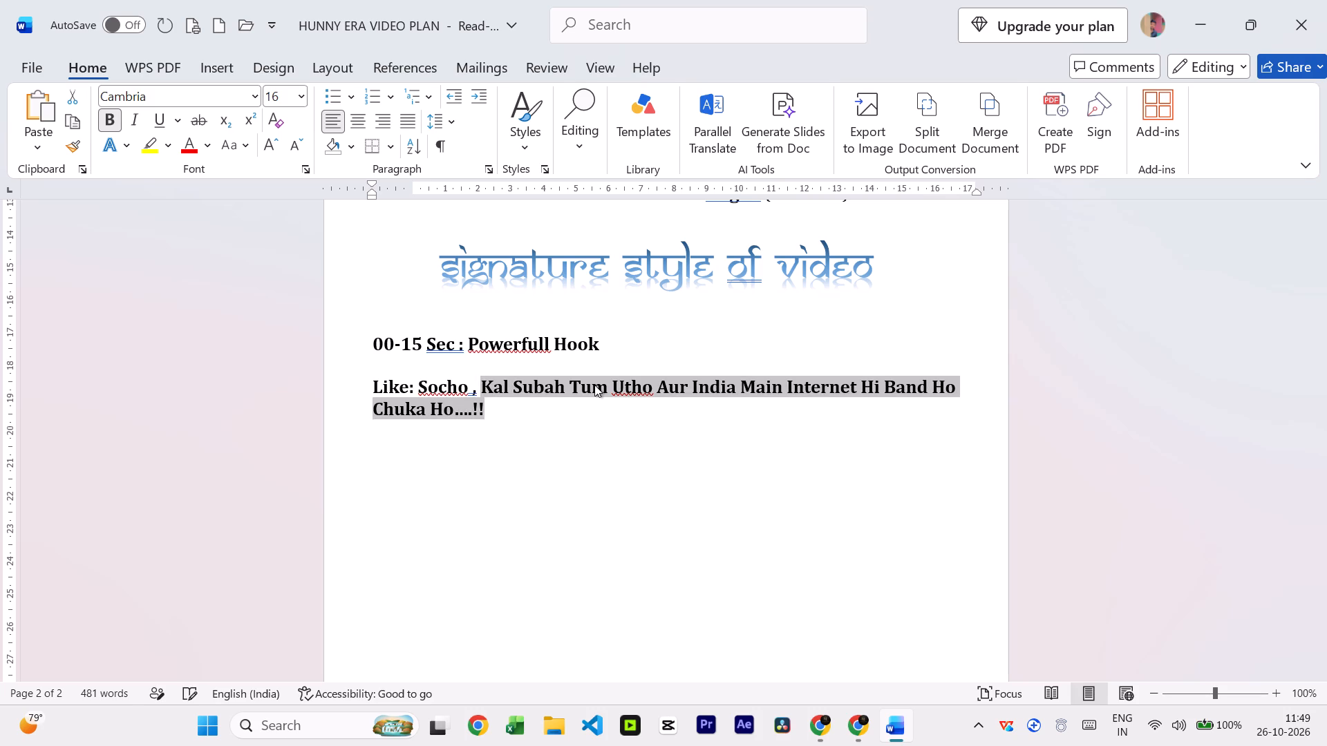
key("shift+Left")
key("shift+Left")
key("shift+Left")
key("shift+Left")
key("shift+Left")
key("shift+Left")
key("shift+Left")
key("shift+Left")
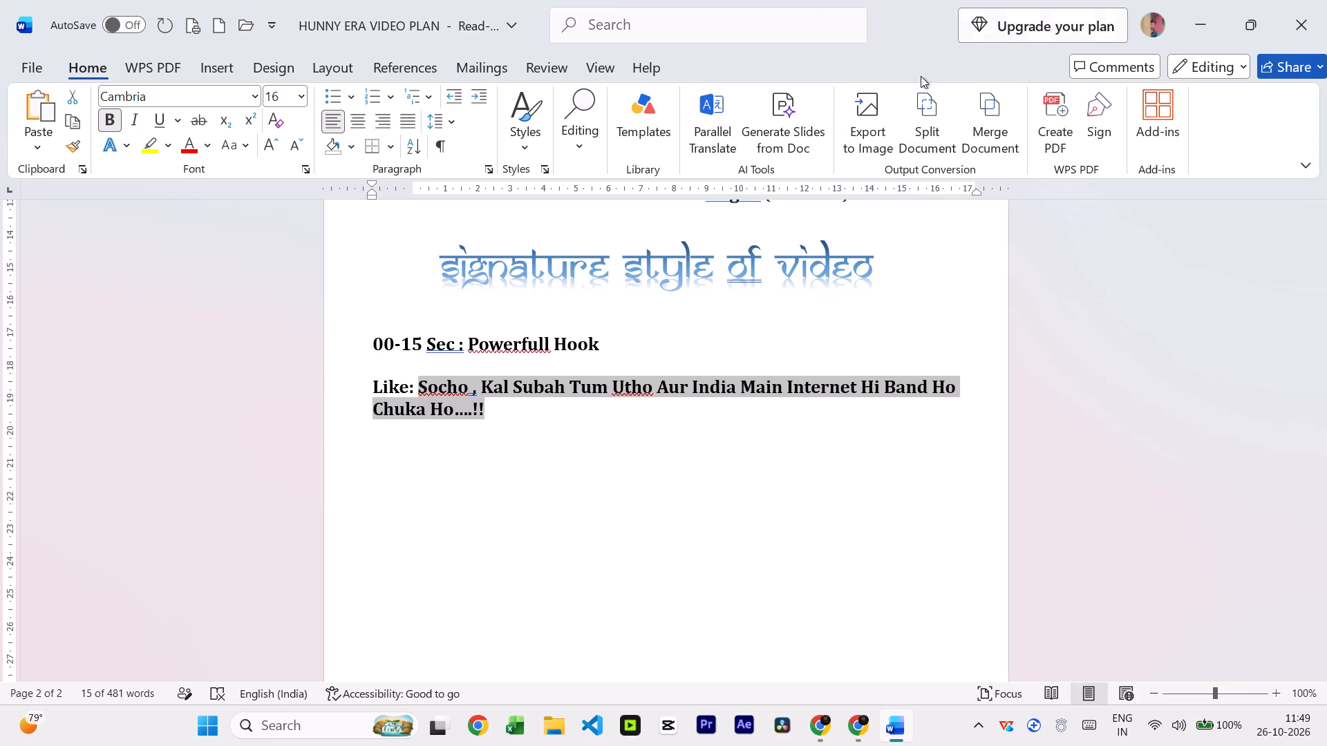
left_click(257, 96)
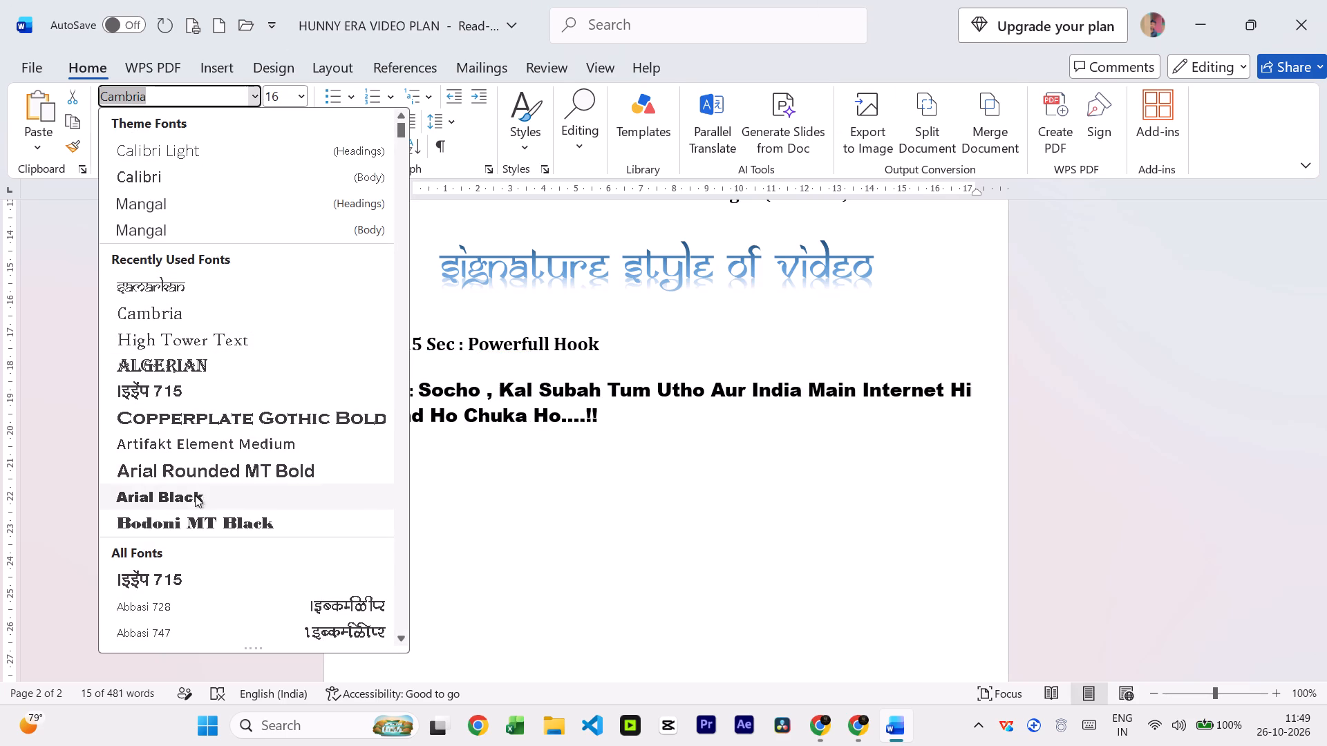
scroll(205, 505, "down", 17)
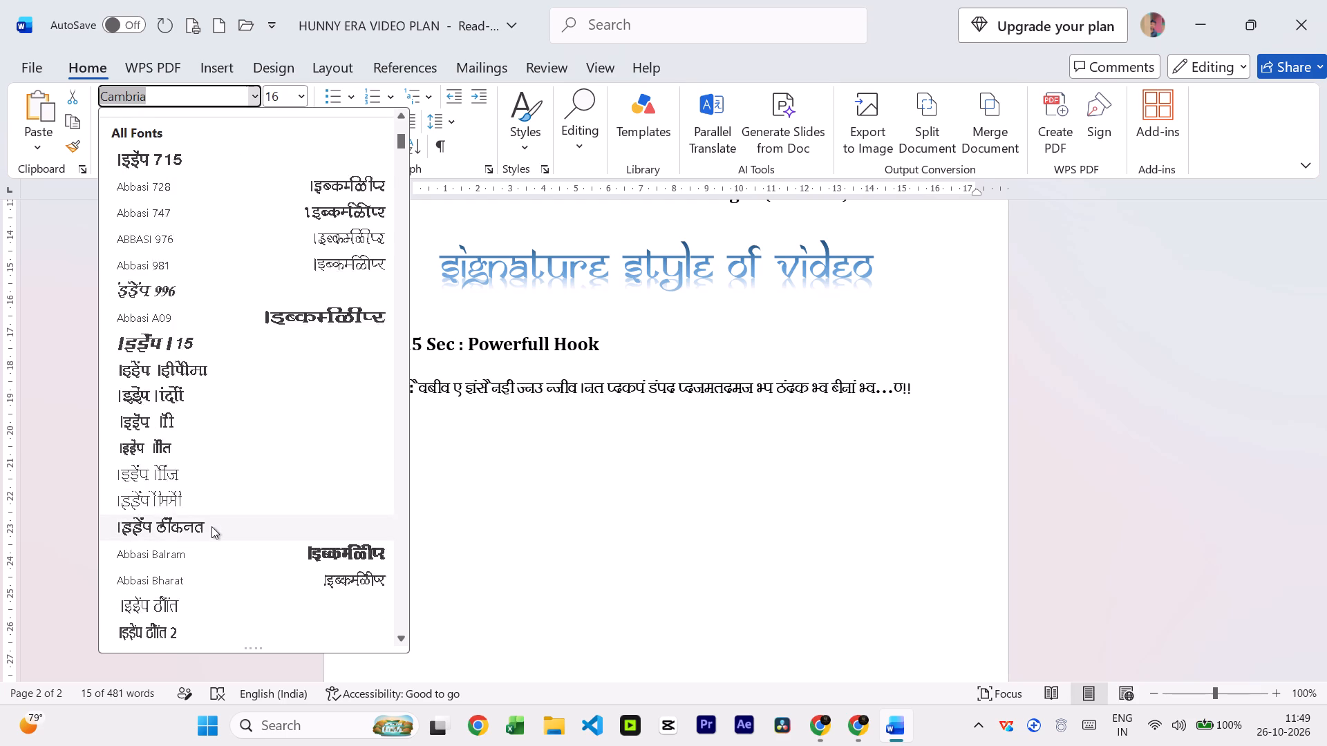
scroll(211, 526, "down", 6)
scroll(210, 530, "down", 19)
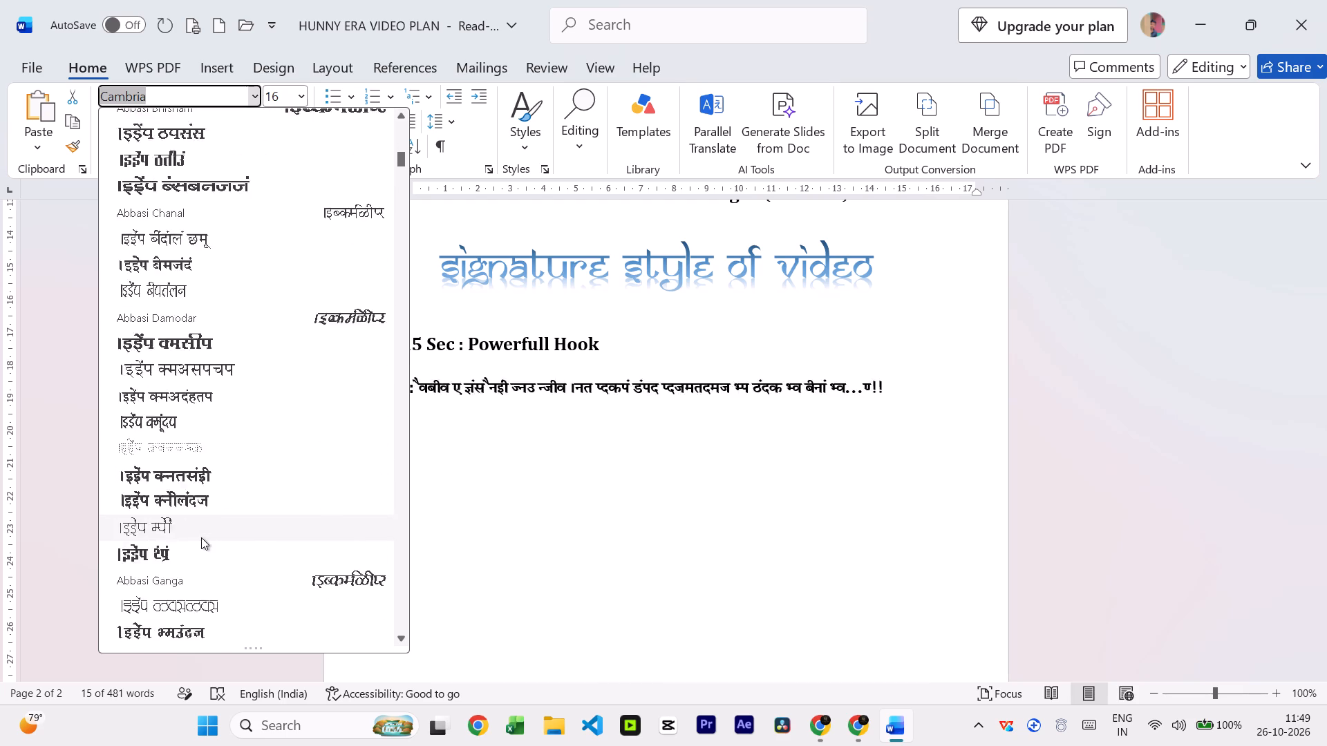
scroll(201, 537, "down", 20)
scroll(201, 537, "down", 18)
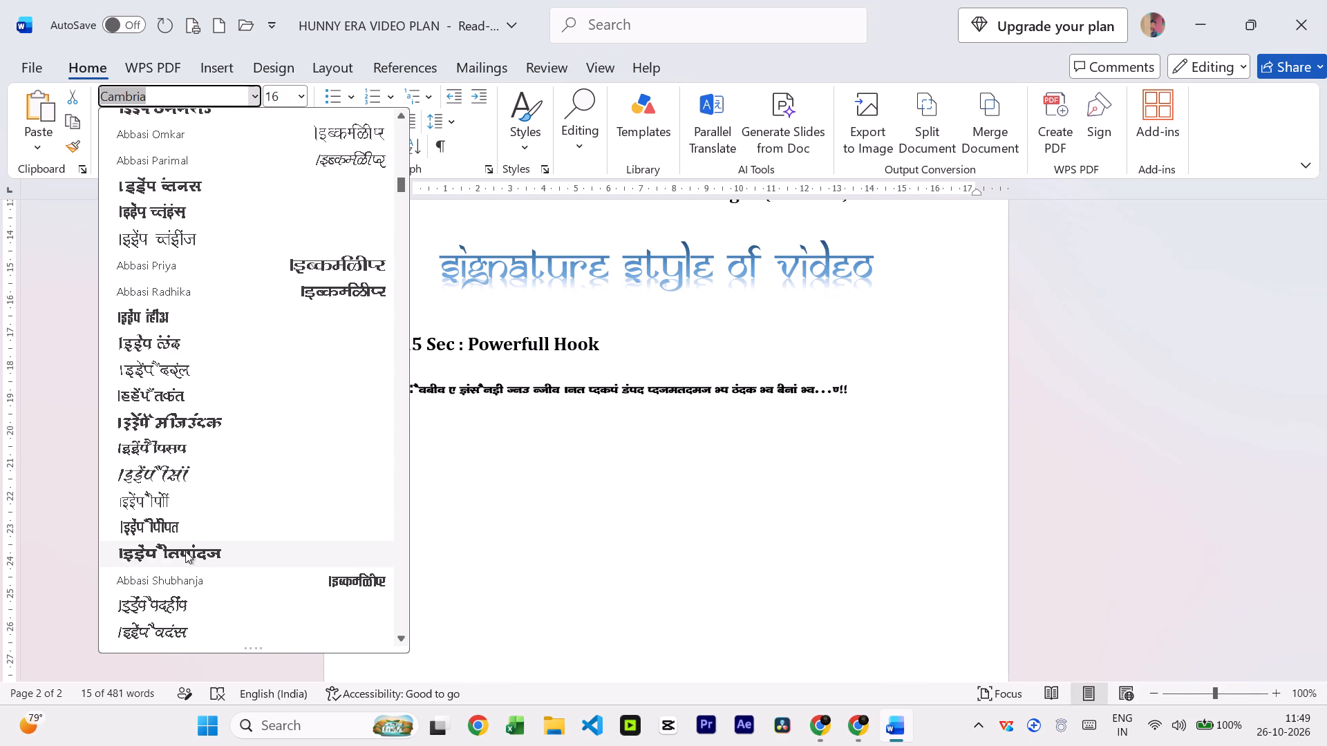
scroll(185, 551, "down", 20)
scroll(185, 551, "down", 12)
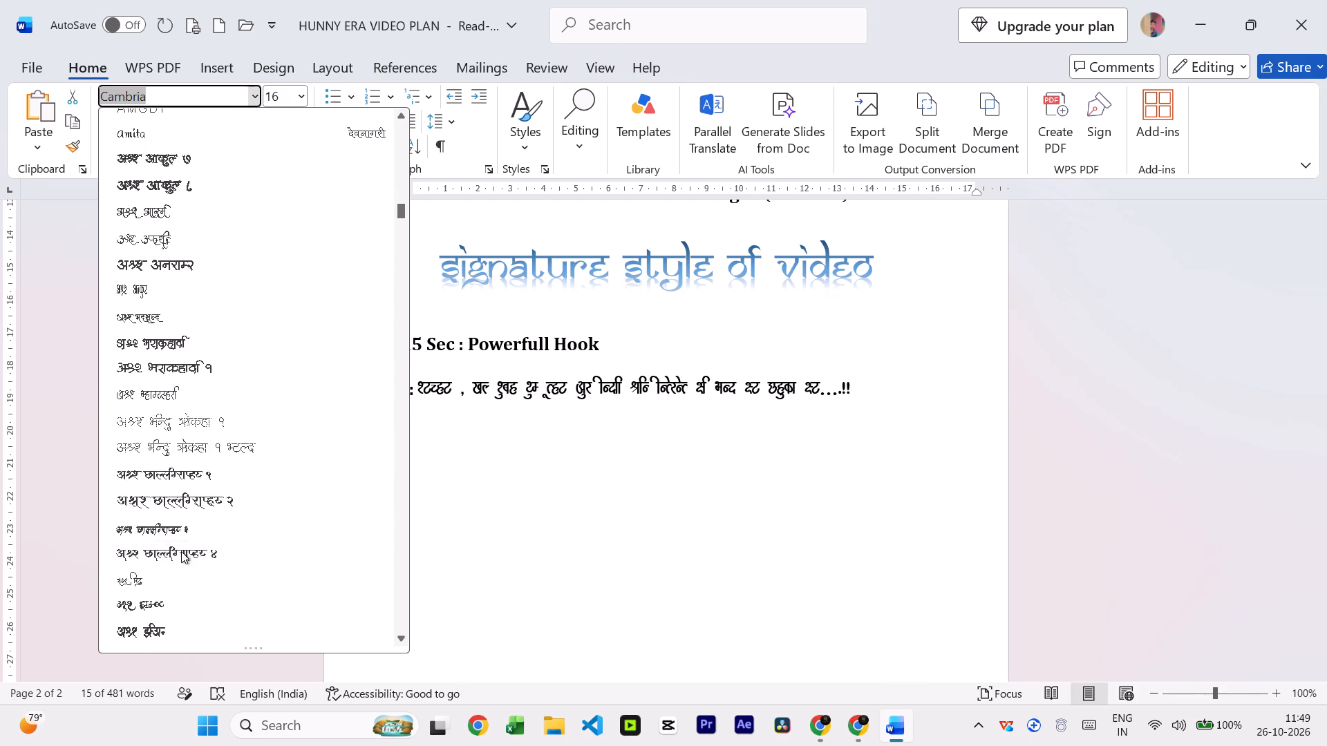
scroll(181, 551, "down", 20)
scroll(181, 551, "down", 20)
scroll(181, 551, "down", 2)
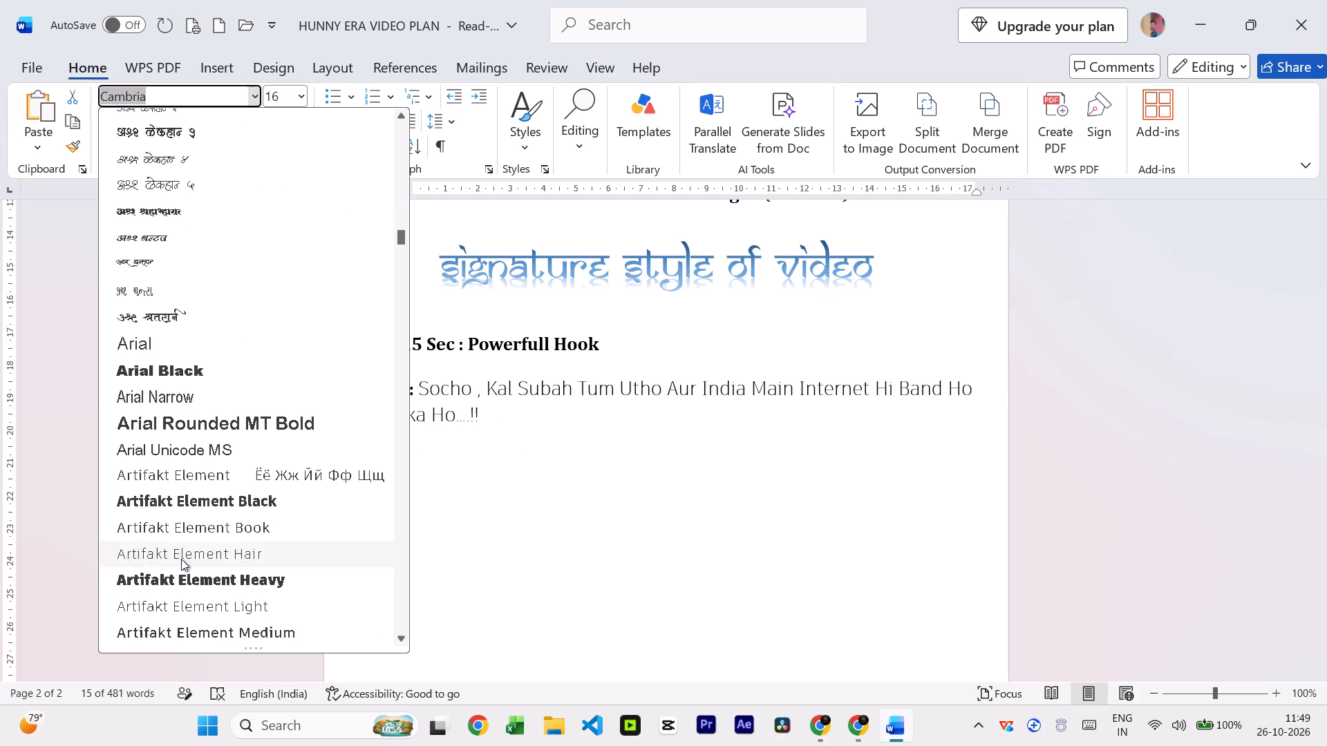
scroll(181, 559, "down", 4)
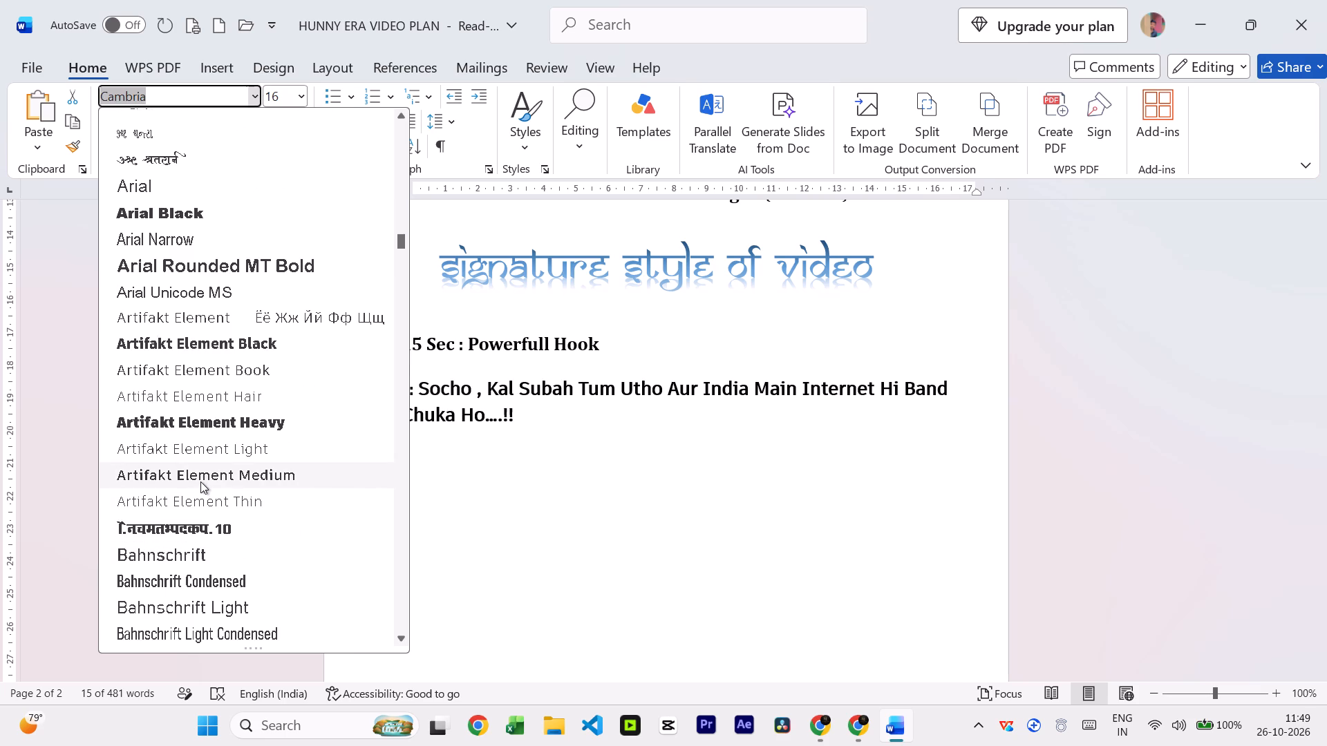
scroll(202, 543, "down", 4)
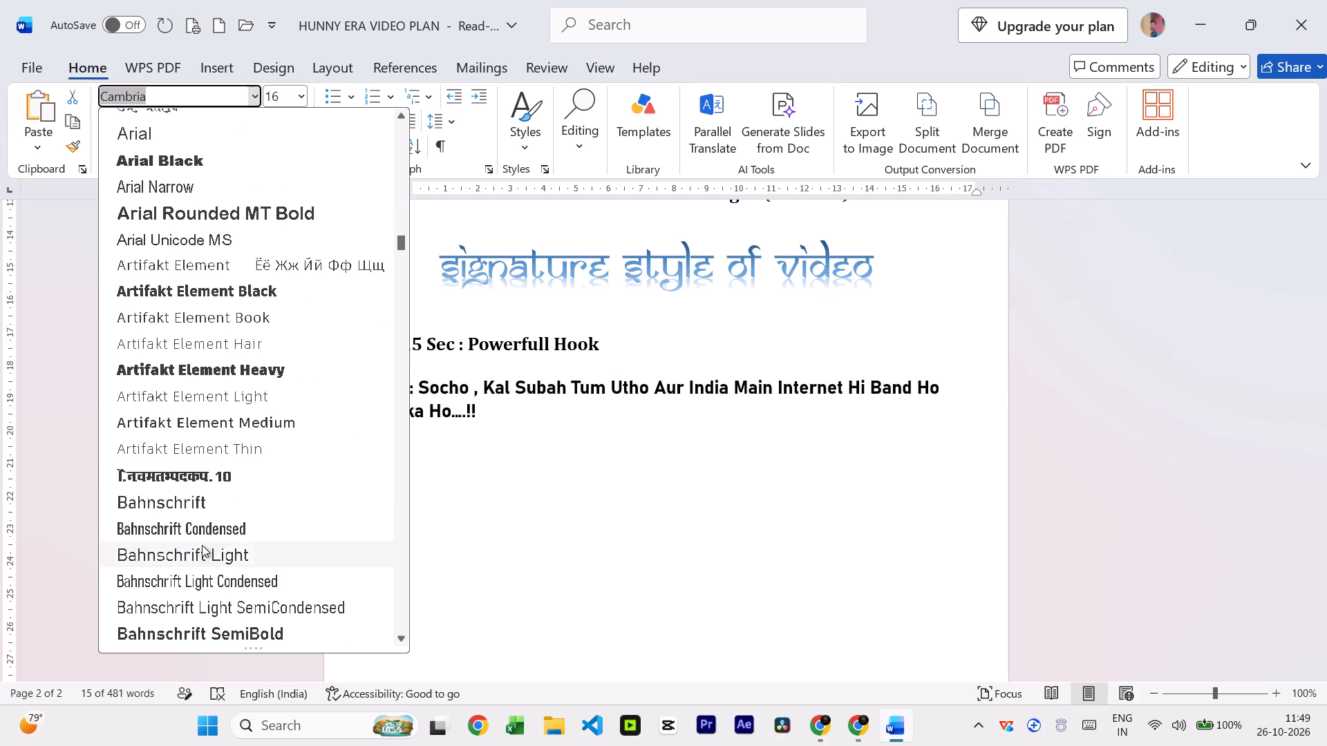
scroll(202, 545, "down", 8)
left_click_drag(401, 260, 393, 547)
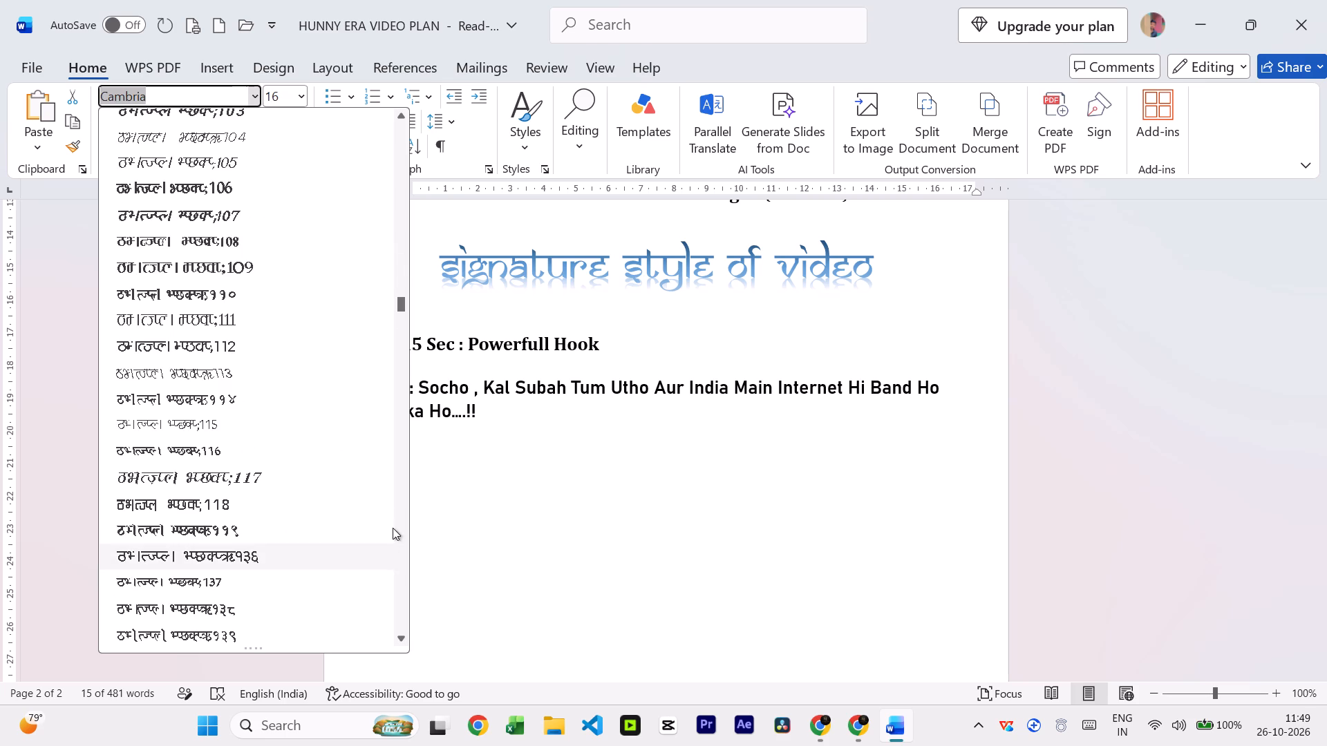
left_click_drag(399, 313, 399, 508)
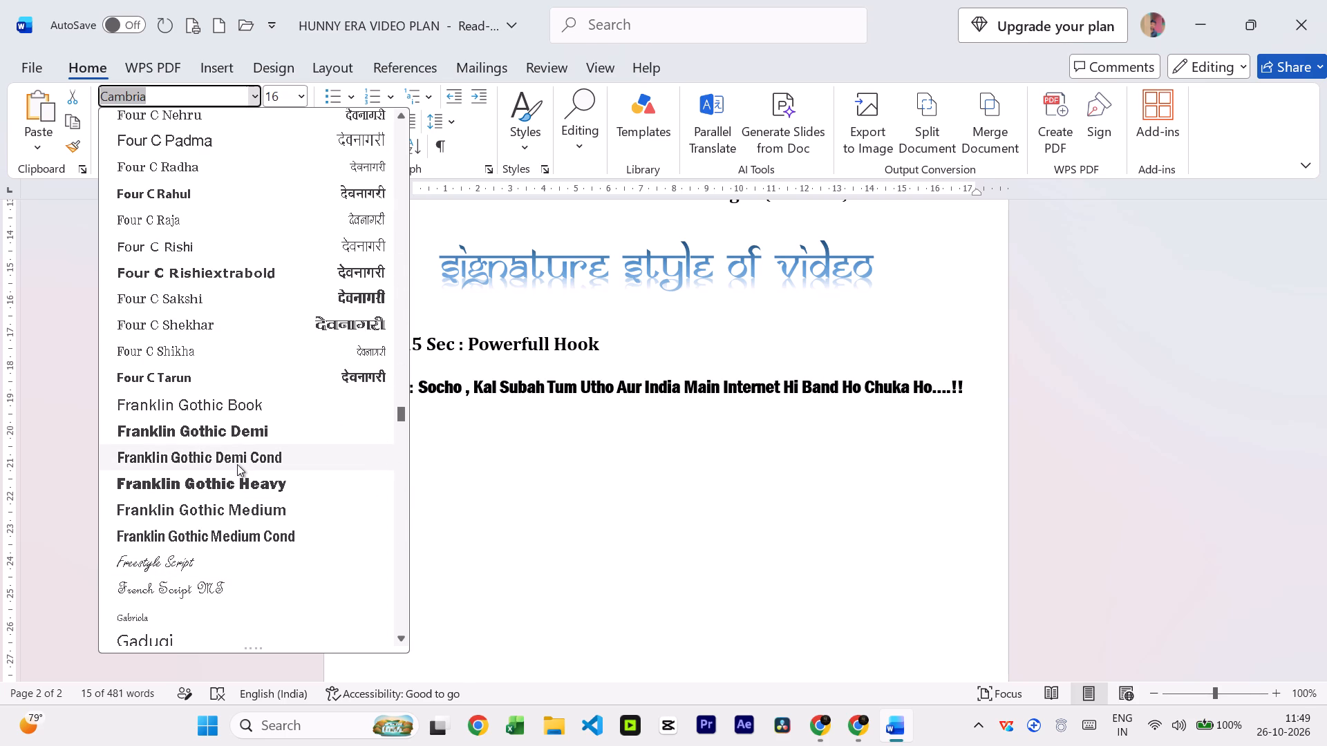
scroll(224, 607, "down", 3)
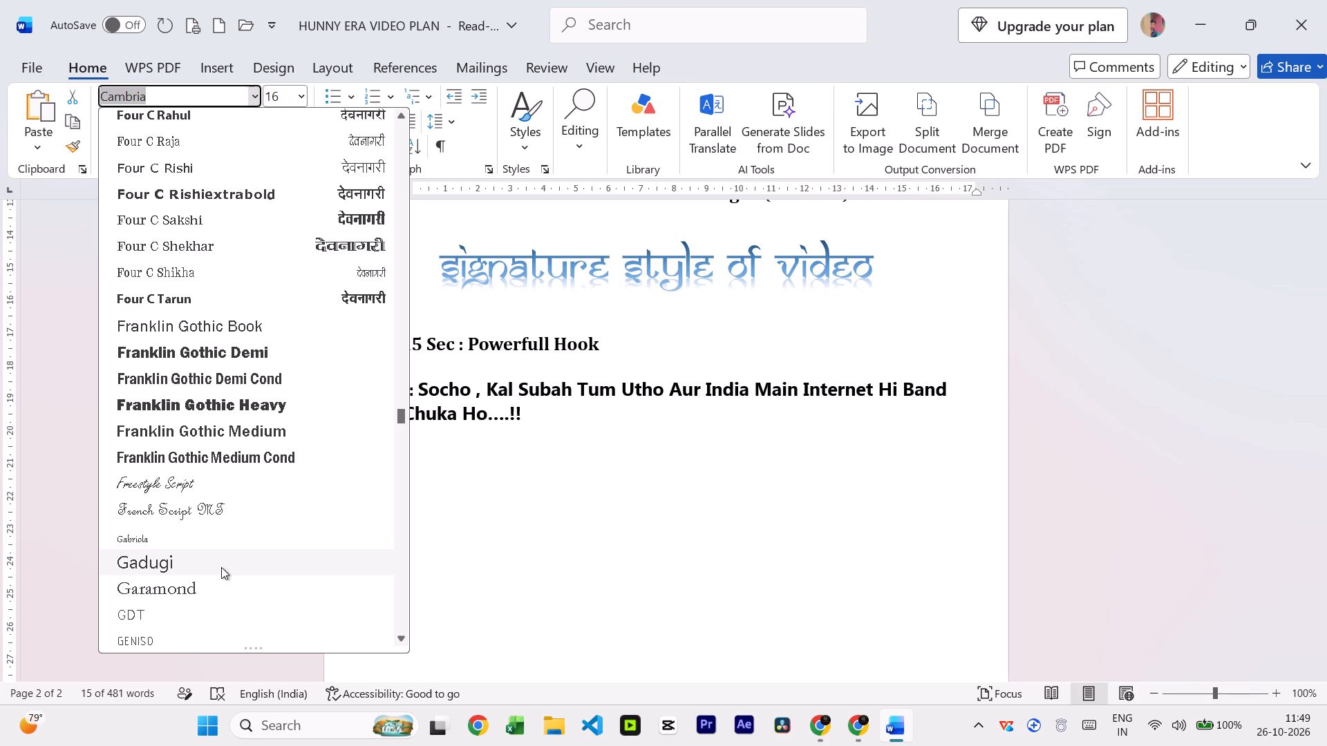
left_click(182, 591)
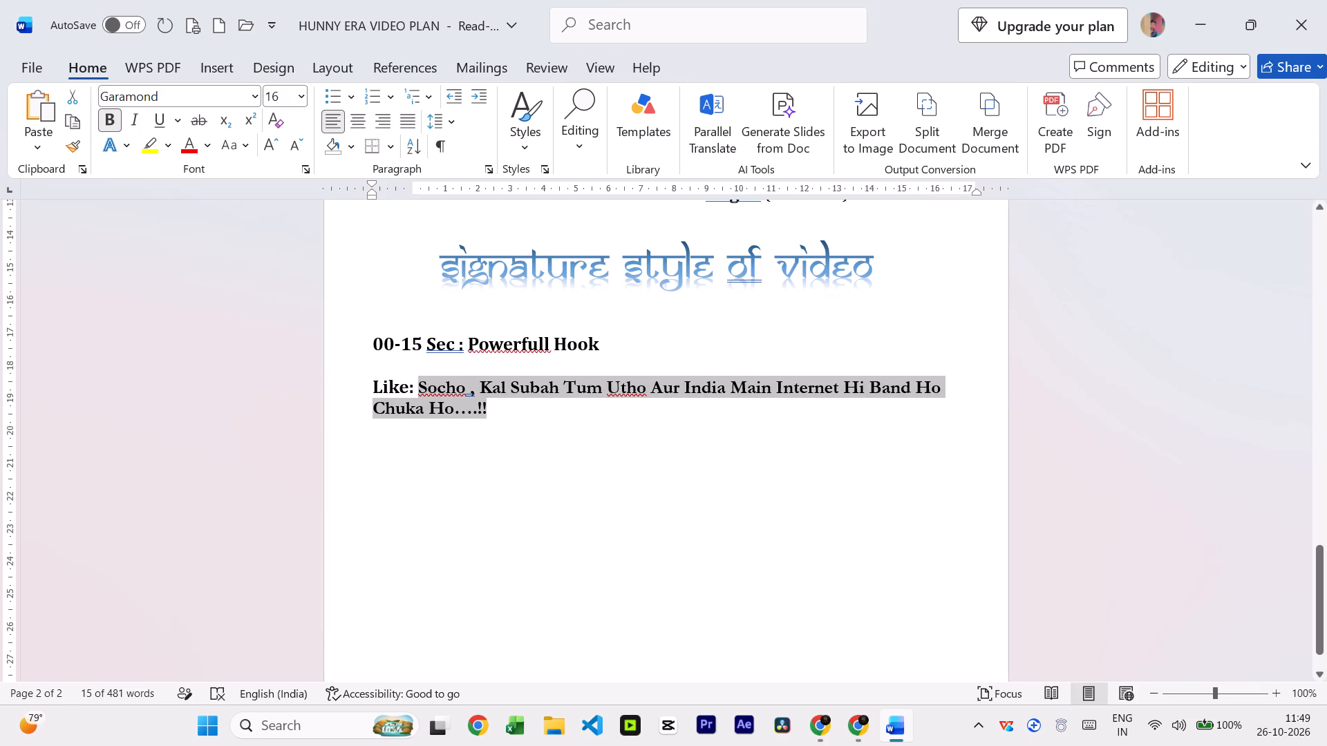
left_click(424, 391)
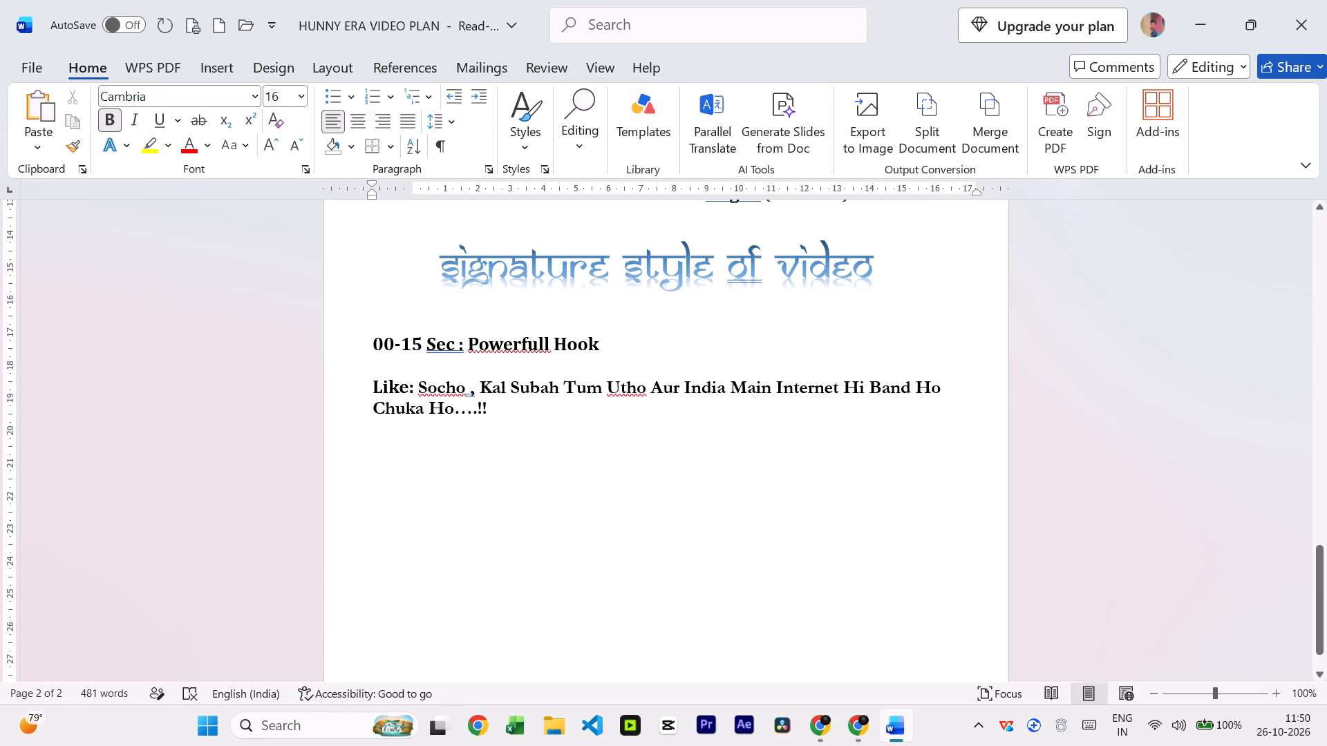
After a blank line below the hook example, start the second segment's time label with "15-60".
left_click(498, 413)
key("Return")
key("Return")
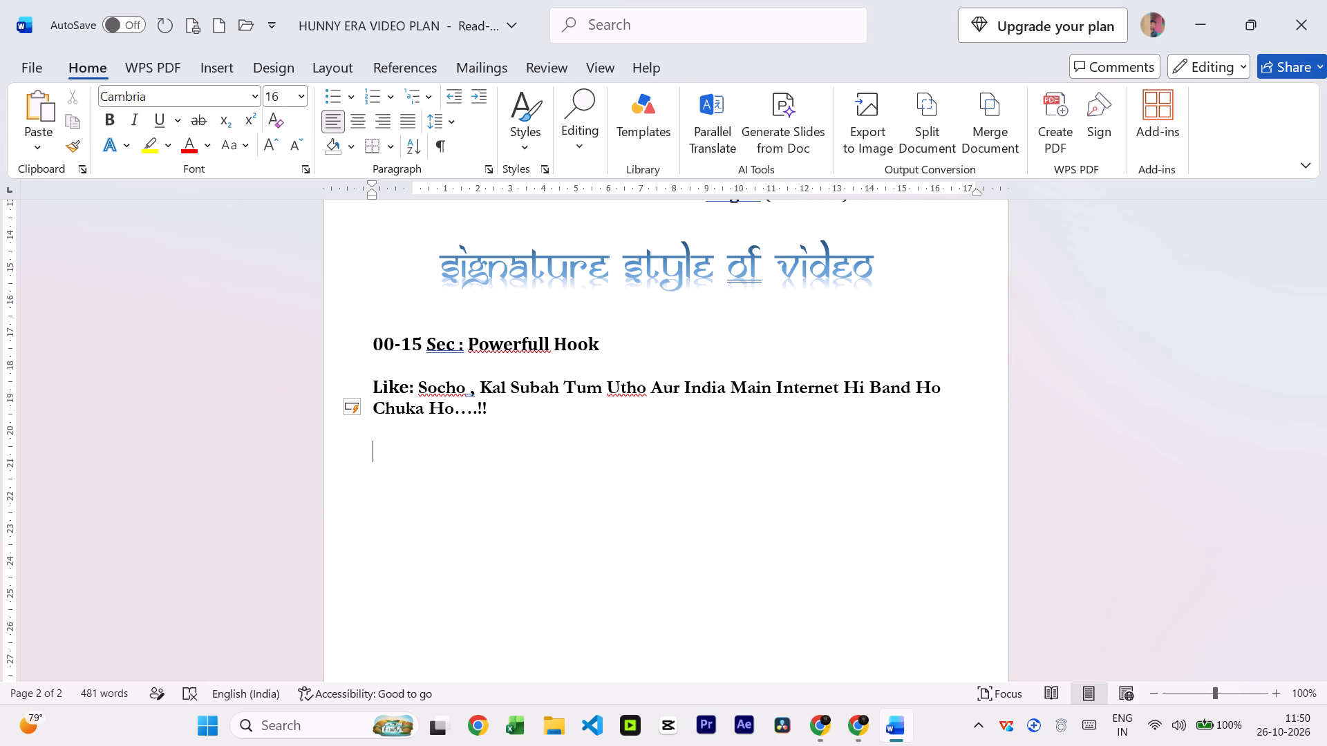
type("15")
key("minus")
type("60")
Make the "15-60" time label bold.
key("shift+Left")
key("shift+Left")
key("shift+Left")
key("shift+Left")
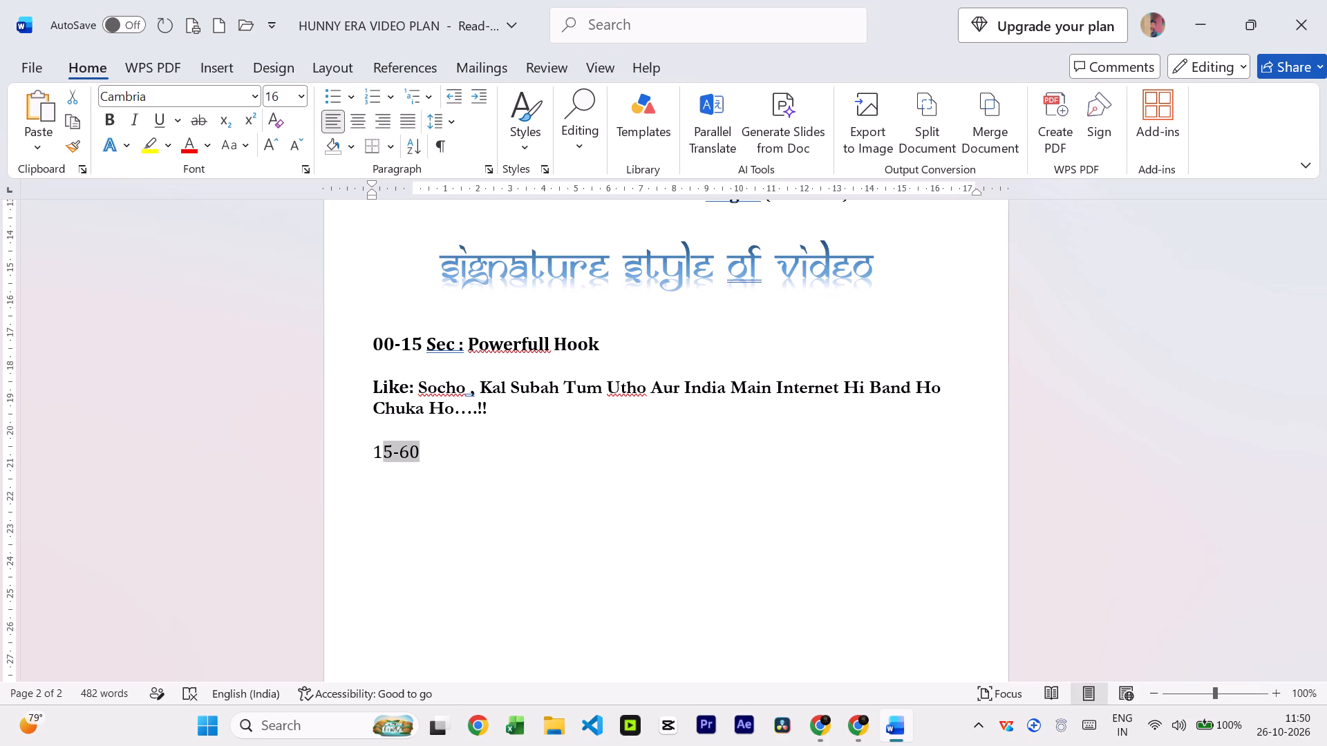
key("shift+Left")
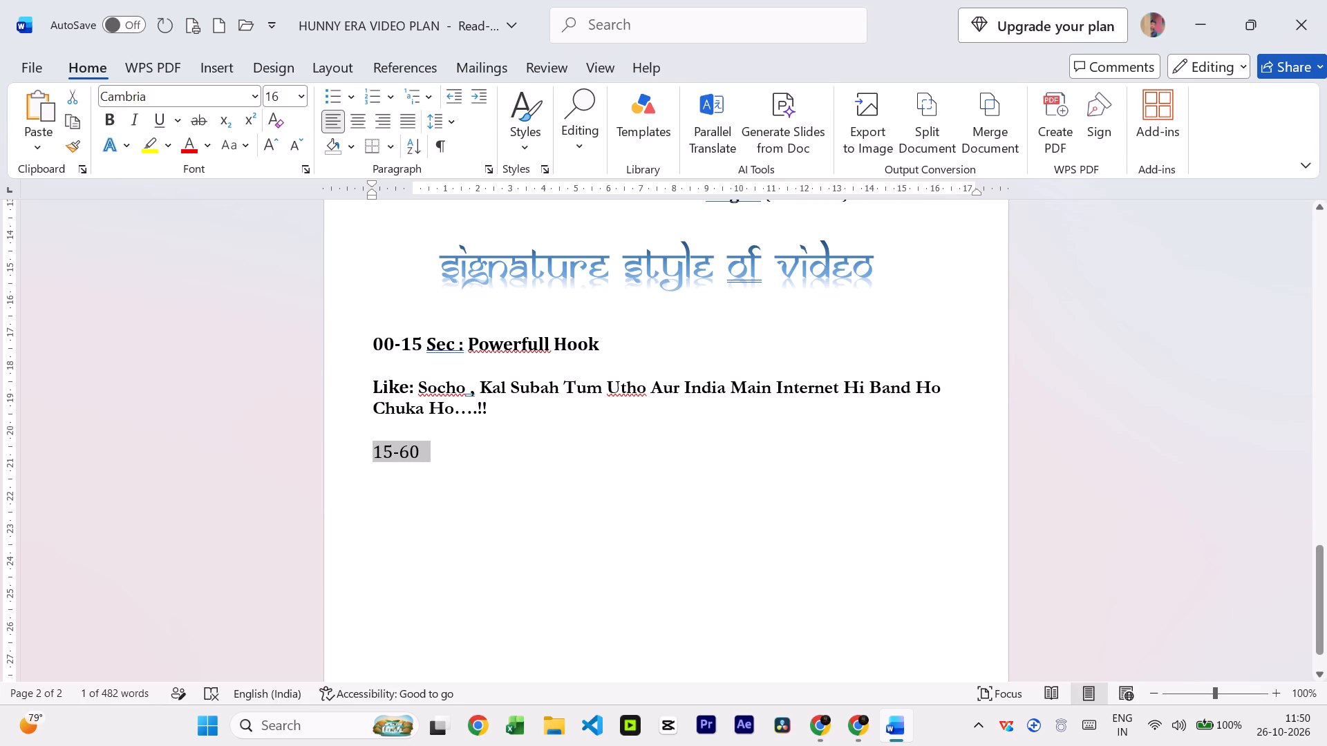
left_click(520, 354)
left_click_drag(429, 457, 406, 452)
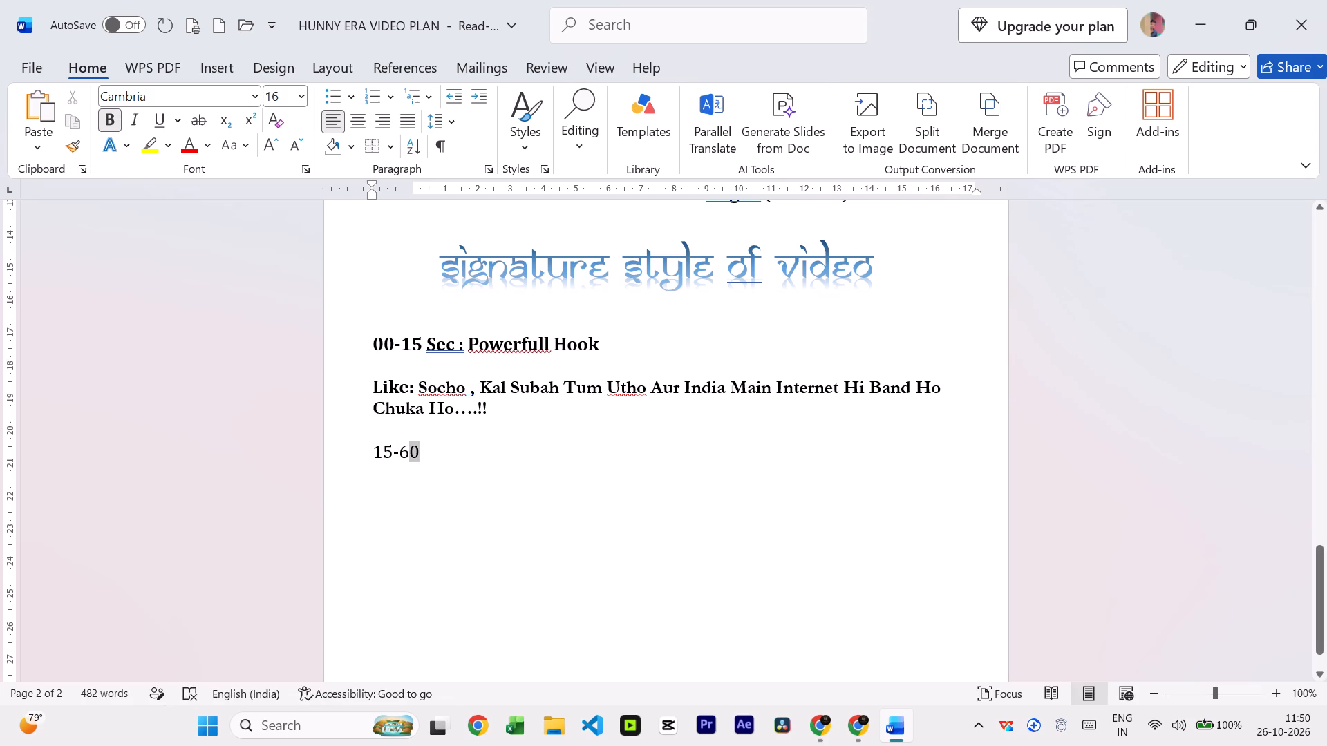
left_click_drag(406, 452, 383, 446)
left_click_drag(383, 446, 371, 457)
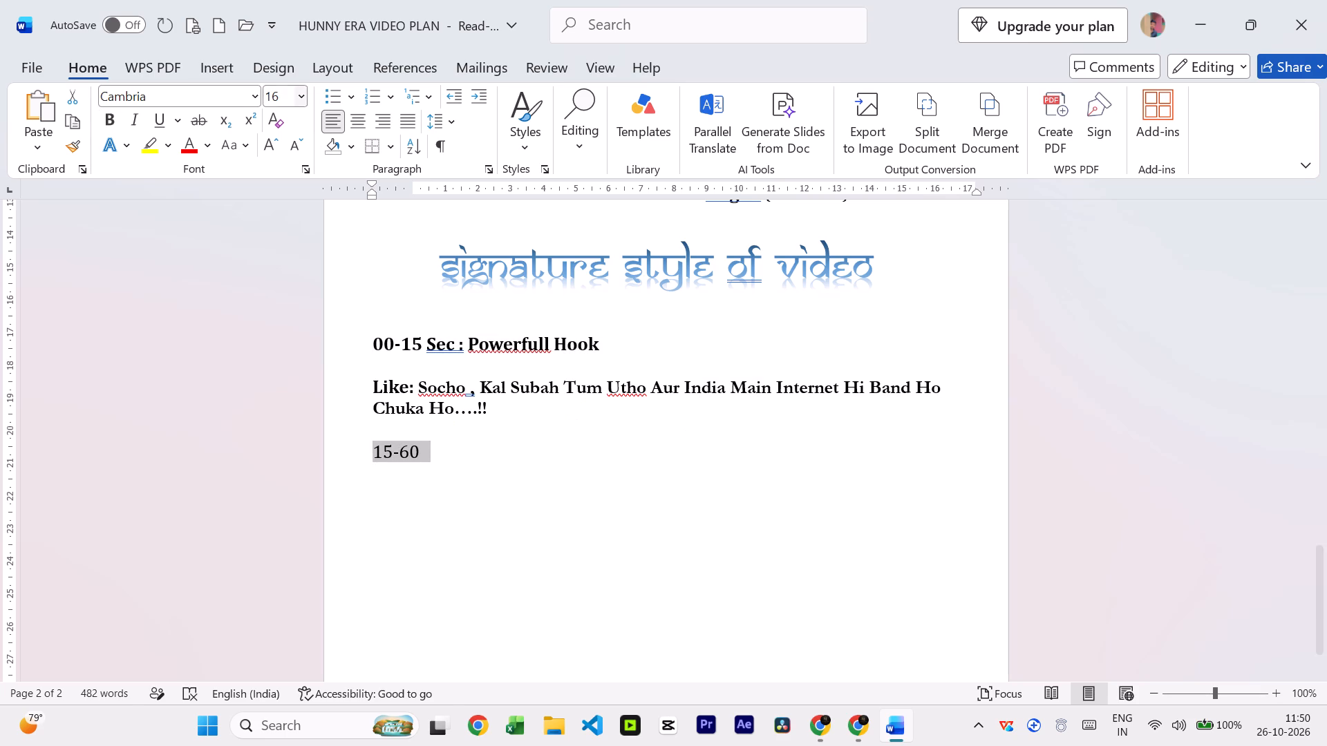
left_click(236, 102)
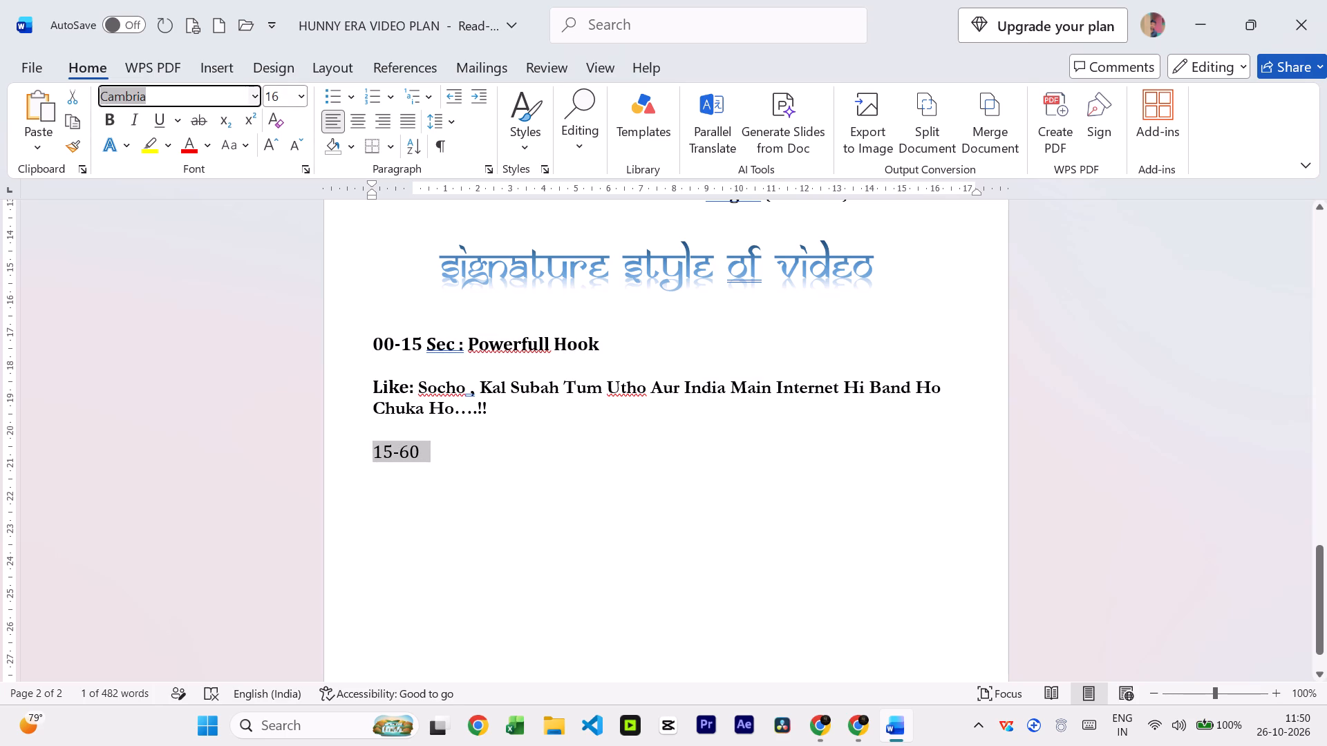
left_click(414, 459)
left_click_drag(422, 452, 361, 450)
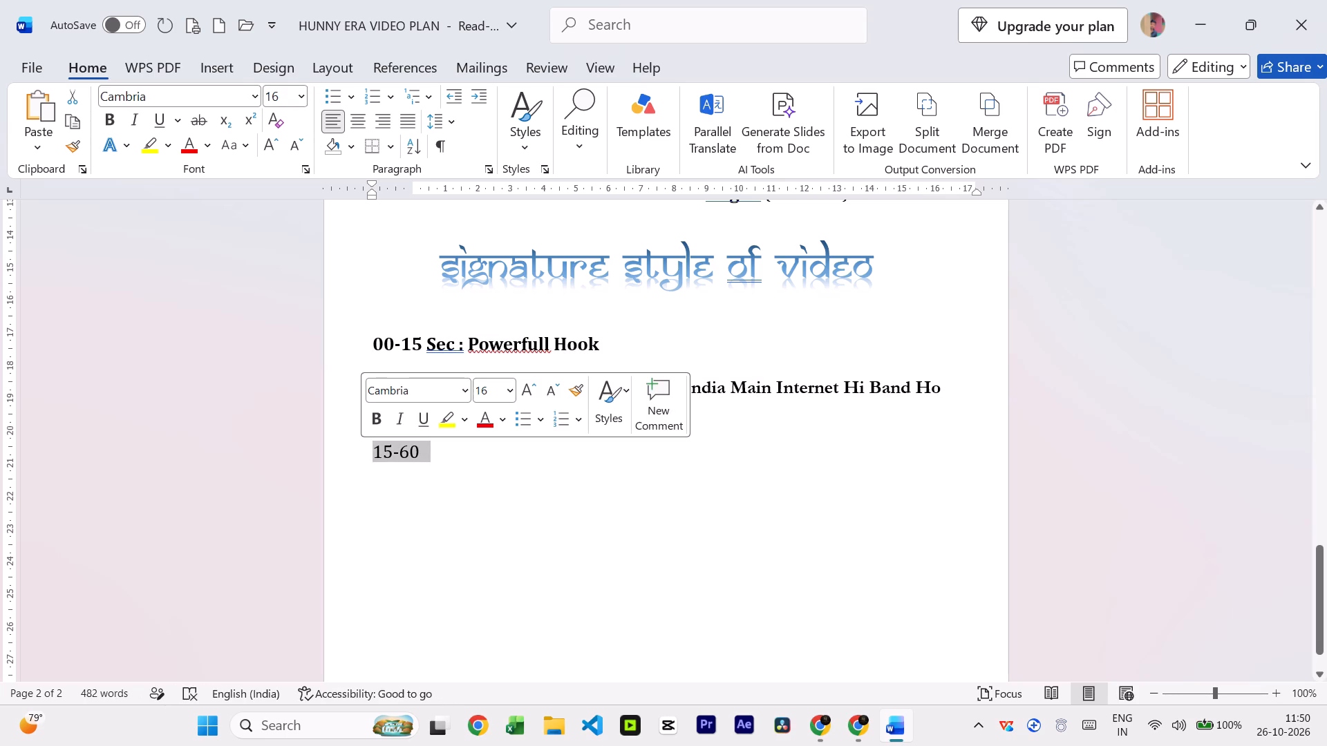
key("ctrl+b")
left_click(441, 455)
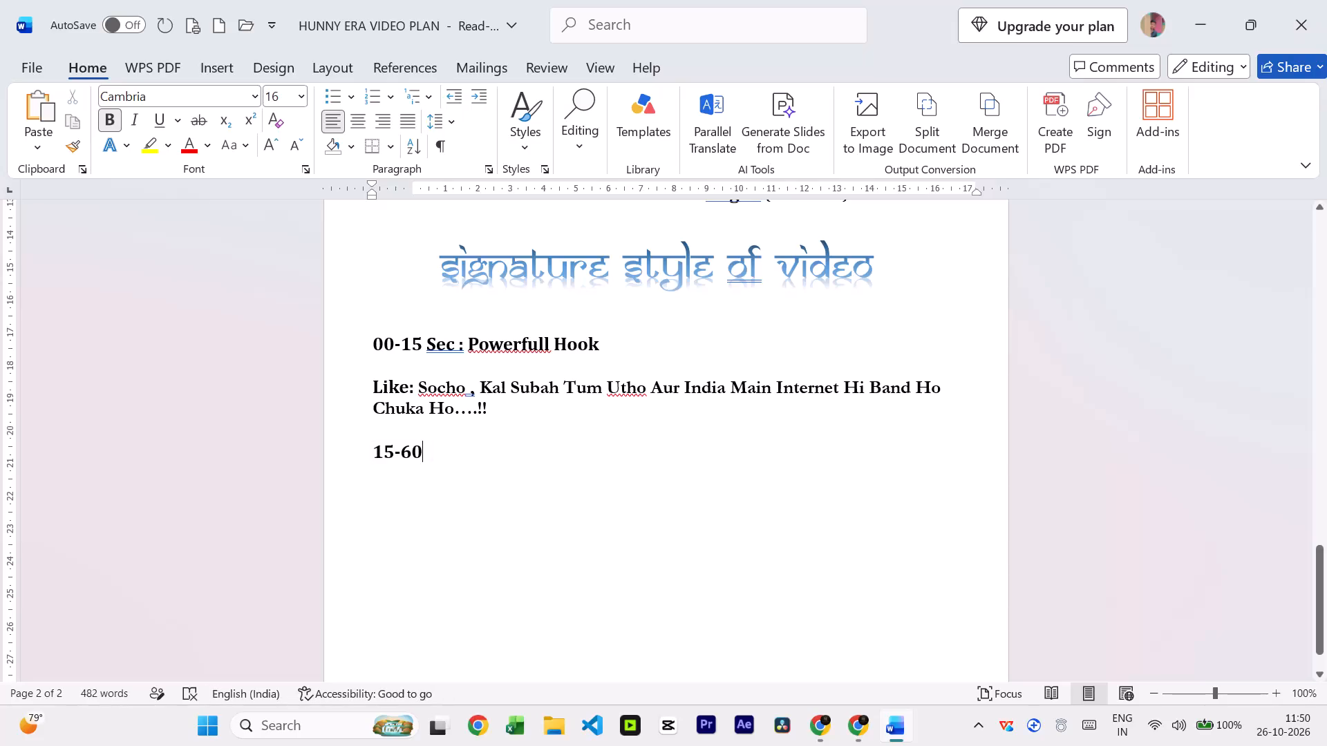
Complete the second segment line after "15-60" with the text "Sec : Cinematic Setup".
key("space")
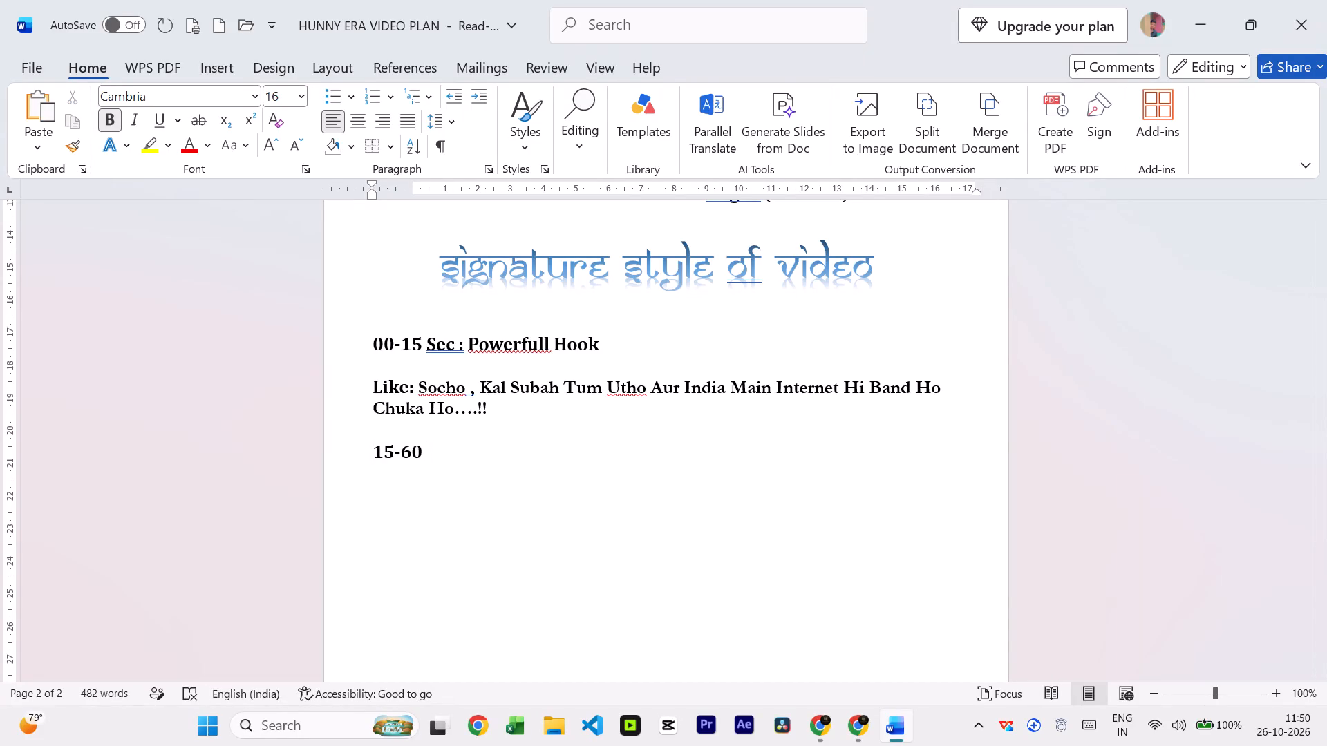
type("Sec :")
key("space")
type("Cine")
type("matic")
key("space")
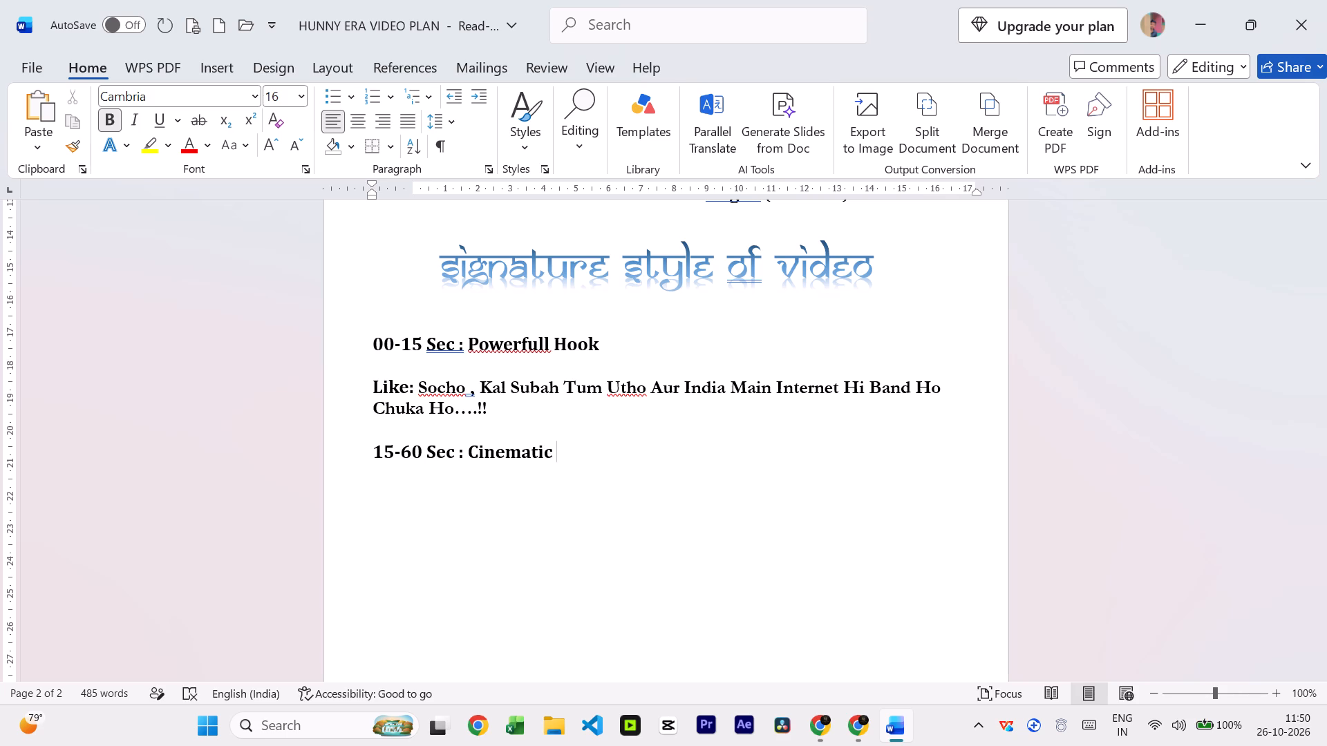
type("Setup")
After a blank line below "15-60 Sec : Cinematic Setup", start an example line with "Like : Realstic Visuals,".
key("Return")
key("Return")
type("Like")
key("space")
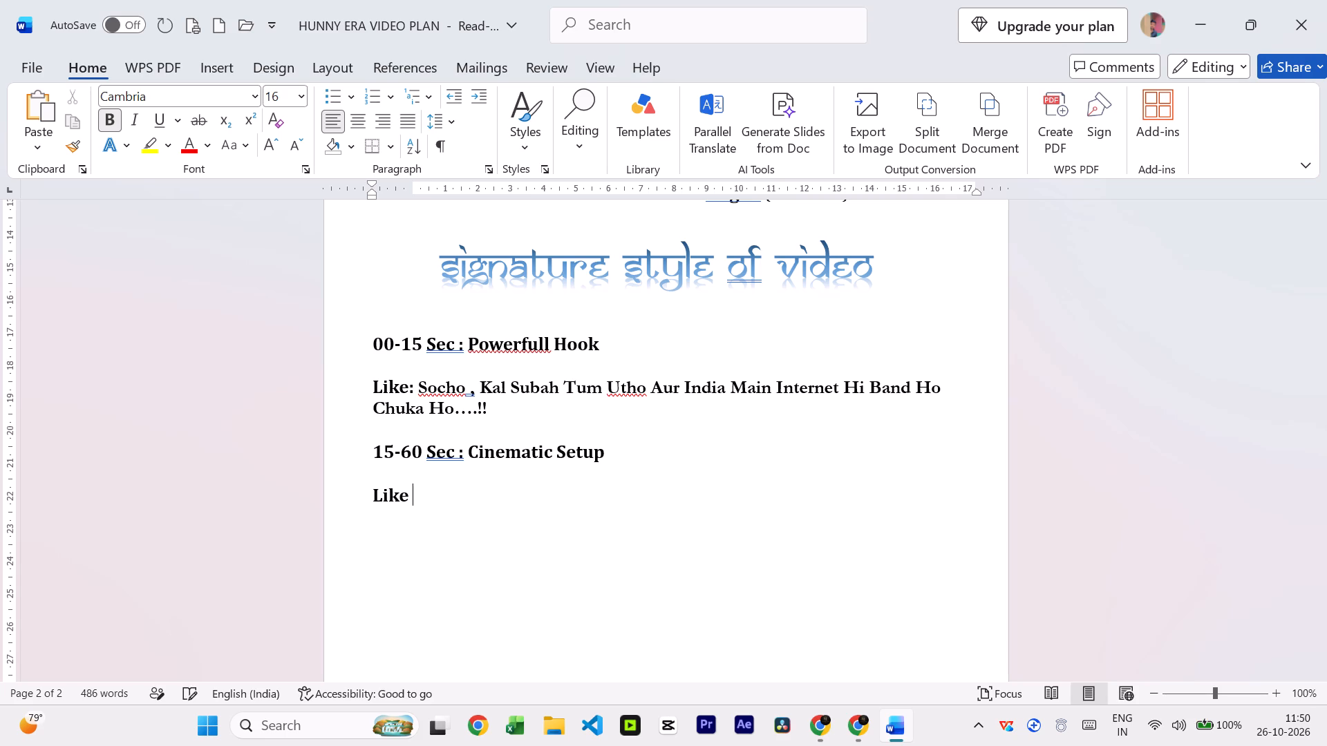
type(":")
key("space")
key("shift+r")
type("eal")
type("stic")
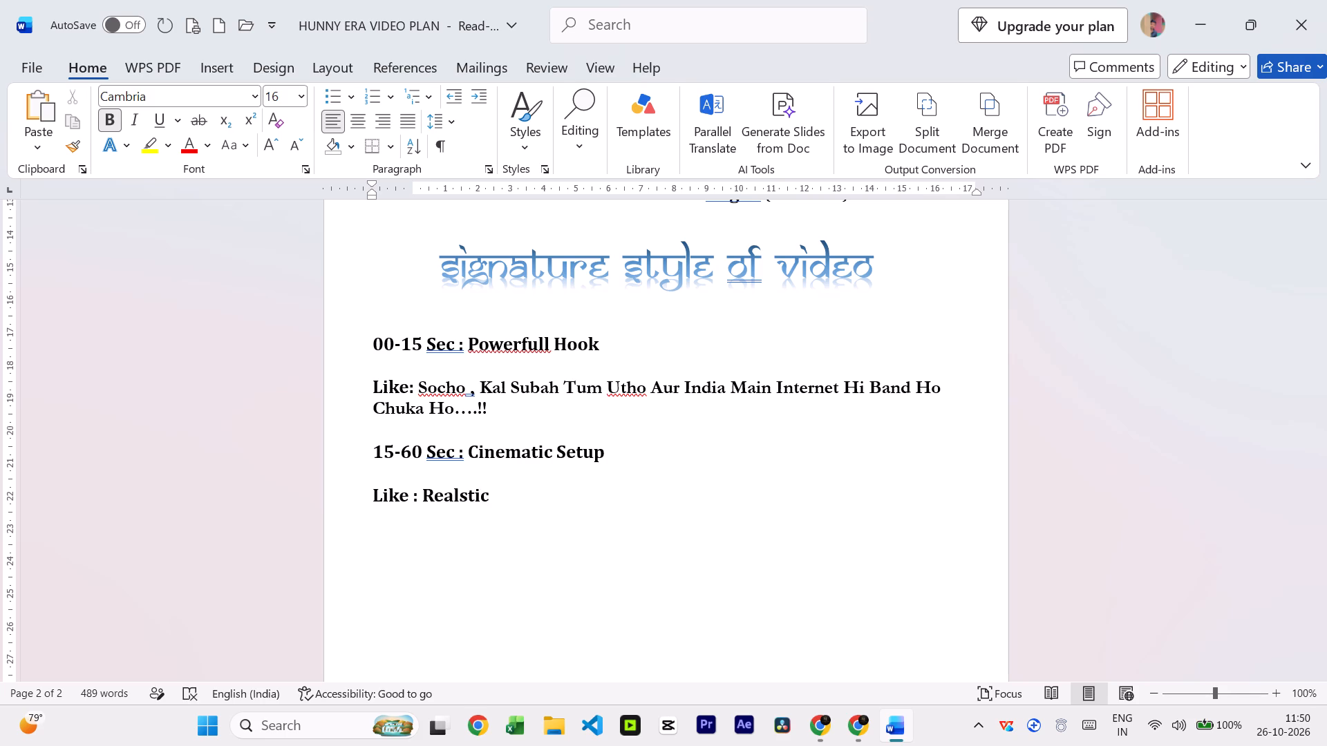
key("space")
type("Visu")
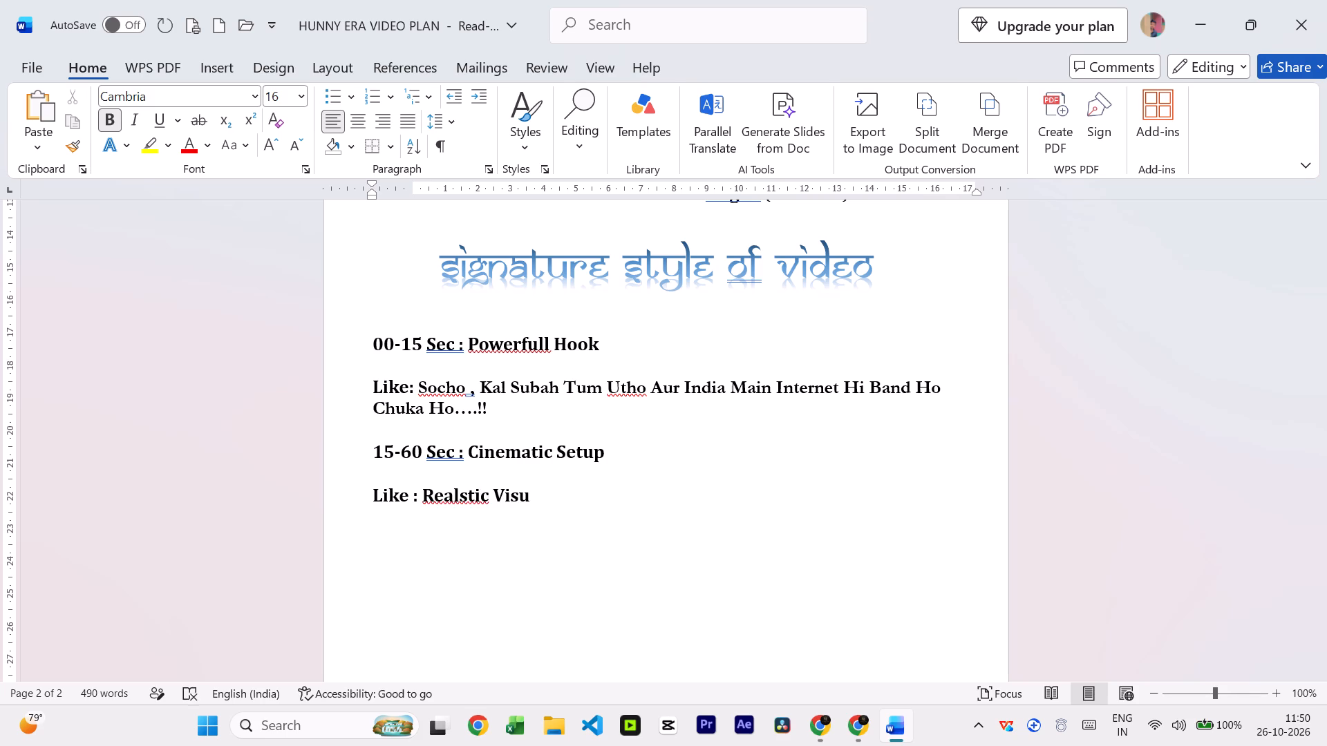
type("als")
key("space")
key("BackSpace")
type(",")
key("space")
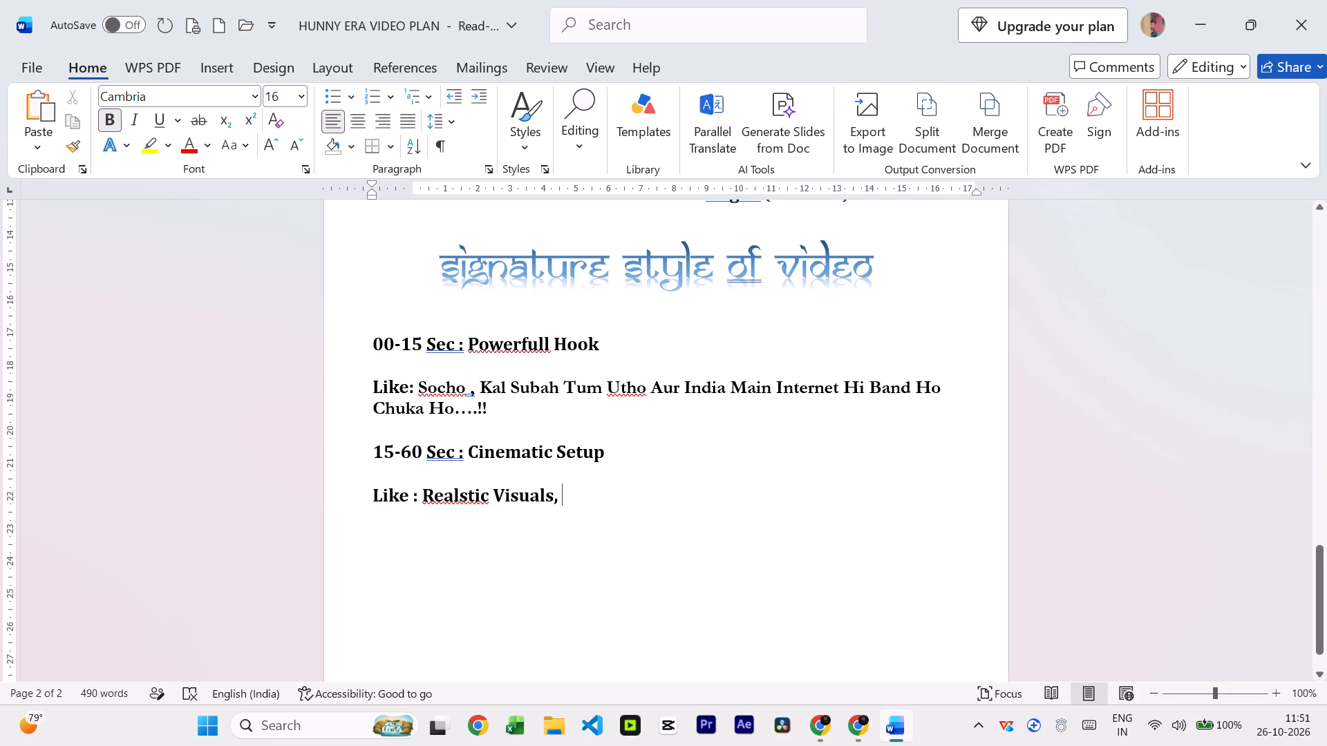
Add "Sound Effects," to the cinematic setup example line after "Visuals,".
type("Sound")
key("space")
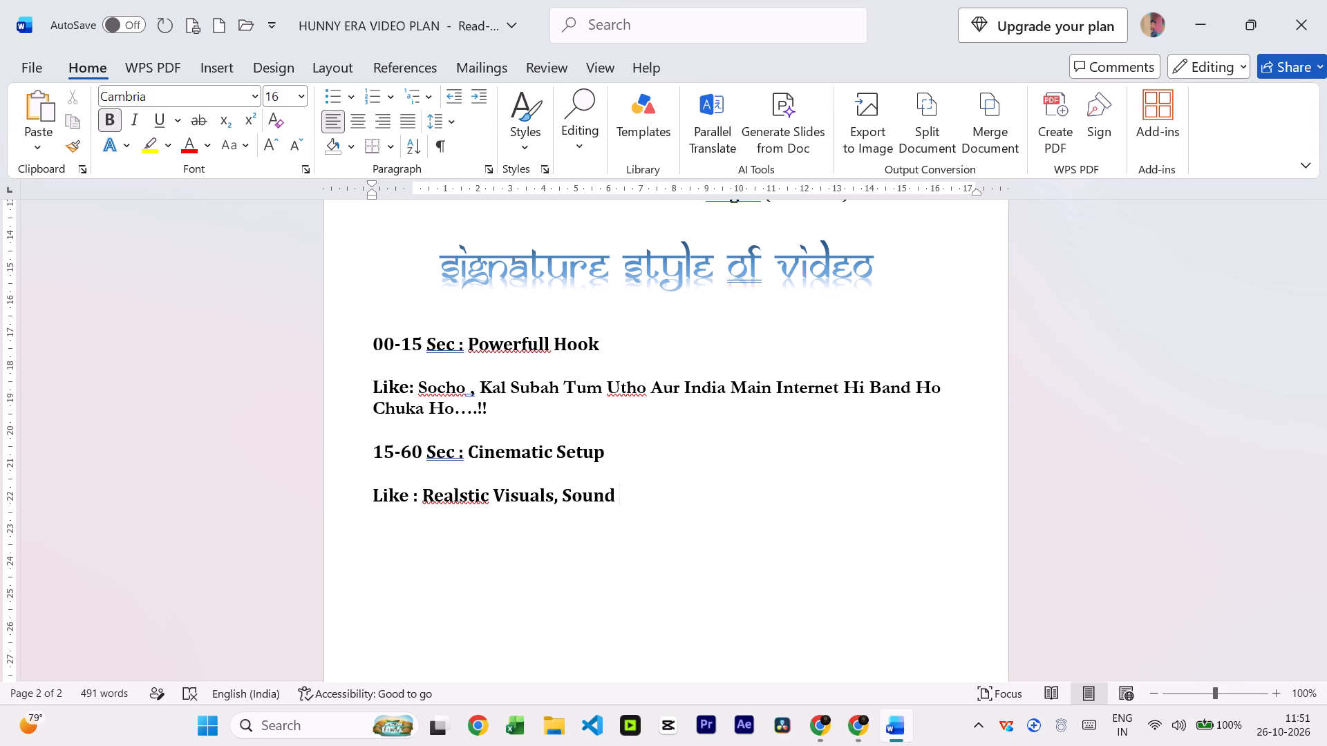
type("Effects")
type(",")
key("space")
Add "Road Maps" as the item after "Sound Effects," in the cinematic setup example line.
type("Maps")
key("Left")
key("Left")
key("Left")
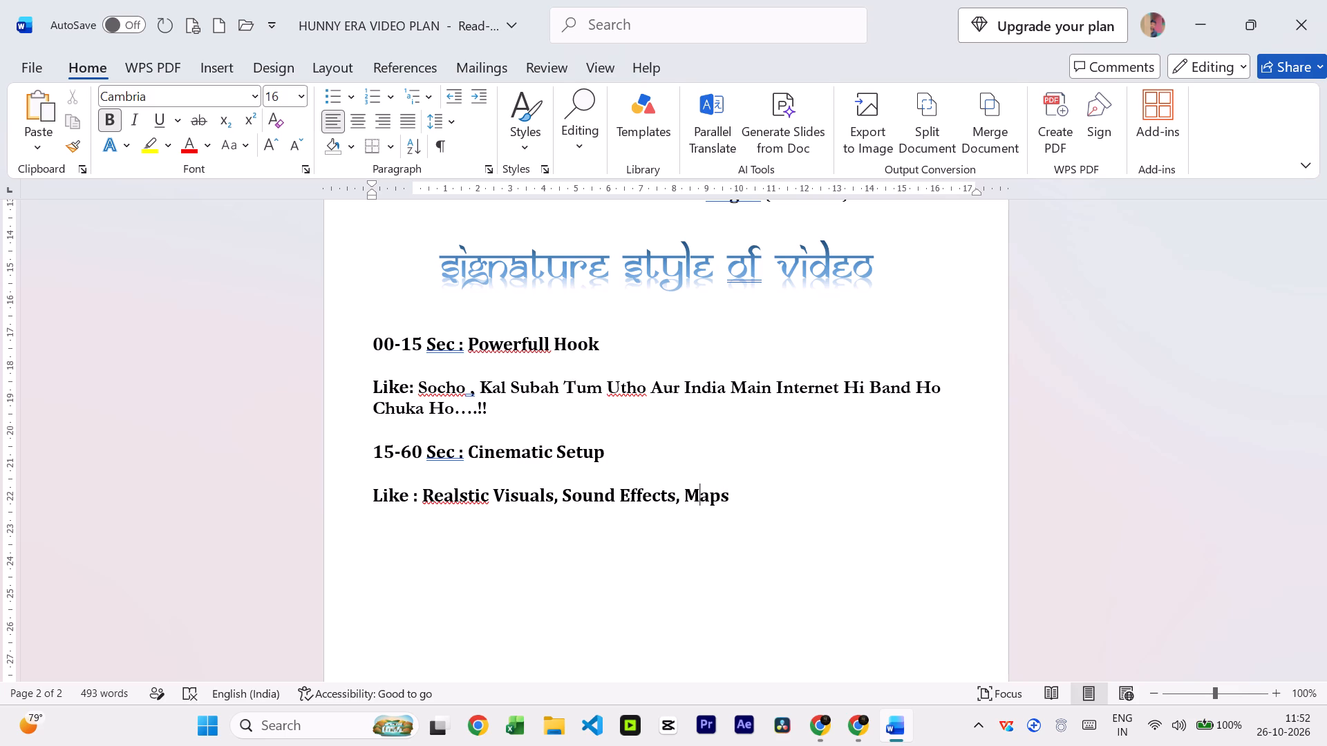
key("Left")
type("Po")
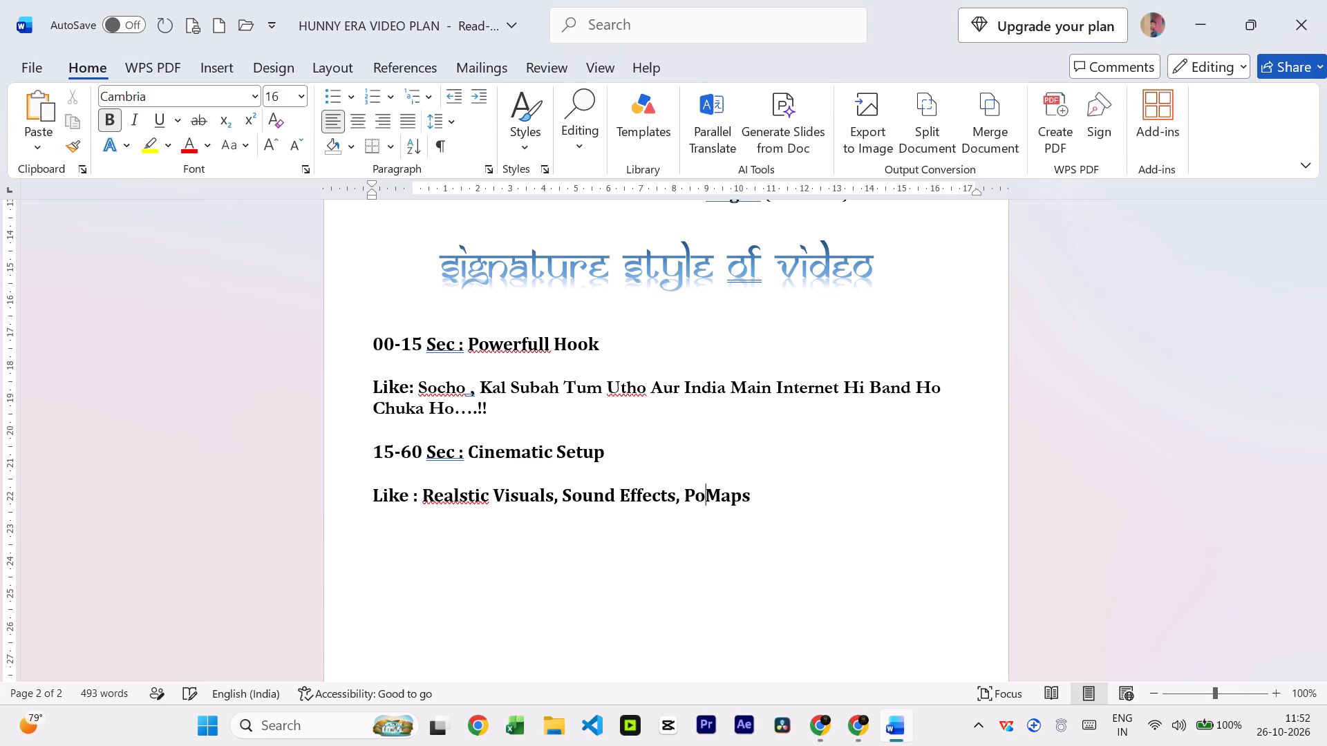
key("BackSpace")
key("BackSpace")
type("Road")
key("space")
key("Right")
key("Right")
key("Right")
key("Right")
key("Right")
key("Right")
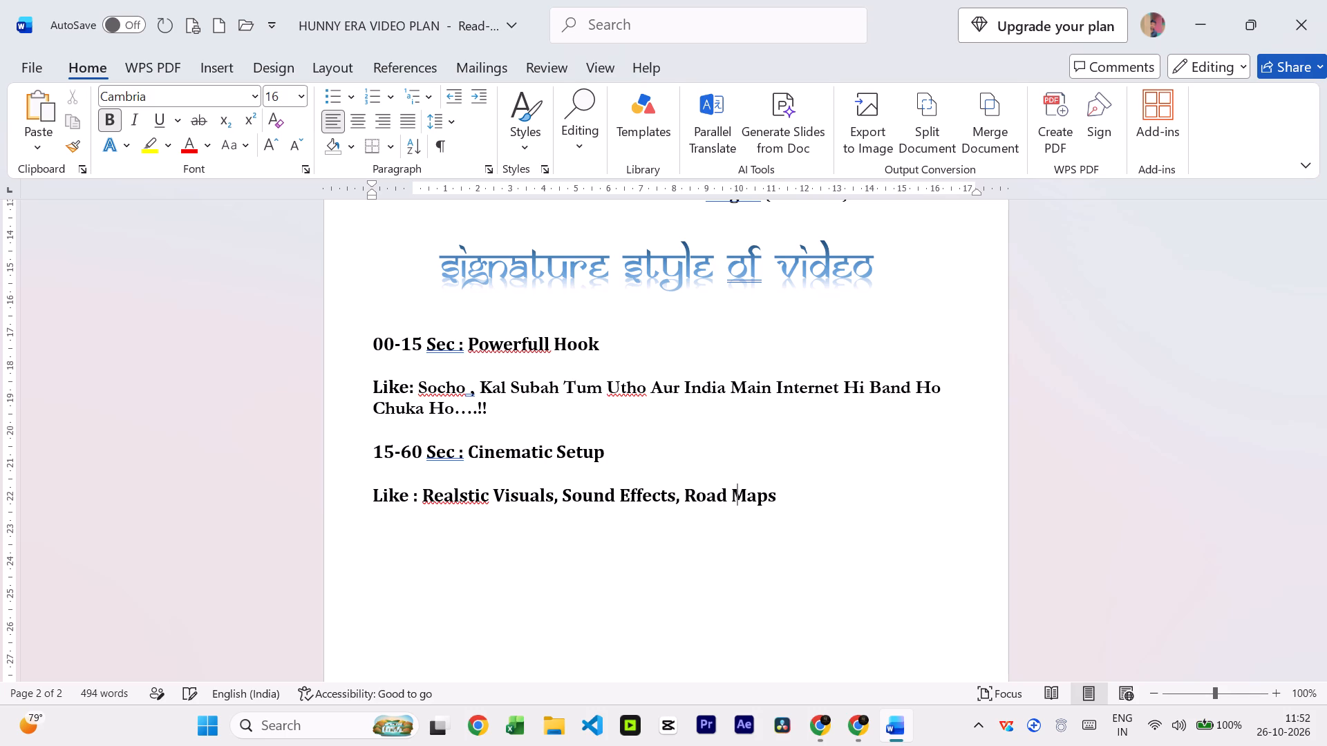
Complete the cinematic setup example line after "Road Maps" with ", Motion Graphic Aur Suspense.".
type(", Motion")
key("space")
type("Graphic")
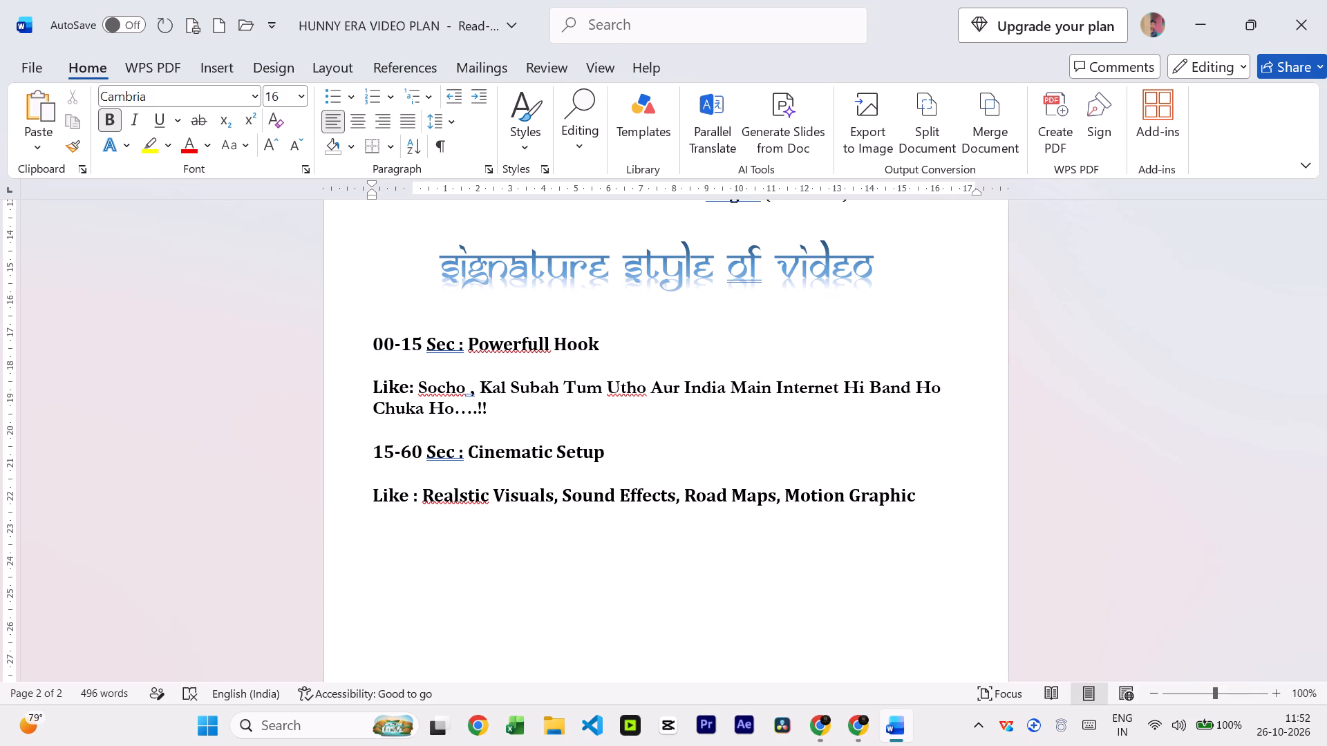
key("space")
type("Aur")
key("space")
type("Sus")
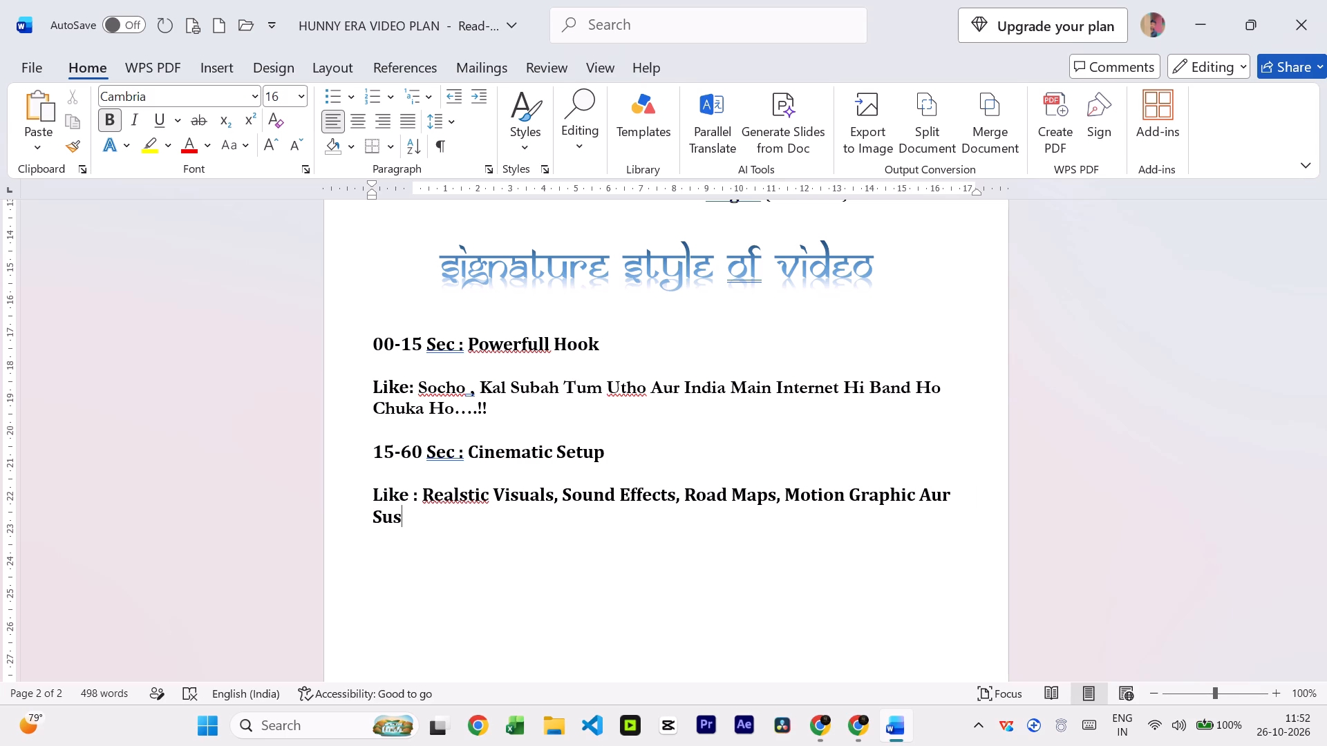
type("pense")
key("period")
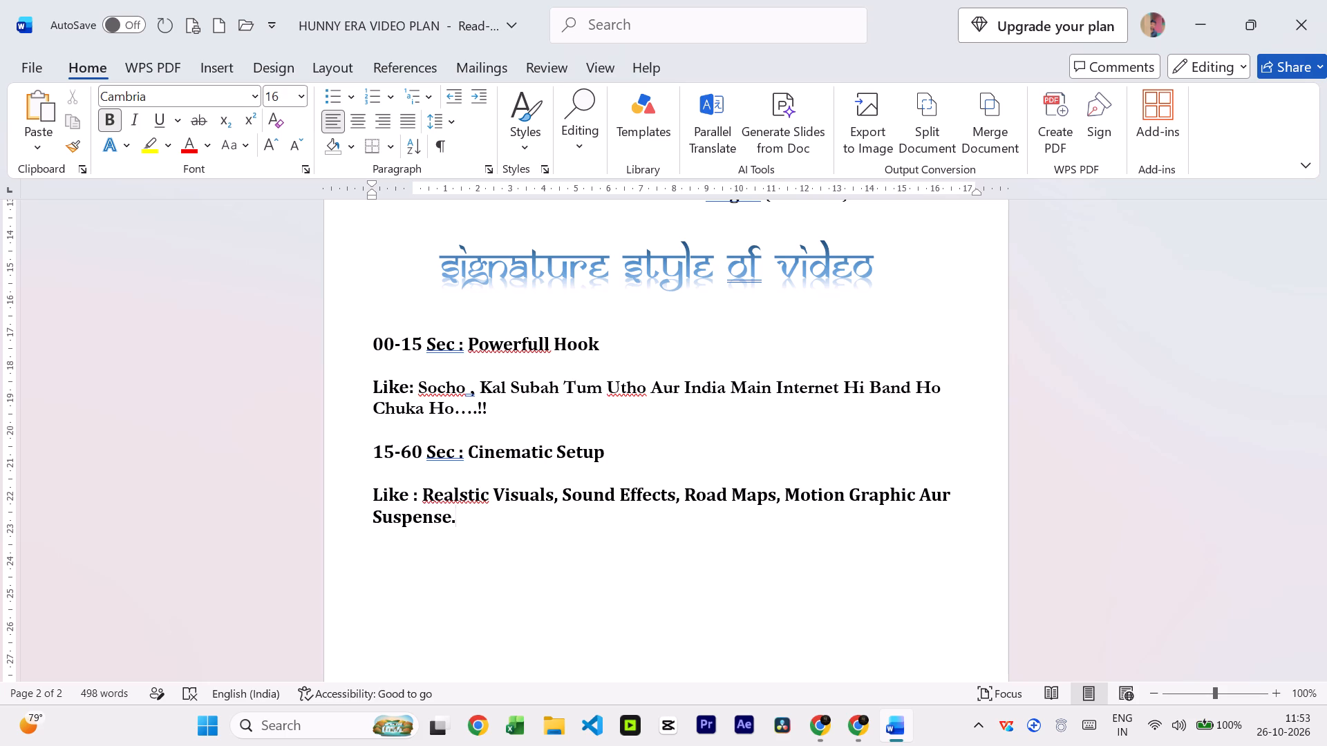
After a blank line below the cinematic setup example, add the segment line "Mian Video : Explaination".
key("Return")
key("Return")
type("Mian")
key("space")
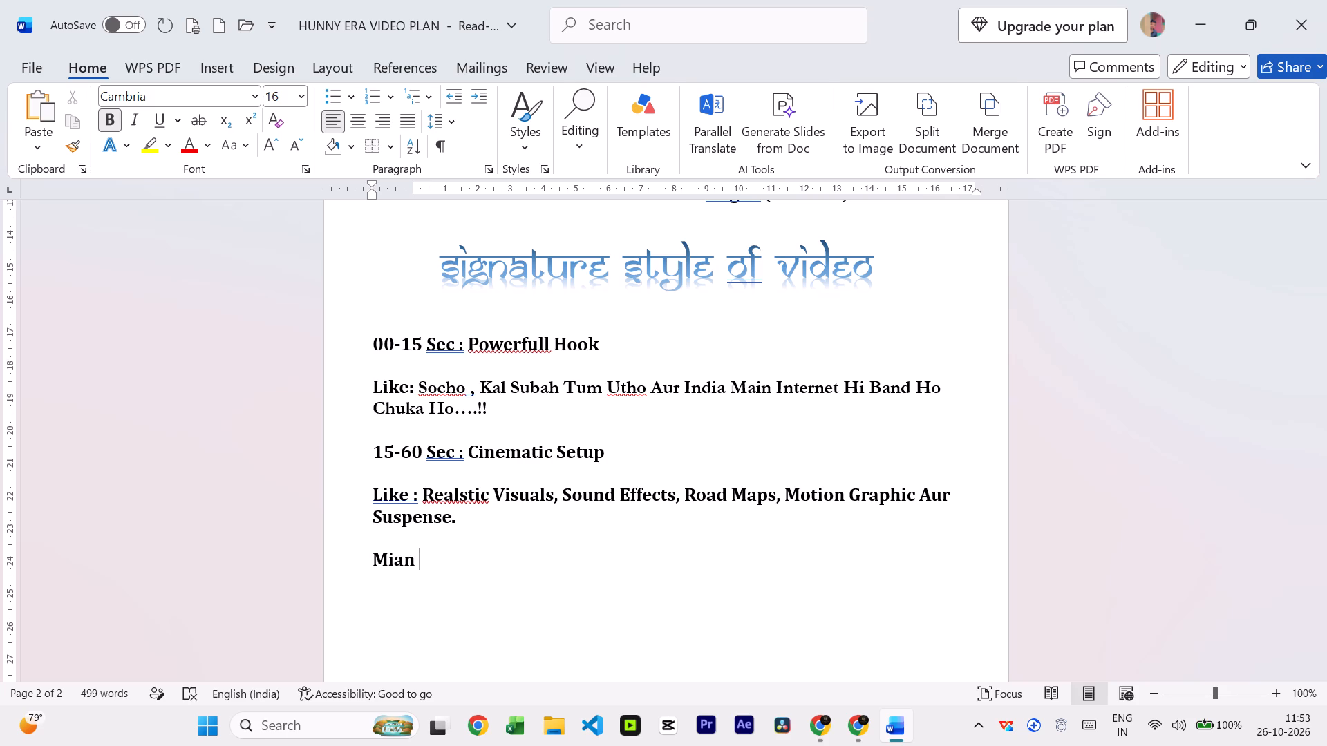
type("Video")
key("space")
type(":")
key("space")
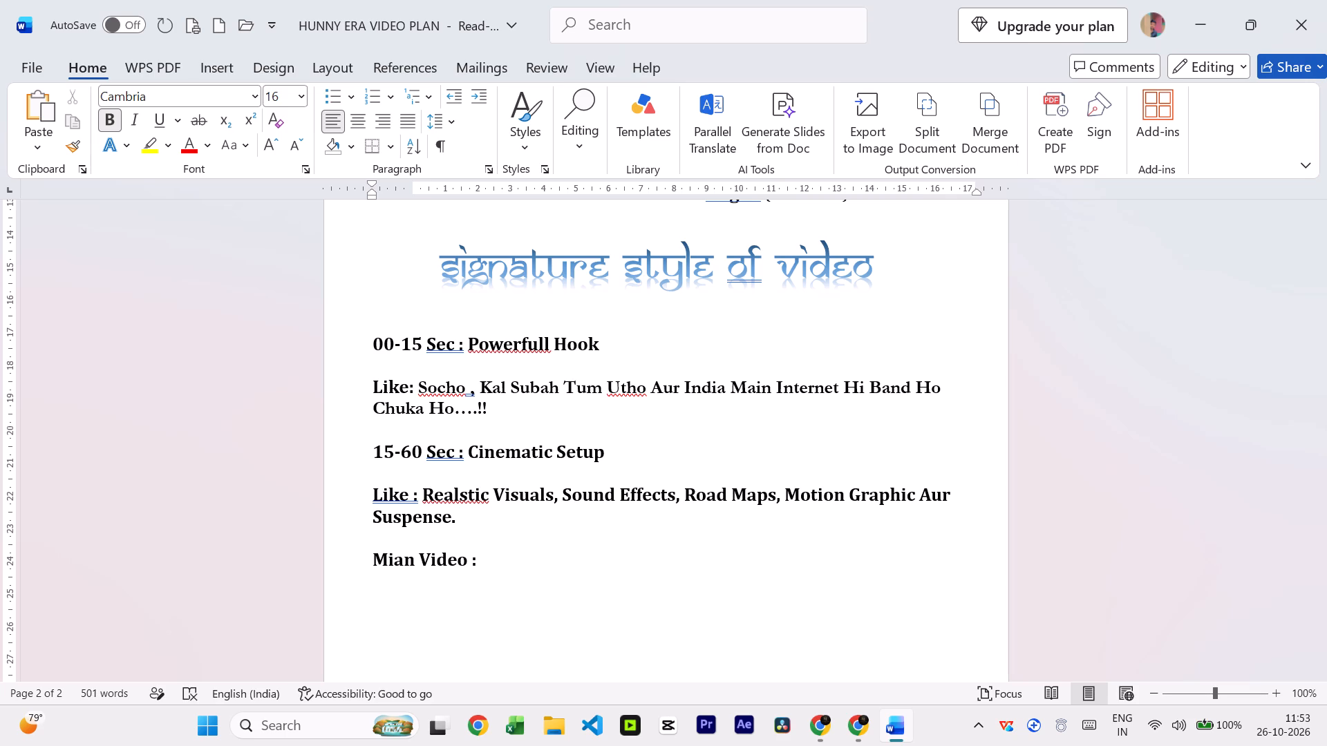
type("Explain")
type("ation")
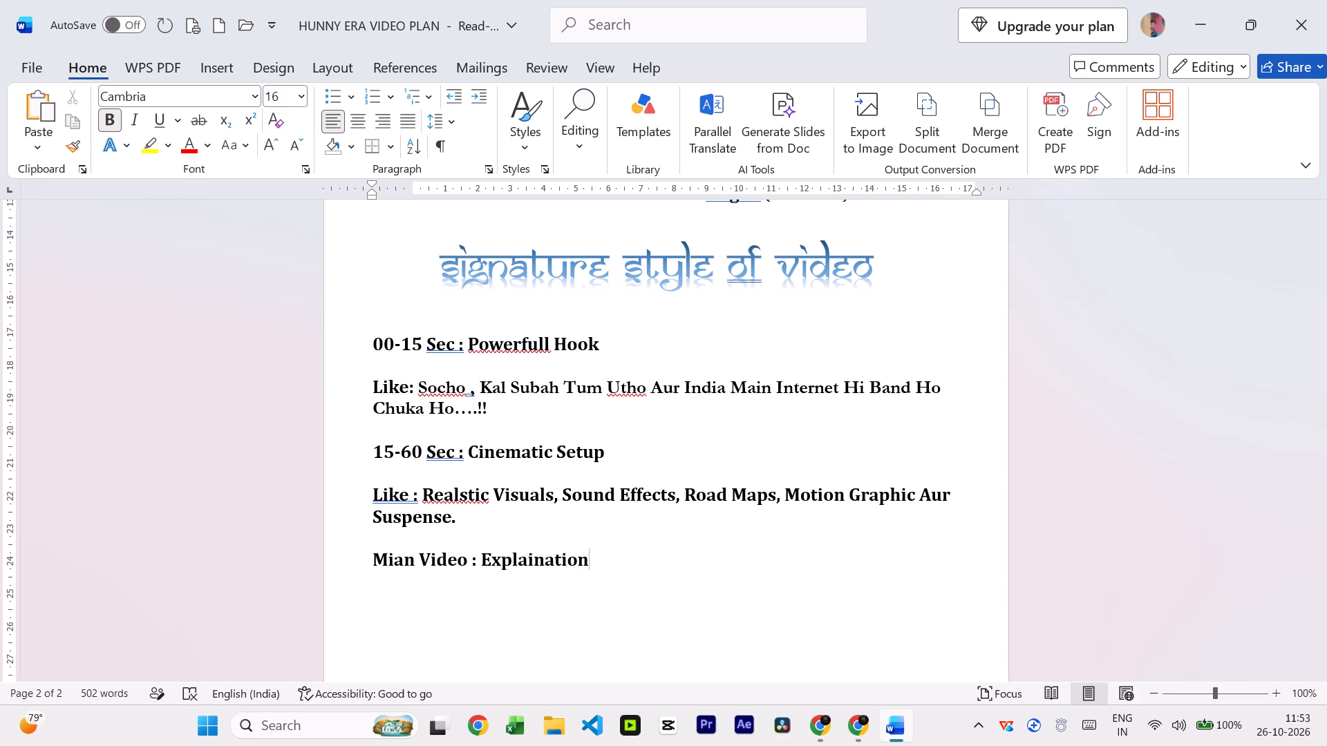
After a blank line below "Mian Video : Explaination", start the description line with "Har".
key("Return")
type("Har")
key("space")
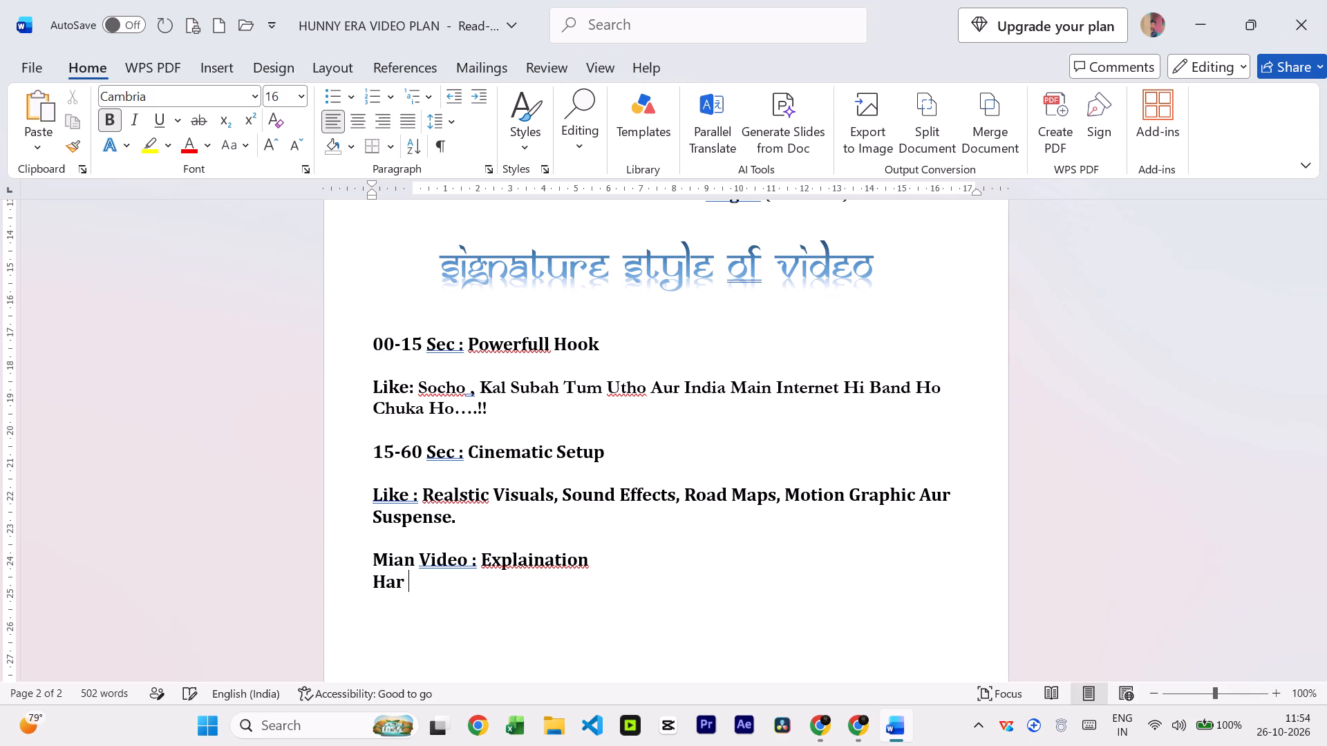
key("Left")
key("Left")
key("Left")
key("Left")
key("Return")
key("Right")
key("Right")
key("Right")
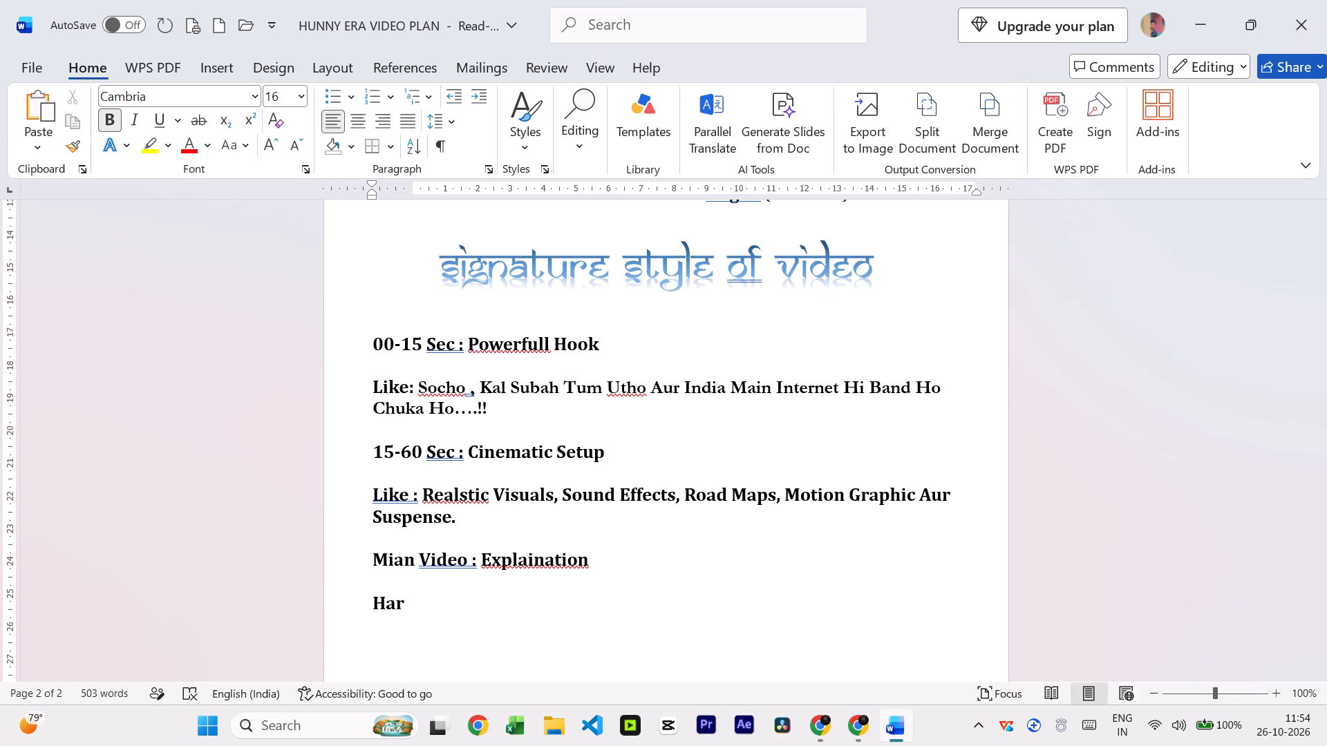
key("shift+d")
key("BackSpace")
key("space")
Continue the main video description after "Har" with "Development Ko", capitalising both words.
type("G")
key("BackSpace")
type("Deve")
type("lop")
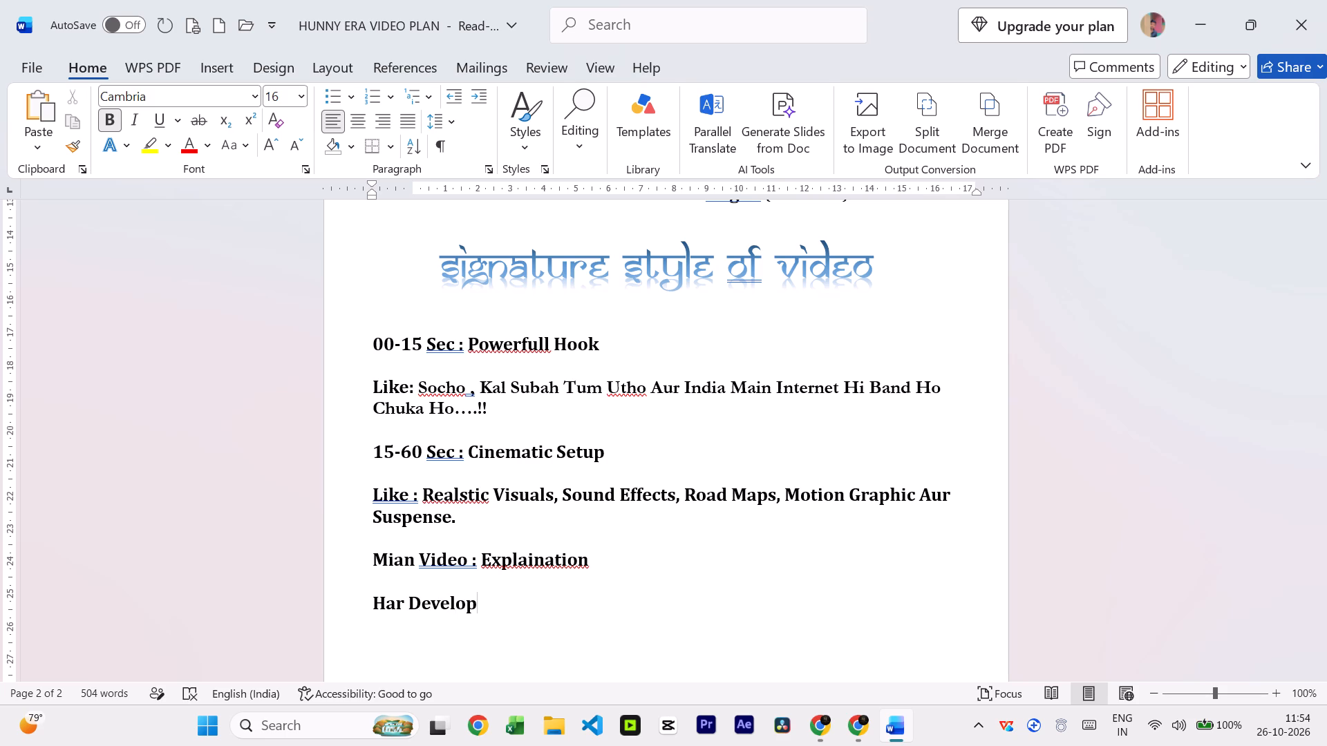
type("ment")
key("space")
type("ko")
key("space")
key("Left")
key("Left")
key("Left")
key("Right")
key("BackSpace")
key("shift+k")
key("Right")
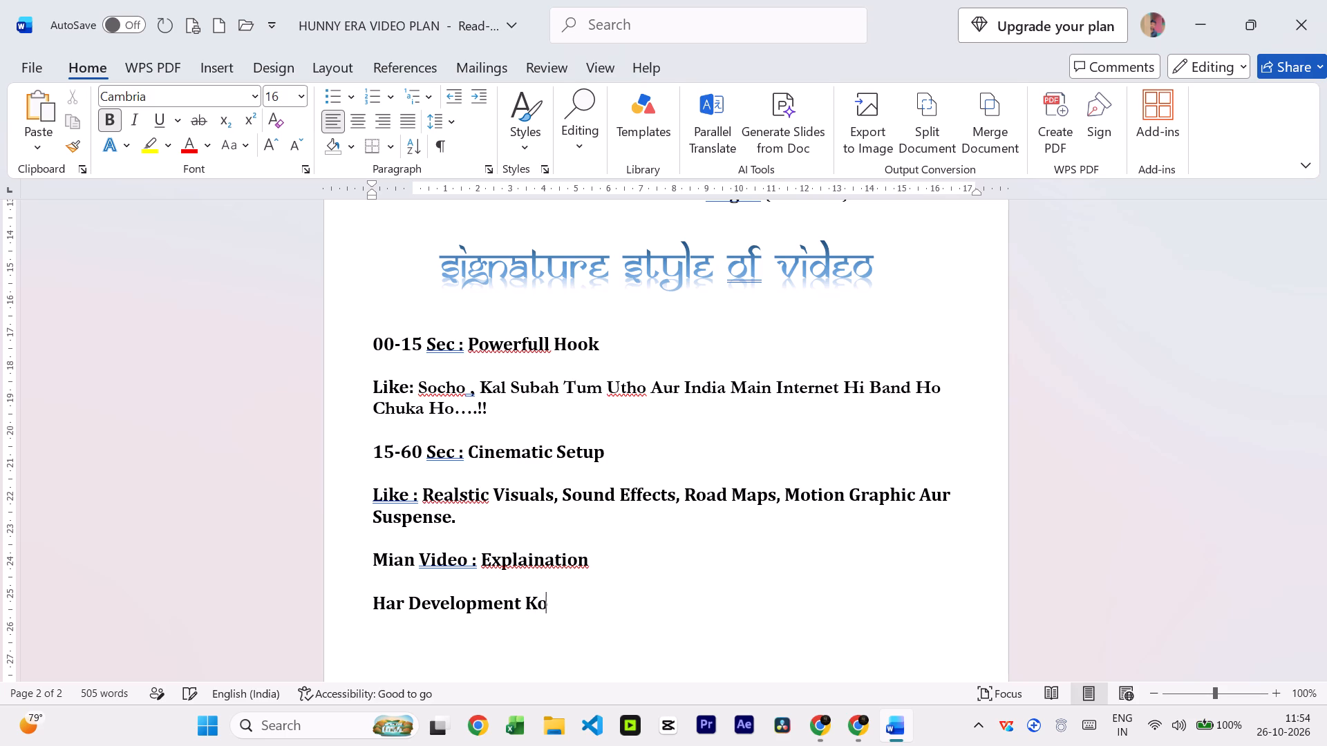
key("Right")
Add "Step-by-Step" after "Har Development Ko" in the main video description, keeping "by" in lowercase.
type("Step")
key("minus")
type("By")
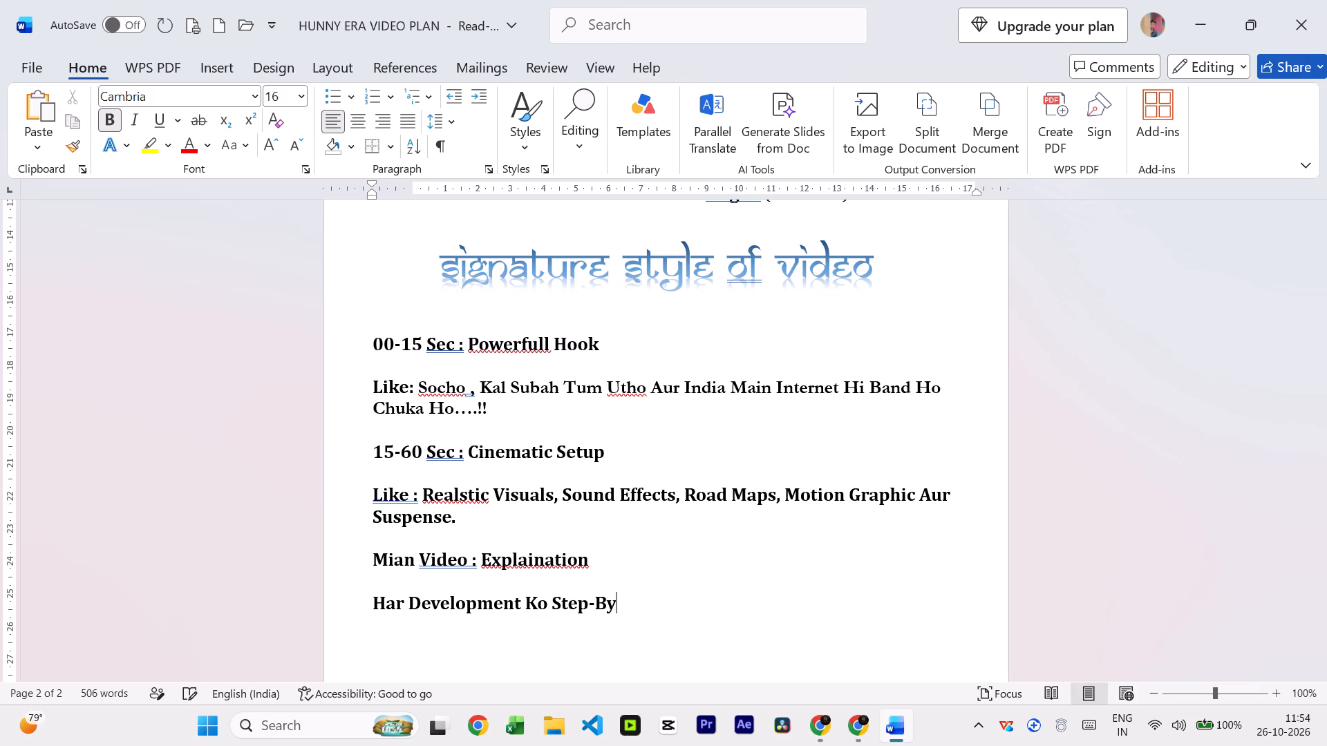
key("BackSpace")
key("BackSpace")
type("by")
key("shift+minus")
type("Step")
key("space")
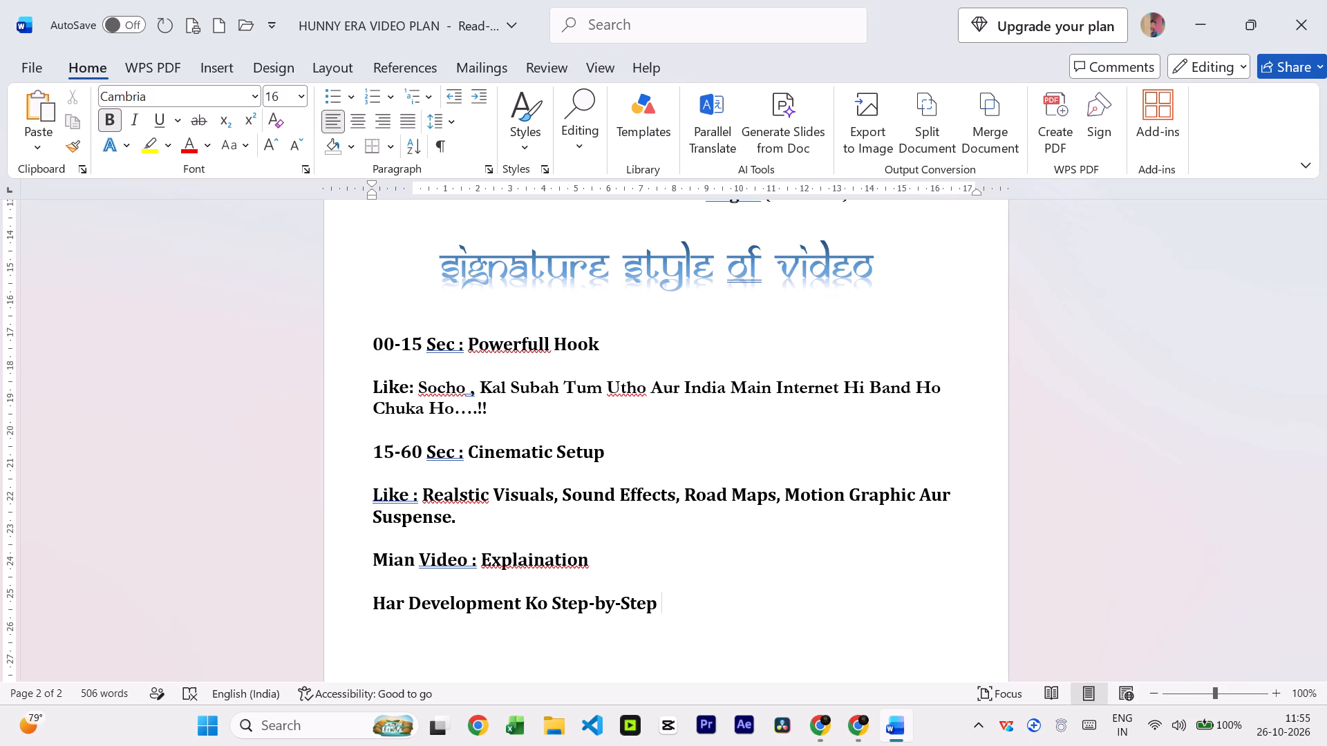
Add "Expain Karna," after "Step-by-Step" in the main video description, with no space before the comma.
type("Expain K")
key("BackSpace")
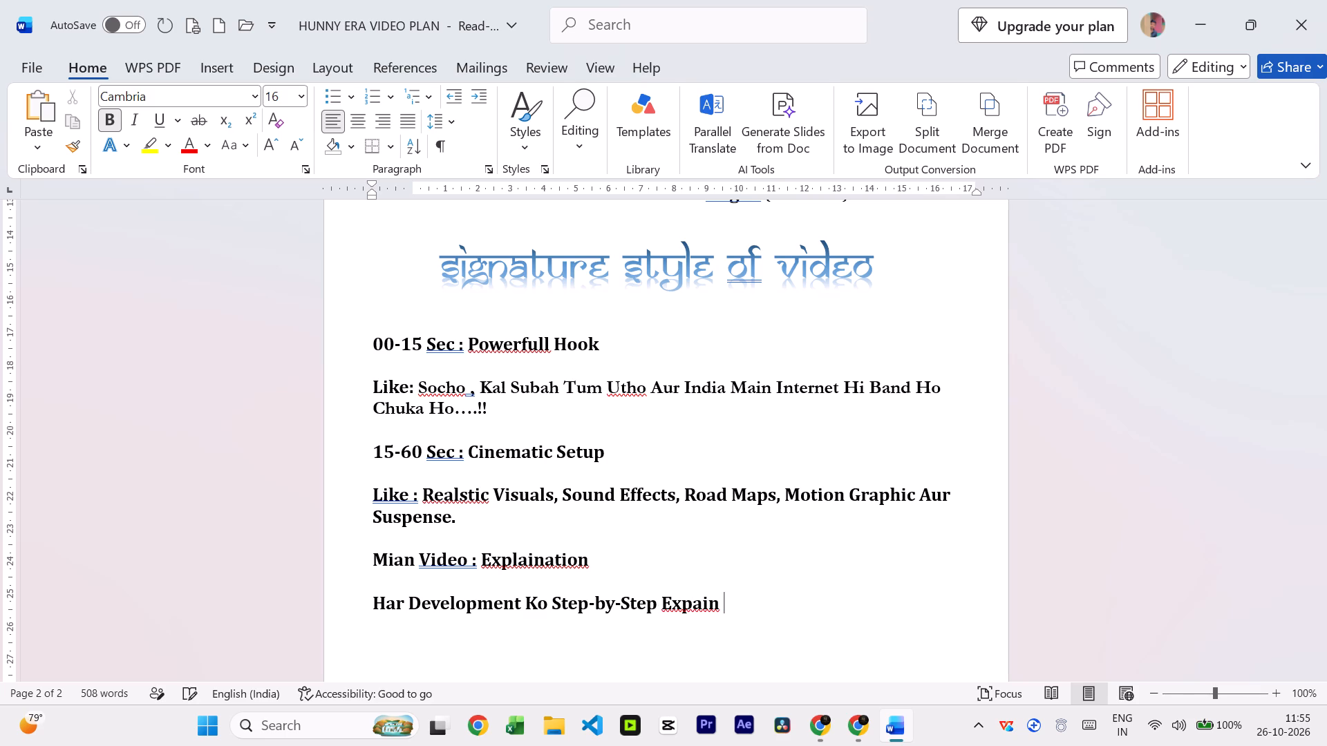
type("Karna")
key("space")
key("comma")
key("BackSpace")
key("BackSpace")
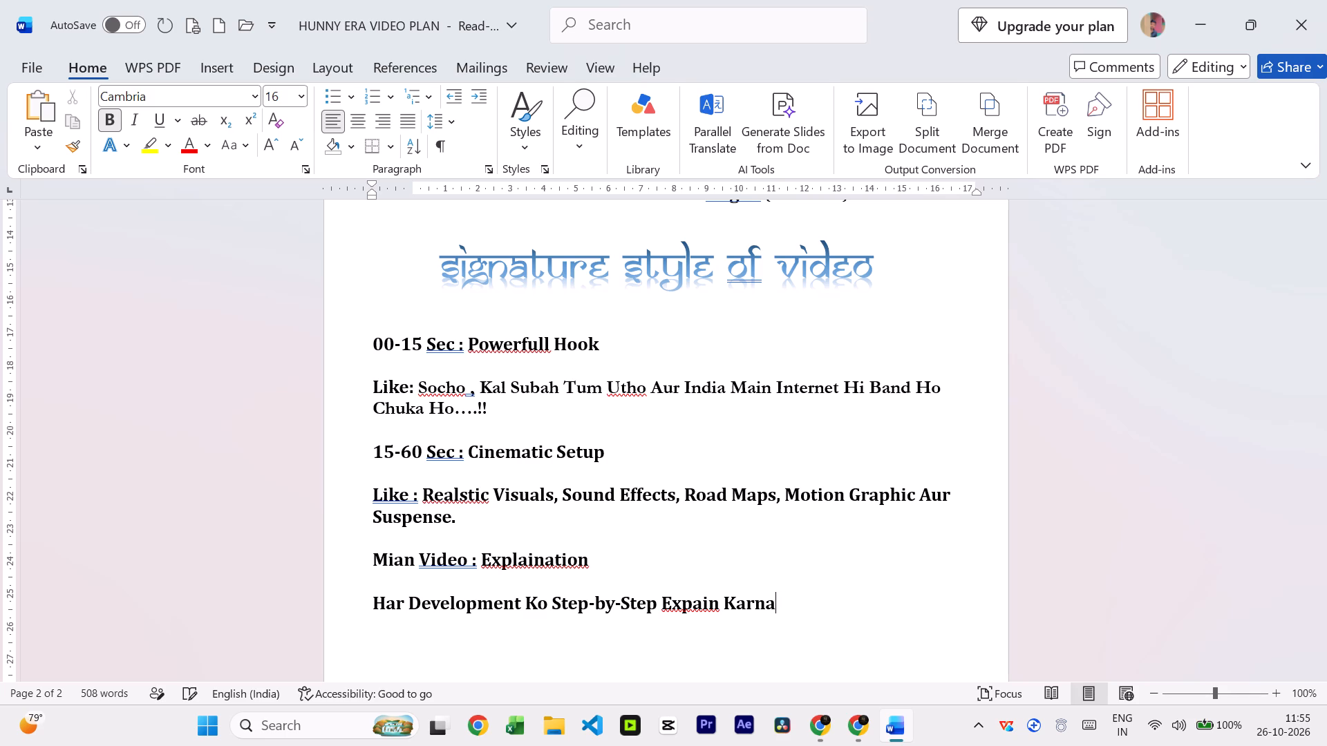
type(",")
key("space")
Add "Examples Aur Verified Facts" after "Expain Karna," in the main video description.
type("Examples")
key("space")
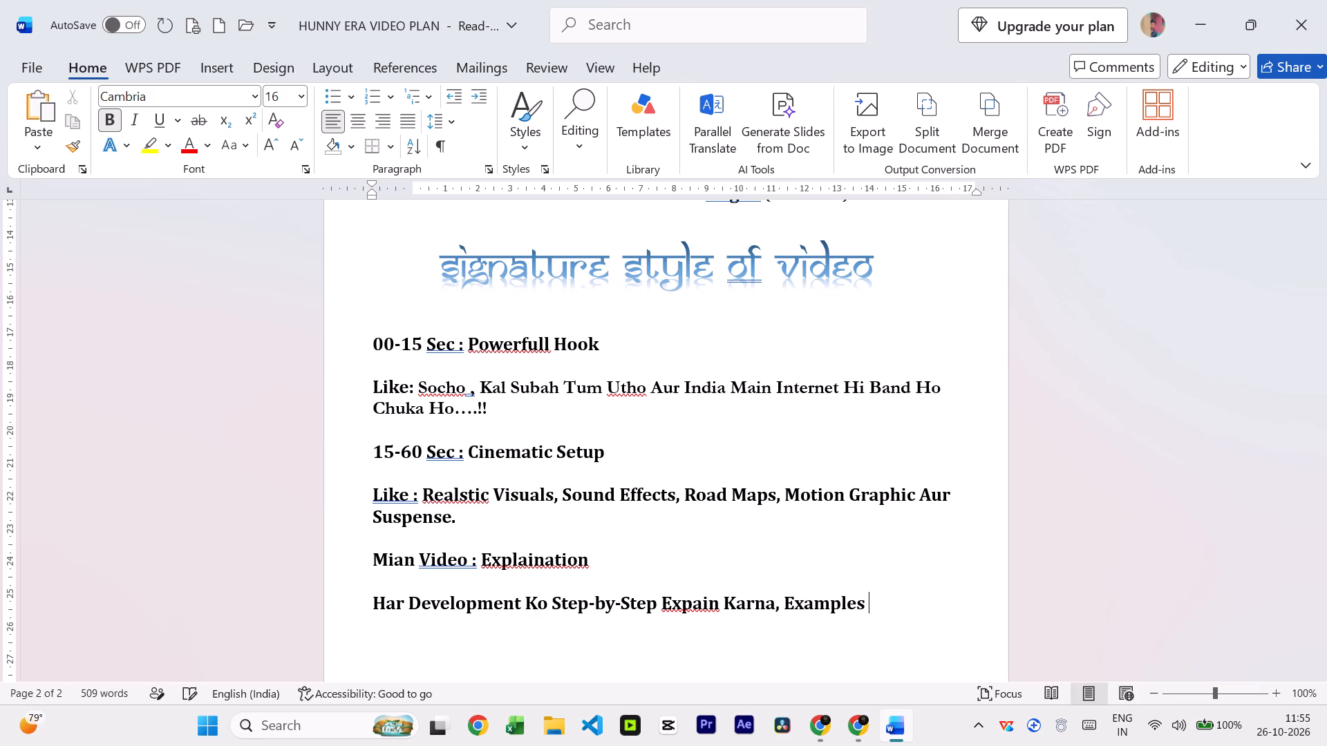
type("Aur")
key("space")
type("Verifi")
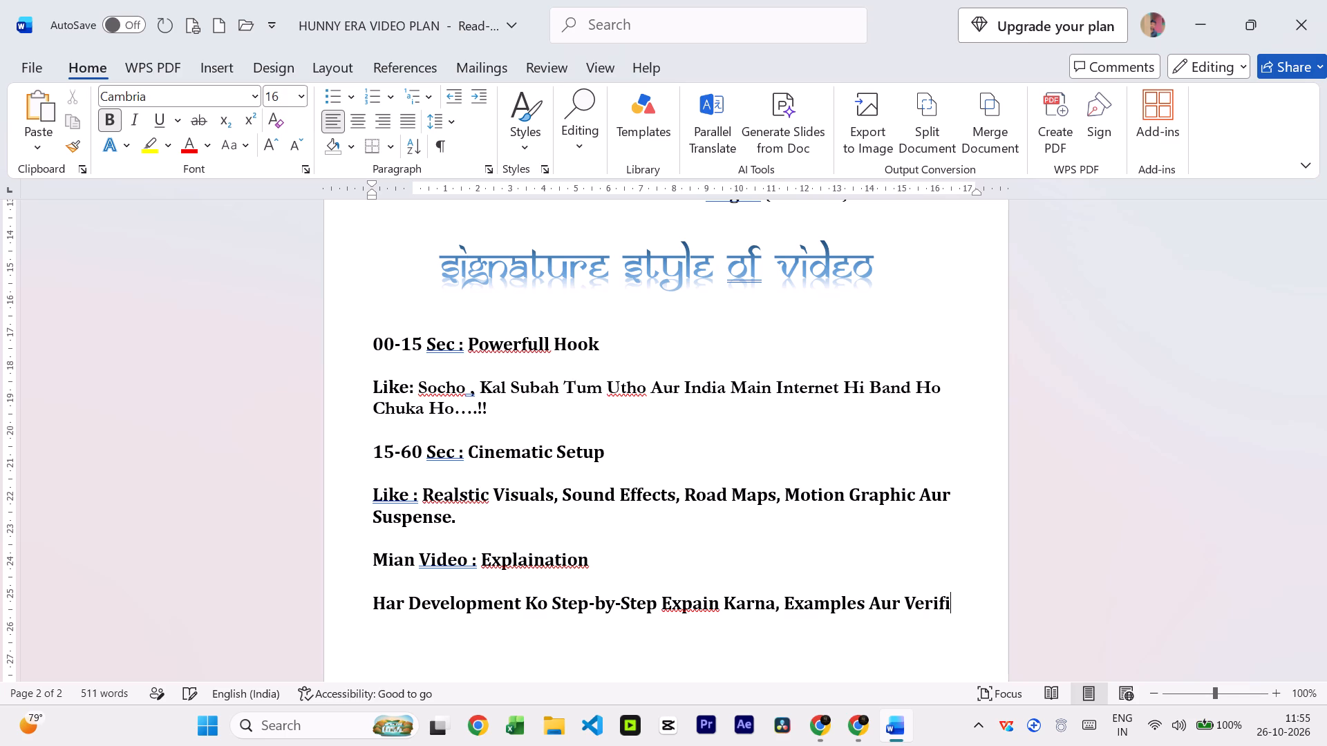
key("e")
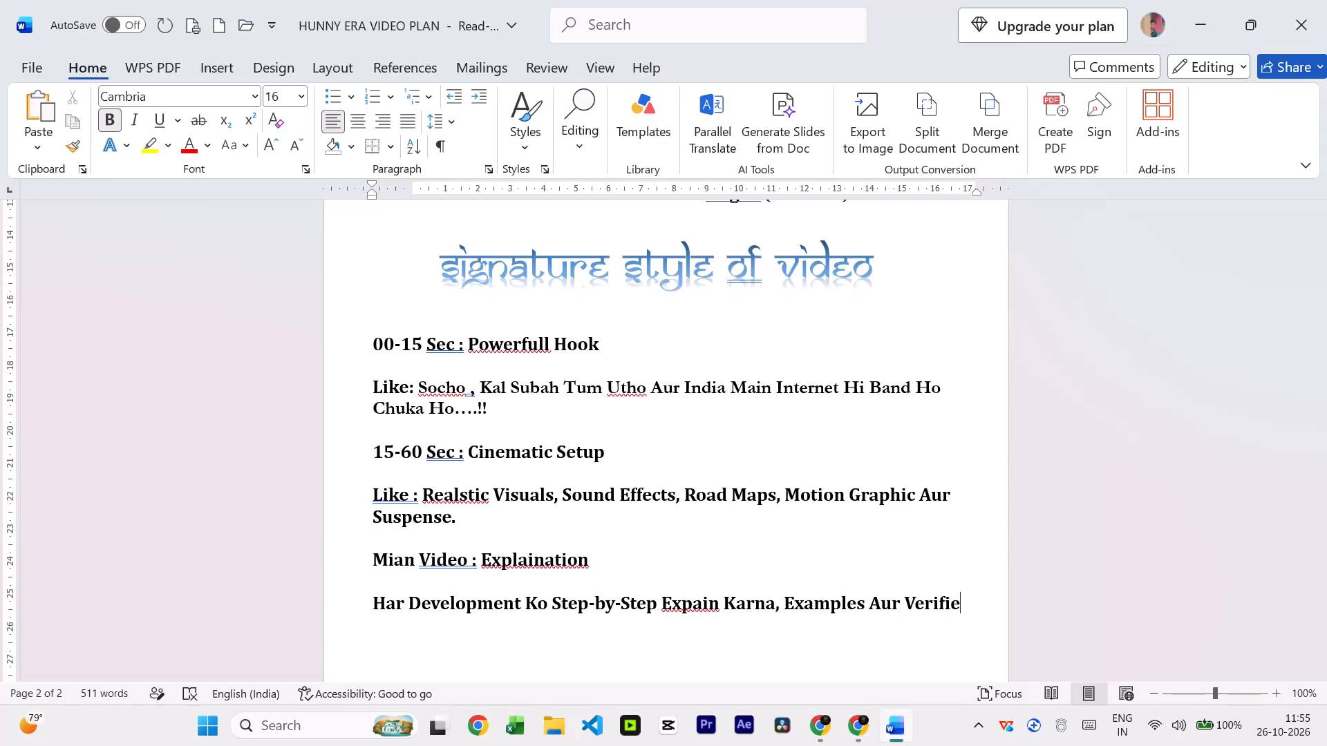
type("d")
key("space")
type("Facts")
key("space")
Finish the main video description after "Verified Facts" with "With Deep Research.".
key("shift+v")
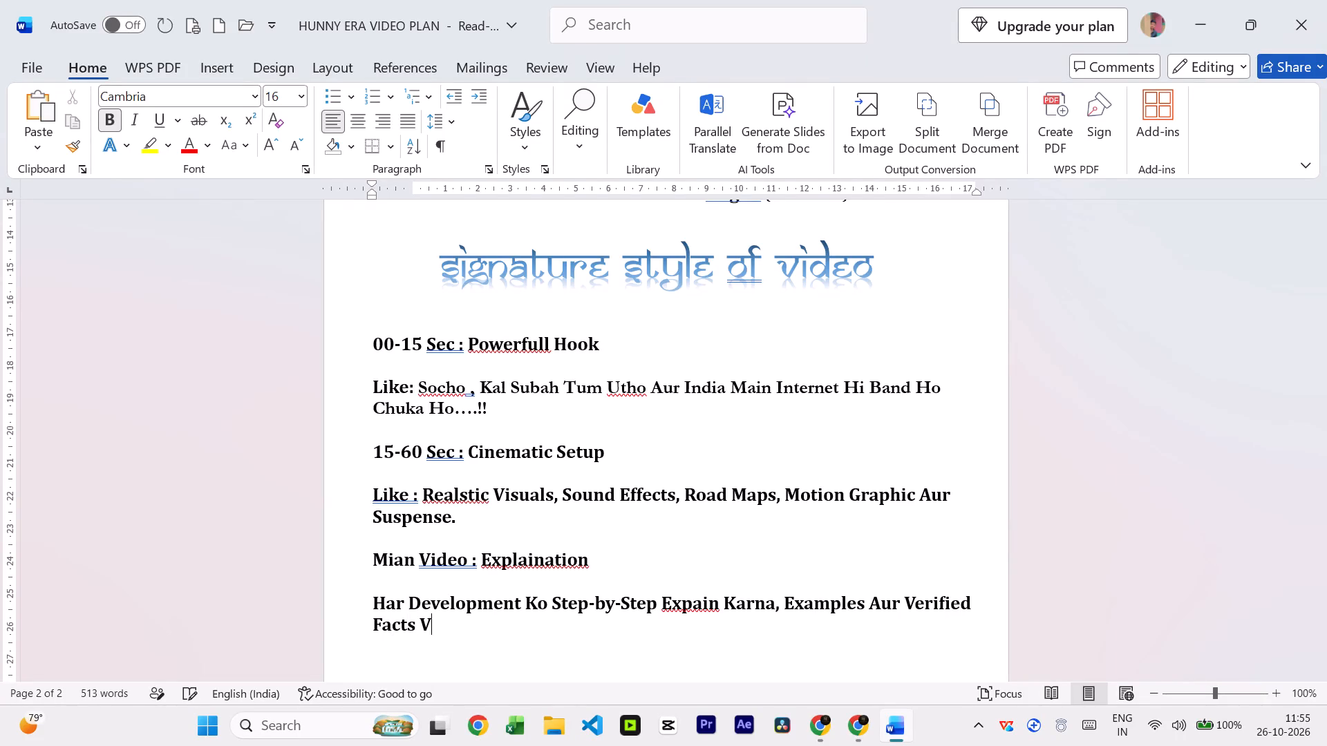
key("BackSpace")
type("Wit")
key("h")
key("space")
type("Deep")
key("space")
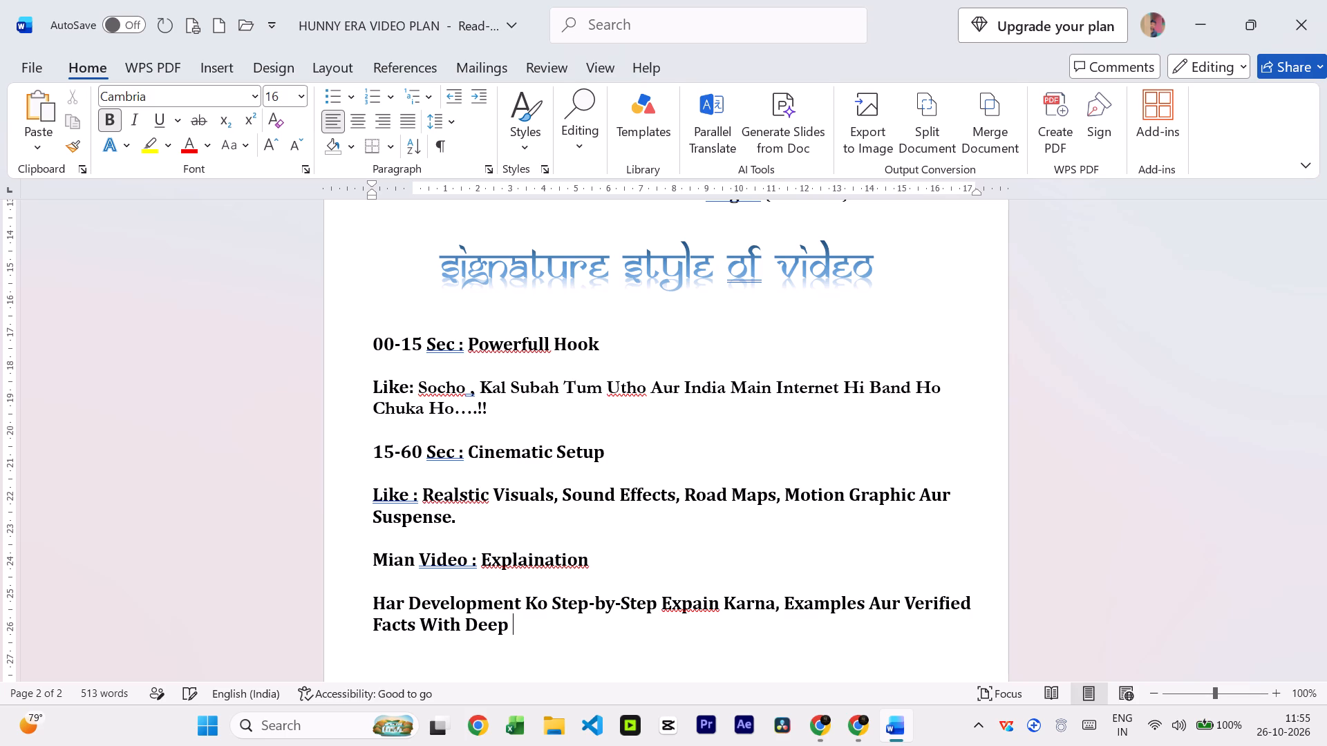
type("Re")
type("search")
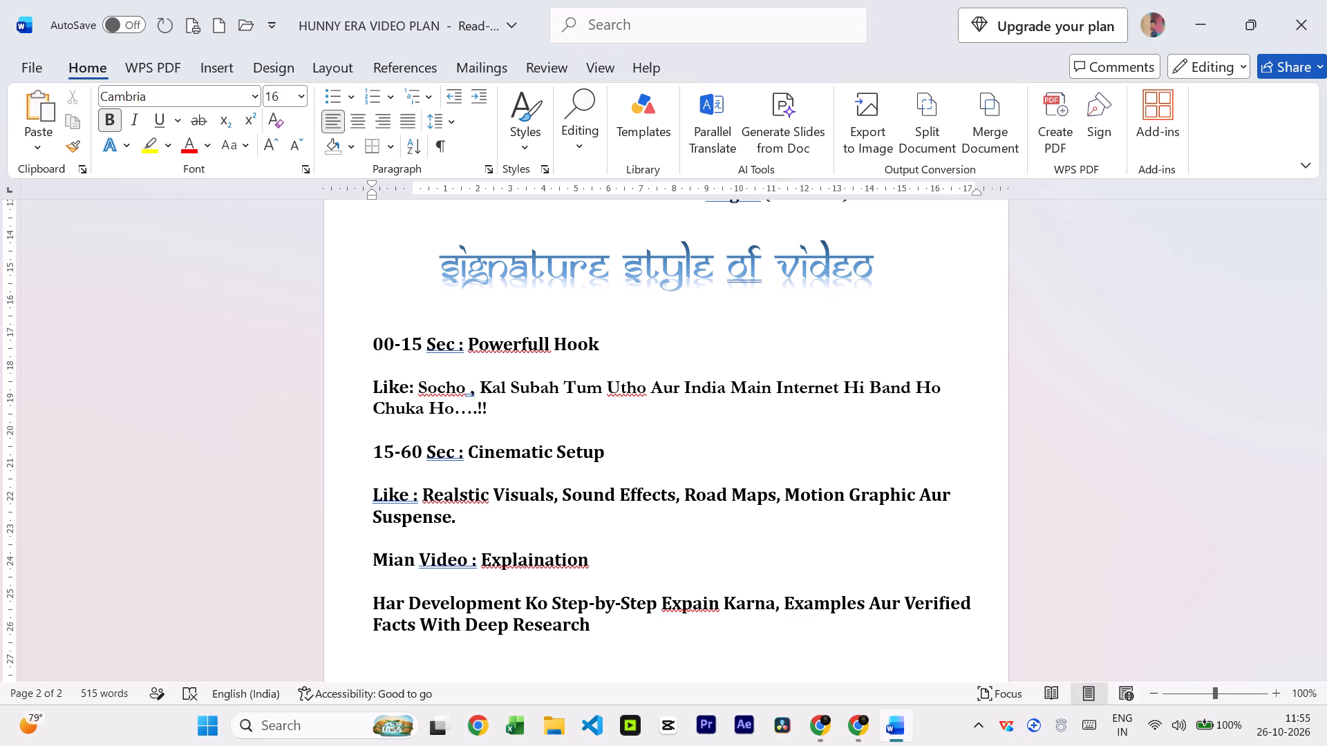
key("period")
Apply the four-diamond bullet to the "00-15 Sec : Powerfull Hook" line.
scroll(490, 439, "down", 11)
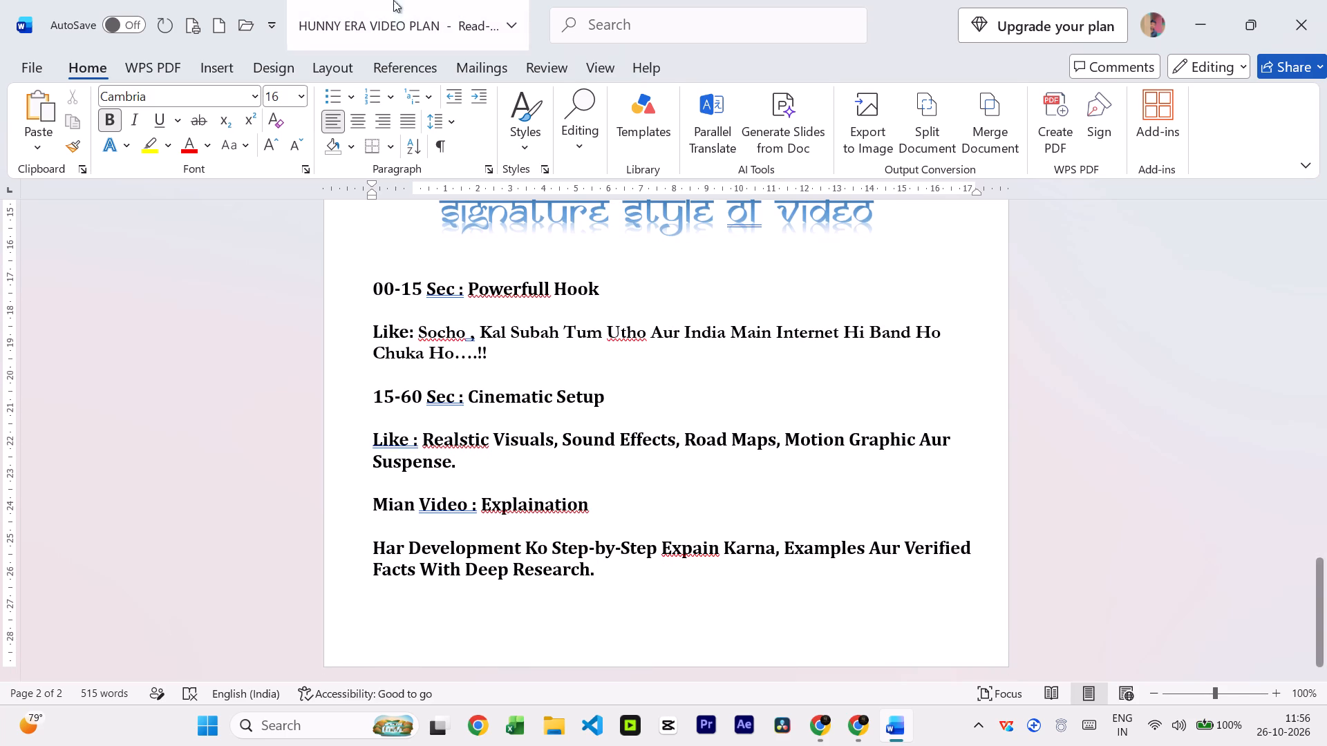
left_click_drag(601, 292, 405, 285)
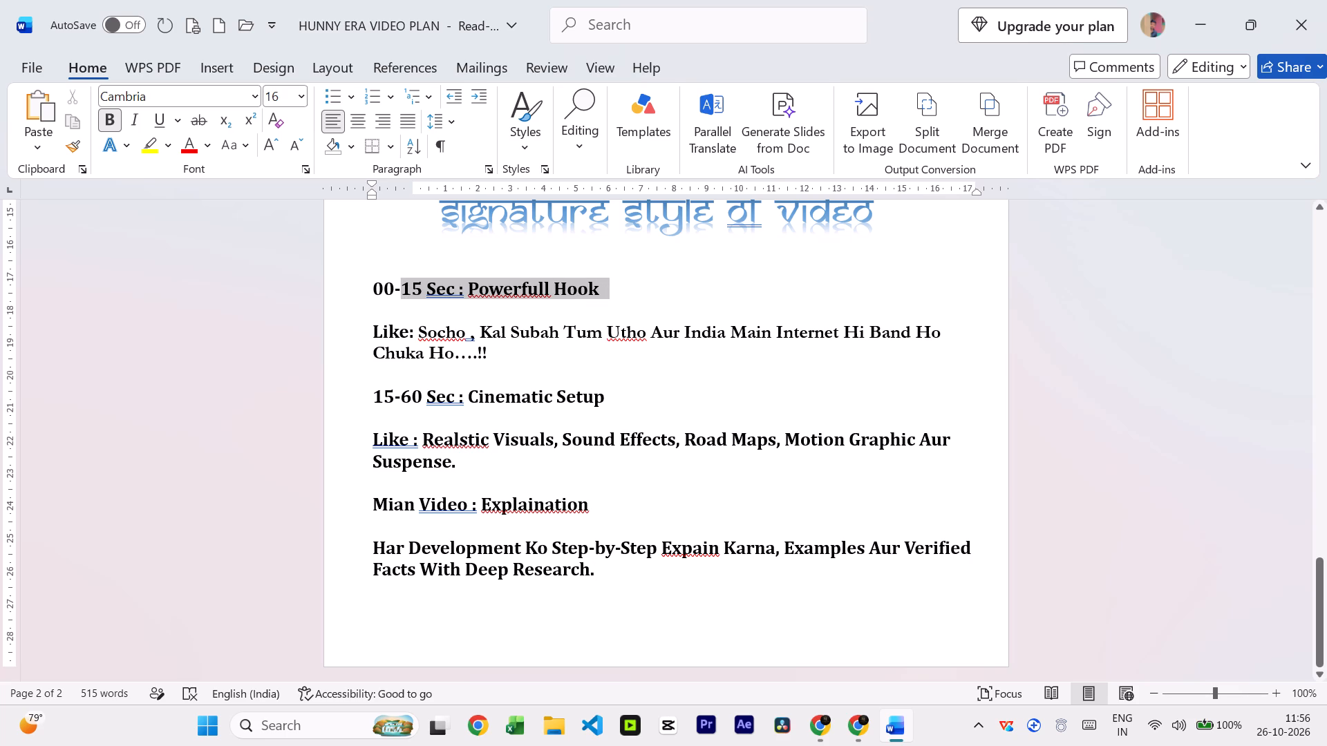
left_click_drag(405, 285, 384, 292)
left_click(390, 288)
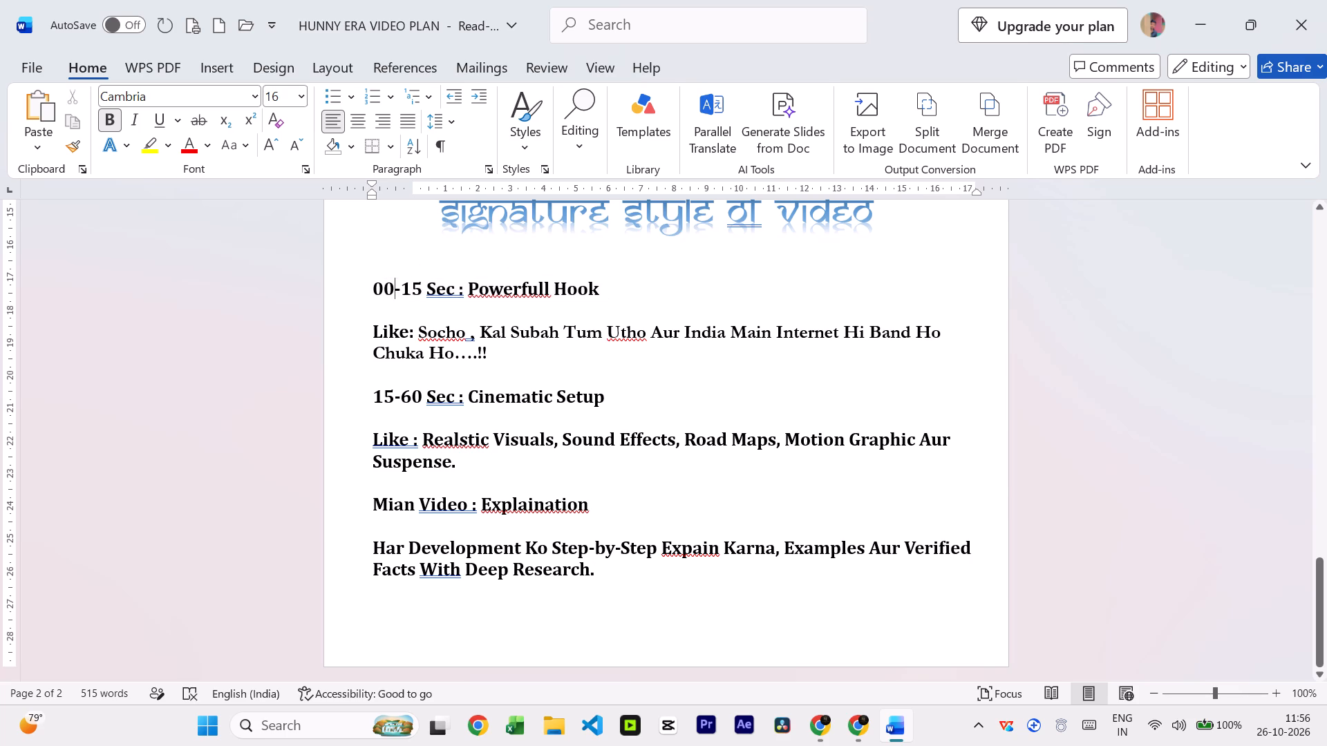
left_click_drag(376, 286, 616, 282)
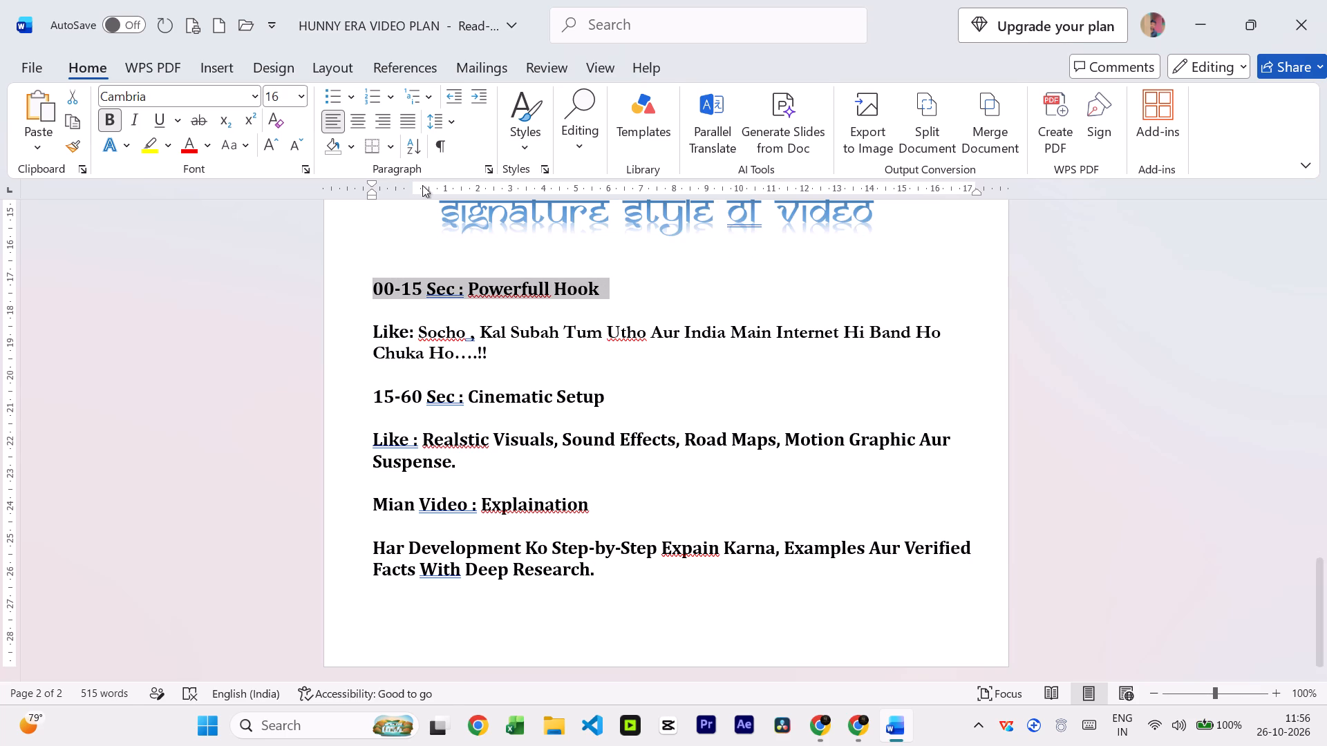
left_click(348, 99)
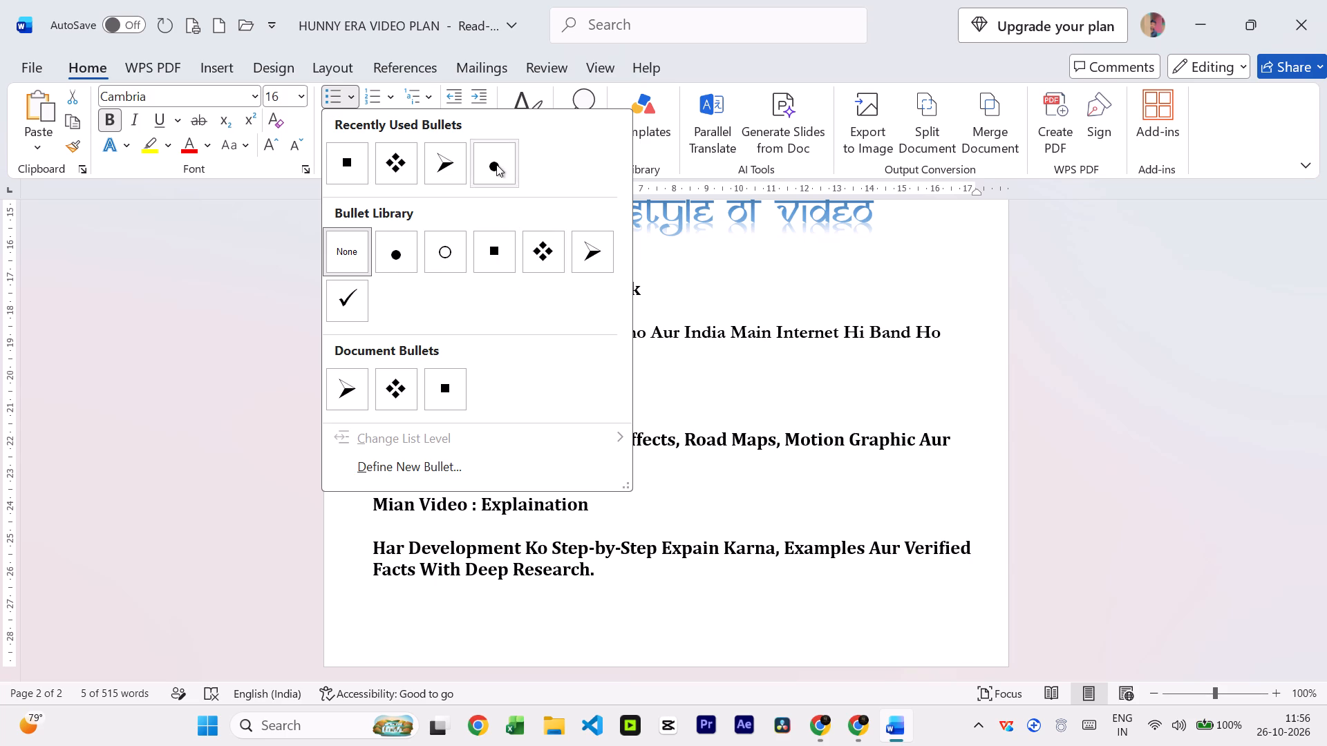
left_click(406, 164)
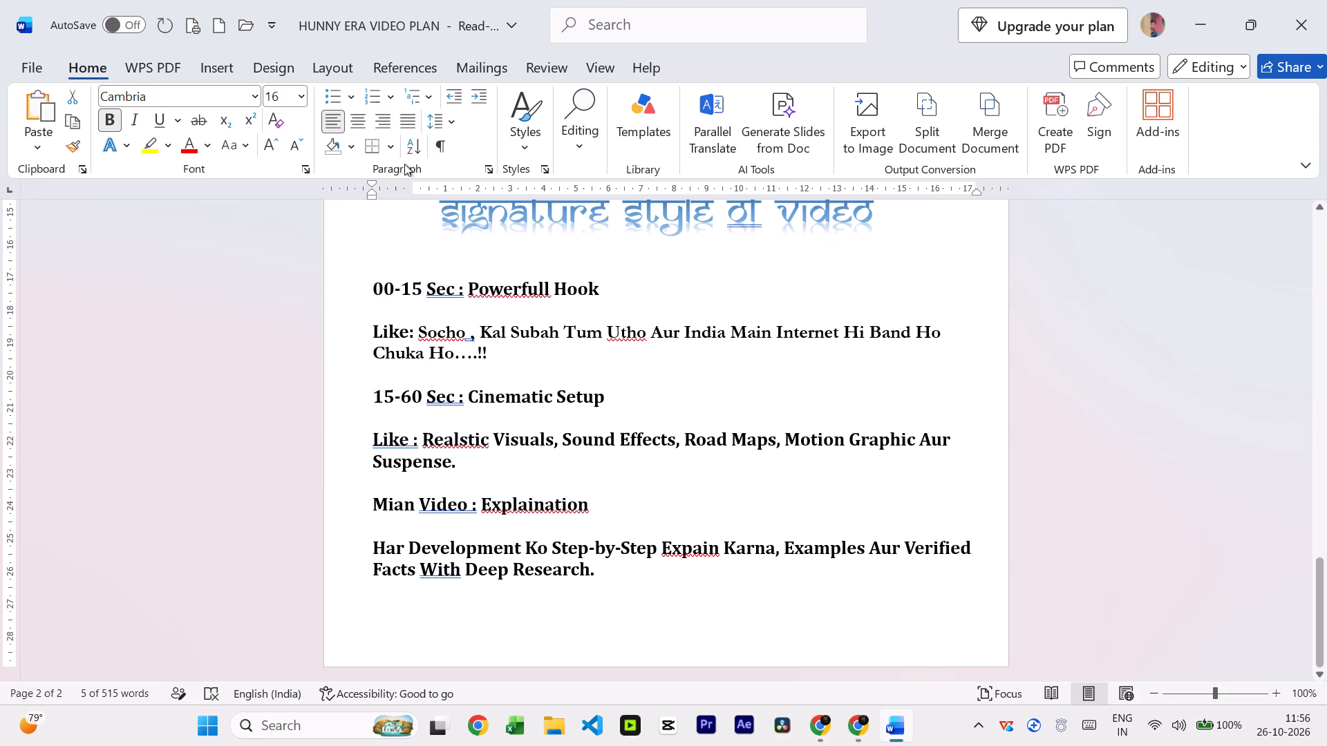
Apply the same four-diamond bullet to the "15-60 Sec : Cinematic Setup" and "Mian Video : Explaination" lines.
left_click_drag(603, 399, 498, 396)
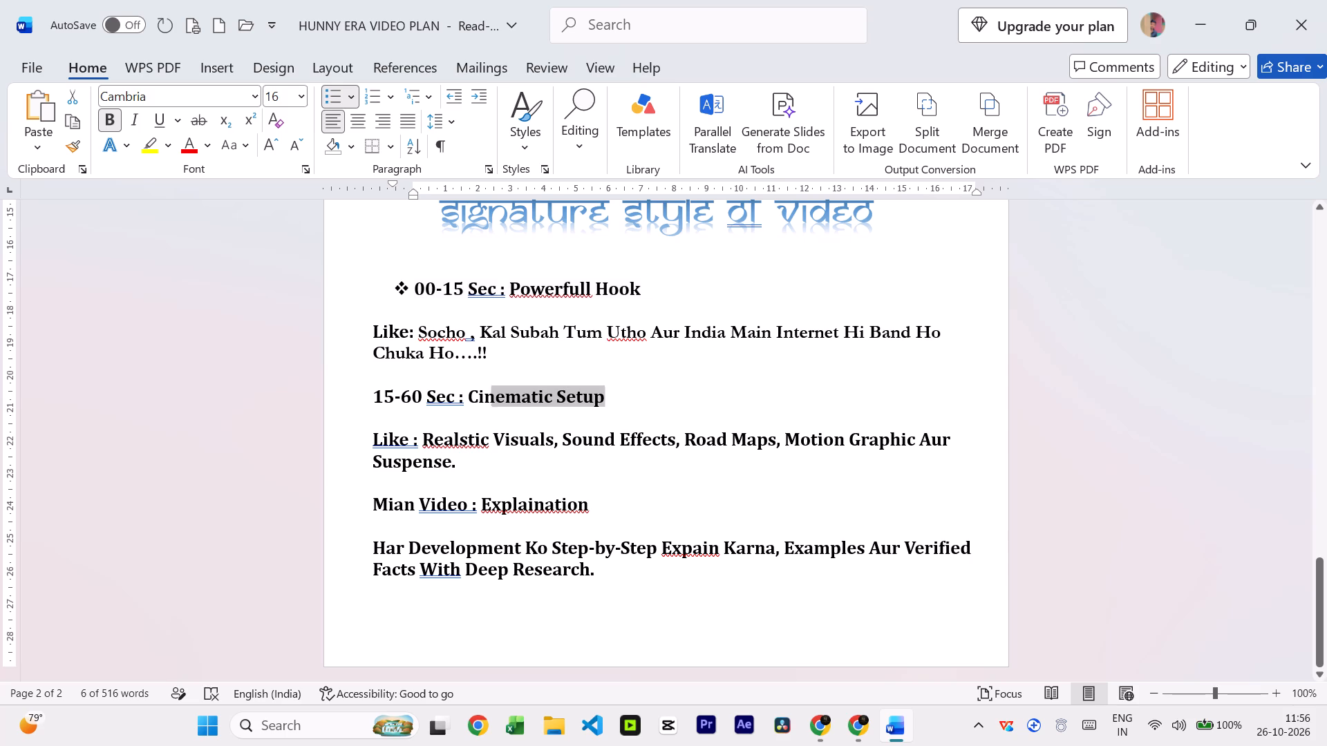
left_click_drag(498, 396, 350, 390)
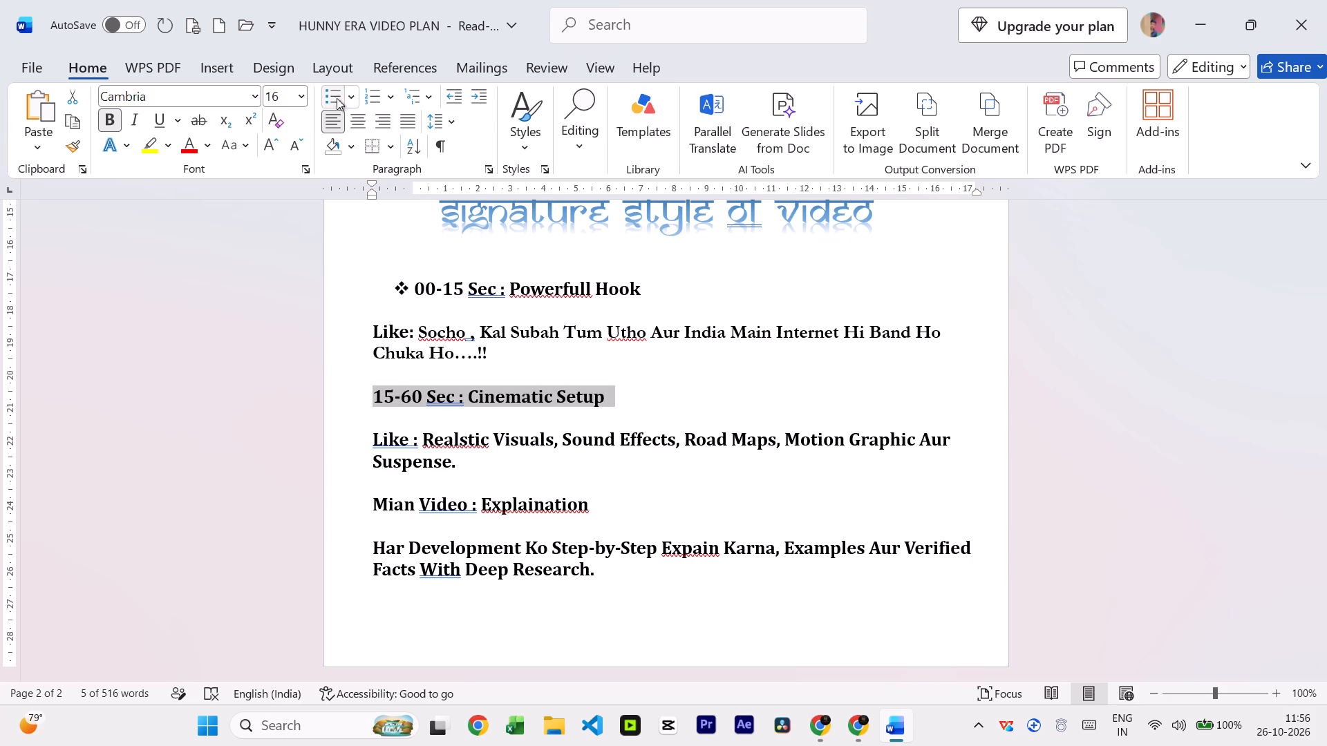
left_click(336, 99)
left_click_drag(598, 507, 395, 499)
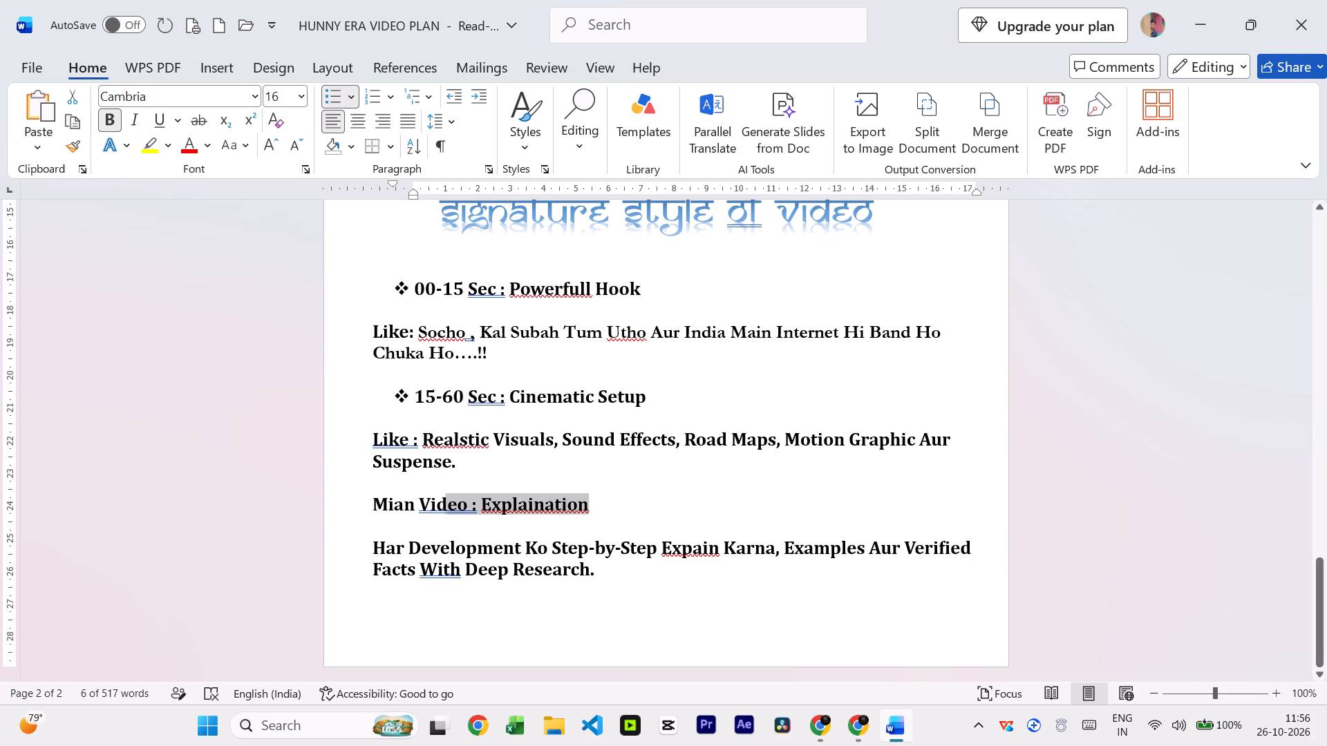
left_click_drag(395, 499, 327, 496)
left_click(332, 95)
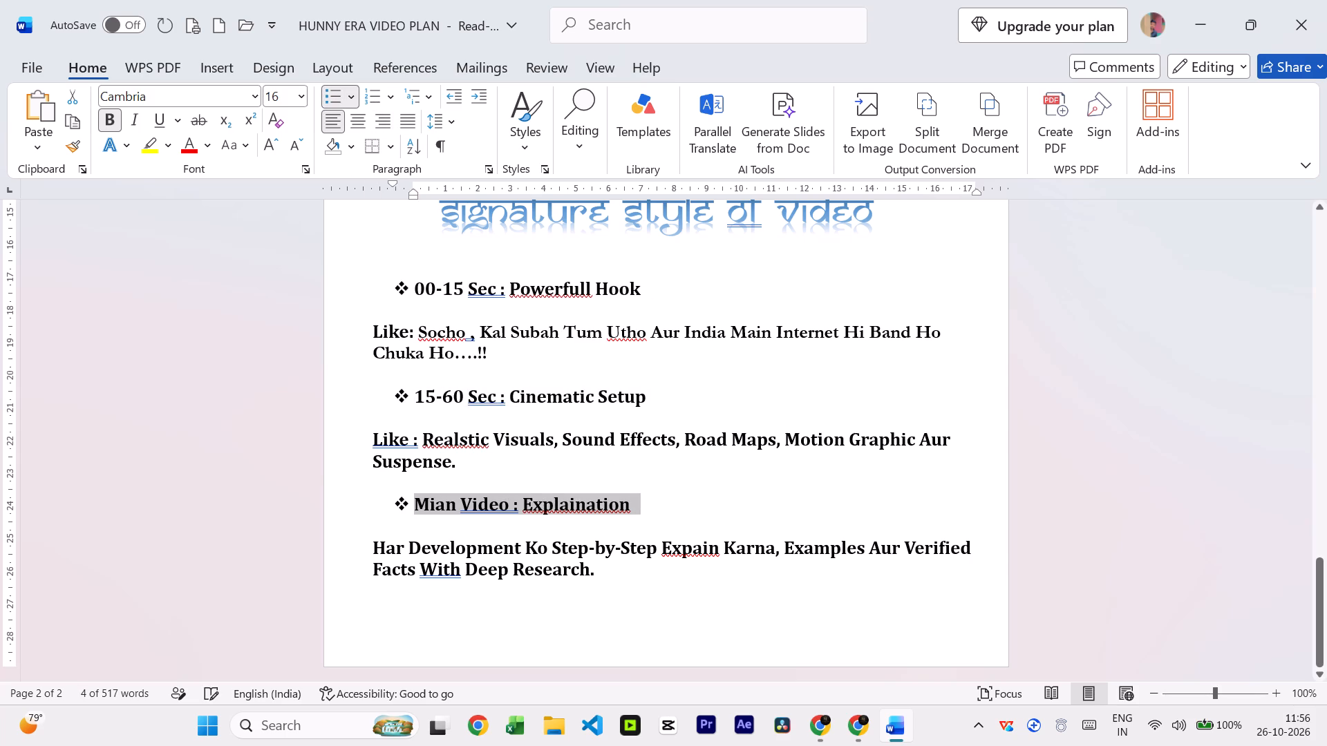
left_click(704, 520)
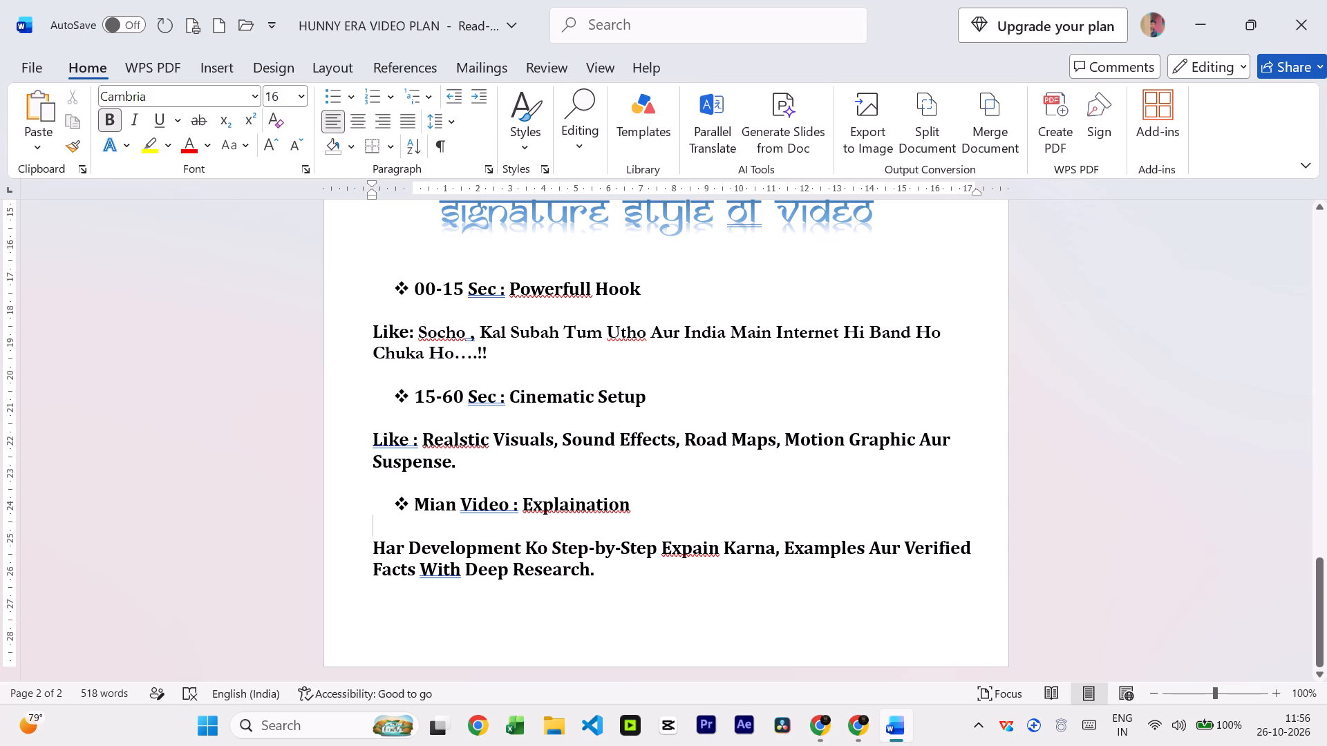
Set the font size of the whole "Like: Socho , Kal Subah" example line to 14.
left_click_drag(497, 354, 389, 329)
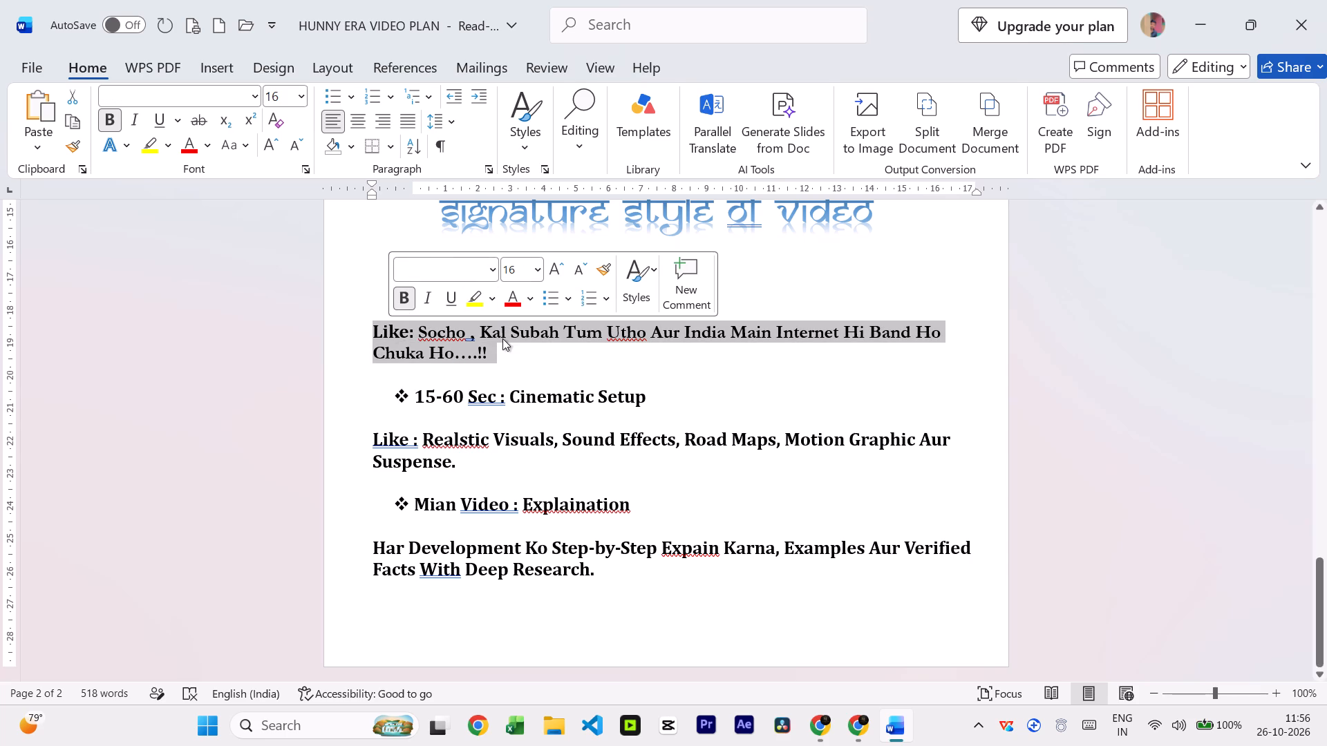
left_click(533, 272)
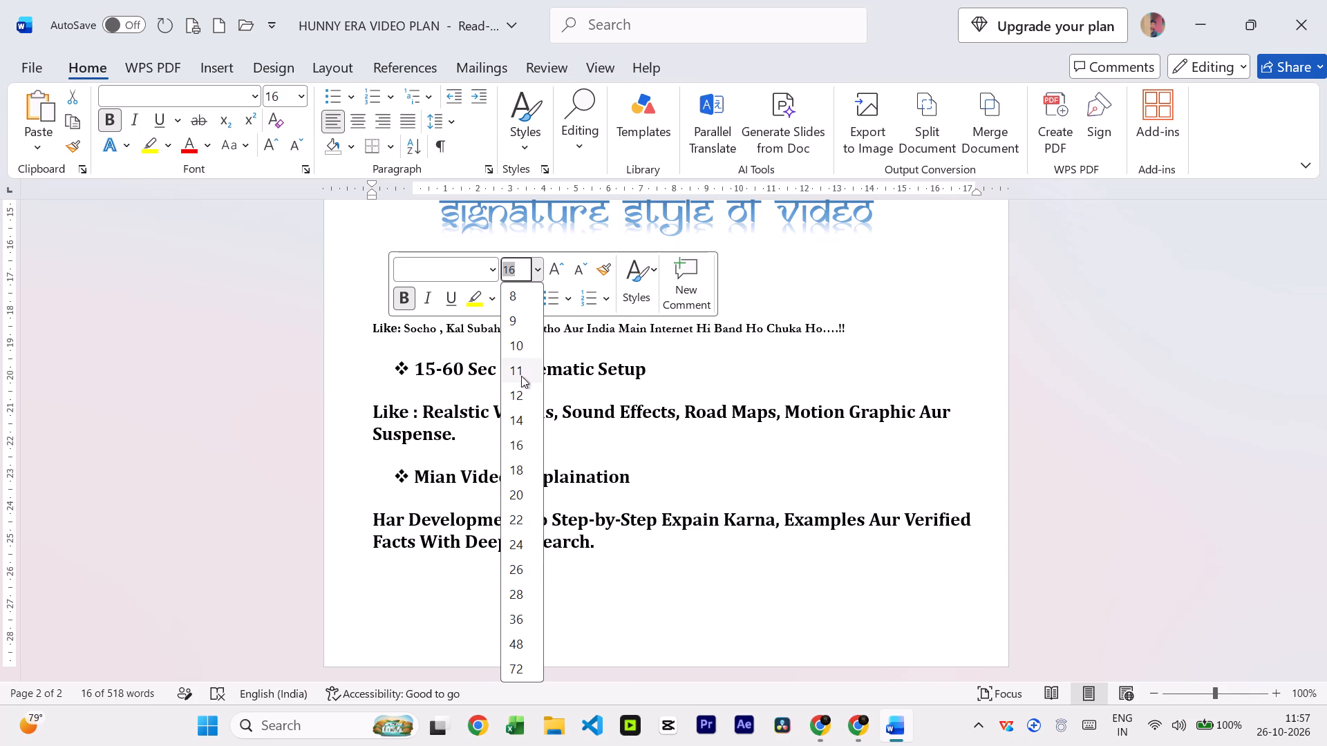
left_click(524, 419)
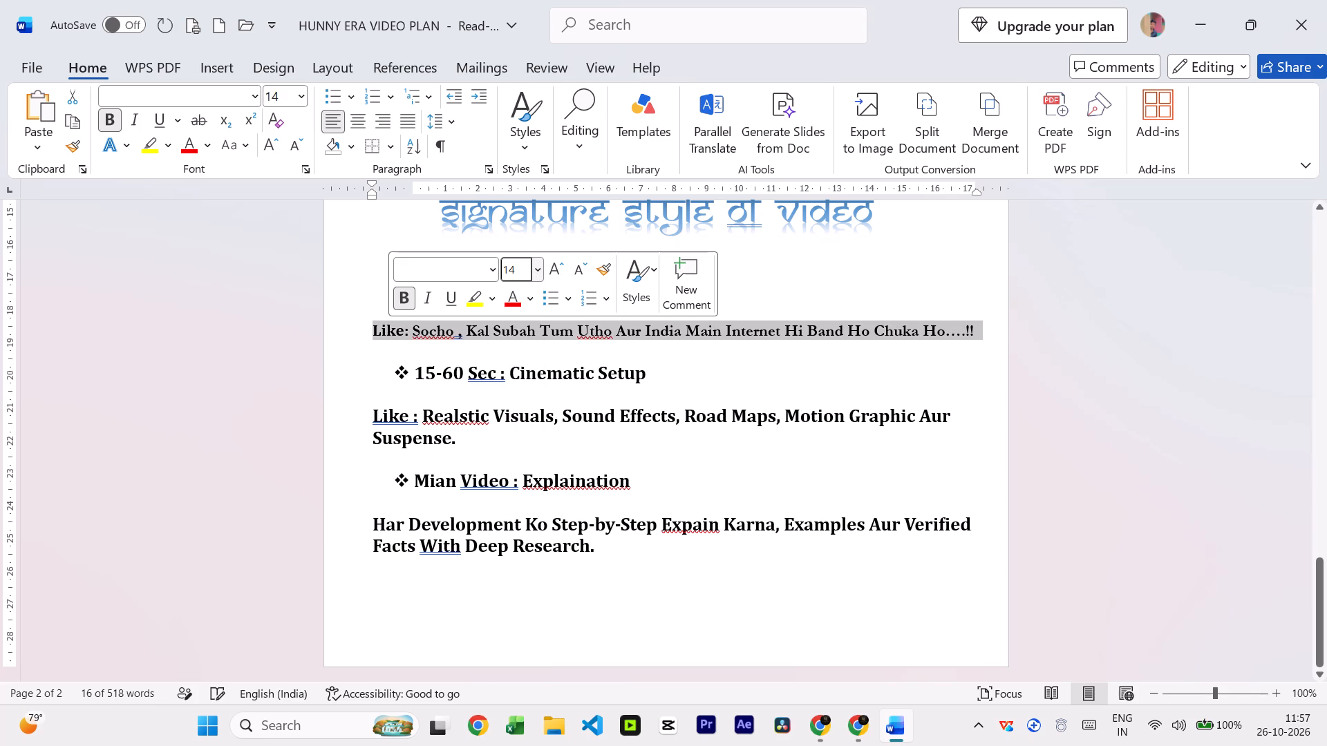
left_click(508, 432)
left_click(520, 343)
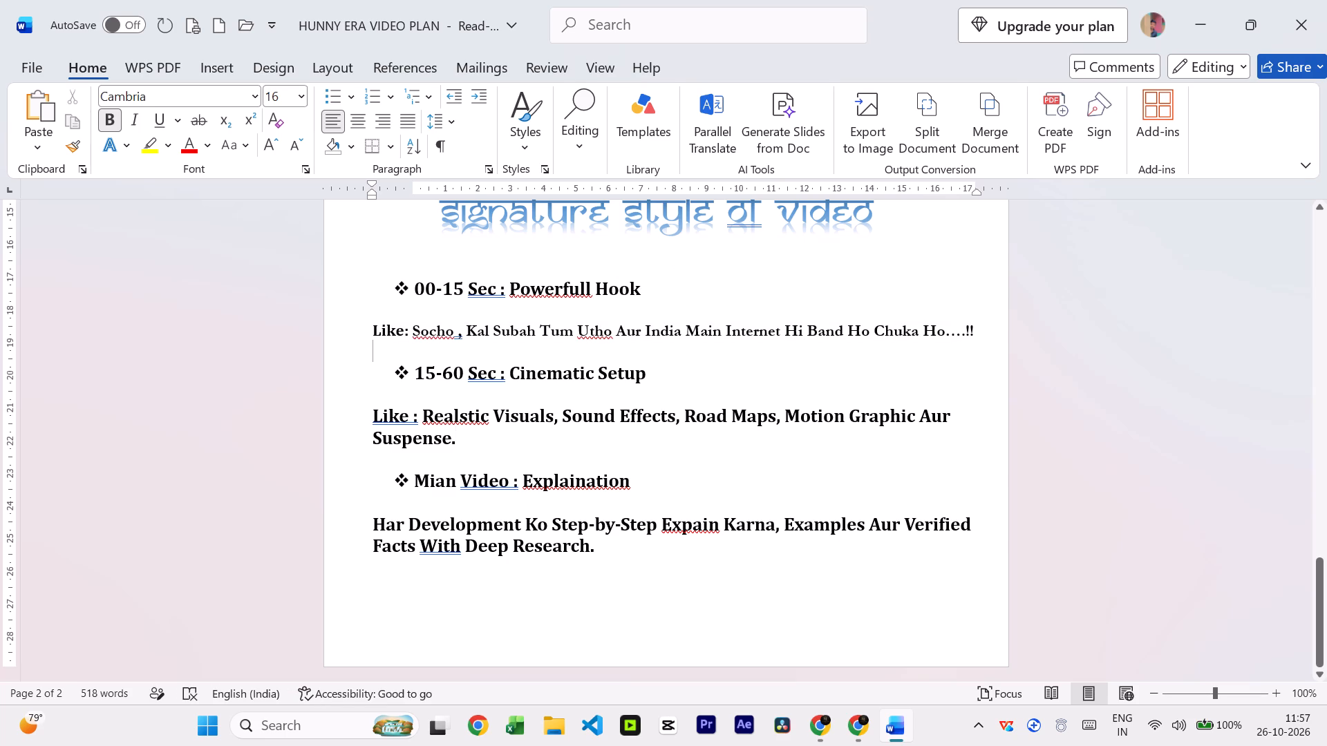
left_click(521, 334)
Format the cinematic setup text after "Like :", from "Realstic Visuals" to "Suspense.", as Garamond size 14.
left_click_drag(423, 412, 467, 441)
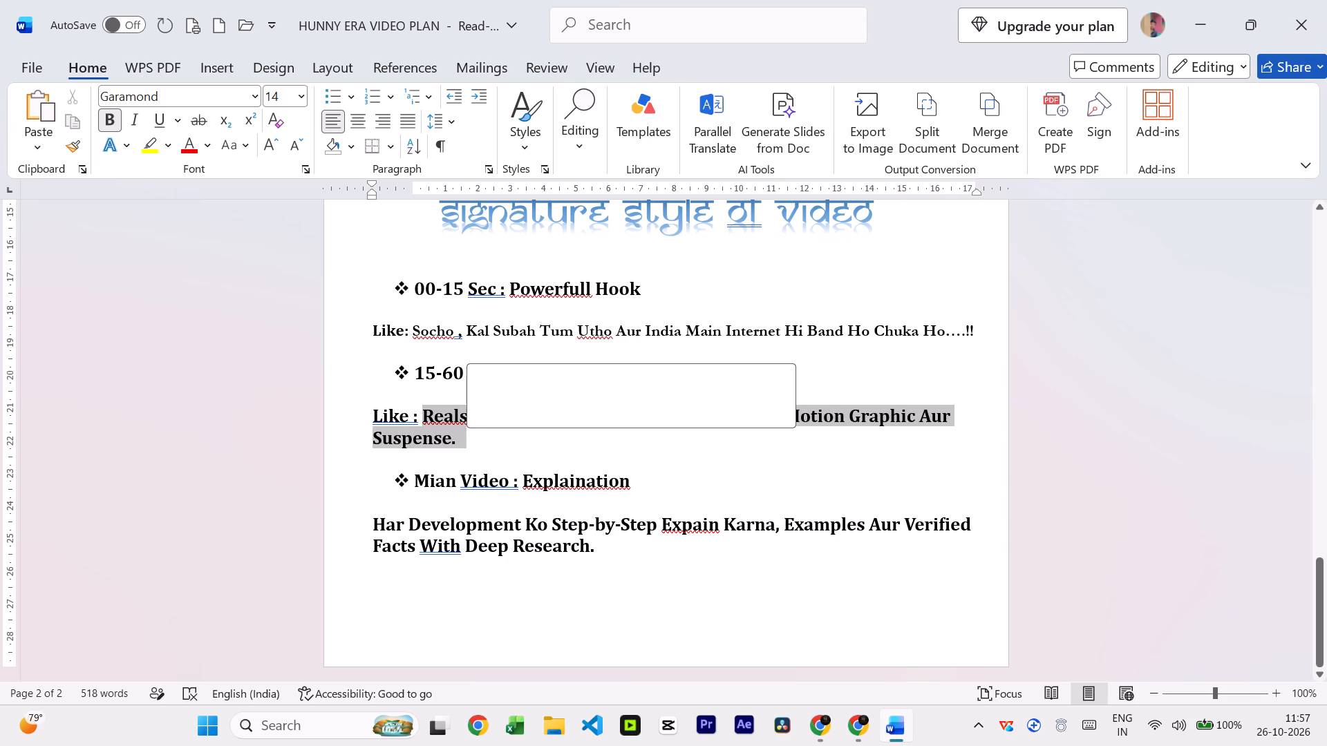
left_click(614, 384)
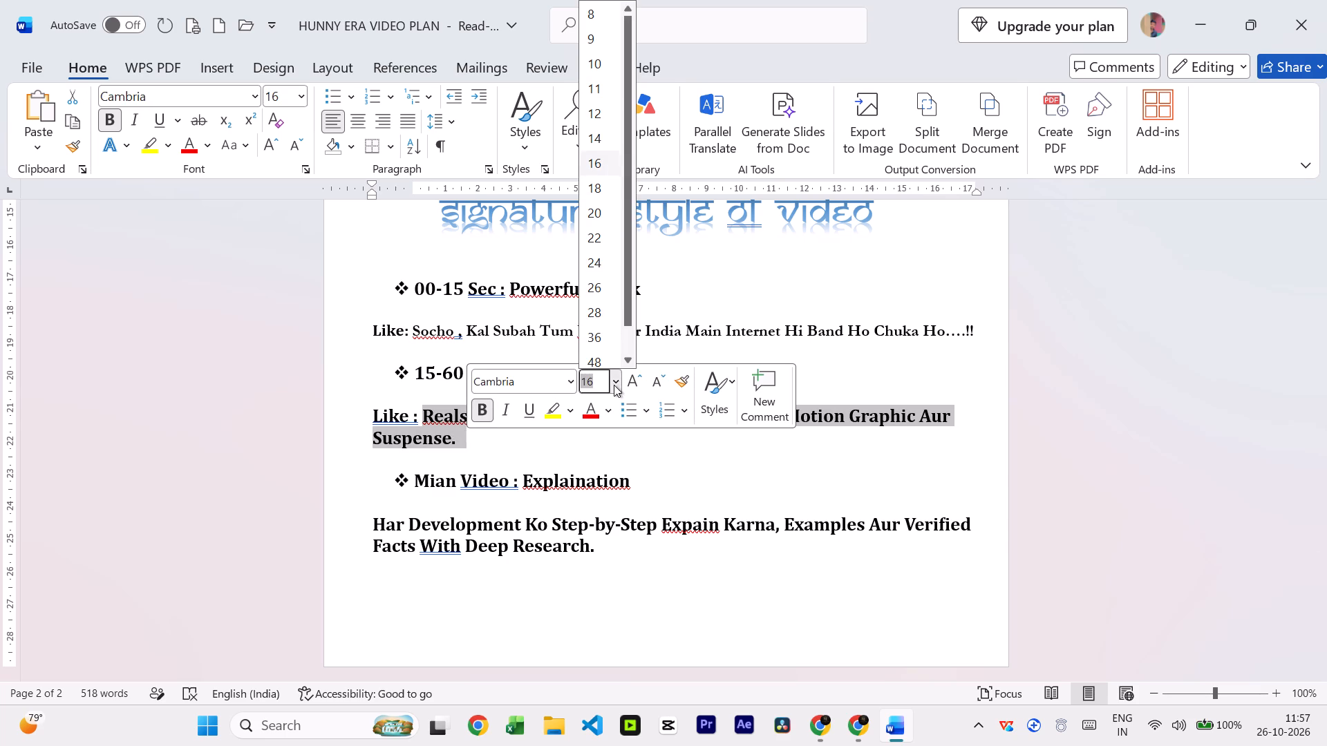
left_click(591, 142)
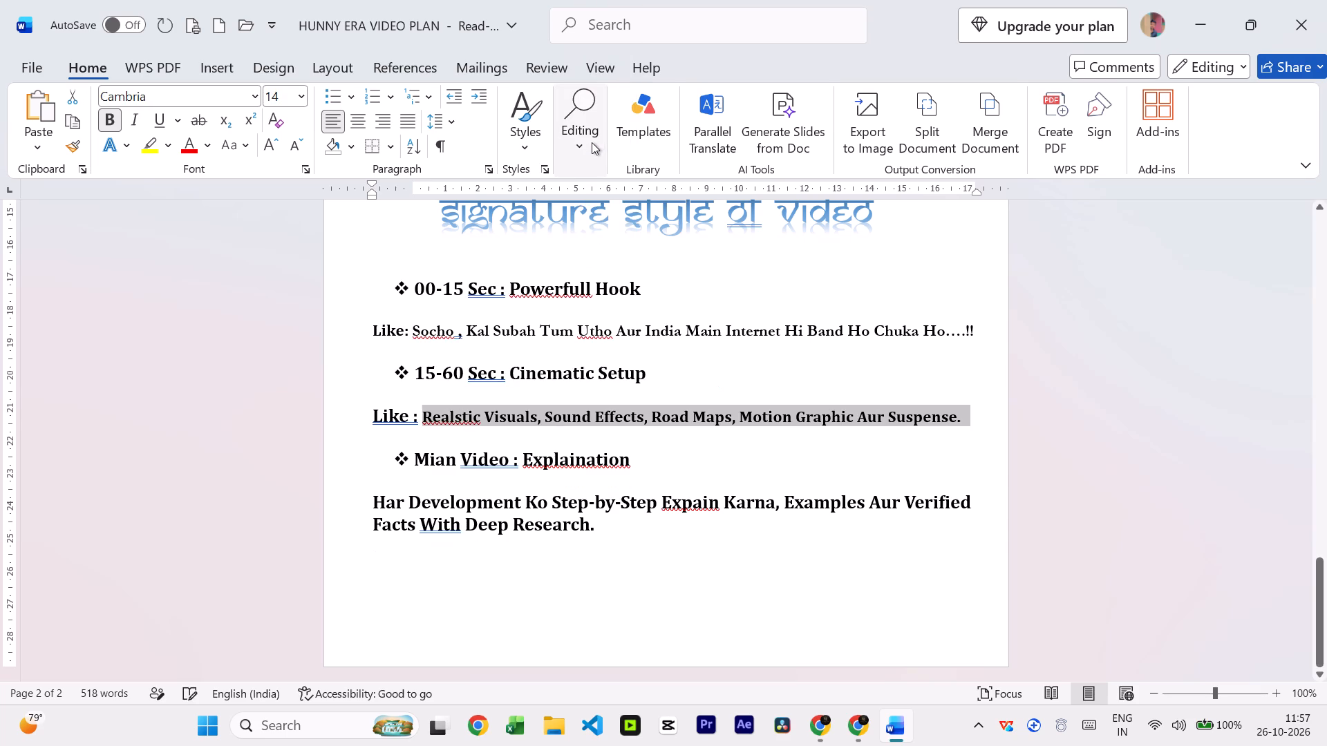
left_click(222, 93)
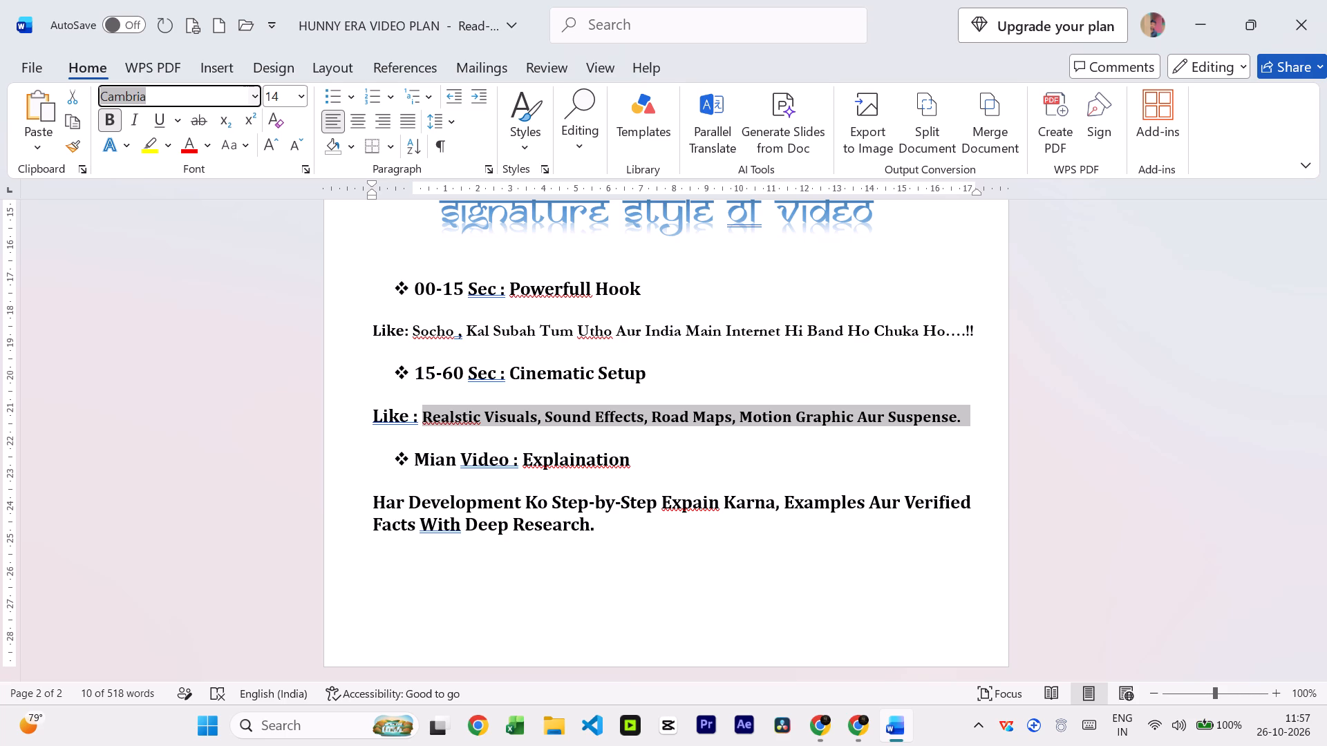
key("g")
key("Return")
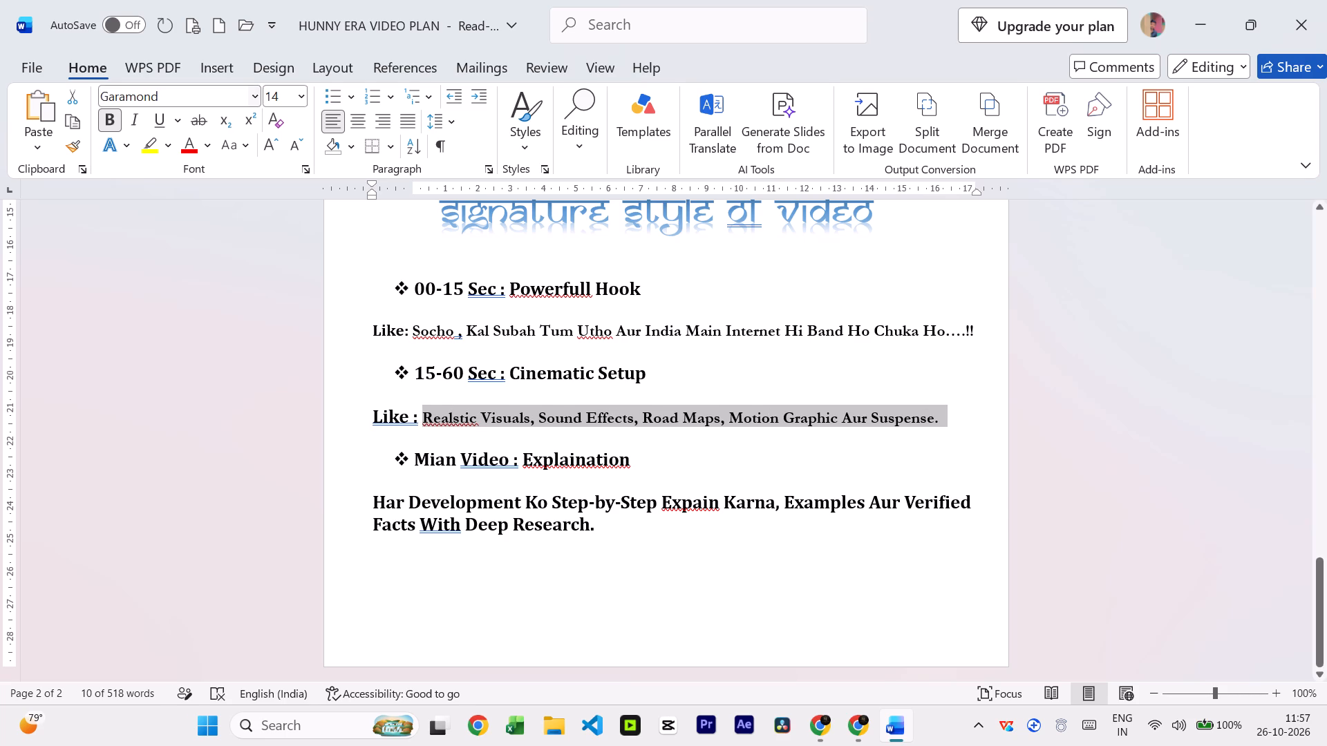
Insert "Like : " before "Har Development" at the start of the main video description.
scroll(531, 461, "down", 4)
left_click(503, 522)
left_click(373, 502)
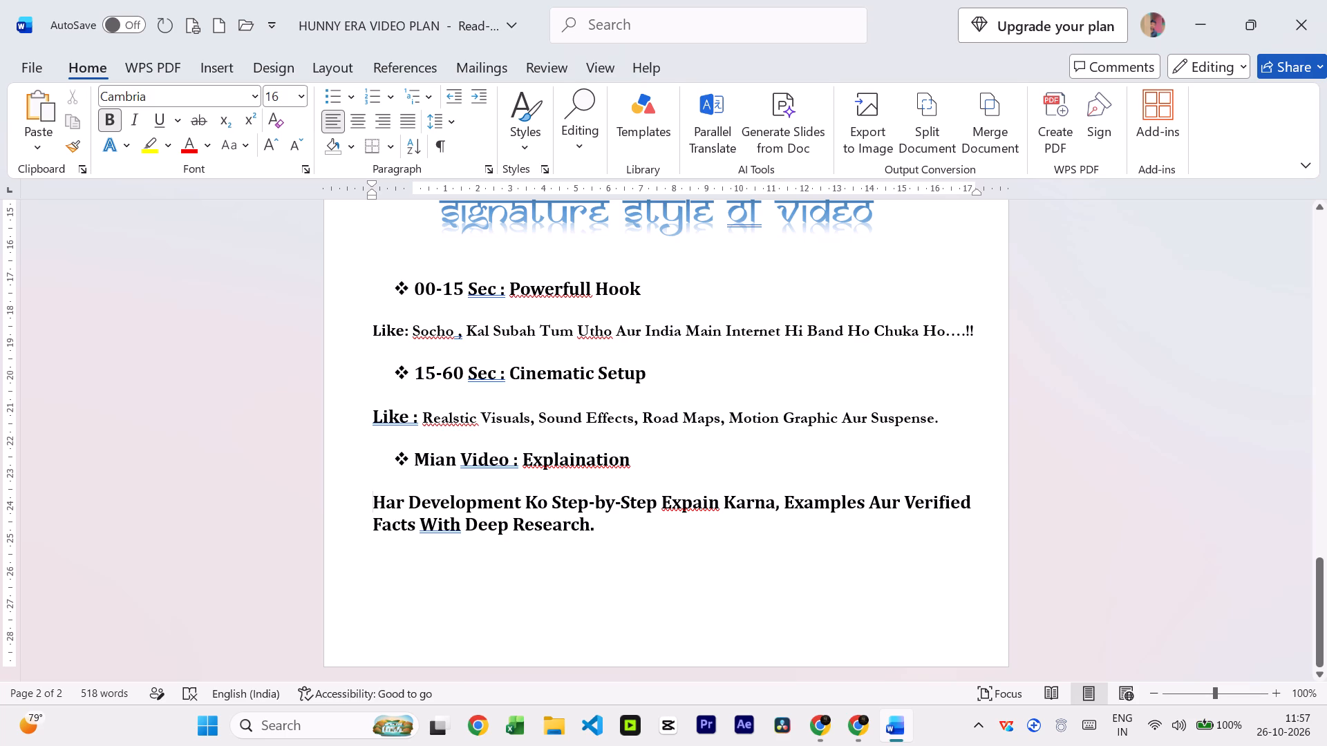
type("Like")
key("space")
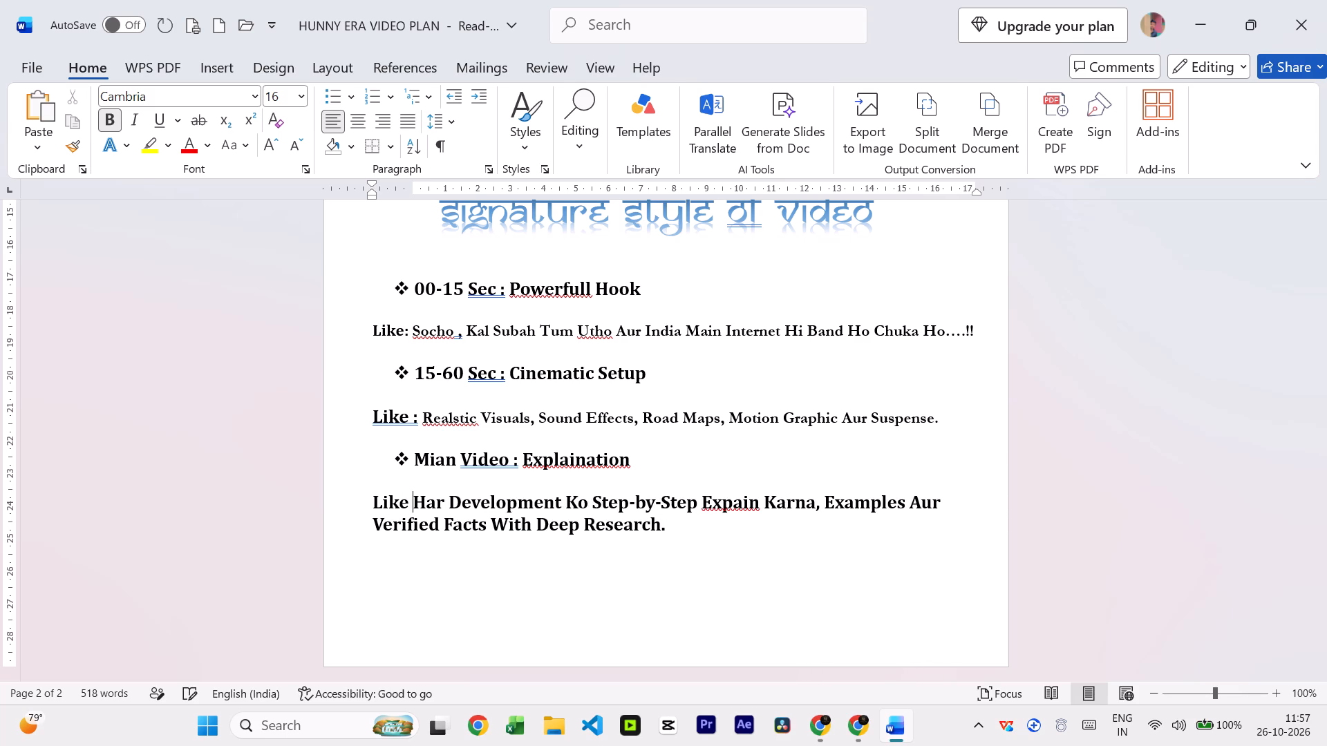
type(":")
key("space")
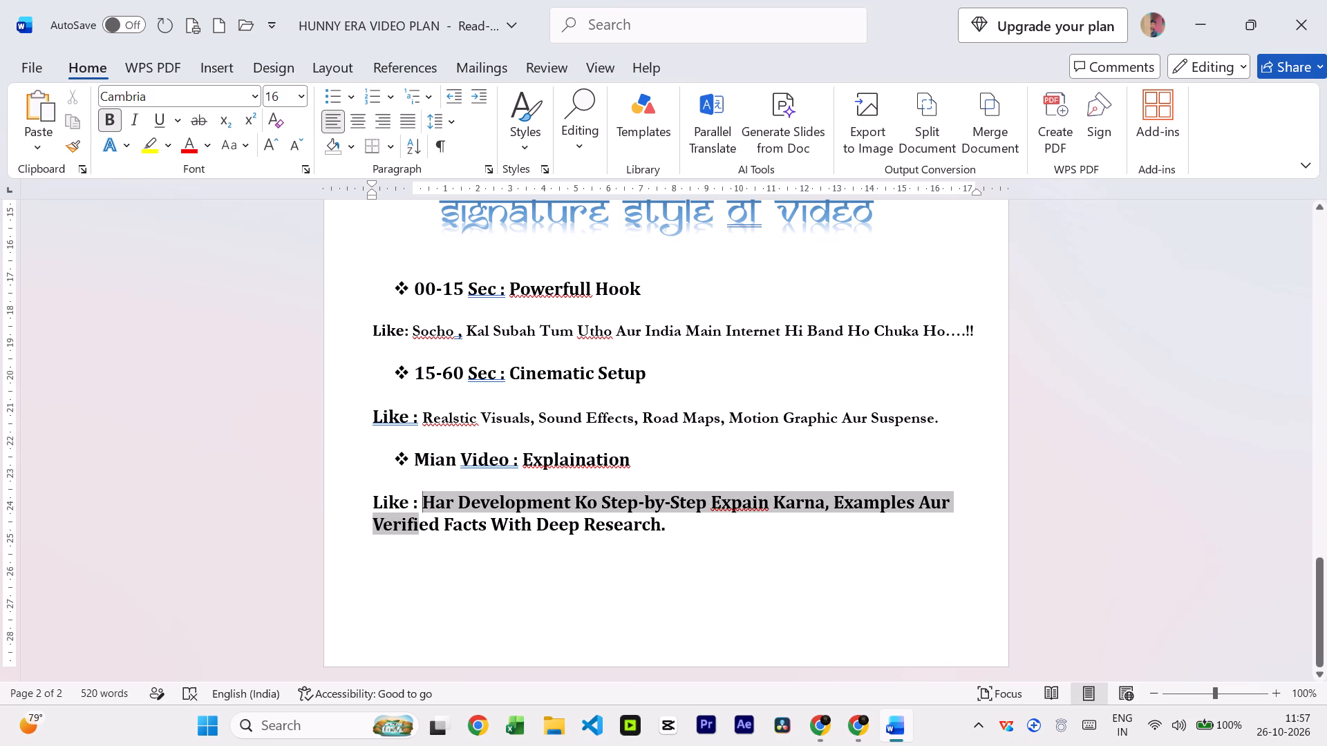
Format the main video description after "Like :", from "Har Development" to "Deep Research.", as Garamond size 14.
key("shift+Down")
key("shift+Right")
key("shift+Right")
key("shift+Right")
key("shift+Right")
key("shift+Right")
key("shift+Right")
key("shift+Right")
key("shift+Right")
key("shift+Right")
key("shift+Right")
key("shift+Right")
key("shift+Right")
key("shift+Right")
key("shift+Right")
key("shift+Right")
key("shift+Right")
key("shift+Right")
key("shift+Right")
key("shift+Right")
key("shift+Right")
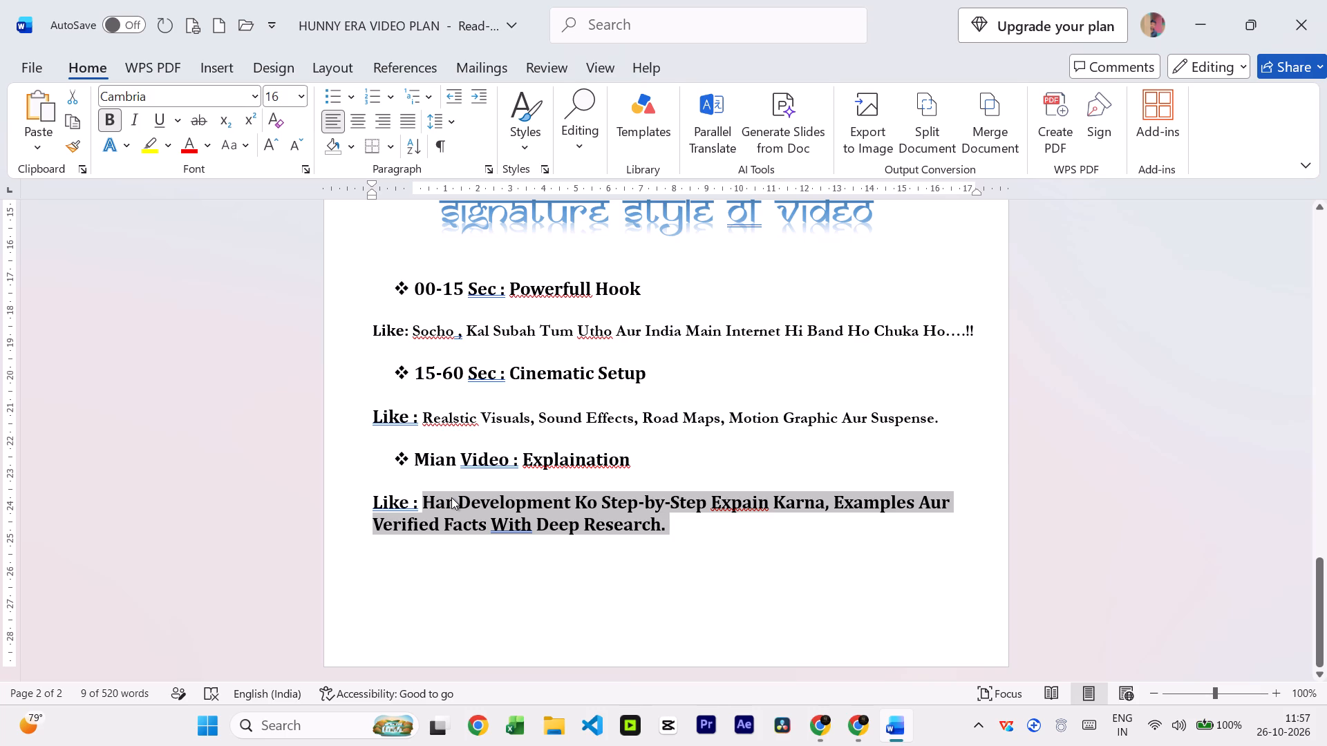
left_click(305, 99)
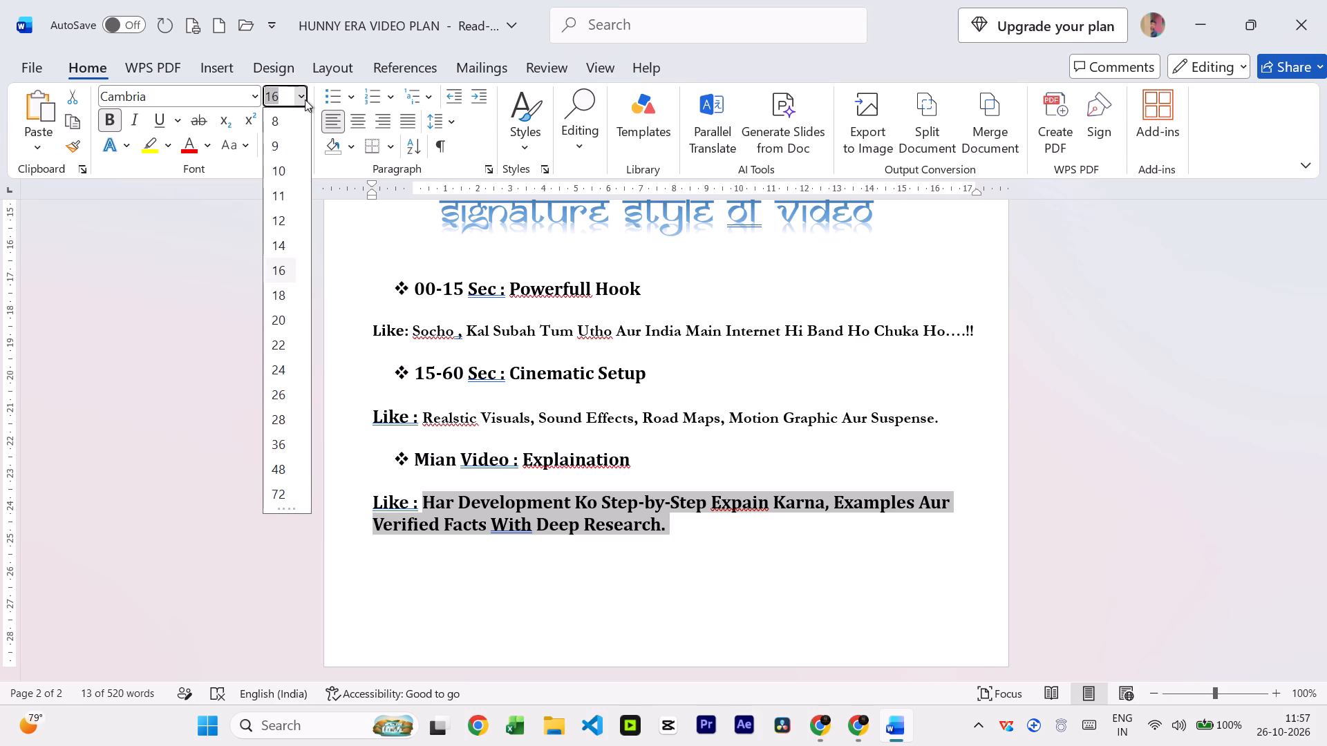
left_click(281, 249)
left_click(232, 91)
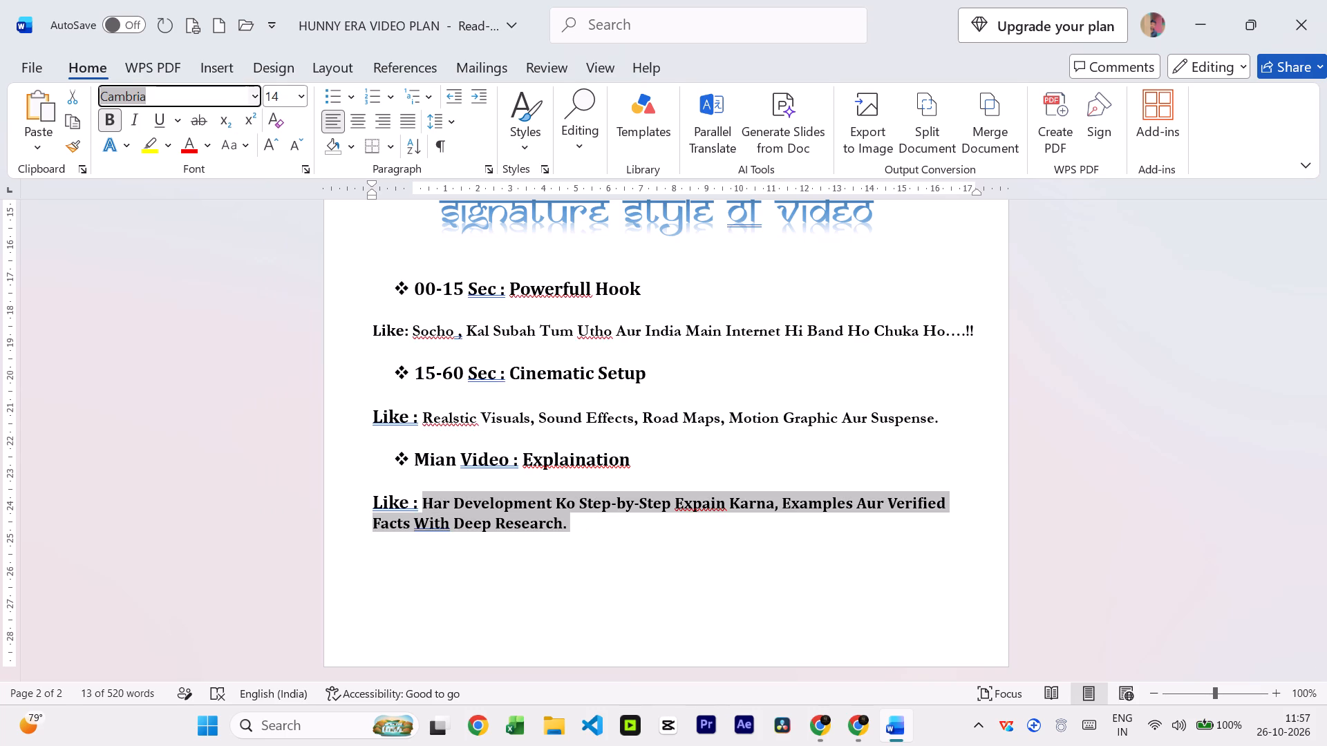
key("g")
key("Return")
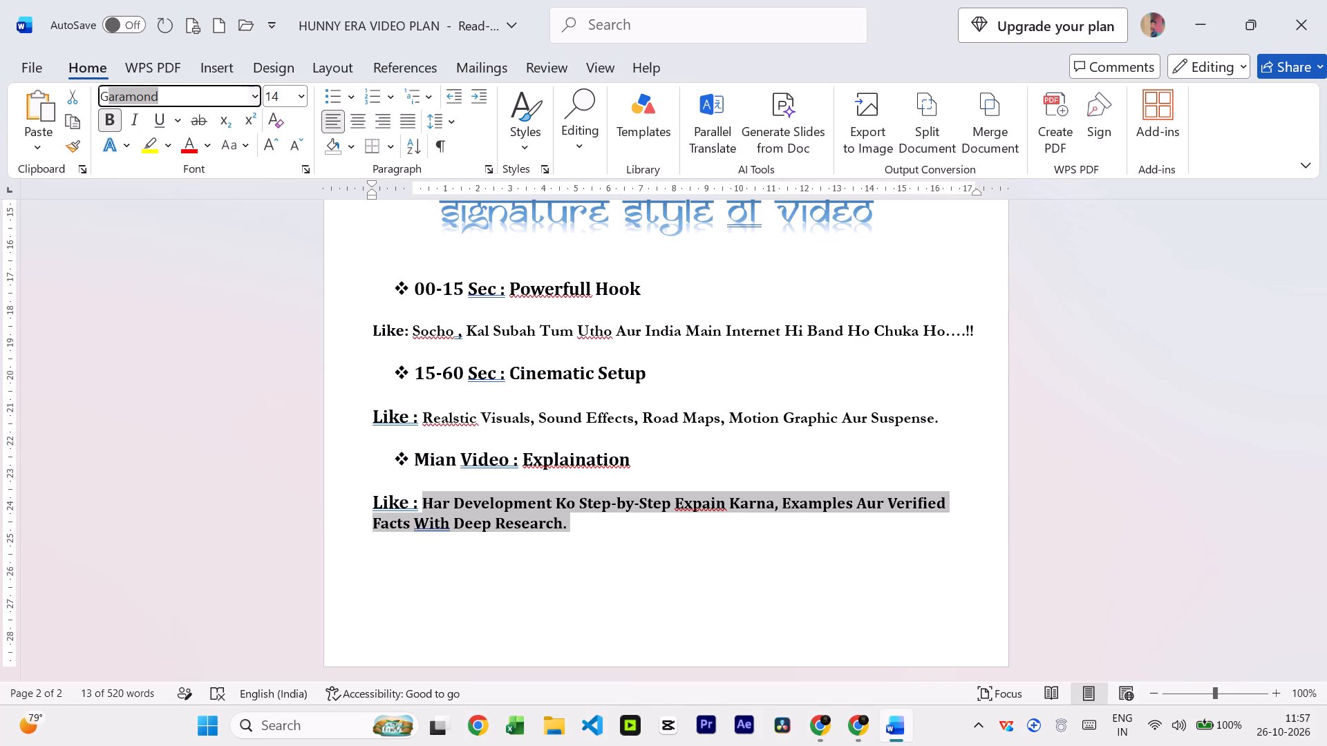
Start a new line below the main video description, leaving a blank line between them.
scroll(565, 523, "down", 1)
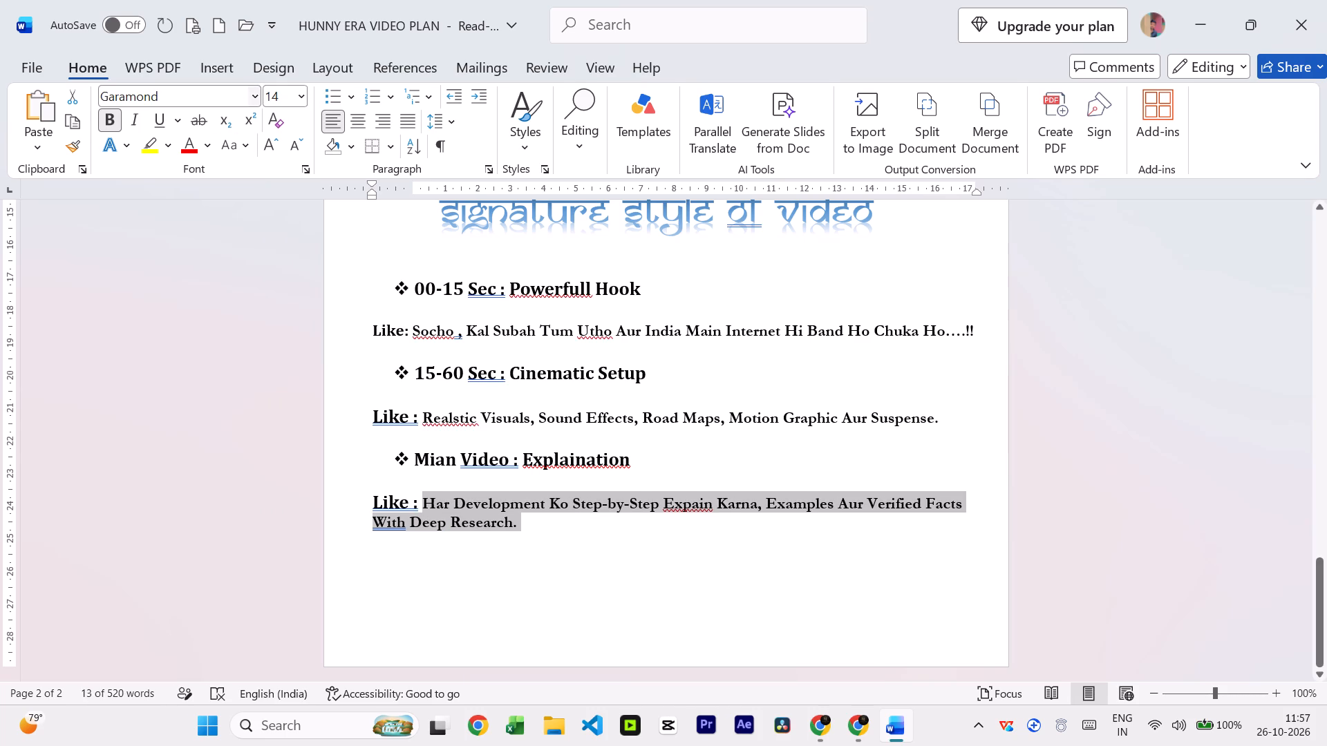
left_click(560, 530)
key("Return")
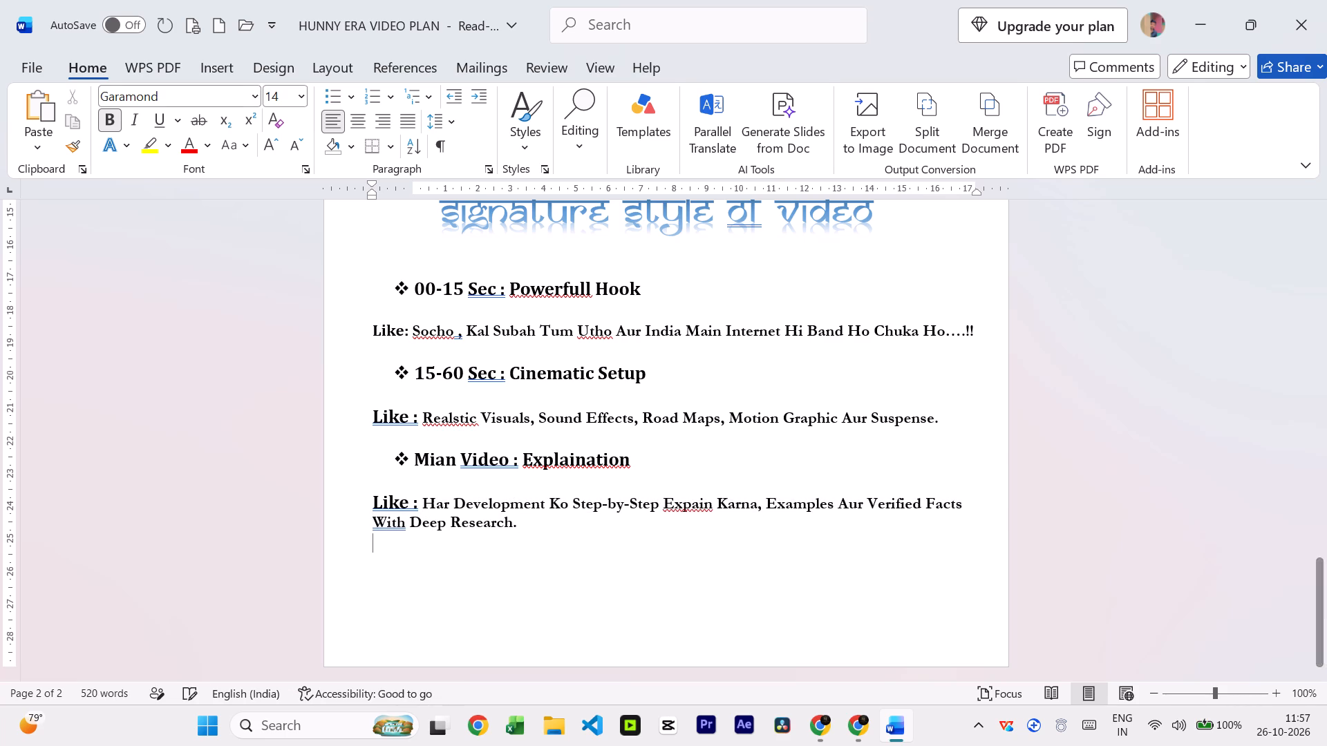
key("Return")
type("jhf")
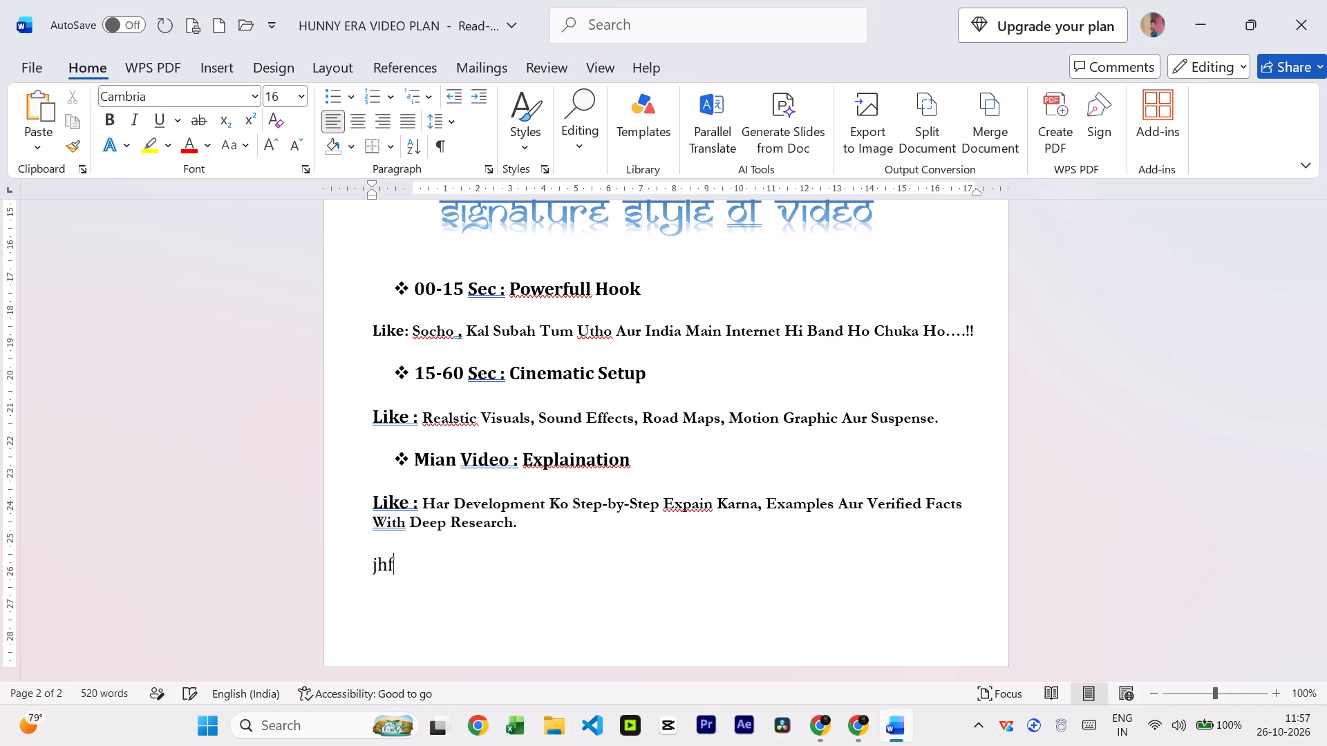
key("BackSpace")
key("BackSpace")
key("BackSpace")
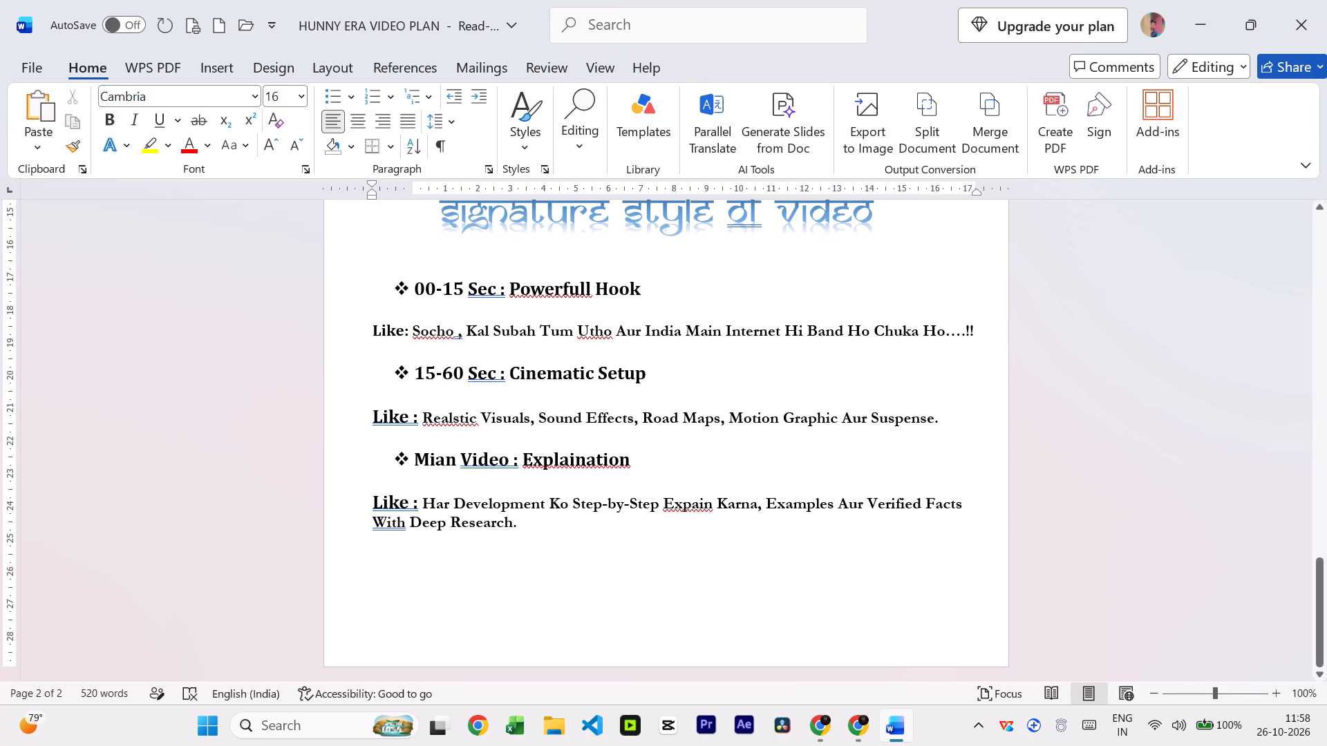
Write the bold heading "Ending : Memorable Takeaway" on the empty line below the main video description.
scroll(553, 577, "down", 2)
type("Ending")
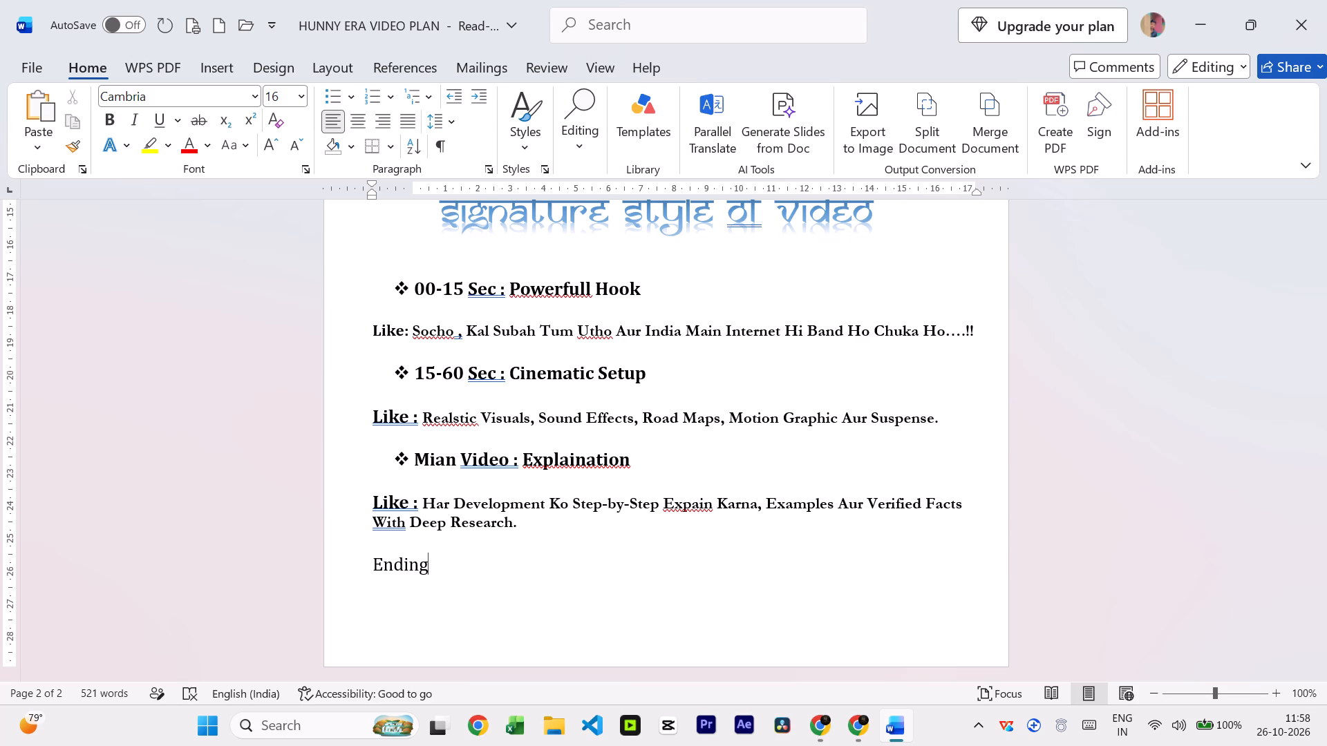
key("shift+Left")
key("shift+Left")
key("shift+Left")
key("shift+Left")
key("shift+Left")
key("shift+Left")
key("shift+Left")
key("shift+Left")
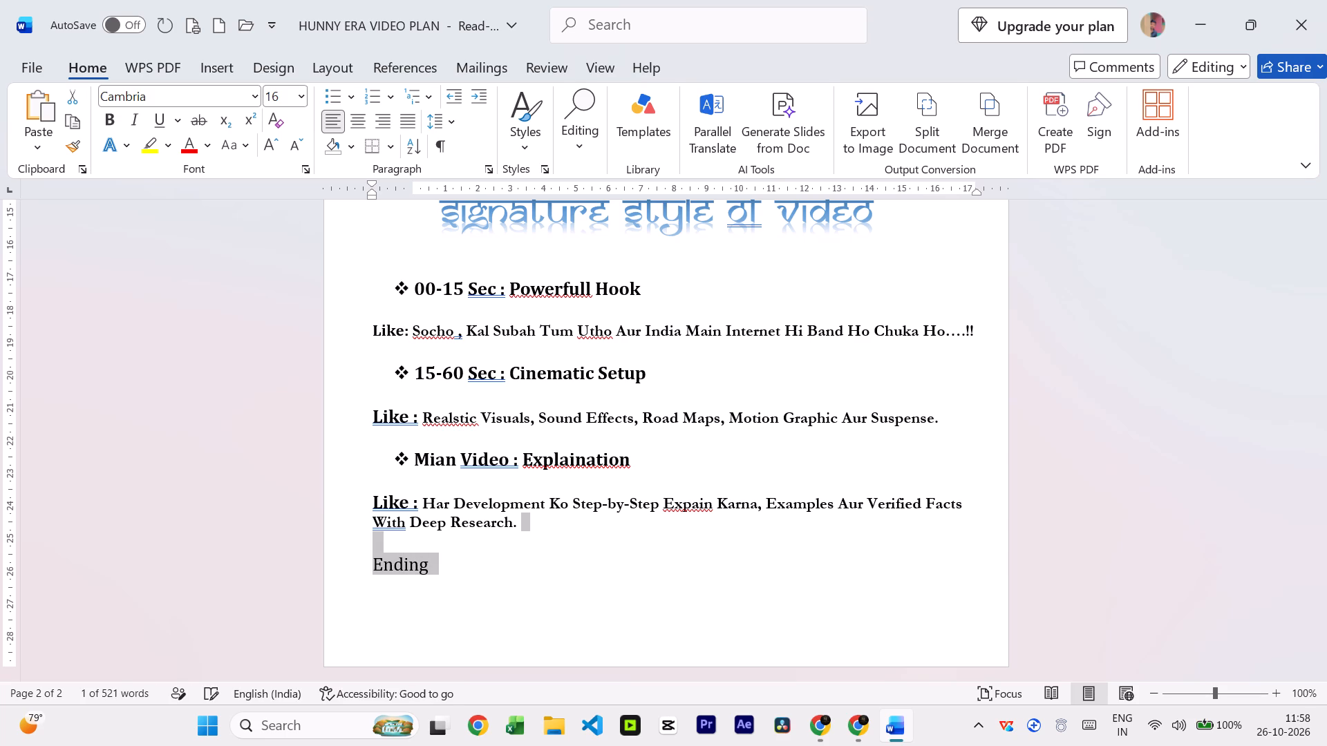
key("shift+Right")
key("shift+Right")
key("ctrl+b")
key("Right")
key("space")
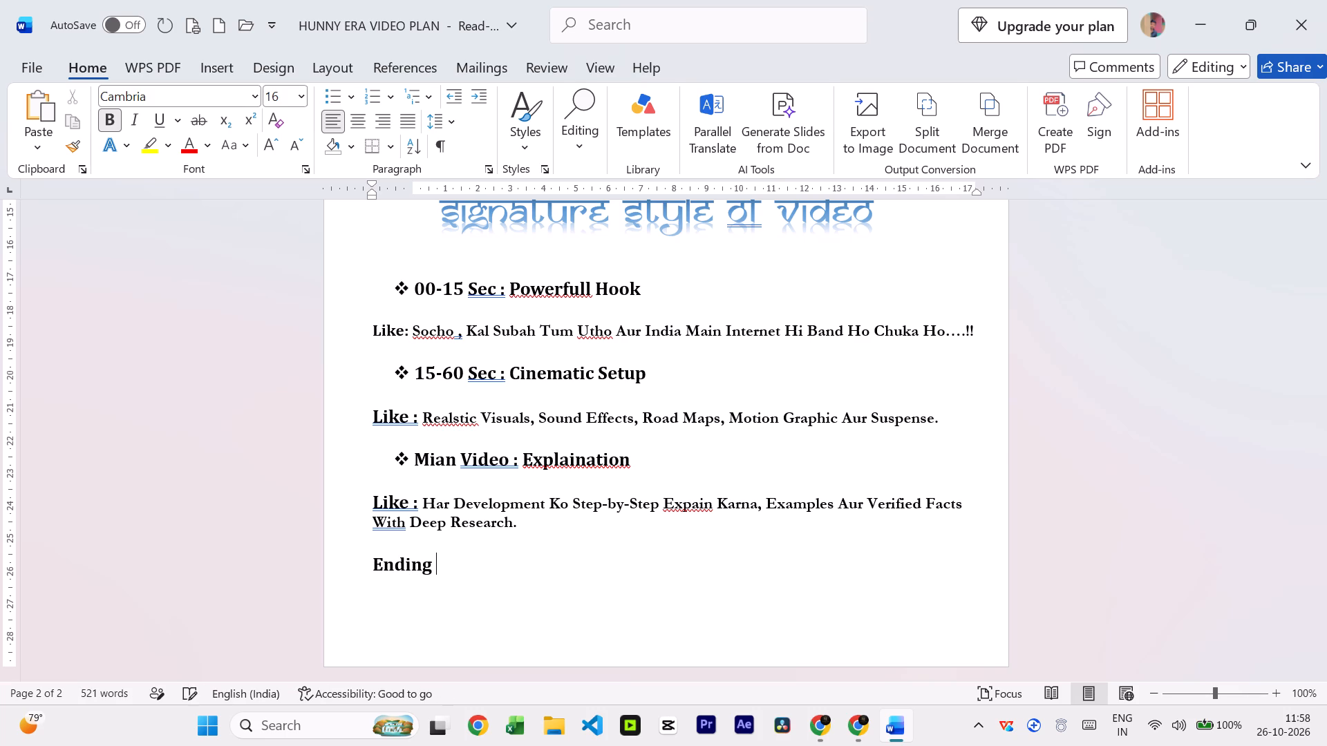
type(":")
key("space")
type("Memo")
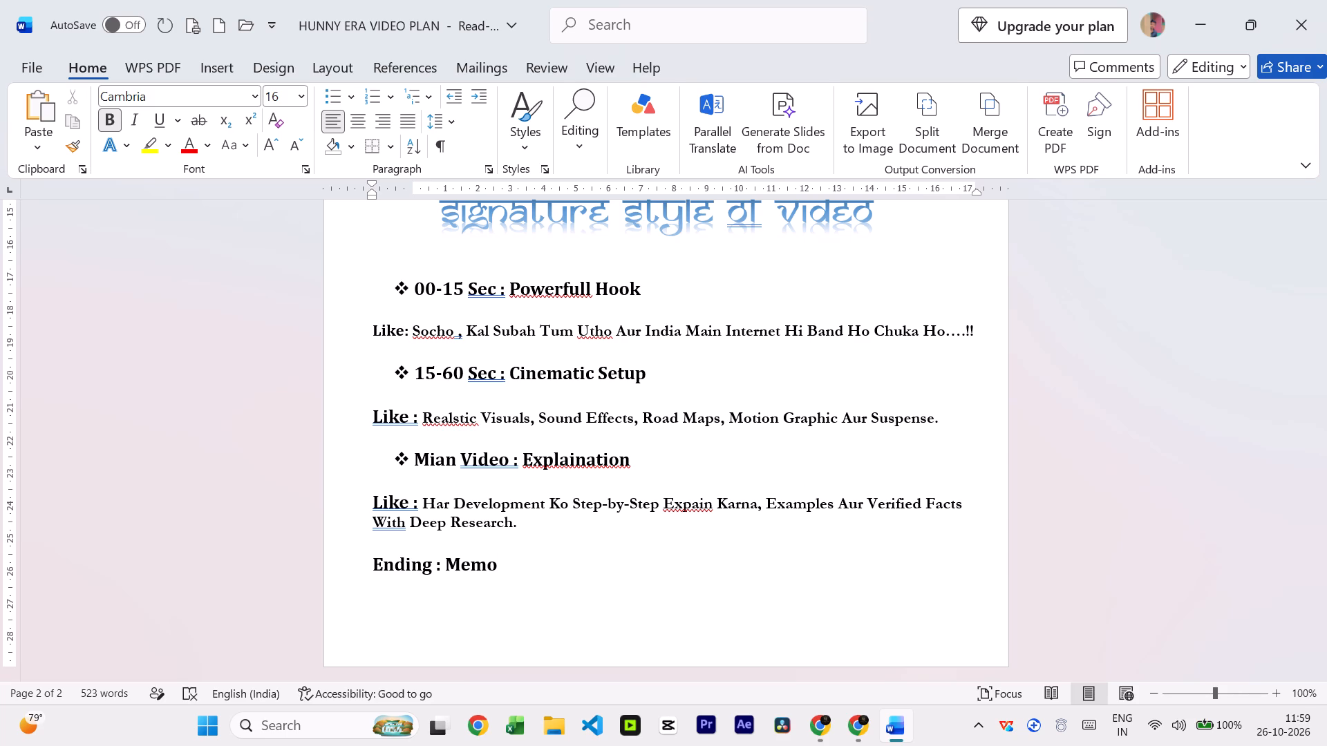
type("rable")
key("space")
key("shift+t")
type("akeaway")
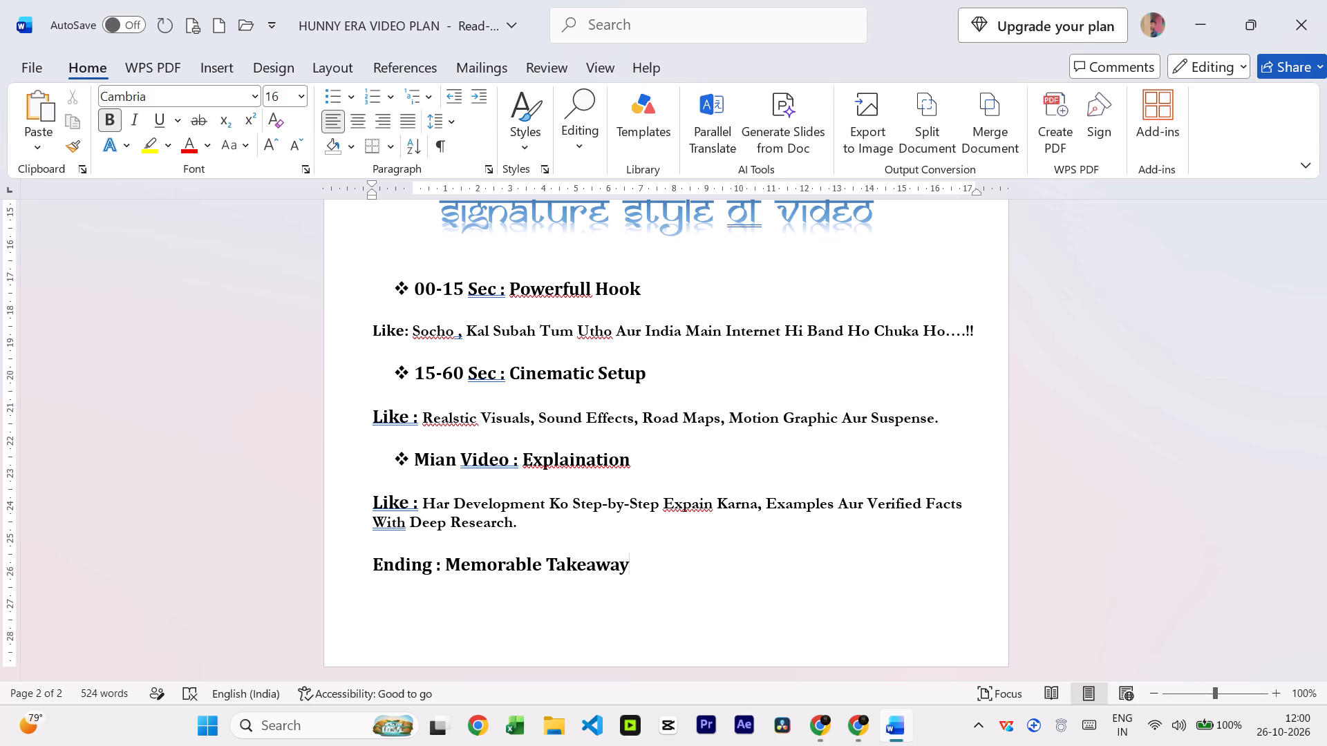
Write "EK PowerFull Conclusion Aur Aisa Sawal Jo Audience Ko Comment Karne Par Majboor Kare" on a new line below the ending heading.
key("Return")
key("Return")
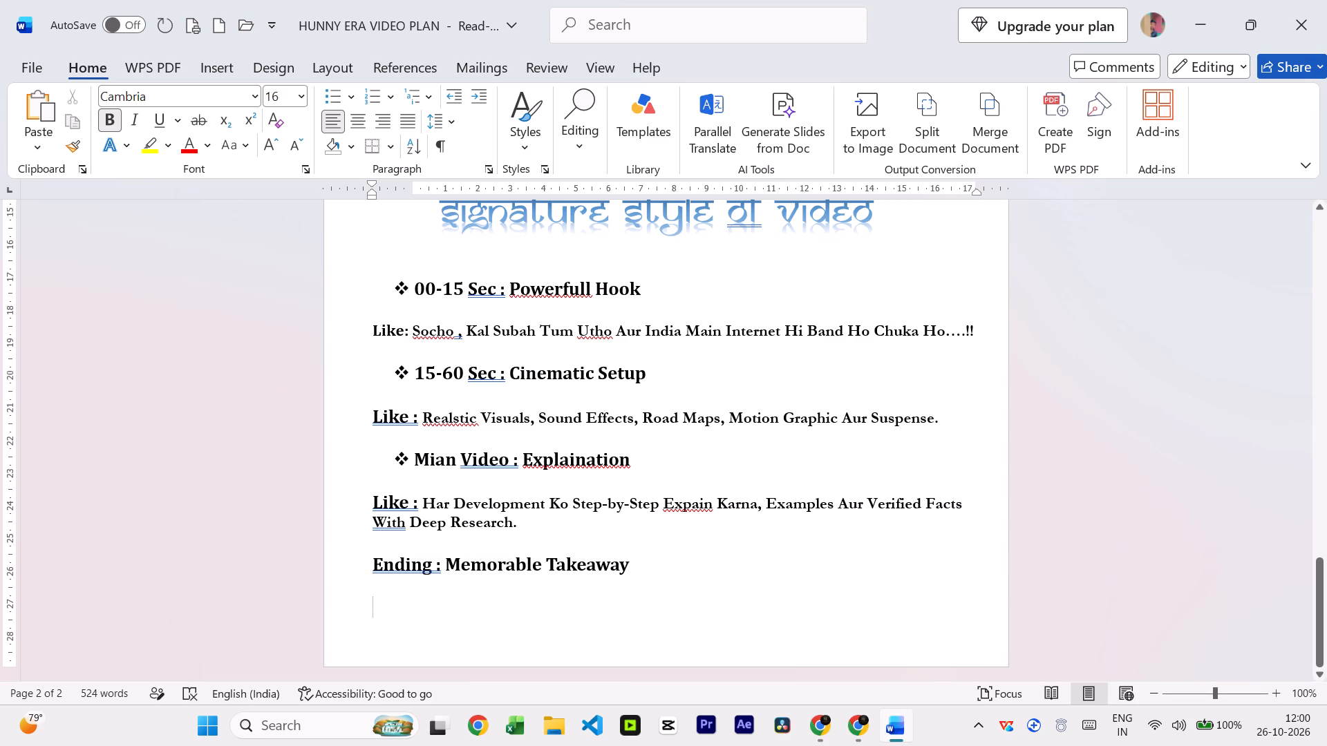
type("EK Power")
key("space")
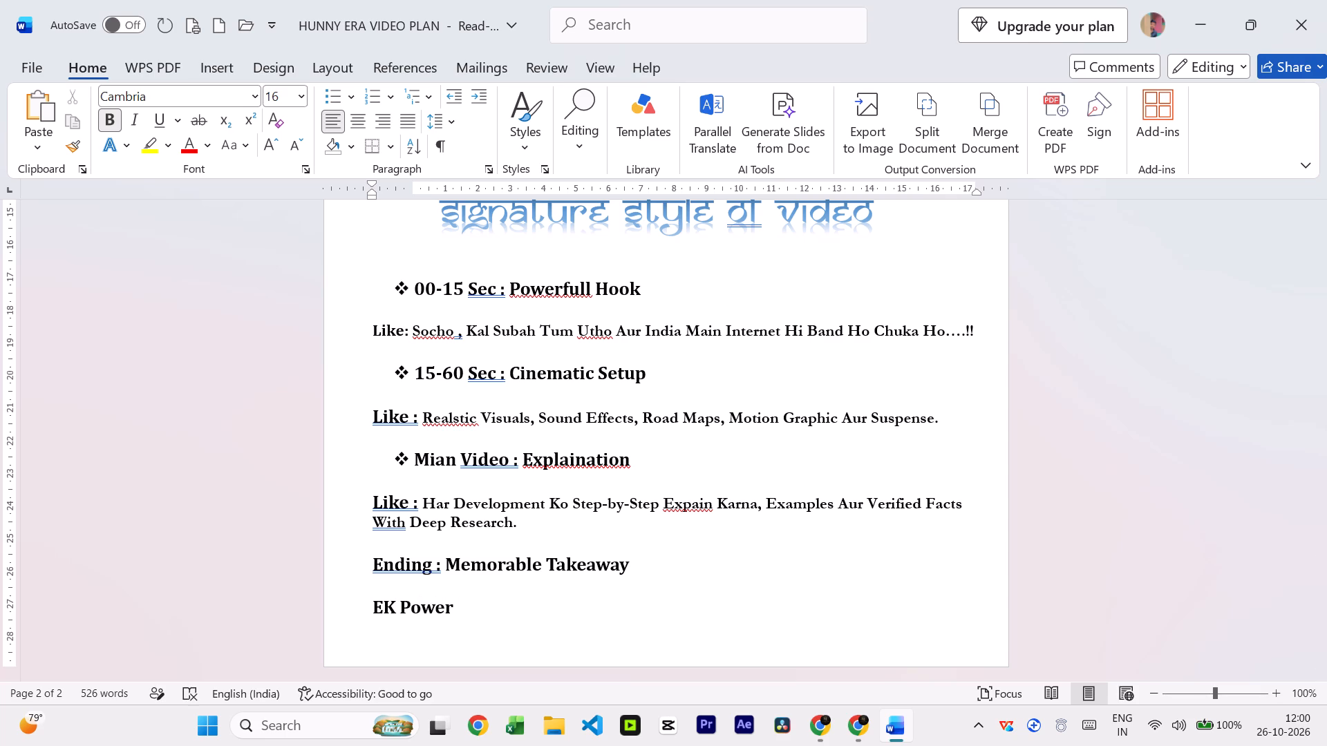
key("BackSpace")
type("Full")
key("space")
key("shift+c")
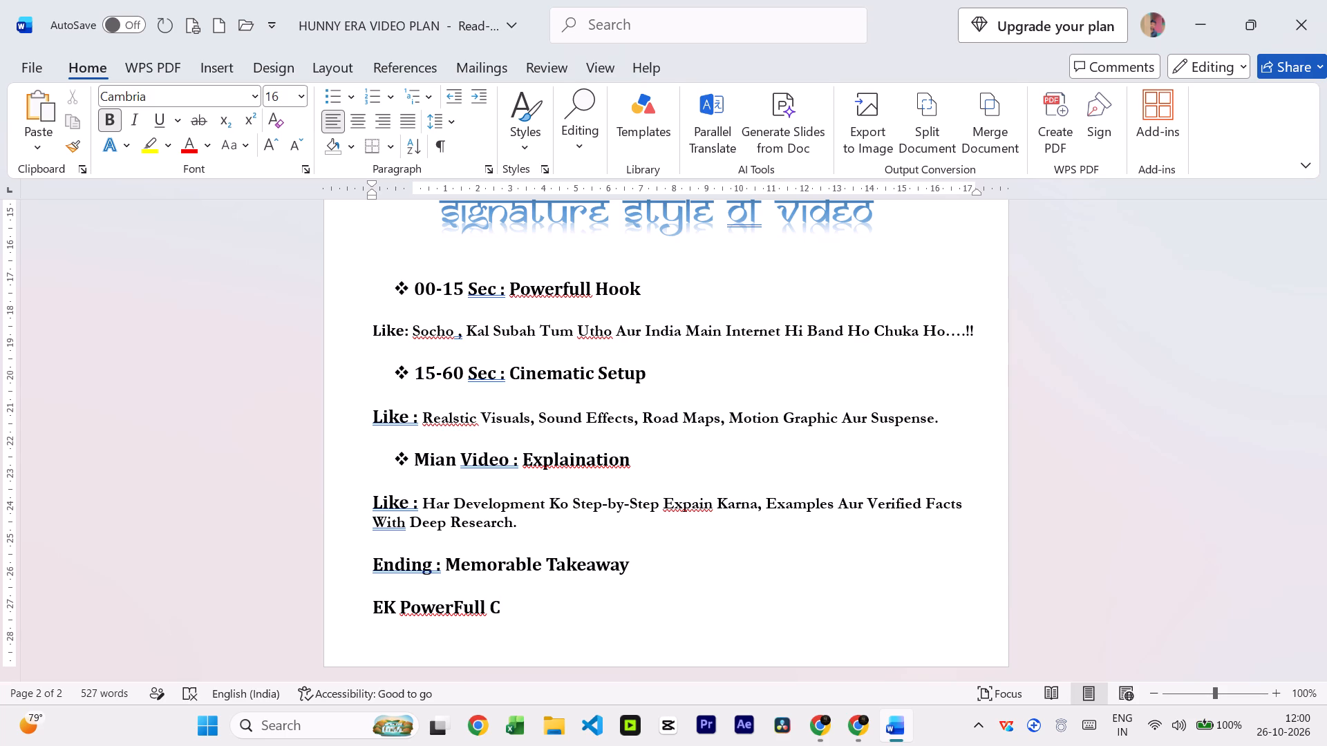
type("onclusion")
key("space")
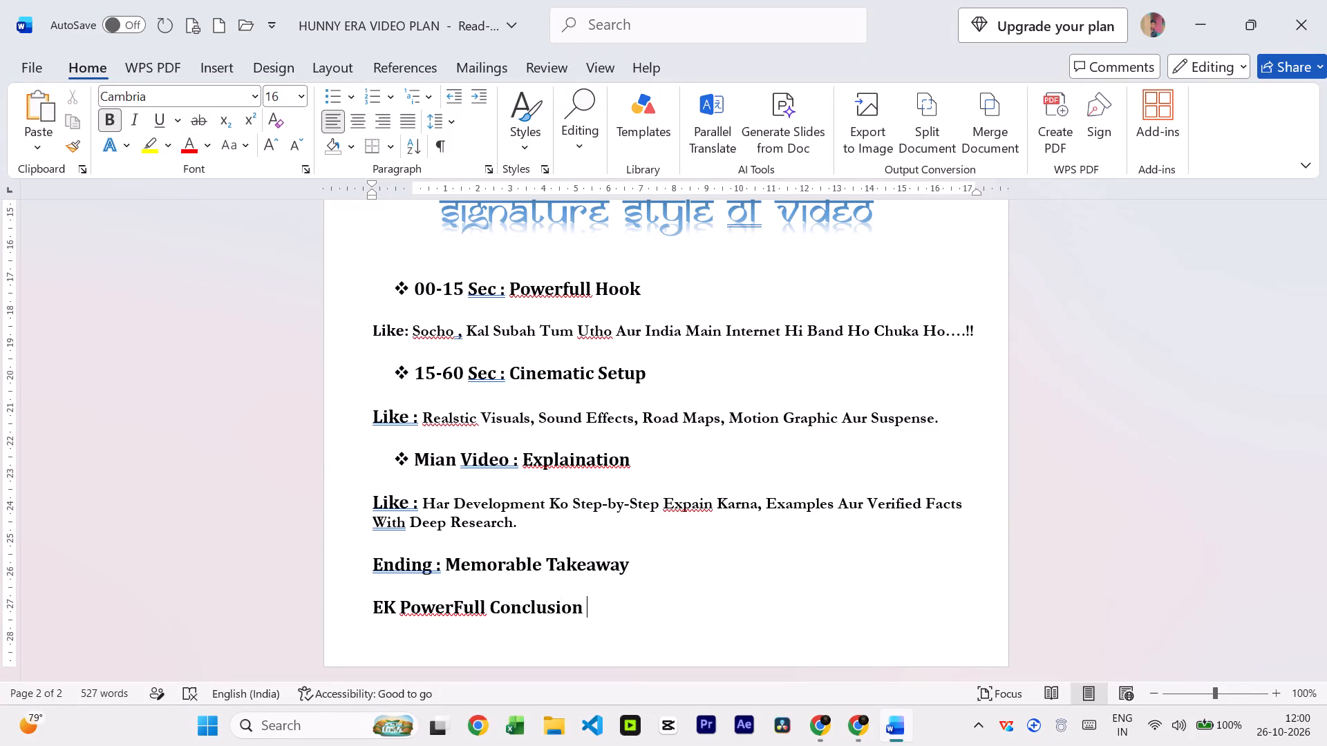
type("Aur")
key("space")
type("Aisa W")
key("BackSpace")
type("Sawal")
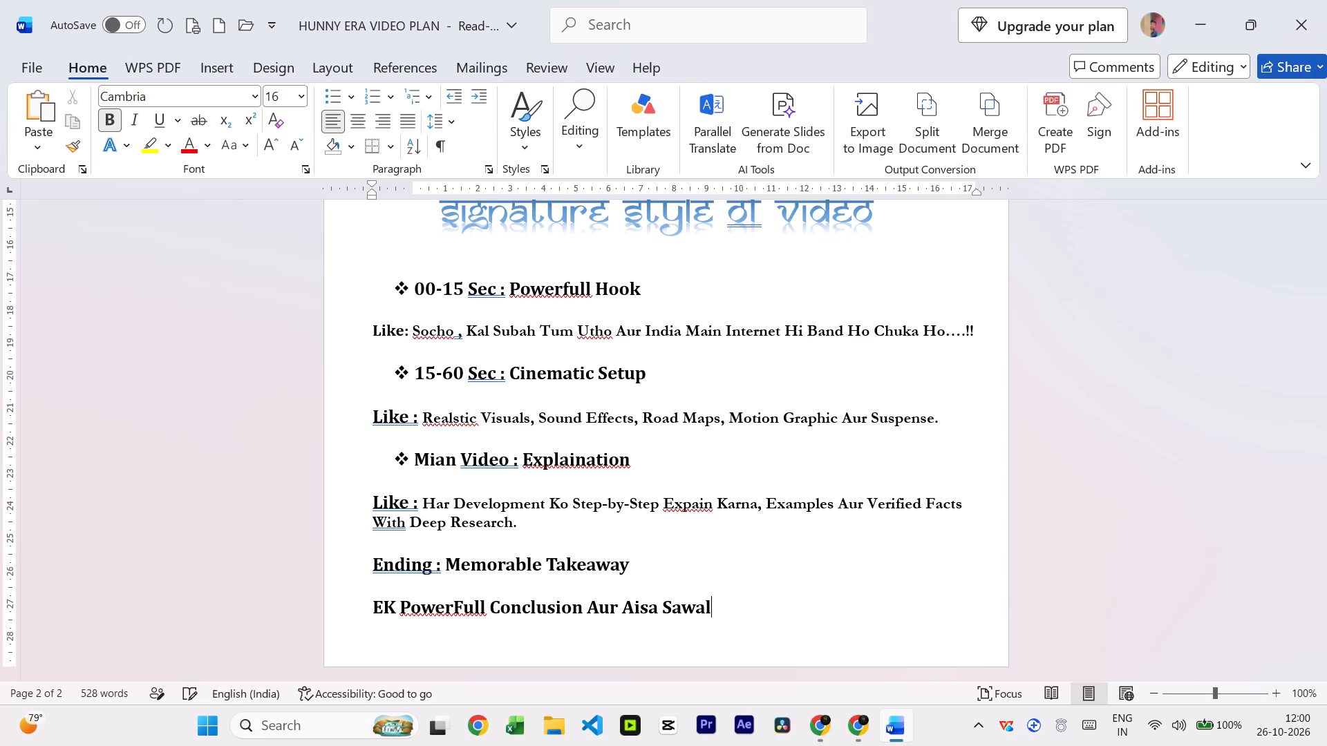
key("space")
type("Jo")
key("space")
type("Audience")
key("space")
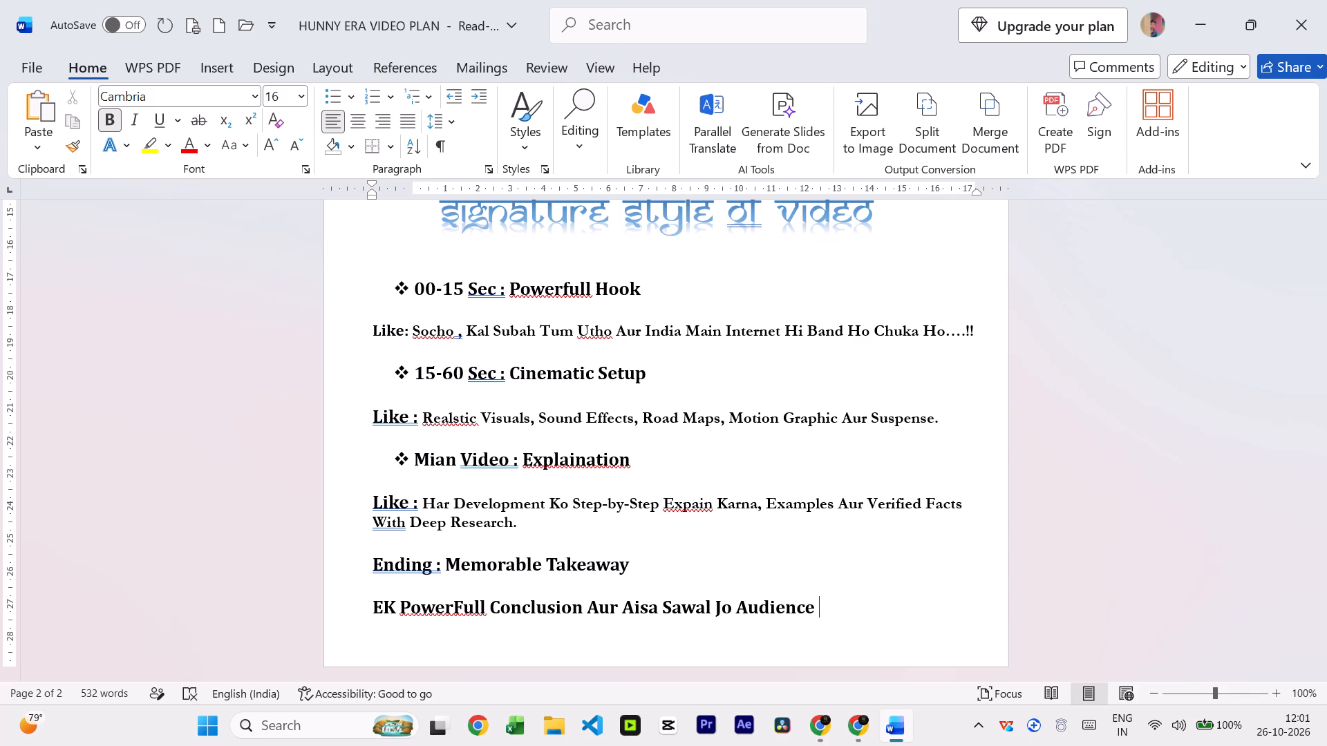
type("Ko")
key("space")
type("Comment")
key("space")
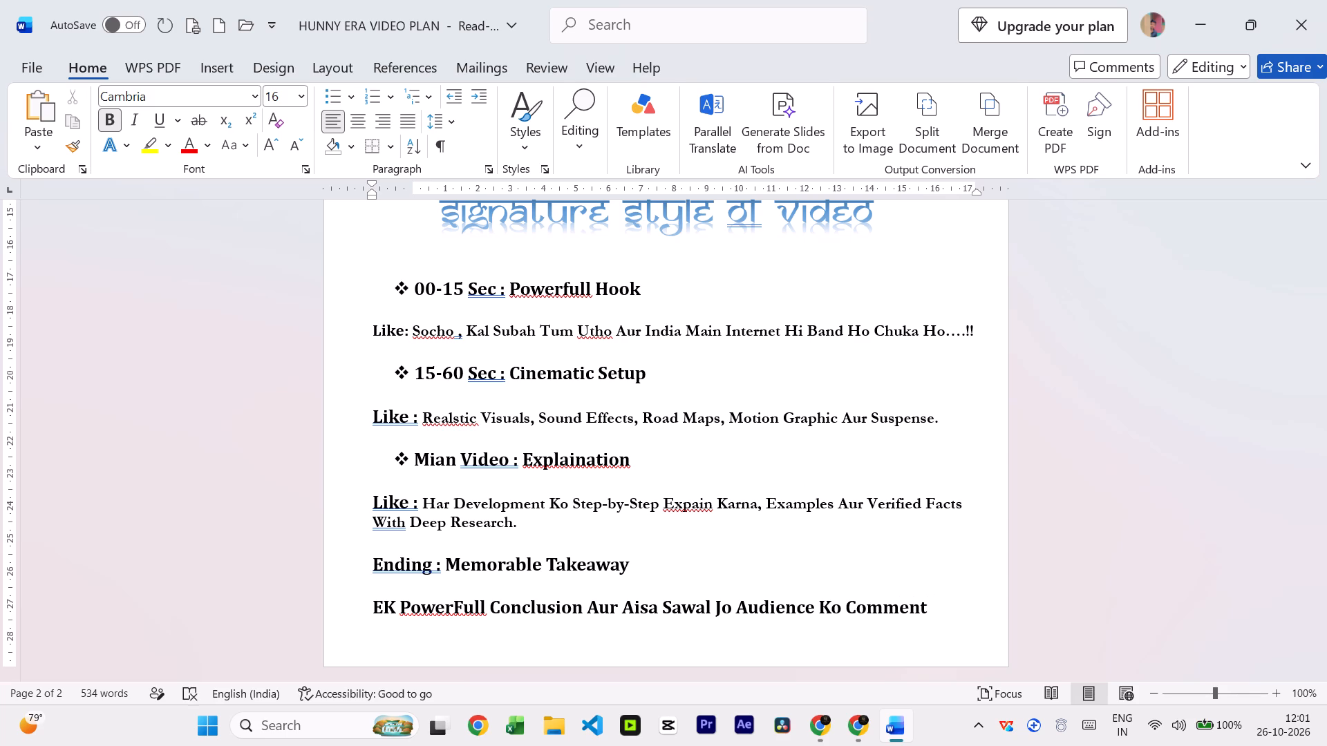
type("Karne Par")
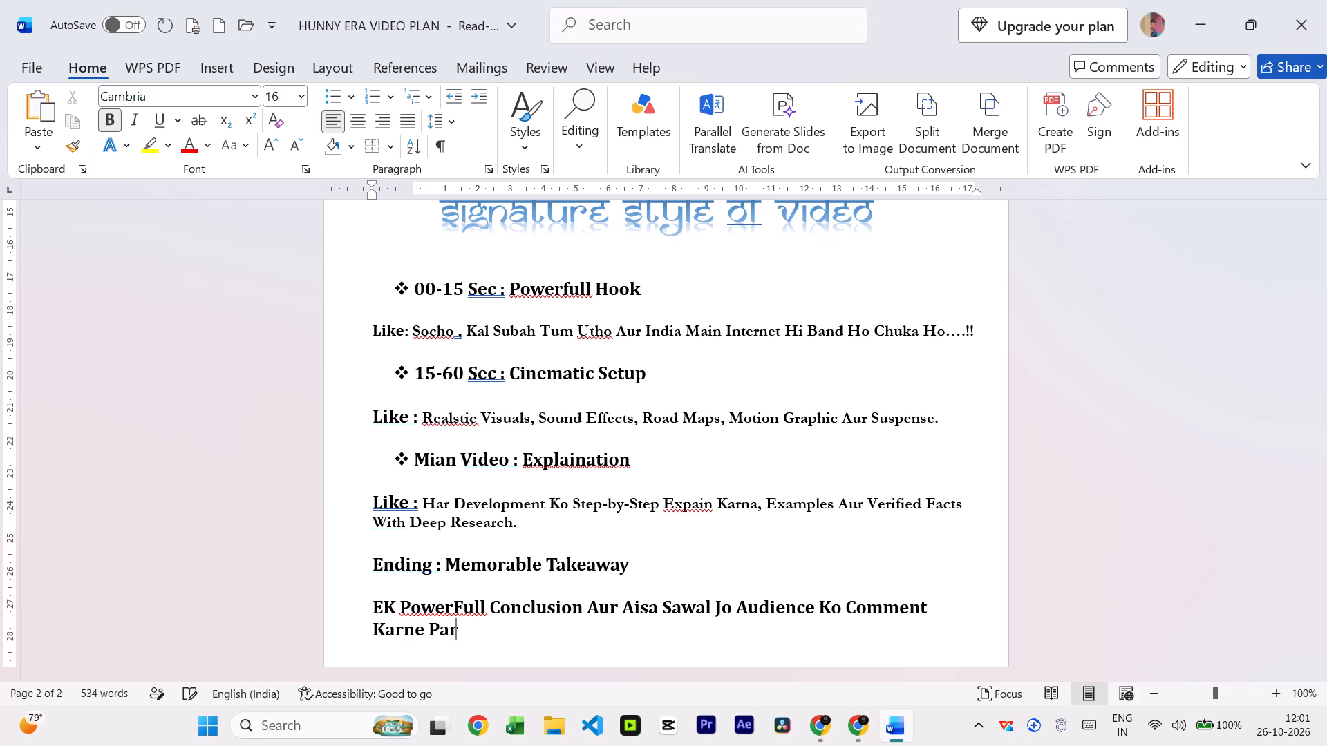
key("space")
type("Majboor")
key("space")
type("Kare")
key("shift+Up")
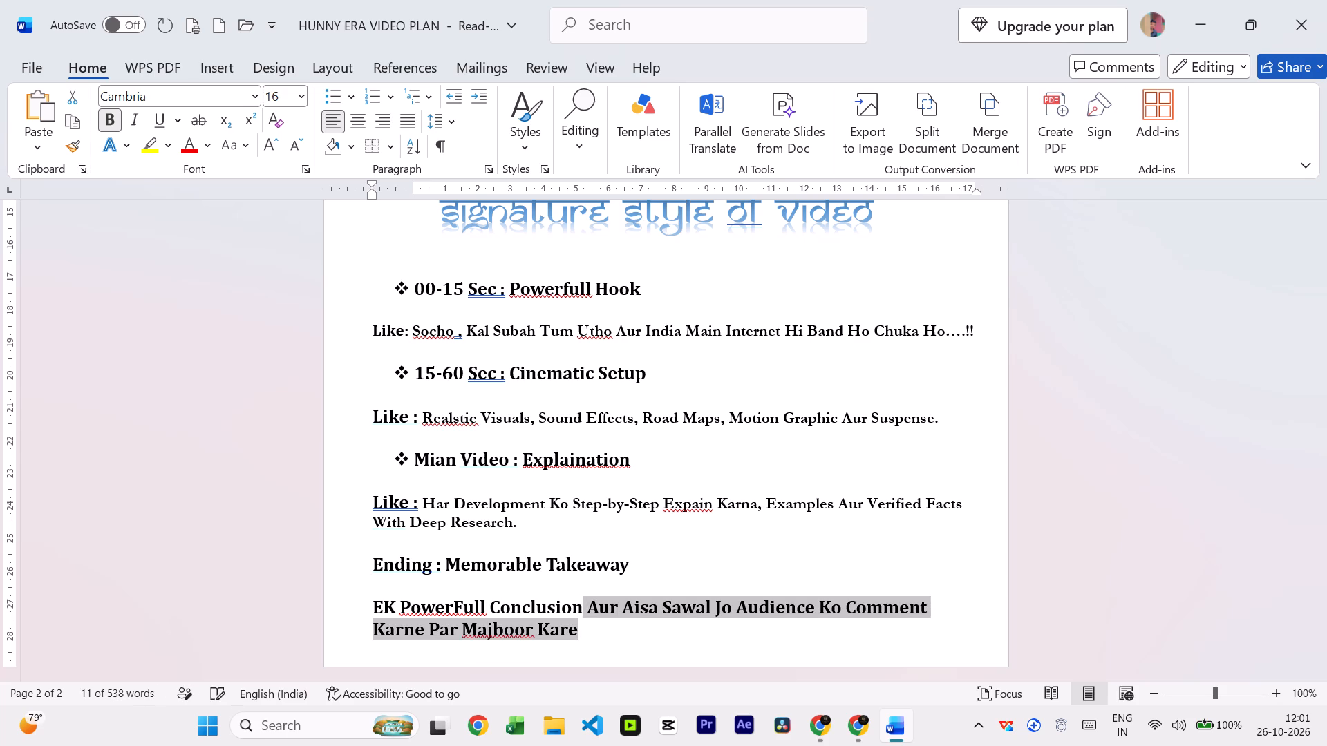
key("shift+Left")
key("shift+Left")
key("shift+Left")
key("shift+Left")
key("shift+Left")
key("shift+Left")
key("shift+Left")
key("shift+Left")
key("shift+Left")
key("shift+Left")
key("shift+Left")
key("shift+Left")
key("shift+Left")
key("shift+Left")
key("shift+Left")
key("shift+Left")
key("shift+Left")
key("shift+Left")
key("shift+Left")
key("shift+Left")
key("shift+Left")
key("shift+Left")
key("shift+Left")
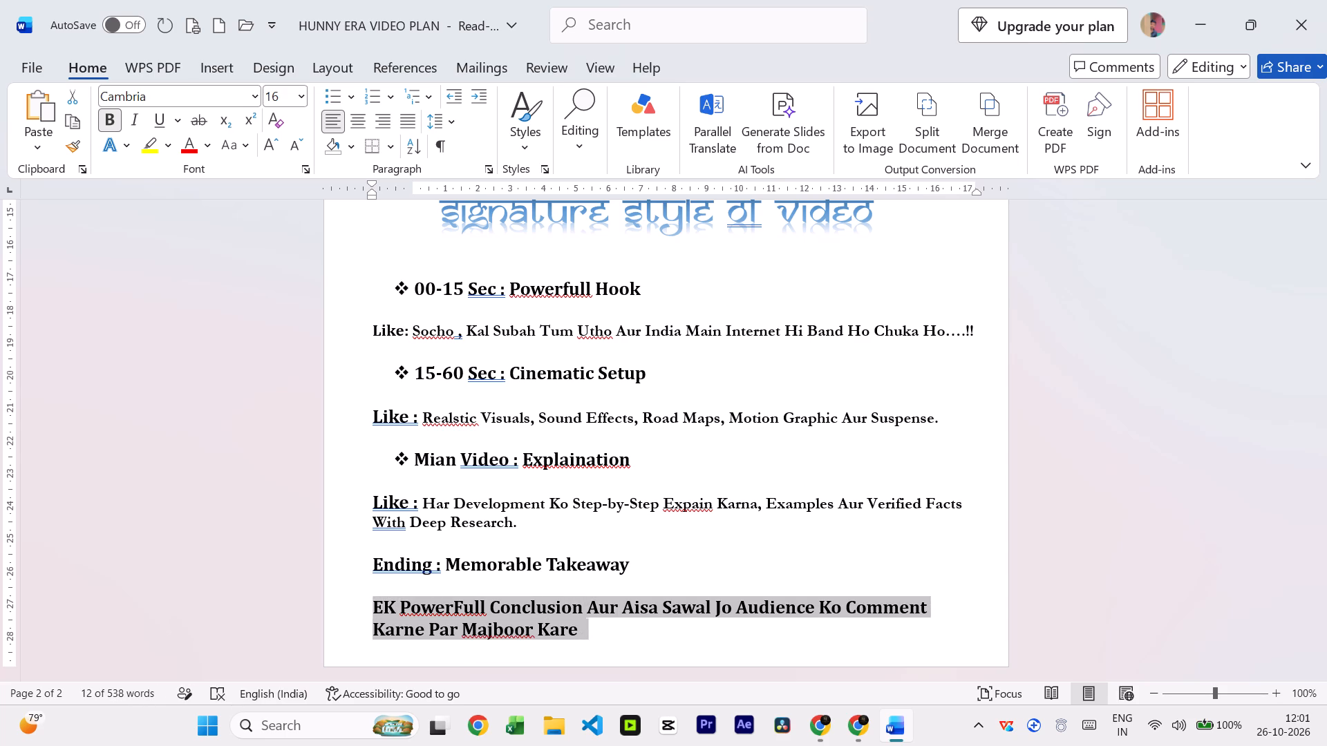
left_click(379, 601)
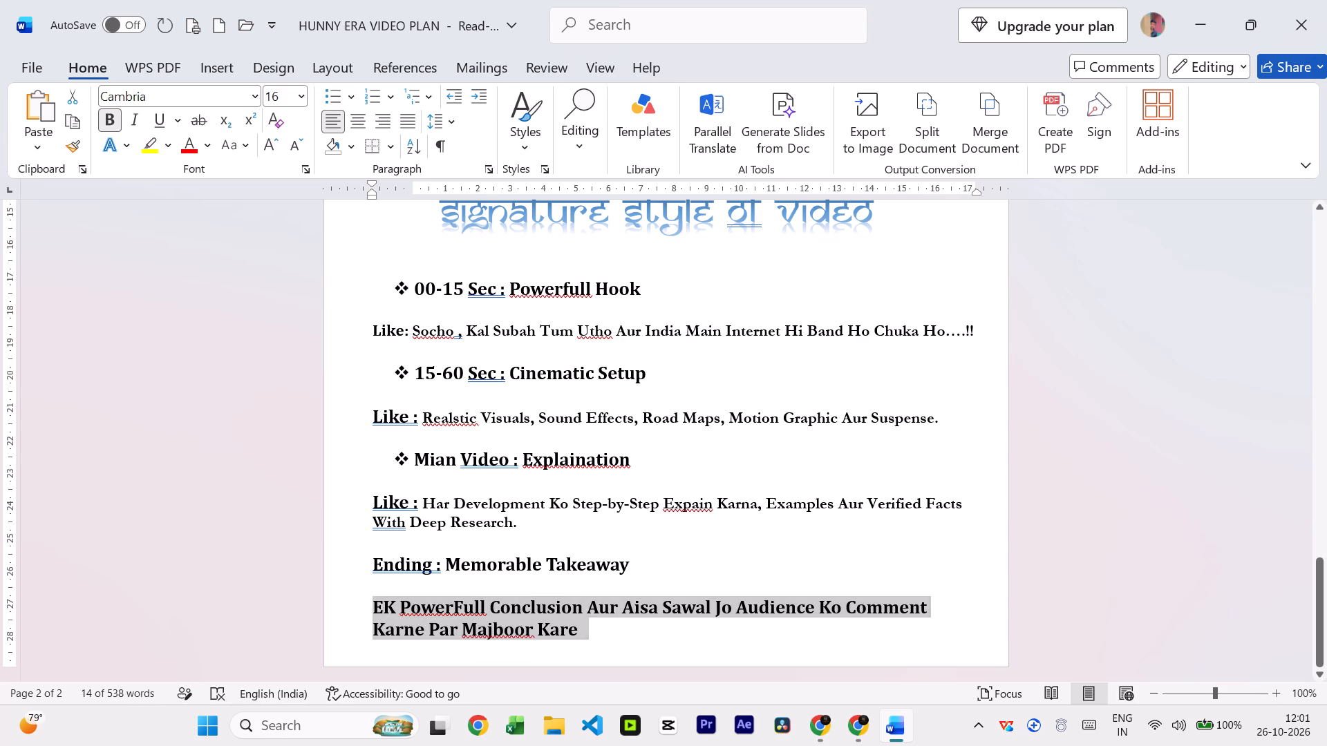
Insert "Like: " before "EK PowerFull" at the start of the ending description.
left_click(369, 608)
type("Like")
type(":")
key("space")
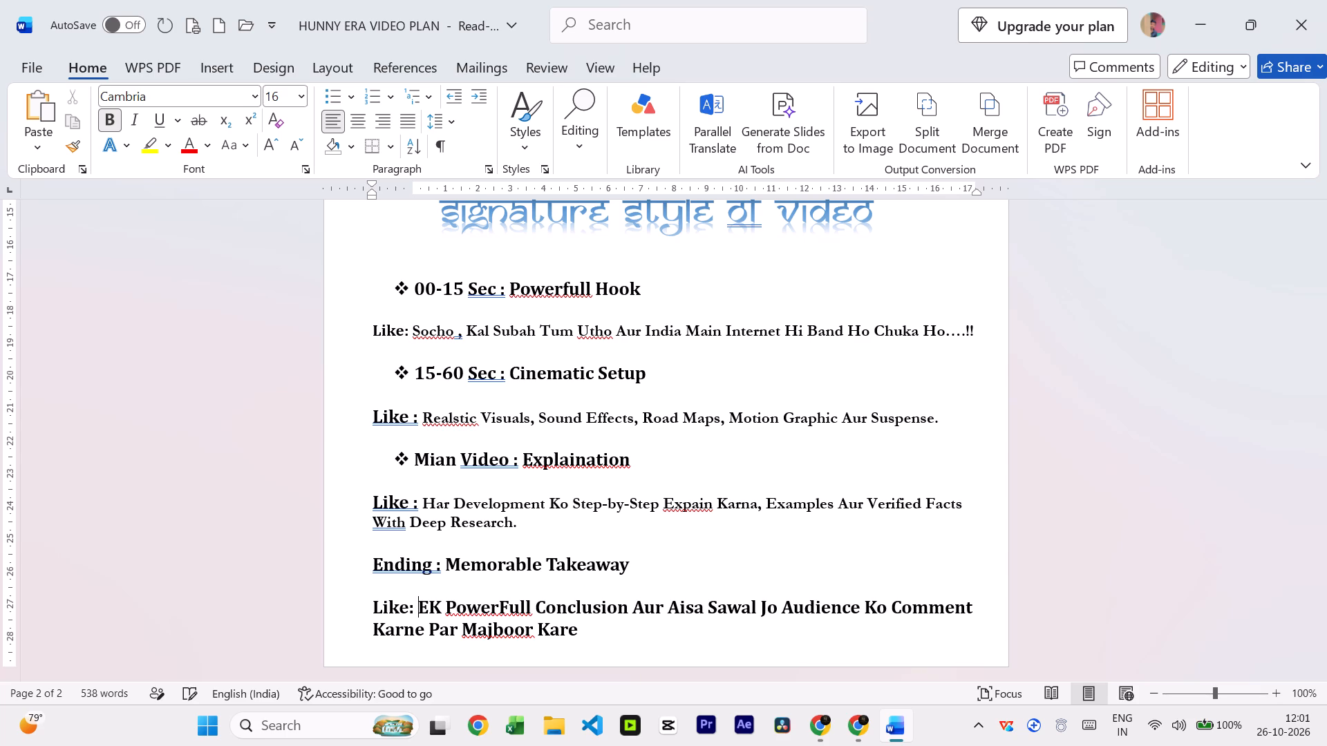
Format the ending description after "Like:", from "EK PowerFull" to "Majboor Kare", as bold Garamond size 14.
key("shift+Down")
key("shift+Right")
key("shift+Right")
key("shift+Right")
key("shift+Right")
key("shift+Right")
key("shift+Right")
key("shift+Right")
key("shift+Right")
key("shift+Right")
key("shift+Right")
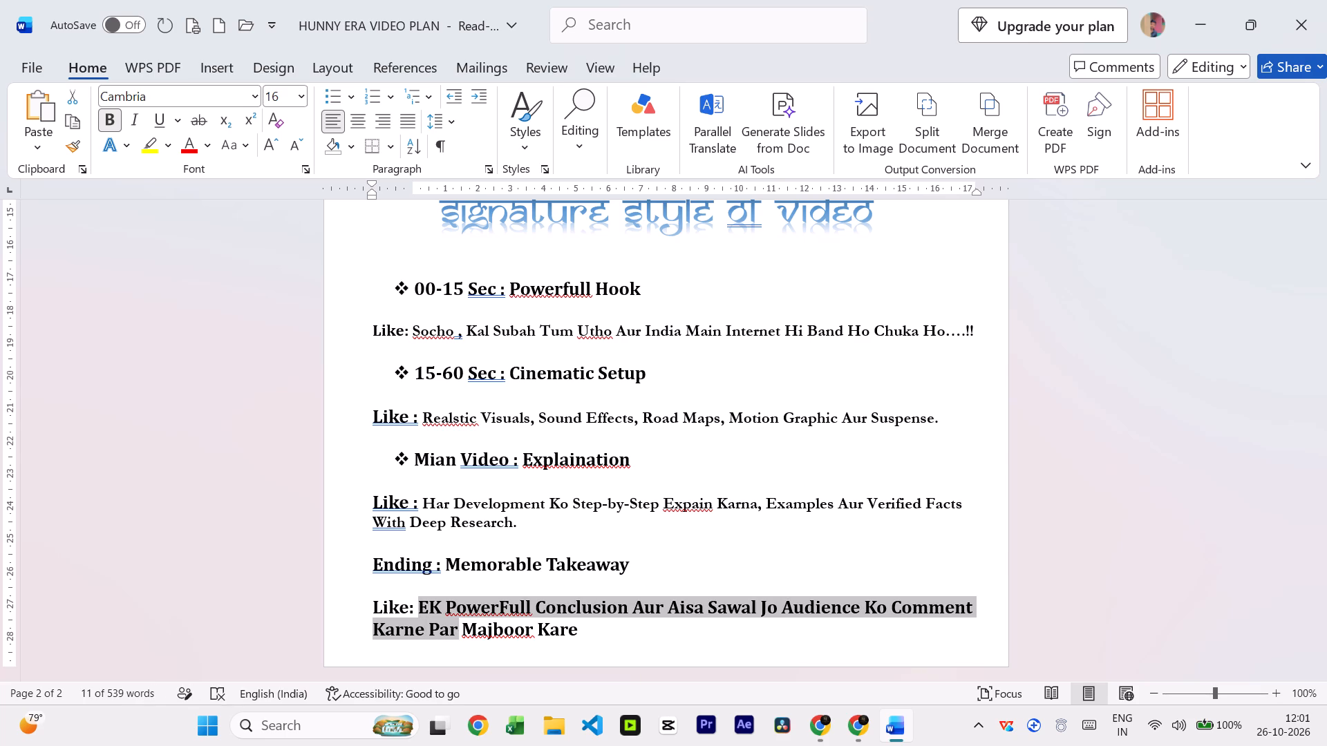
key("shift+Right")
key("shift+Right")
key("shift+Right")
key("shift+Right")
key("shift+Right")
key("shift+Right")
key("shift+Right")
key("shift+Right")
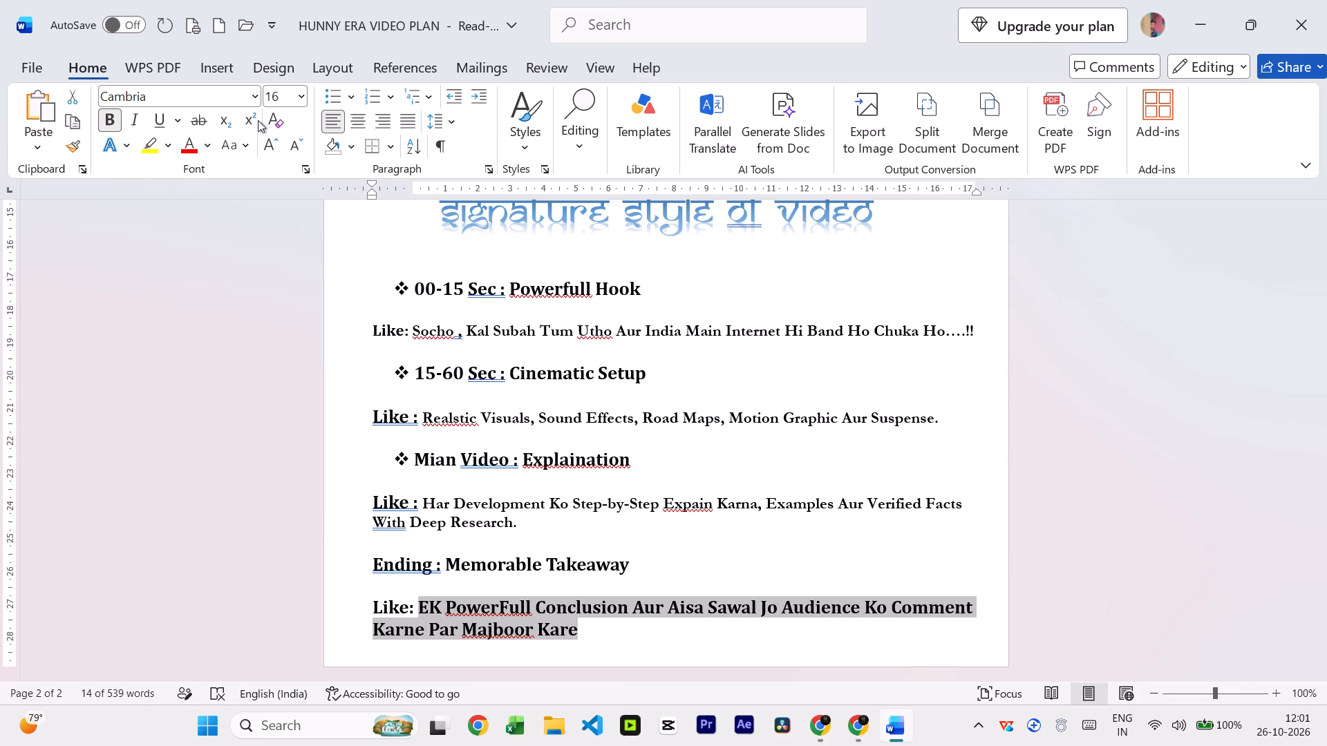
left_click(226, 95)
type("ga")
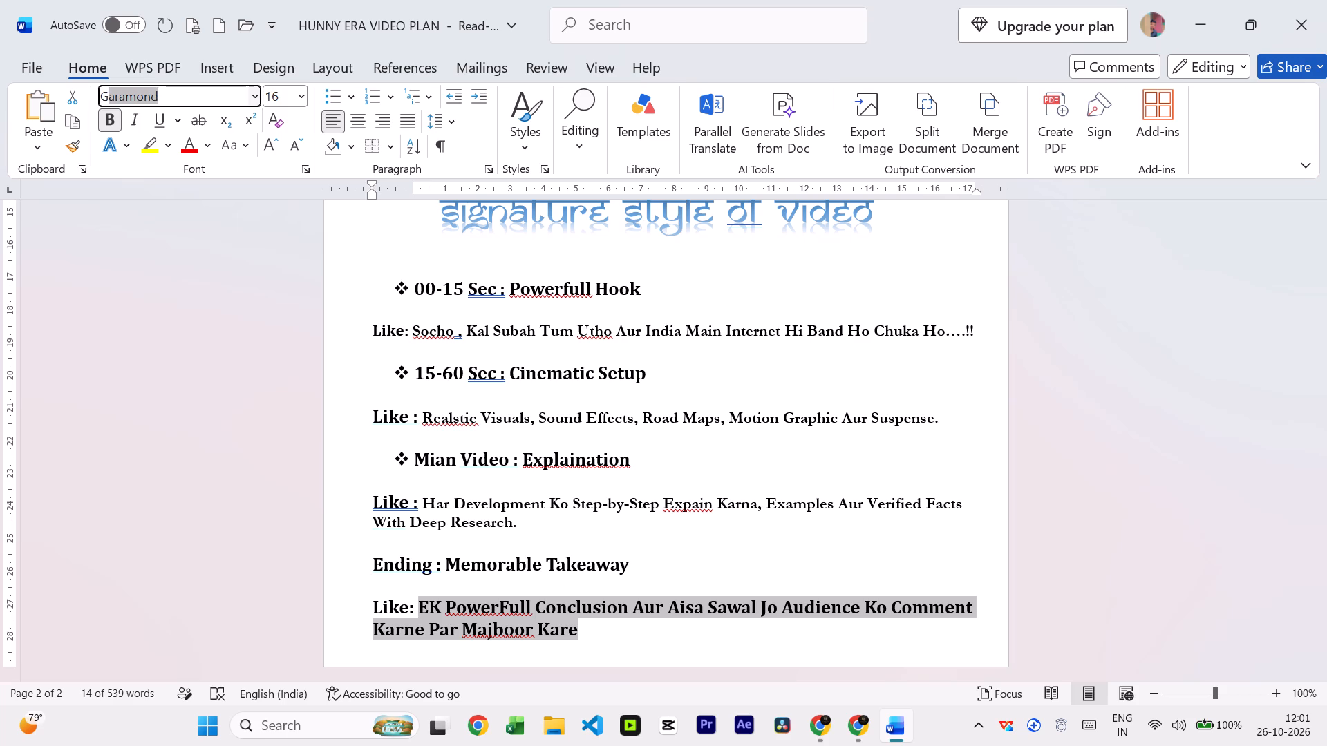
key("Return")
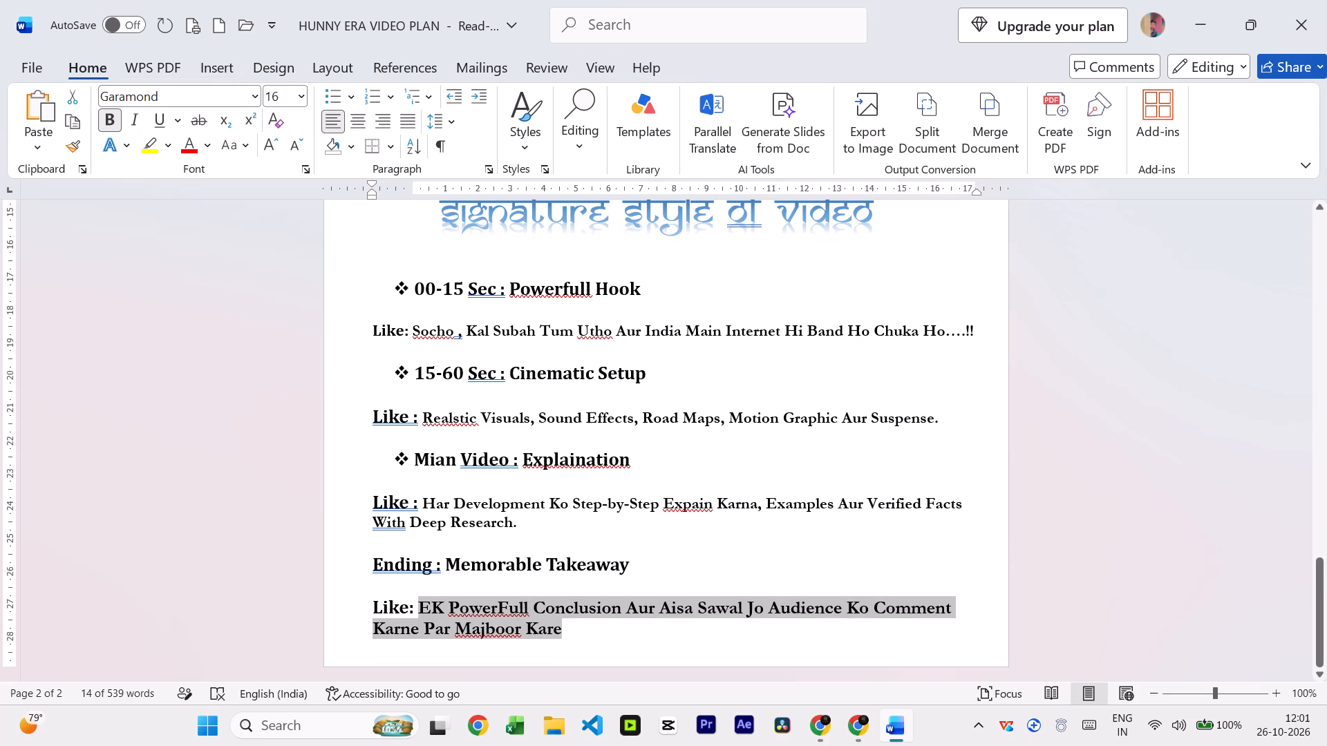
key("ctrl+b")
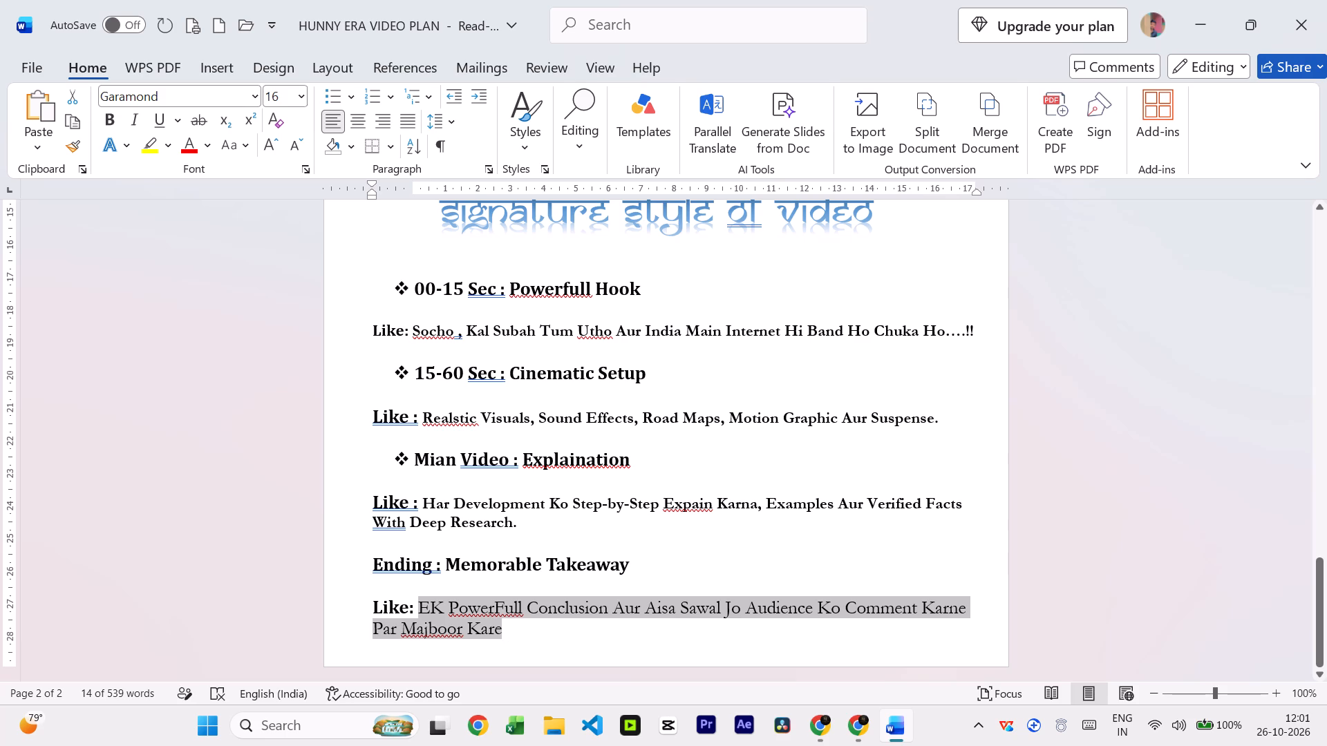
key("ctrl+b")
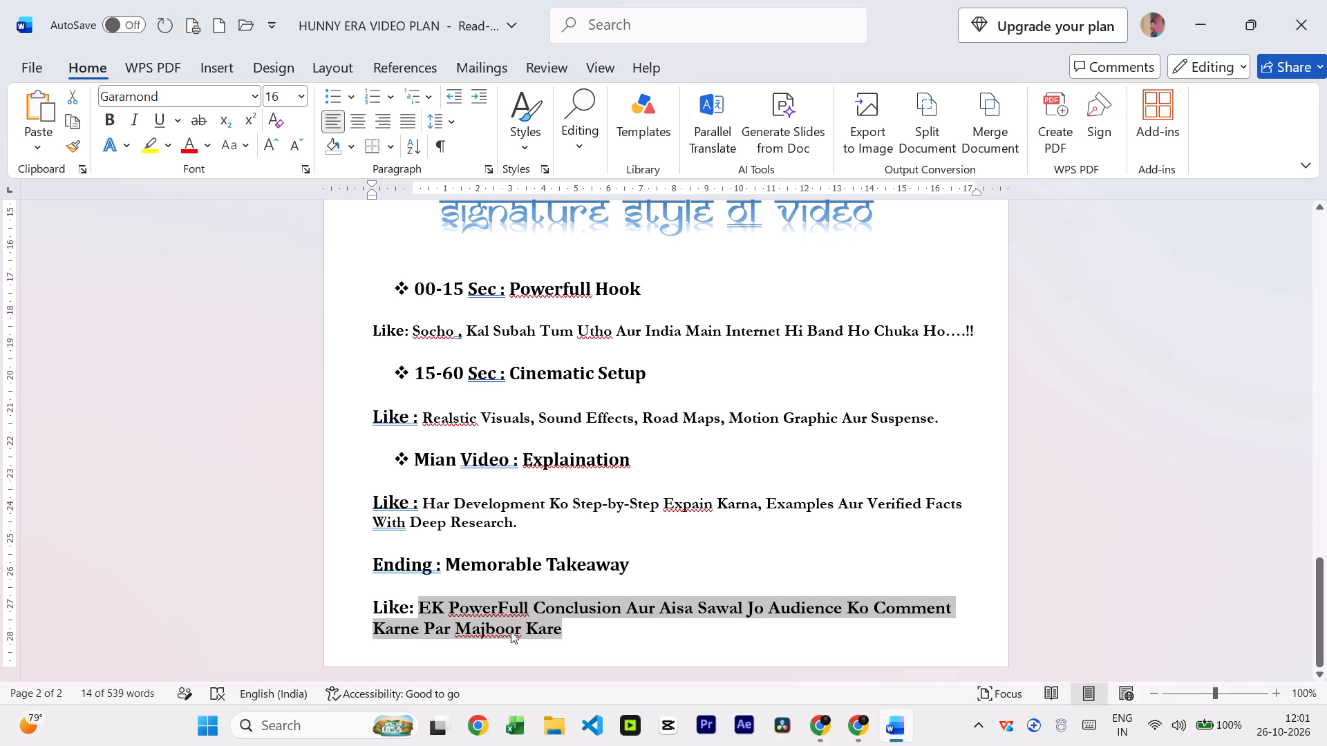
left_click(305, 97)
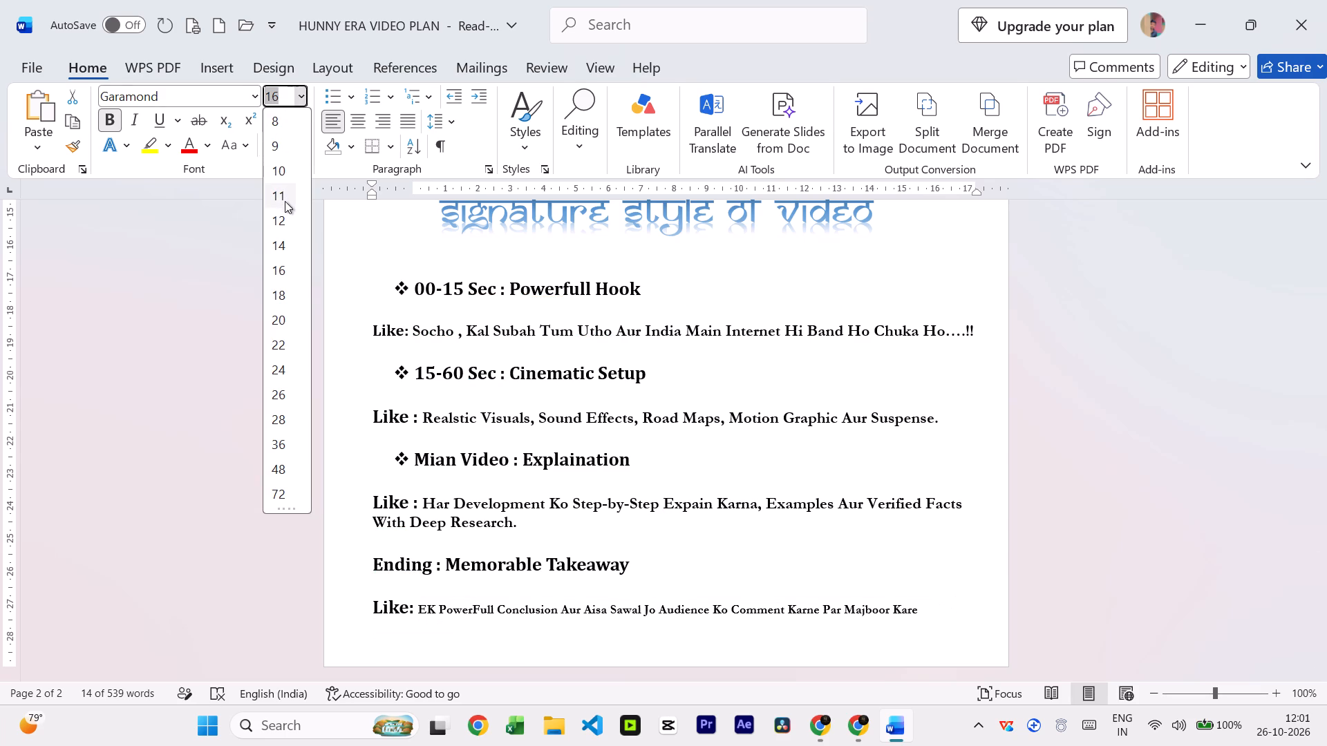
left_click(283, 242)
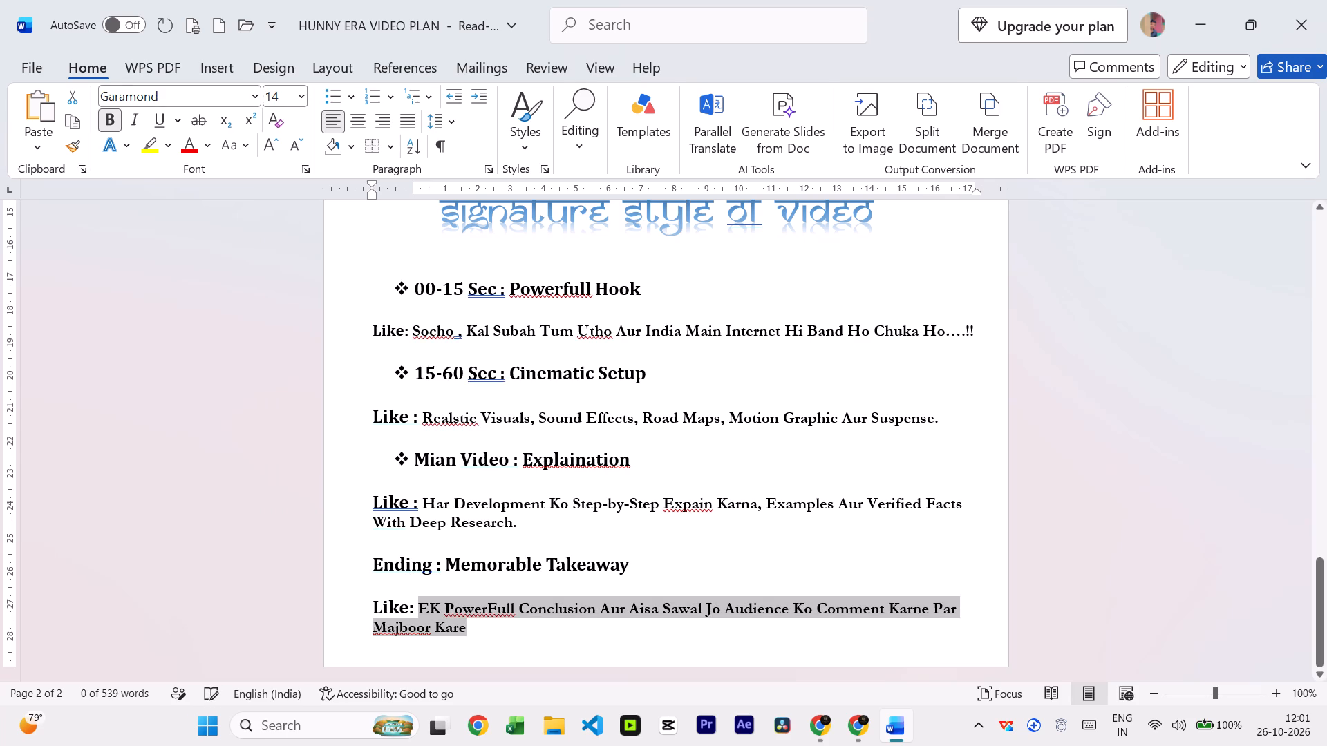
Change the first word after "Like:" in the ending description to "Ek".
left_click(436, 607)
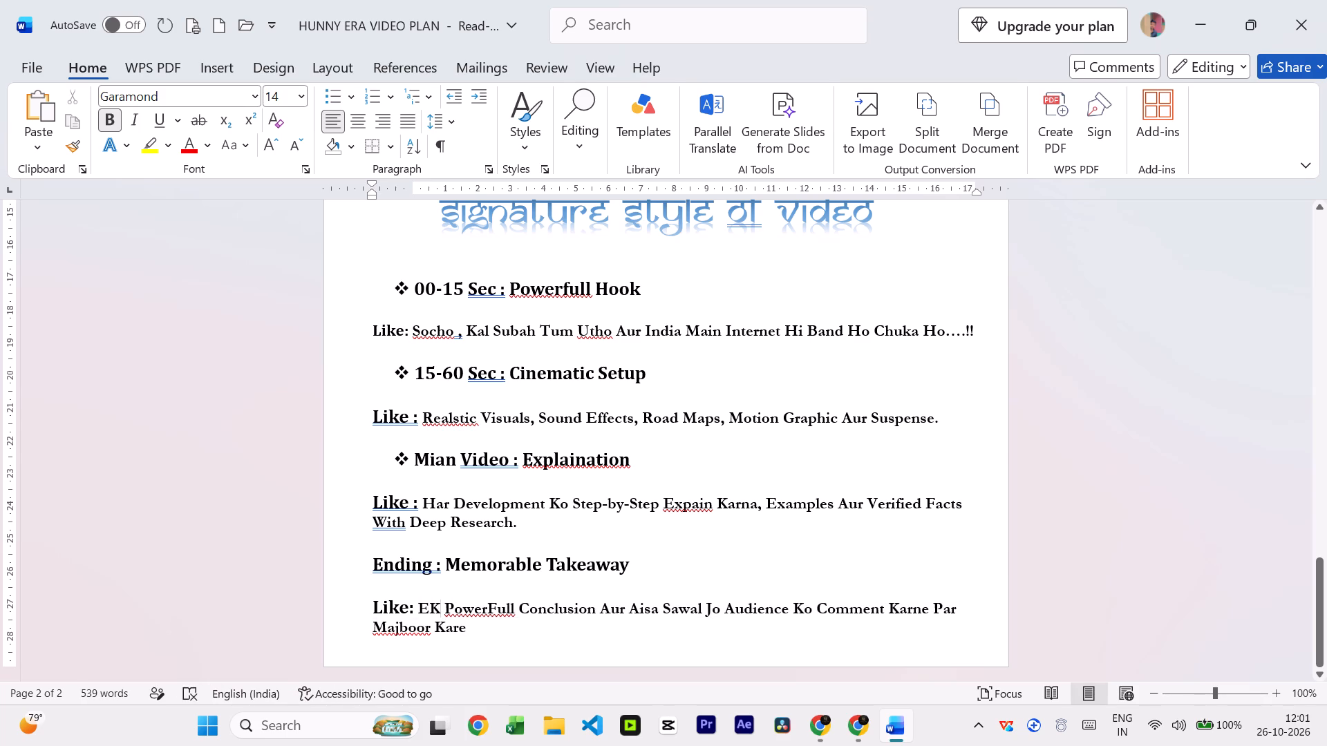
key("BackSpace")
key("k")
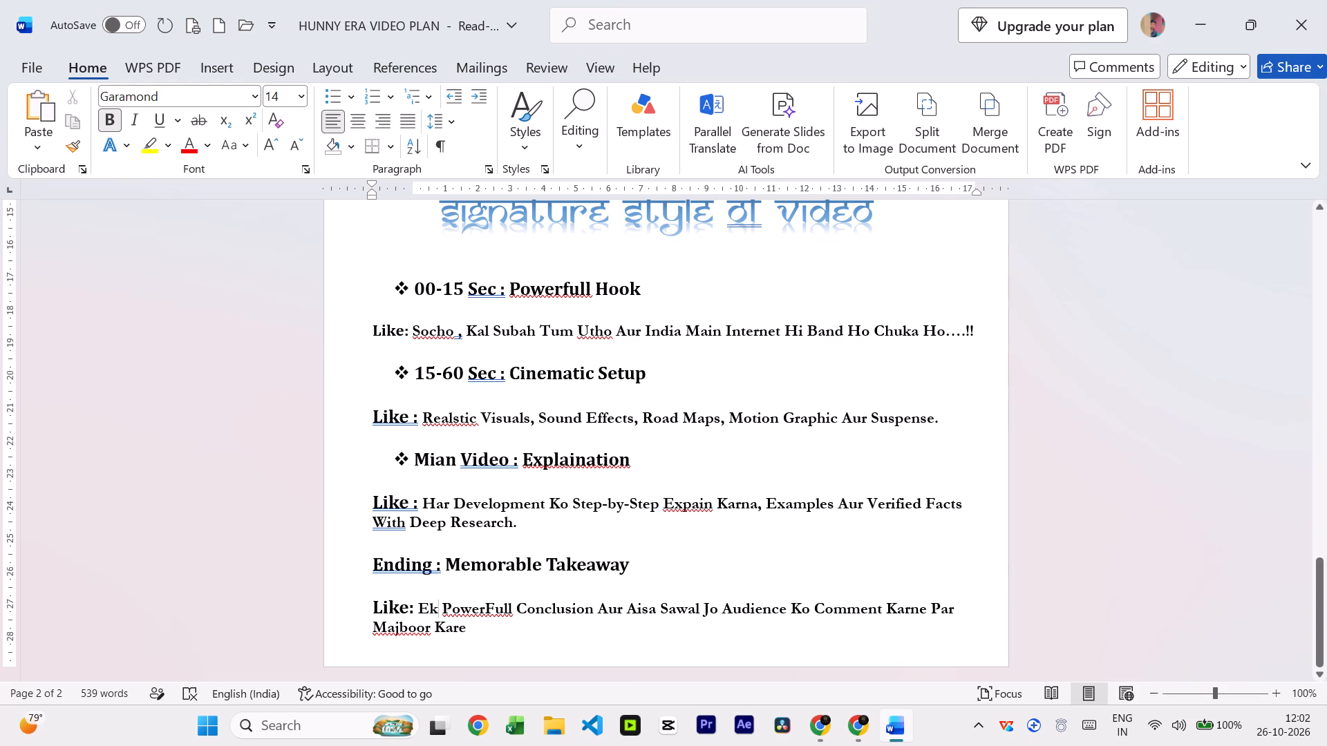
Add a period after "Majboor Kare" at the end of the ending description.
key("Down")
key("Right")
key("Right")
key("Right")
key("Right")
key("period")
Copy the horizontal divider line under the "New Beginning" subtitle on the first page.
scroll(574, 415, "up", 15)
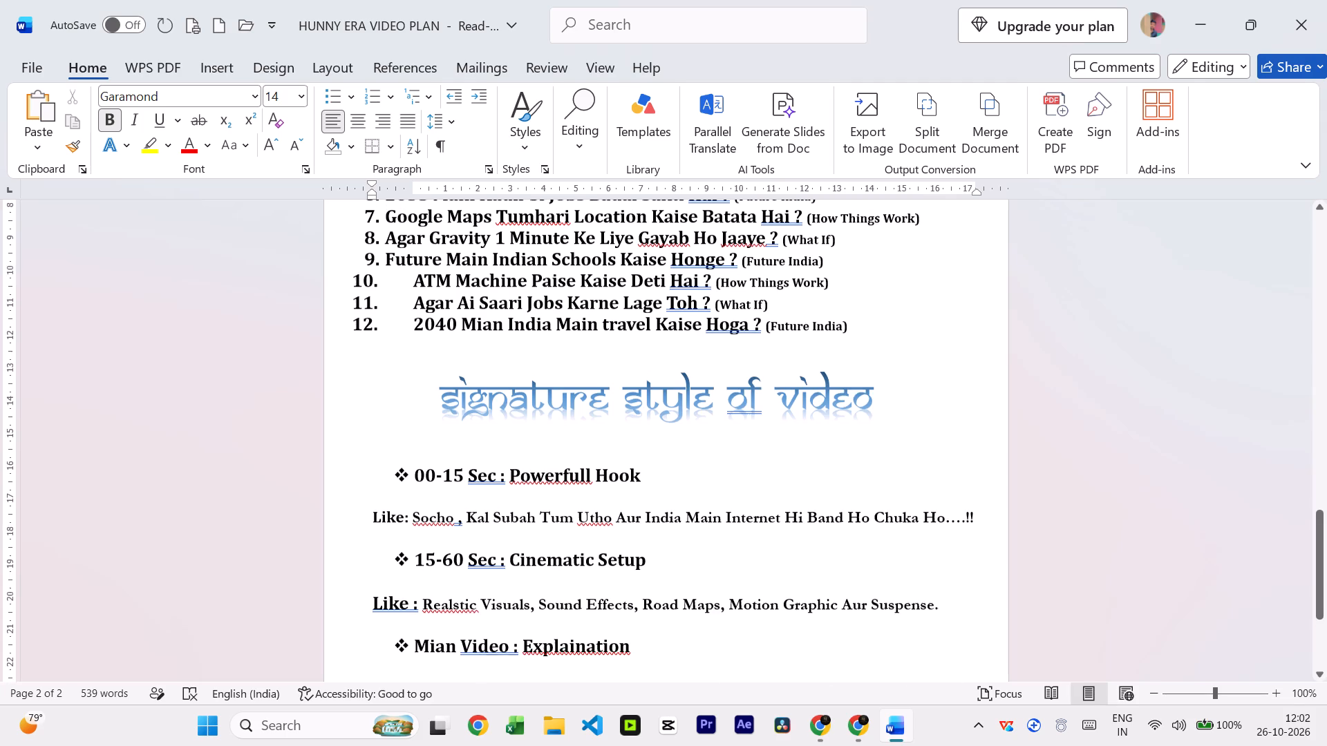
scroll(575, 430, "up", 2)
scroll(466, 254, "up", 20)
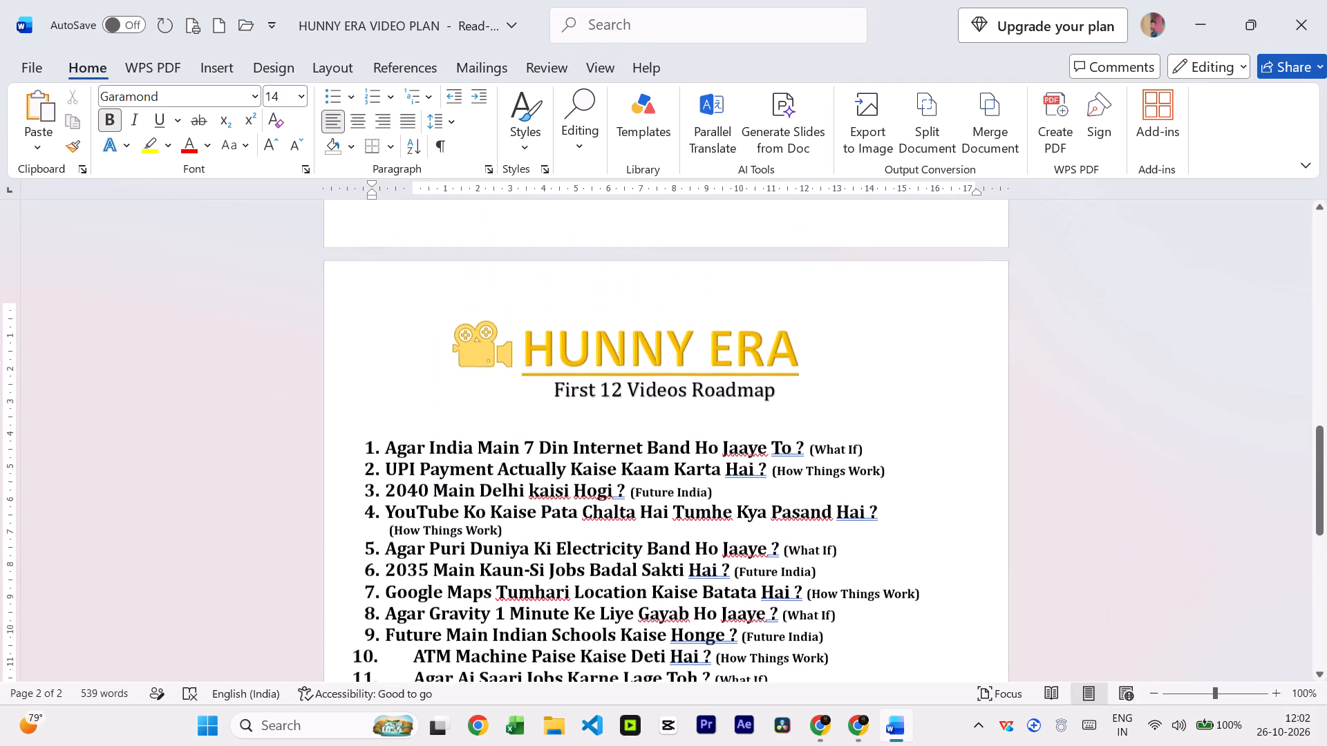
scroll(470, 254, "up", 20)
scroll(470, 254, "up", 20)
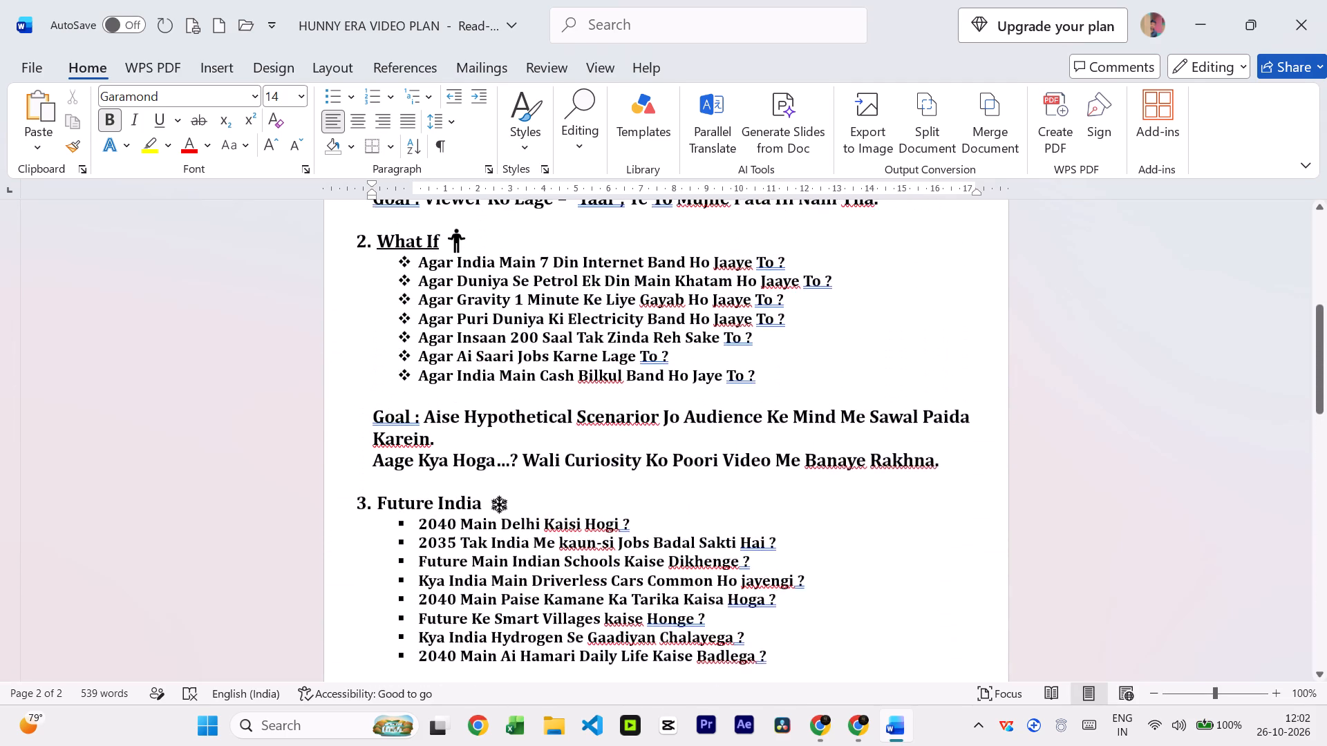
scroll(476, 254, "up", 20)
scroll(476, 254, "up", 9)
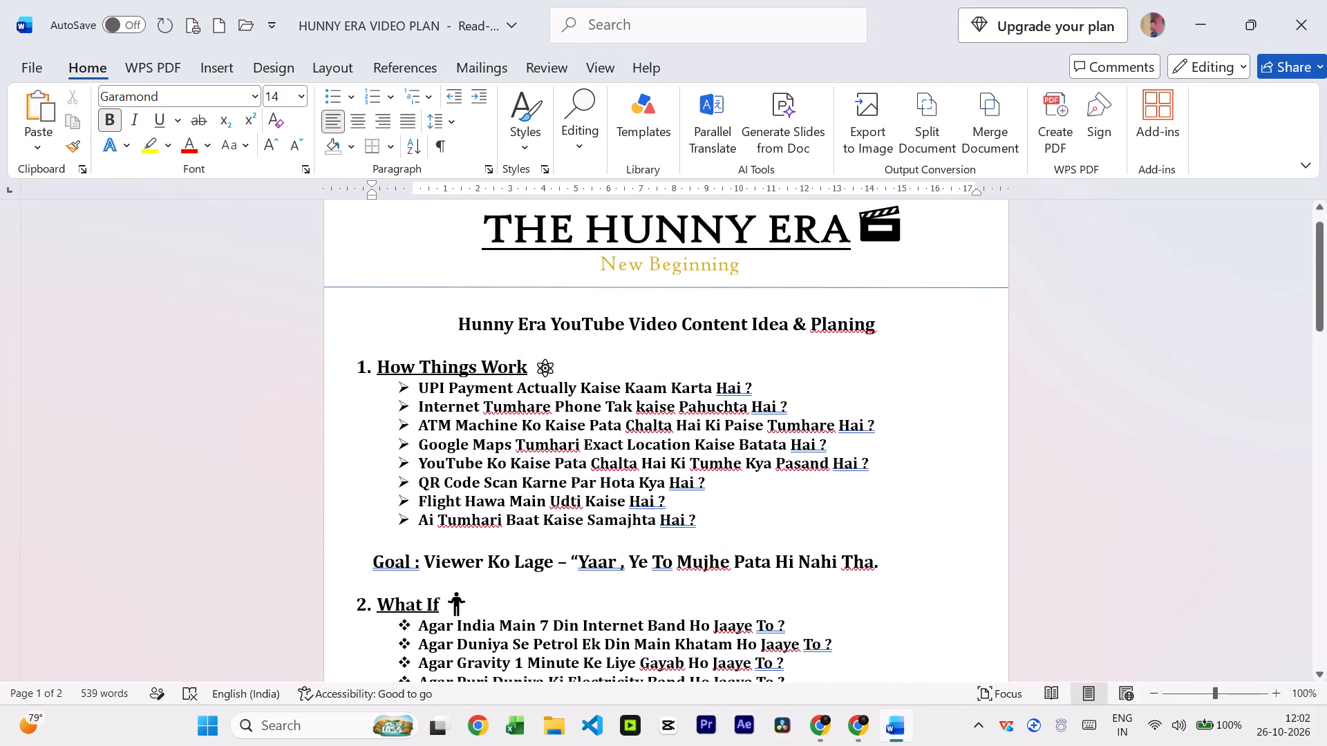
left_click(482, 287)
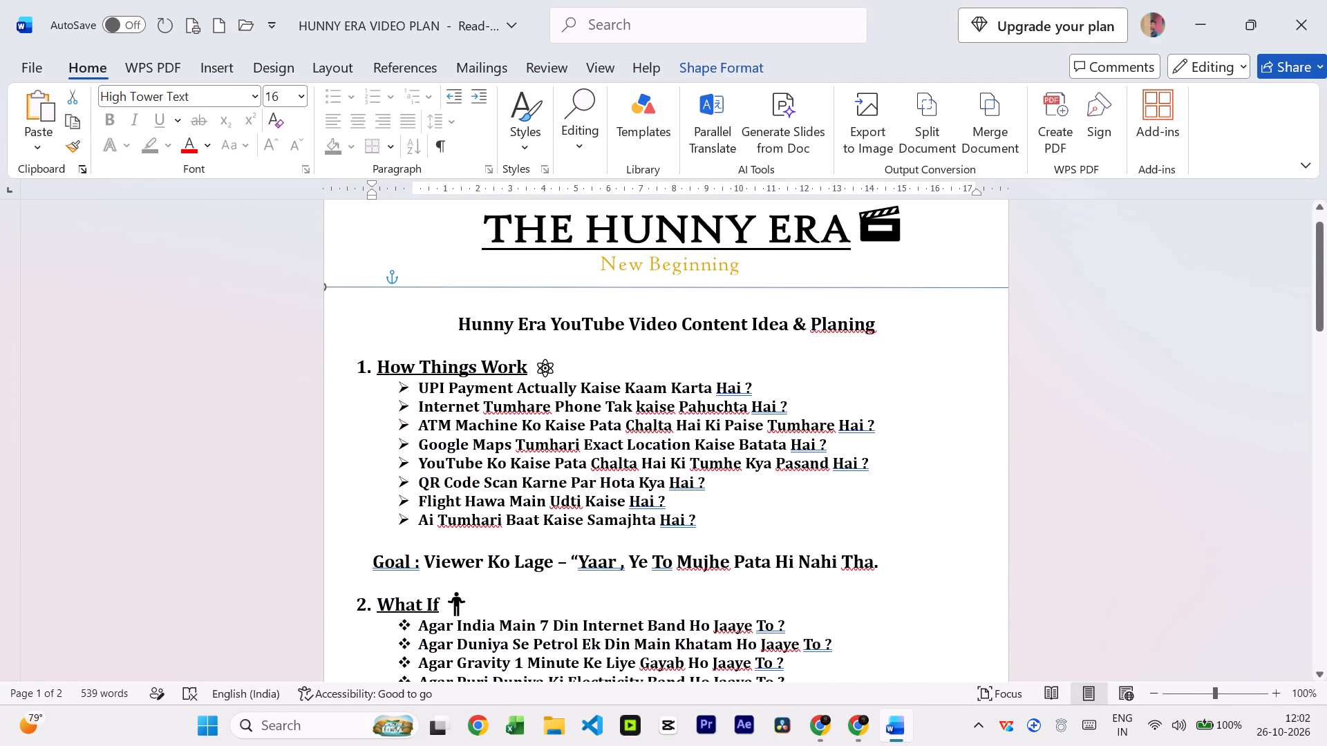
key("ctrl+b")
key("ctrl+c")
key("ctrl+c")
key("ctrl+c")
Paste the divider line below roadmap item 12 and position it across the full page width, just above the "Signature Style Of Video" heading.
scroll(500, 289, "down", 20)
scroll(500, 289, "down", 20)
scroll(500, 289, "down", 4)
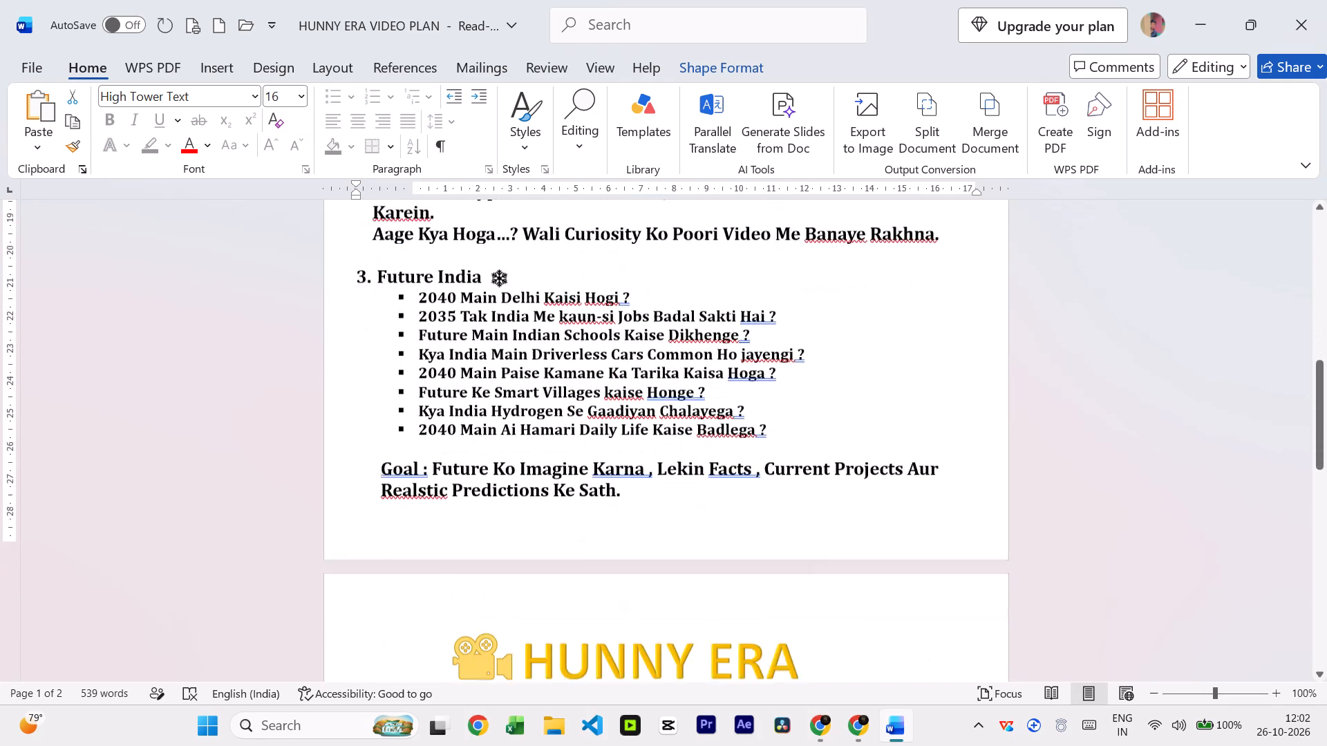
scroll(501, 334, "down", 20)
scroll(501, 334, "down", 20)
scroll(501, 334, "down", 9)
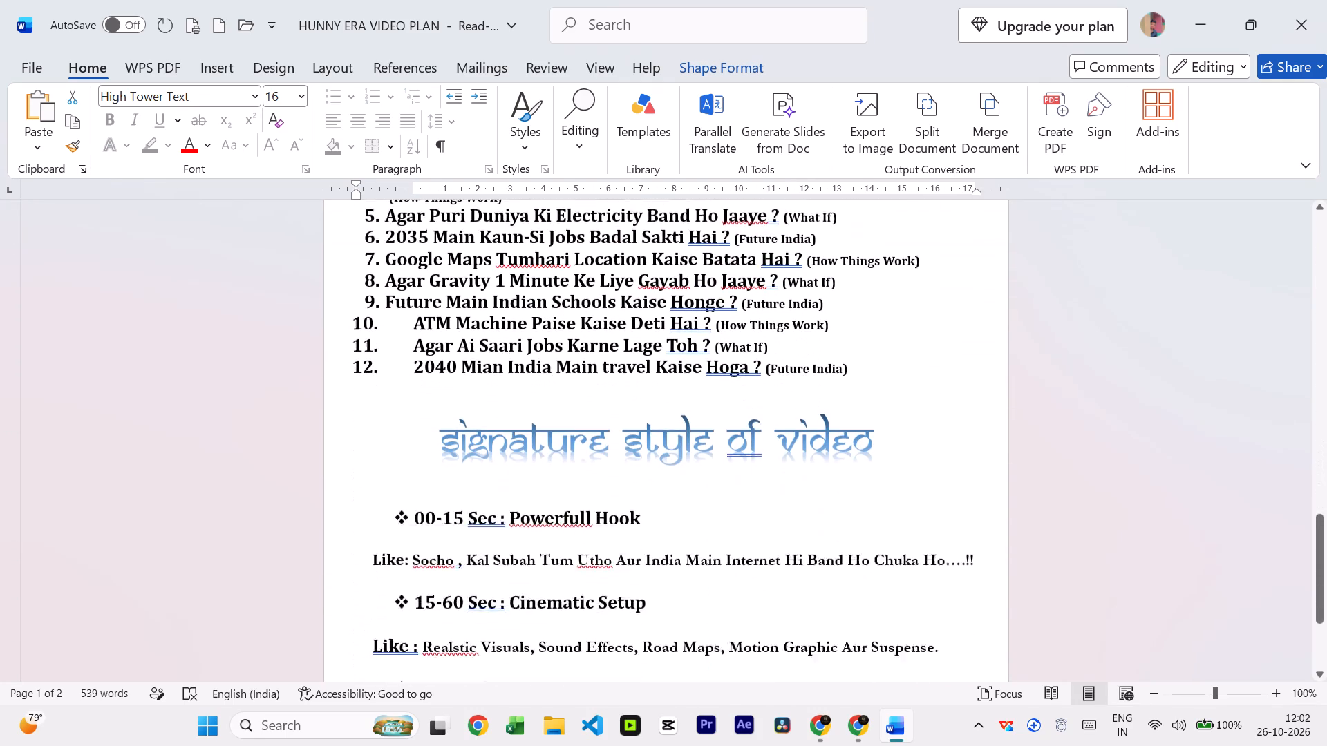
left_click(500, 357)
left_click(500, 339)
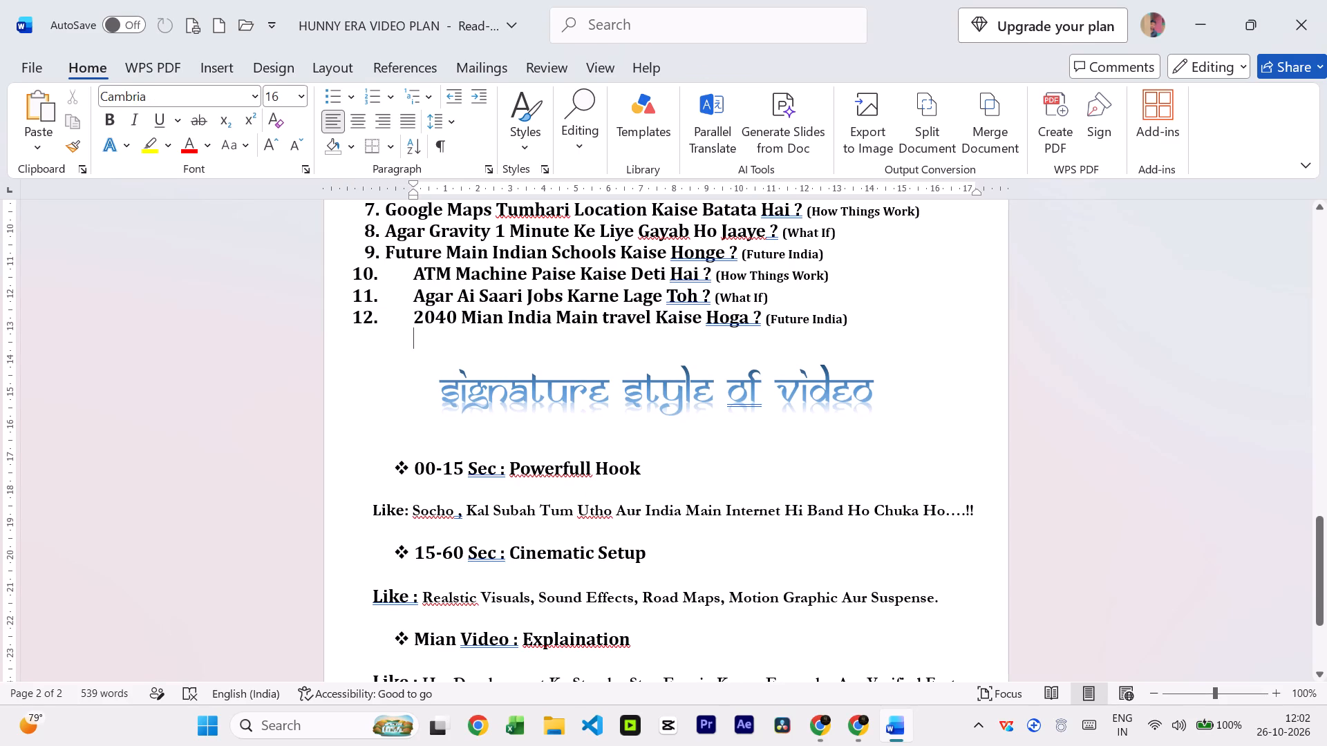
key("ctrl+v")
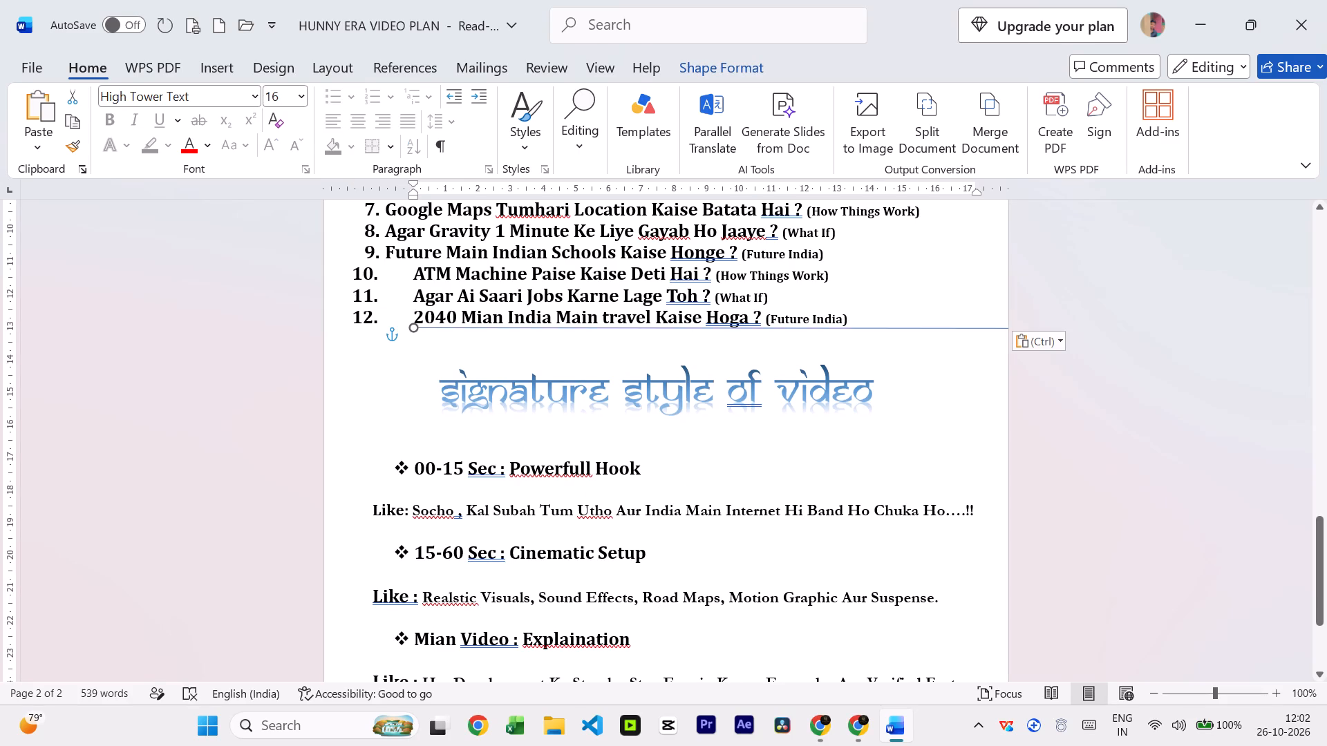
left_click_drag(533, 329, 459, 352)
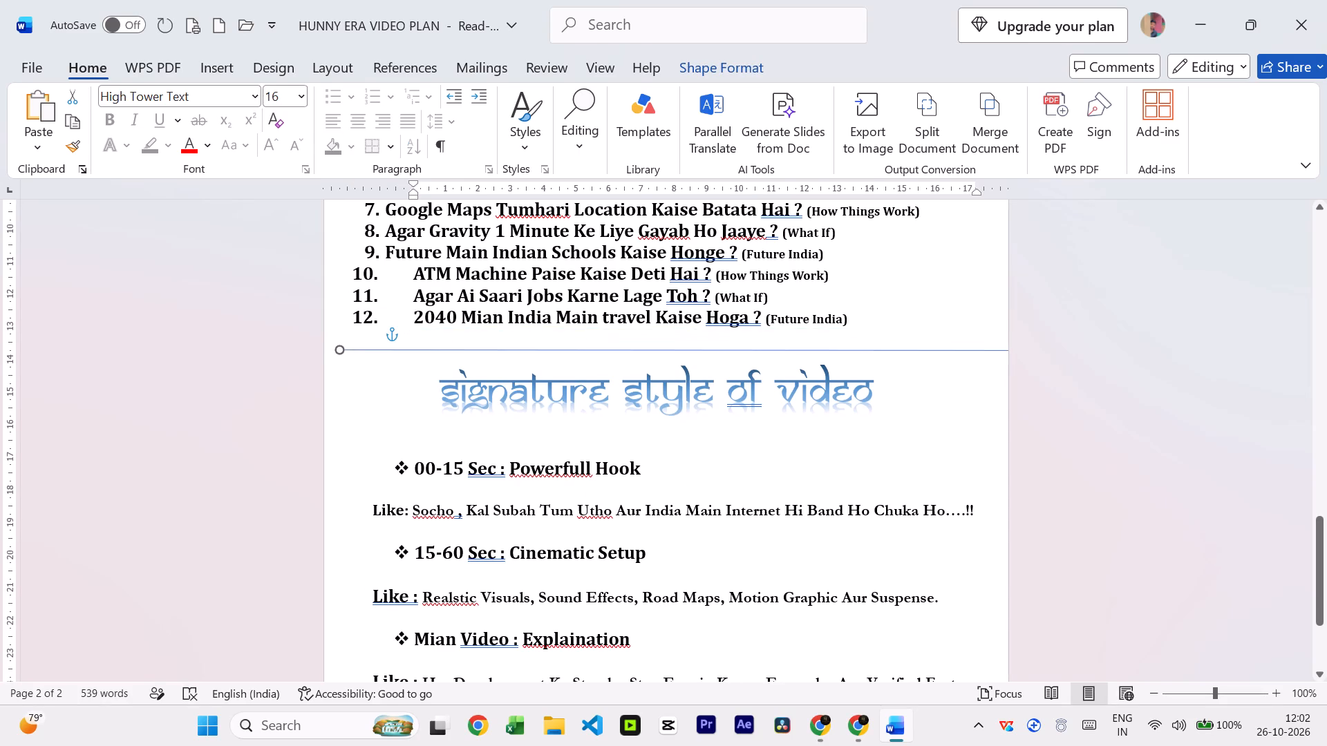
left_click_drag(459, 352, 437, 352)
left_click_drag(437, 352, 437, 347)
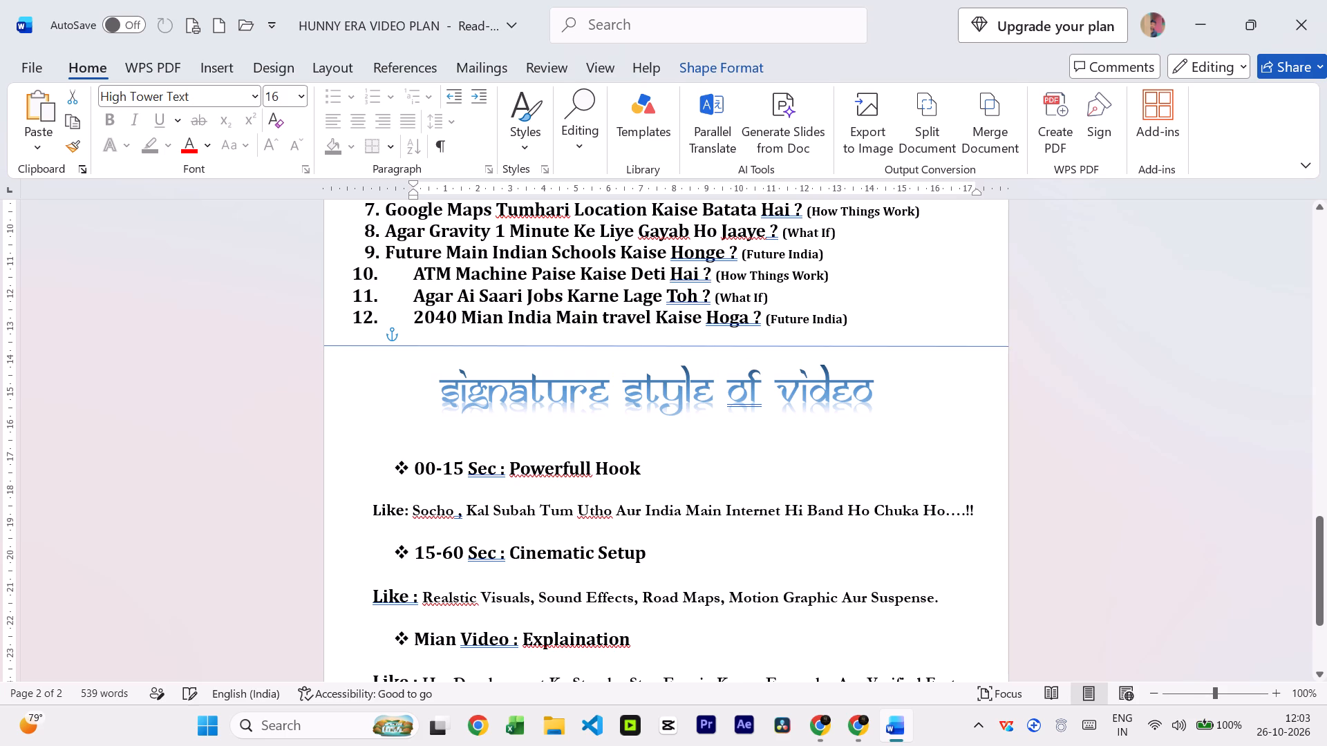
left_click(754, 459)
Add the four-diamond bullet used by the other segment headings to "Ending : Memorable Takeaway".
scroll(754, 468, "down", 3)
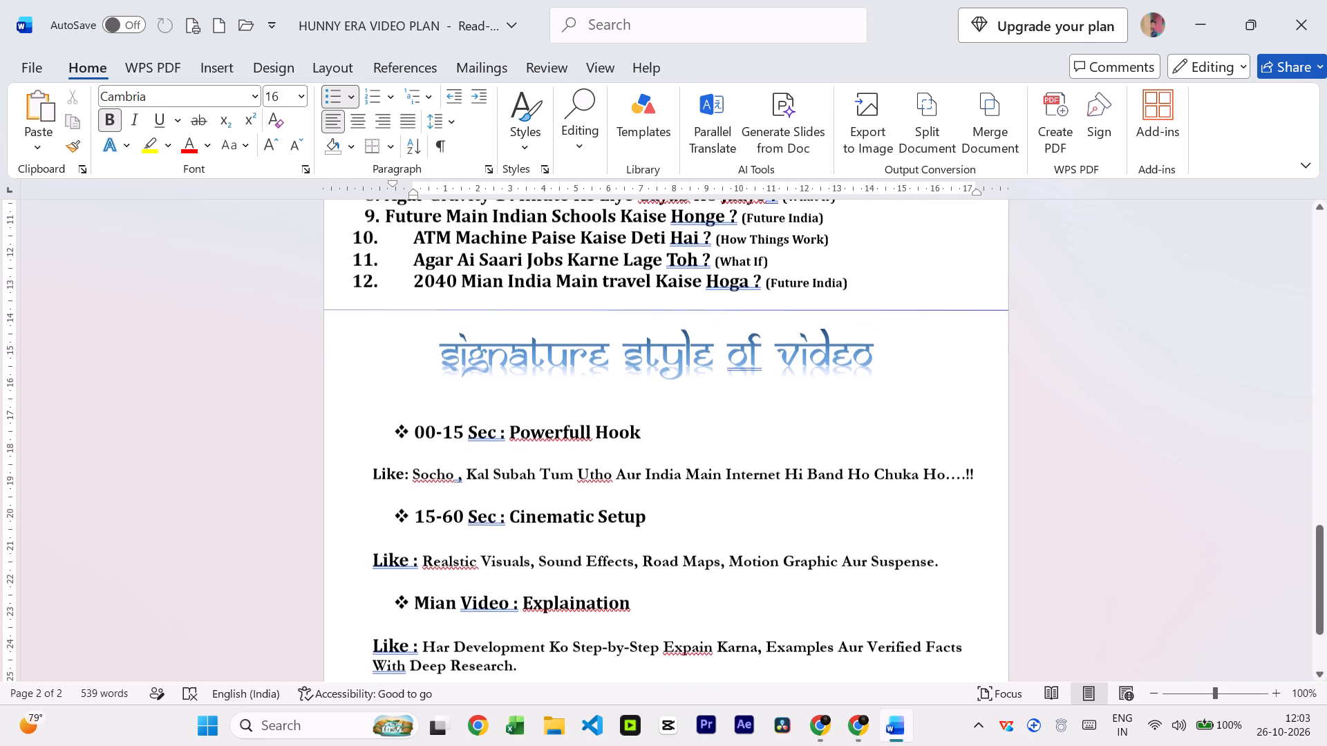
scroll(754, 469, "up", 5)
scroll(756, 441, "down", 9)
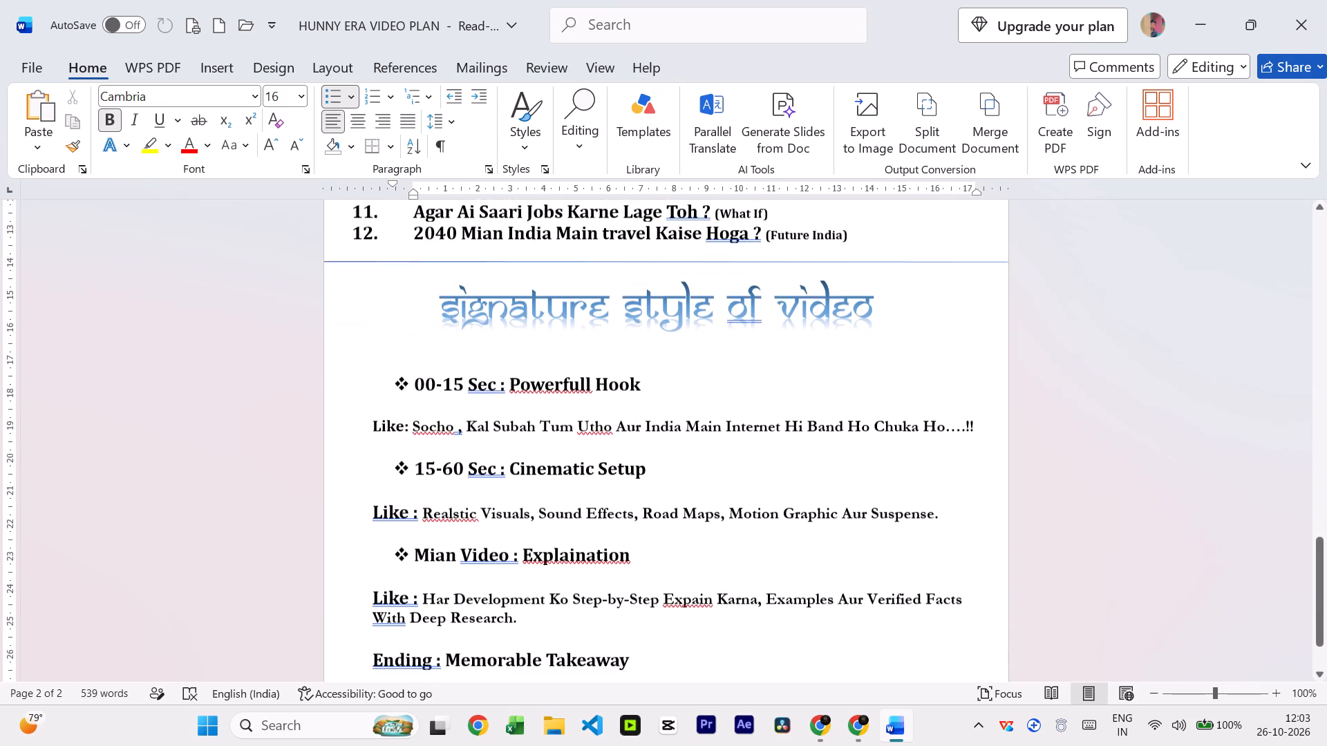
scroll(742, 434, "down", 9)
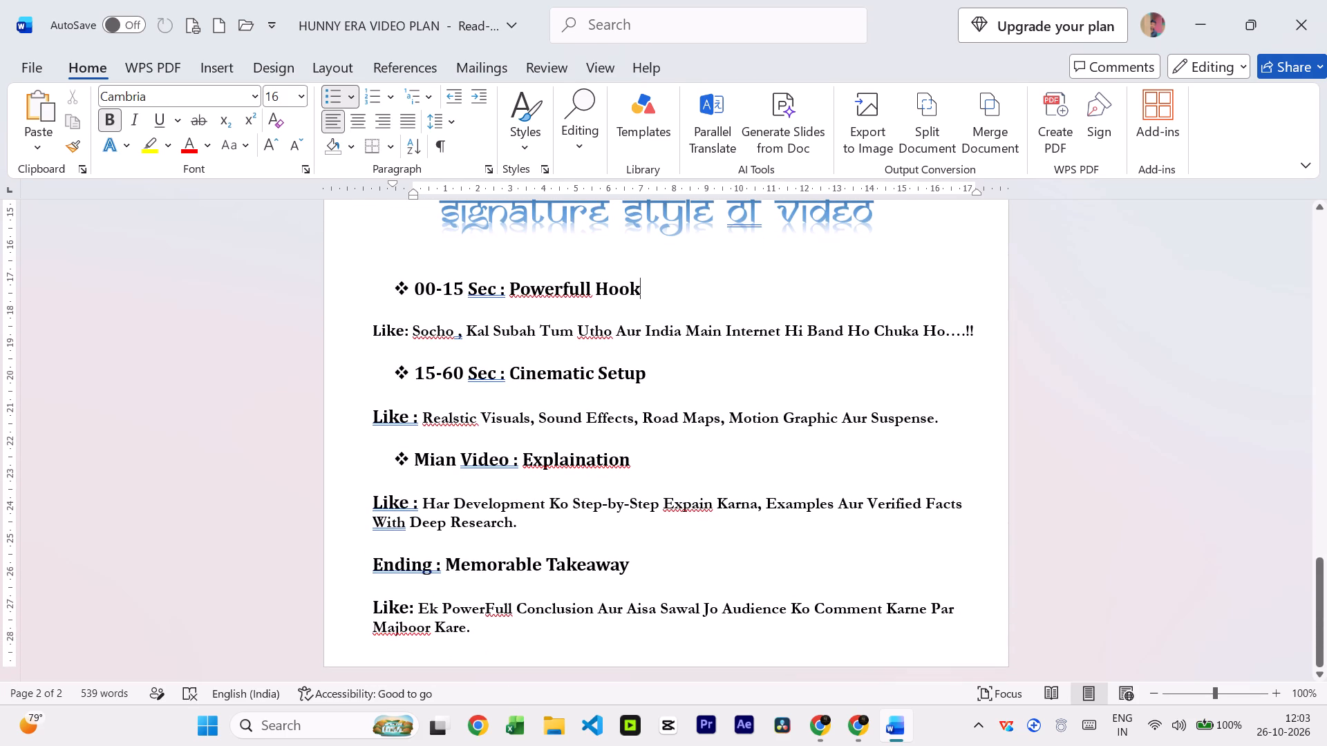
left_click_drag(636, 568, 363, 566)
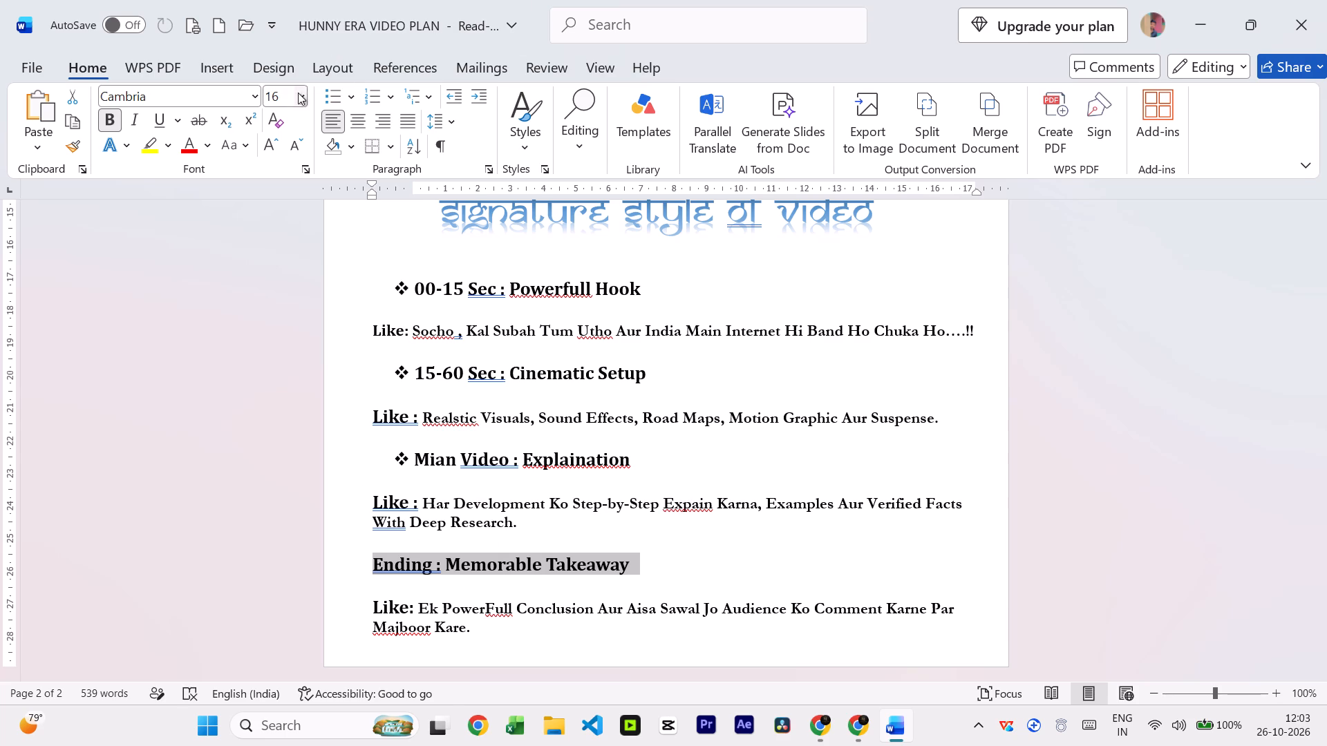
left_click(329, 97)
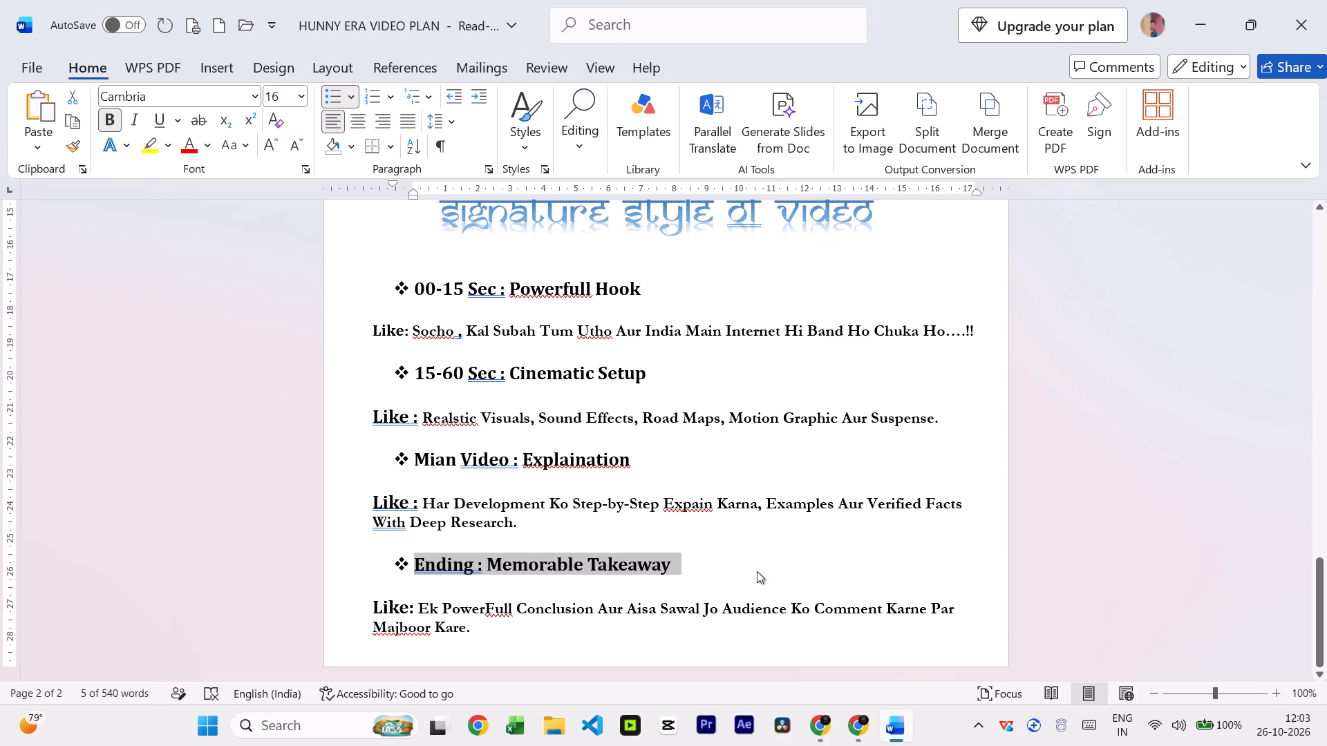
left_click(759, 569)
scroll(759, 568, "down", 7)
scroll(759, 564, "up", 7)
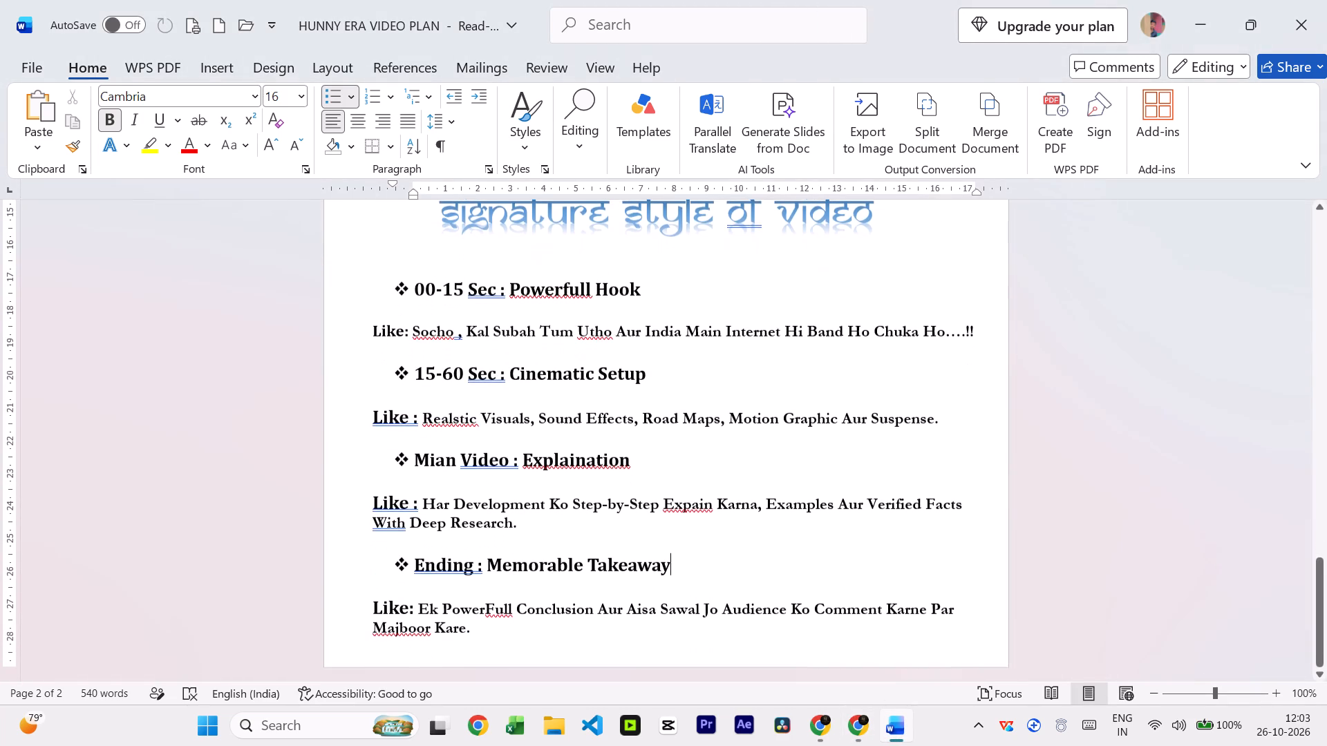
scroll(529, 622, "down", 2)
scroll(530, 617, "up", 12)
scroll(531, 644, "down", 10)
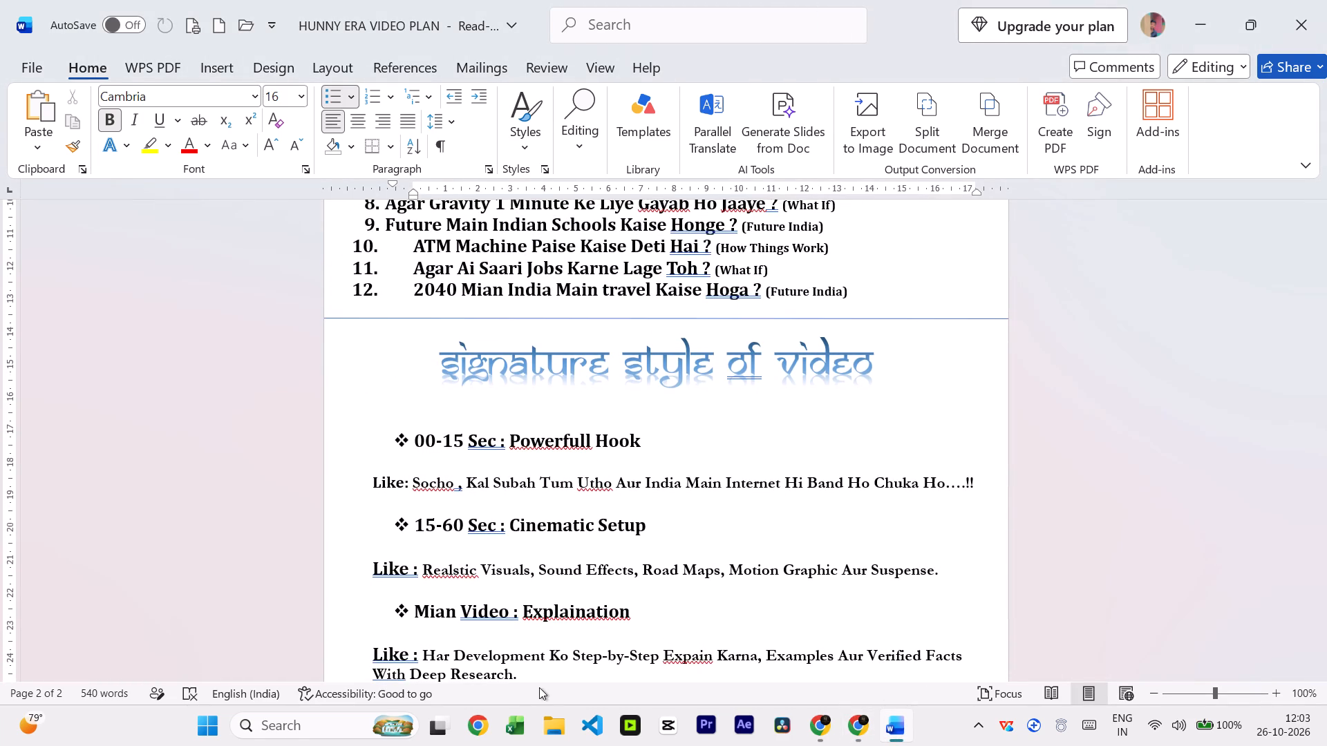
scroll(534, 626, "down", 4)
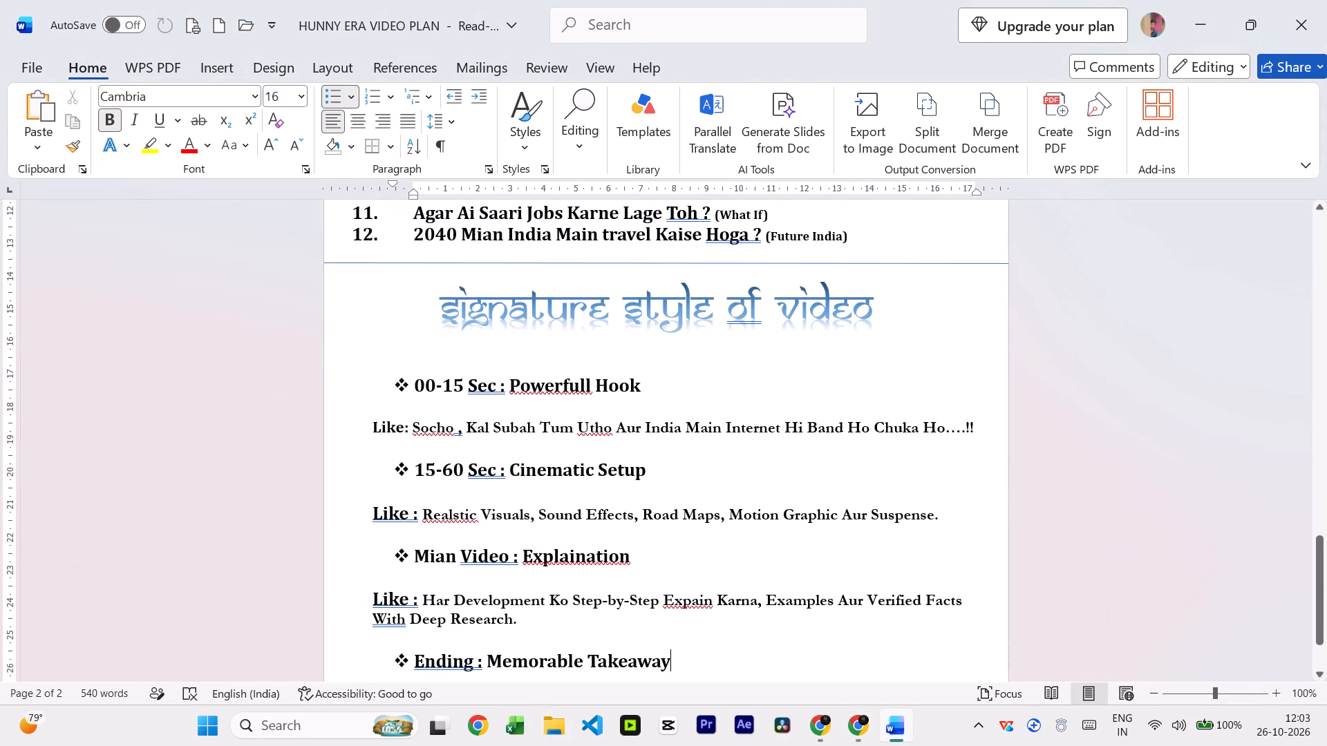
scroll(670, 602, "down", 8)
scroll(677, 597, "up", 3)
scroll(677, 597, "down", 1)
scroll(677, 597, "up", 3)
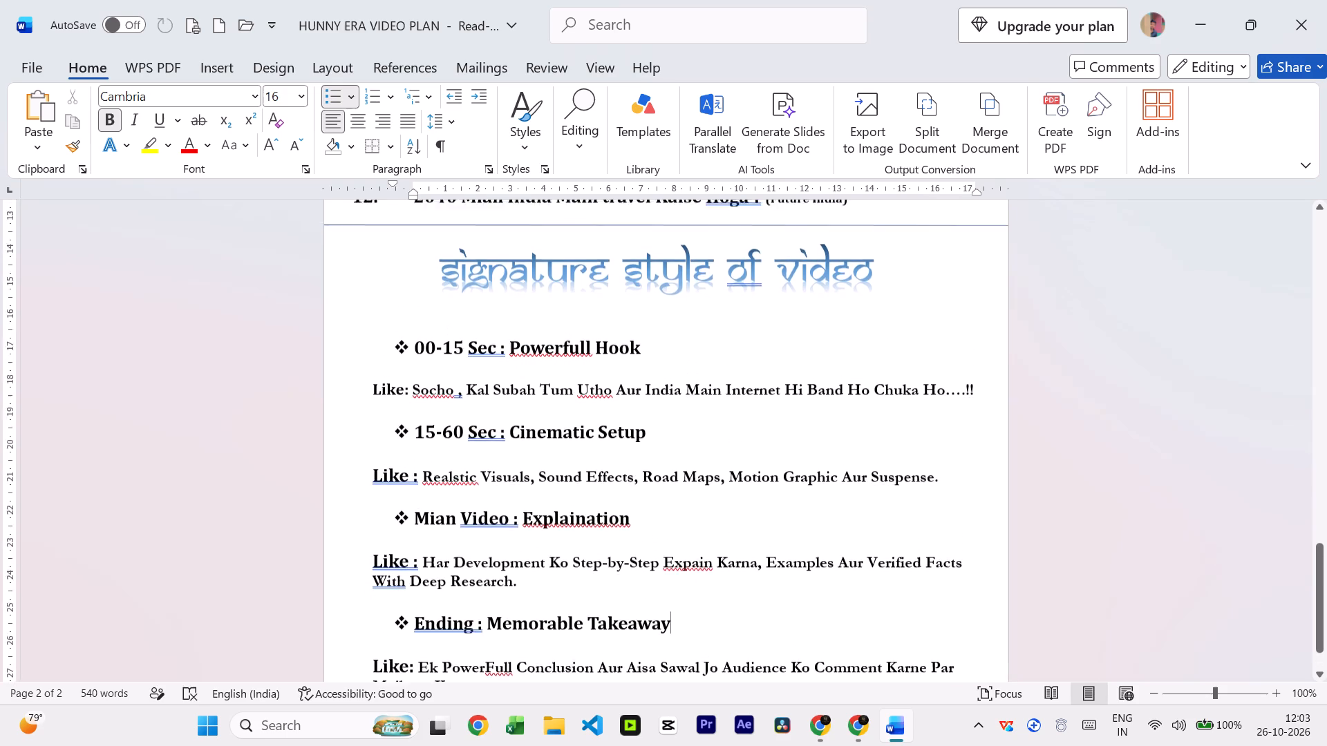
scroll(677, 597, "up", 20)
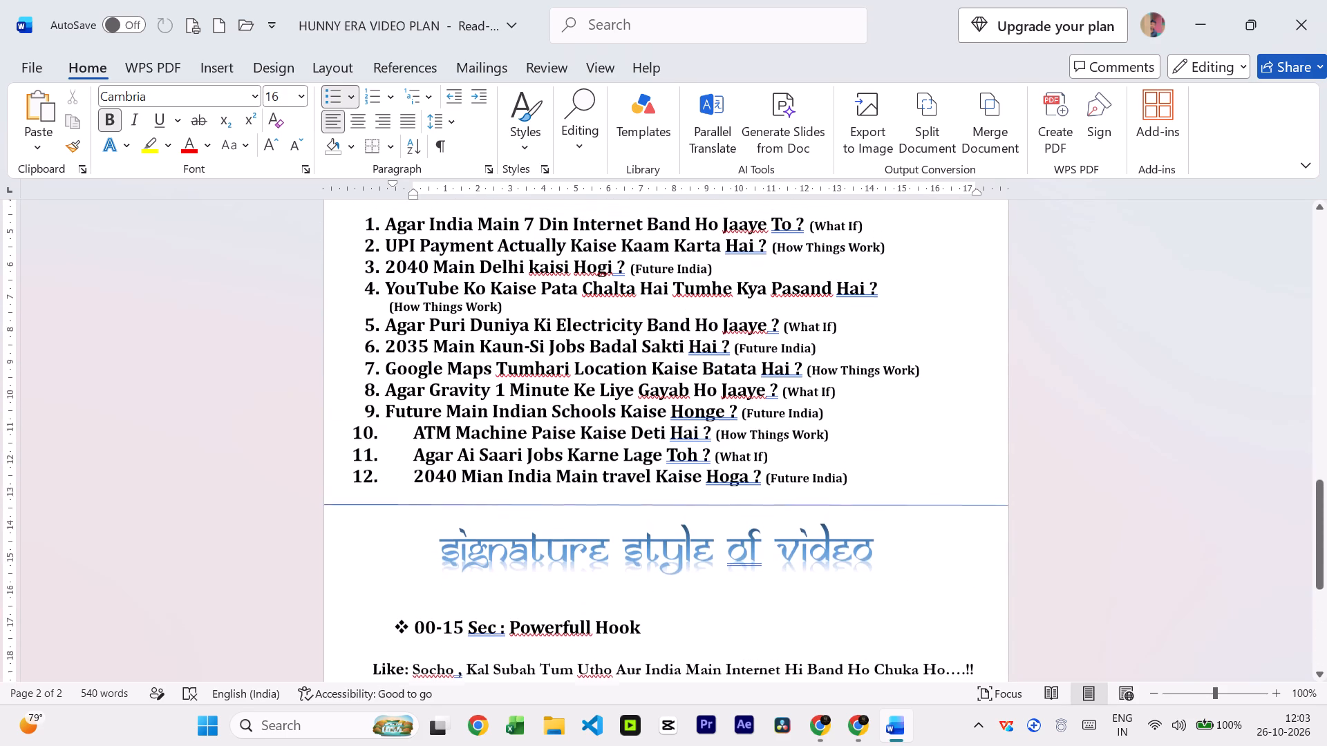
scroll(681, 592, "up", 8)
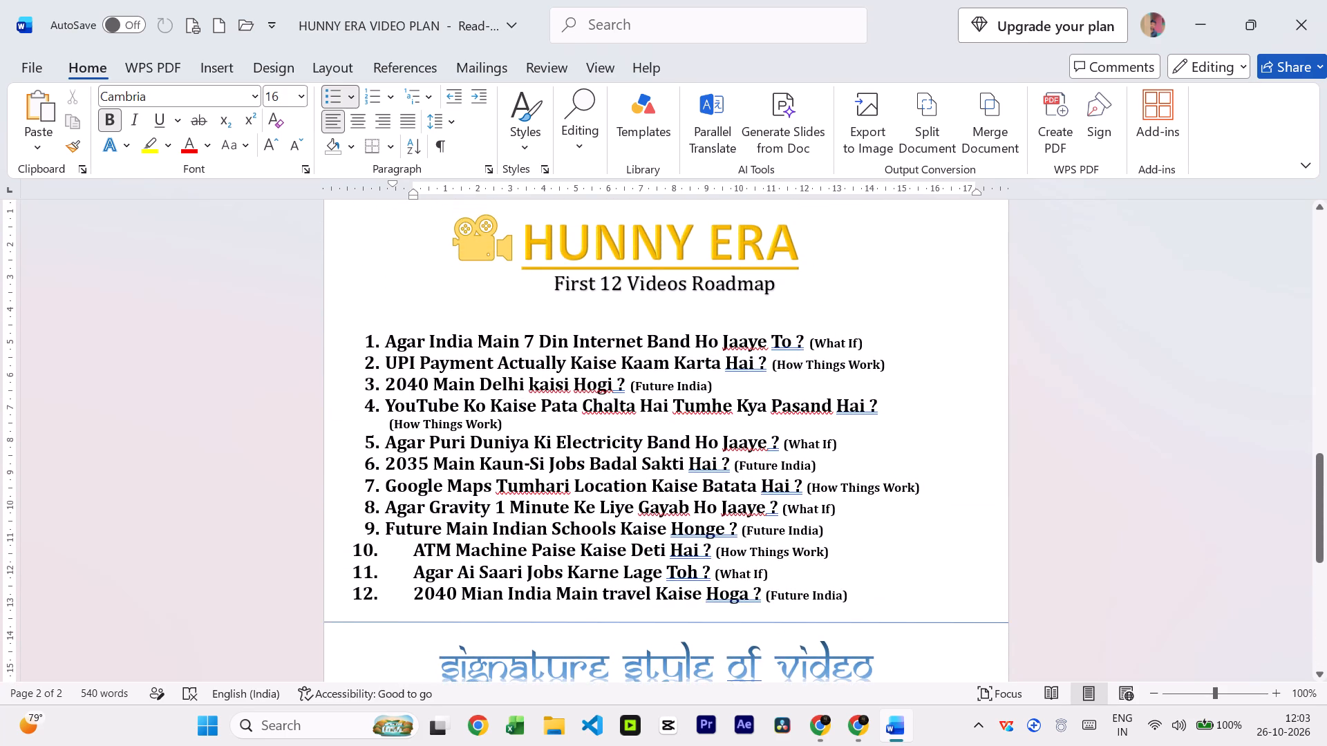
scroll(856, 595, "down", 7)
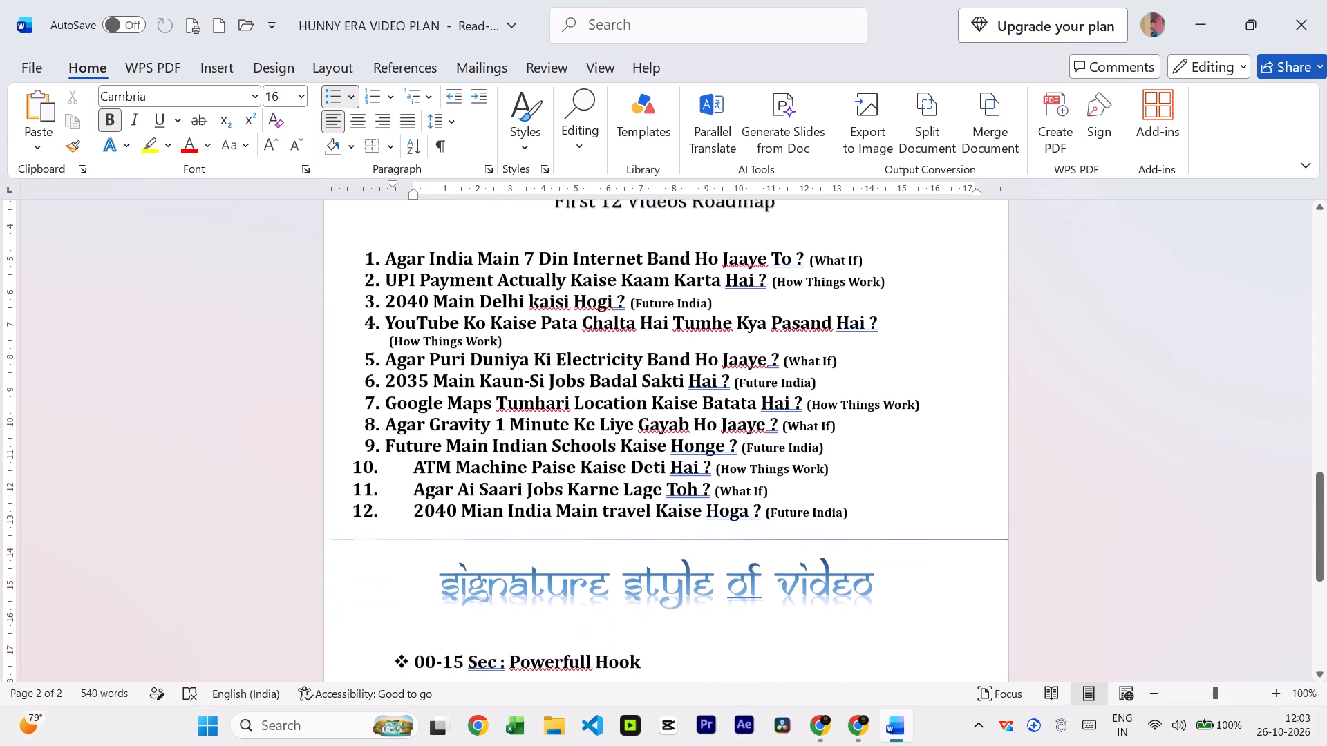
scroll(855, 592, "down", 8)
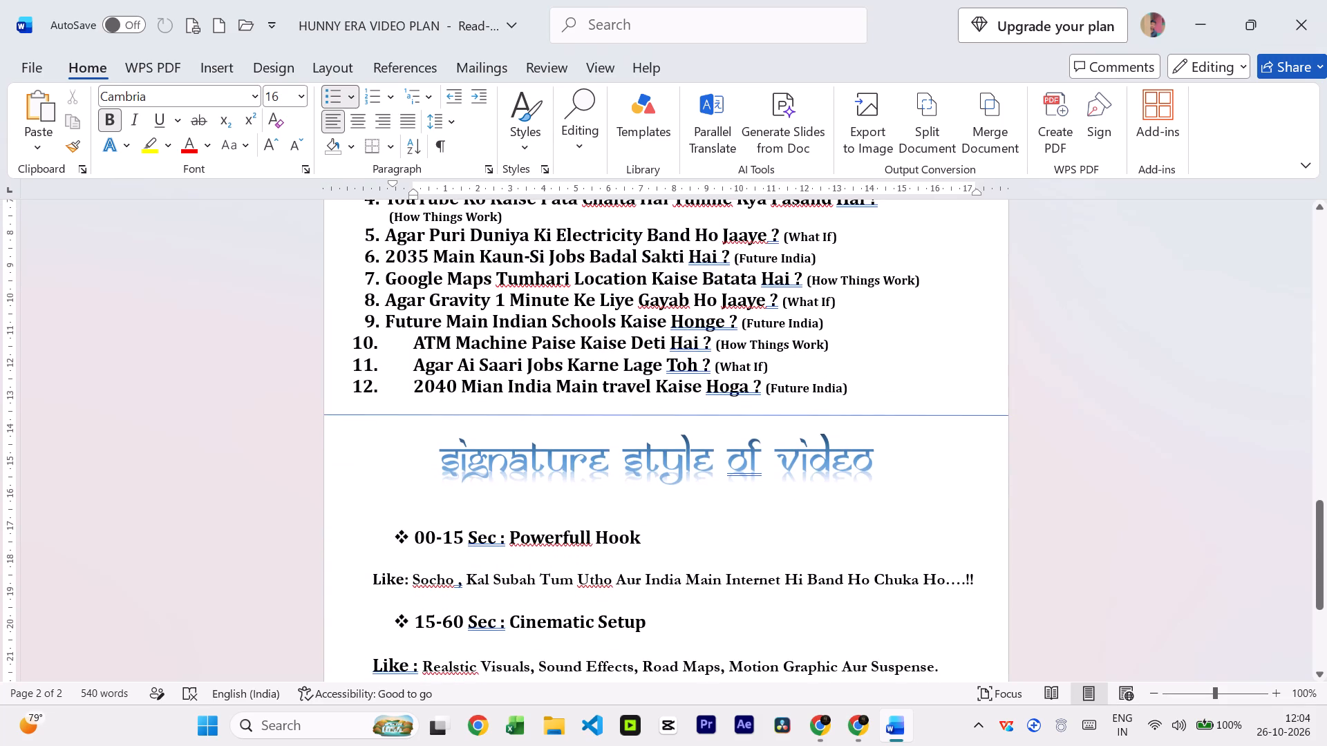
Remove the blank line above each "Like" description so all four sit indented directly under their bulleted segment headings.
scroll(854, 590, "down", 20)
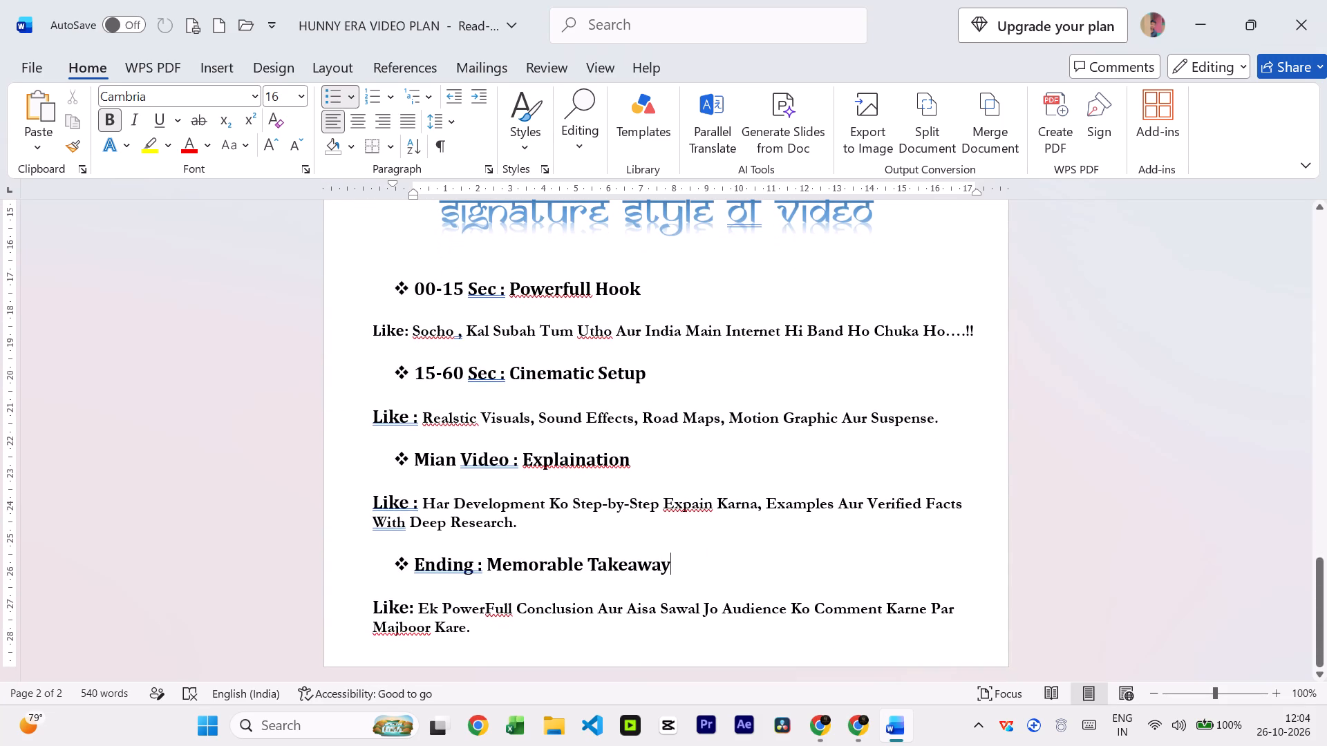
scroll(700, 577, "down", 8)
left_click(462, 594)
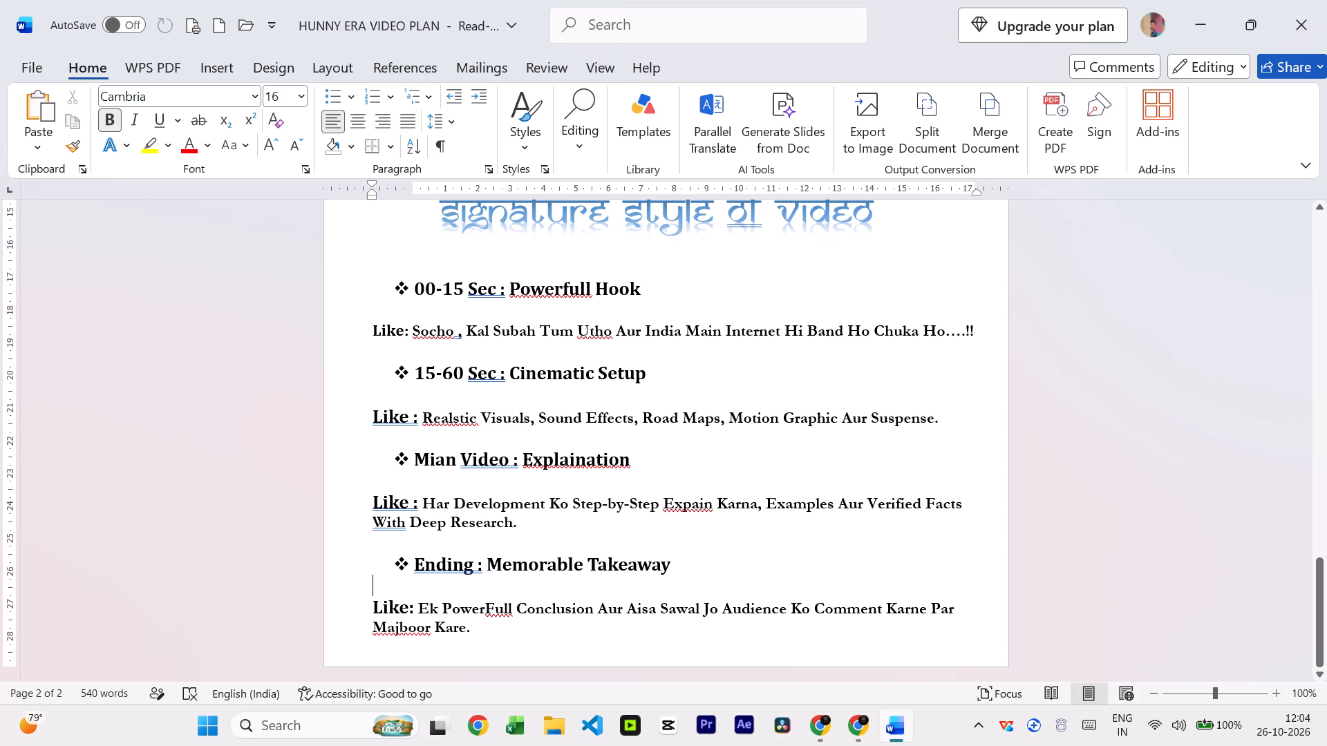
left_click(380, 606)
left_click(369, 605)
key("BackSpace")
key("BackSpace")
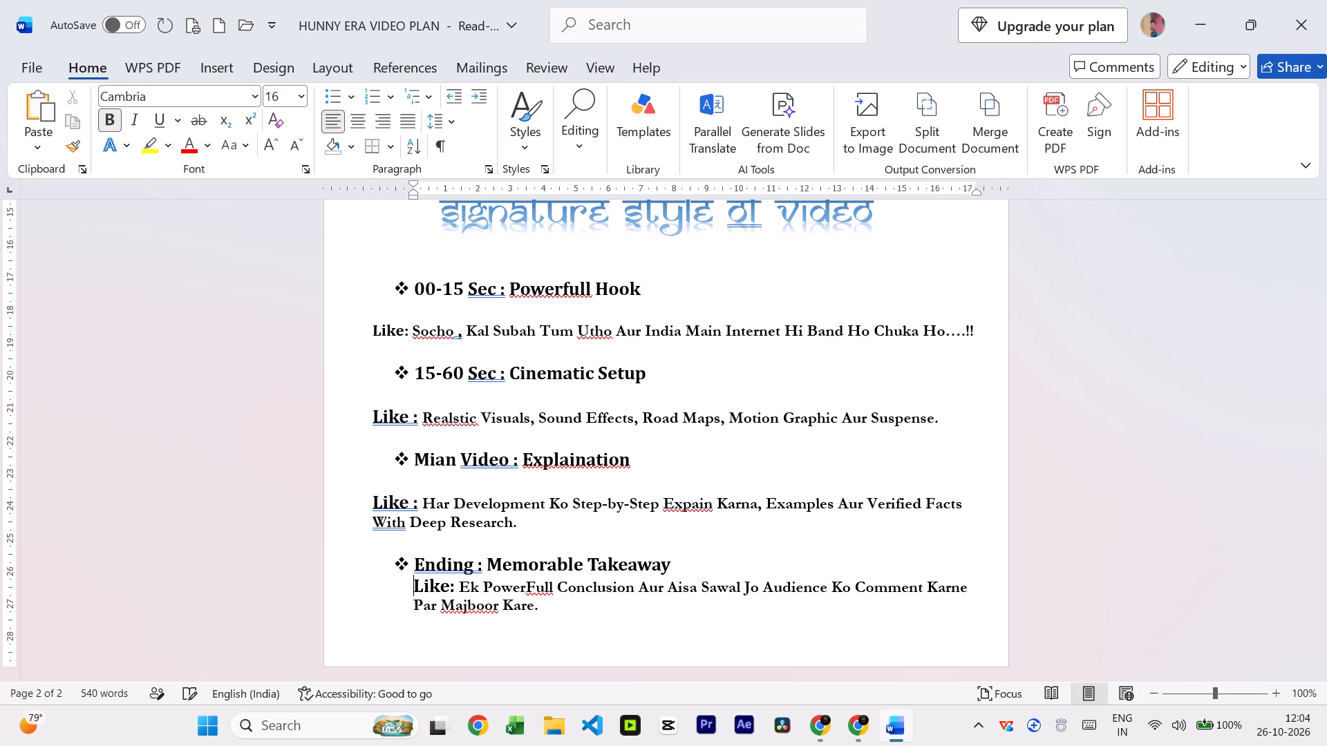
left_click(369, 503)
key("BackSpace")
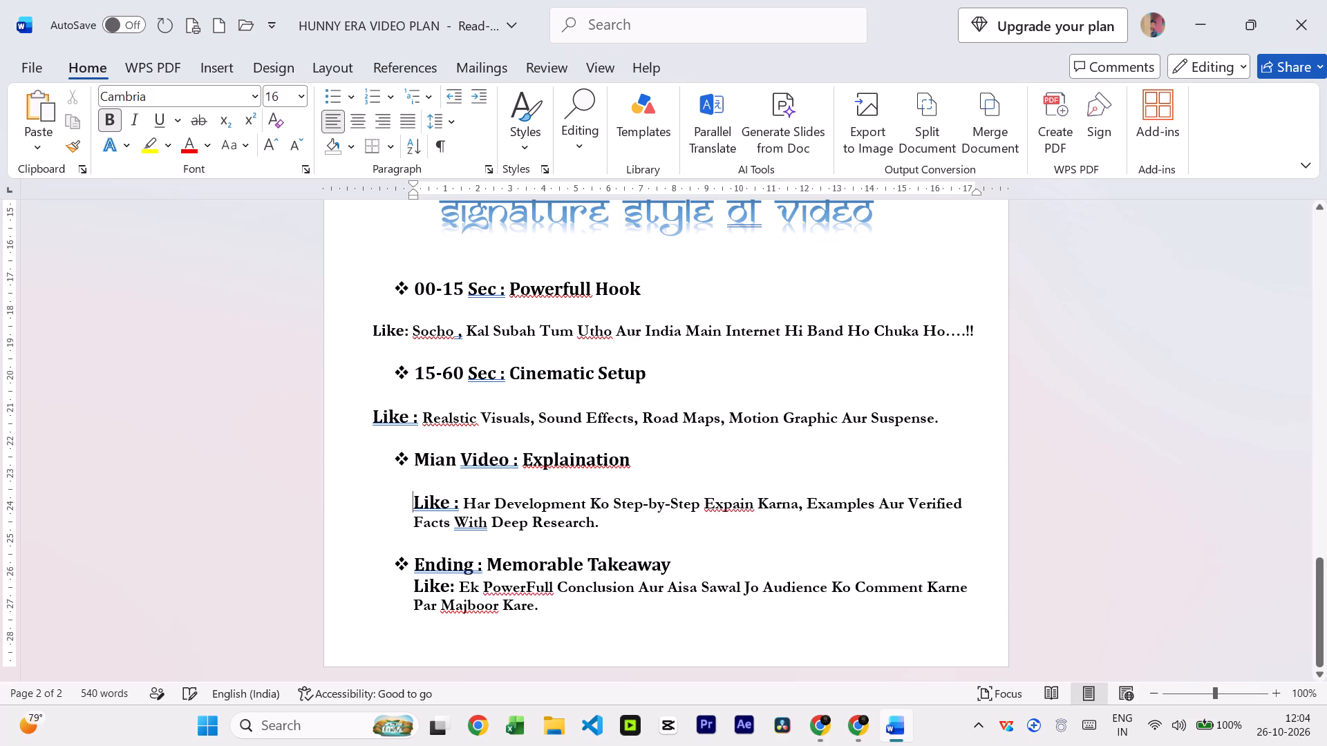
key("BackSpace")
left_click(375, 420)
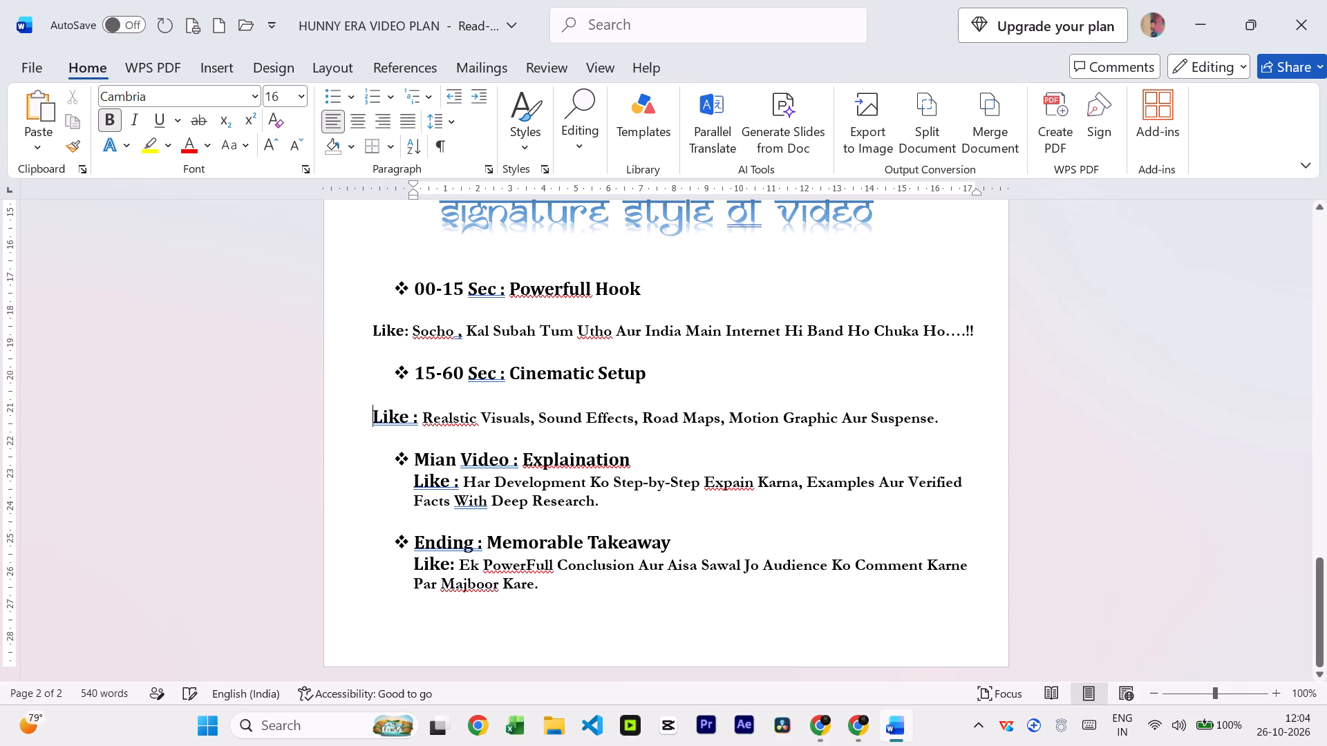
key("BackSpace")
key("BackSpace")
left_click(375, 332)
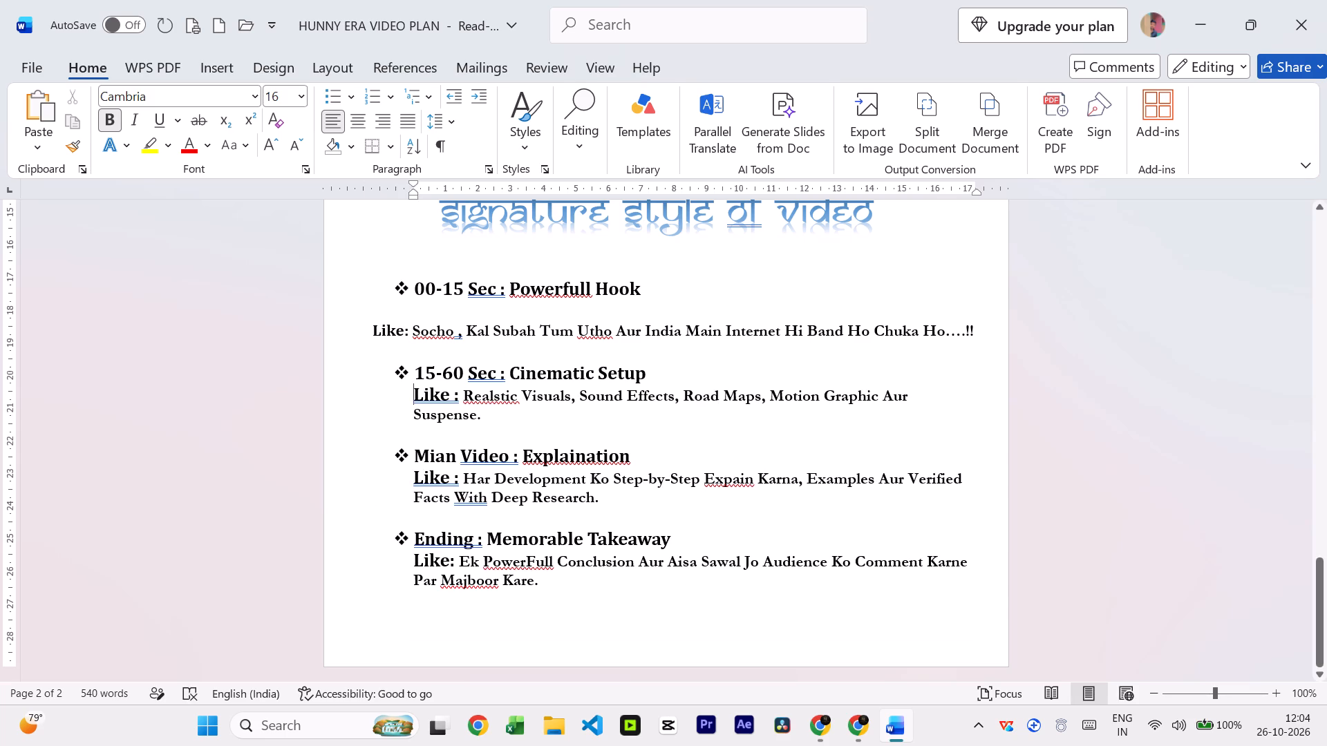
key("BackSpace")
key("BackSpace")
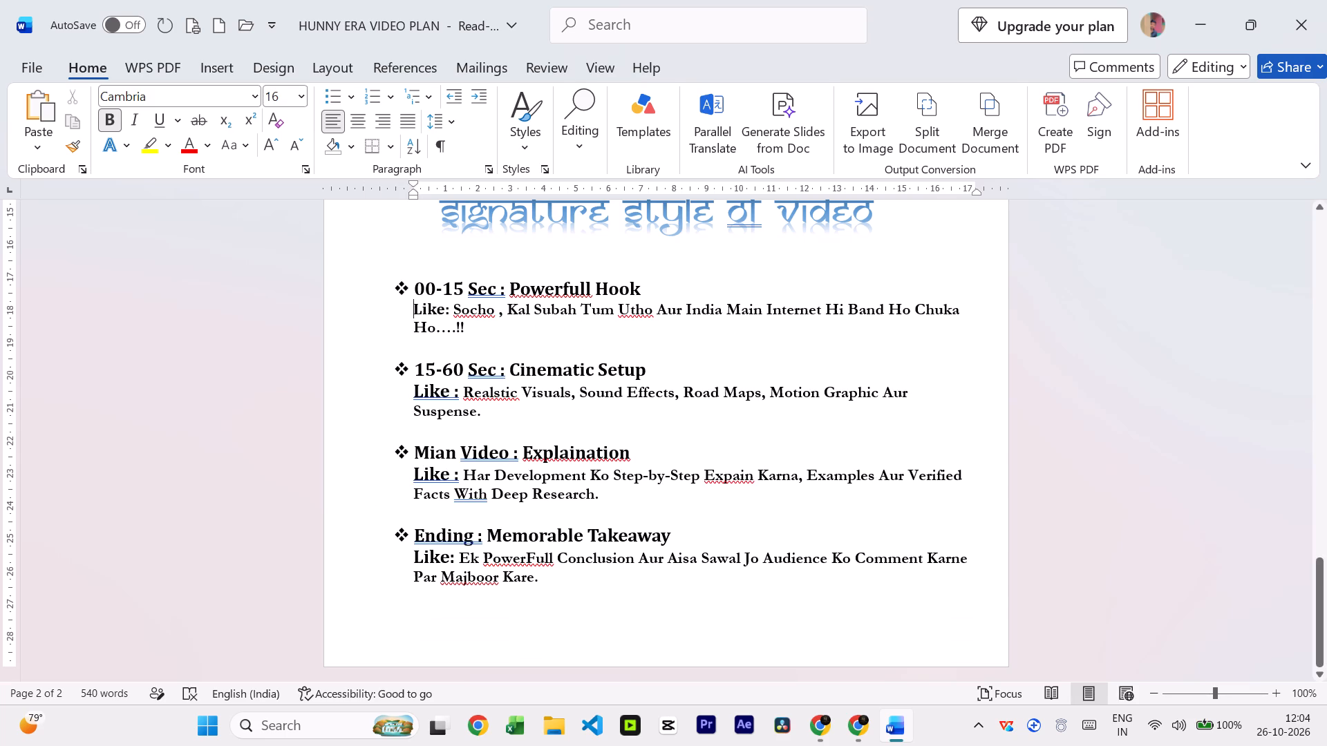
Set the "Like" labels under "Cinematic Setup", "Explaination" and "Memorable Takeaway" to font size 14.
left_click_drag(453, 397, 404, 394)
left_click_drag(458, 390, 458, 391)
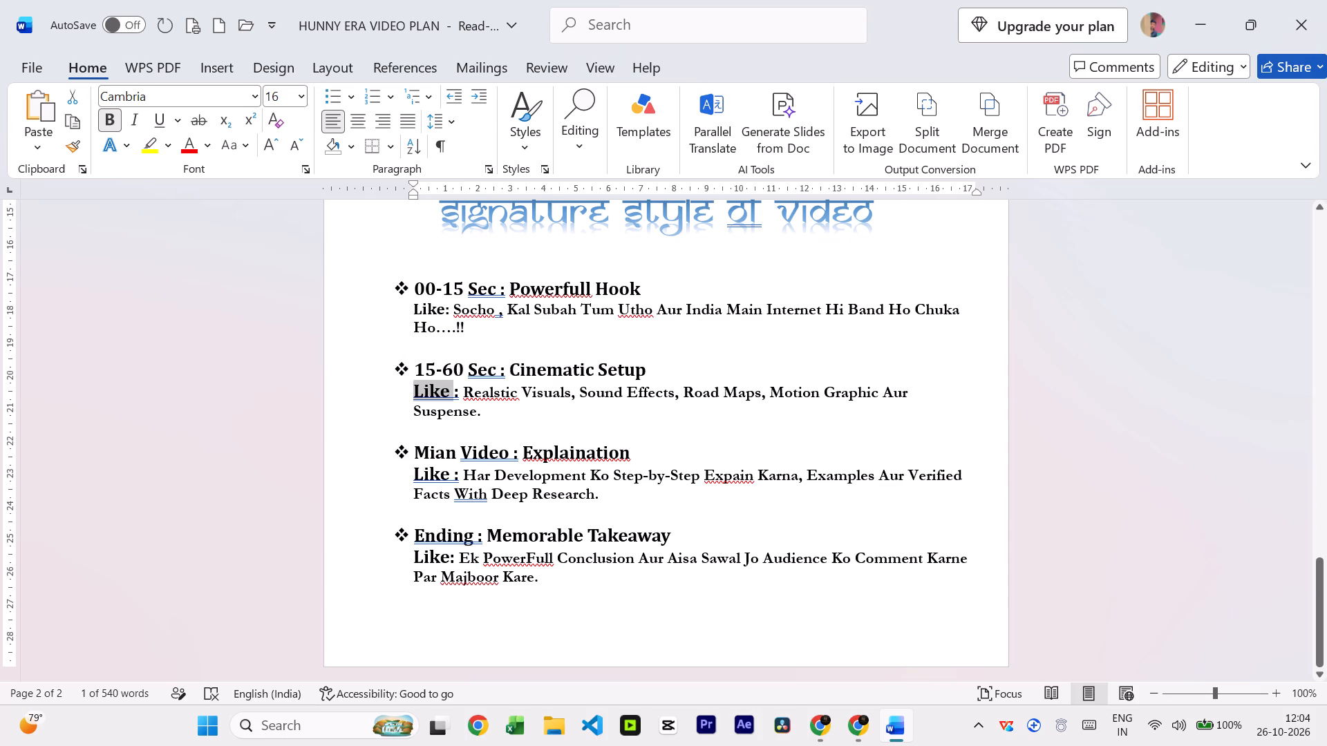
left_click_drag(458, 391, 402, 391)
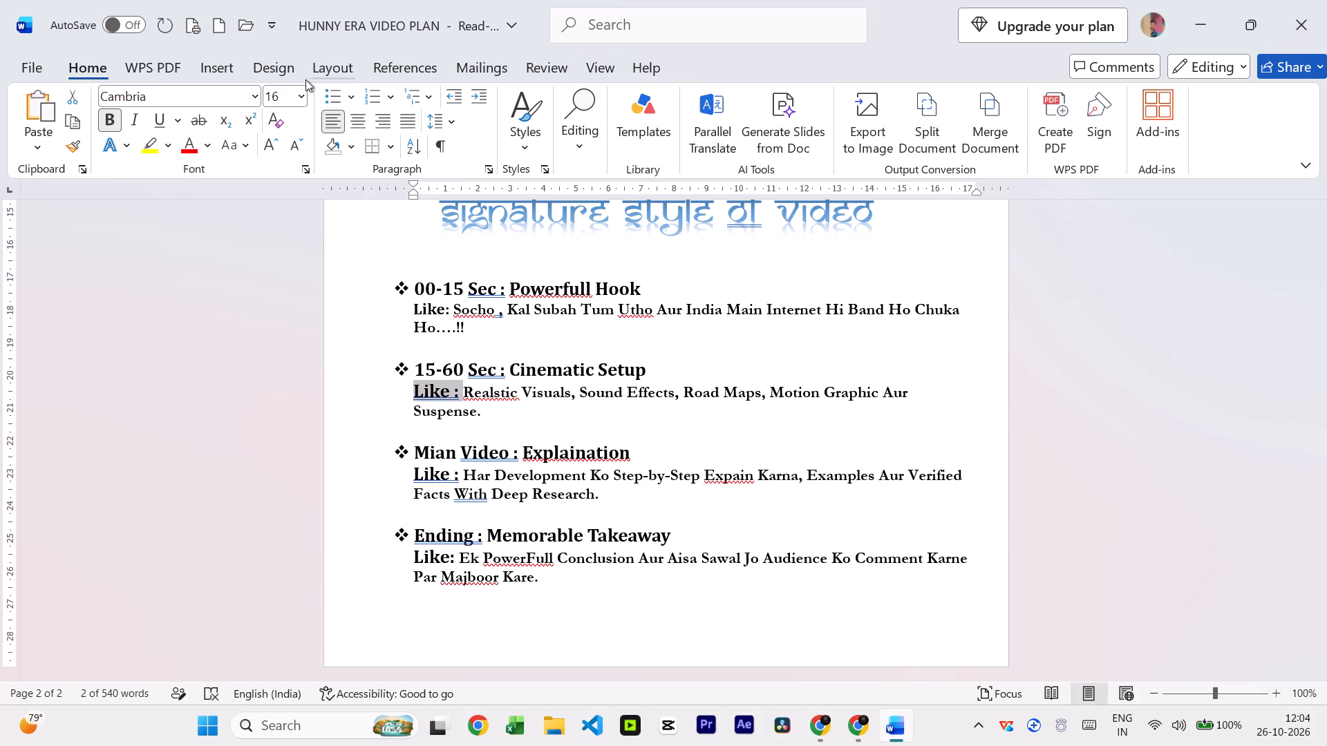
left_click(305, 95)
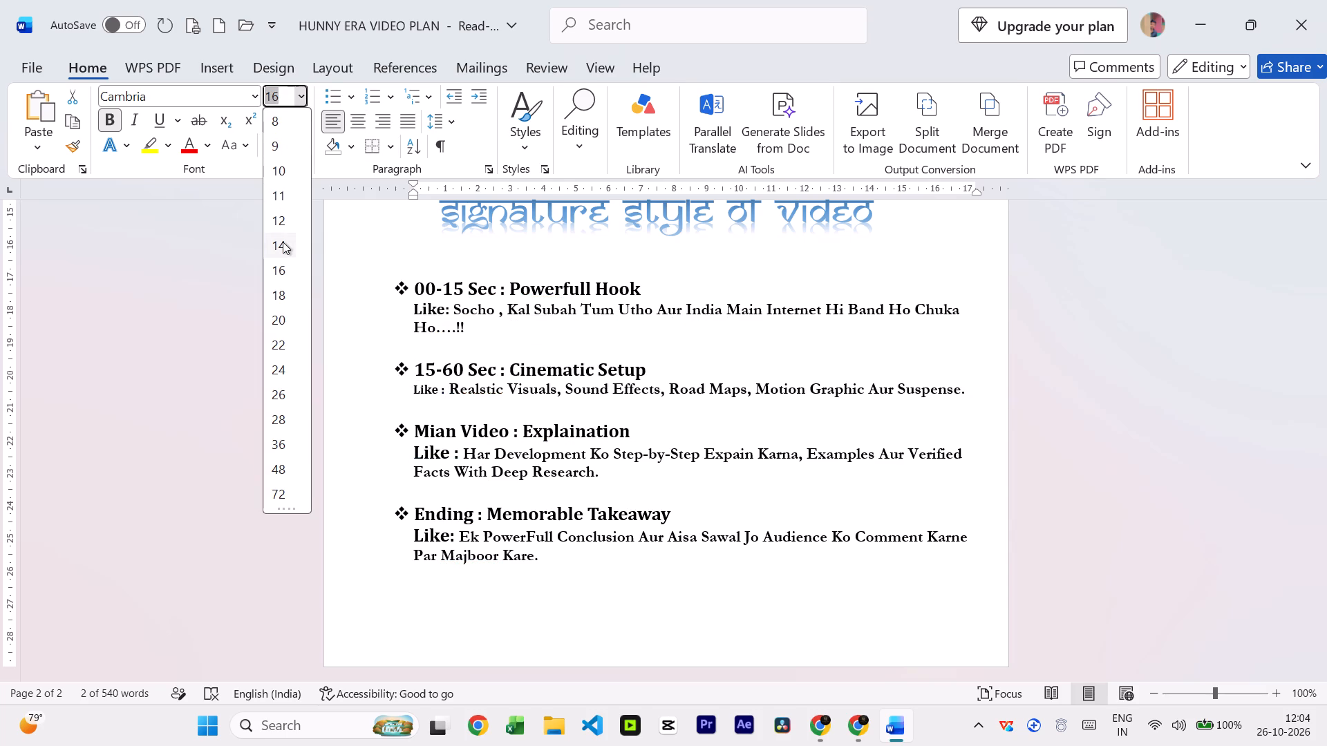
left_click(283, 242)
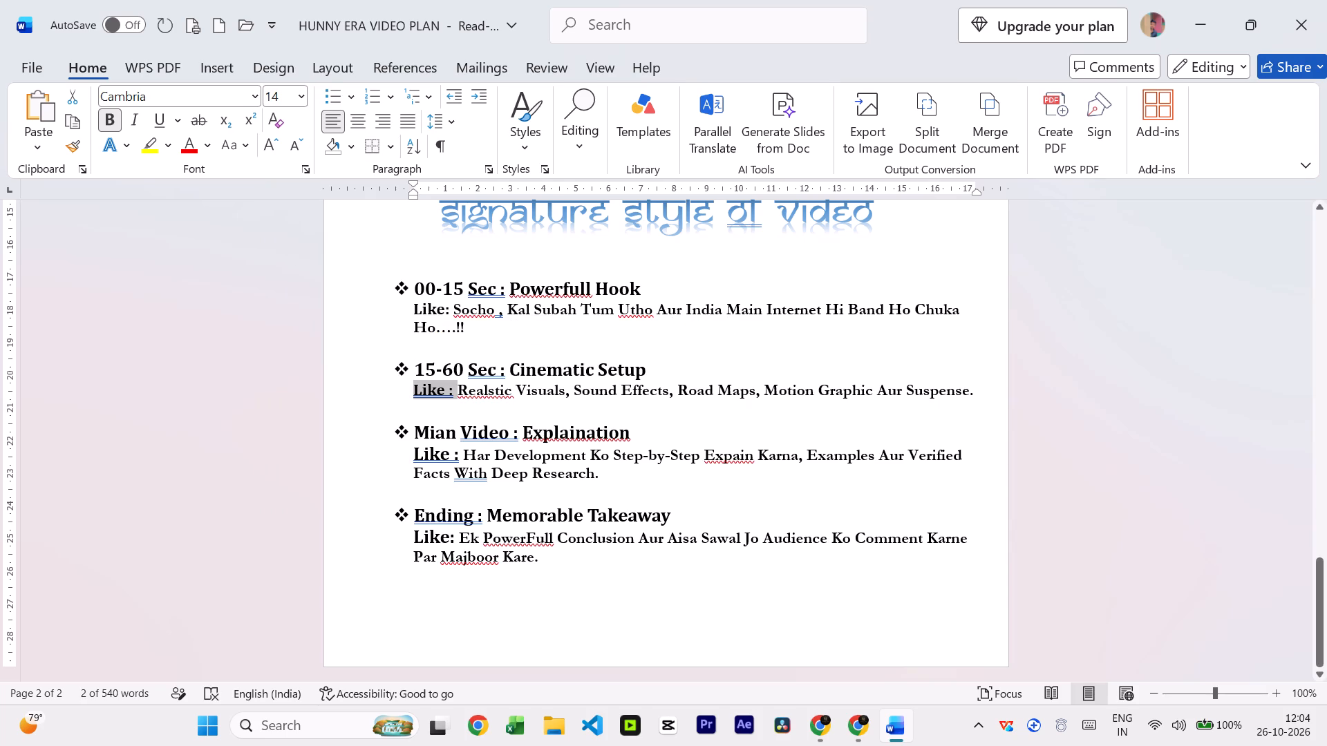
left_click_drag(457, 455, 384, 455)
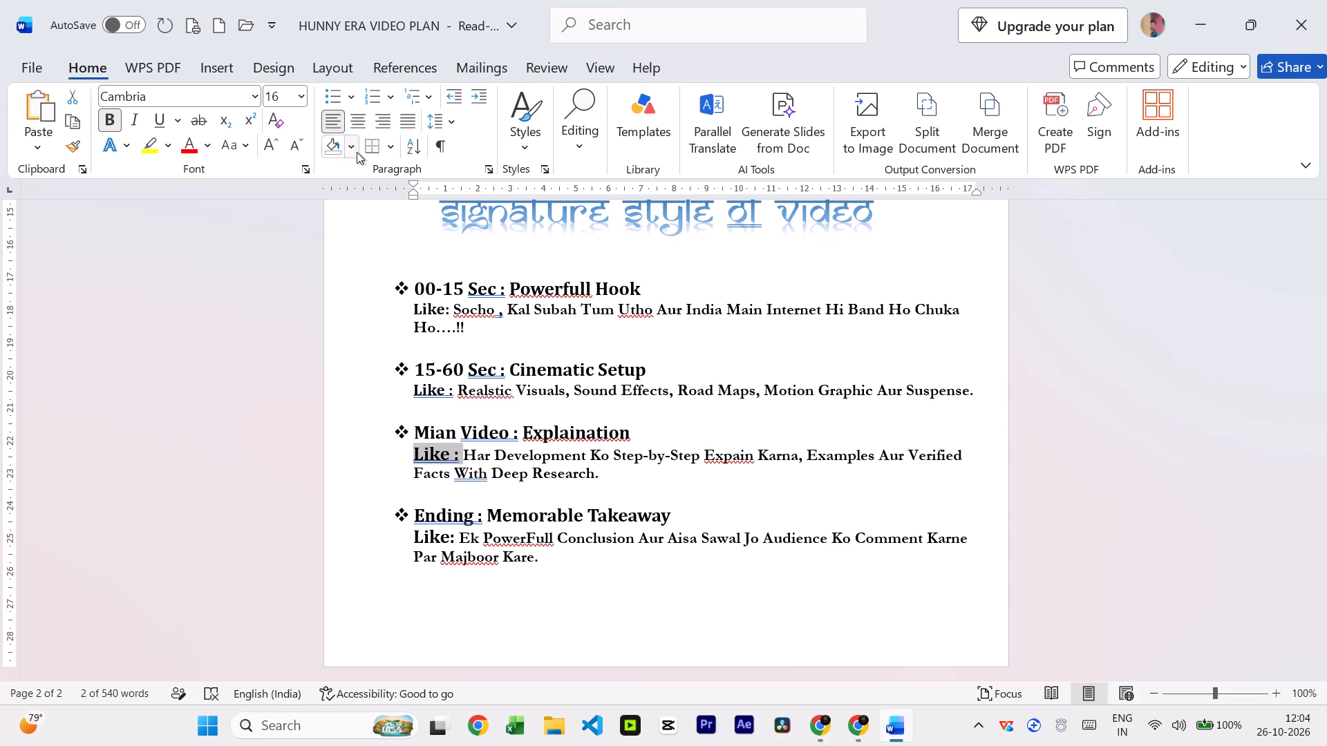
left_click(301, 95)
left_click(284, 250)
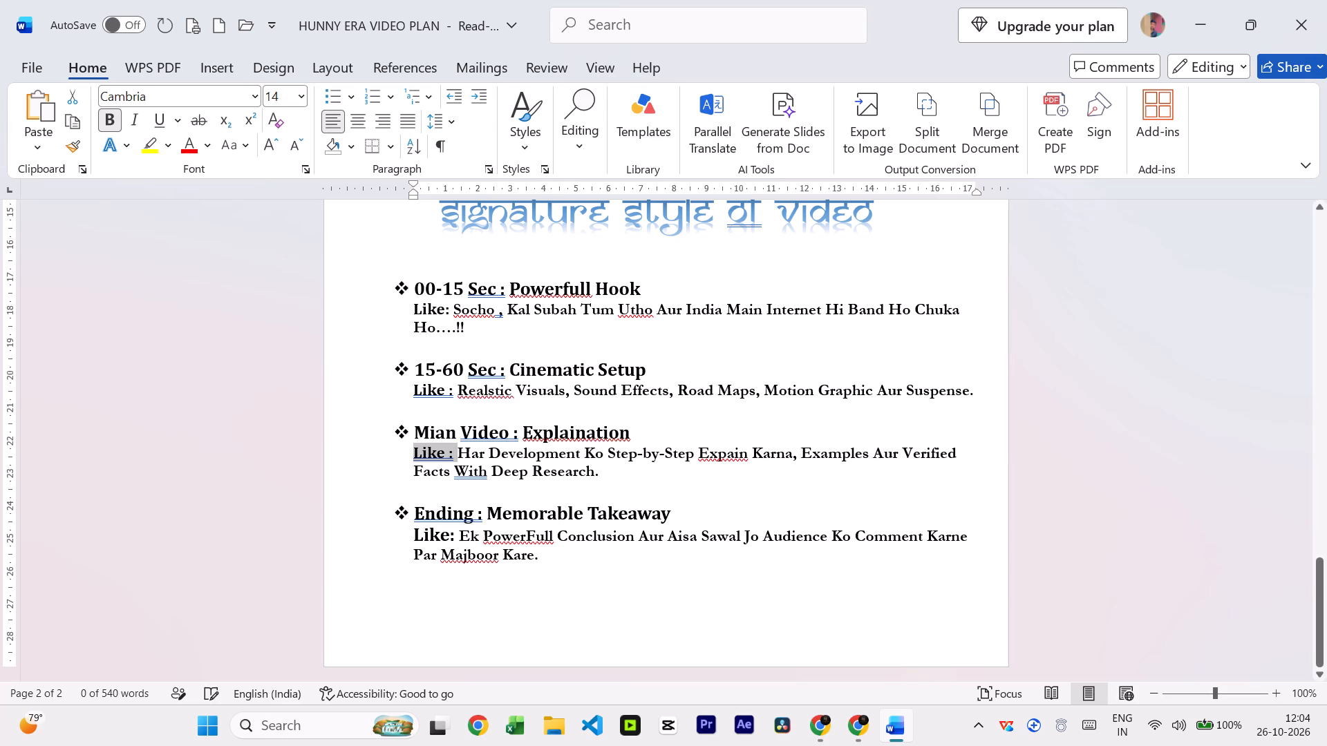
left_click_drag(456, 533, 404, 533)
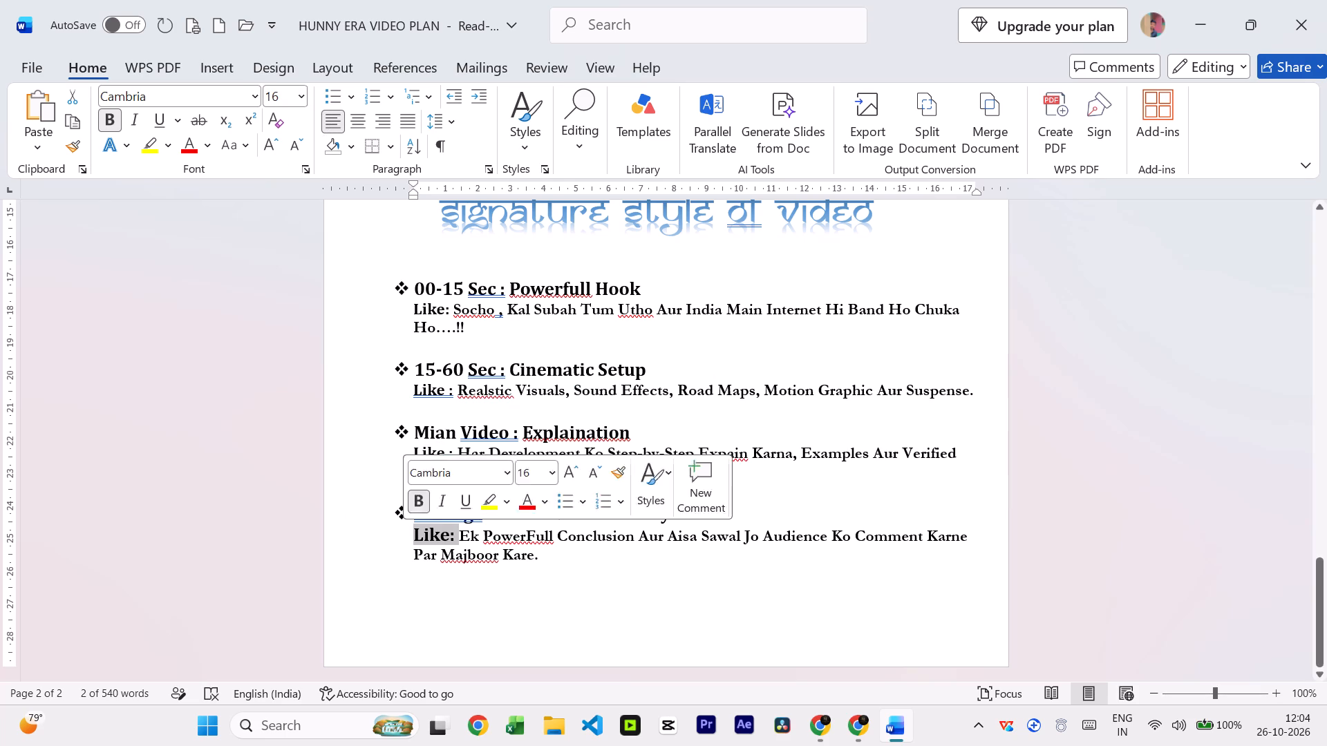
left_click(301, 98)
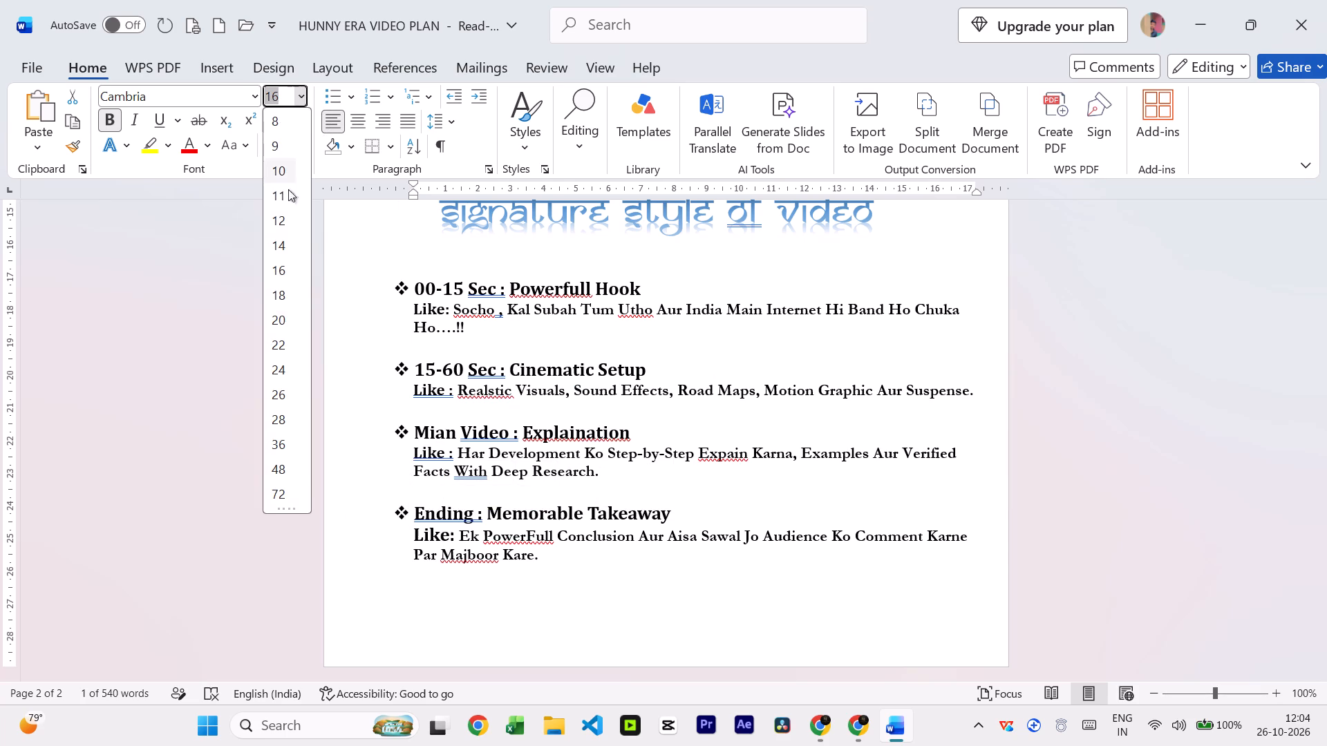
left_click(274, 242)
left_click(617, 580)
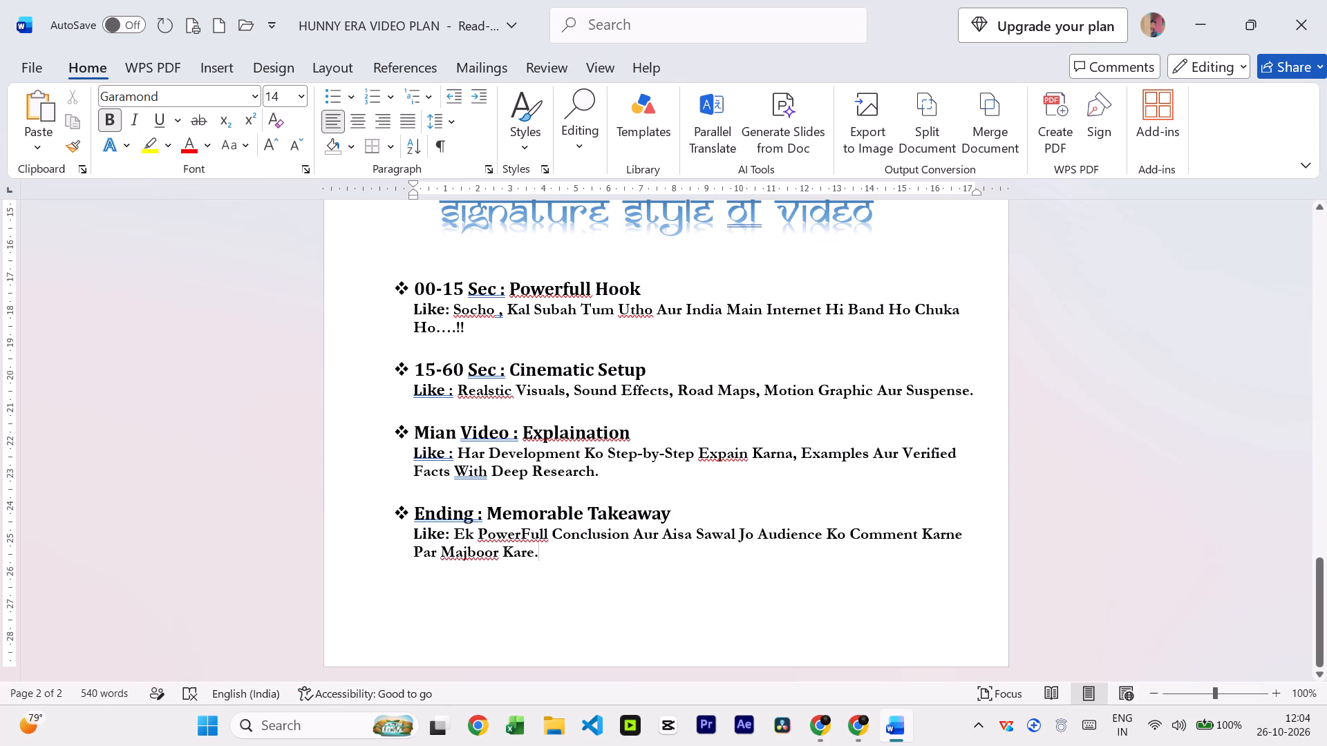
Set the line spacing of all 12 numbered roadmap items to 1.5.
scroll(618, 580, "up", 4)
left_click(547, 653)
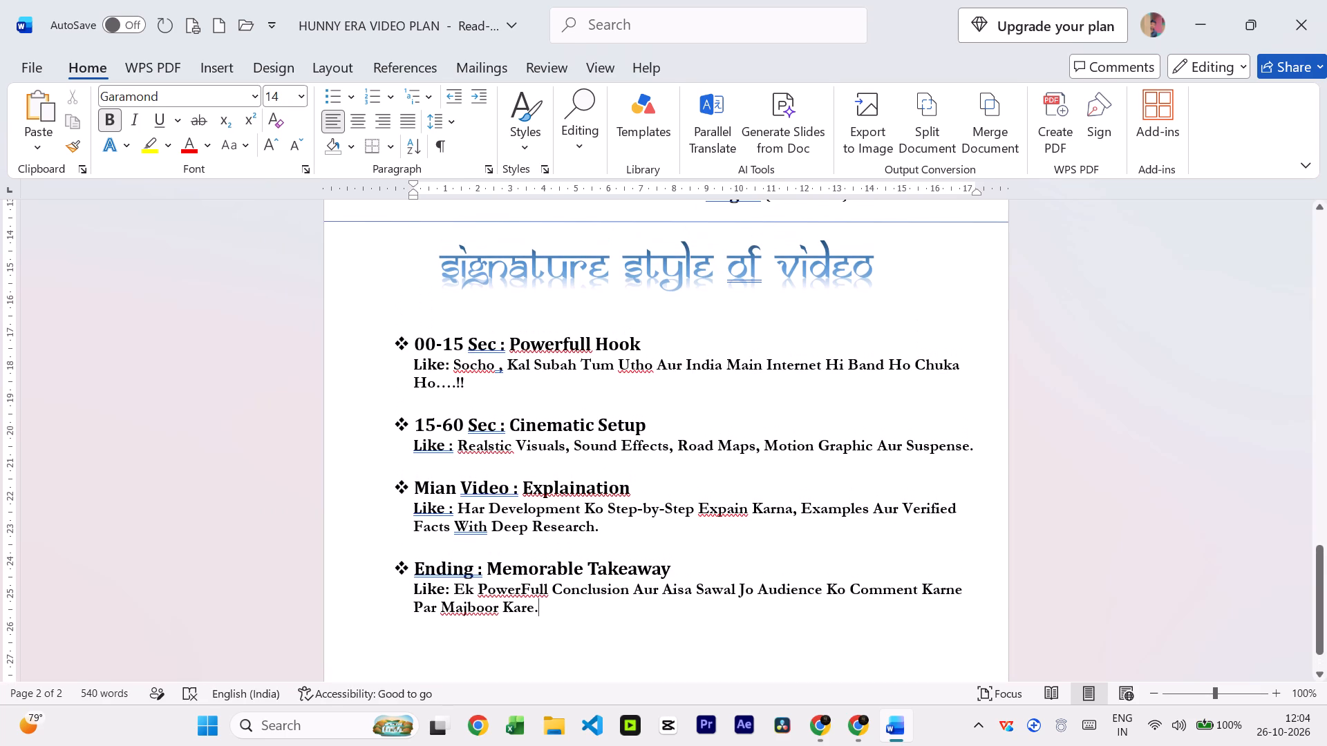
scroll(627, 627, "up", 15)
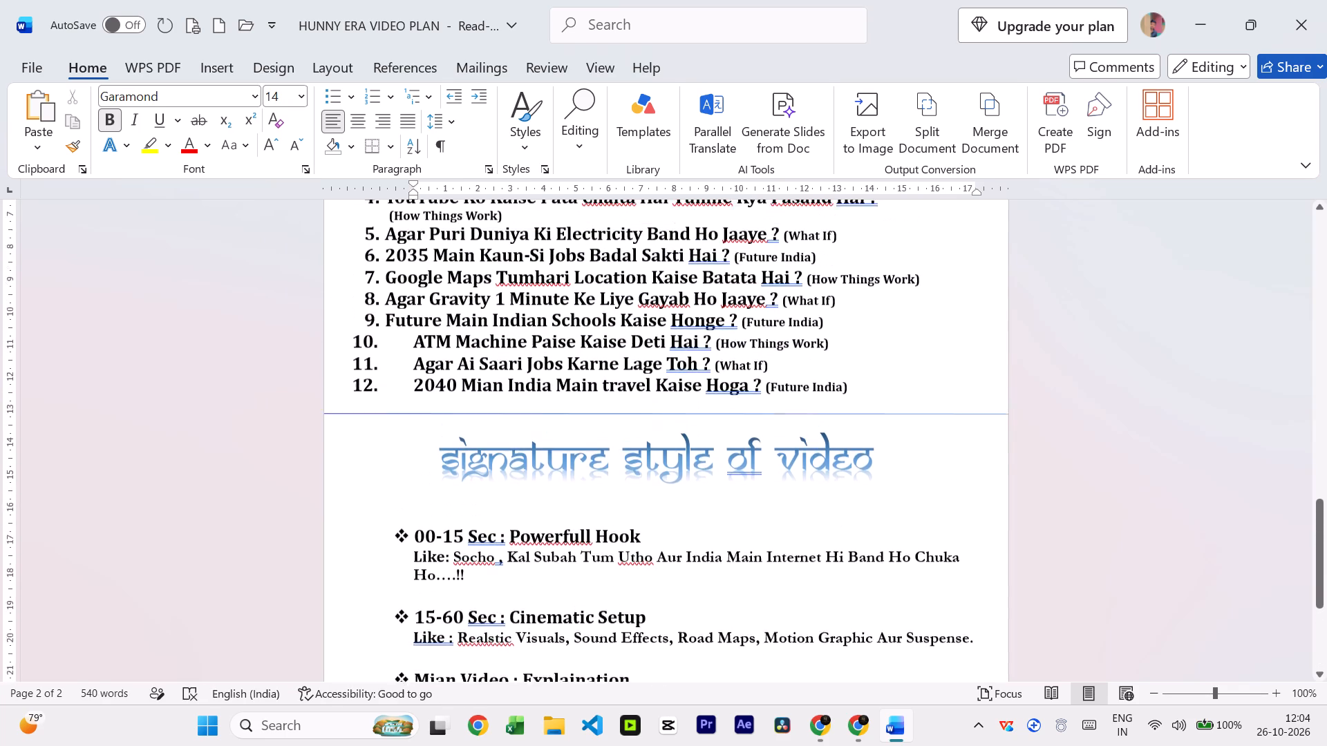
scroll(637, 620, "up", 15)
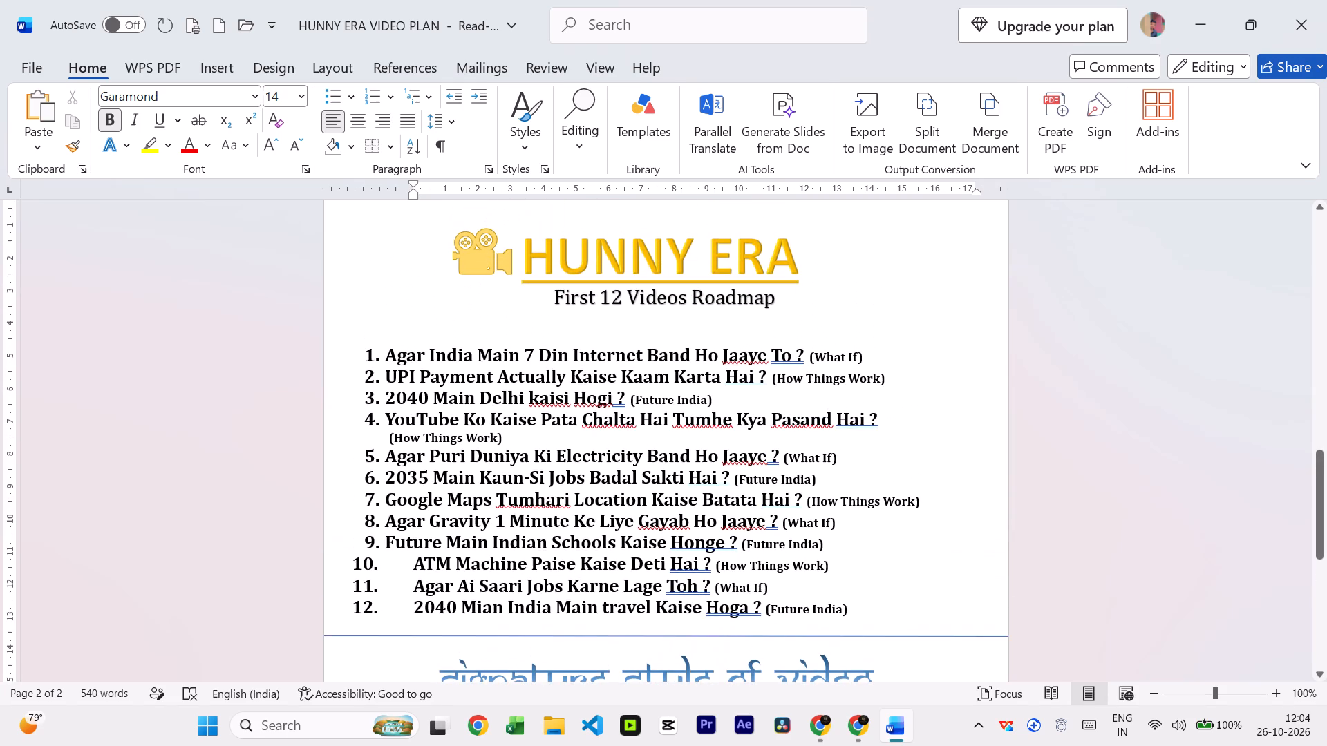
left_click_drag(861, 611, 400, 352)
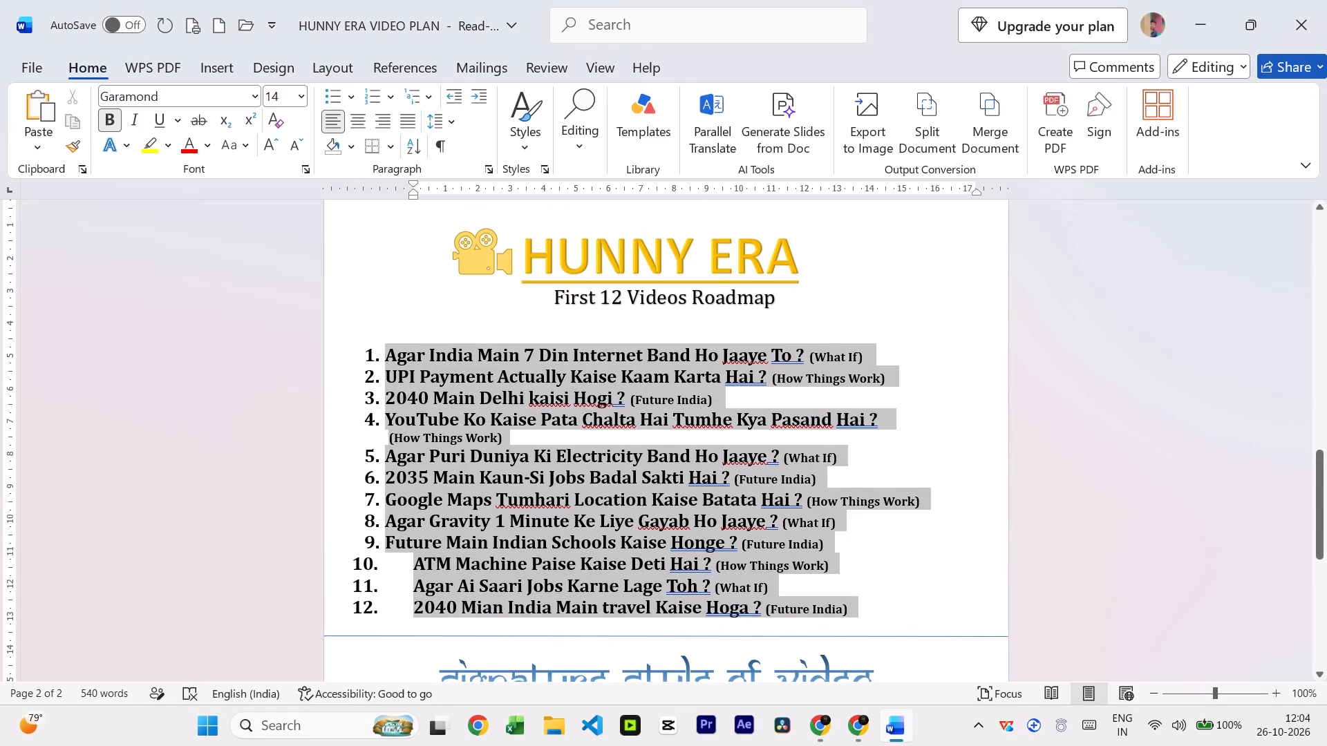
left_click_drag(400, 352, 392, 352)
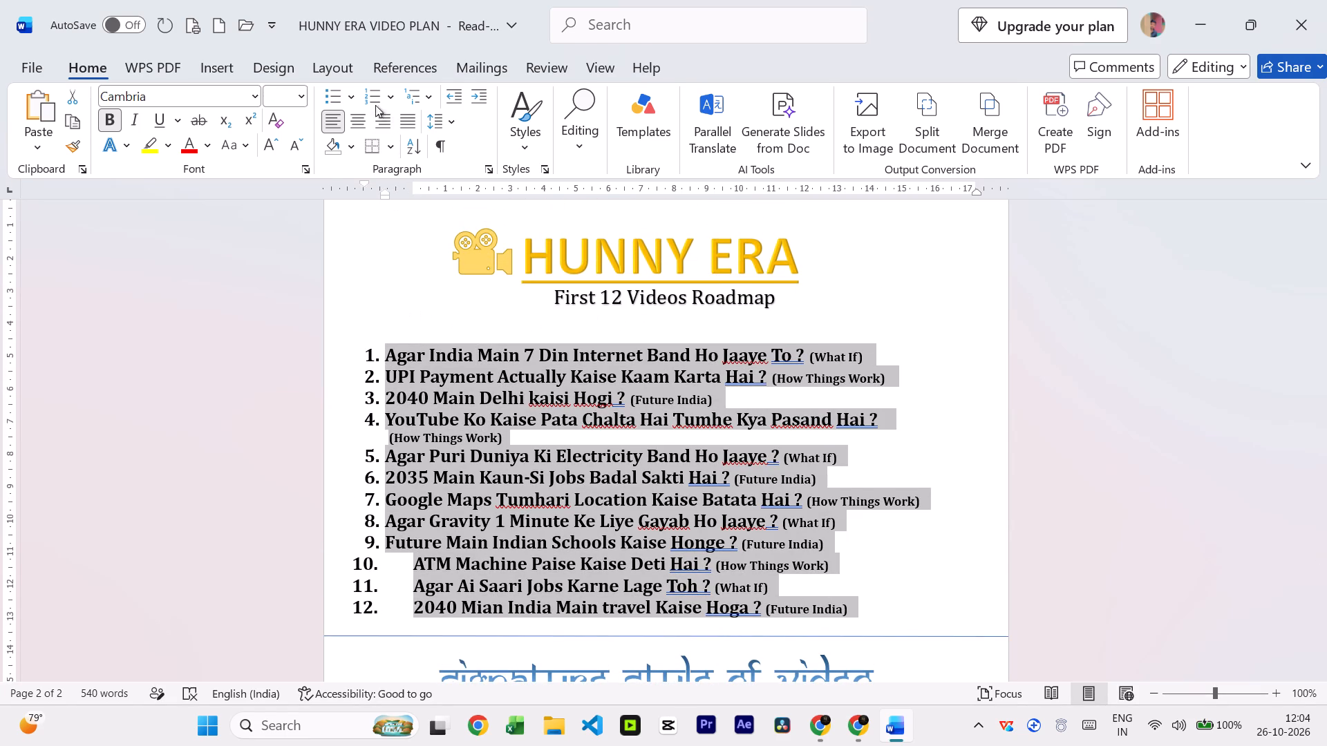
left_click(455, 122)
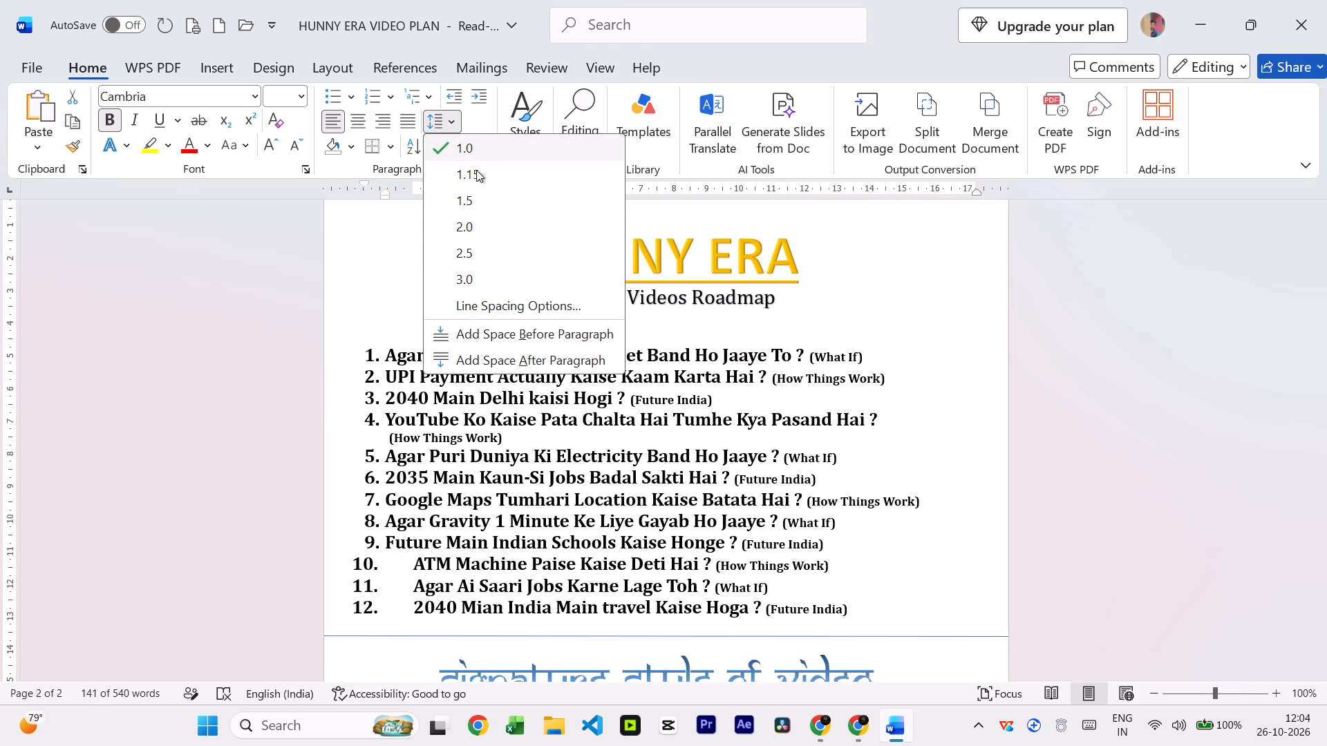
left_click(476, 187)
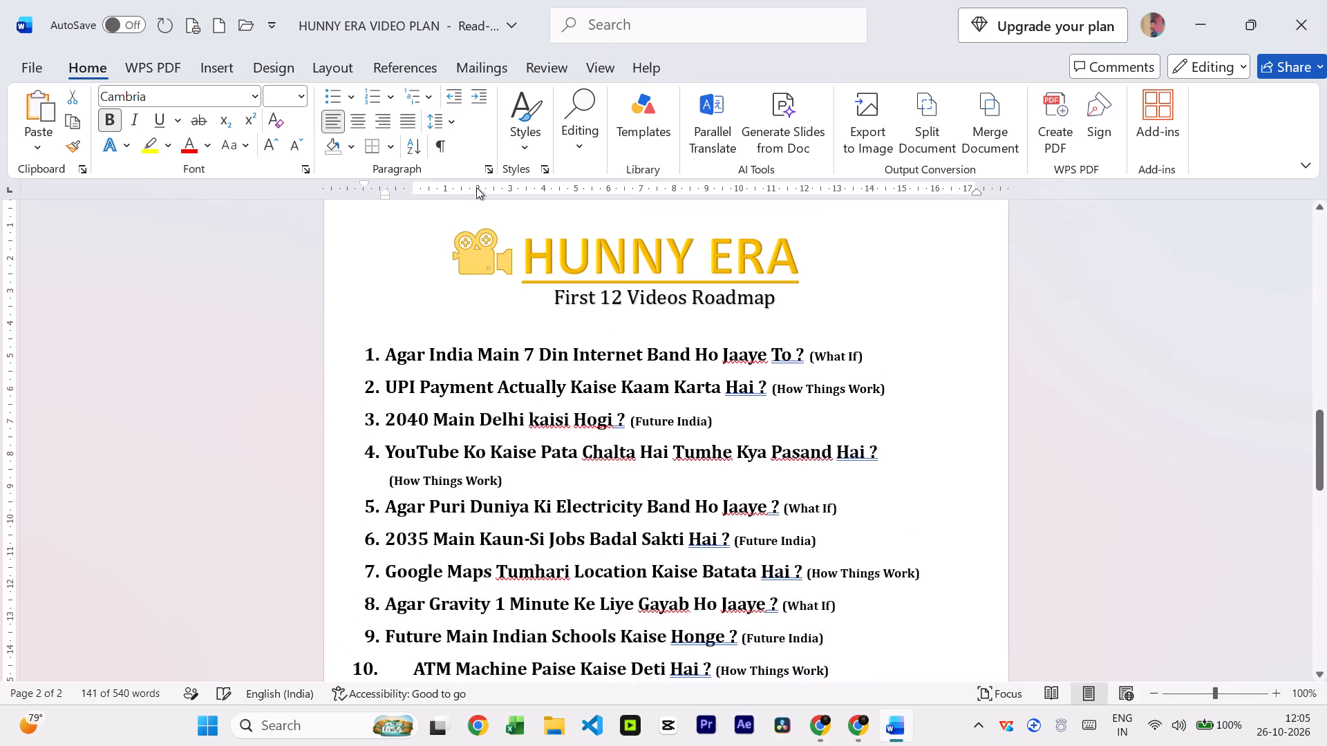
left_click(694, 510)
Review how the respaced roadmap and the "Signature Style Of Video" section are laid out across the pages.
scroll(694, 510, "down", 13)
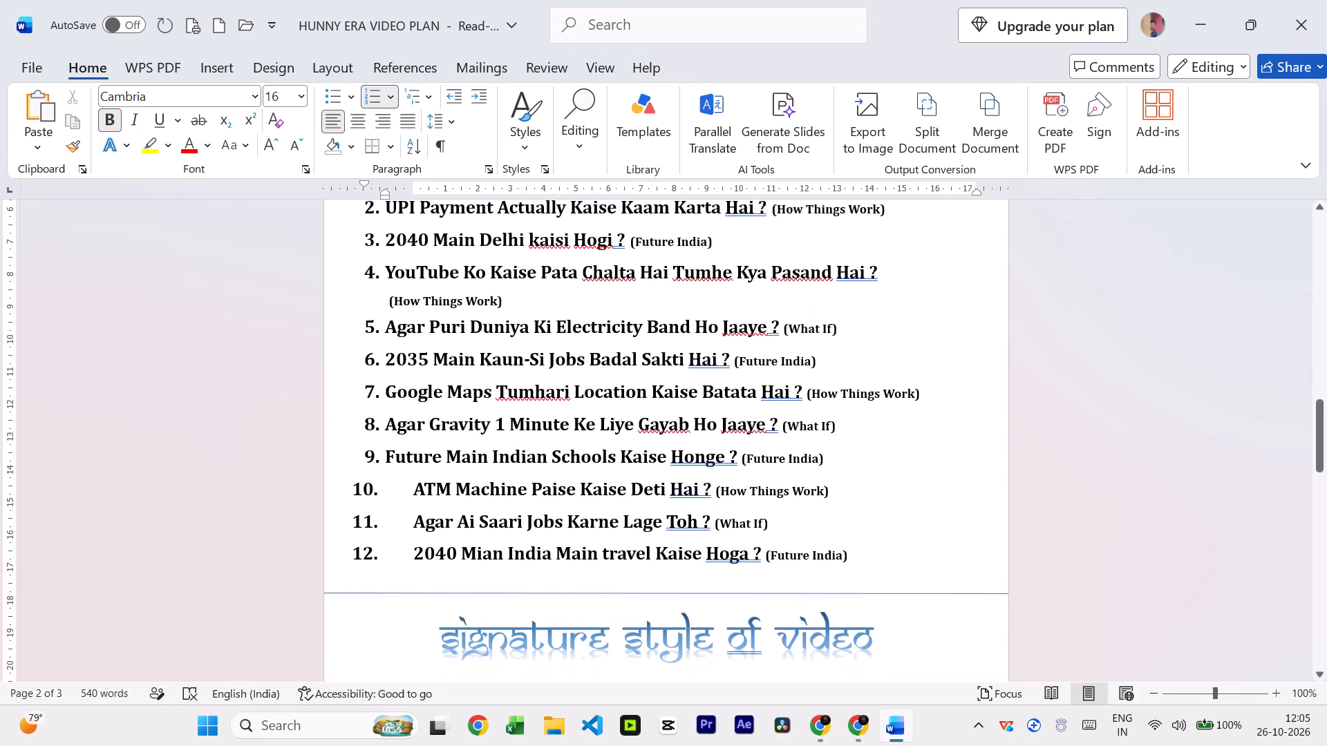
scroll(696, 507, "down", 1)
scroll(696, 507, "up", 3)
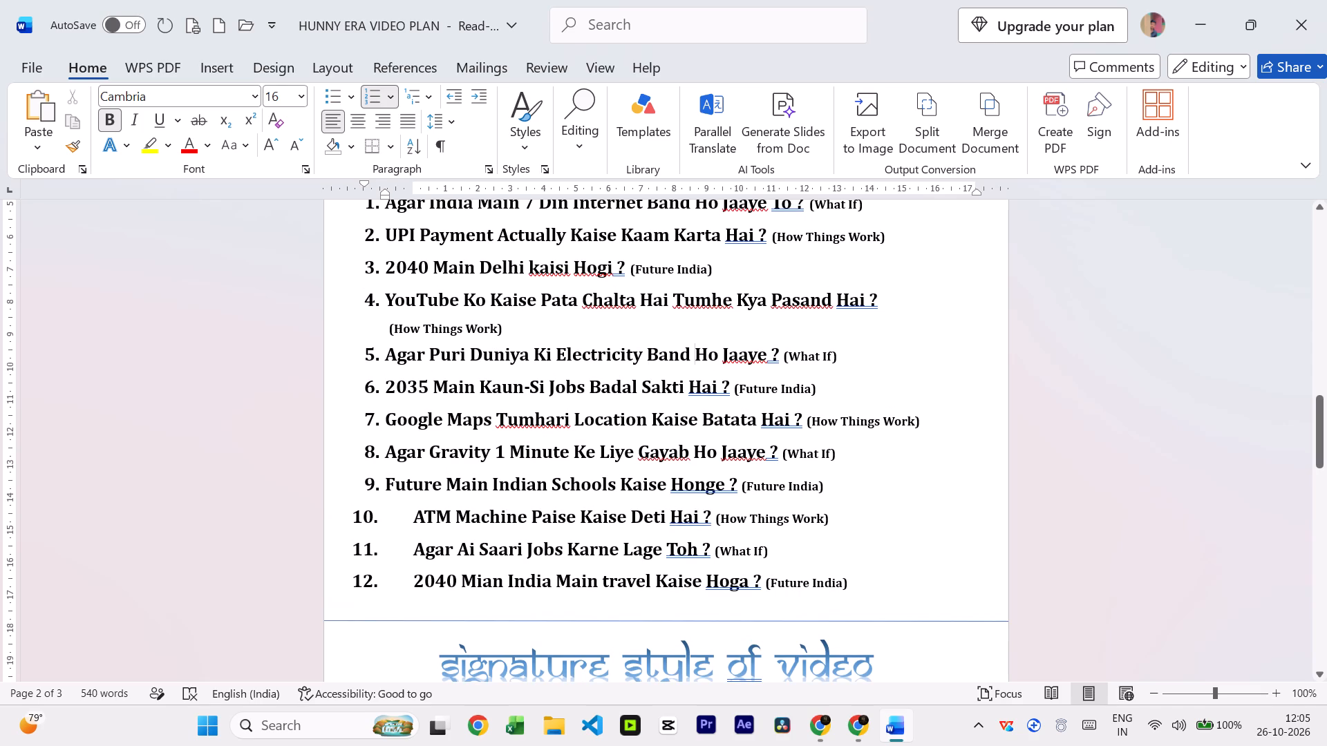
scroll(698, 501, "up", 2)
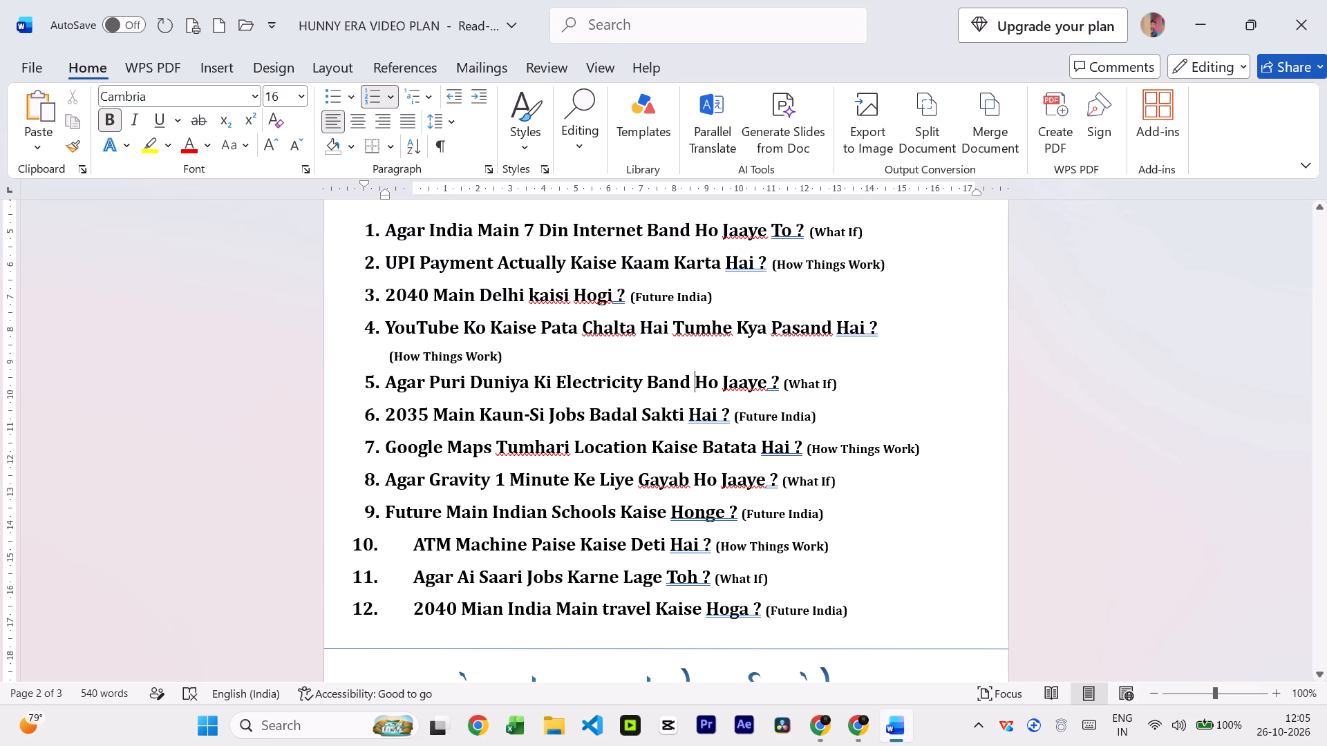
scroll(474, 265, "down", 20)
scroll(474, 265, "down", 17)
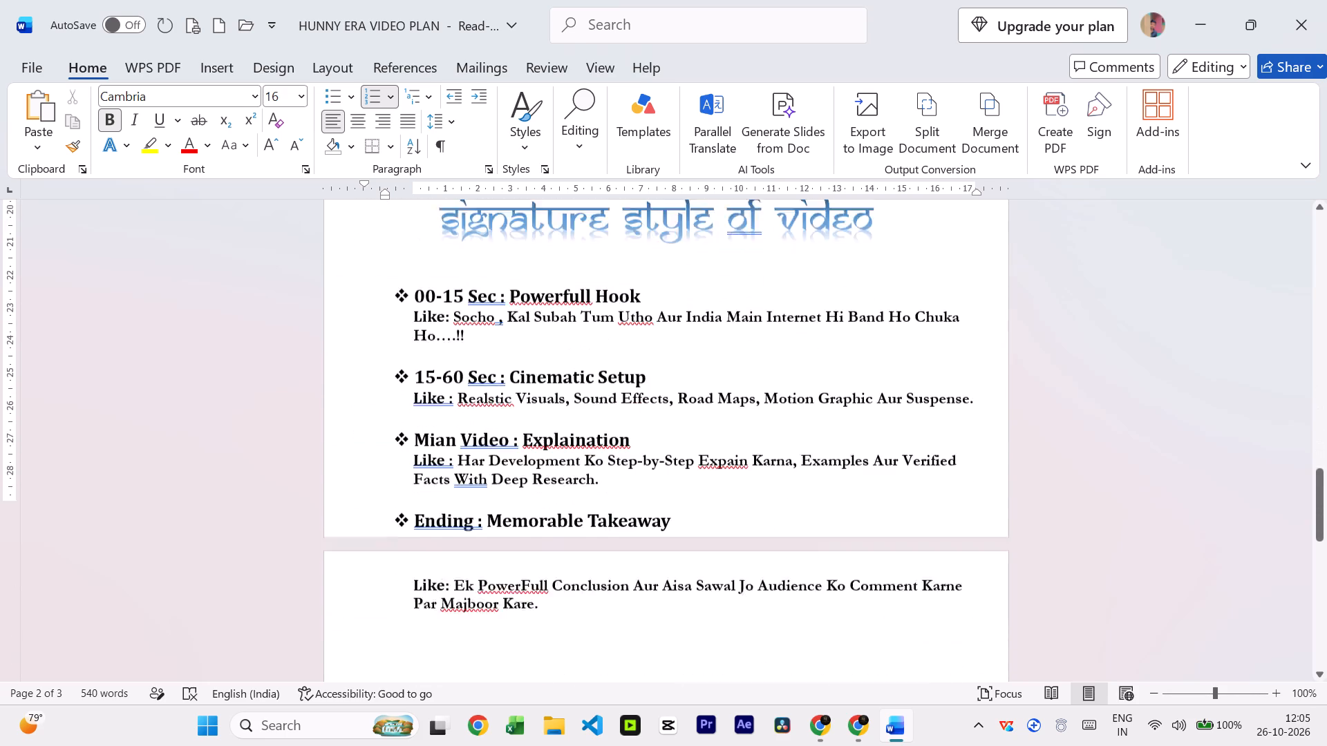
scroll(497, 233, "down", 15)
scroll(499, 229, "up", 13)
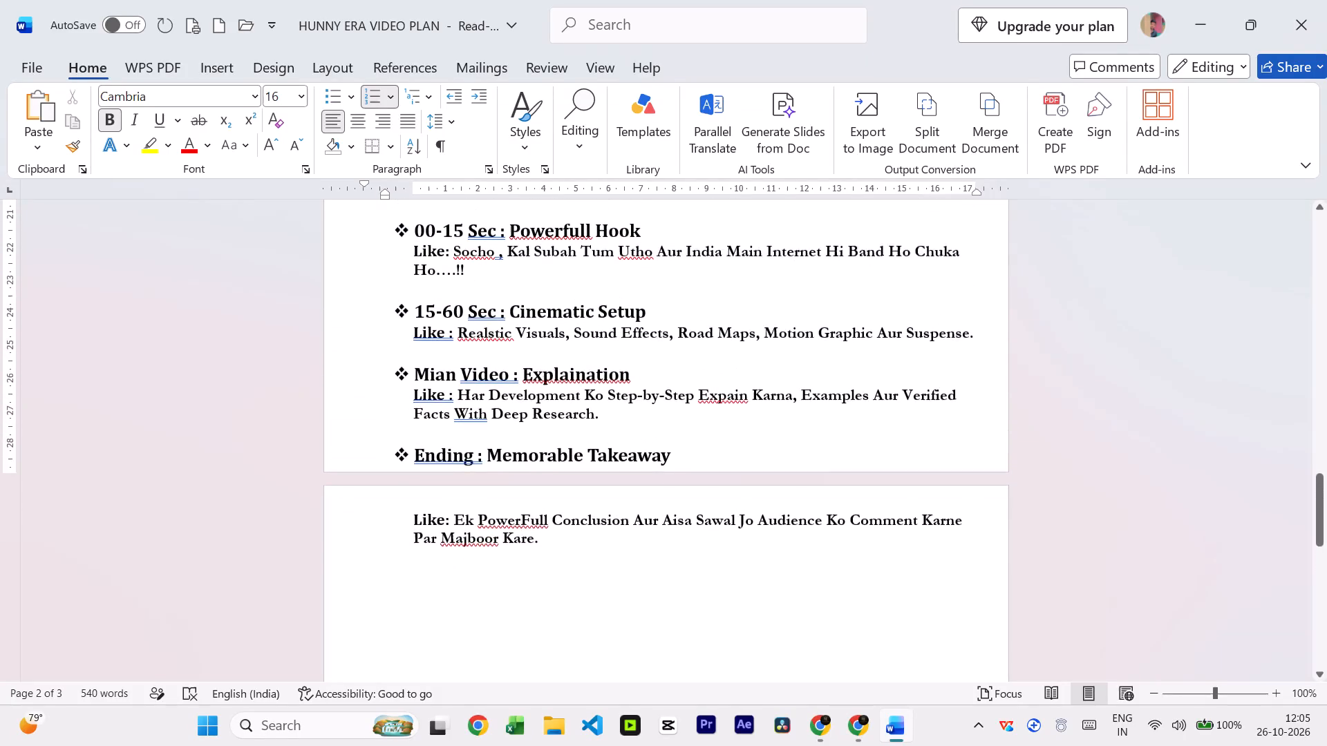
scroll(498, 231, "up", 19)
scroll(493, 243, "up", 5)
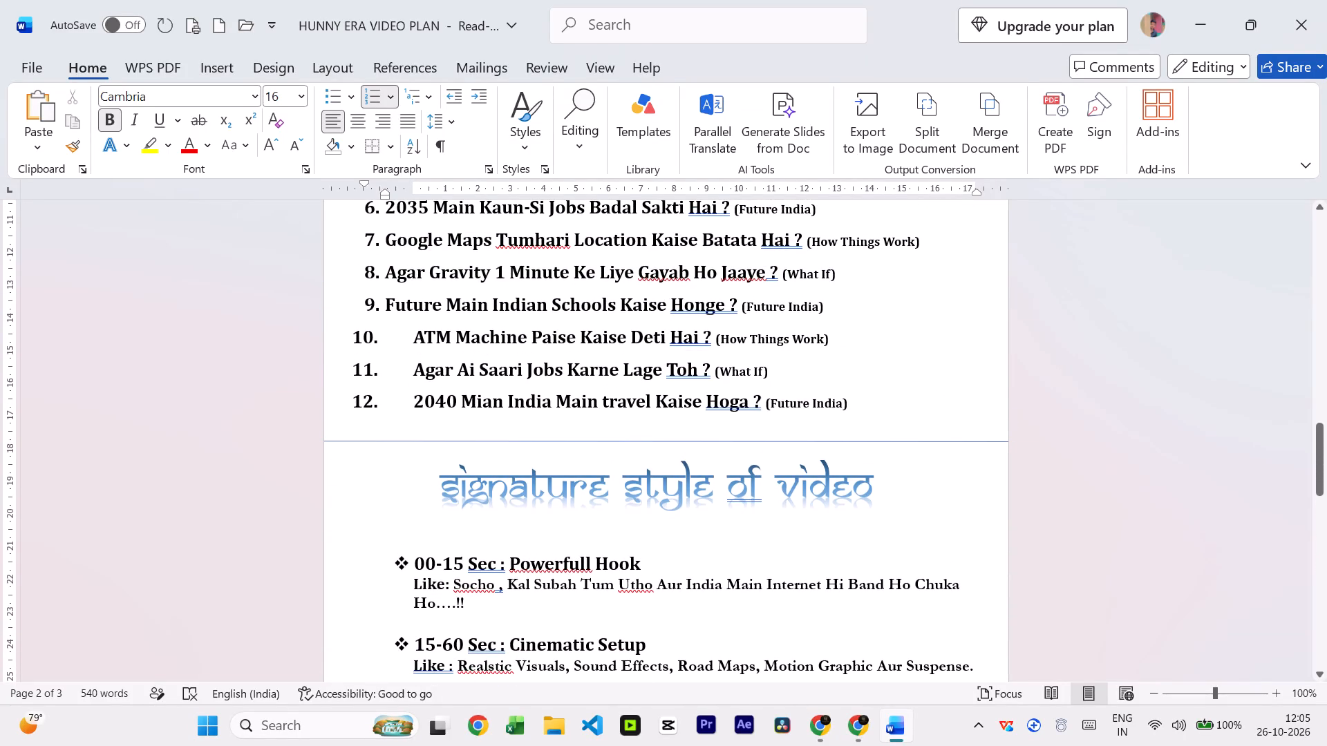
Set the title of roadmap item 12, "2040 Mian India Main travel Kaise Hoga ?", to font size 14, excluding its bracketed tag.
left_click_drag(759, 399, 384, 412)
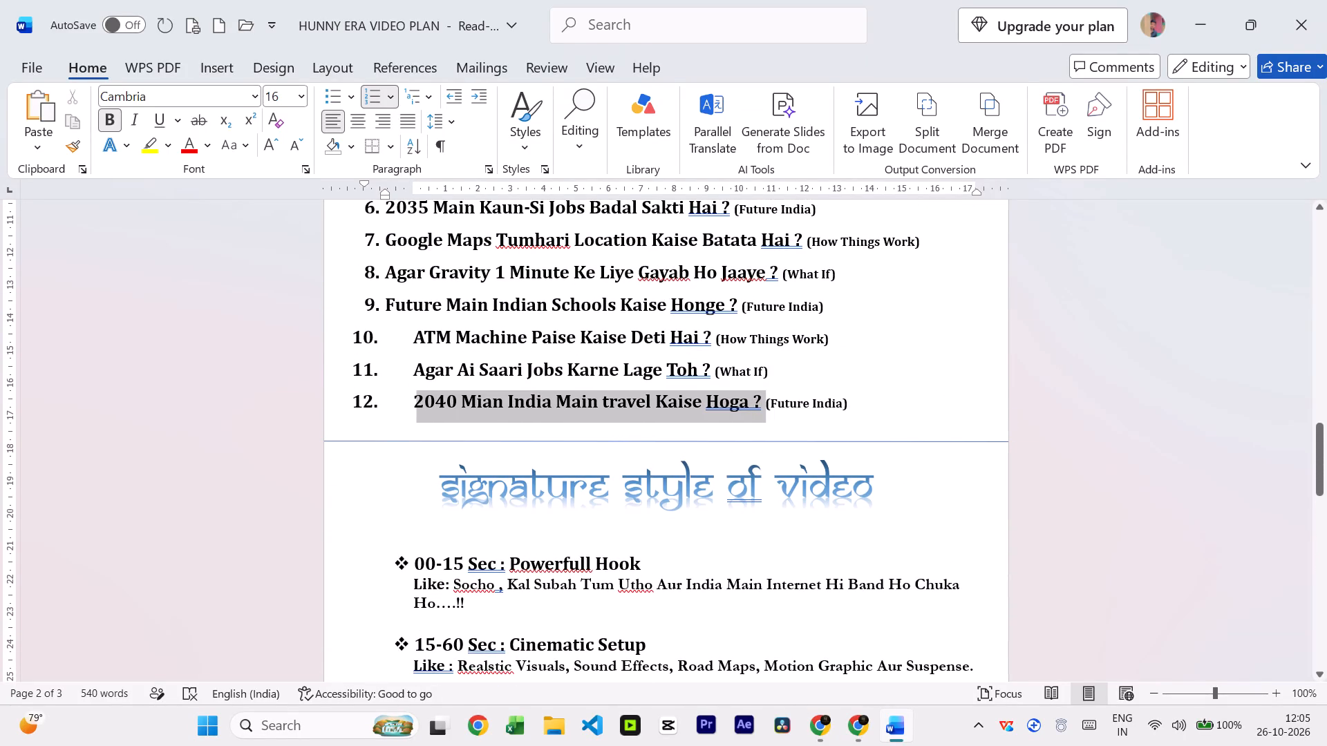
left_click_drag(384, 412, 386, 412)
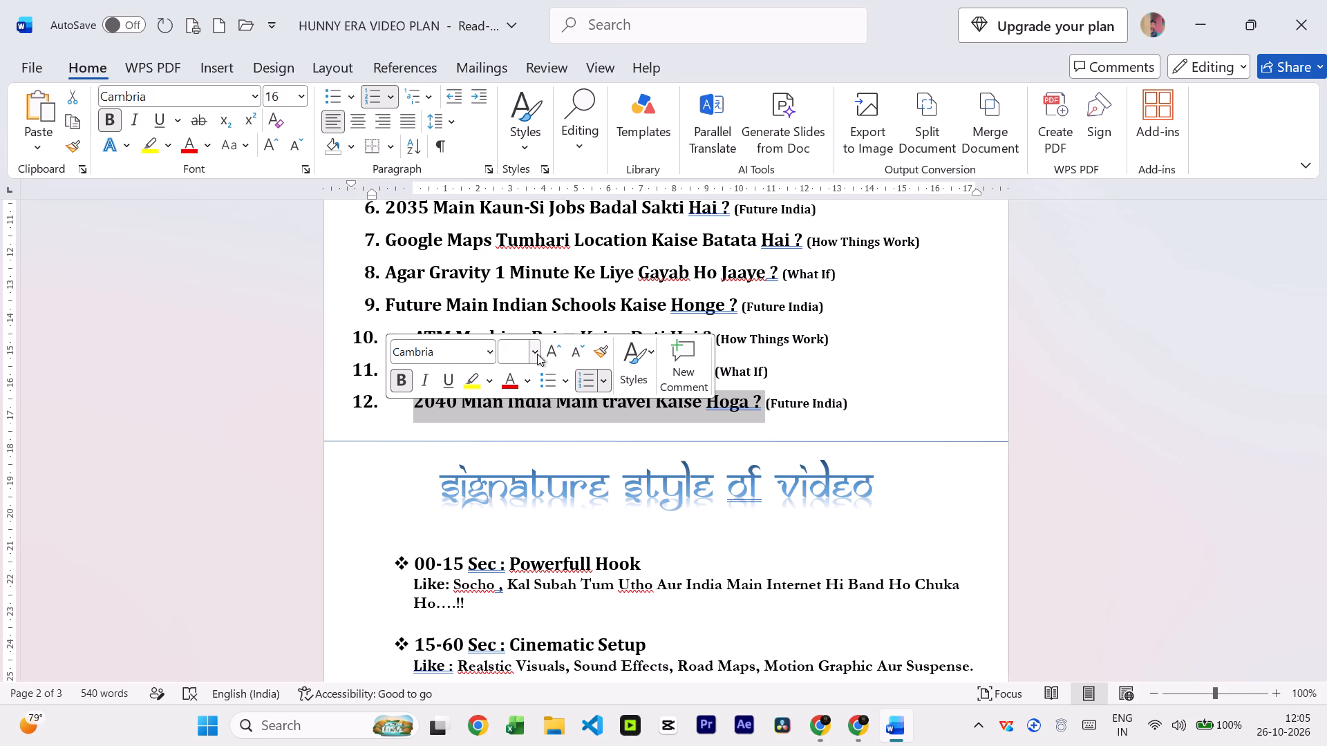
left_click(538, 354)
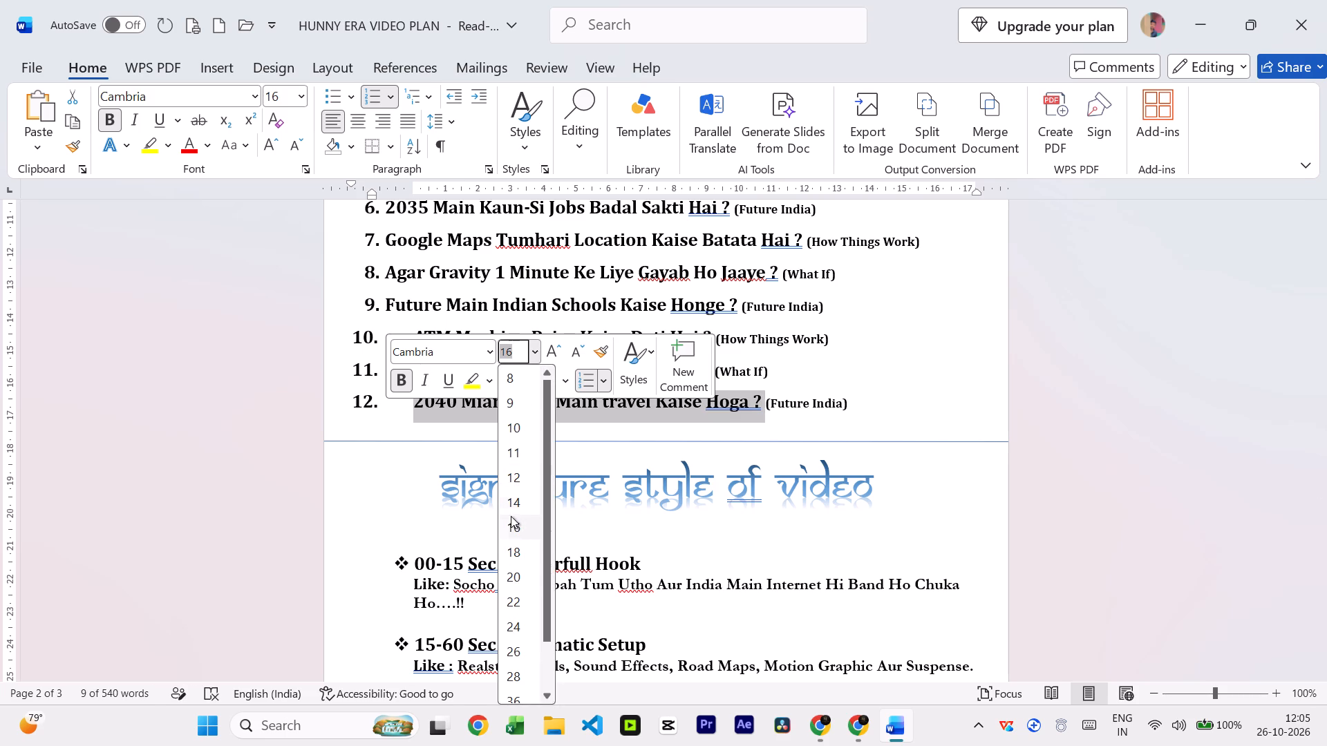
left_click(511, 503)
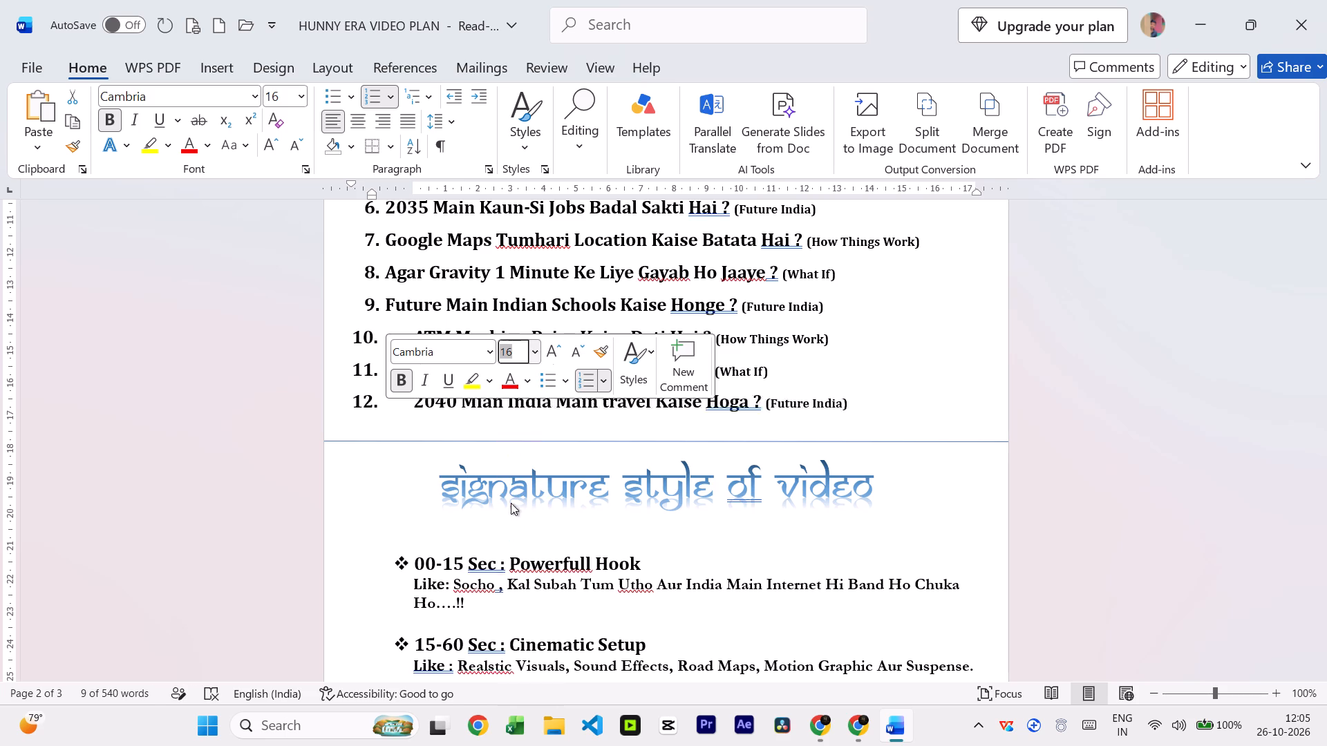
left_click(528, 437)
Set the title of roadmap item 11, "Agar Ai Saari Jobs Karne Lage Toh ?", to font size 14, excluding its bracketed tag.
scroll(528, 439, "up", 3)
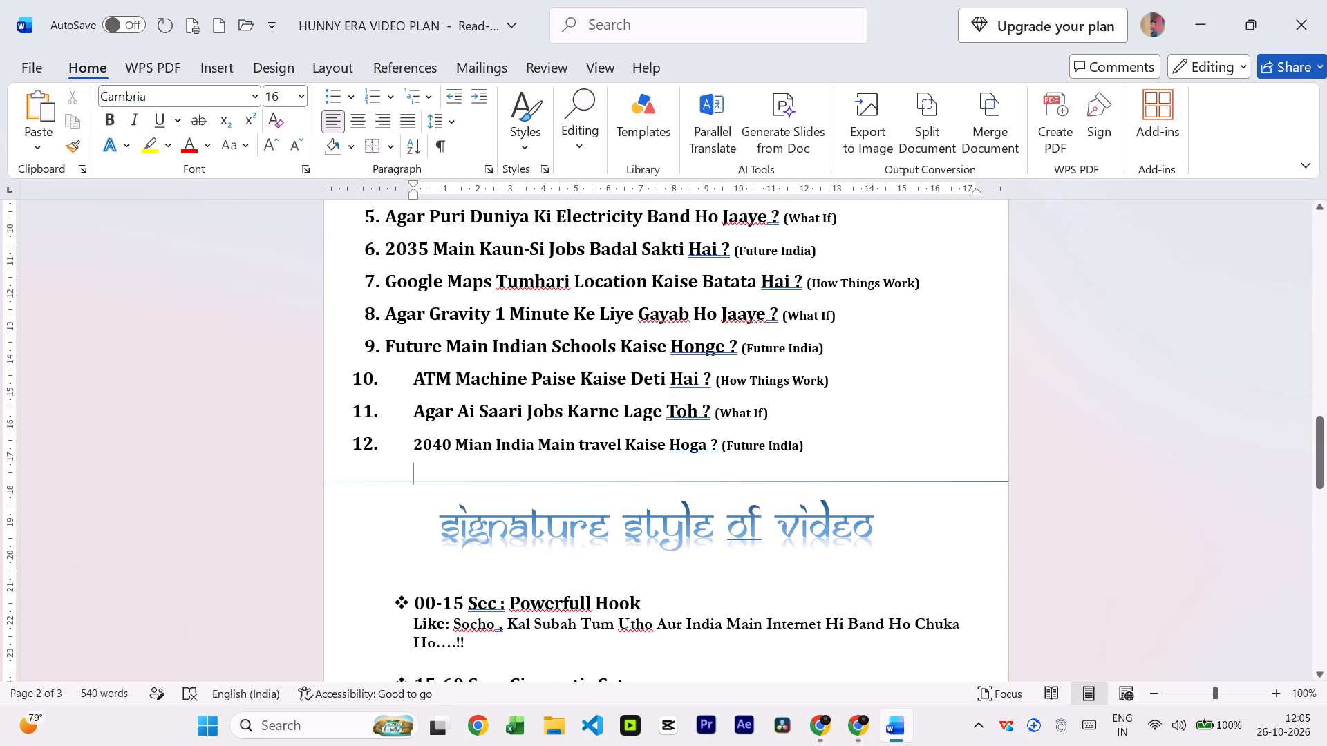
left_click_drag(701, 412, 596, 413)
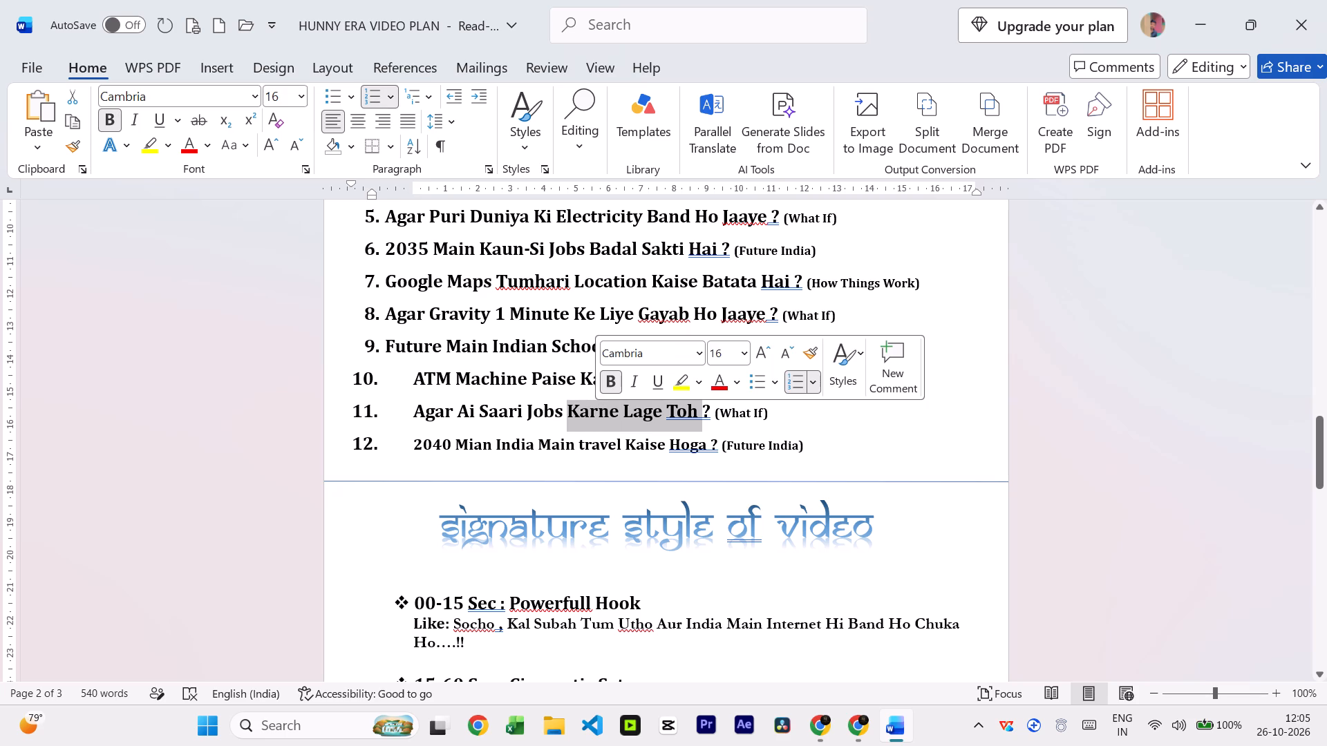
left_click_drag(710, 408, 409, 417)
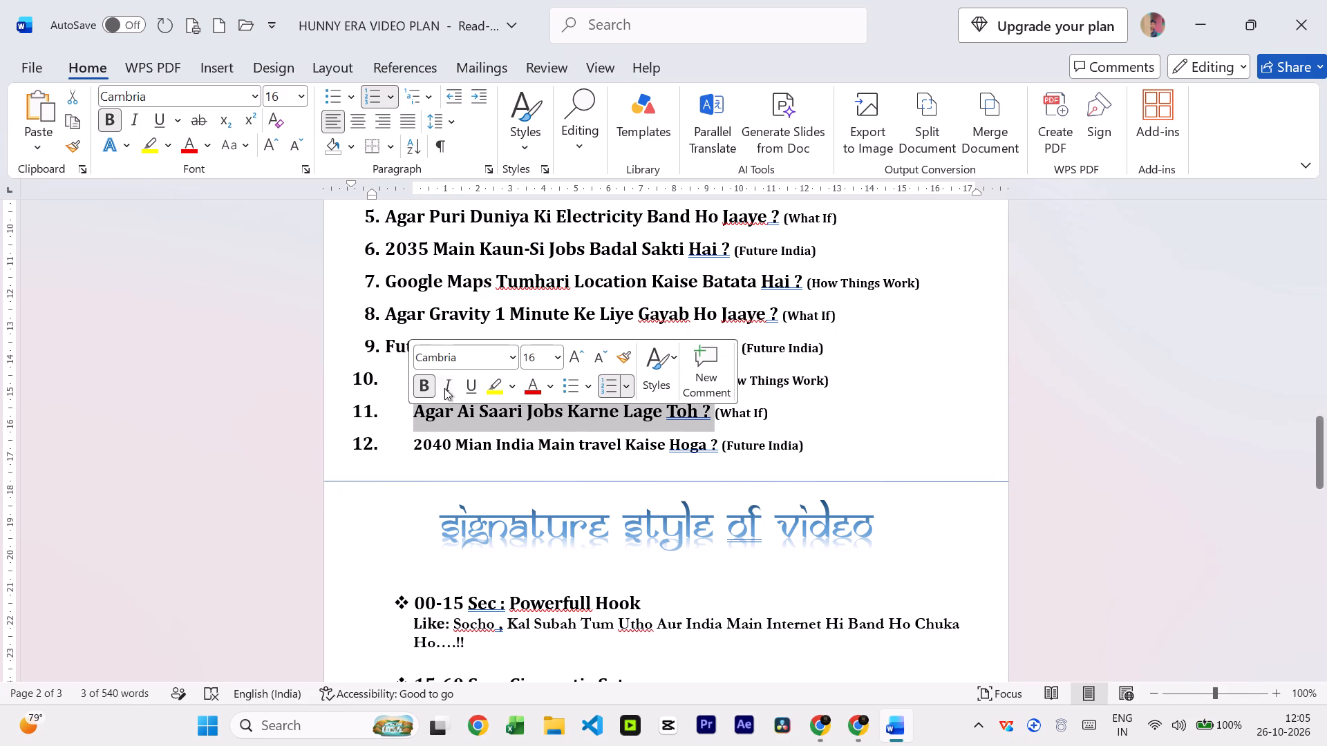
left_click(530, 360)
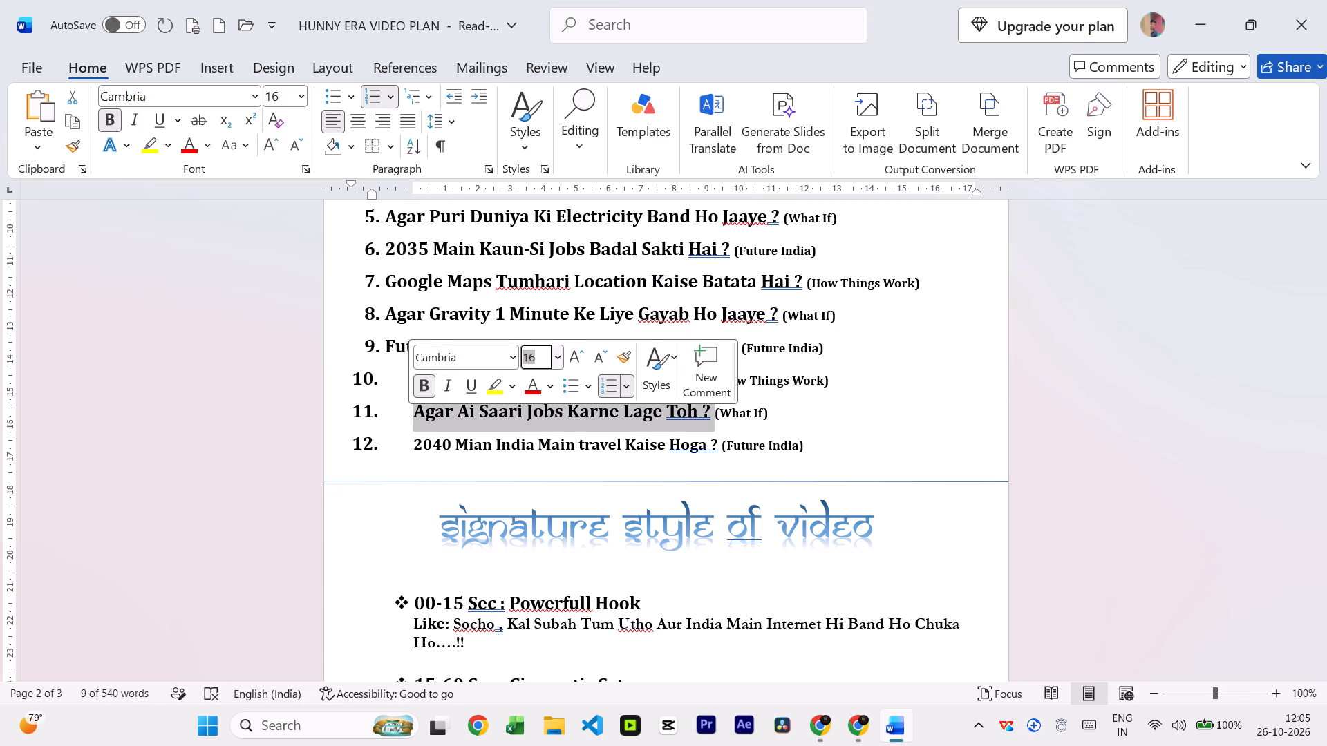
type("14")
key("Left")
key("Left")
key("BackSpace")
key("BackSpace")
key("Return")
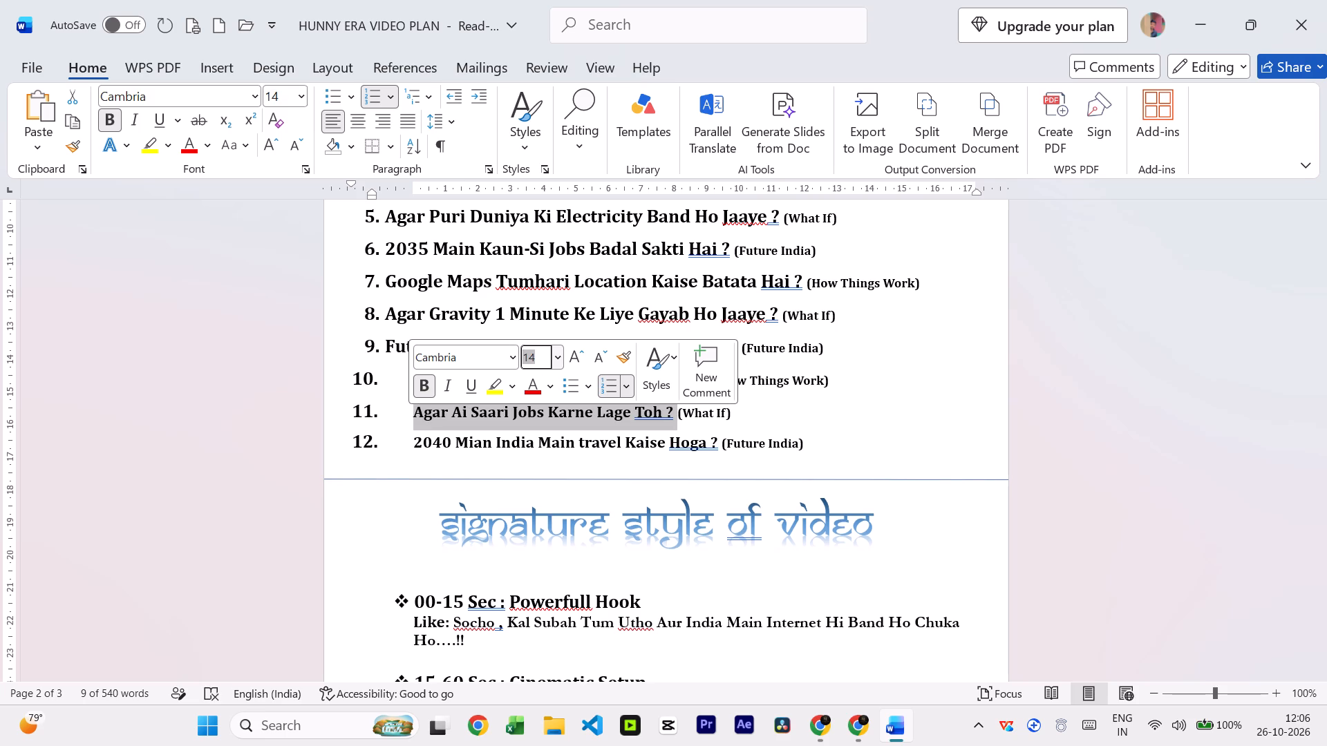
left_click(540, 429)
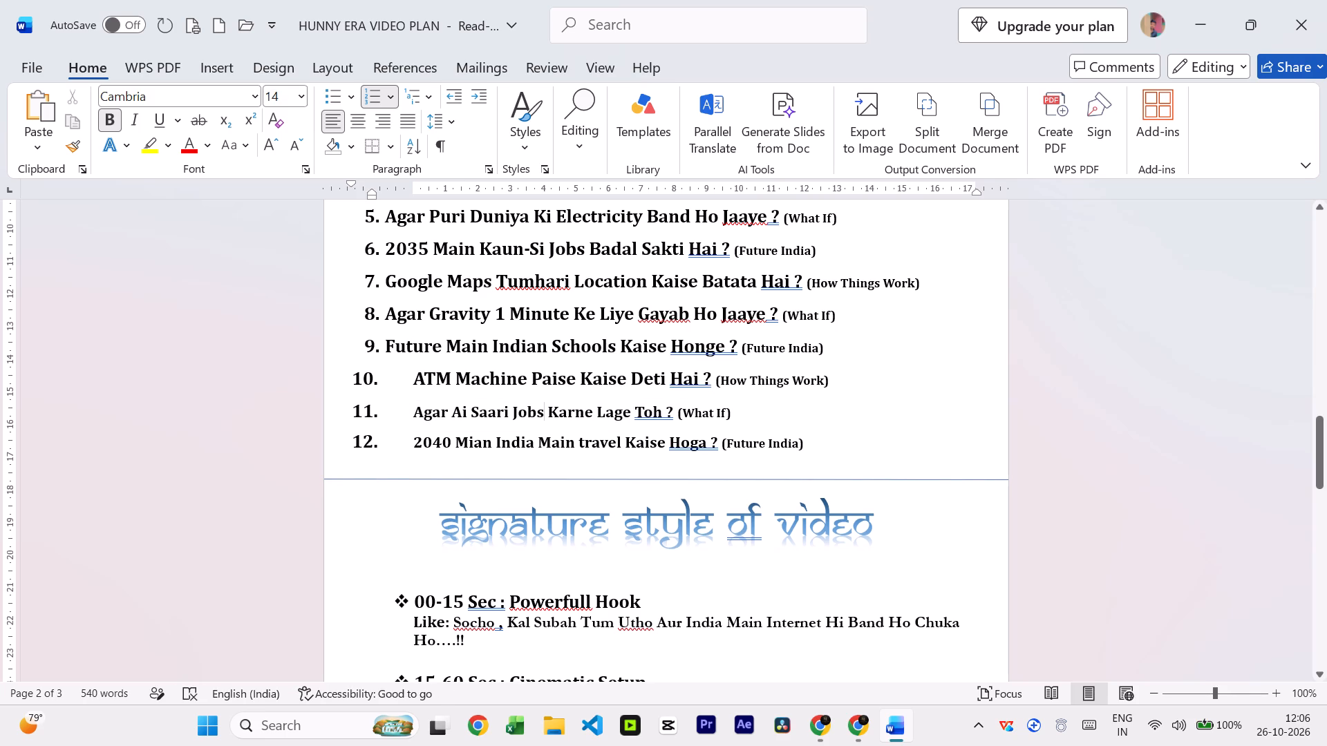
Set the title of roadmap item 10, "ATM Machine Paise Kaise Deti Hai ?", to font size 14, excluding its bracketed tag.
left_click_drag(713, 381, 388, 363)
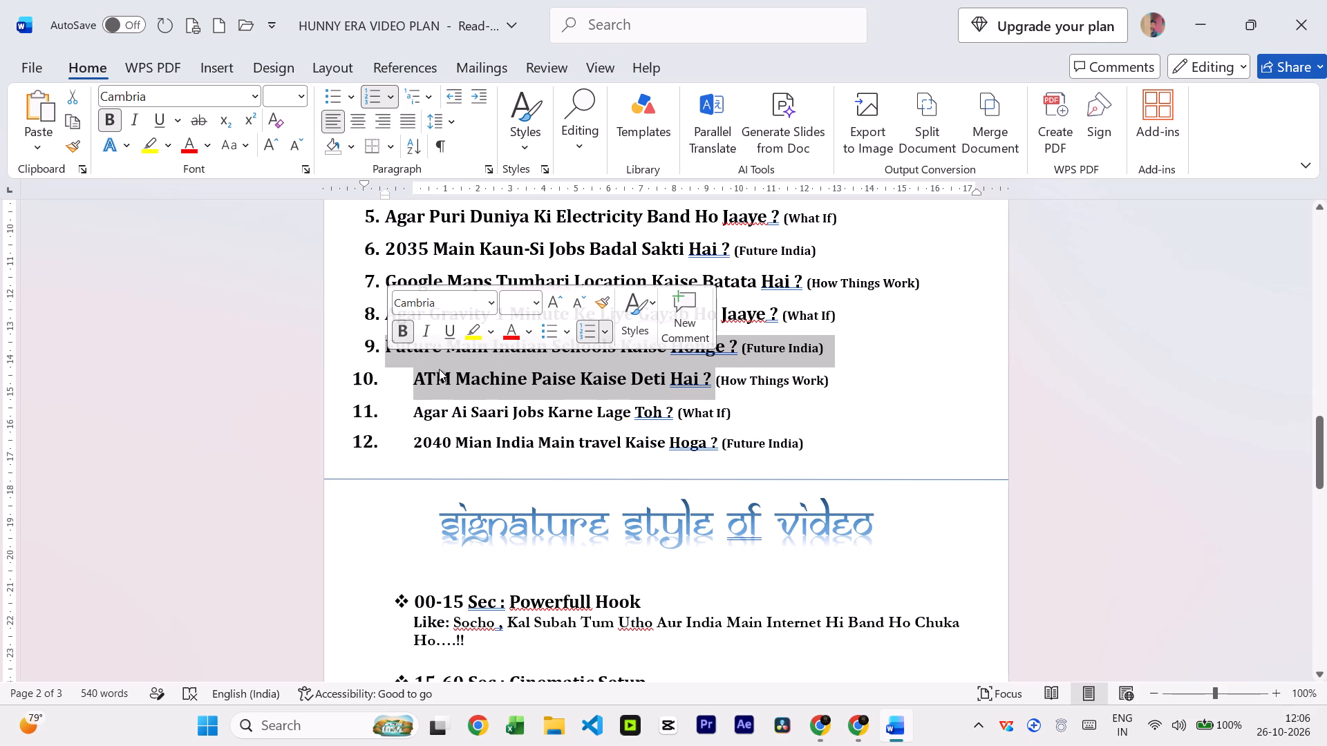
left_click(422, 377)
left_click_drag(412, 374, 706, 379)
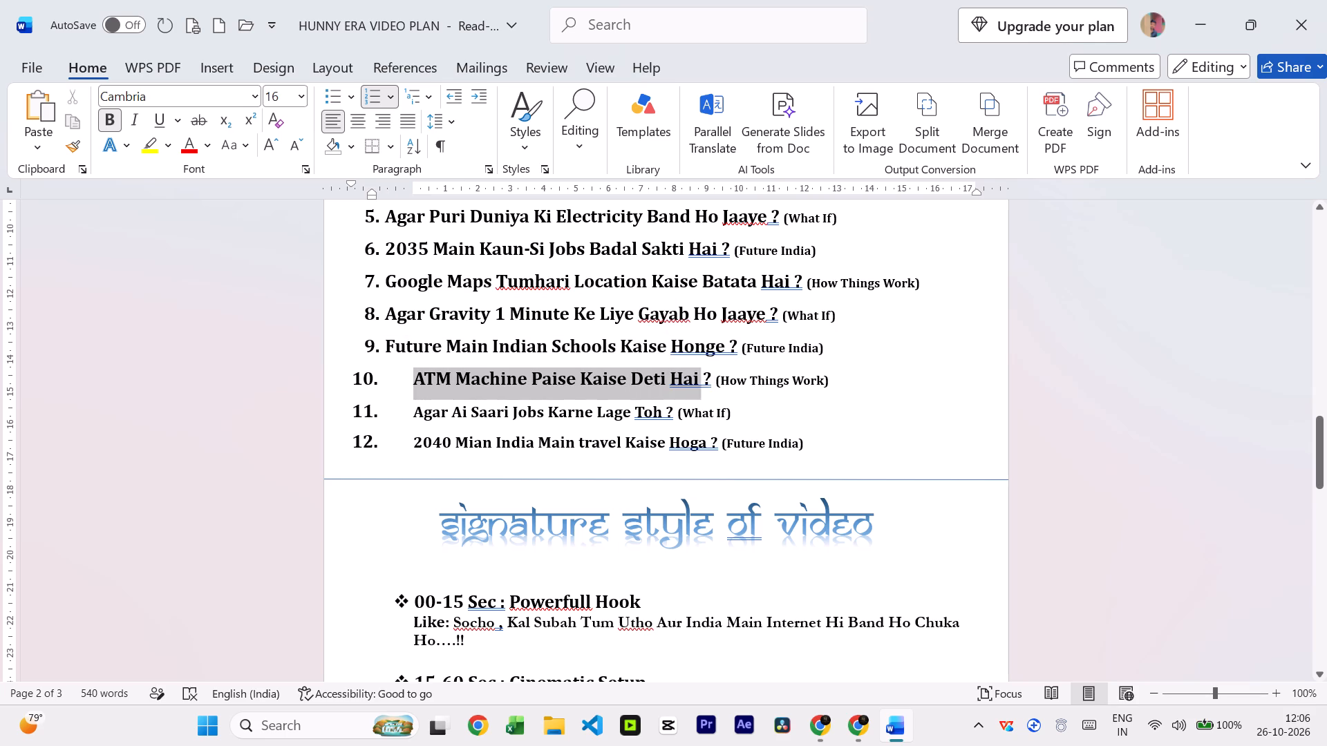
left_click_drag(706, 379, 709, 374)
left_click(862, 317)
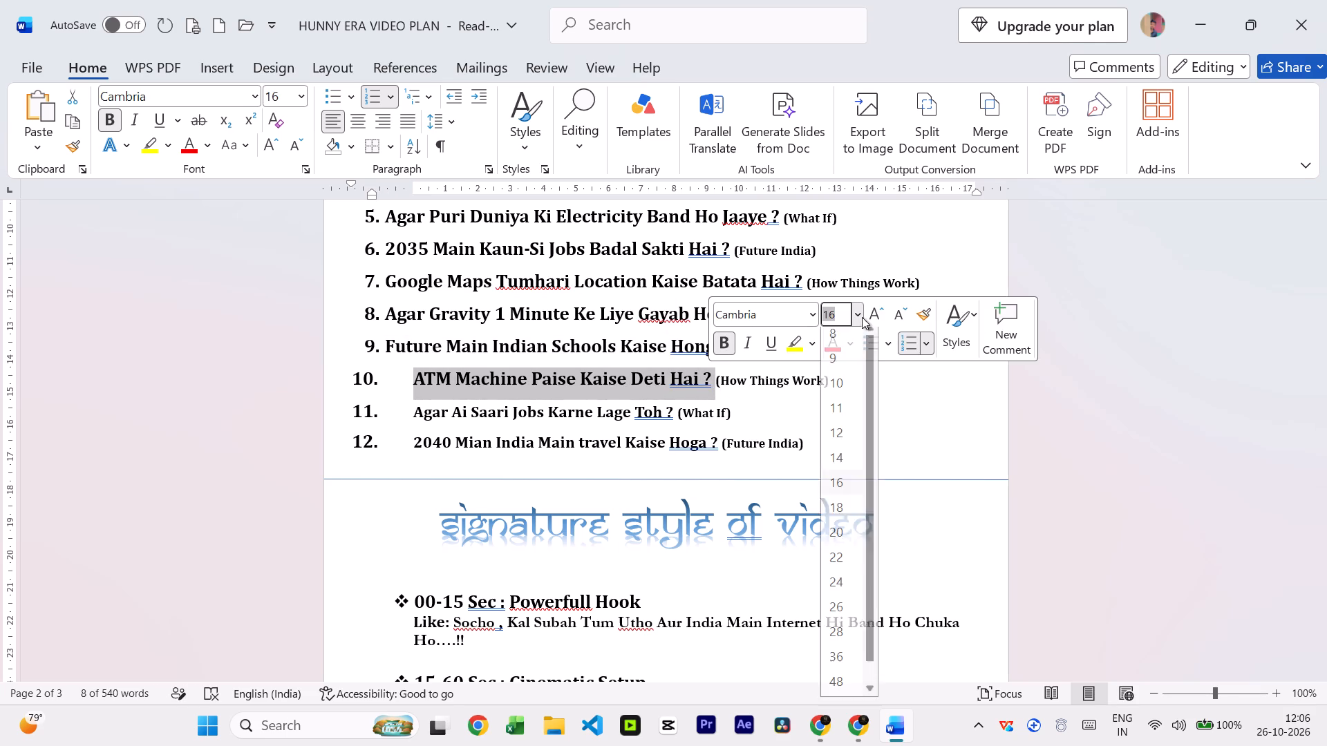
left_click(845, 475)
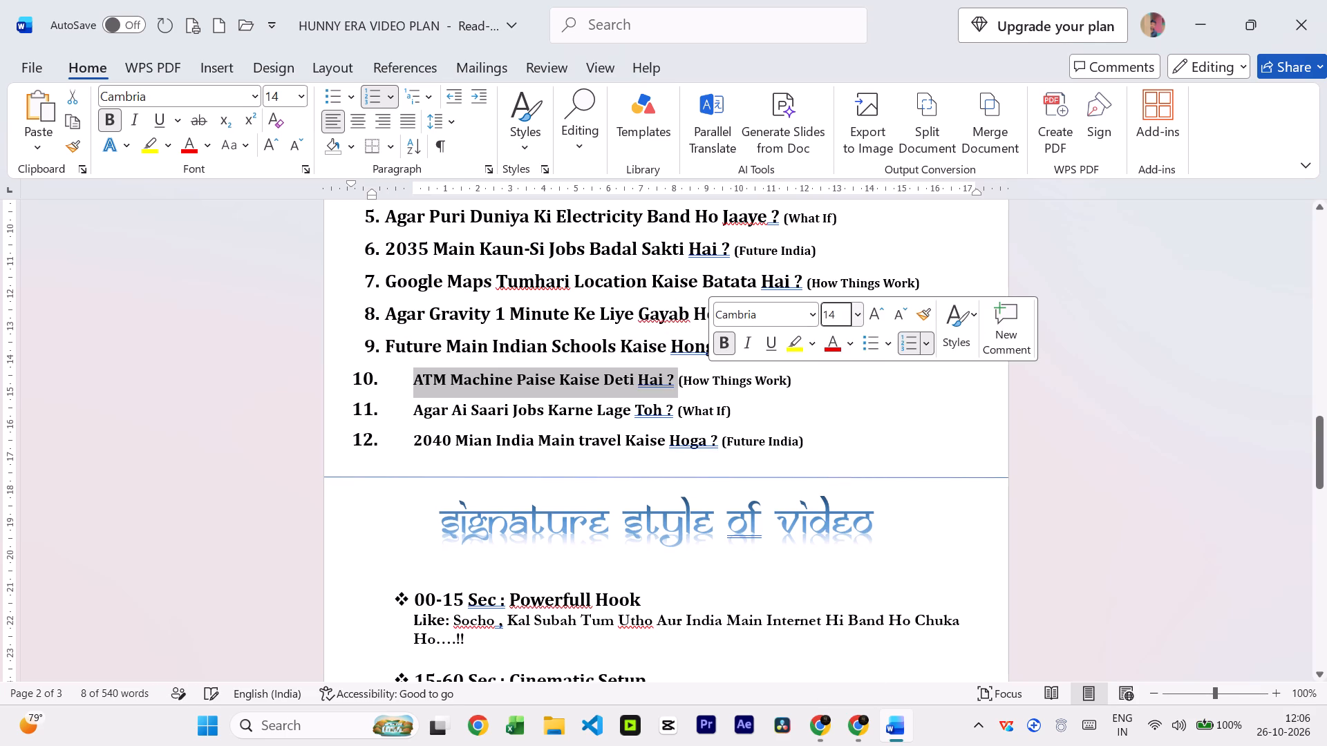
left_click(593, 385)
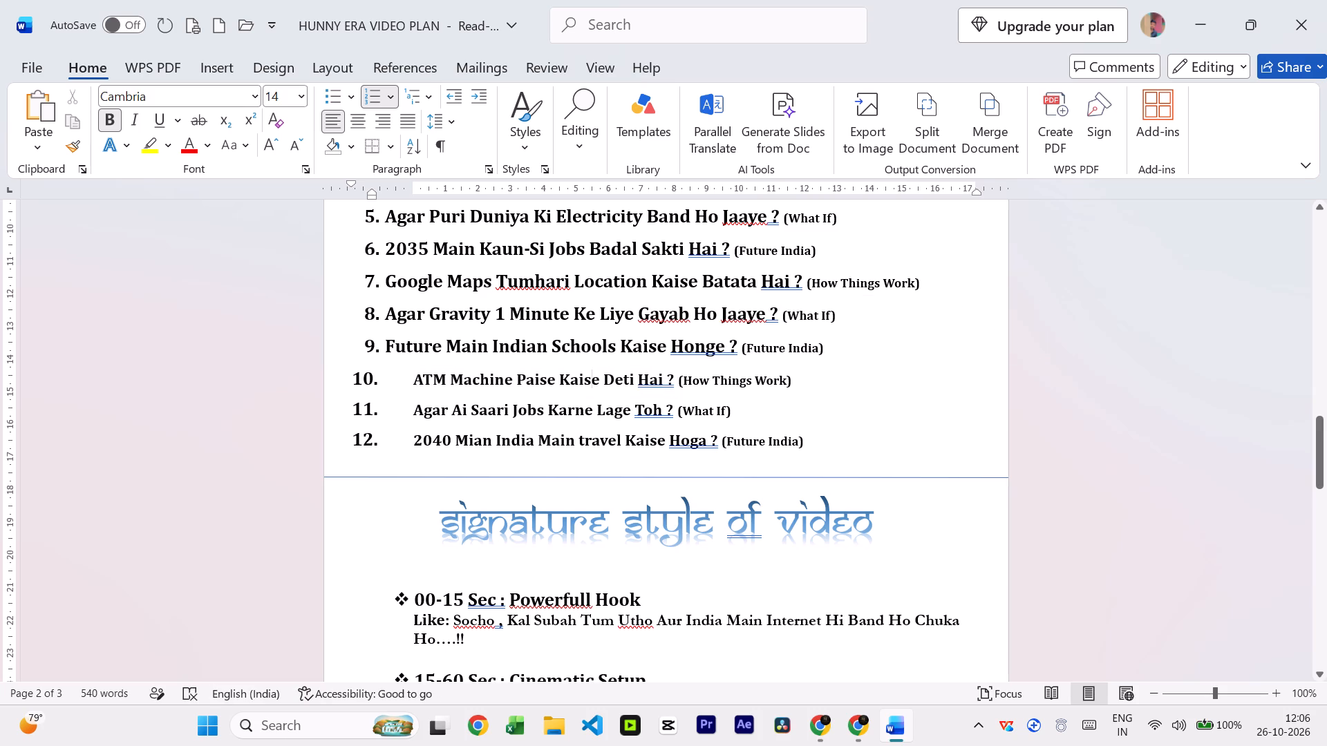
Set the title of roadmap item 9, "Future Main Indian Schools Kaise Honge ?", to font size 14, excluding its bracketed tag.
left_click_drag(737, 347, 400, 345)
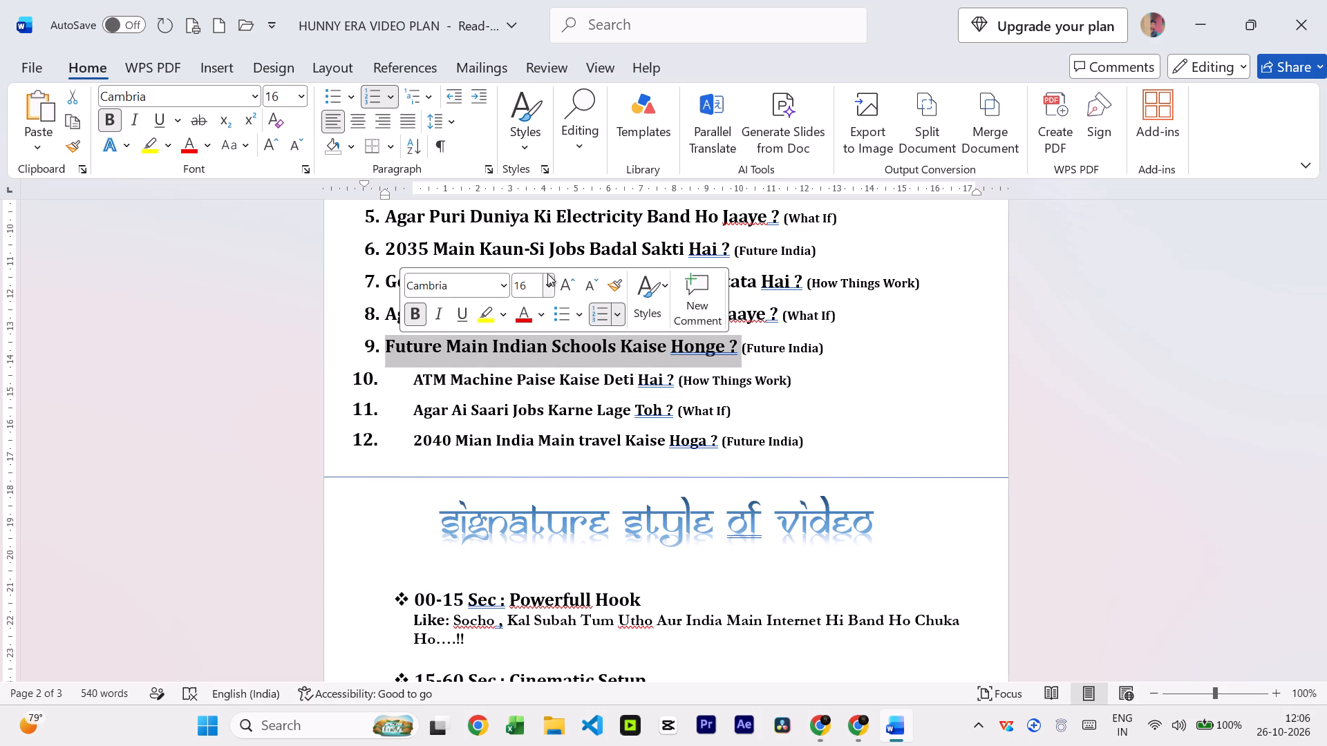
left_click(552, 285)
left_click(526, 441)
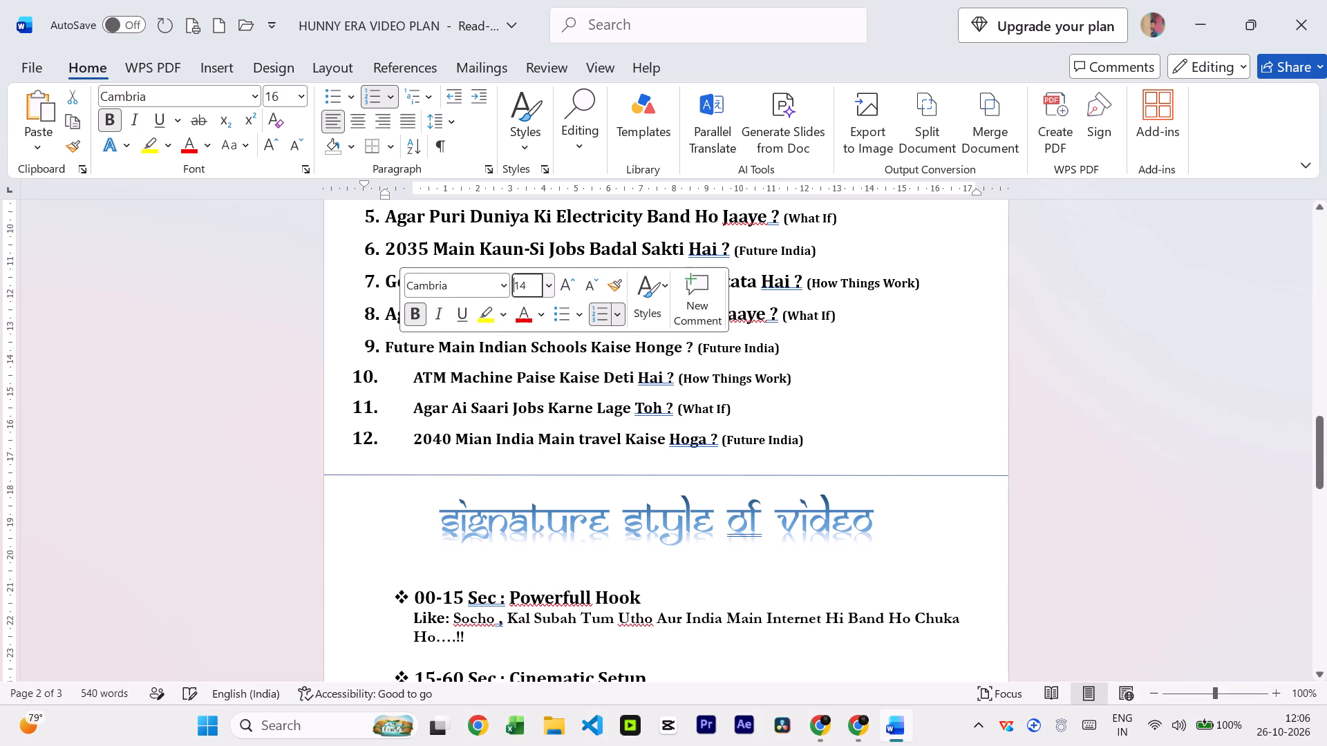
scroll(526, 432, "up", 5)
left_click(514, 410)
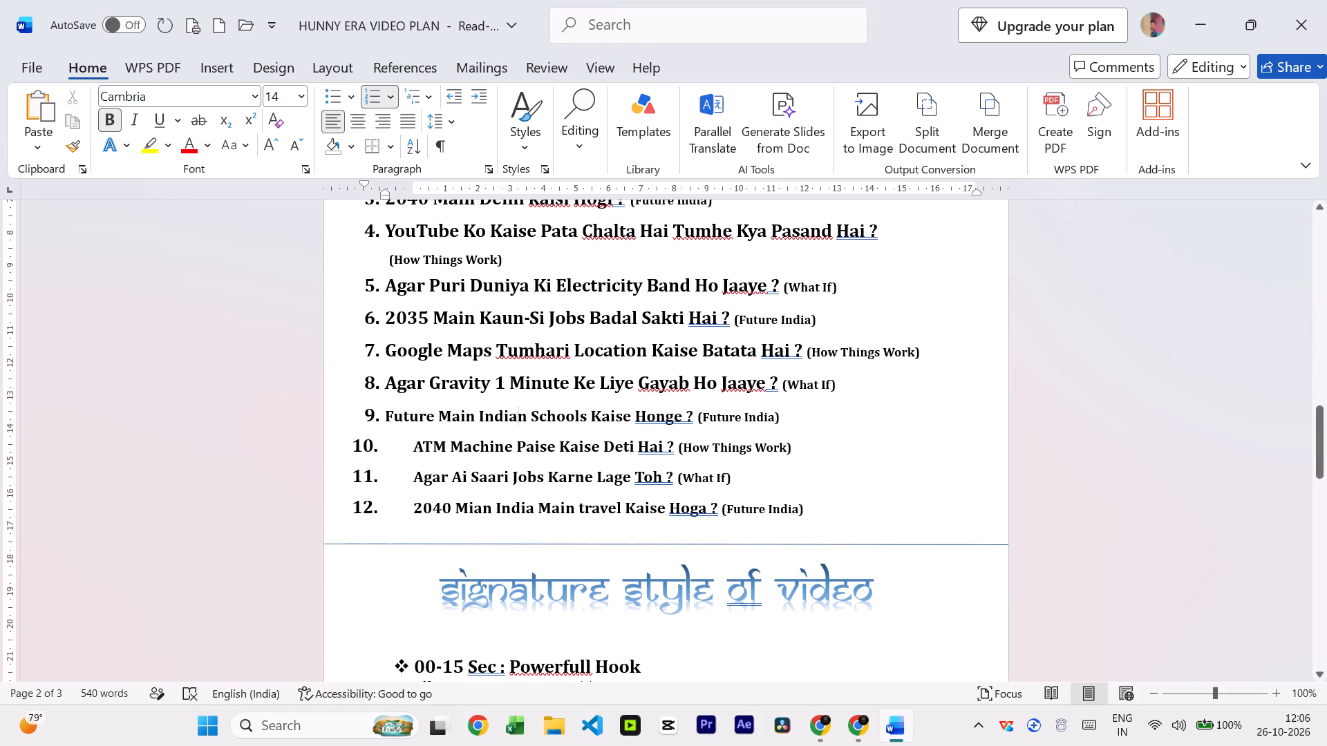
Set the title of roadmap item 8, "Agar Gravity 1 Minute Ke Liye Gayab Ho Jaaye ?", to font size 14, excluding its tag.
left_click_drag(777, 387, 404, 388)
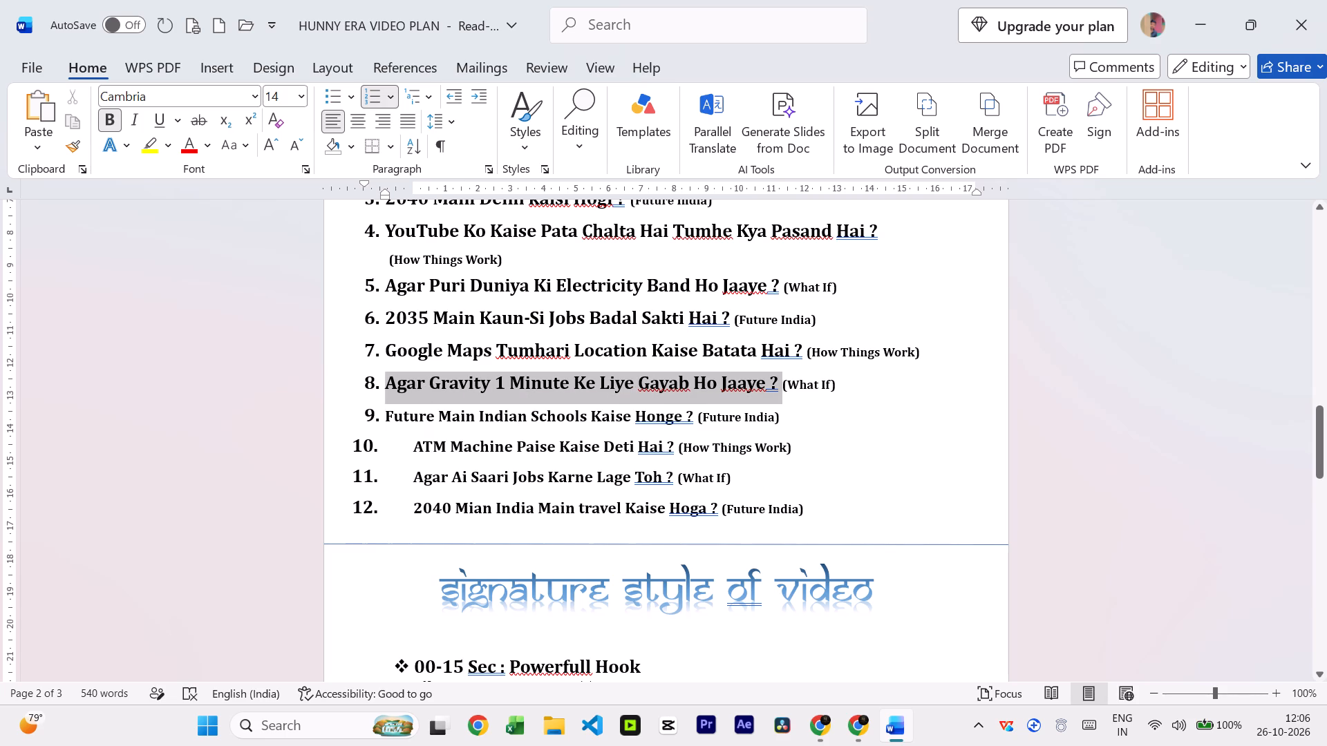
left_click_drag(404, 388, 406, 387)
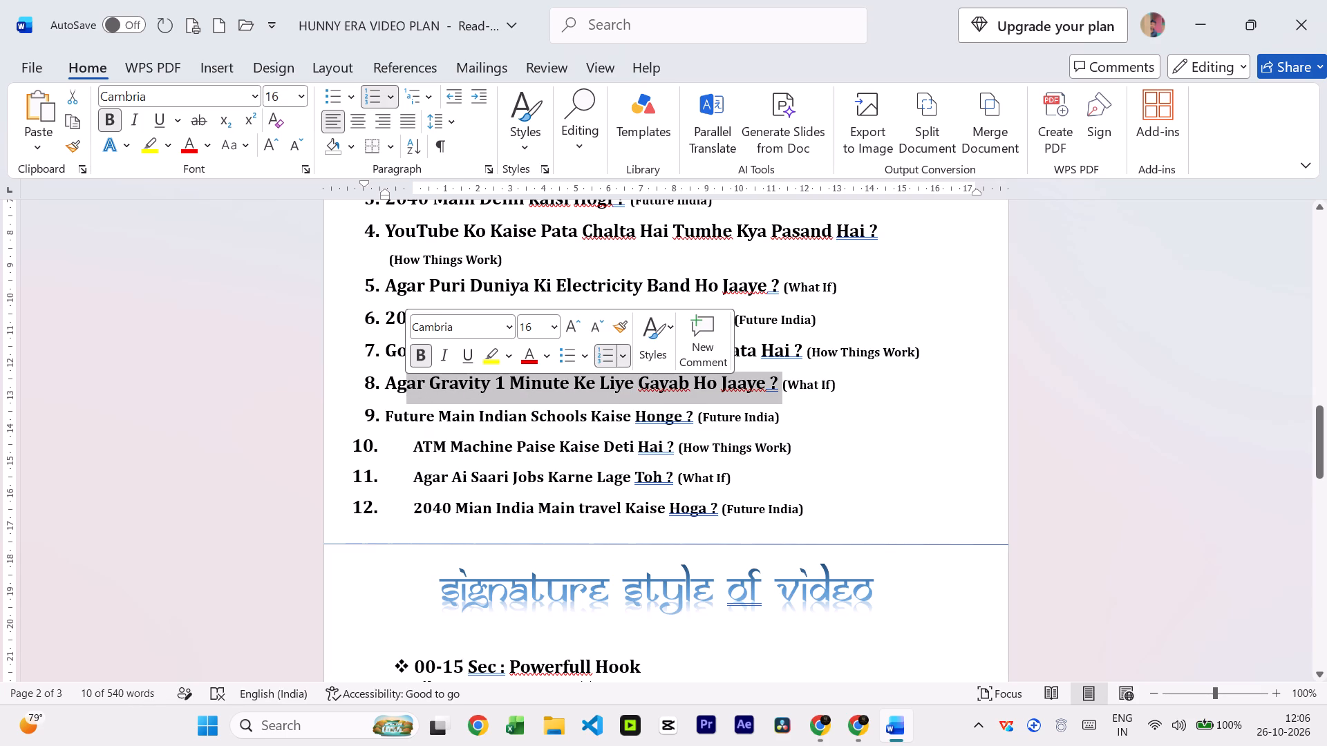
key("shift+Left")
key("shift+Left")
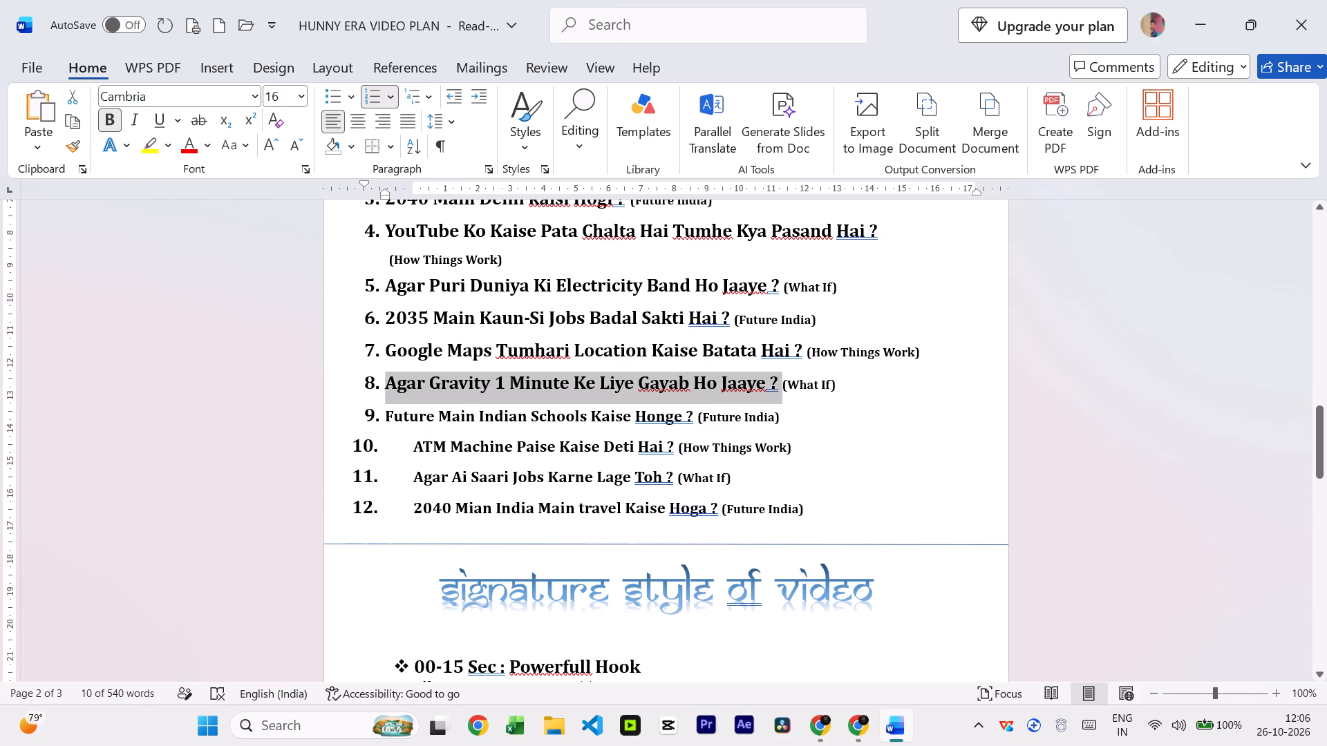
left_click(301, 98)
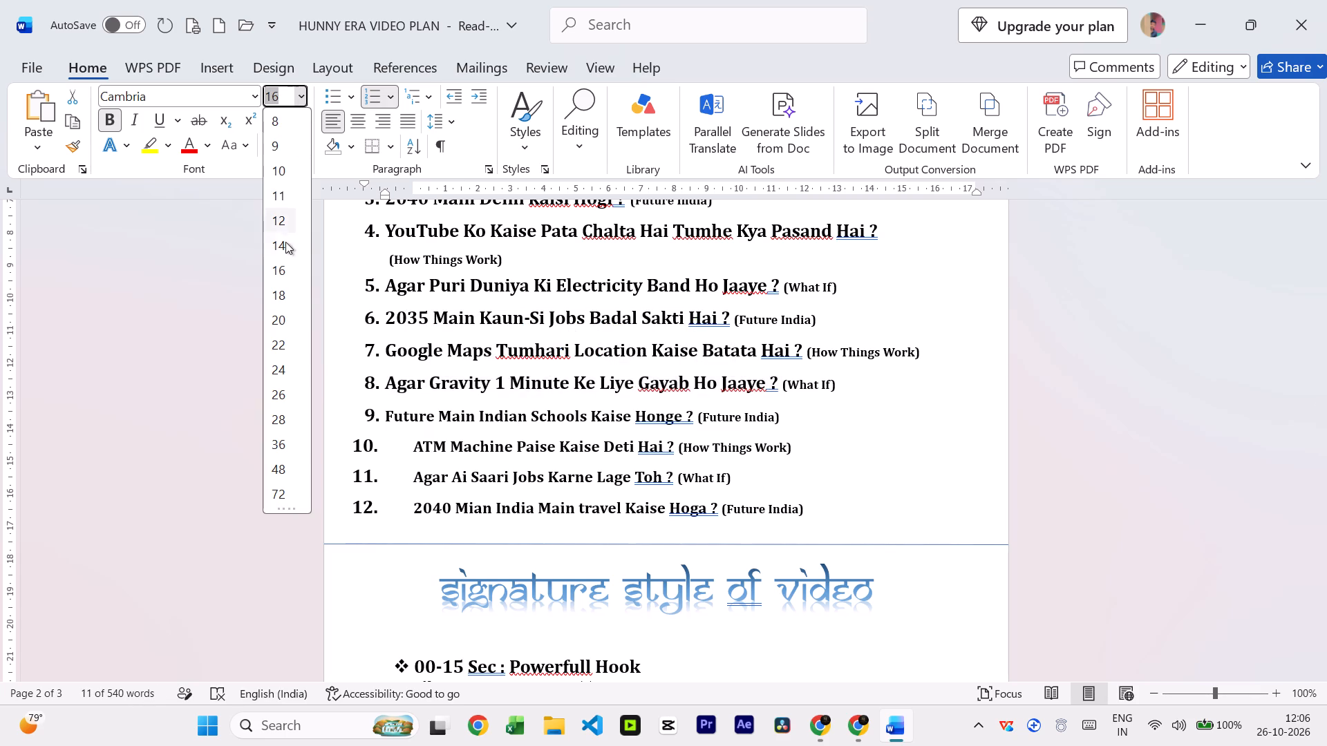
left_click(285, 242)
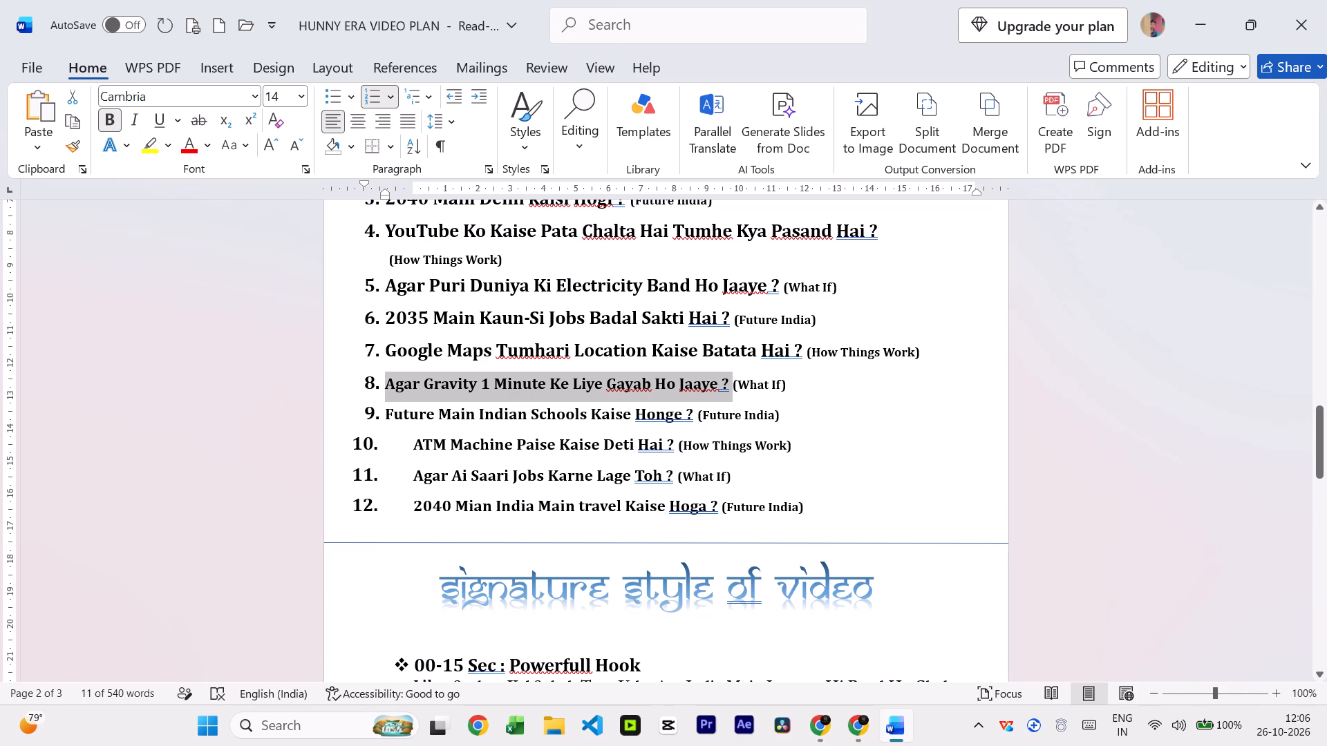
Set the title of roadmap item 7, "Google Maps Tumhari Location Kaise Batata Hai ?", to font size 14, excluding its bracketed tag.
left_click_drag(800, 354, 676, 358)
left_click_drag(623, 368, 590, 368)
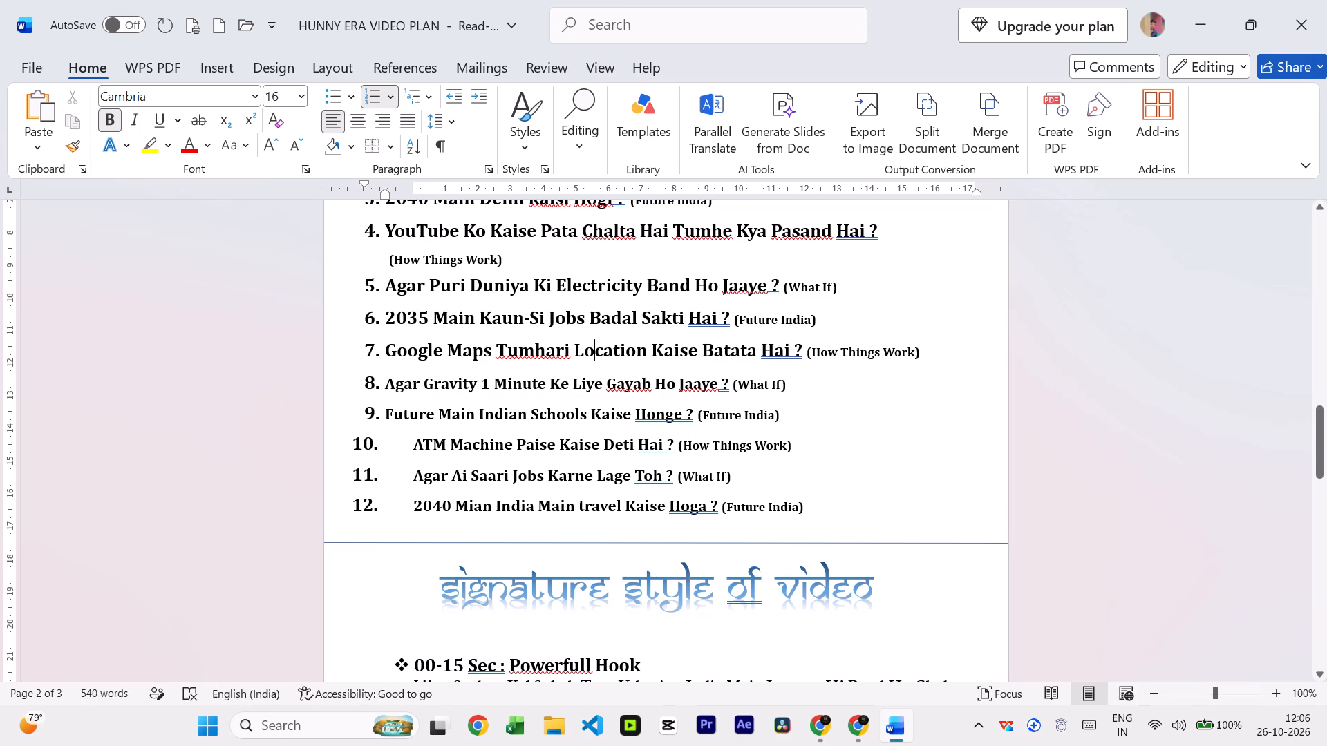
left_click(387, 352)
key("ctrl+shift+Right")
key("ctrl+shift+Right")
key("ctrl+shift+Right")
key("ctrl+shift+Right")
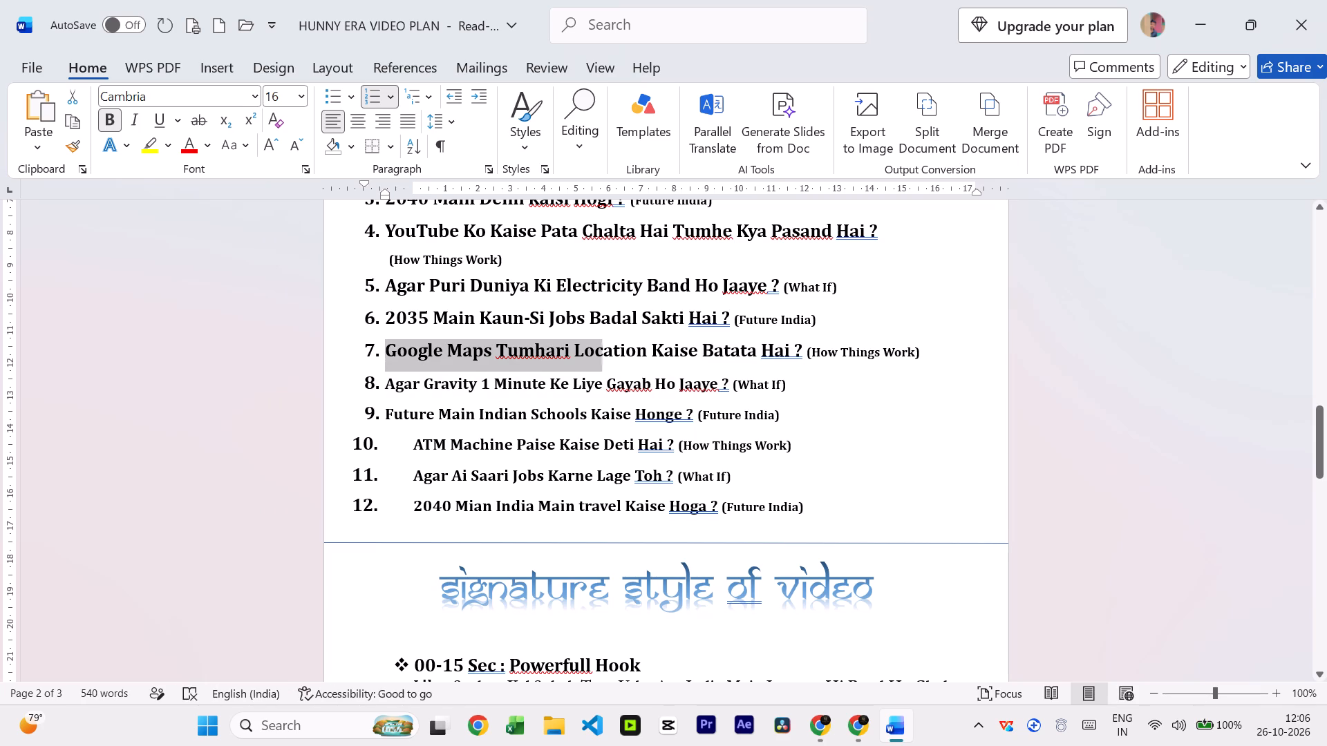
key("ctrl+shift+Right")
key("ctrl+shift+Right")
key("ctrl+shift+Right")
key("ctrl+shift+Right")
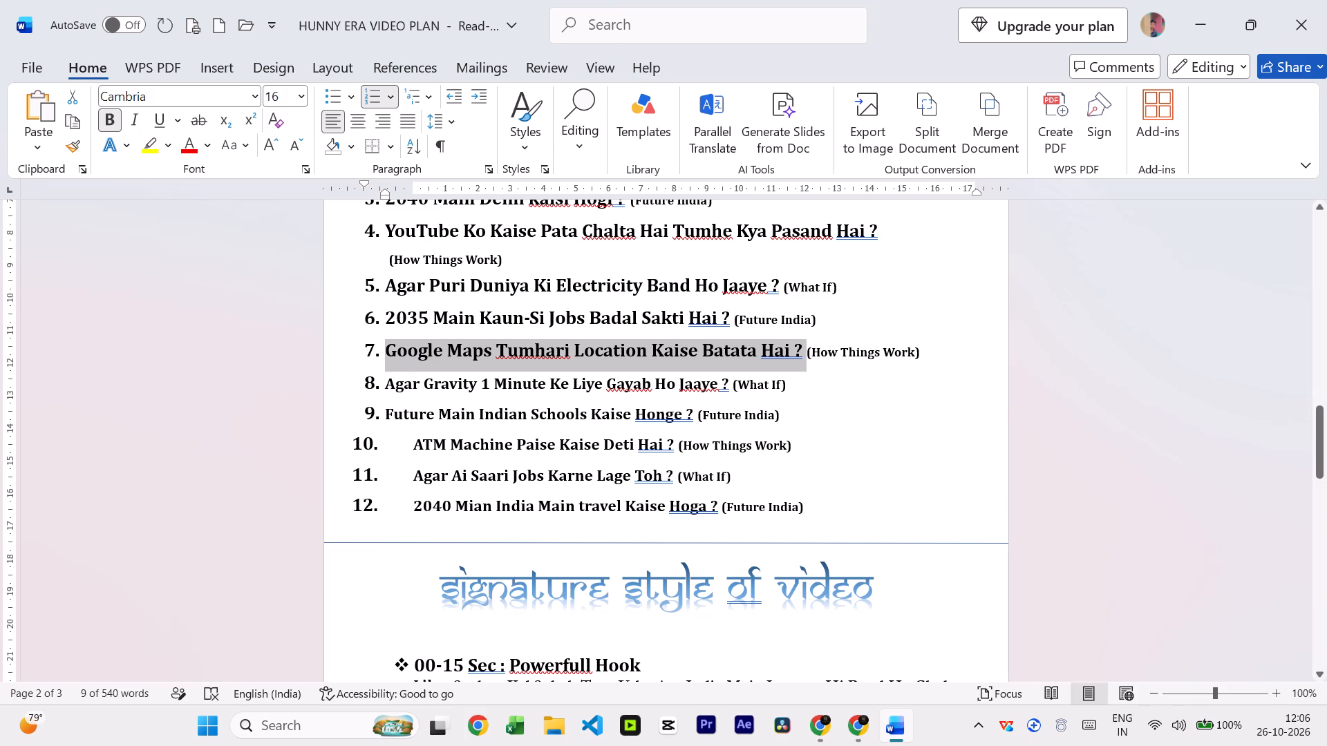
left_click(300, 99)
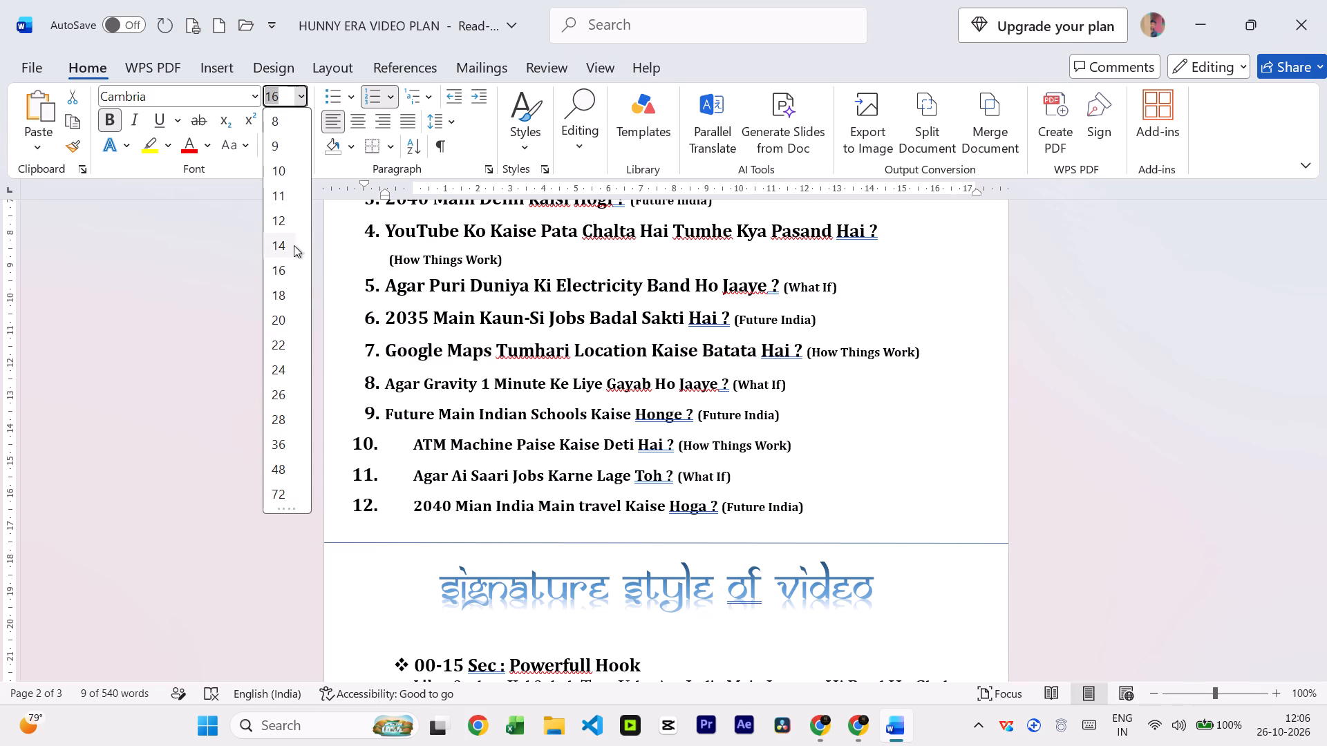
left_click(294, 245)
Set the title of roadmap item 6, "2035 Main Kaun-Si Jobs Badal Sakti Hai ?", to font size 14, excluding its bracketed tag.
left_click(386, 316)
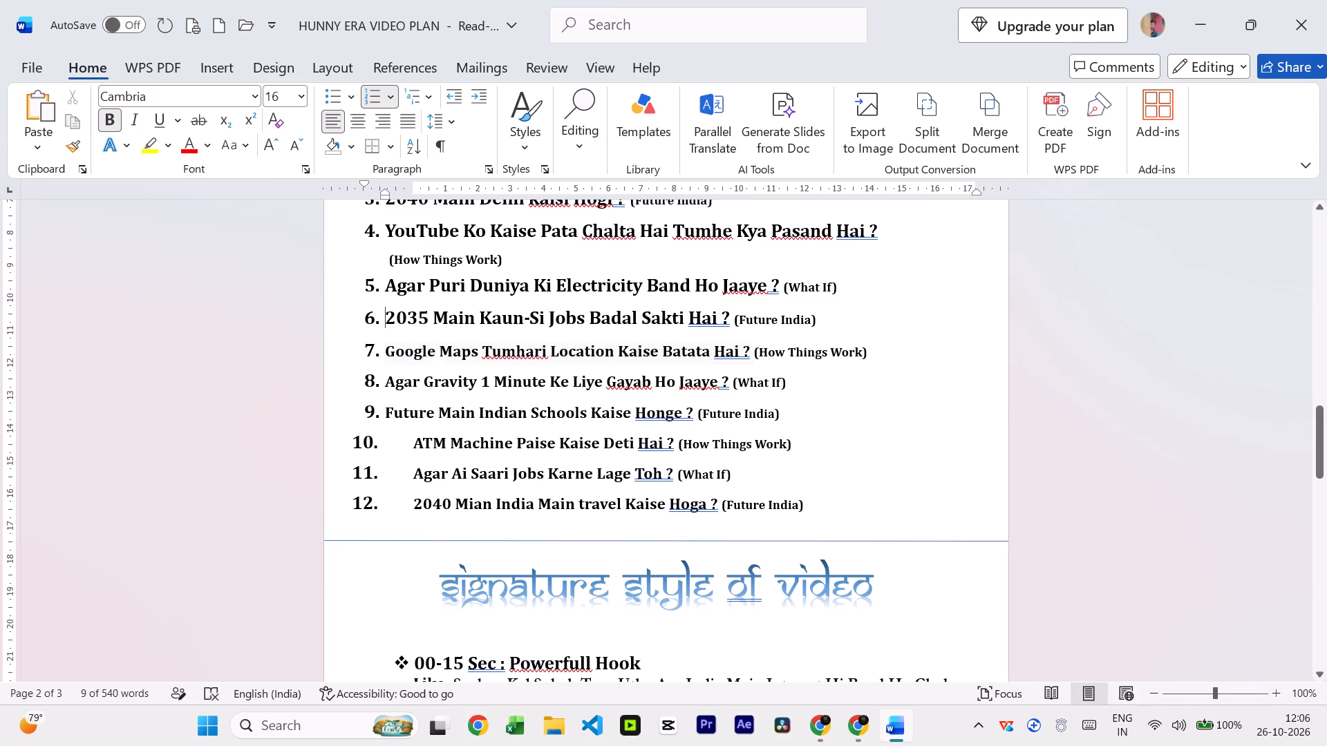
key("ctrl+shift+Right")
key("ctrl+shift+Right")
key("ctrl+shift+Right")
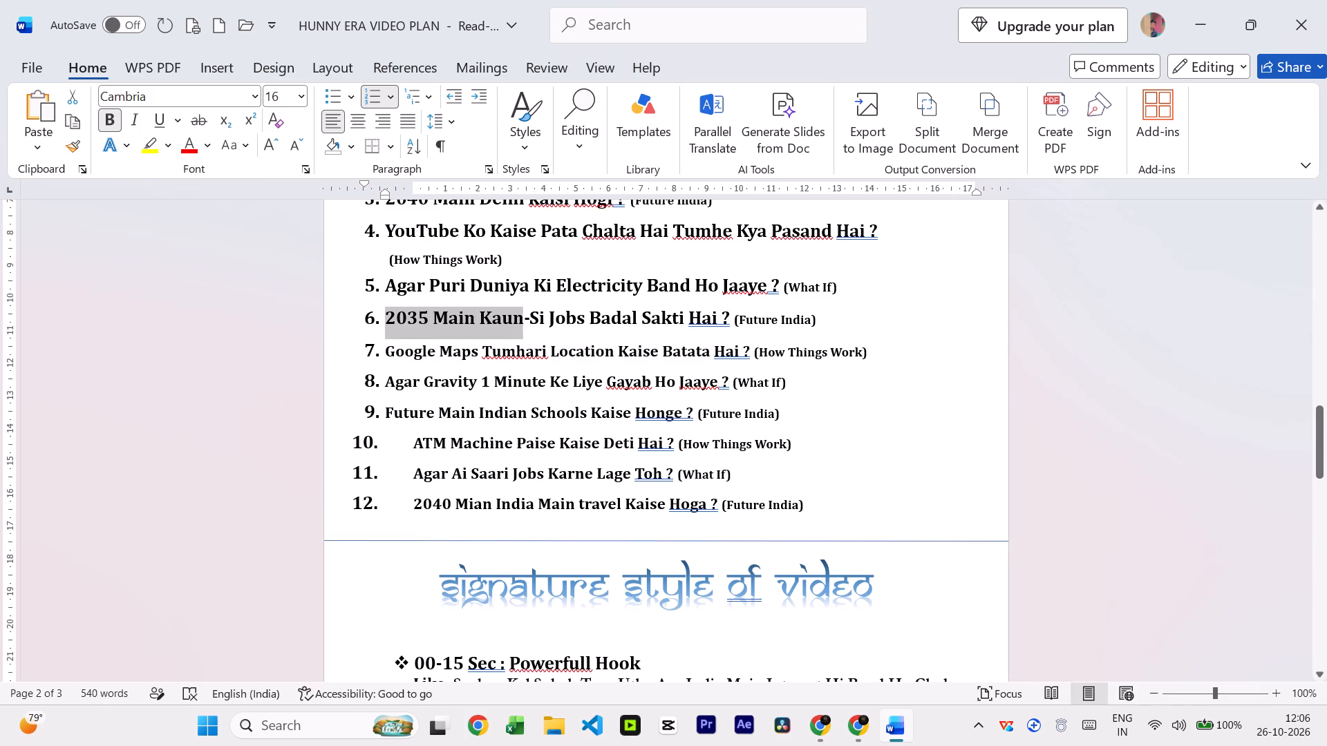
key("ctrl+shift+Right")
key("ctrl+shift+Right")
key("ctrl+shift+Right")
key("ctrl+shift+Right")
key("ctrl+shift+Right")
key("ctrl+shift+Right")
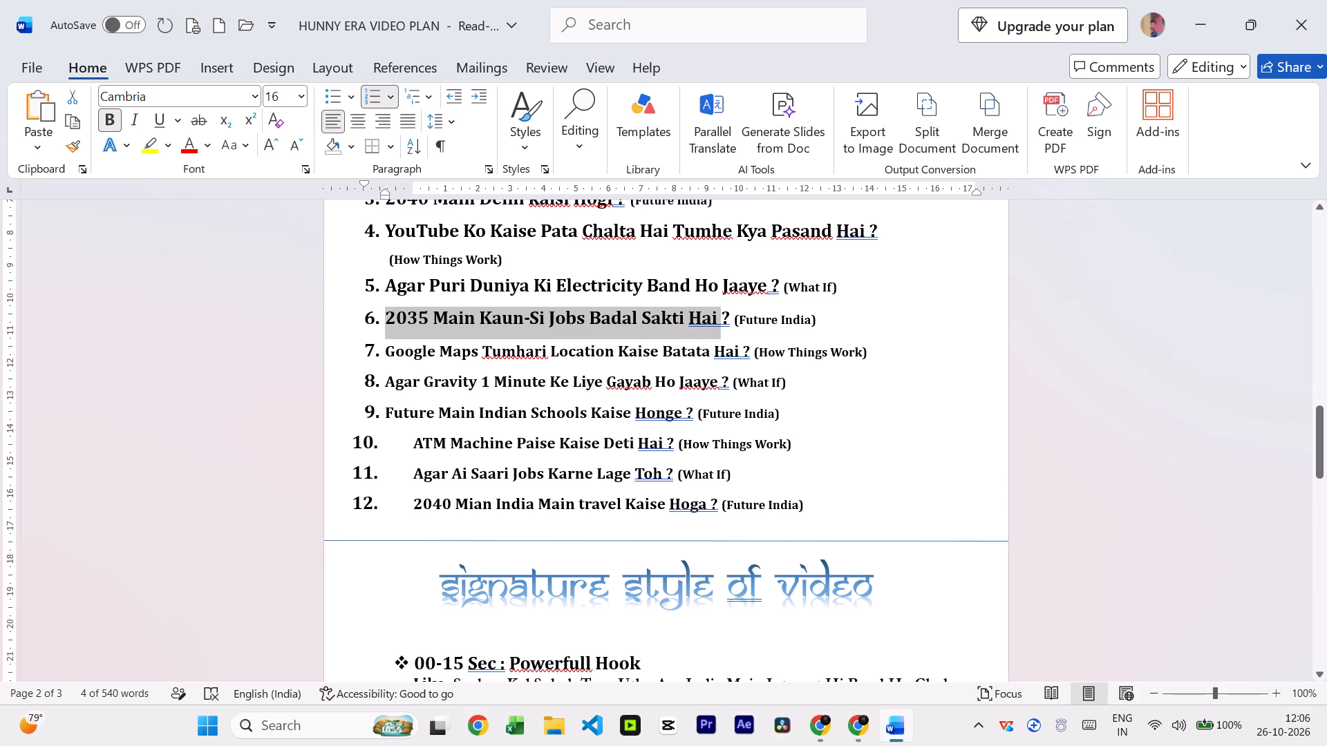
key("ctrl+shift+Right")
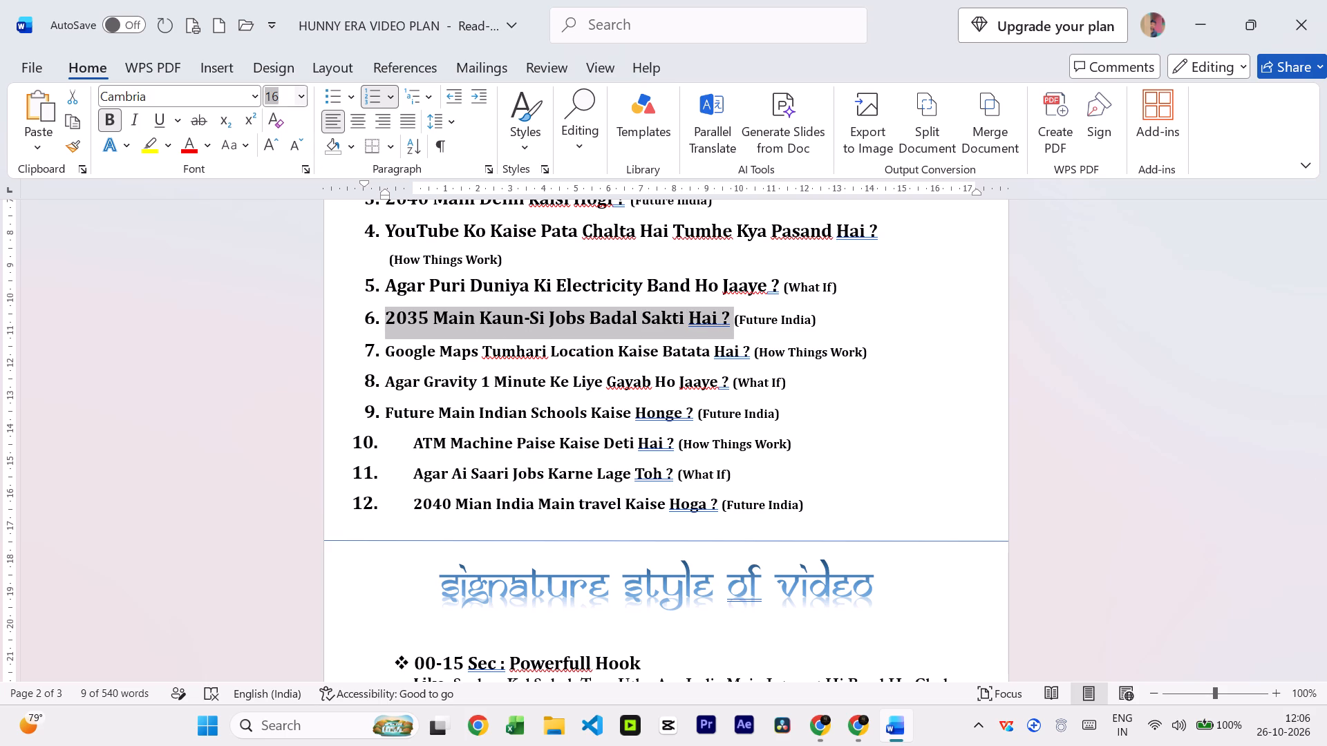
left_click(297, 102)
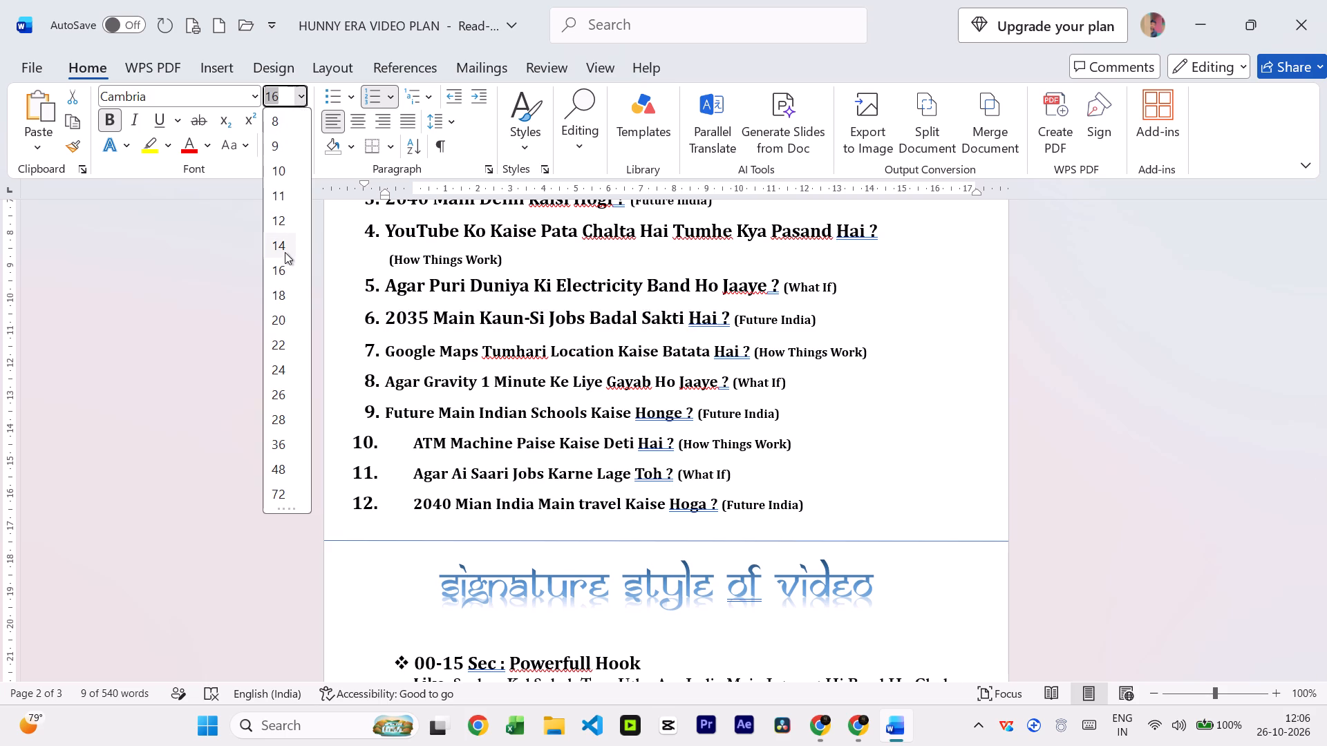
left_click(285, 252)
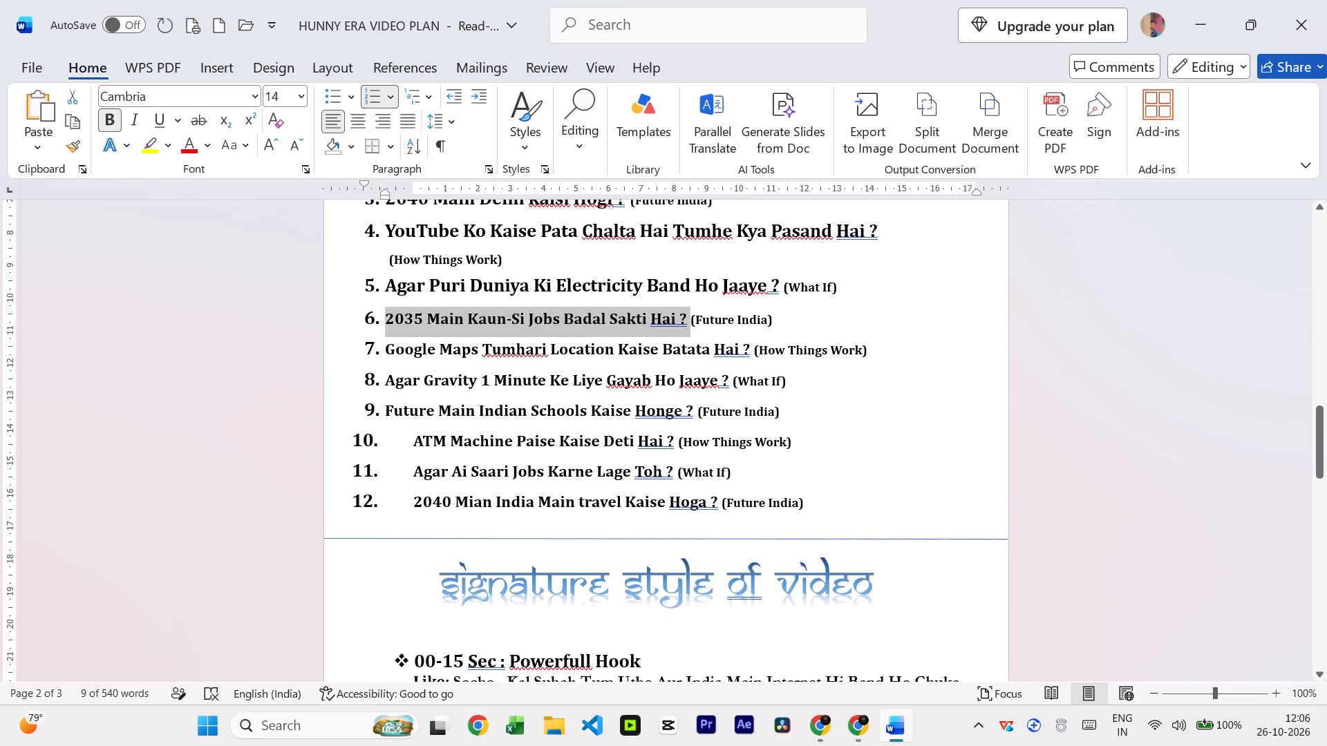
Set the title of roadmap item 5, "Agar Puri Duniya Ki Electricity Band Ho Jaaye ?", to font size 14, excluding its bracketed tag.
left_click(393, 283)
key("Left")
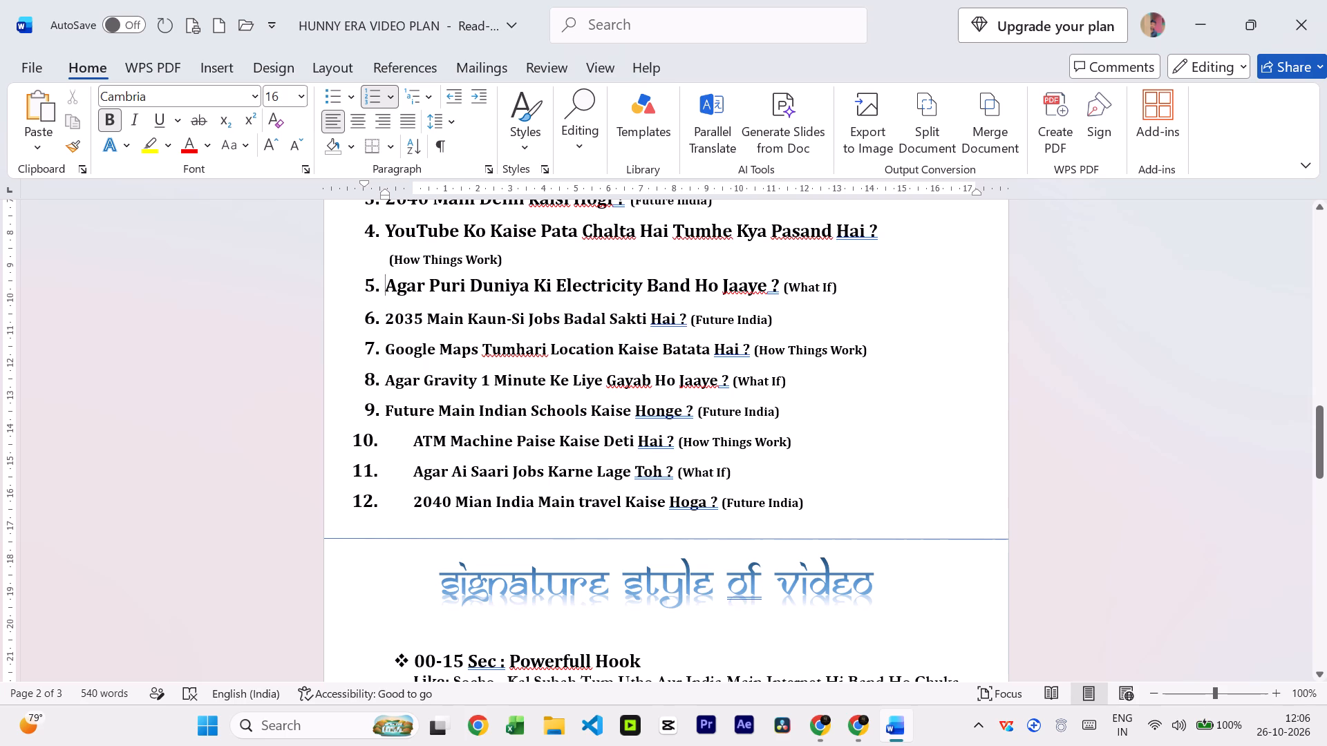
key("ctrl+shift+Right")
key("ctrl+shift+Right")
key("ctrl+shift+Right")
key("ctrl+shift+Right")
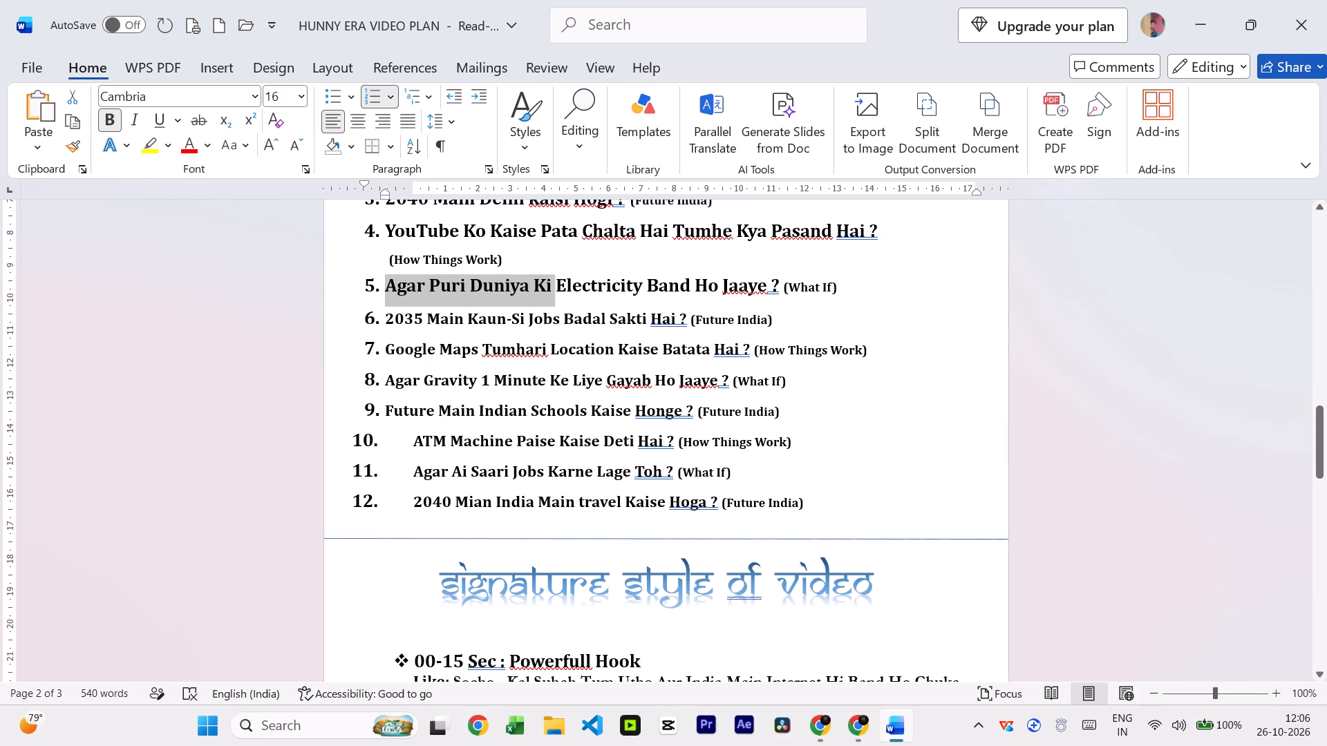
key("ctrl+shift+Right")
key("ctrl+shift+Right")
key("ctrl+shift+Right")
key("ctrl+shift+Right")
key("ctrl+shift+Right")
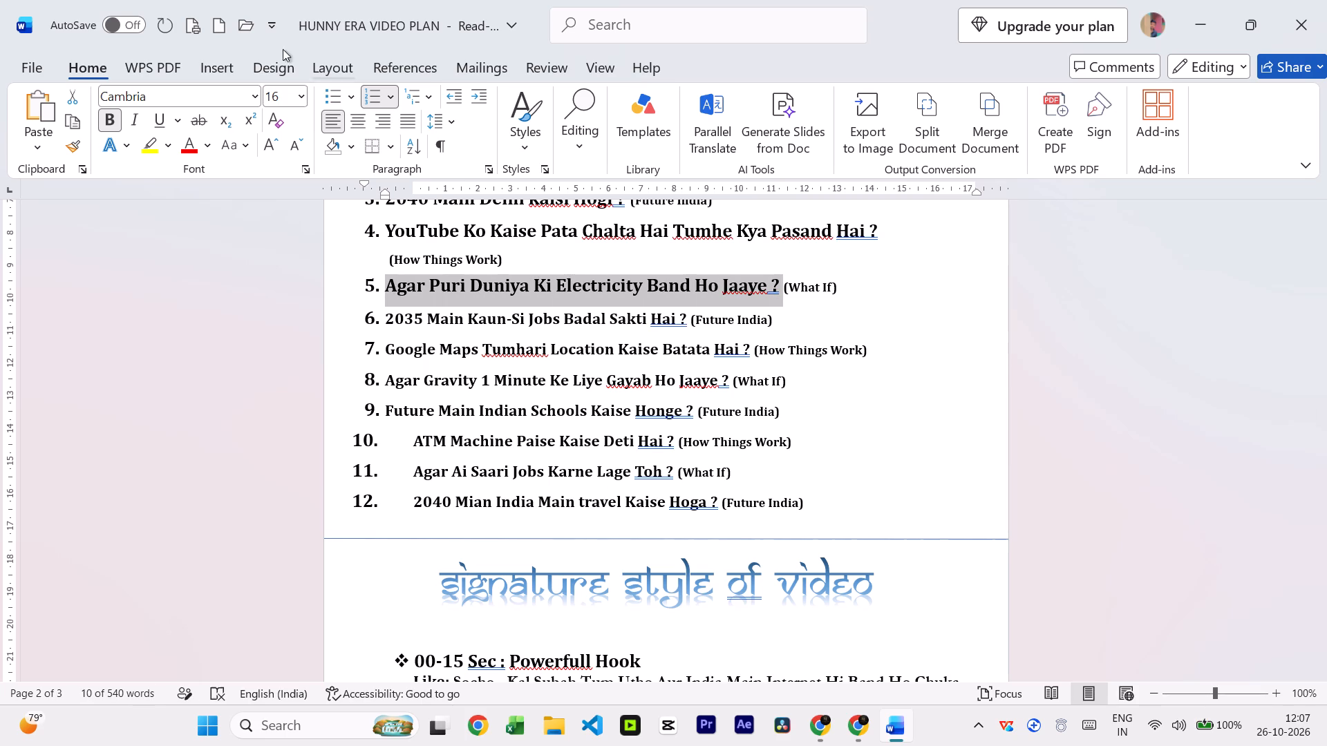
left_click(297, 98)
left_click(284, 251)
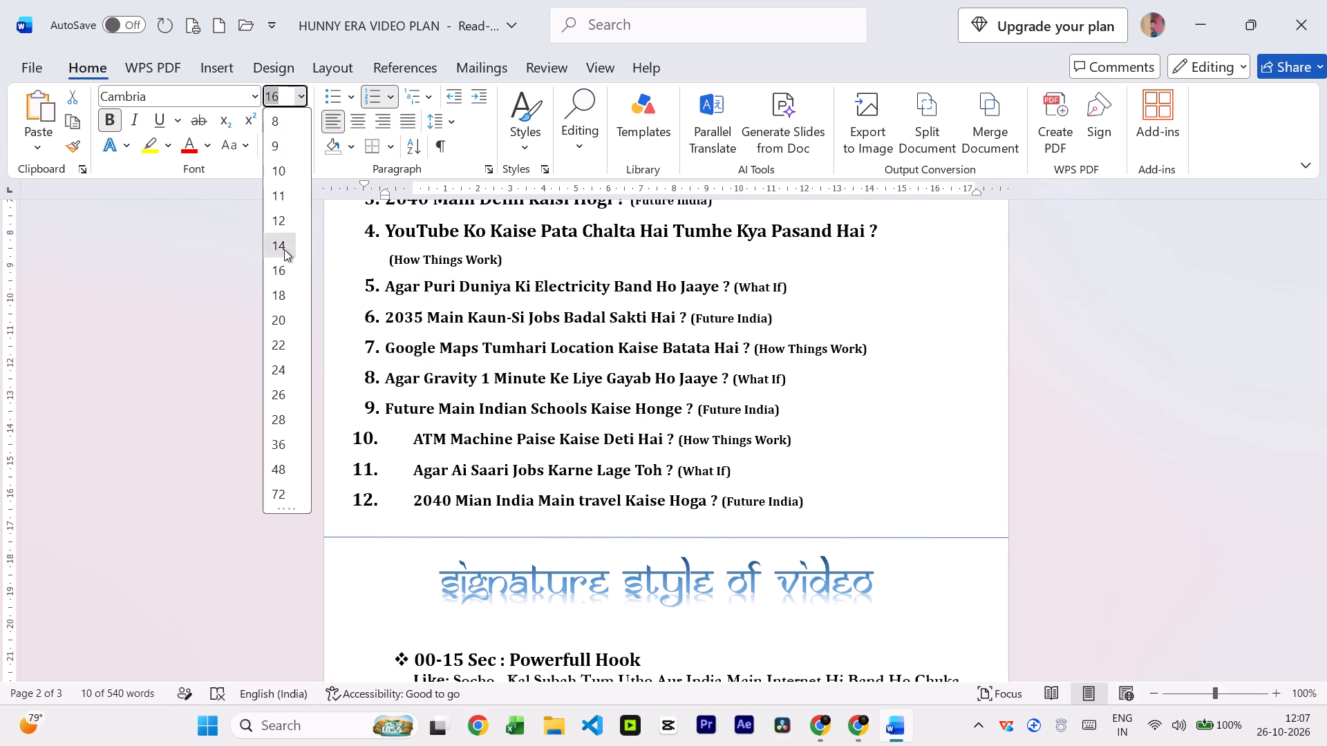
Set the title of roadmap item 4, "YouTube Ko Kaise Pata Chalta Hai Tumhe Kya Pasand Hai ?", to font size 14, excluding its tag.
scroll(406, 329, "up", 4)
left_click(388, 286)
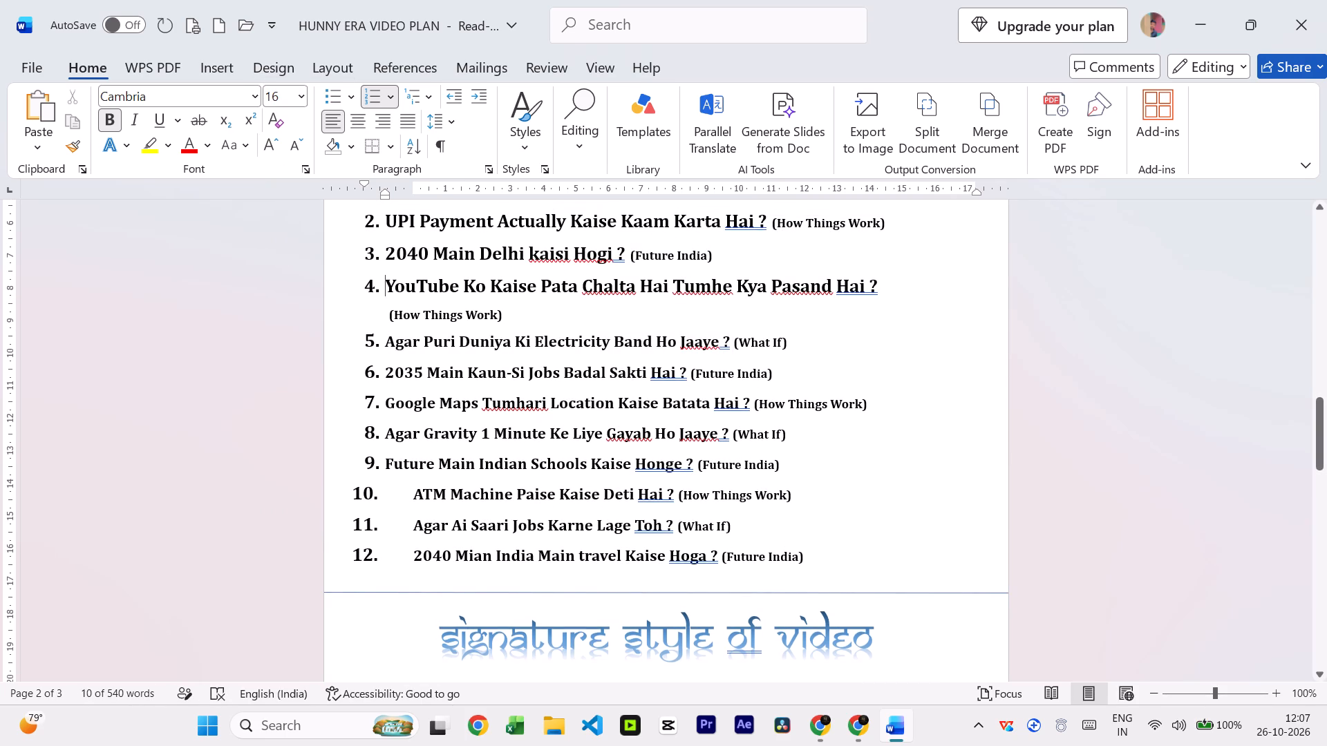
key("ctrl+shift+Right")
key("ctrl+shift+Right")
key("ctrl+shift+Right")
key("ctrl+shift+Right")
key("ctrl+shift+Right")
key("ctrl+shift+Right")
key("ctrl+shift+Right")
key("ctrl+shift+Right")
key("ctrl+shift+Right")
key("ctrl+shift+Right")
key("ctrl+shift+Right")
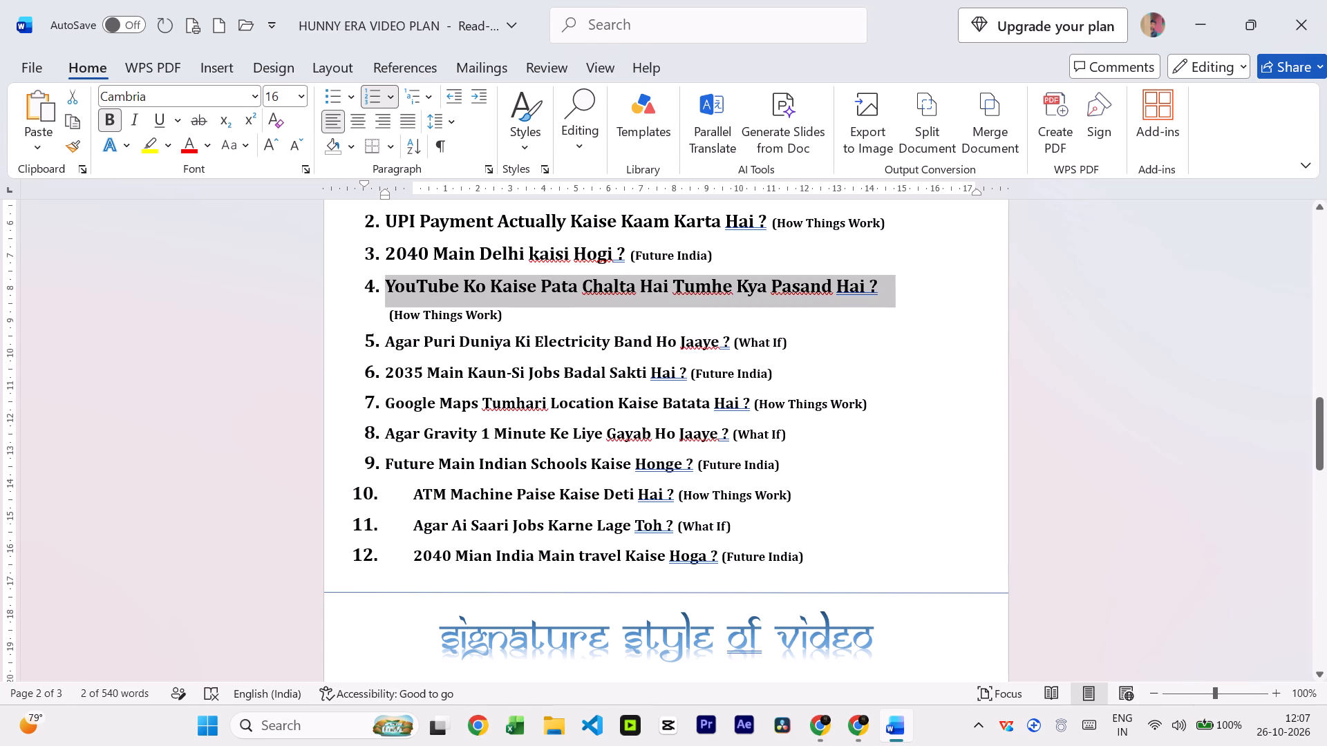
left_click(303, 97)
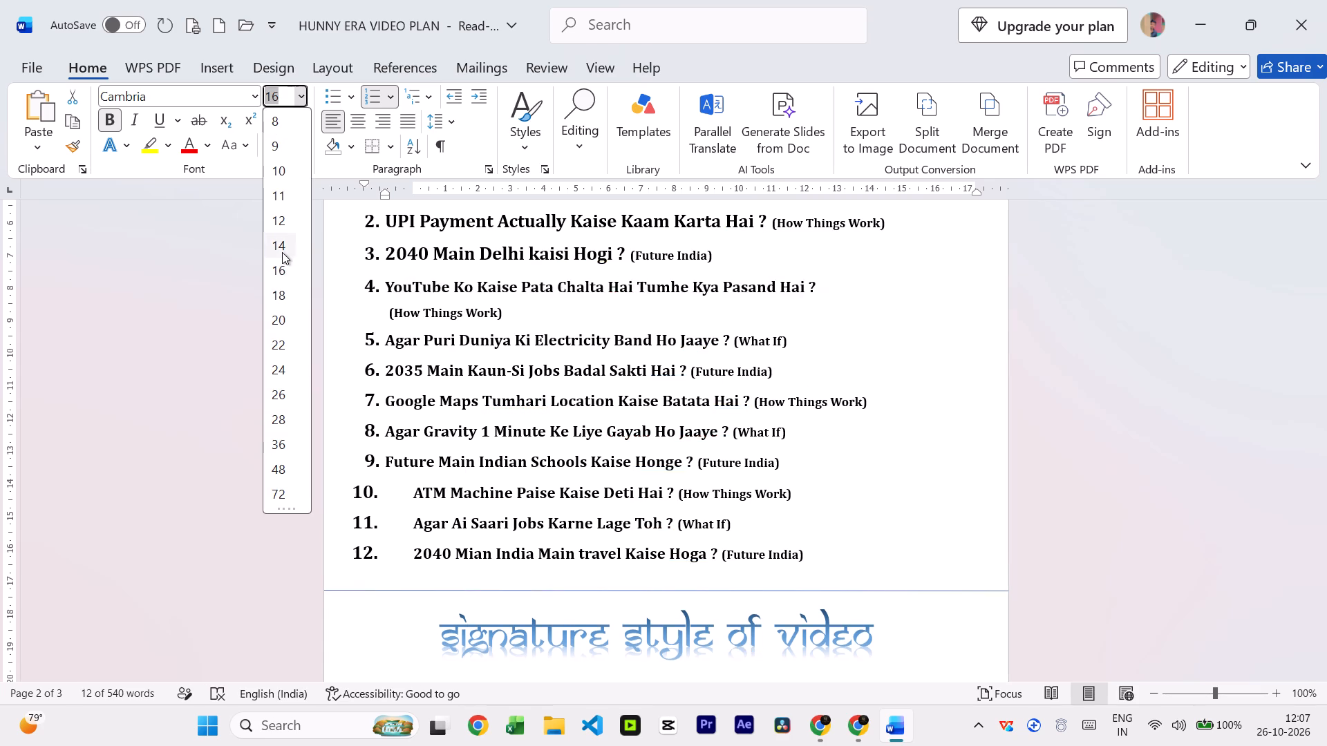
left_click(282, 252)
Join the "(How Things Work)" tag below roadmap item 4 onto the same line as its title.
left_click(393, 312)
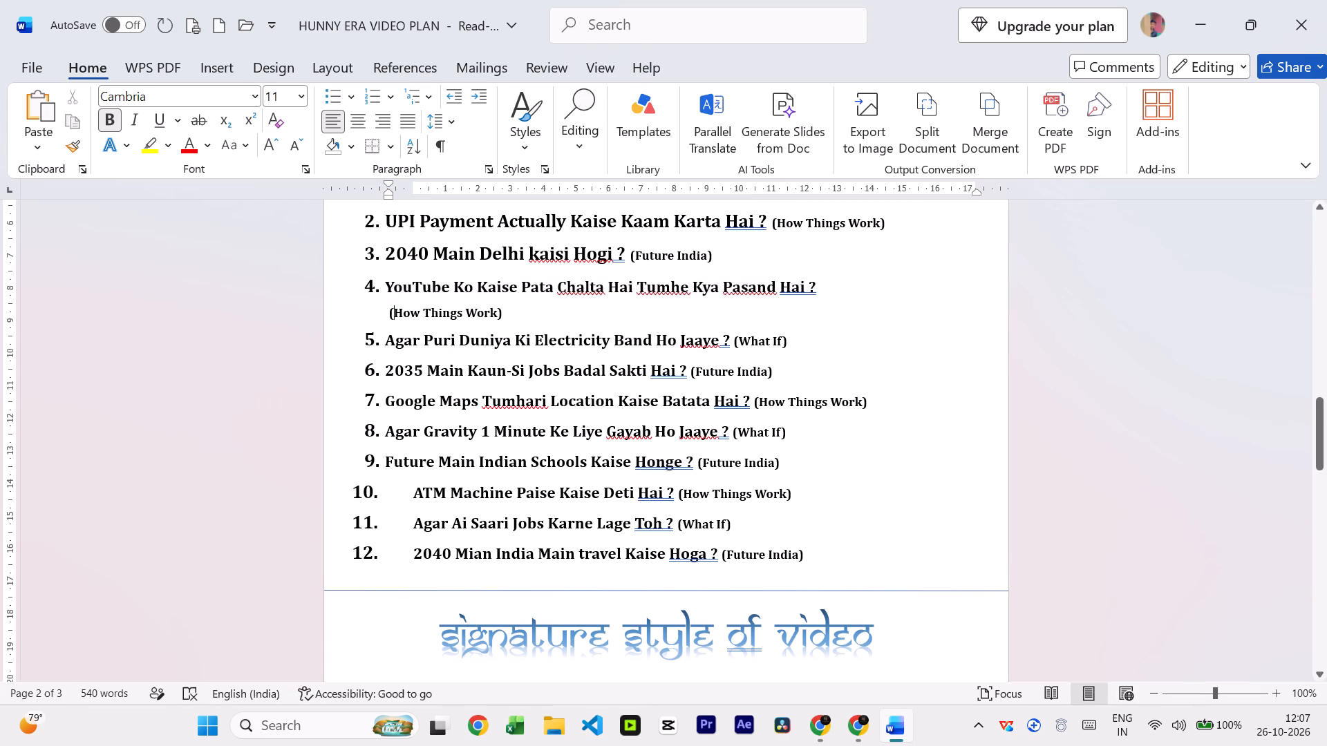
left_click(386, 312)
key("BackSpace")
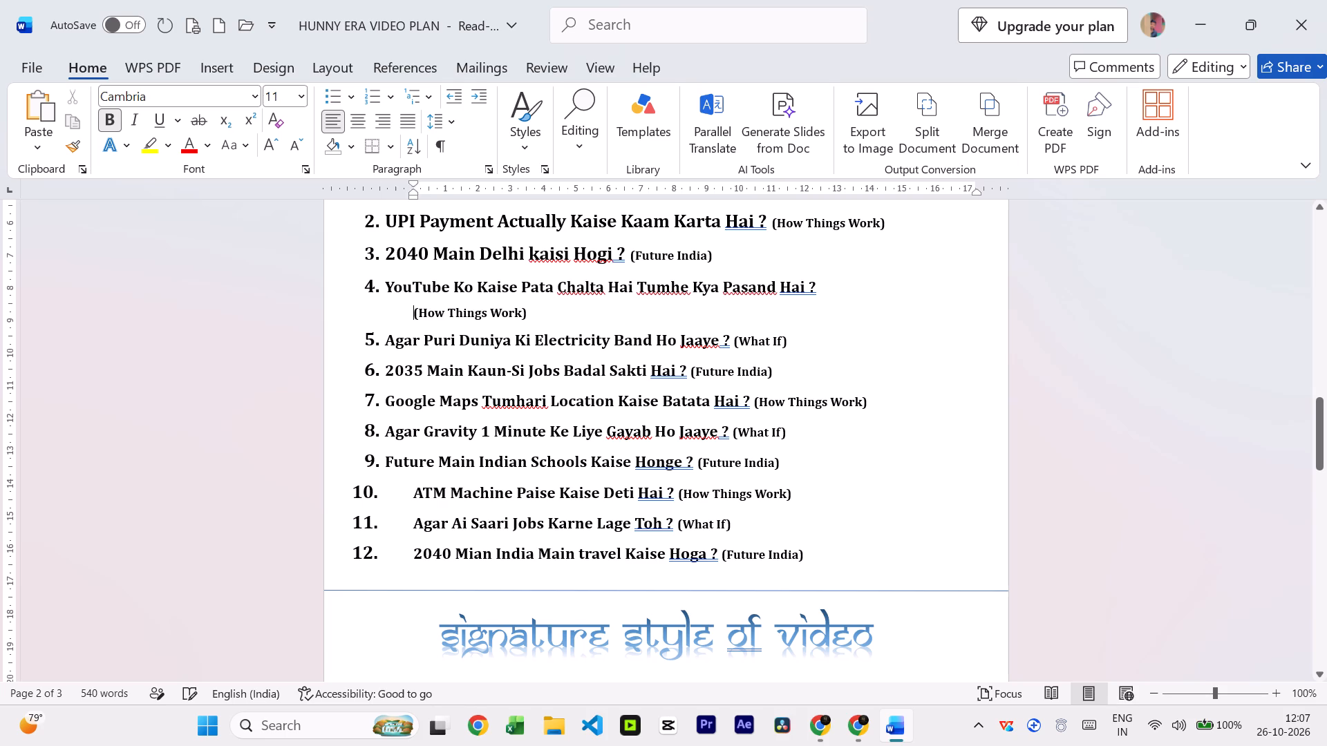
key("BackSpace")
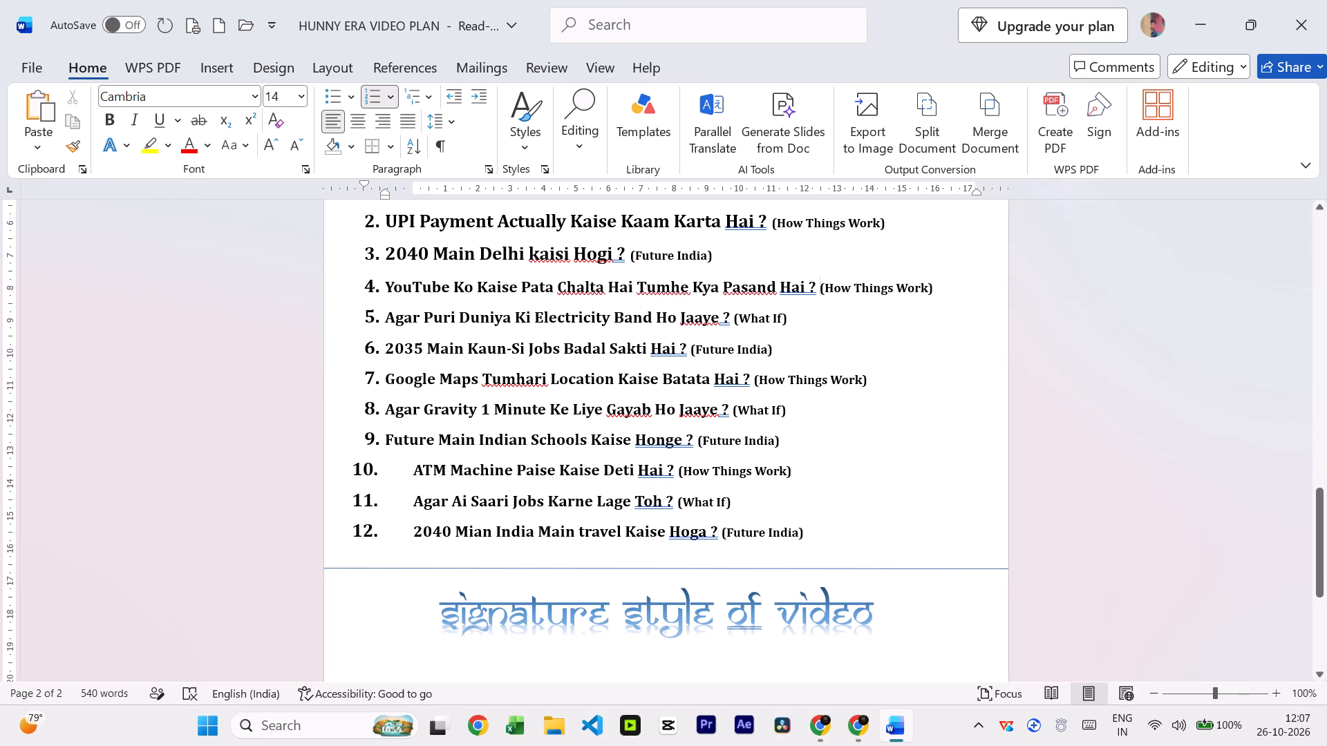
Set the title of roadmap item 3, "2040 Main Delhi kaisi Hogi ?", to font size 14, excluding its bracketed tag.
scroll(519, 341, "up", 5)
left_click_drag(622, 322, 412, 301)
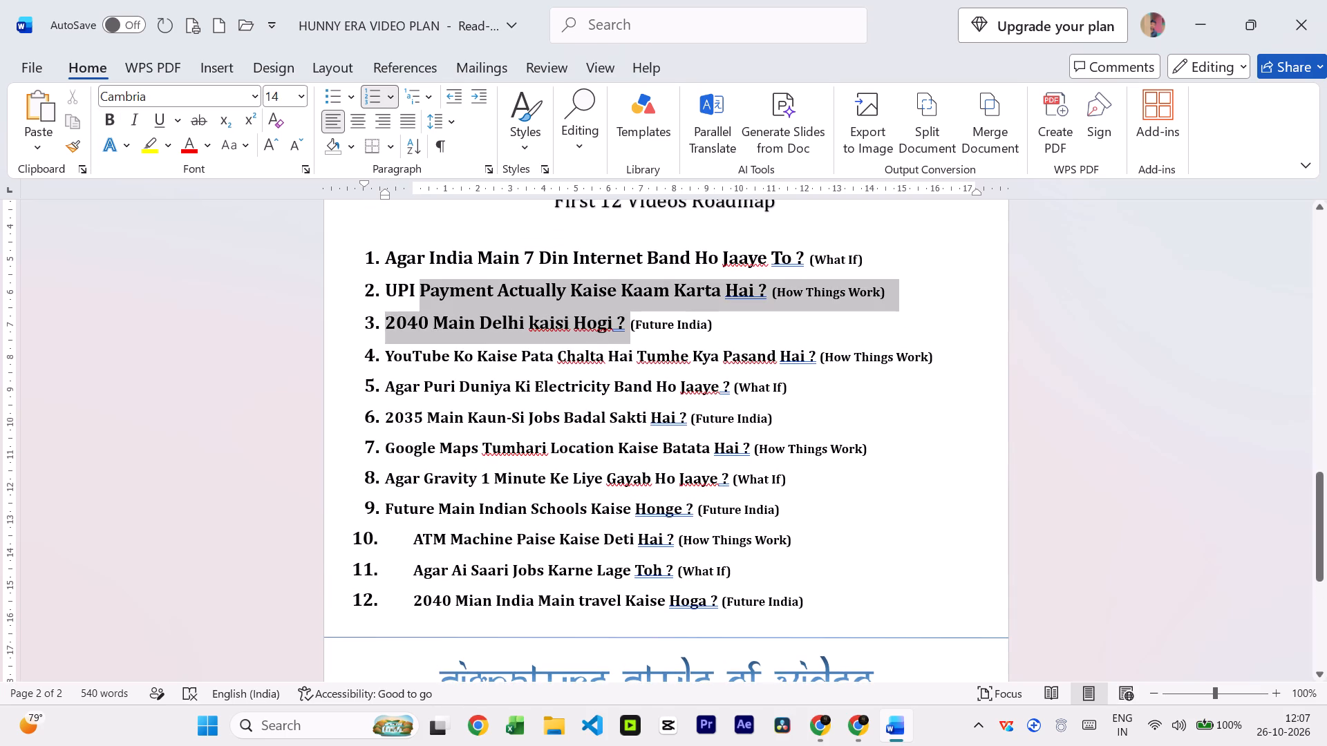
left_click_drag(412, 301, 381, 298)
left_click_drag(381, 298, 397, 318)
left_click_drag(384, 317, 387, 319)
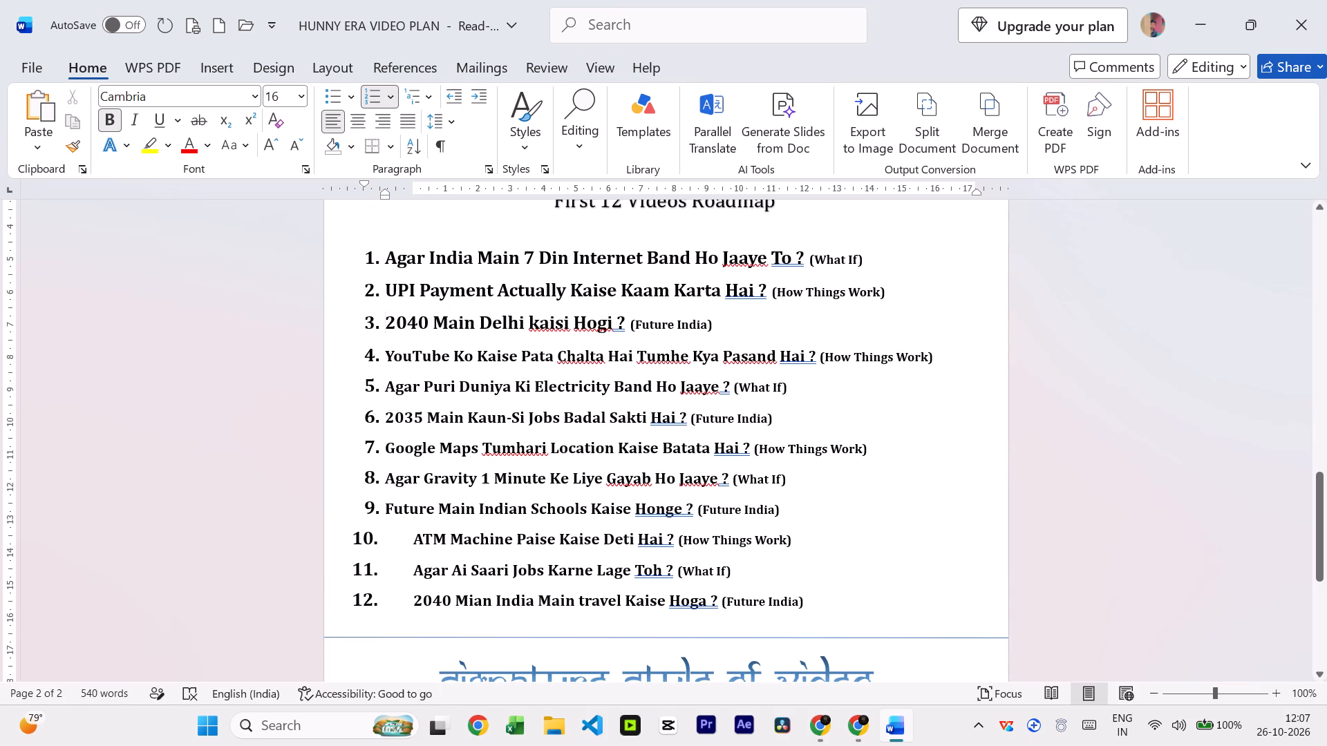
left_click_drag(387, 319, 547, 327)
left_click_drag(597, 327, 610, 327)
left_click(633, 321)
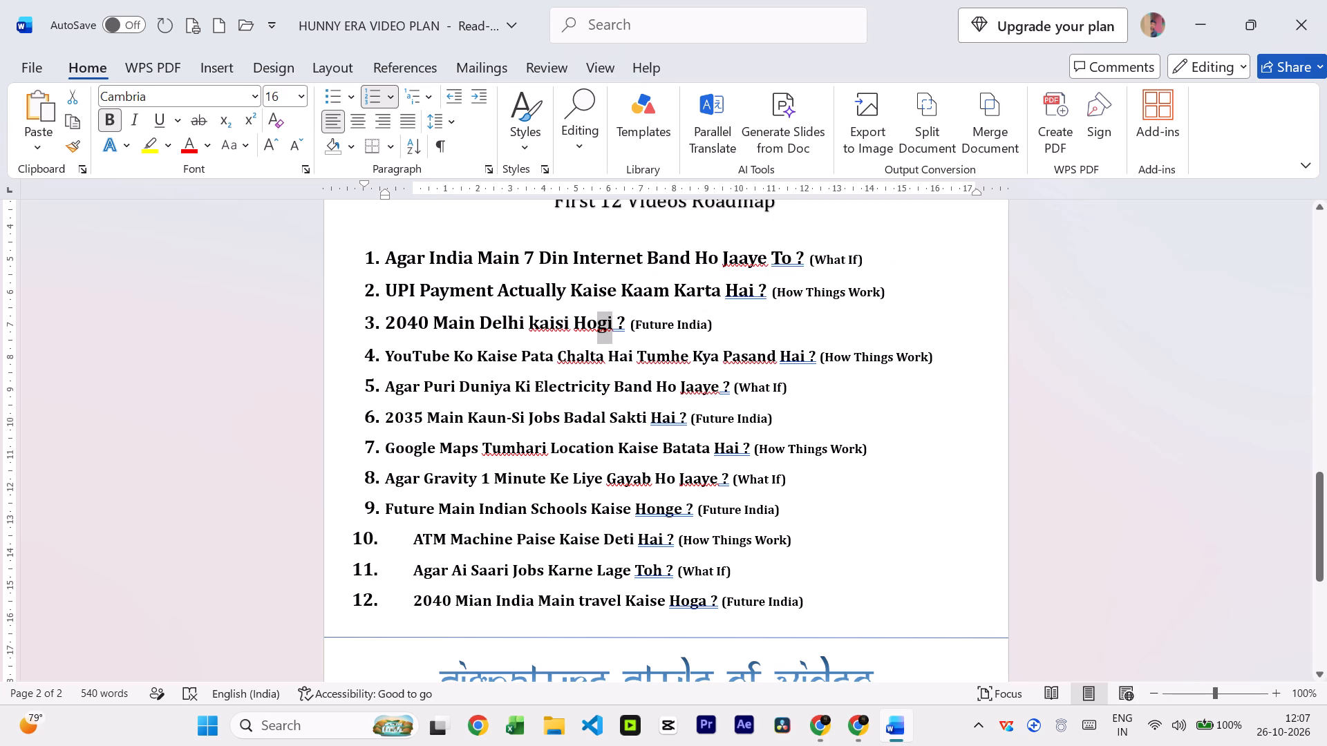
key("Left")
key("Left")
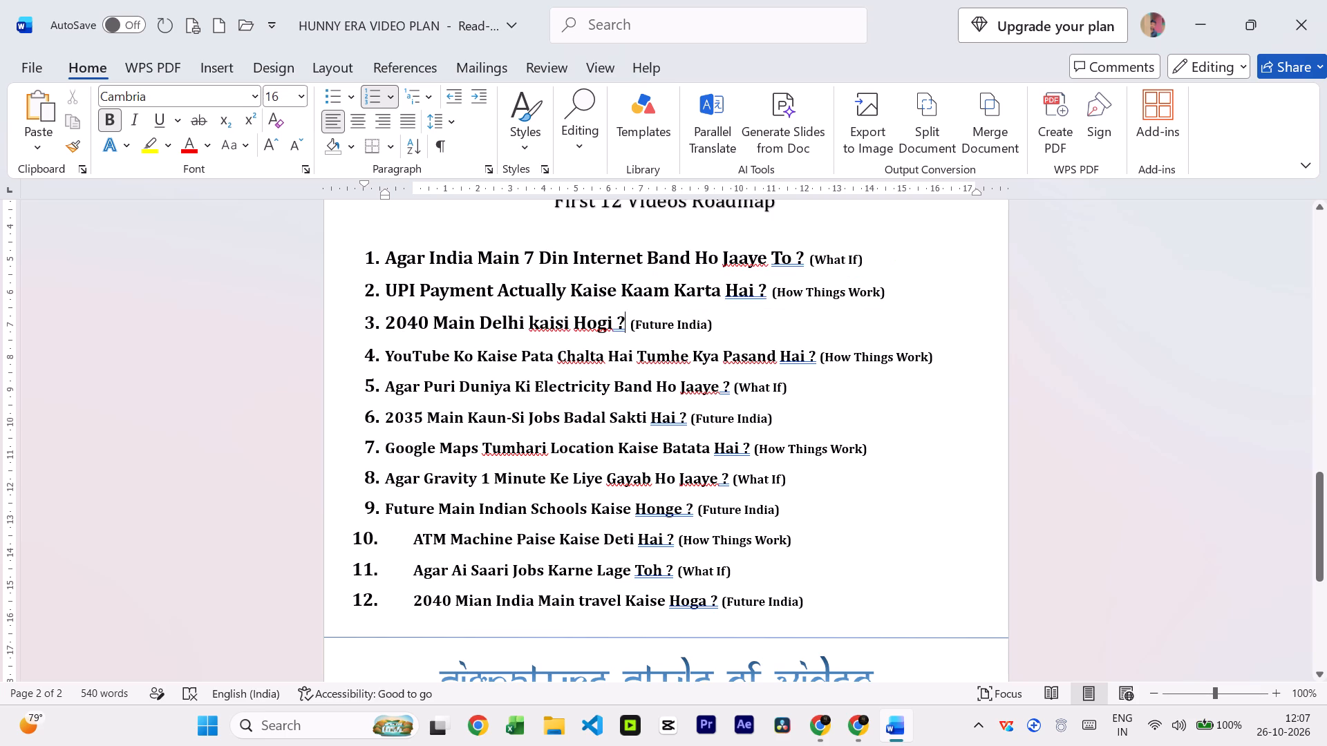
key("ctrl+shift+Left")
key("ctrl+shift+Left")
key("ctrl+shift+Left")
key("ctrl+shift+Left")
key("ctrl+shift+Left")
key("ctrl+shift+Left")
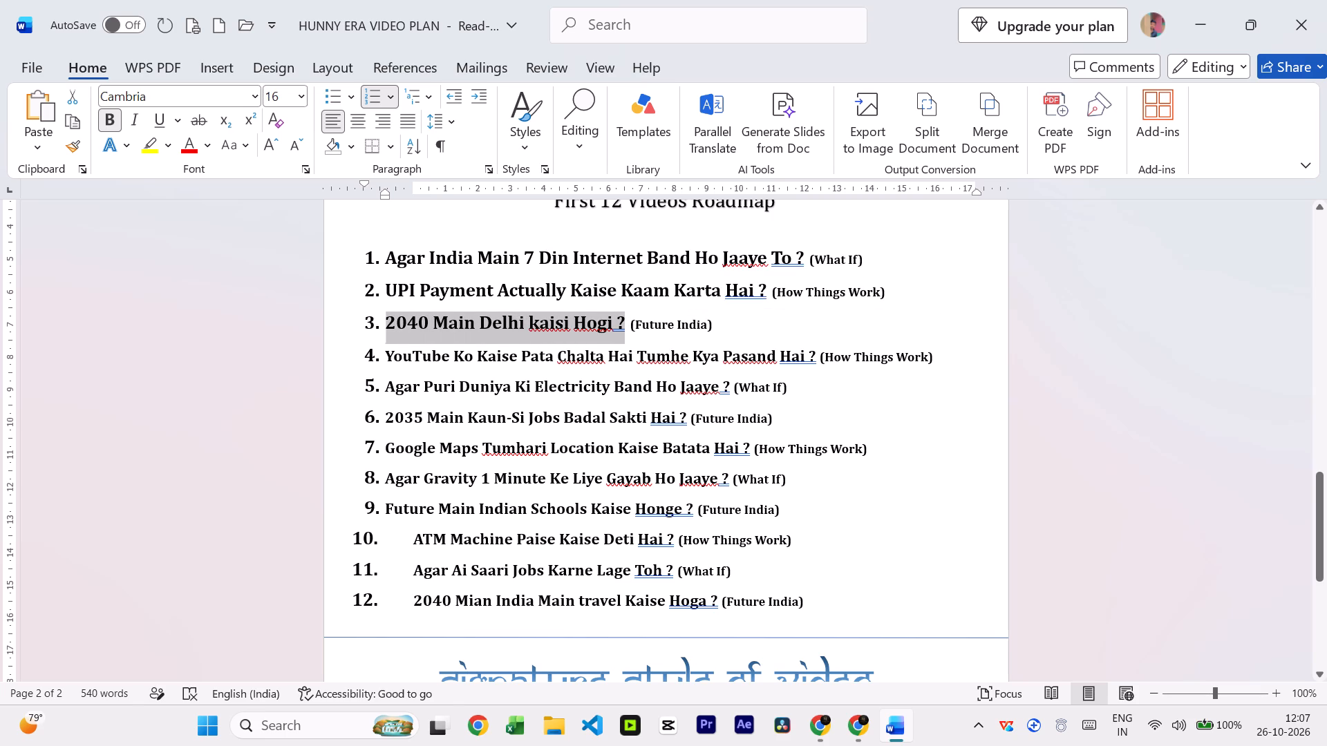
key("ctrl+shift+Left")
key("ctrl+shift+Right")
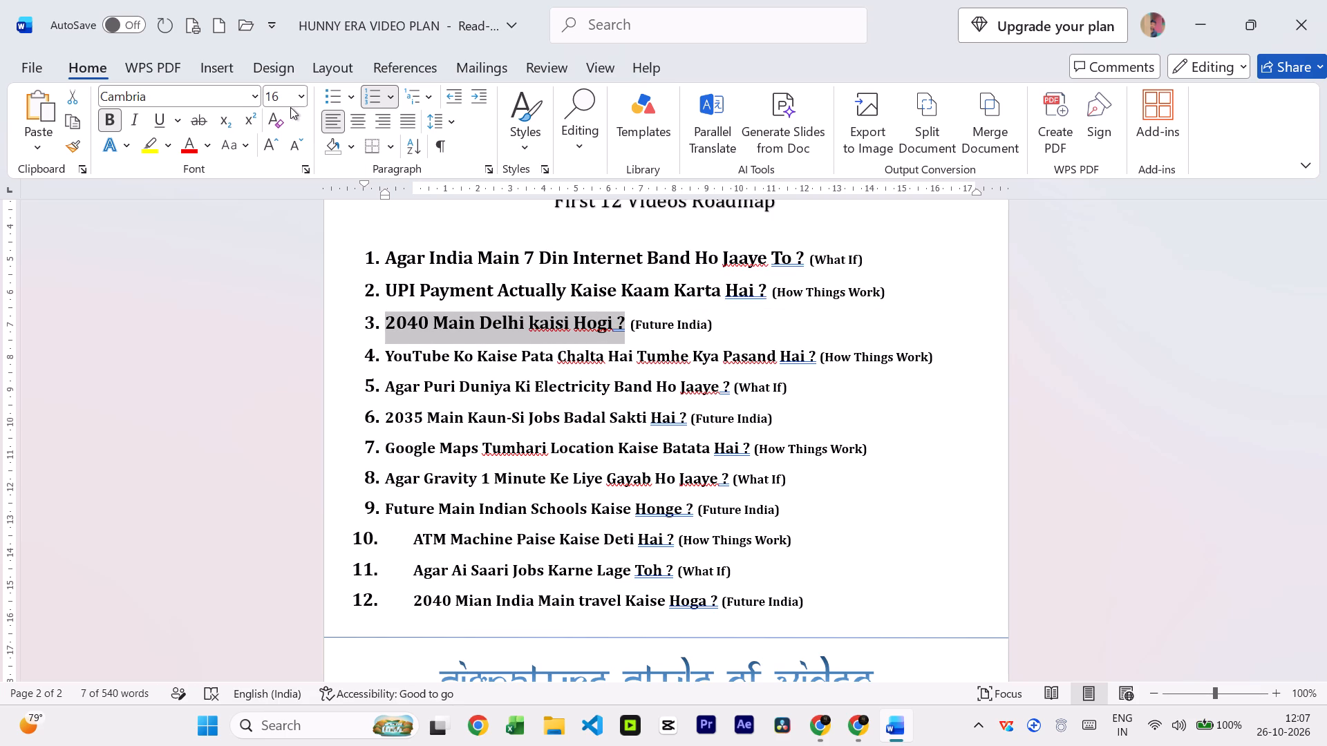
left_click(299, 103)
left_click(293, 242)
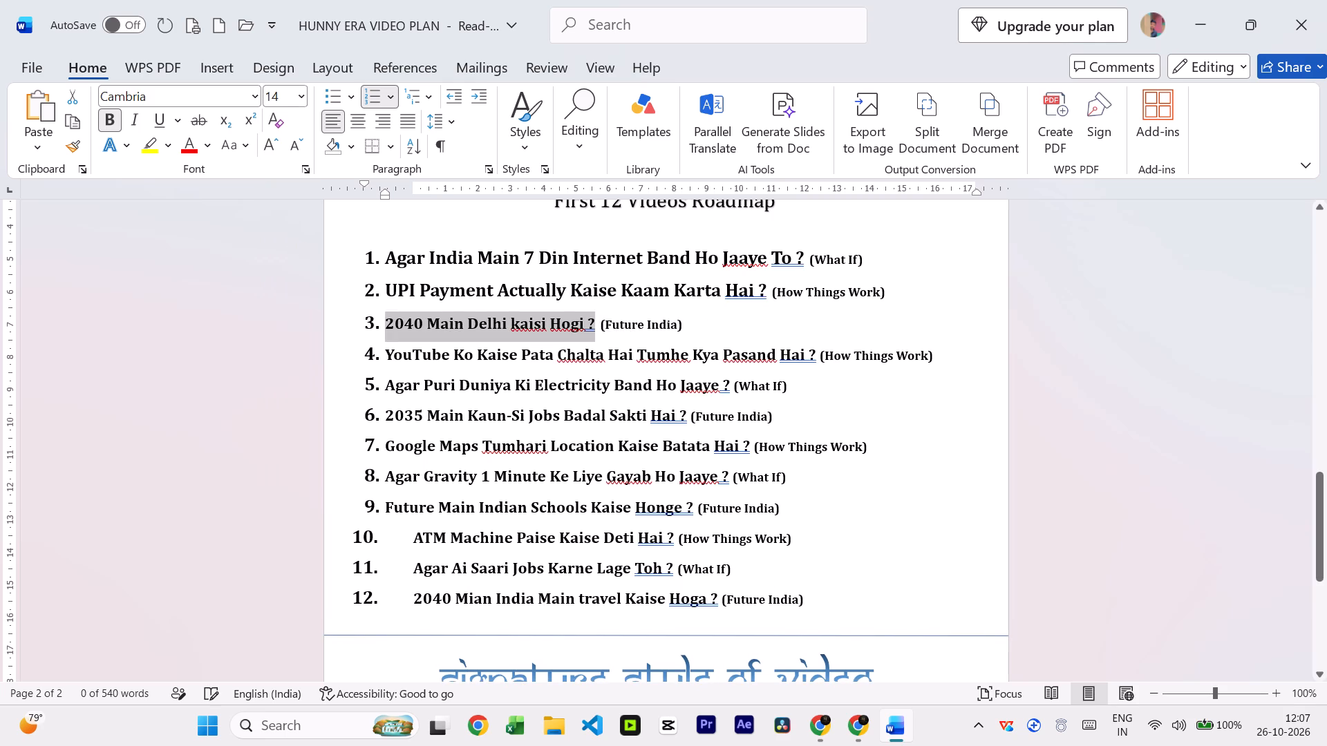
Set the title of roadmap item 2, "UPI Payment Actually Kaise Kaam Karta Hai ?", to font size 14, excluding its bracketed tag.
left_click(386, 290)
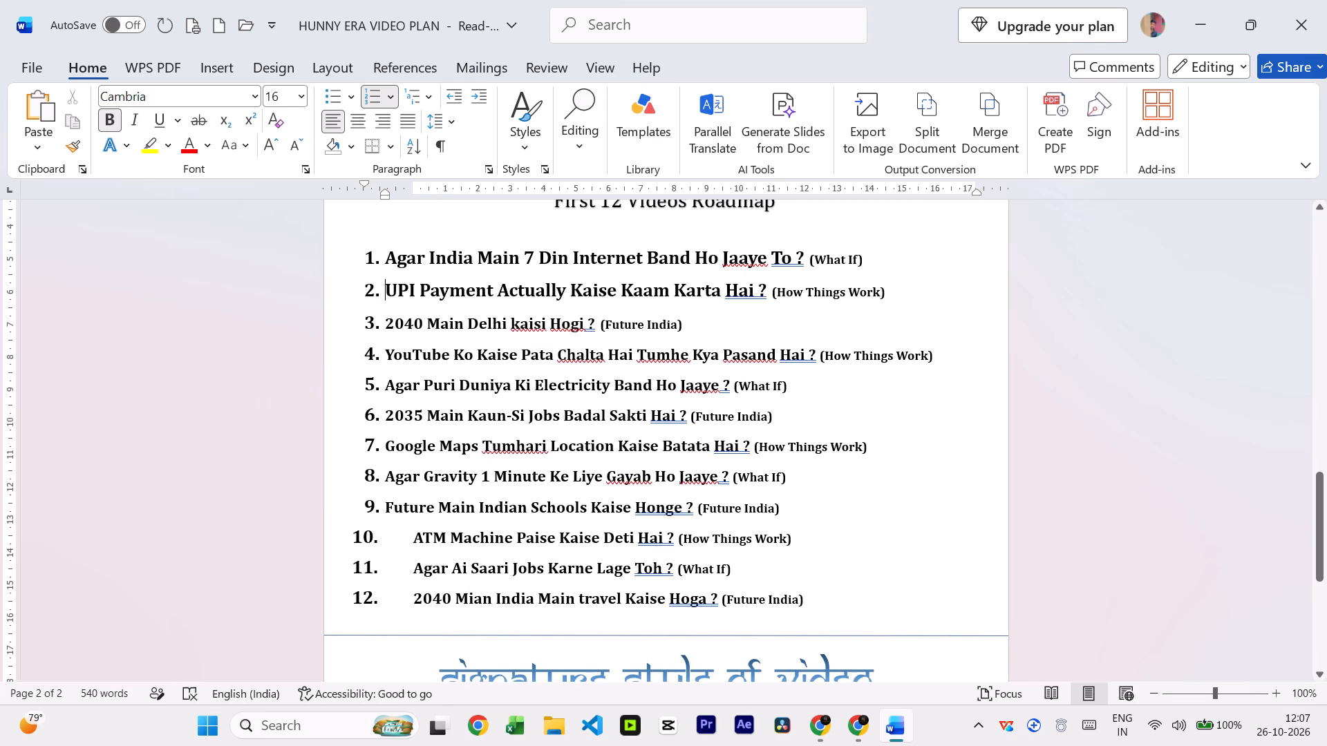
key("ctrl+shift+Right")
key("ctrl+shift+Right")
key("ctrl+shift+Right")
key("ctrl+shift+Right")
key("ctrl+shift+Right")
key("ctrl+shift+Right")
key("ctrl+shift+Right")
key("ctrl+shift+Right")
key("ctrl+shift+Right")
key("ctrl+shift+Right")
key("ctrl+shift+Left")
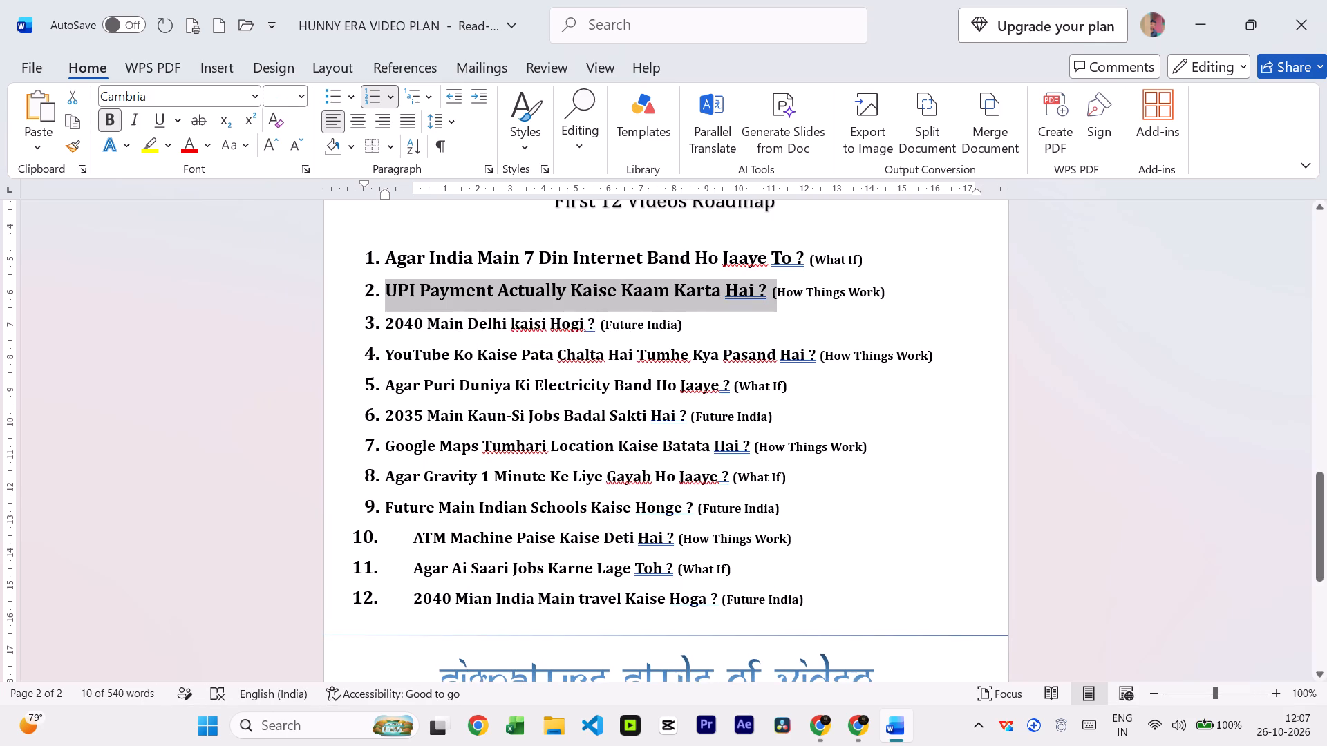
key("ctrl+shift+Left")
key("ctrl+shift+Left")
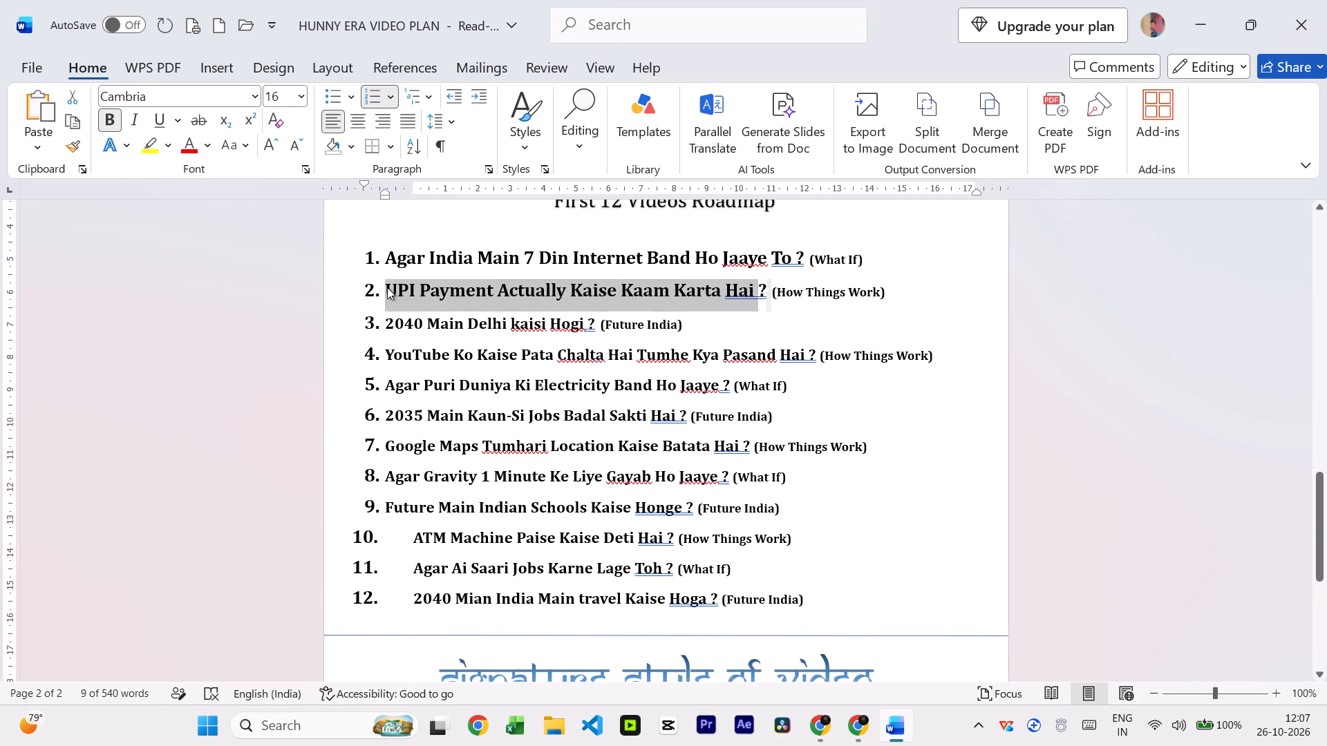
key("ctrl+shift+Right")
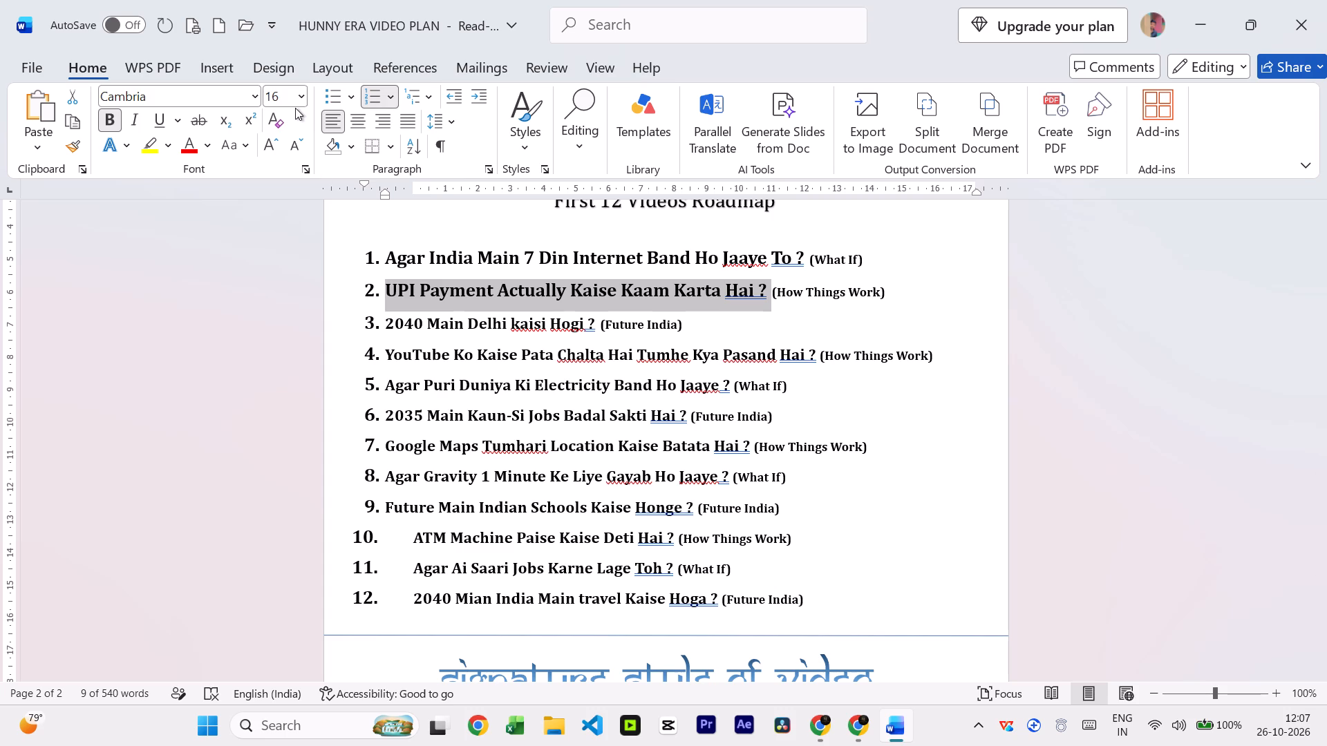
left_click(299, 103)
left_click(293, 240)
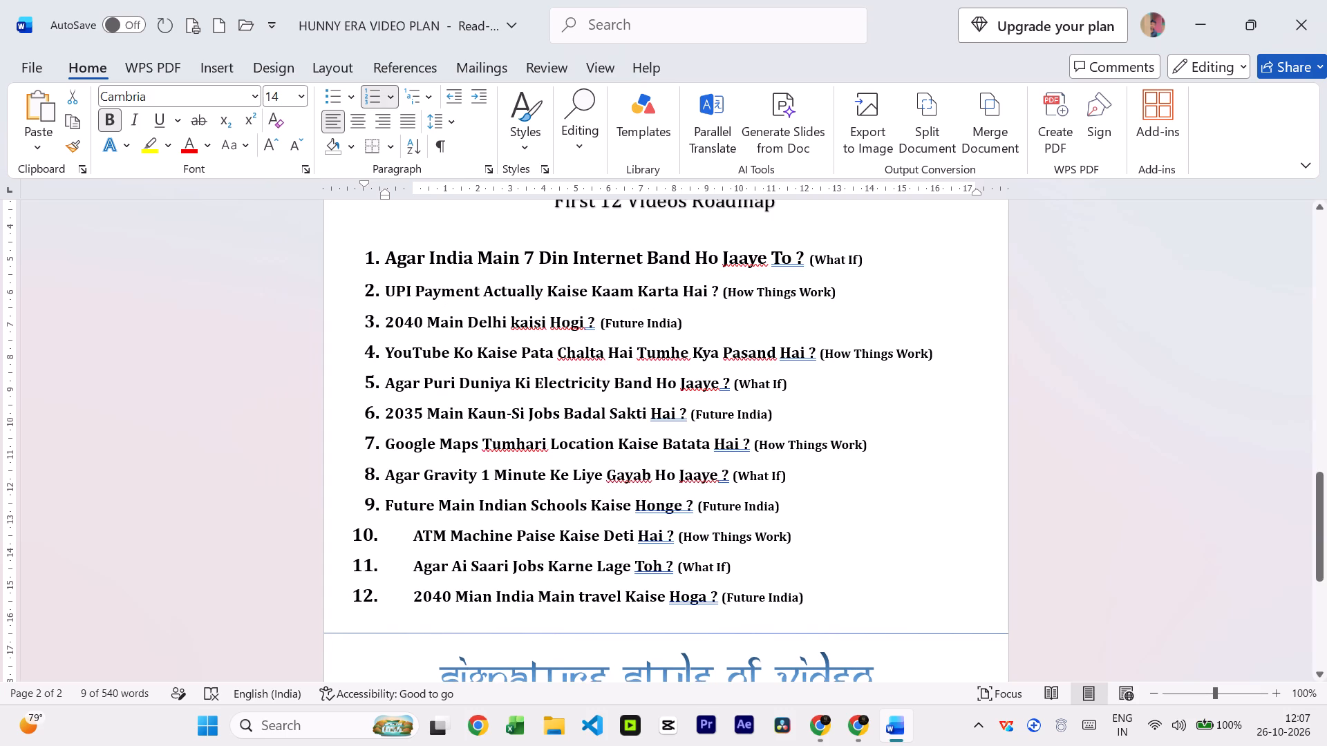
Set the title of roadmap item 1, "Agar India Main 7 Din Internet Band Ho Jaaye To ?", to font size 14, excluding its tag.
left_click(386, 262)
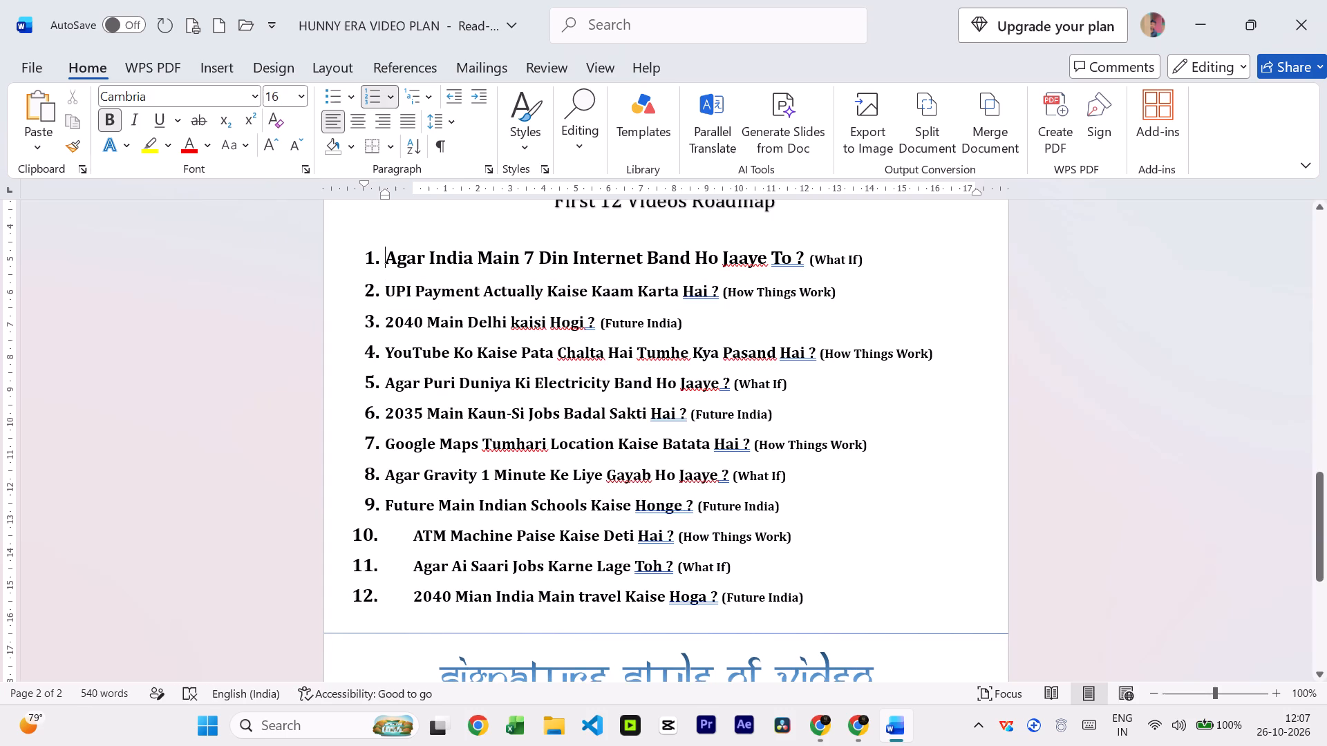
key("ctrl+shift+Right")
key("ctrl+shift+Right")
key("ctrl+shift+Right")
key("ctrl+shift+Right")
key("ctrl+shift+Right")
key("ctrl+shift+Right")
key("ctrl+shift+Right")
key("ctrl+shift+Right")
key("ctrl+shift+Right")
key("ctrl+shift+Right")
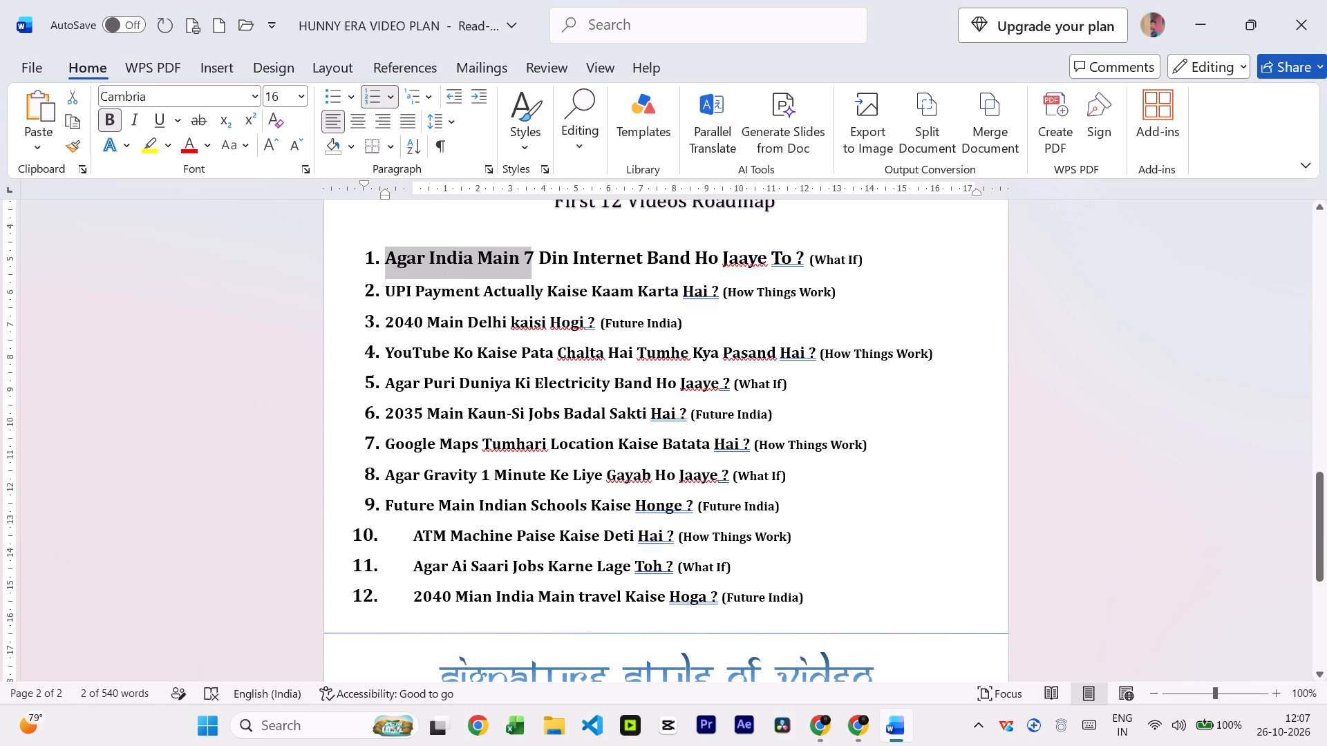
key("ctrl+shift+Right")
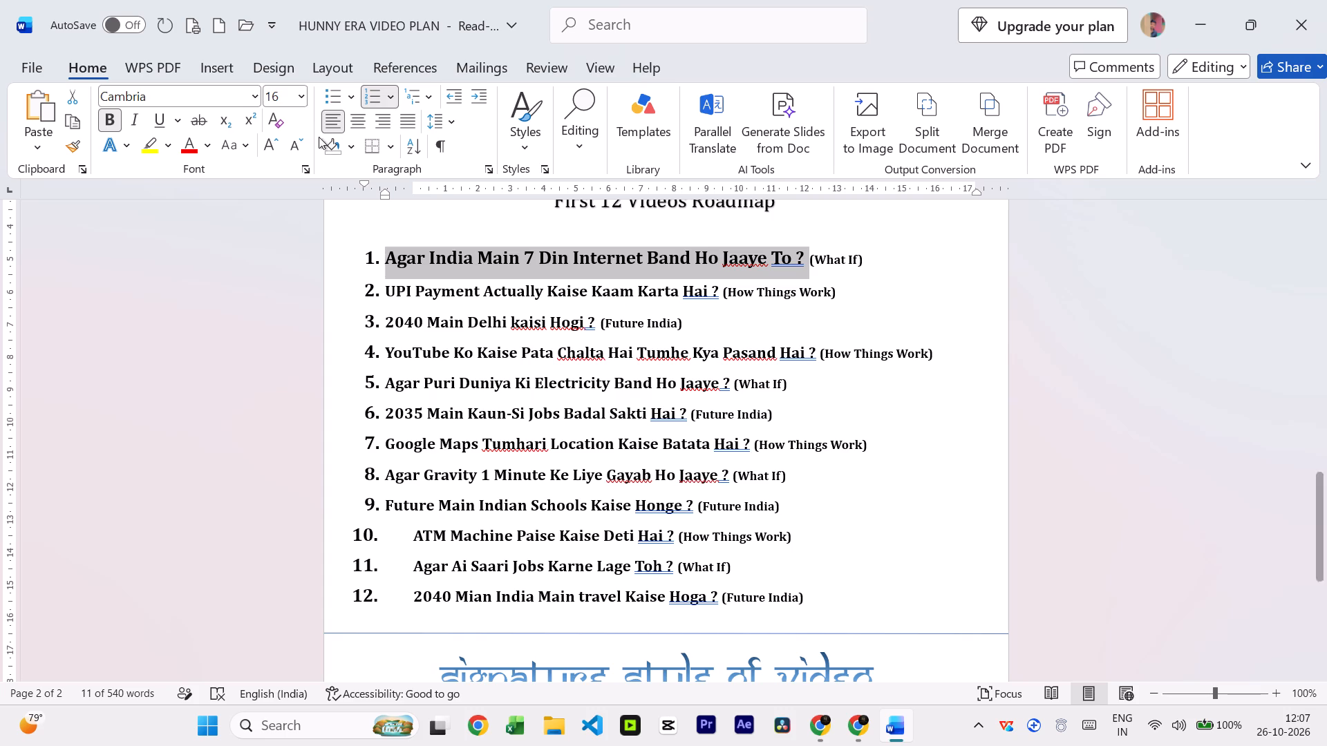
left_click(297, 103)
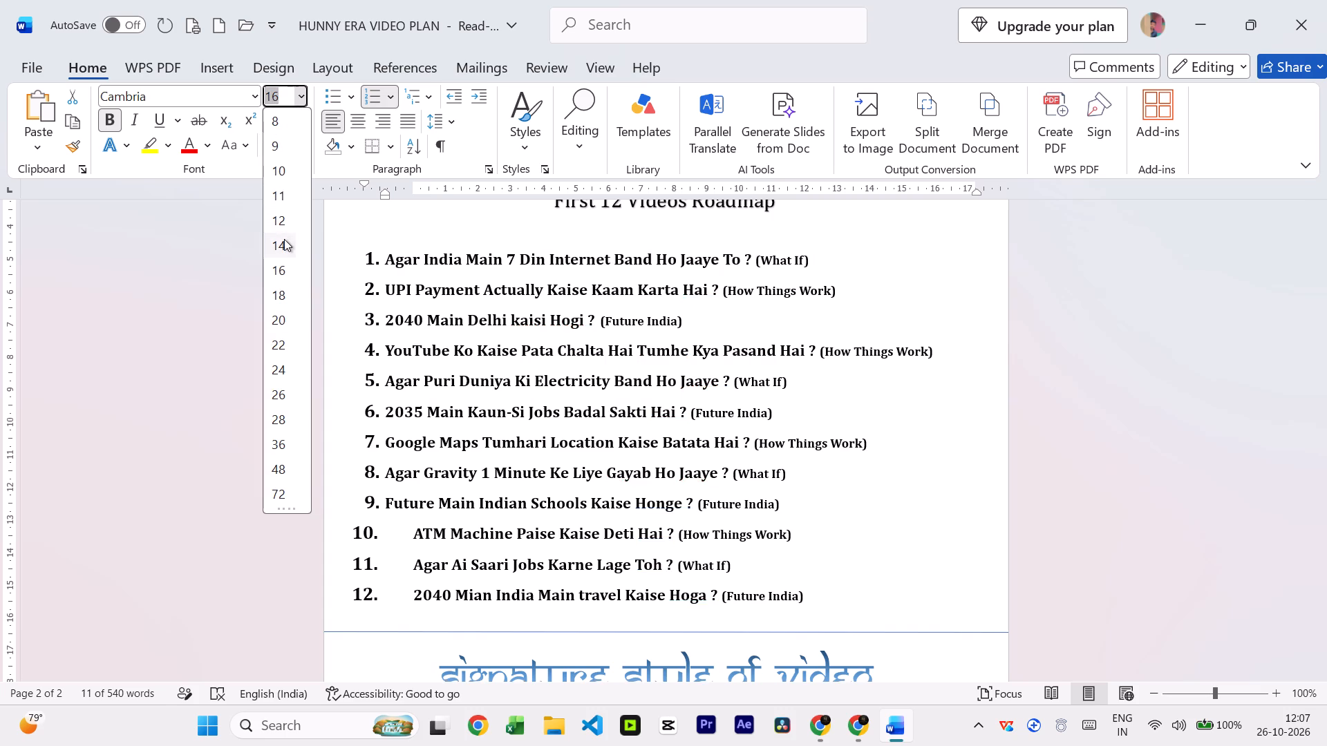
left_click(284, 240)
Set the list numbers 1 to 12 of the video roadmap to font size 14.
double_click(368, 254)
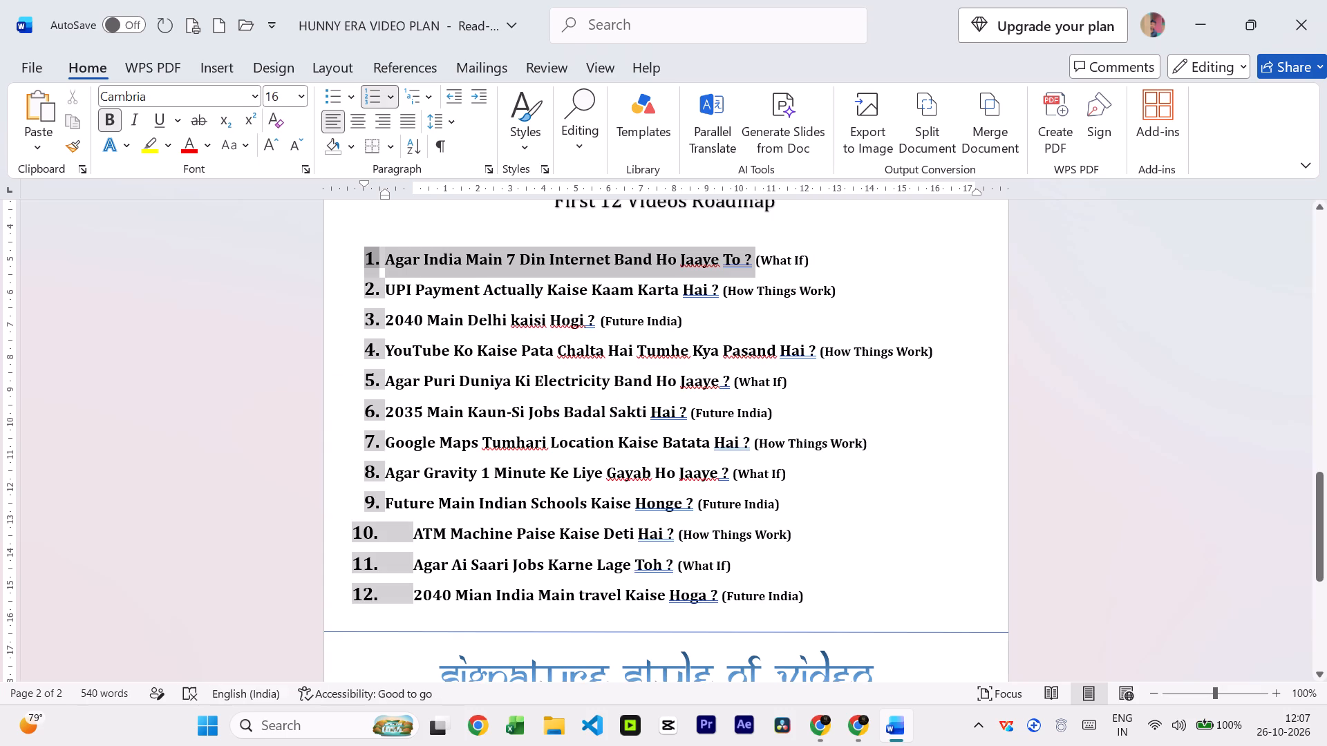
left_click(301, 102)
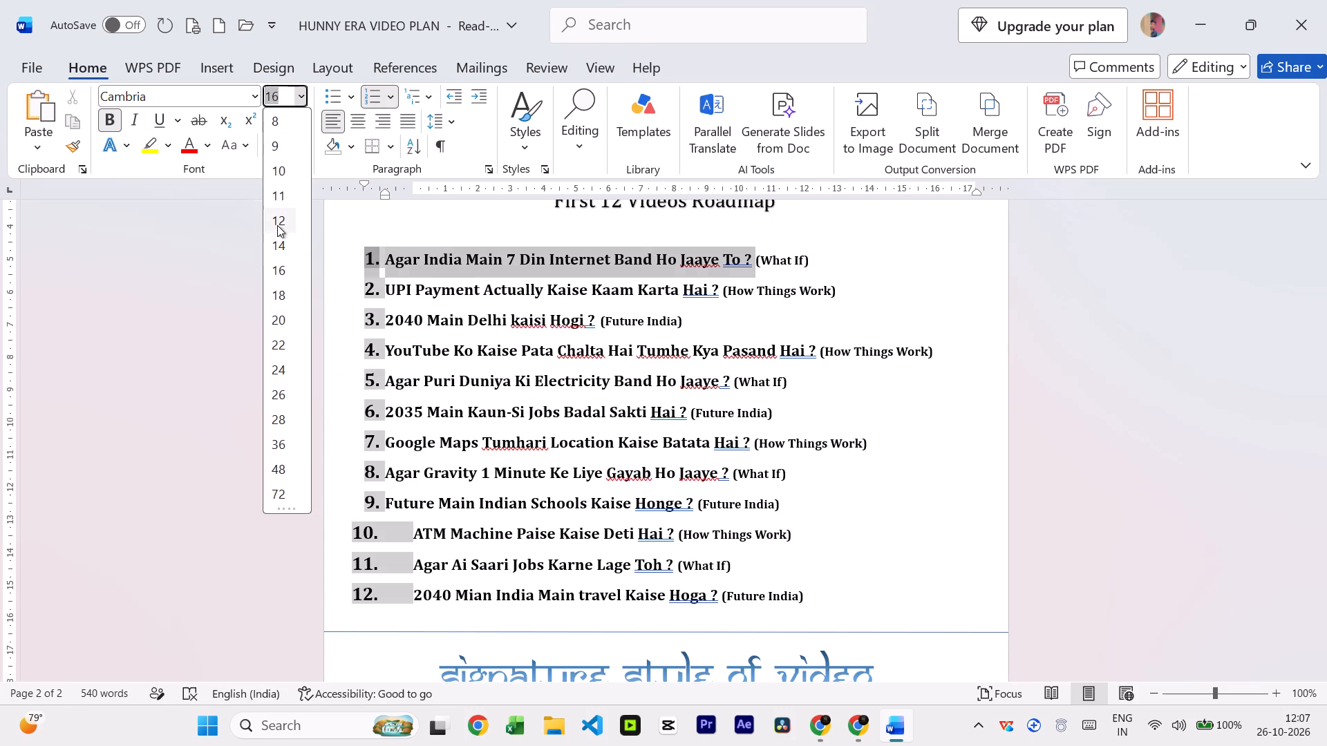
left_click(282, 246)
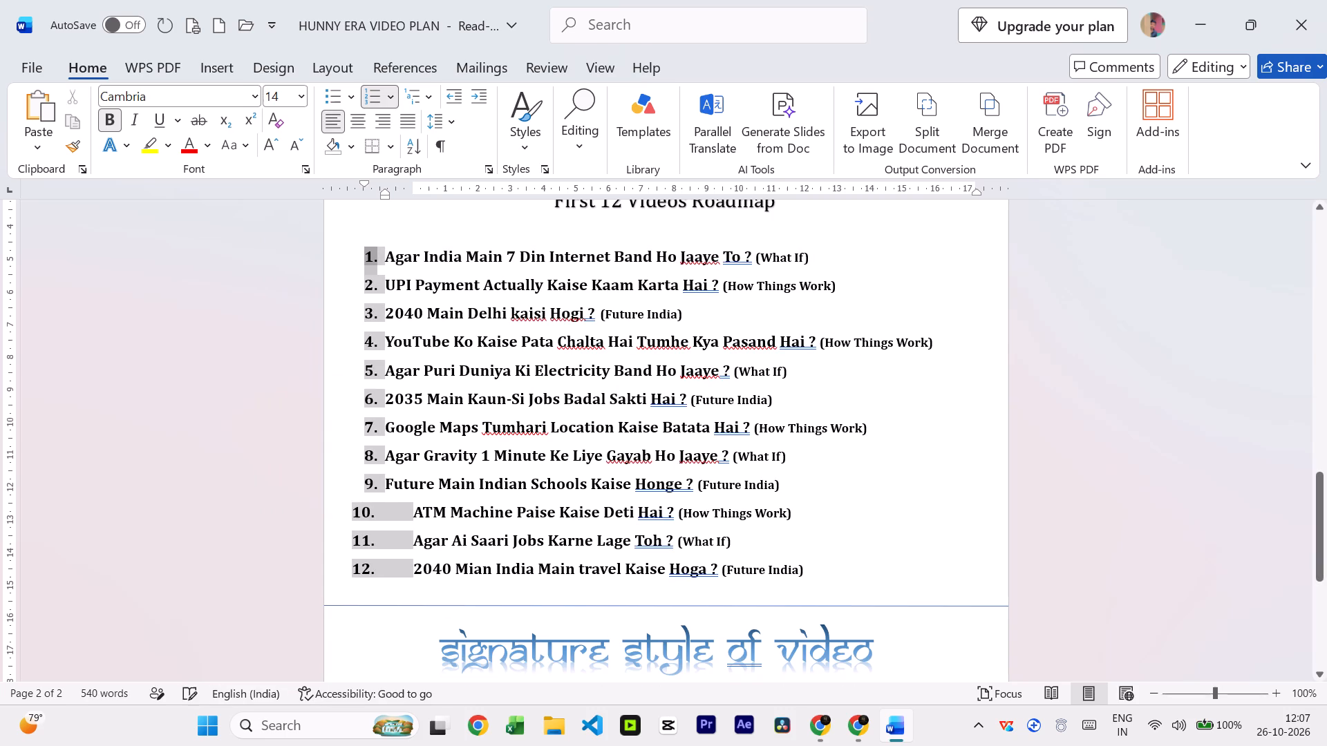
Review the formatting of the 12-video roadmap, the signature style section and the first page's three content categories.
left_click(897, 542)
scroll(897, 547, "down", 11)
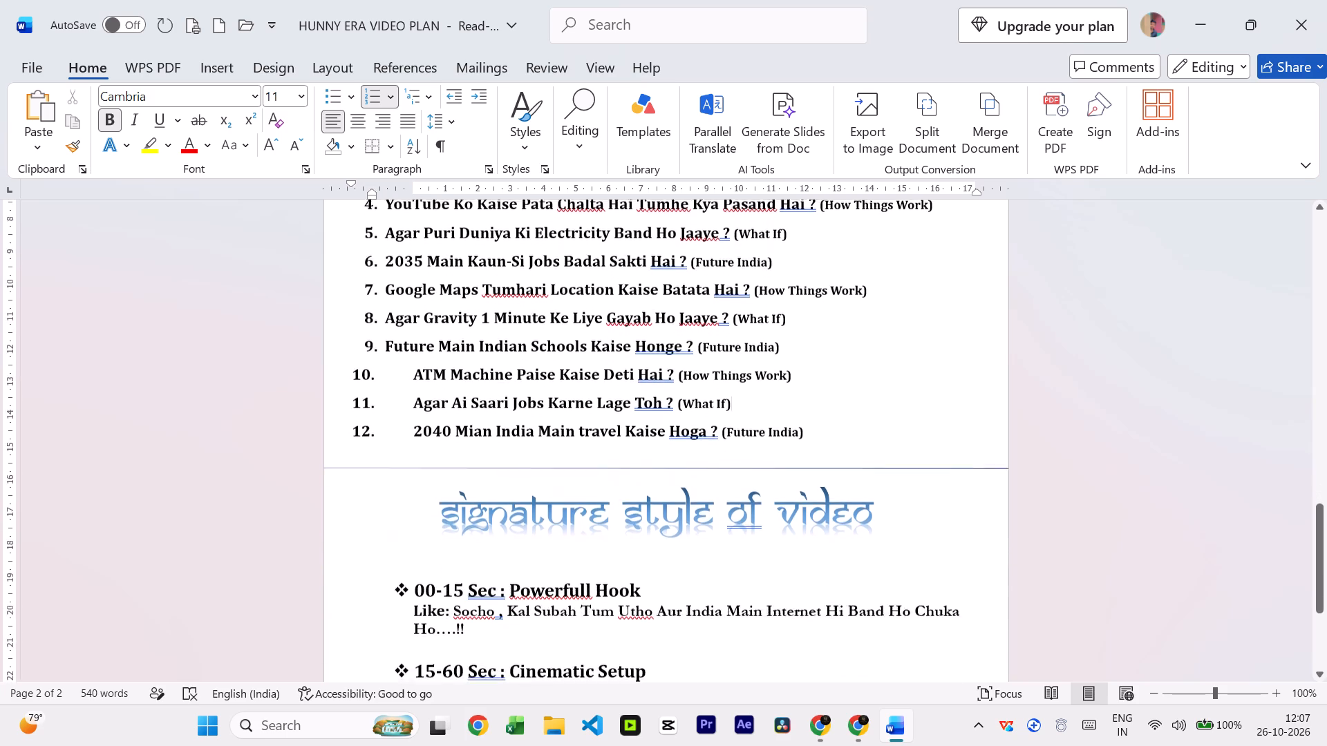
scroll(899, 541, "down", 1)
scroll(899, 541, "up", 1)
scroll(899, 541, "down", 20)
scroll(899, 541, "down", 3)
scroll(904, 524, "up", 5)
scroll(904, 524, "down", 4)
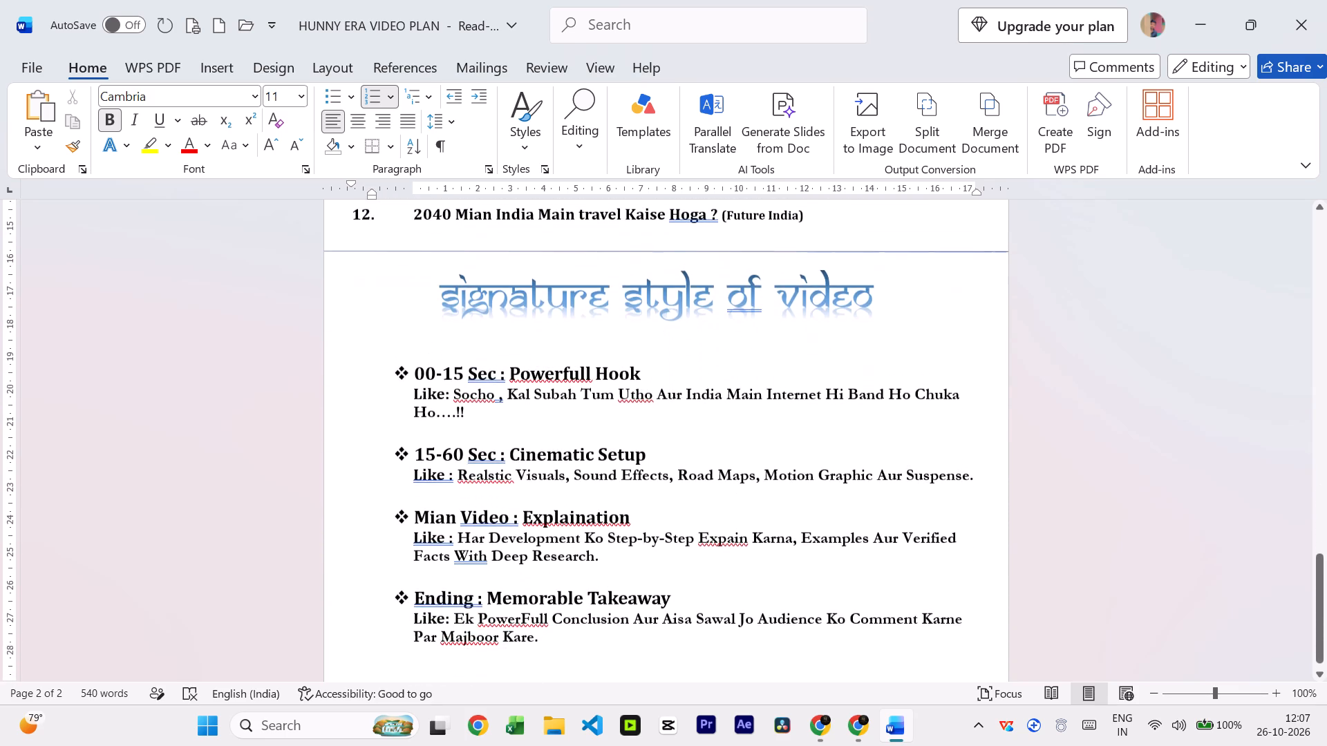
scroll(904, 522, "up", 20)
scroll(909, 524, "up", 7)
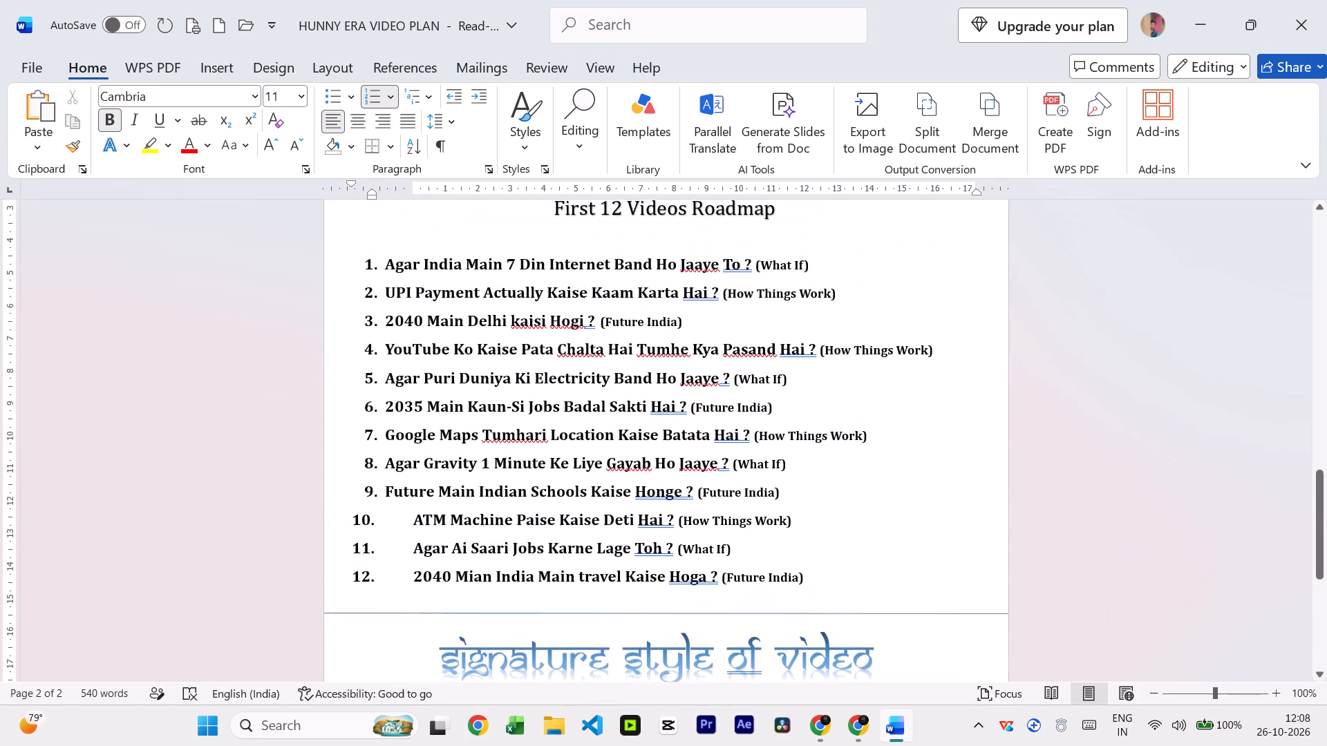
scroll(909, 526, "up", 17)
scroll(907, 537, "up", 5)
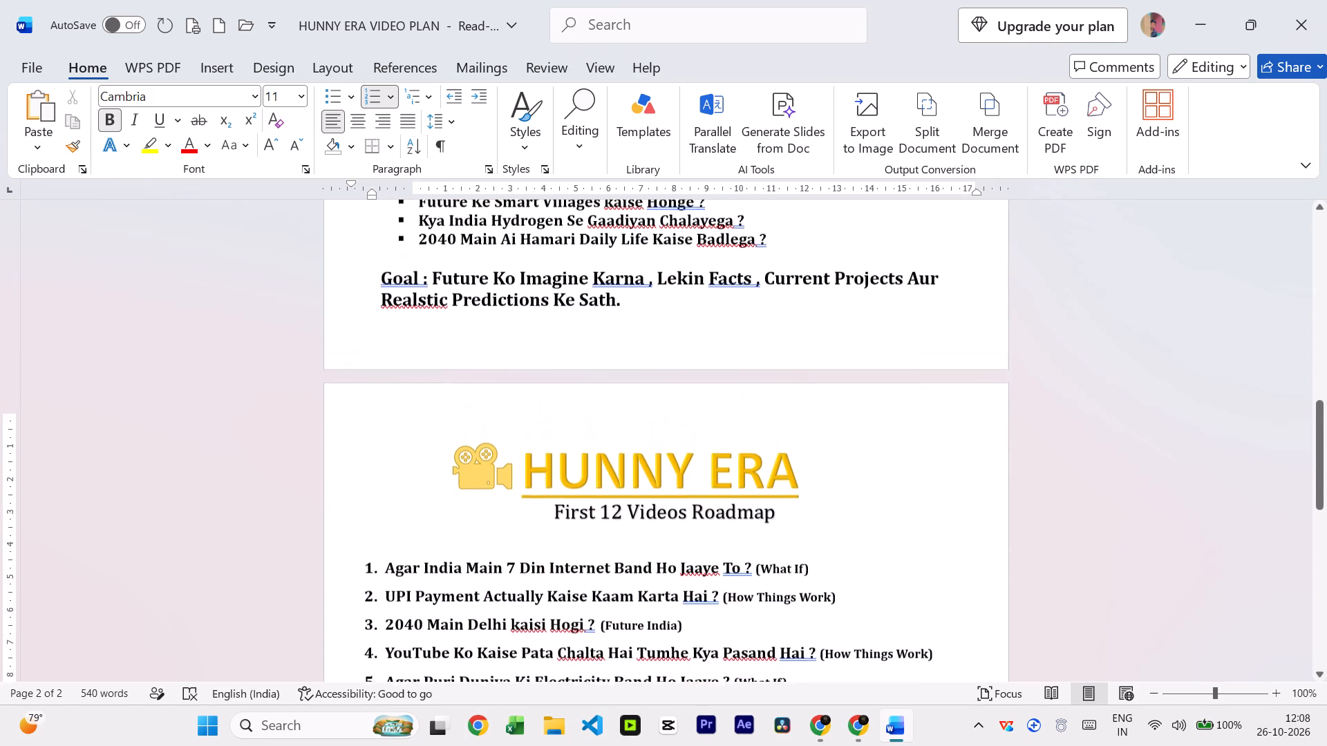
scroll(907, 538, "up", 5)
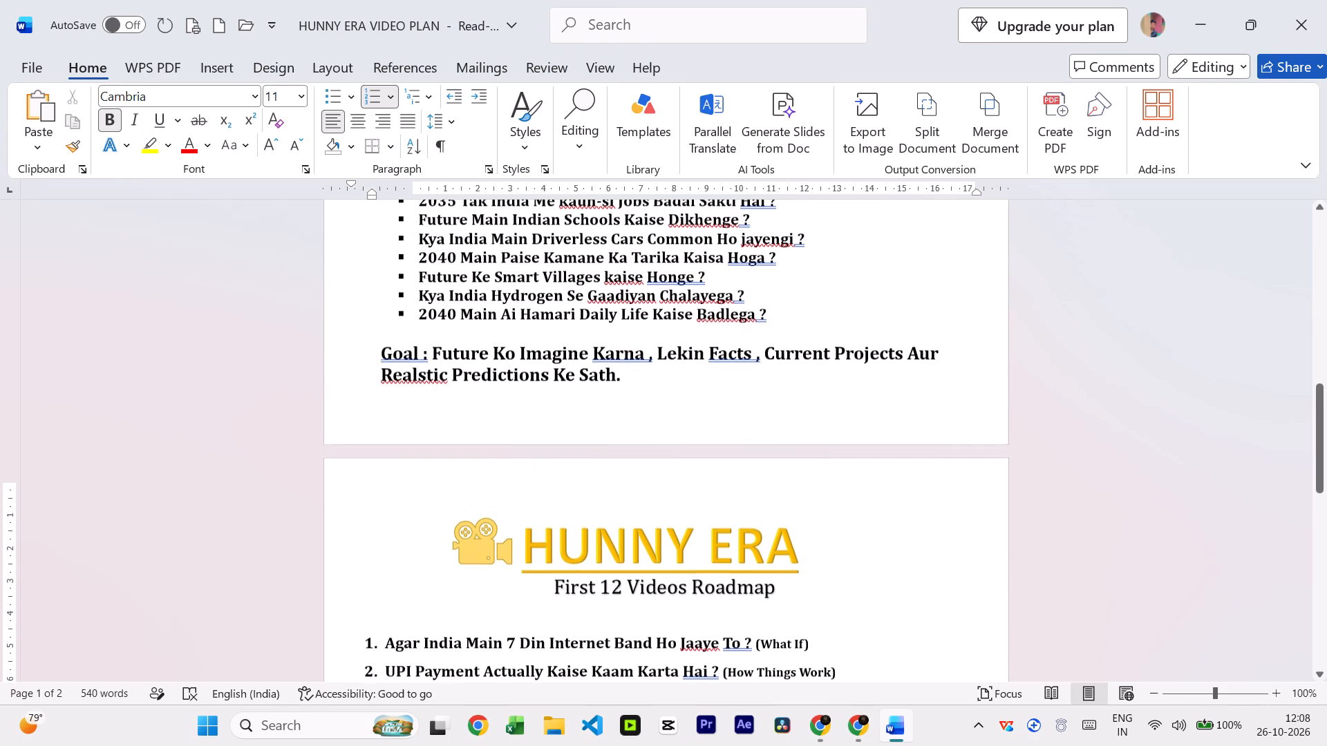
scroll(908, 542, "up", 1)
scroll(908, 540, "down", 20)
scroll(908, 540, "down", 15)
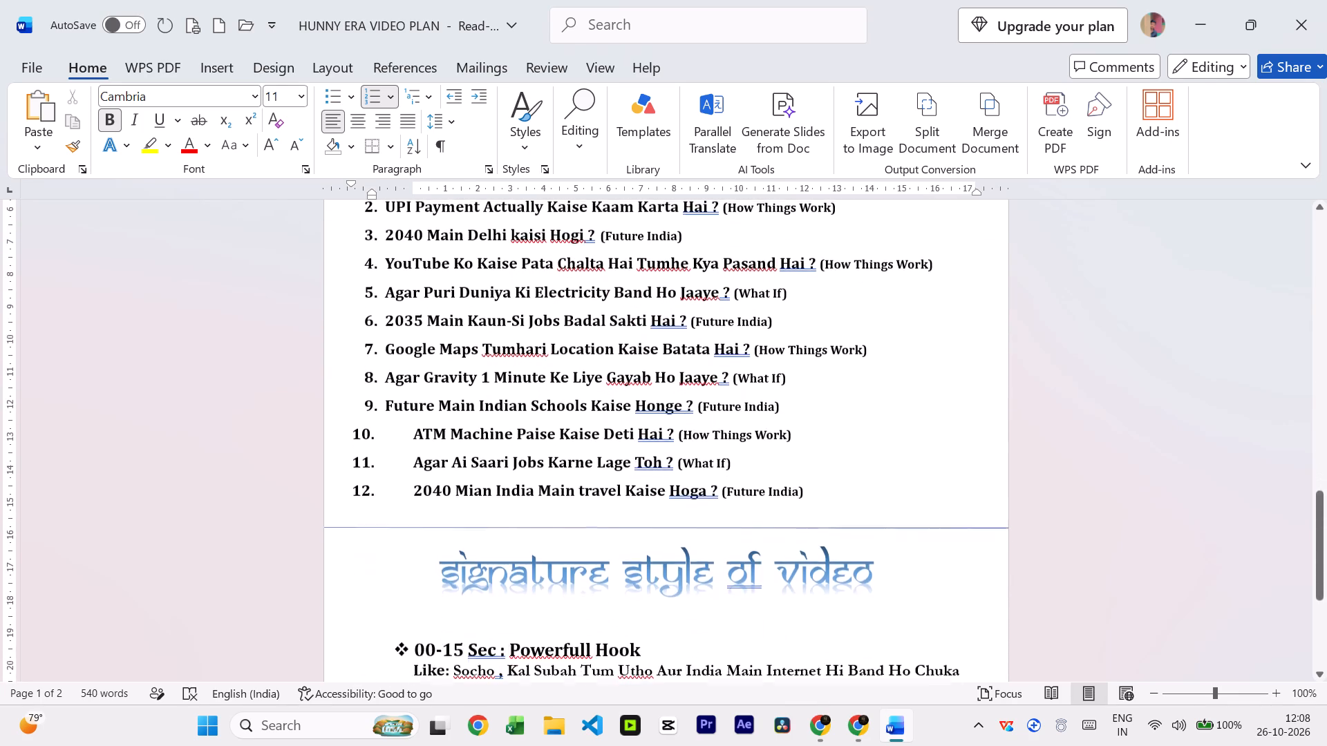
scroll(918, 519, "up", 20)
scroll(921, 504, "up", 4)
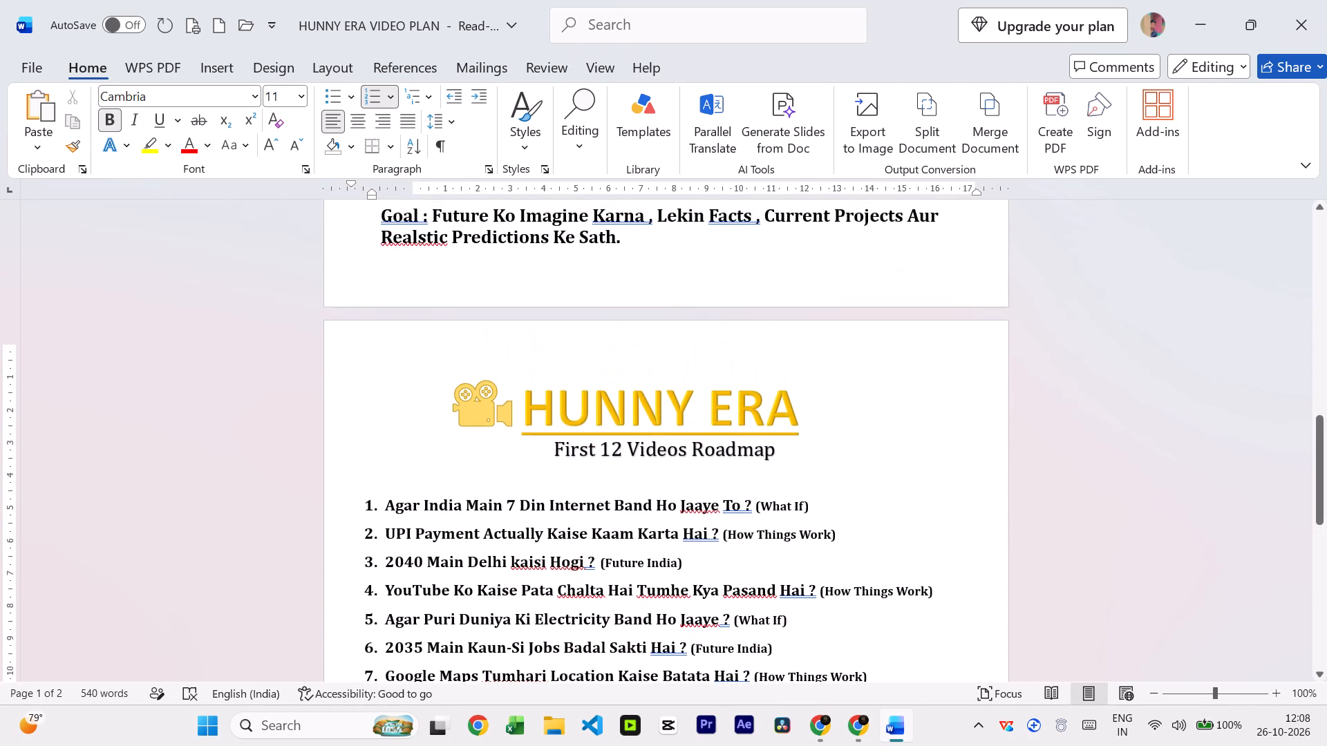
scroll(921, 501, "down", 12)
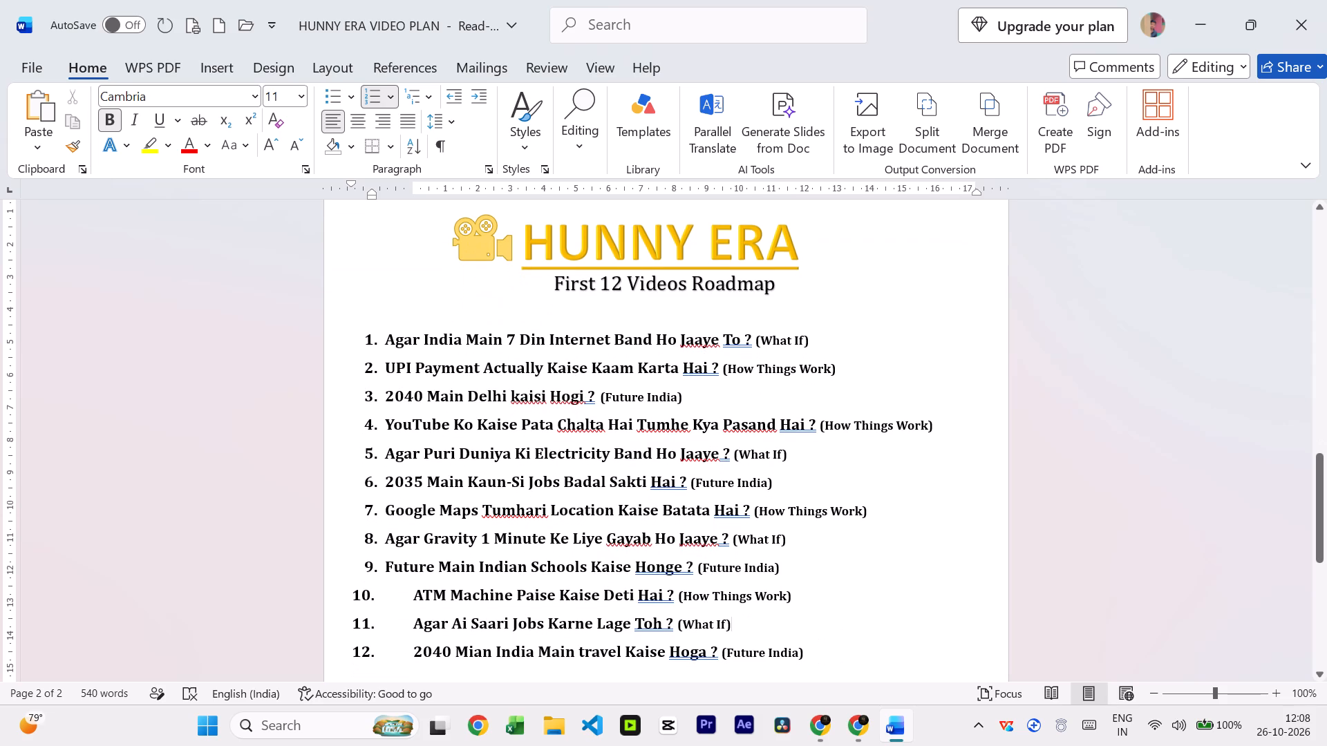
scroll(923, 492, "down", 4)
scroll(923, 492, "up", 4)
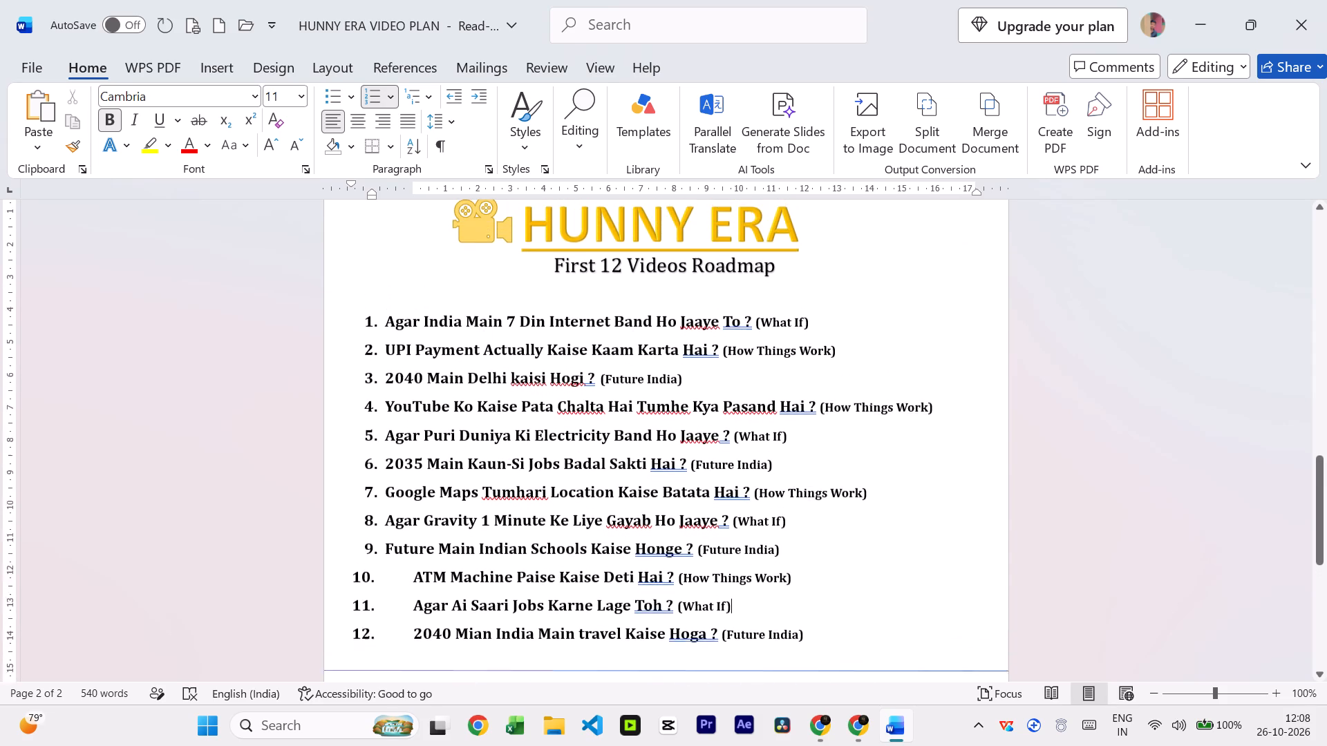
scroll(923, 492, "up", 5)
scroll(925, 491, "down", 4)
scroll(925, 491, "up", 13)
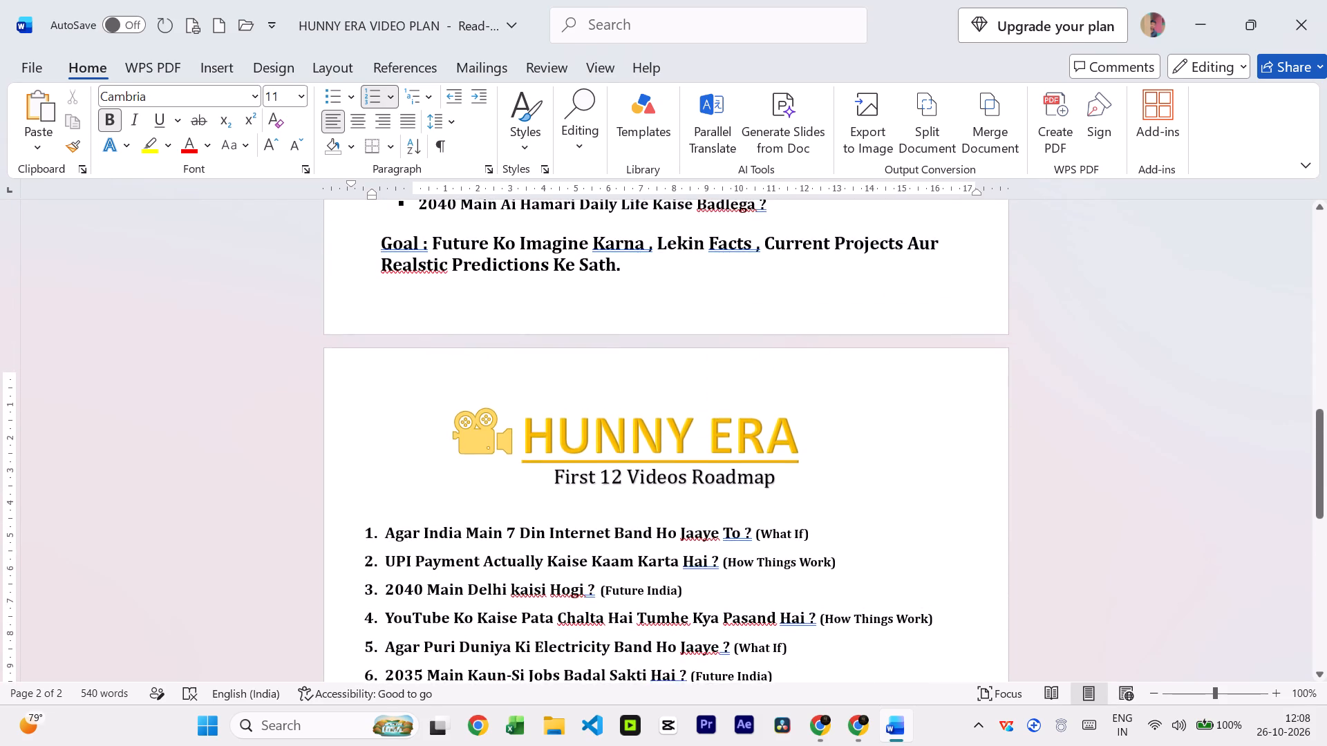
scroll(925, 485, "up", 16)
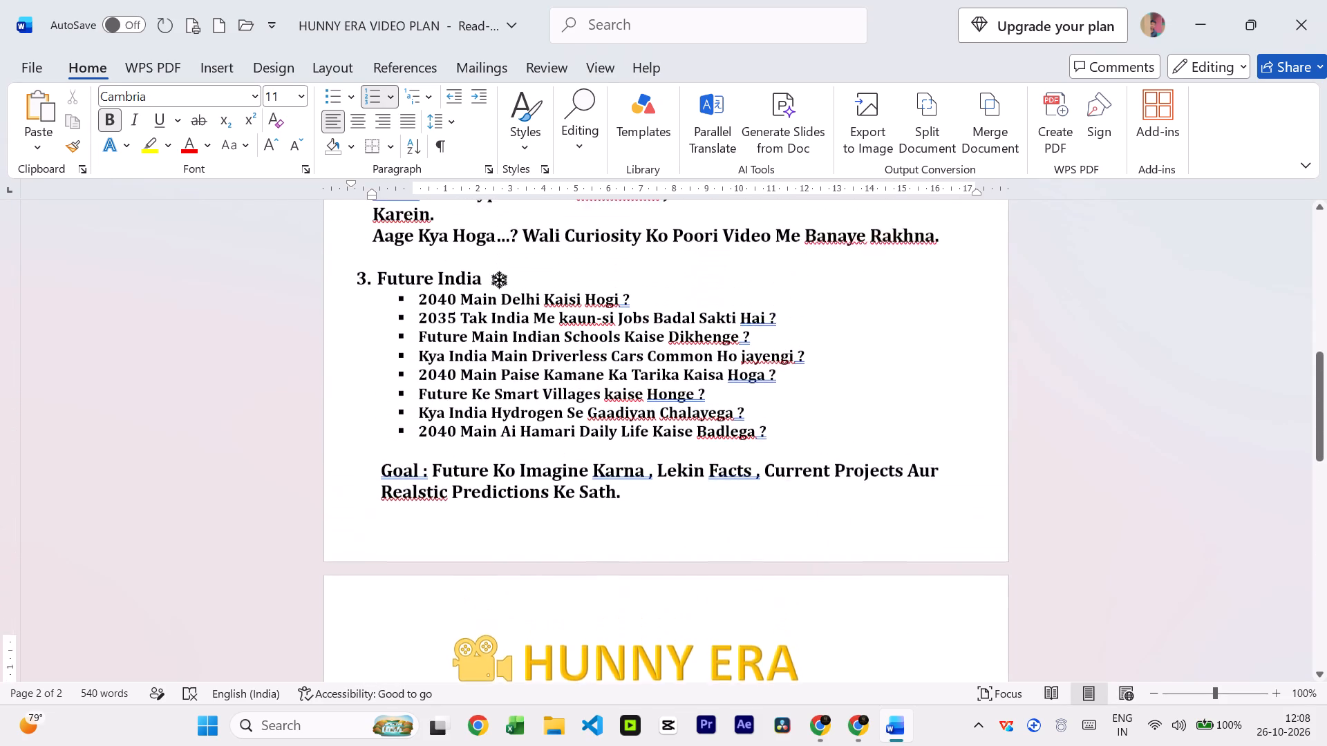
scroll(925, 484, "up", 16)
scroll(925, 477, "up", 15)
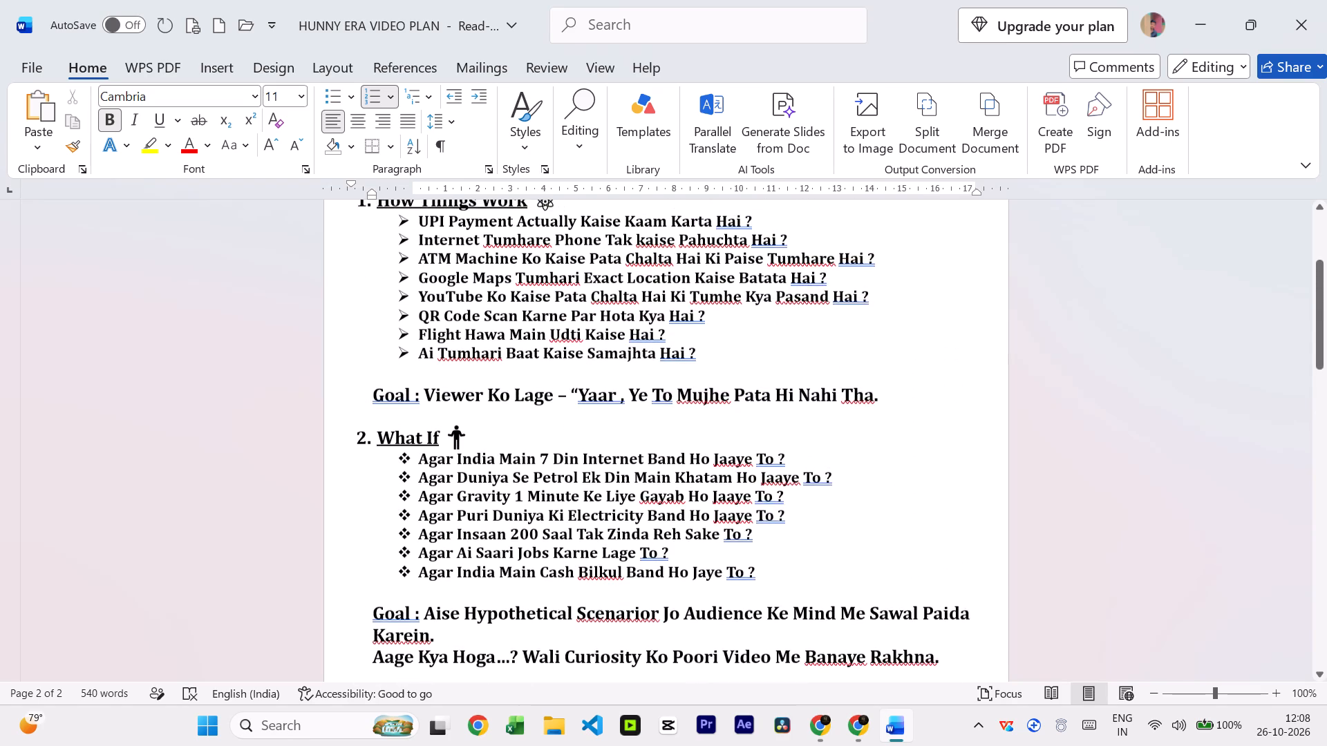
scroll(928, 455, "up", 19)
scroll(928, 455, "up", 4)
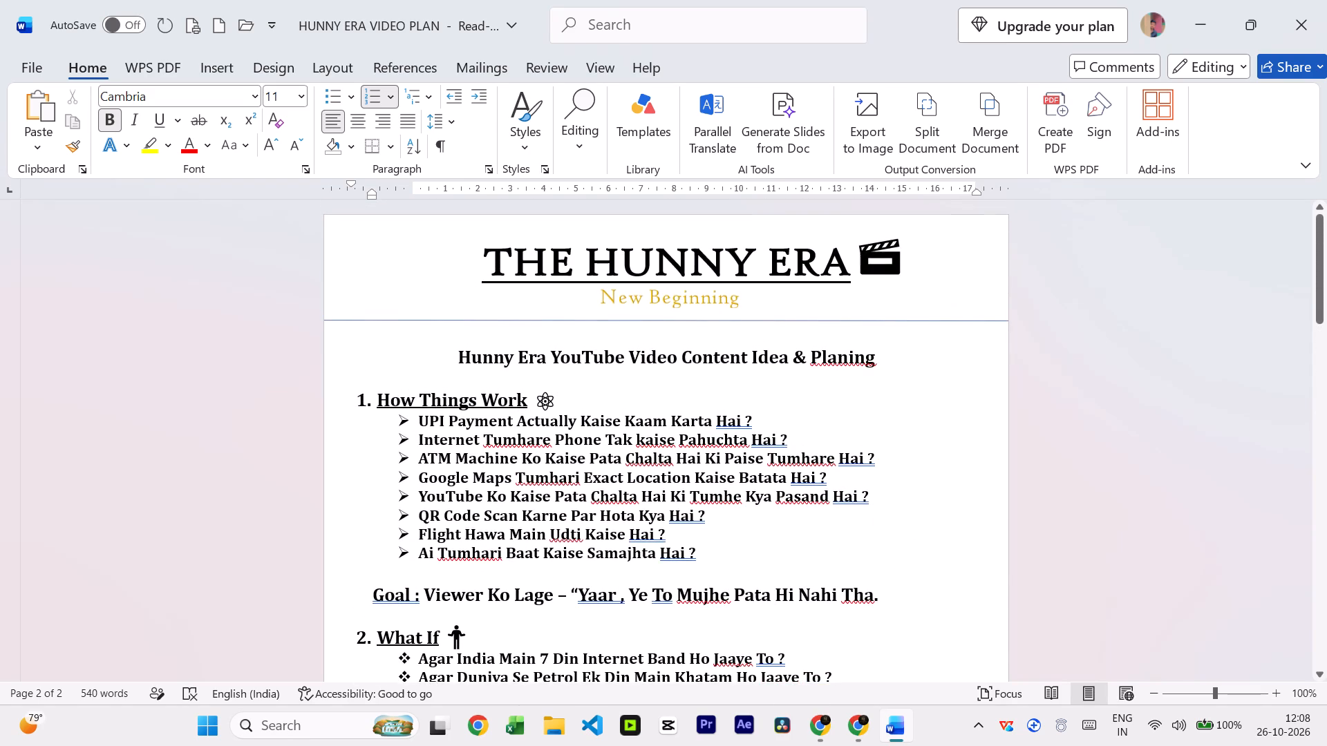
Change the font of the main title "THE HUNNY ERA" on the first page to Lucida Console.
left_click(849, 270)
left_click_drag(847, 270, 507, 262)
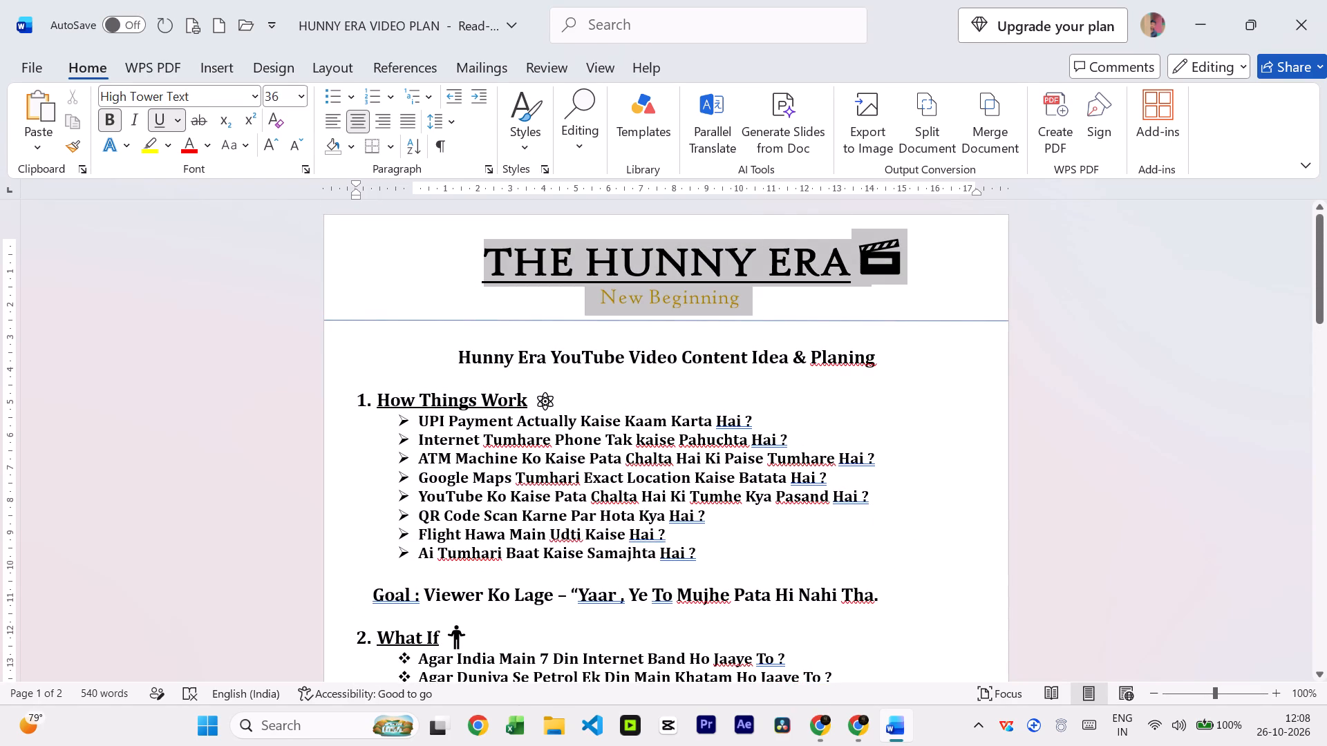
left_click_drag(507, 262, 480, 262)
left_click(487, 262)
key("shift+Right")
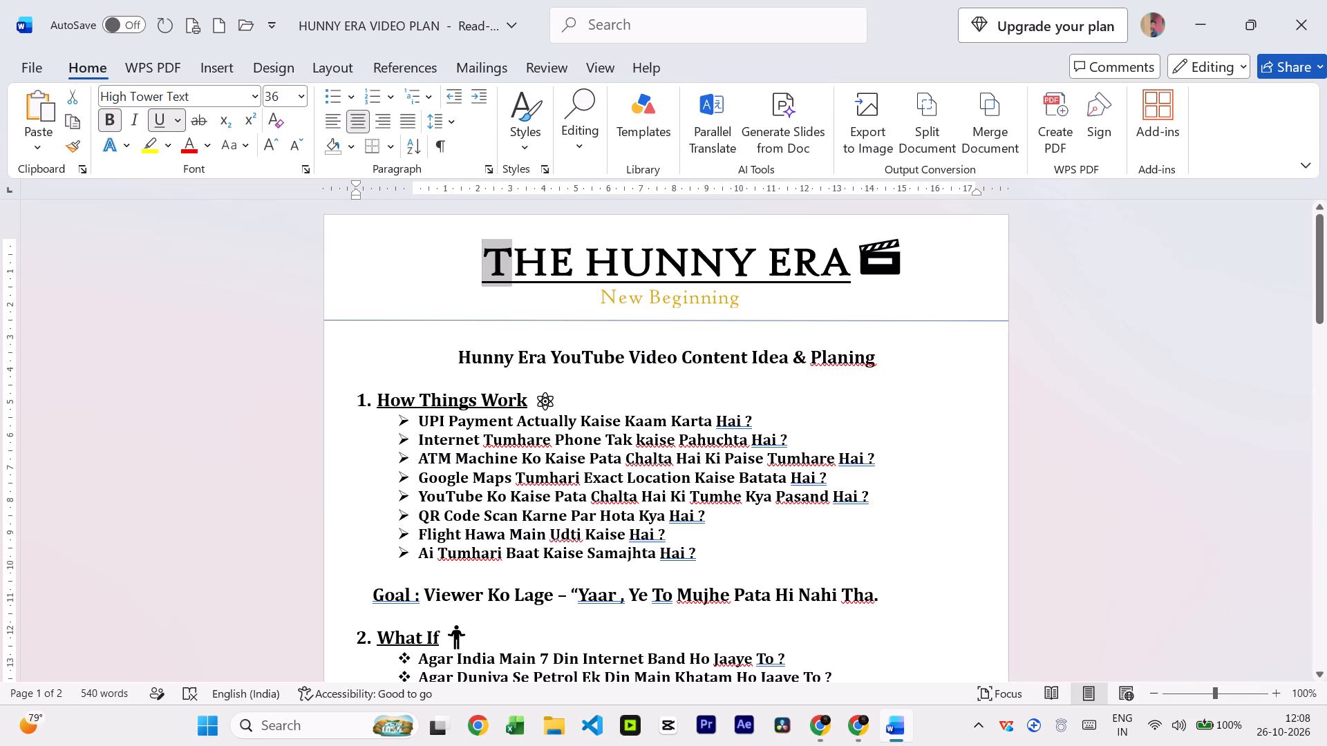
key("shift+Right")
key("shift+Right")
key("shift+Right")
key("shift+Right")
key("shift+Right")
key("shift+Right")
key("shift+Right")
key("shift+Right")
key("shift+Right")
key("shift+Right")
key("shift+Right")
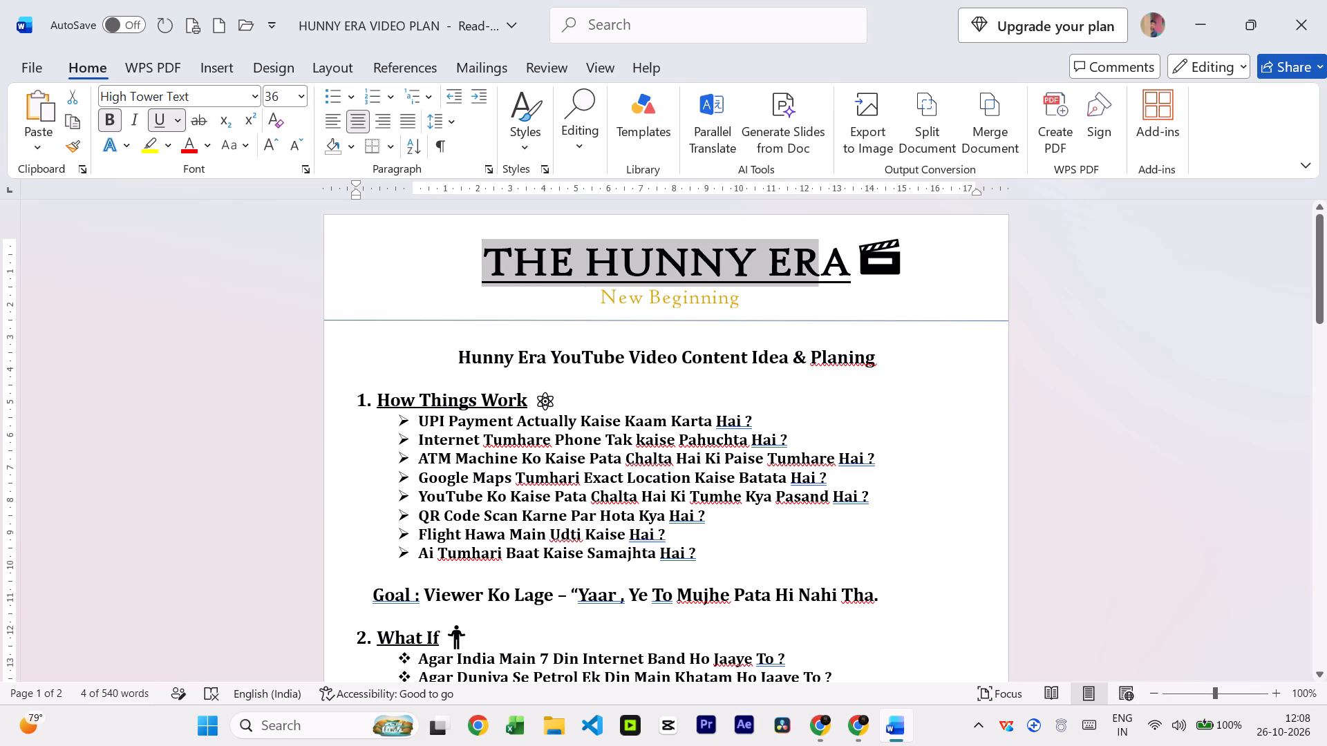
key("shift+Right")
key("shift+Left")
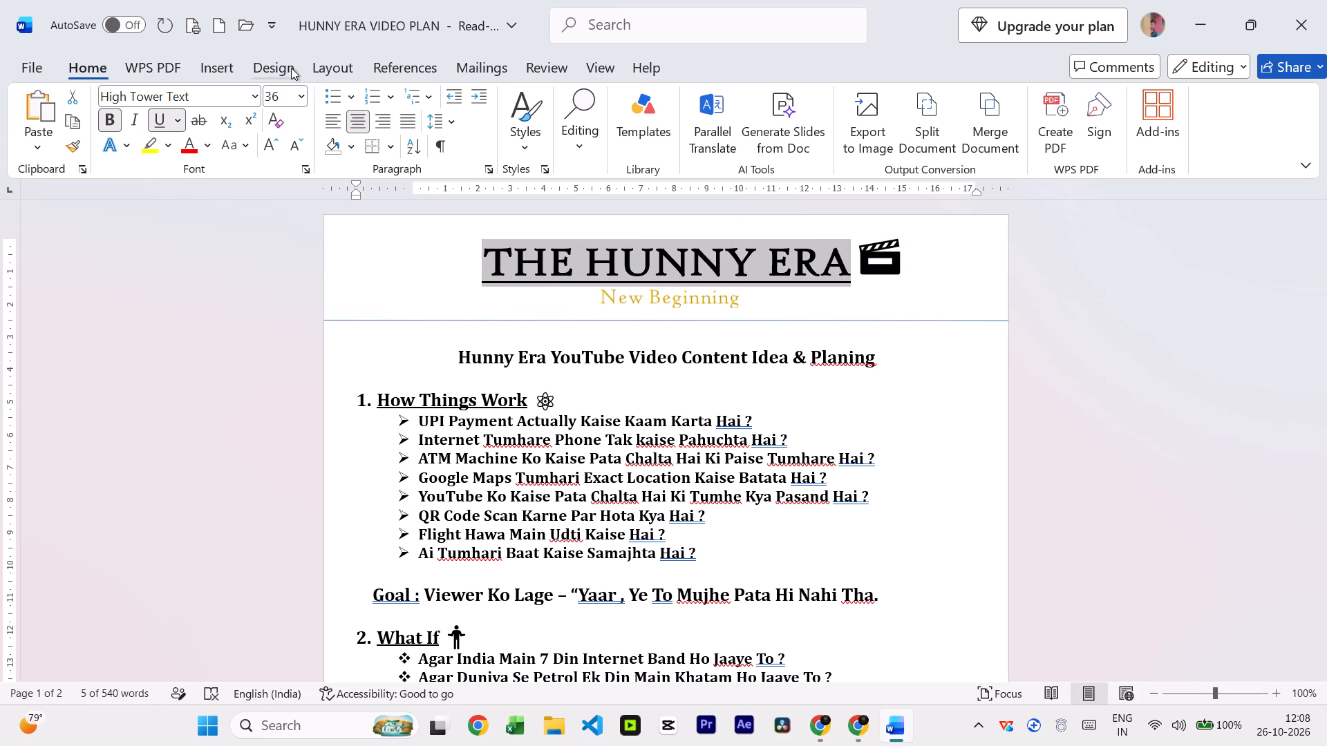
left_click(261, 99)
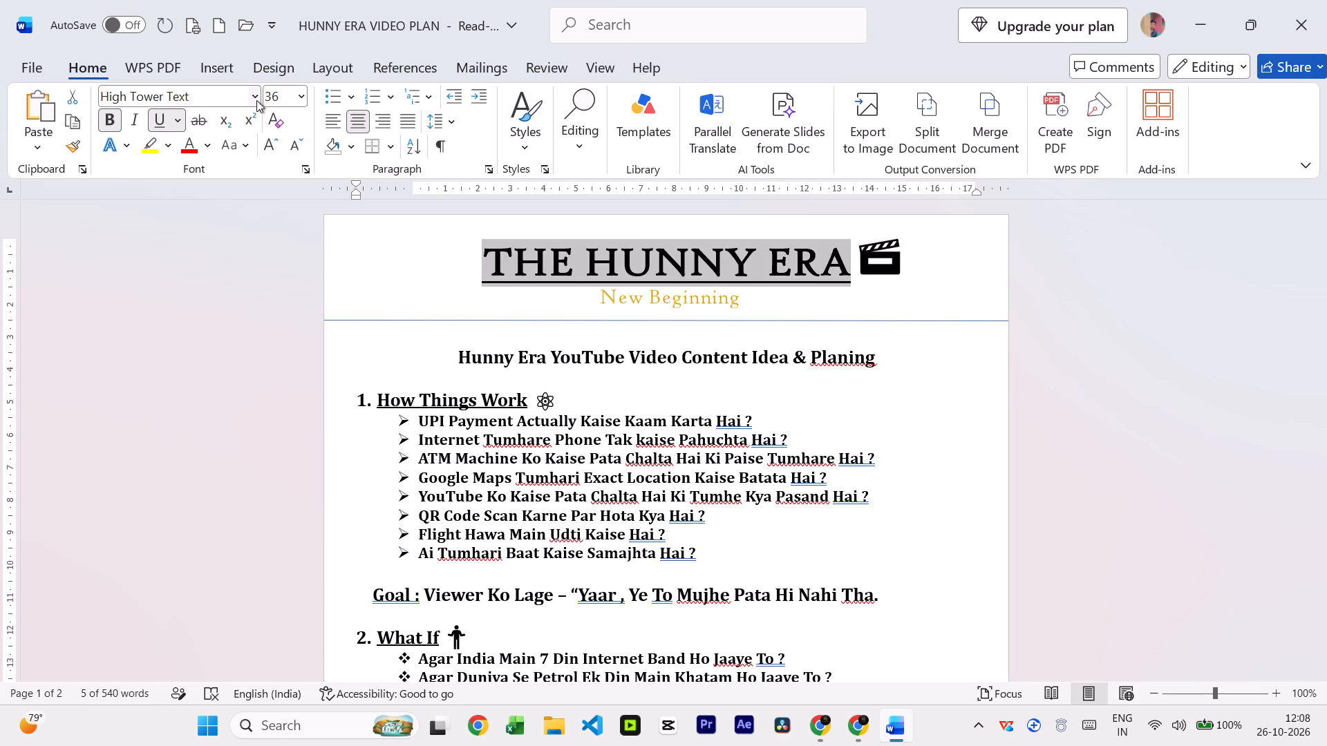
left_click(251, 97)
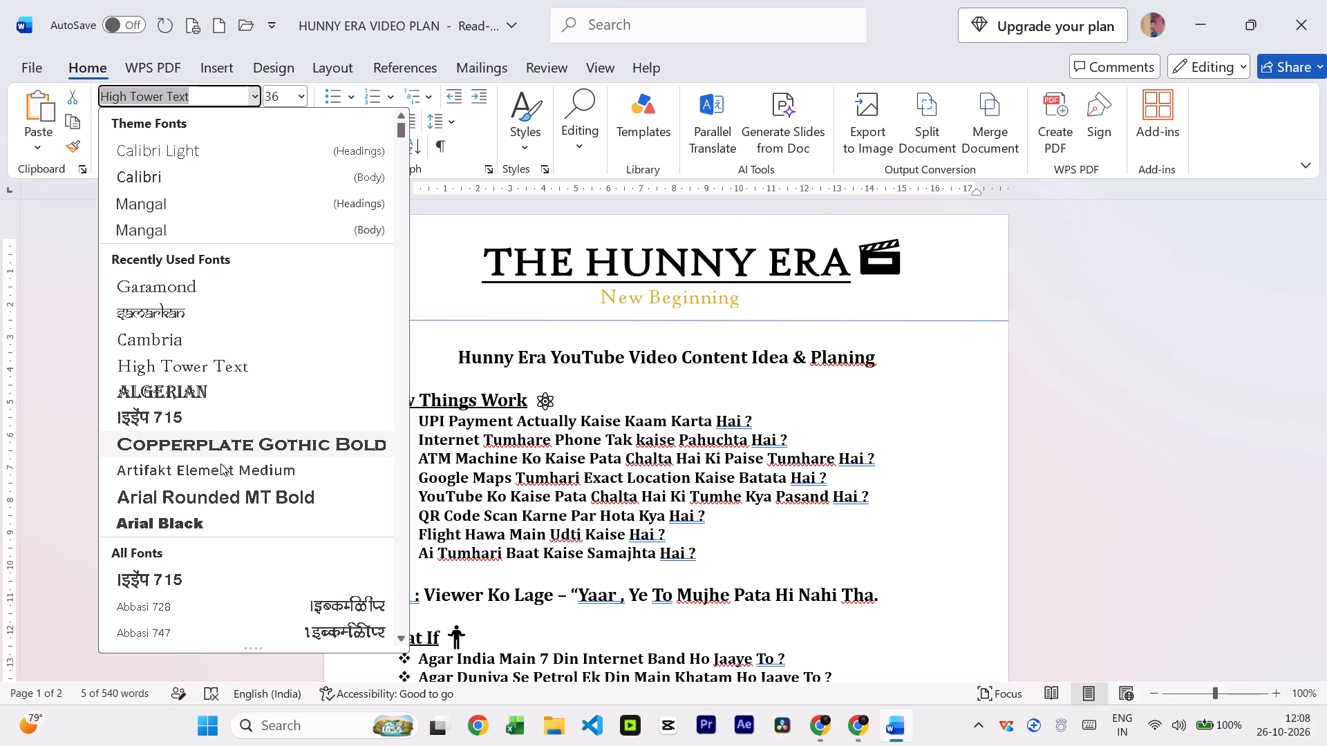
scroll(225, 464, "down", 12)
scroll(225, 463, "down", 14)
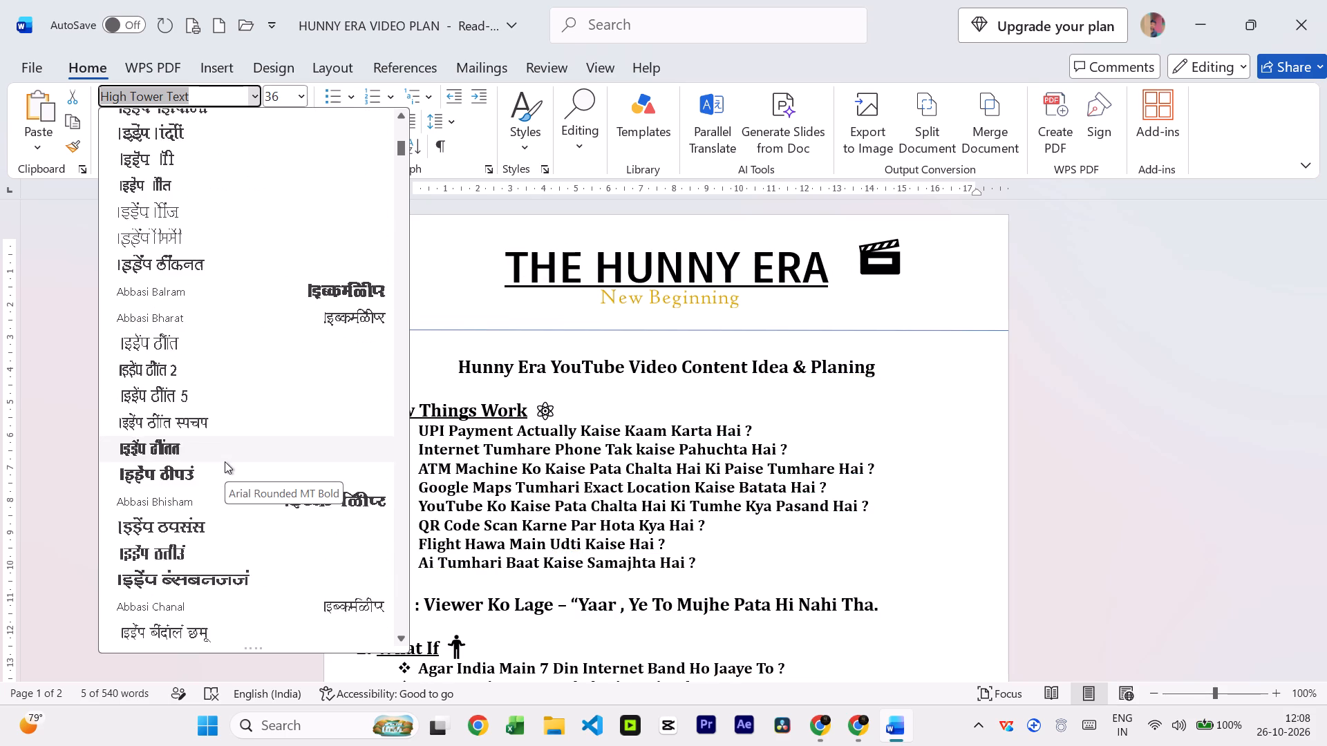
scroll(225, 461, "down", 20)
scroll(225, 461, "down", 8)
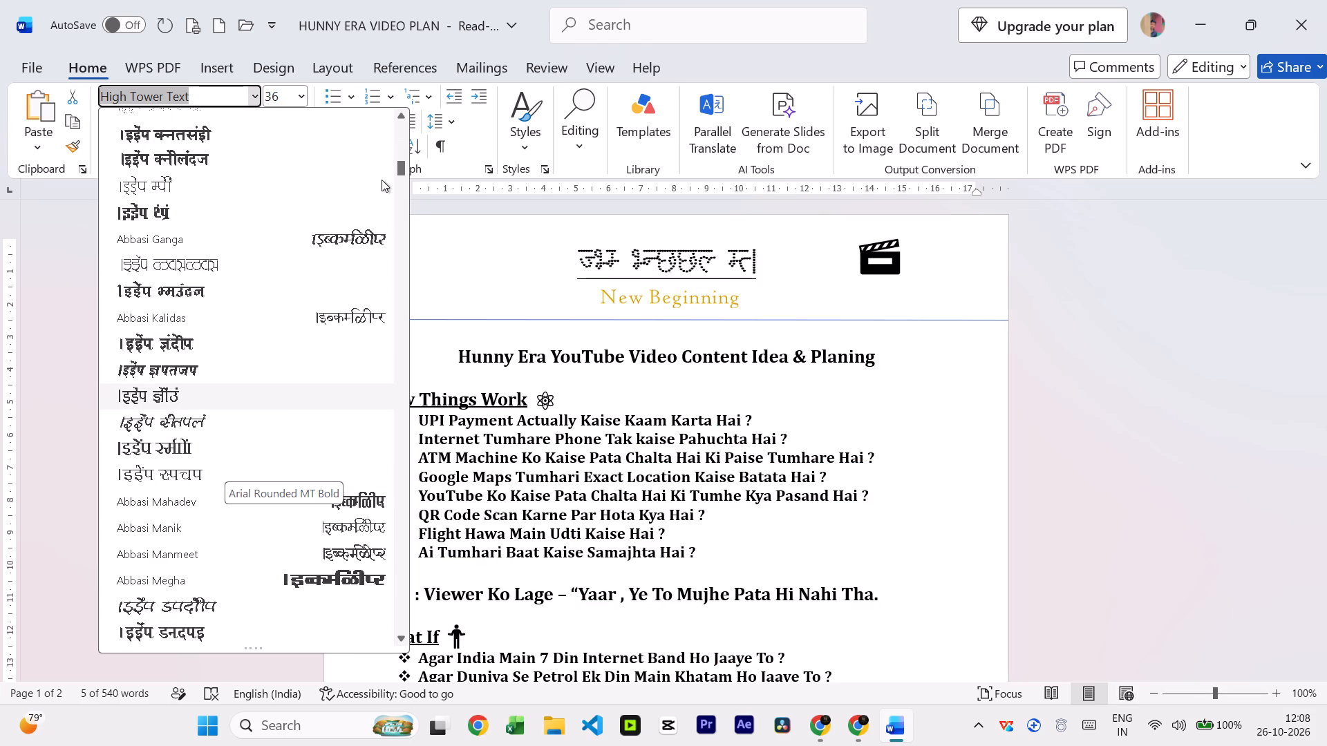
left_click_drag(399, 172, 402, 455)
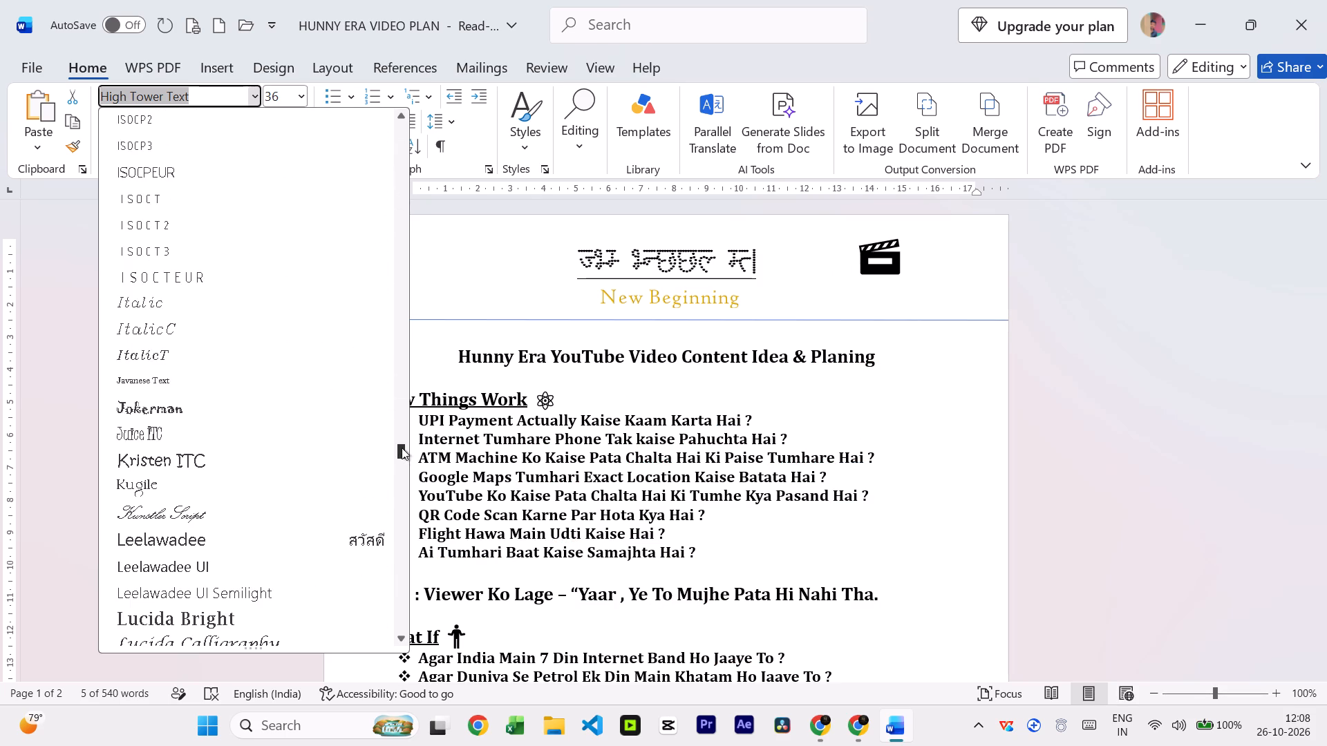
left_click(402, 447)
scroll(258, 592, "down", 2)
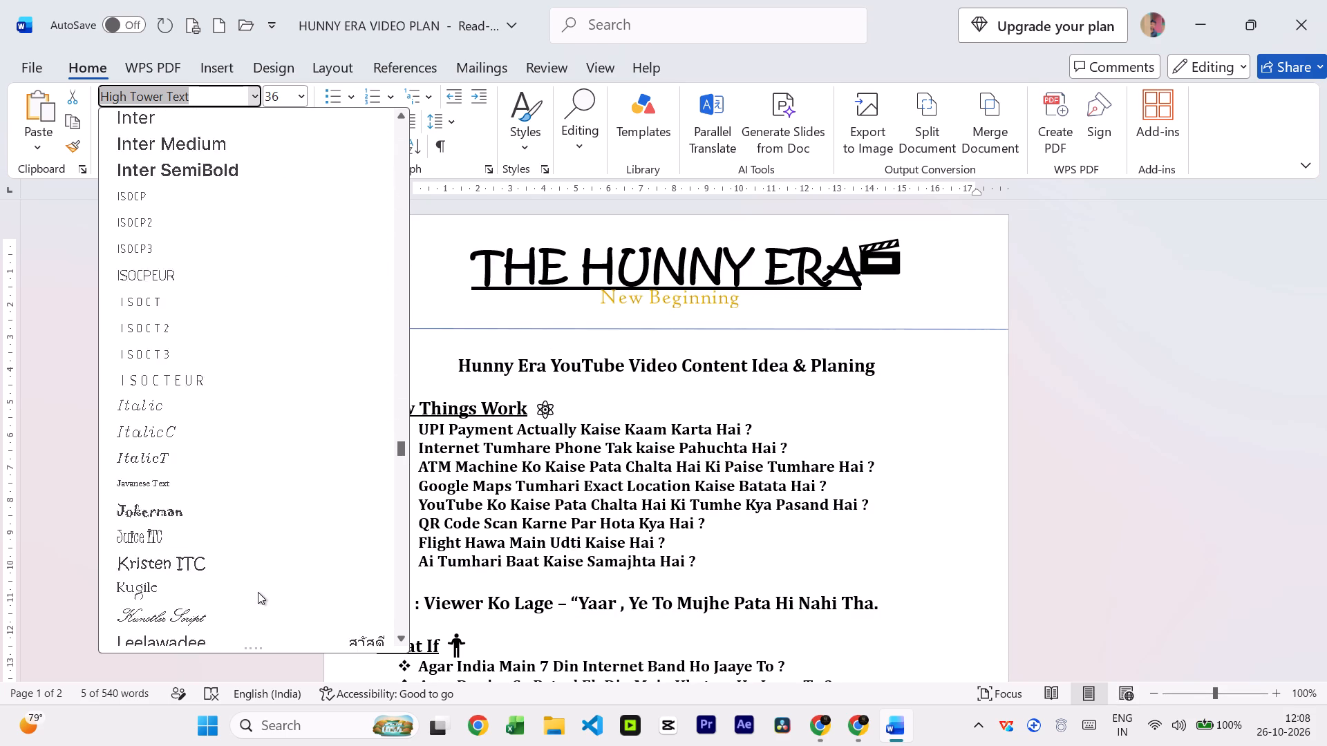
scroll(258, 592, "down", 8)
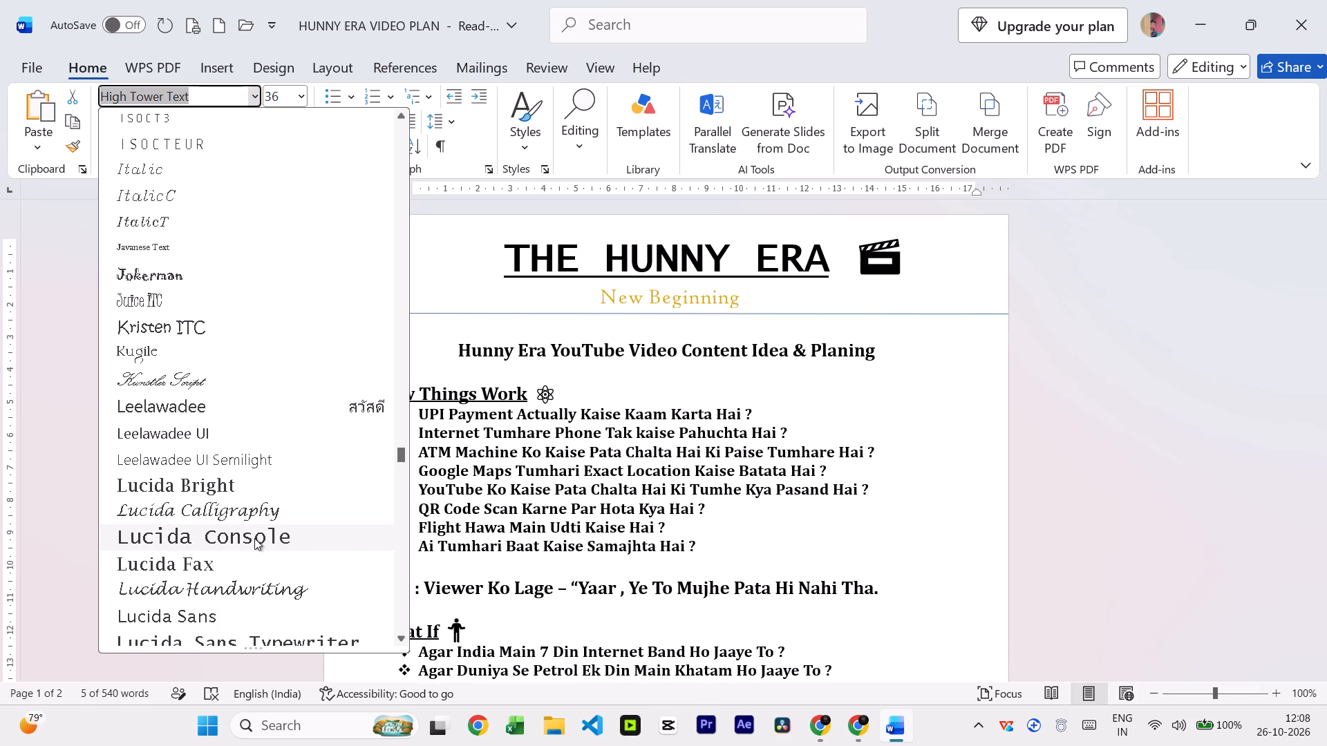
left_click(254, 539)
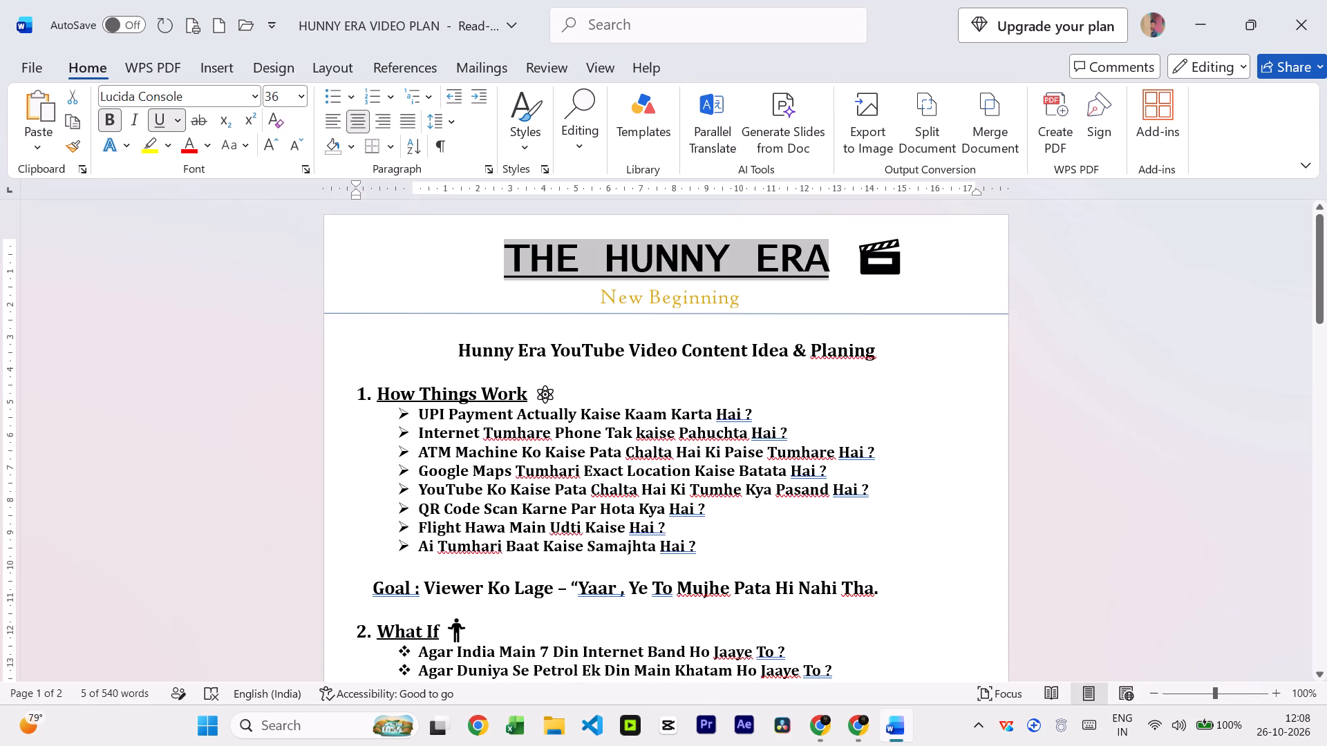
left_click(743, 376)
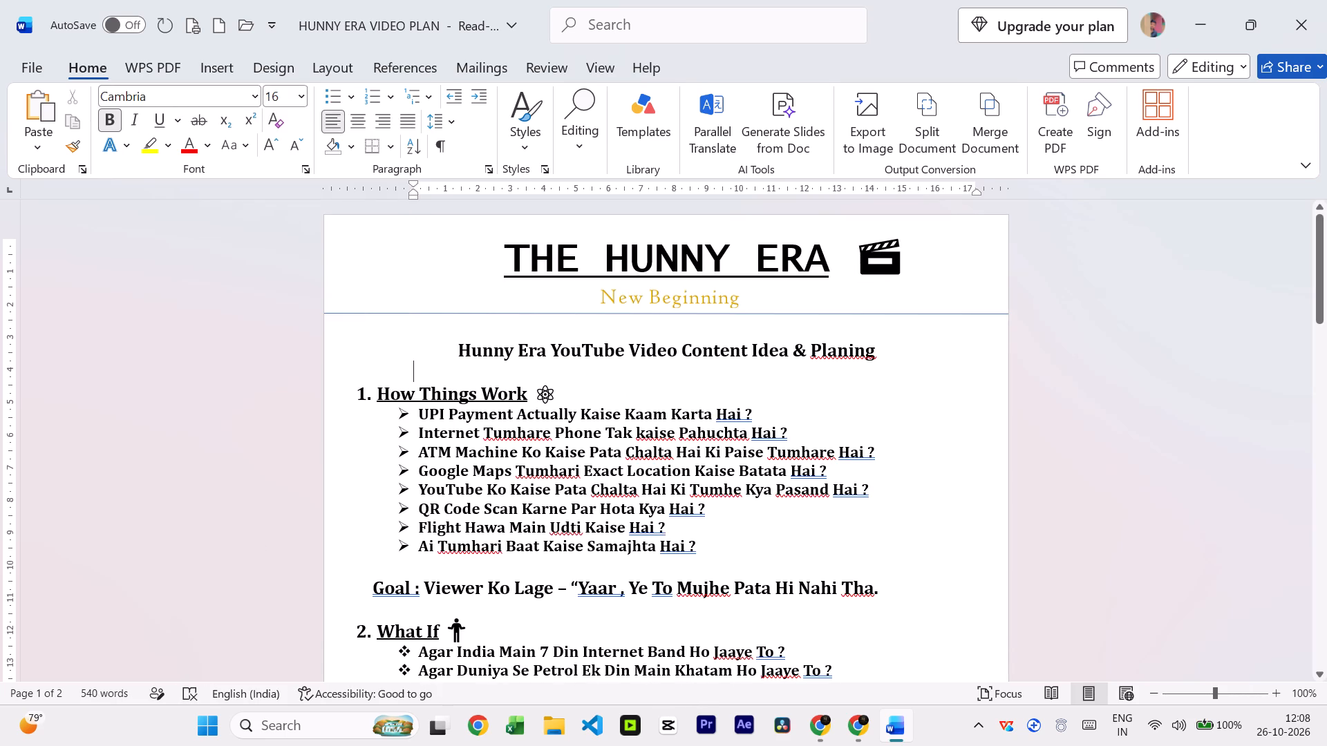
Save the document as a PDF named HUNNY ERA VIDEO PLAN in the Downloads folder.
scroll(775, 377, "down", 1)
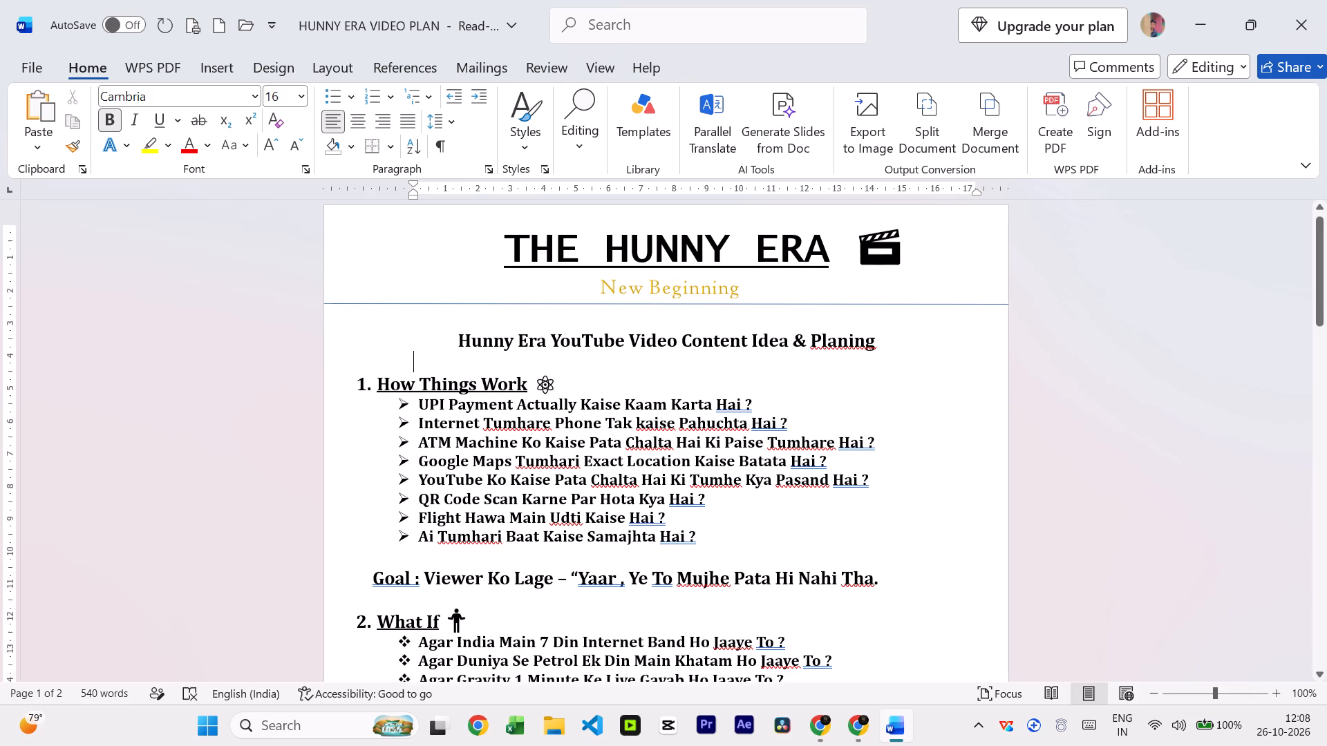
scroll(775, 377, "down", 1)
scroll(775, 377, "up", 2)
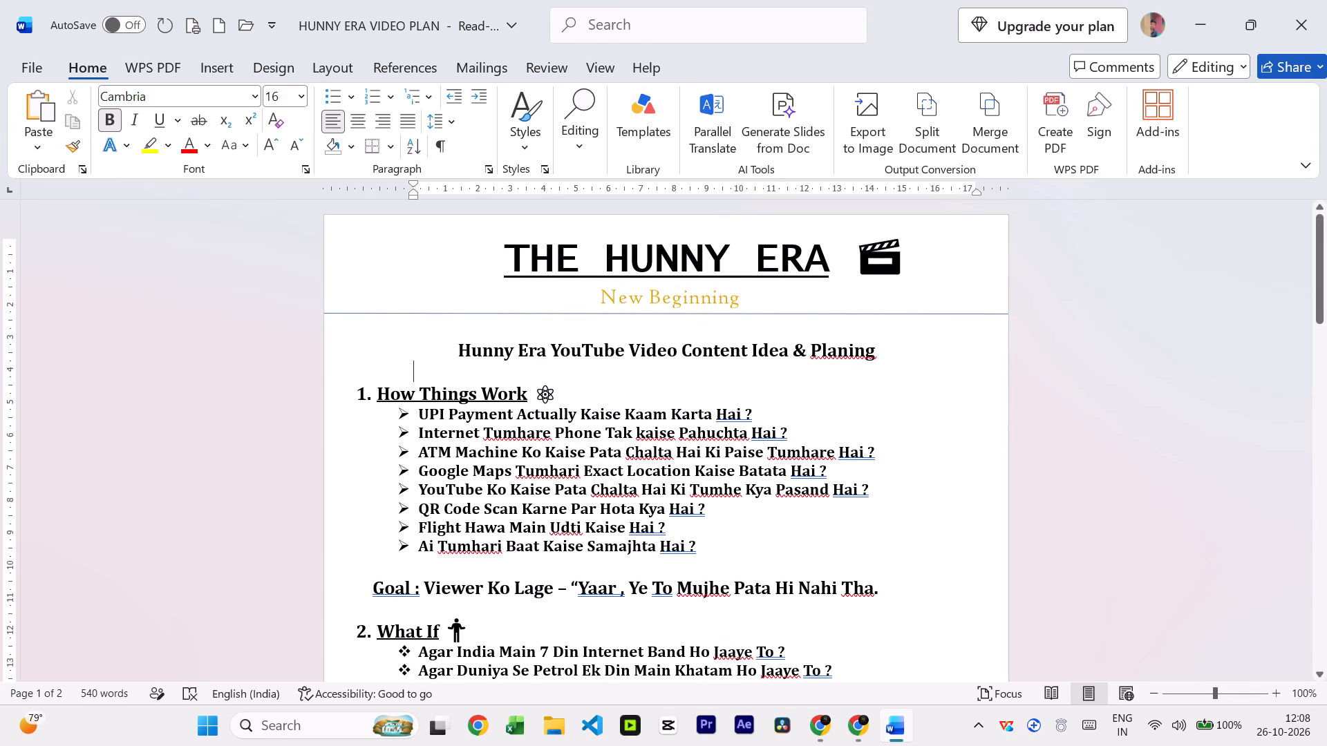
scroll(806, 277, "up", 4)
key("ctrl+s")
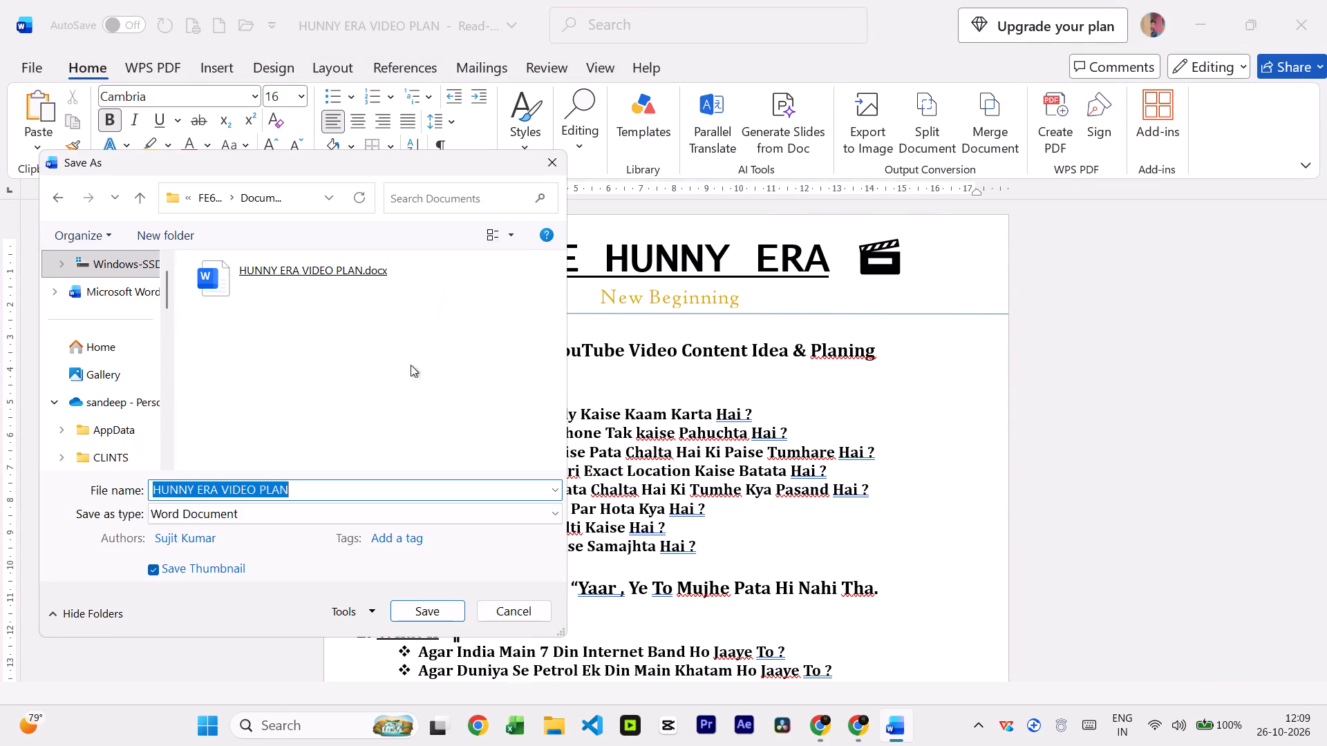
left_click(335, 521)
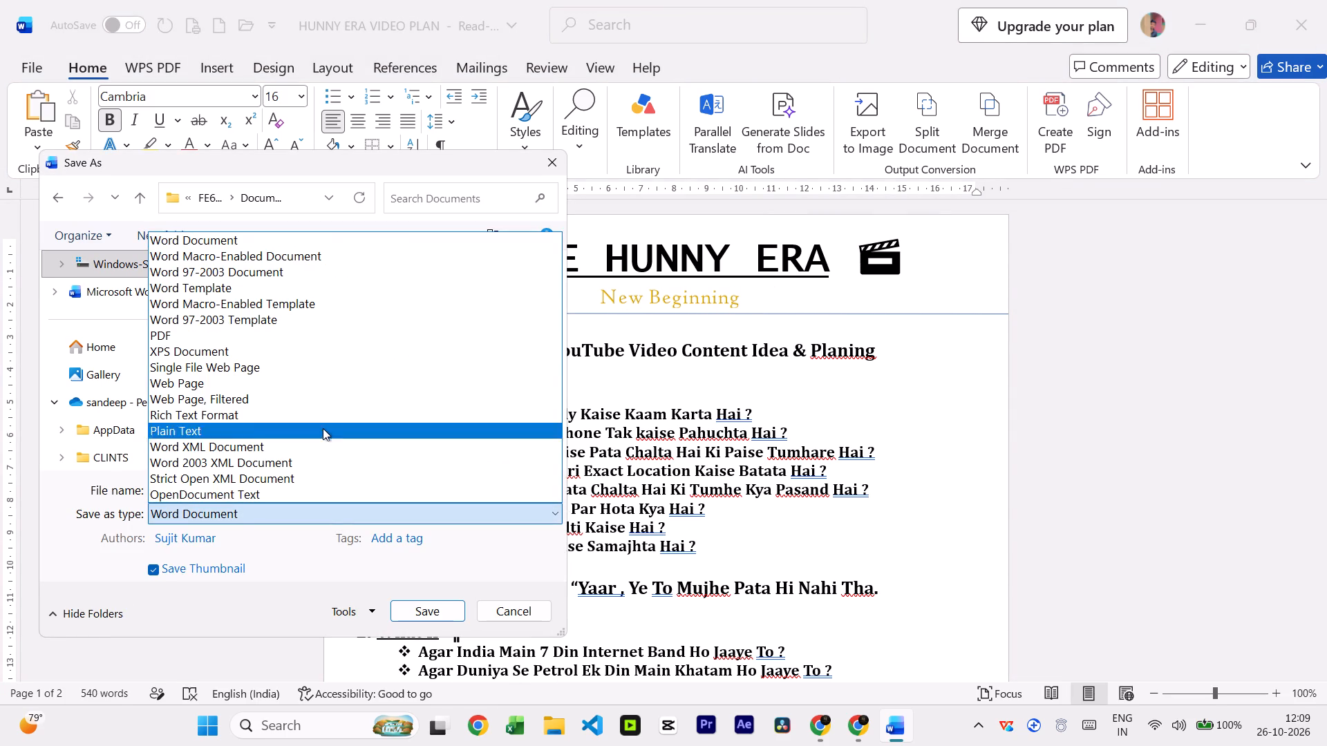
left_click(312, 338)
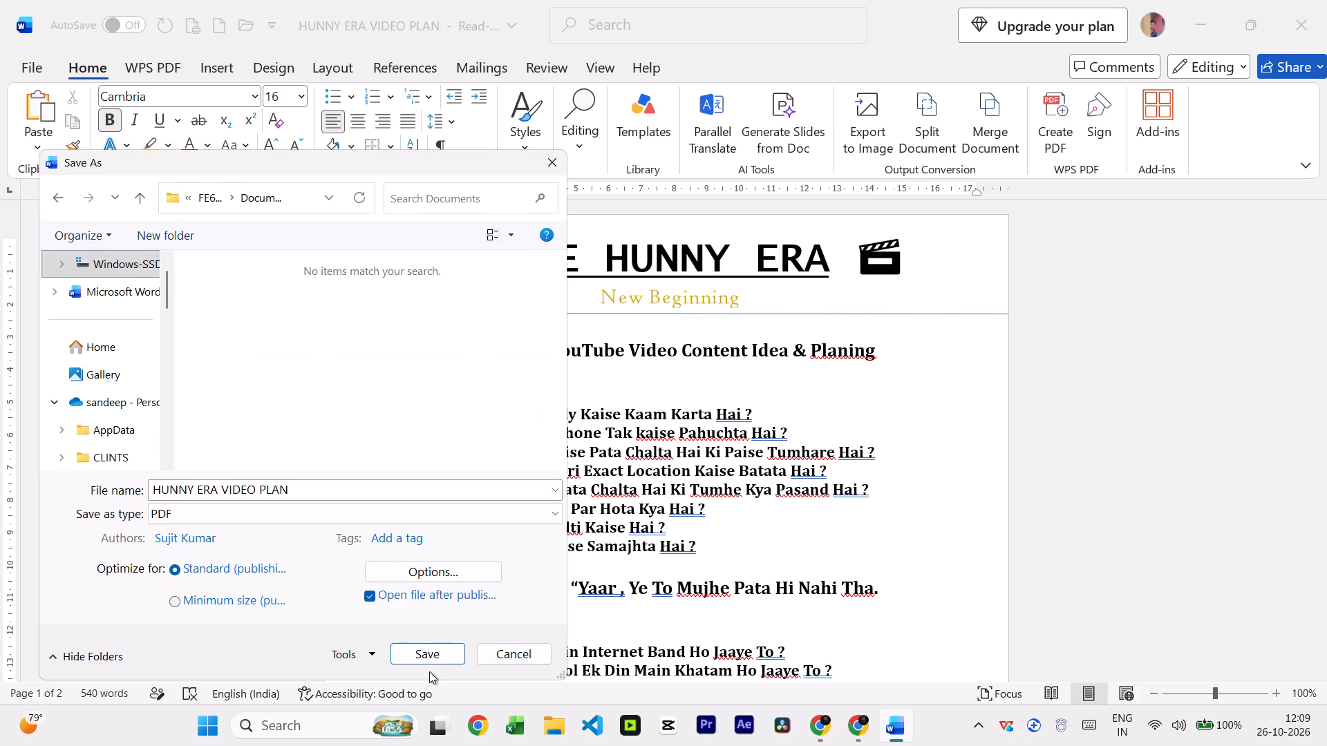
scroll(100, 415, "down", 5)
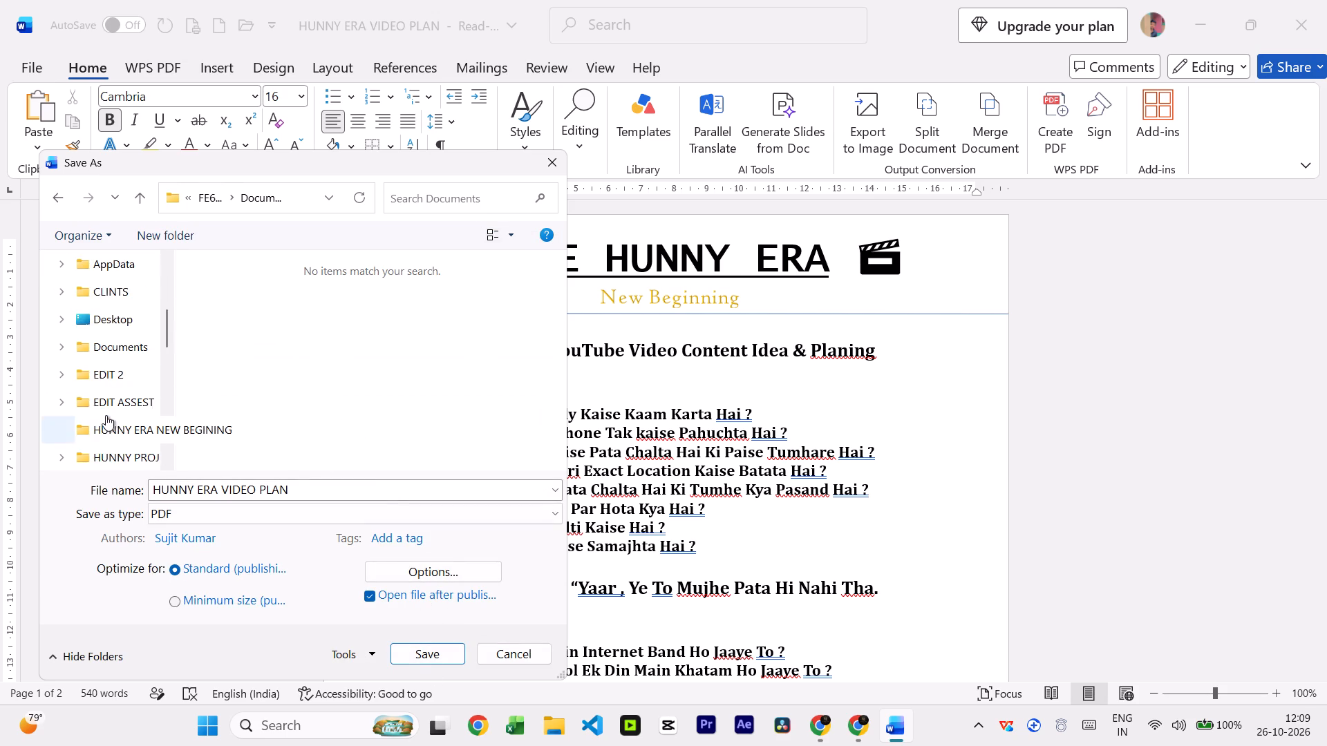
scroll(106, 415, "down", 5)
scroll(108, 414, "up", 4)
scroll(109, 413, "down", 9)
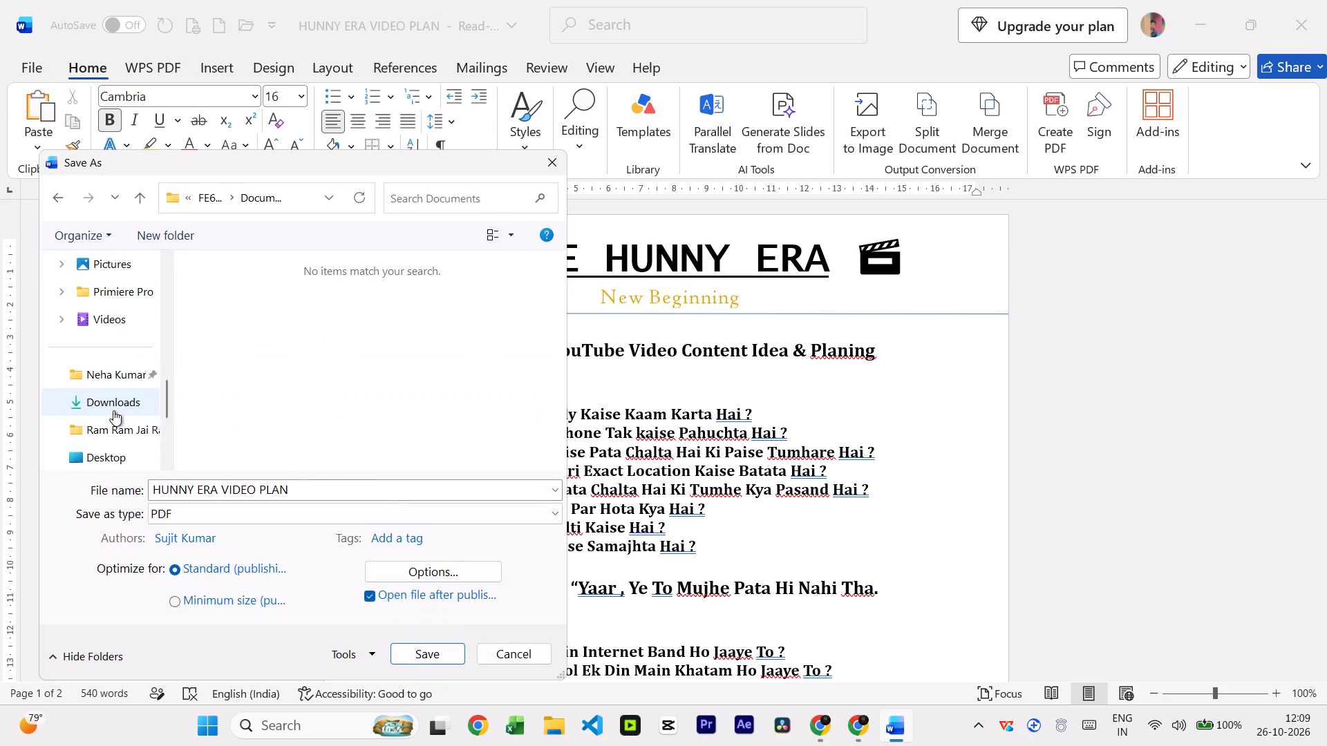
scroll(113, 410, "down", 8)
scroll(113, 410, "up", 5)
left_click(113, 410)
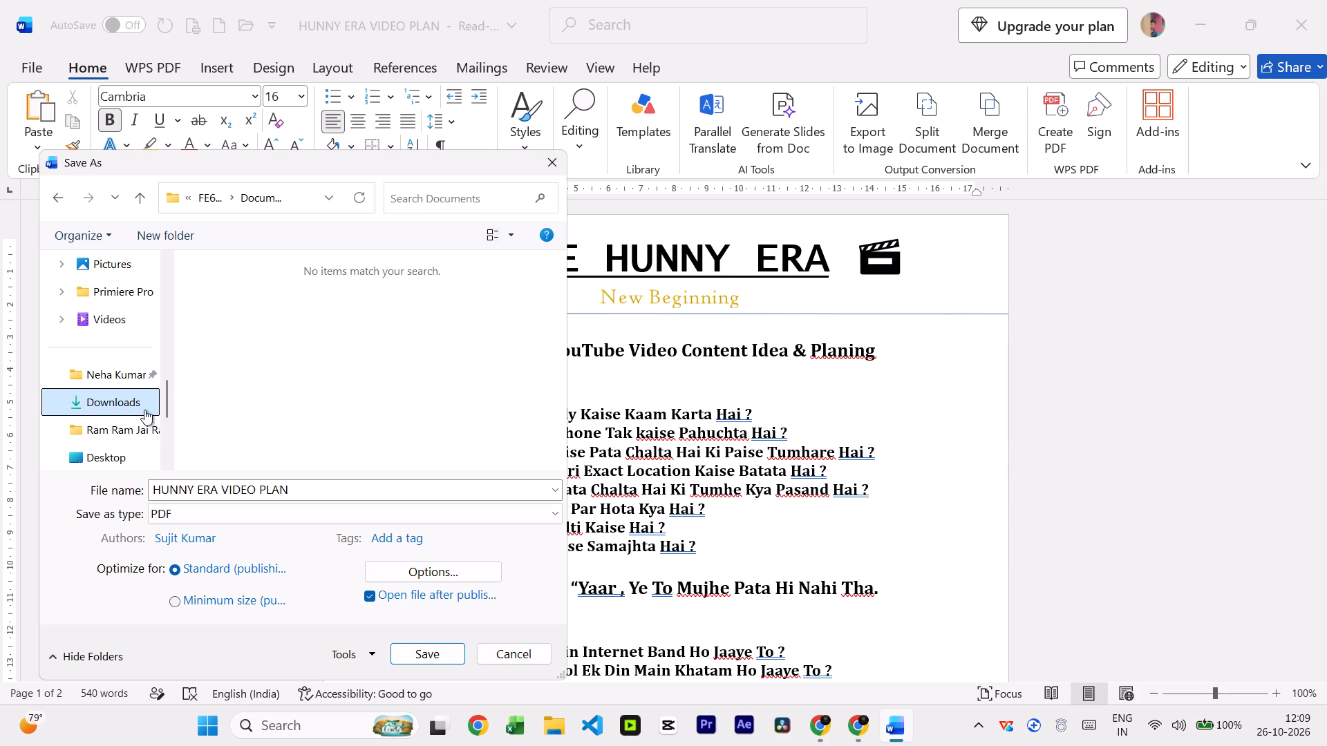
left_click(420, 655)
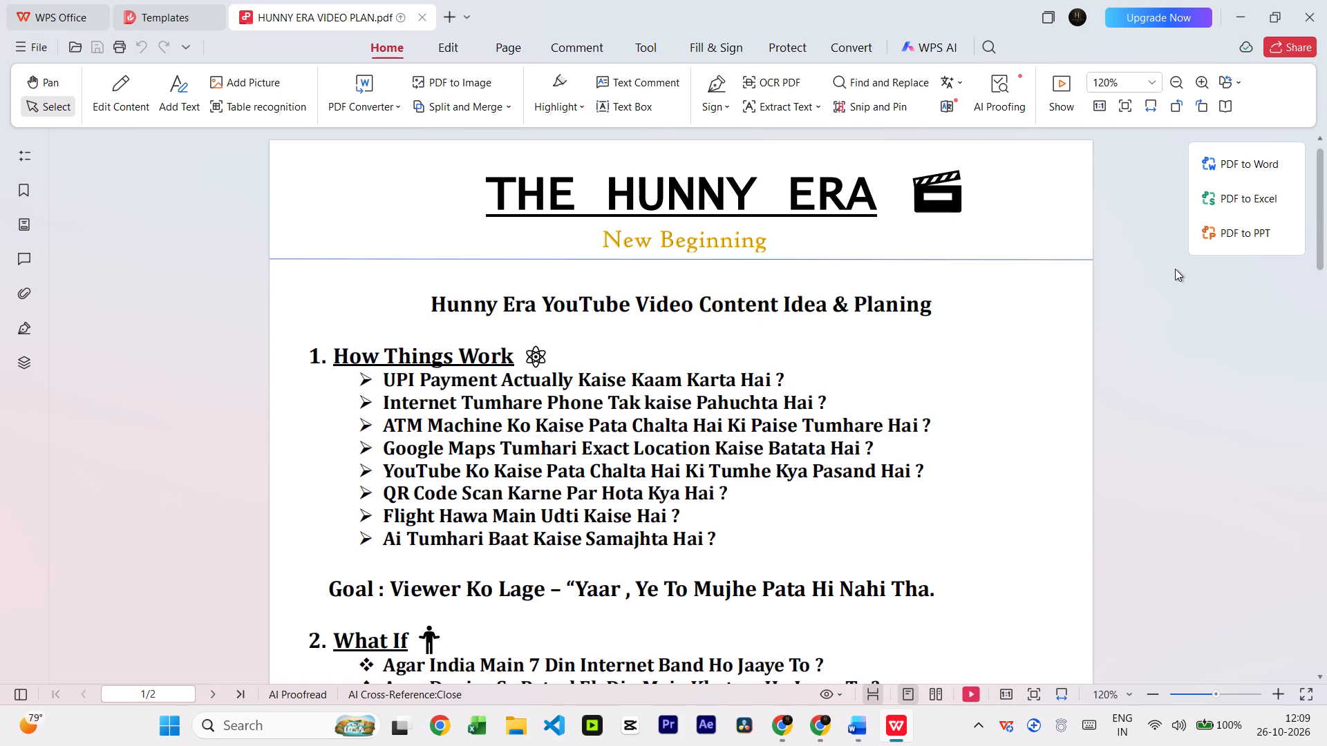
Close the exported PDF in WPS Office and the video plan document in Word.
left_click(1323, 1)
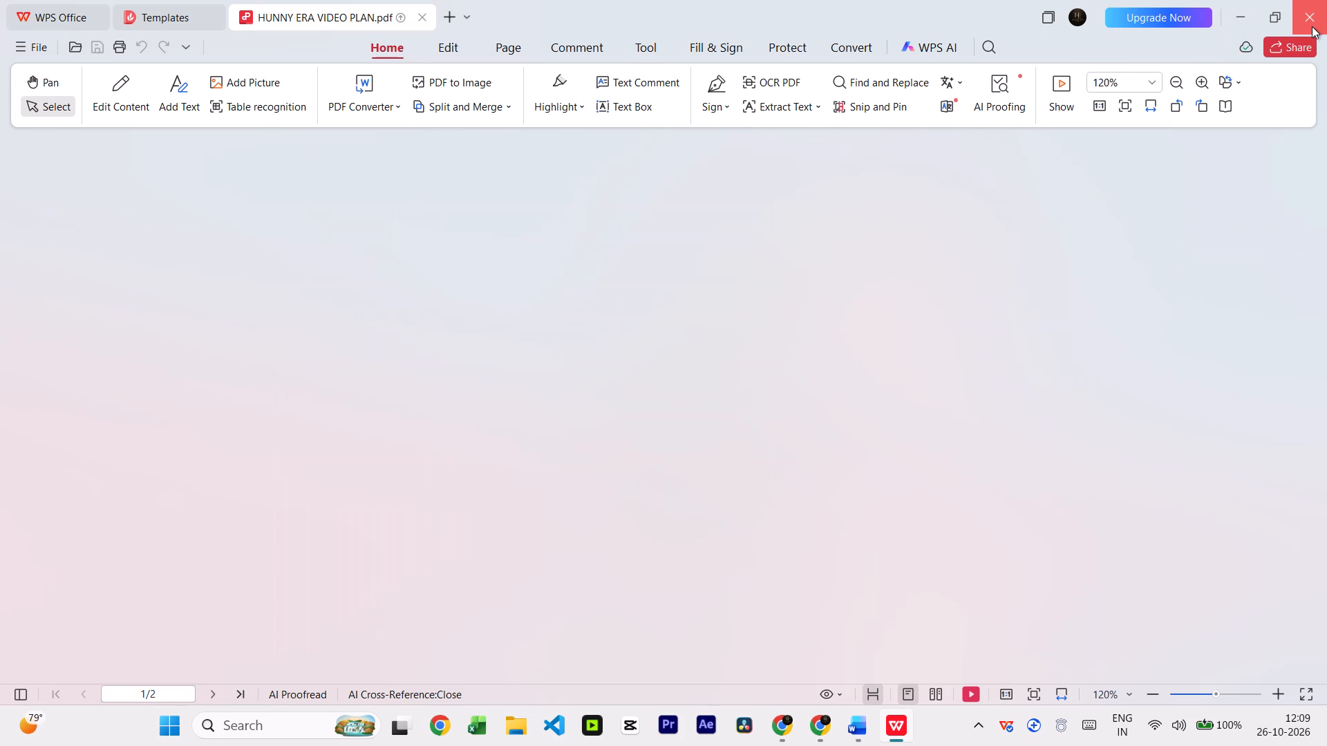
left_click(1312, 26)
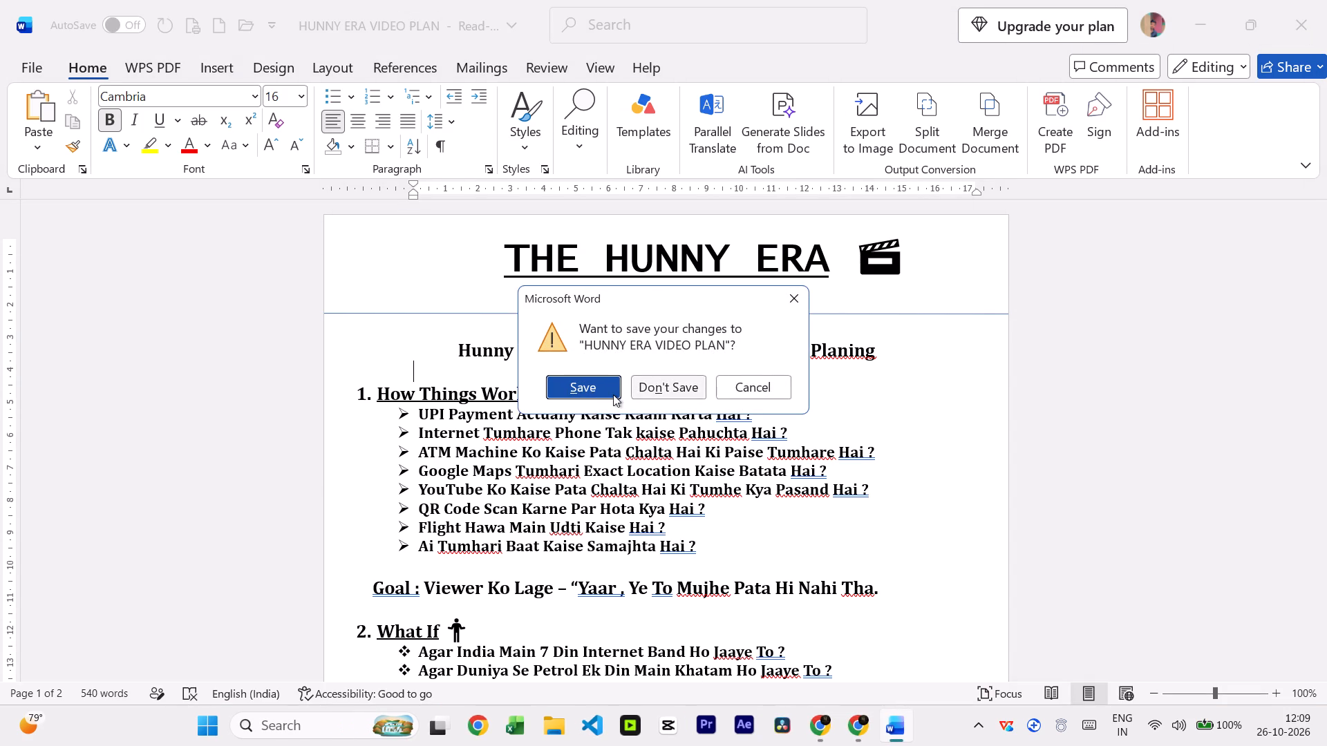